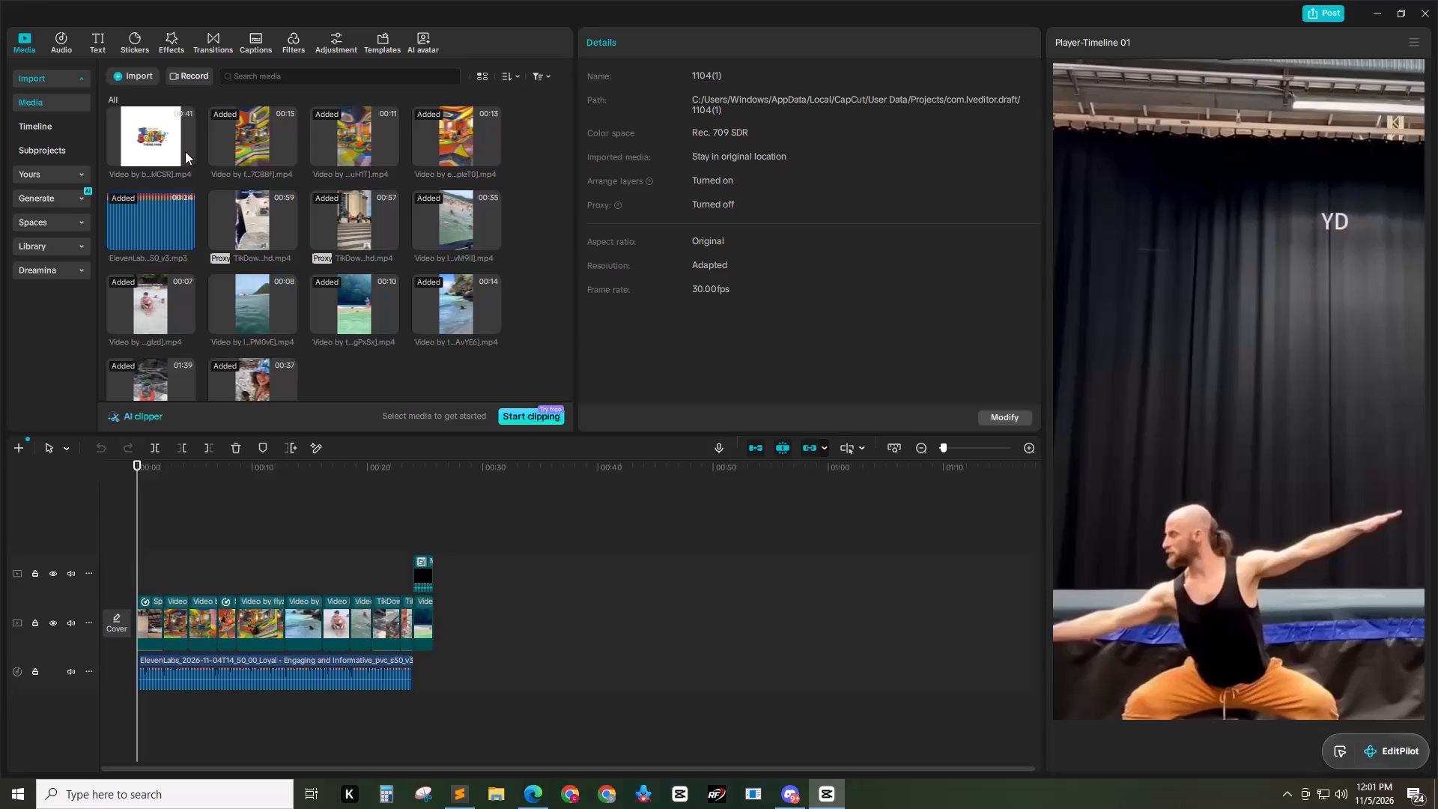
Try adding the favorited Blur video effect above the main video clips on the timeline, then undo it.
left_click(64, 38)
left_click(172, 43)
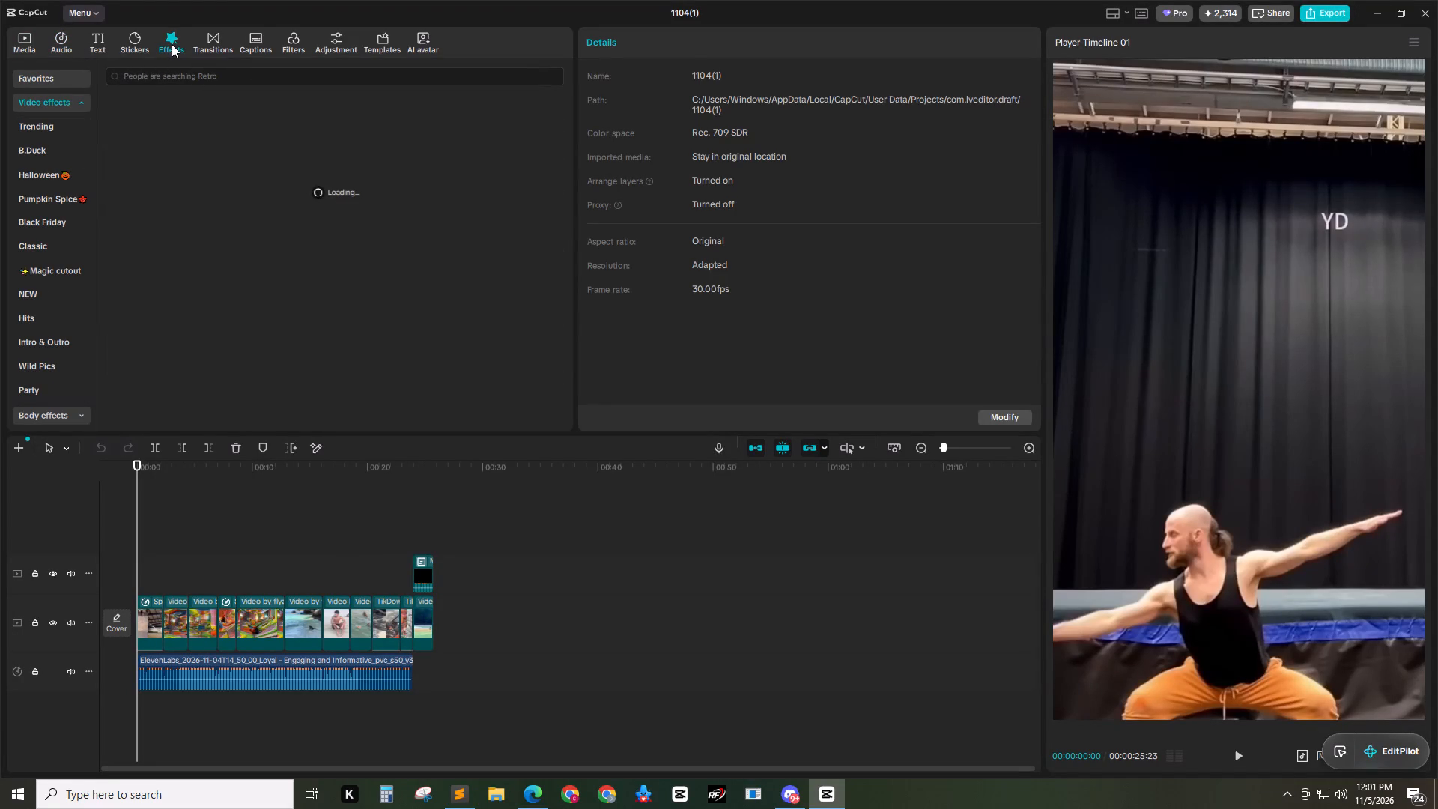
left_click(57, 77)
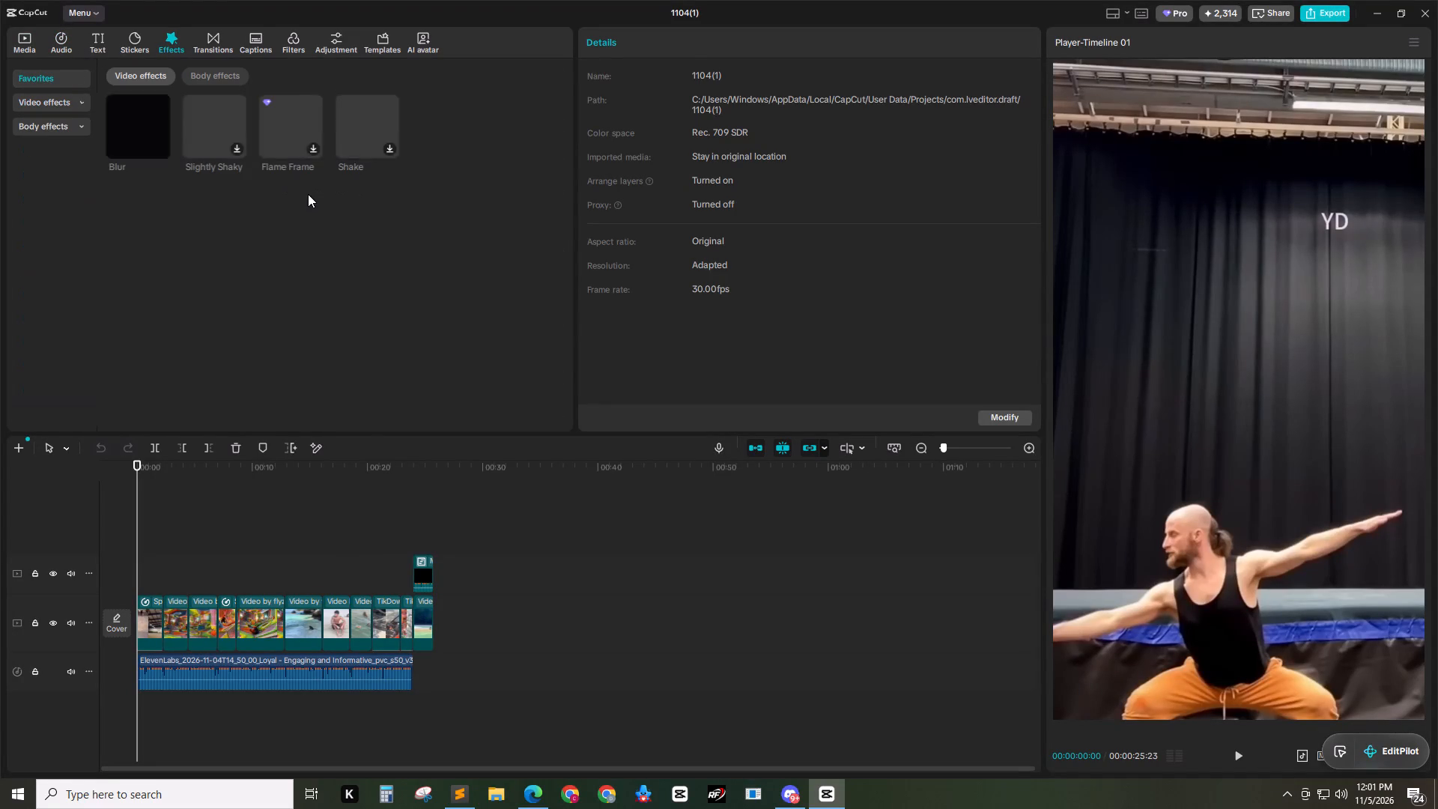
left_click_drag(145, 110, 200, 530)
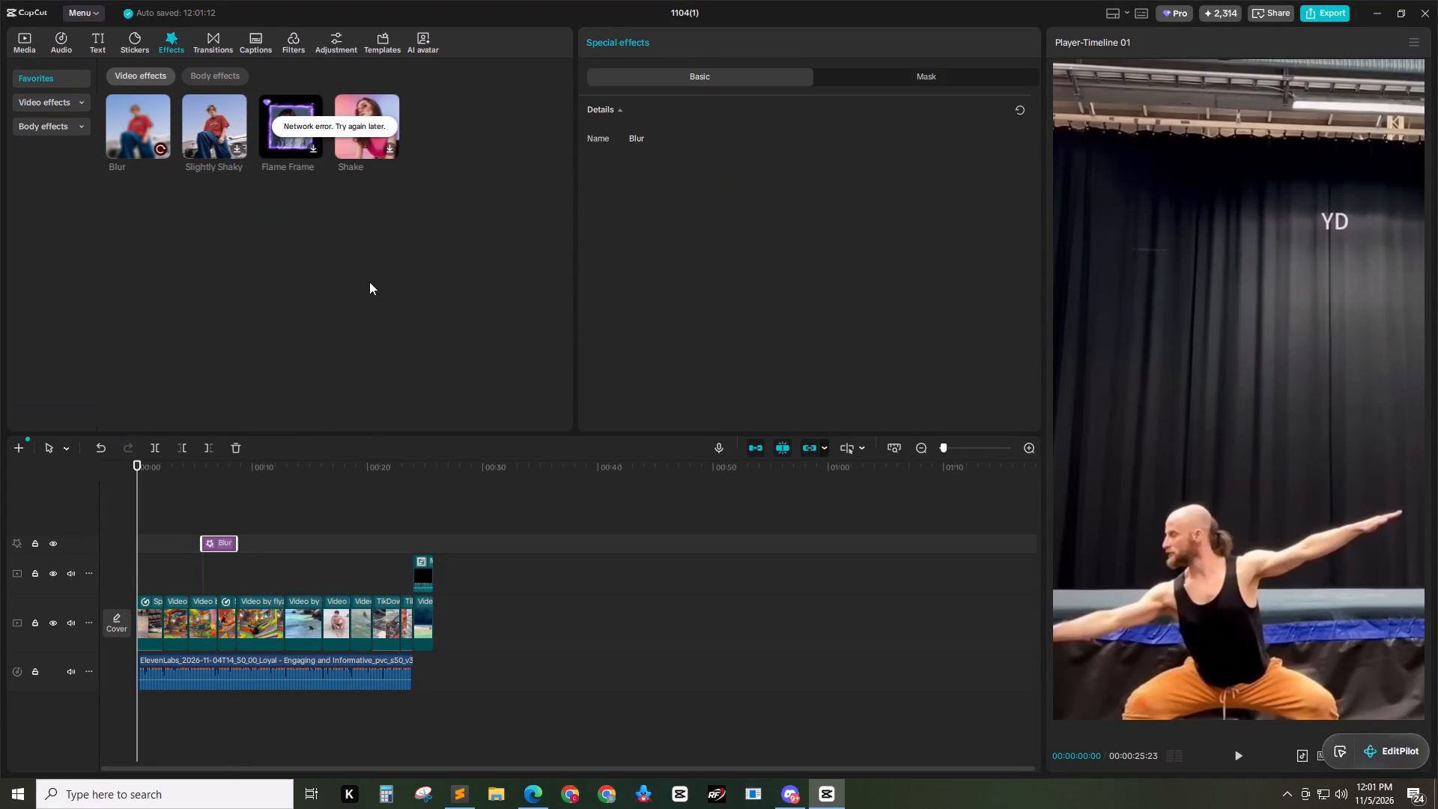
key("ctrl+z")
Generate auto captions for the timeline with English as the spoken language and no bilingual captions.
left_click(255, 34)
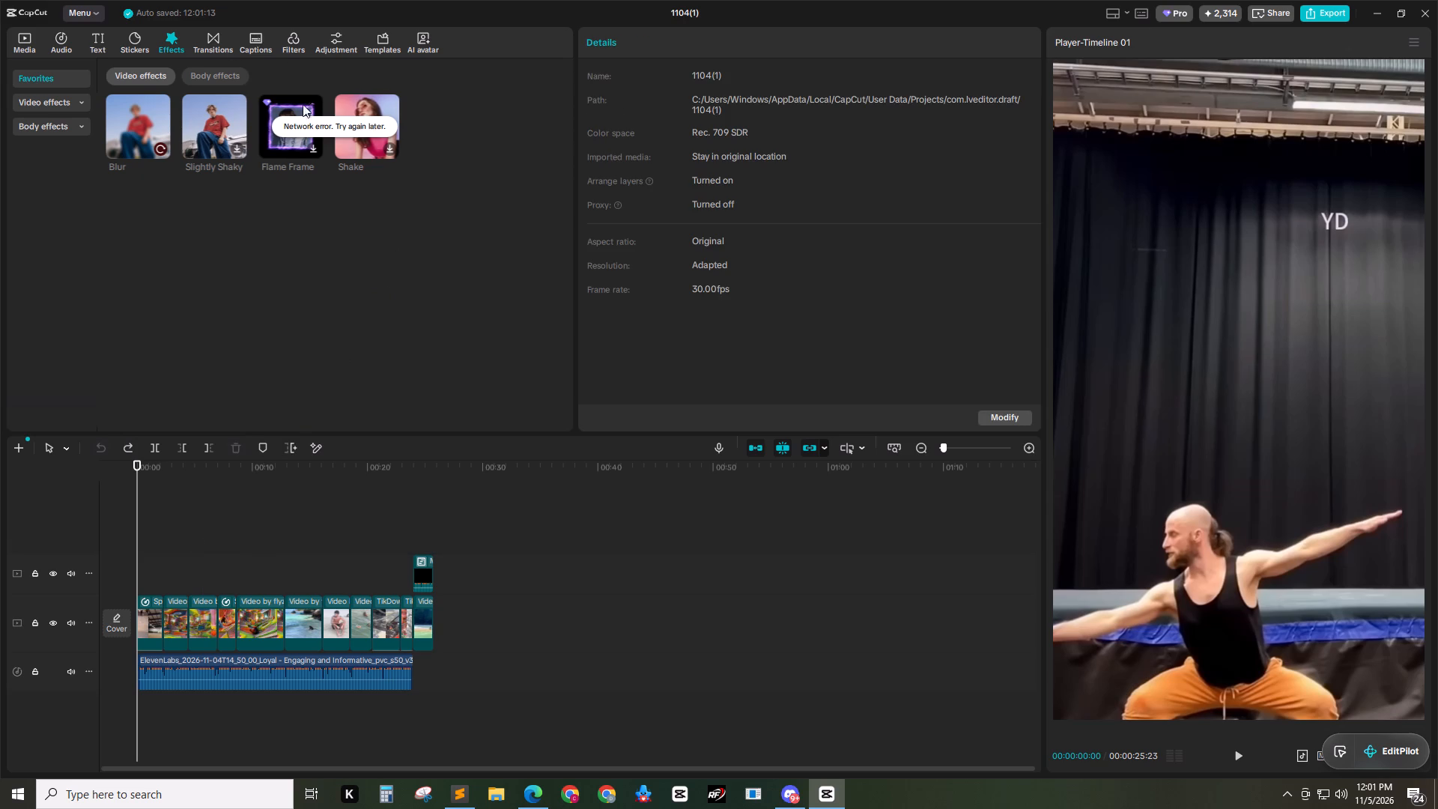
left_click(543, 419)
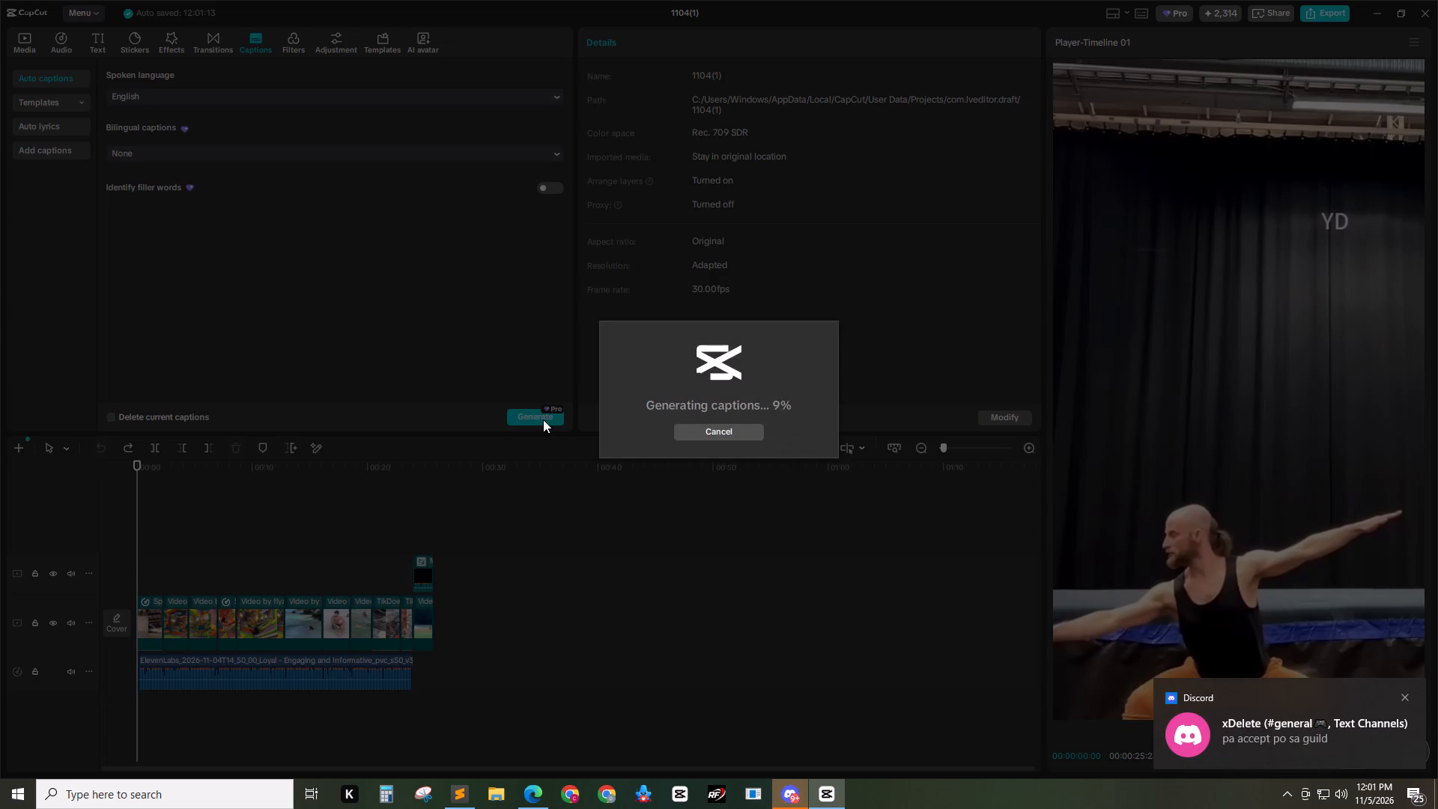
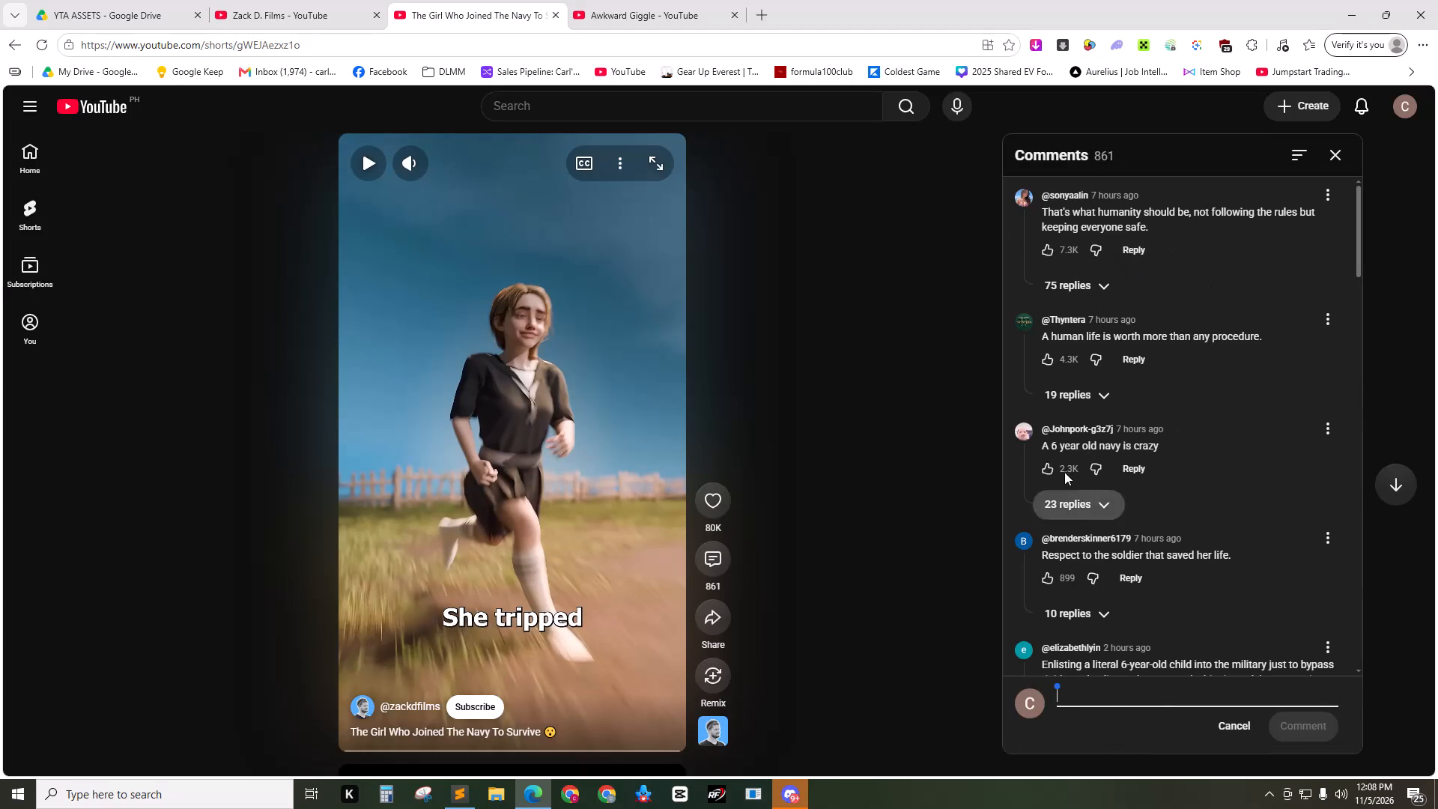
Close the short about the girl who joined the Navy and look over the Zack D. Films channel's Shorts.
left_click(1344, 153)
left_click(347, 0)
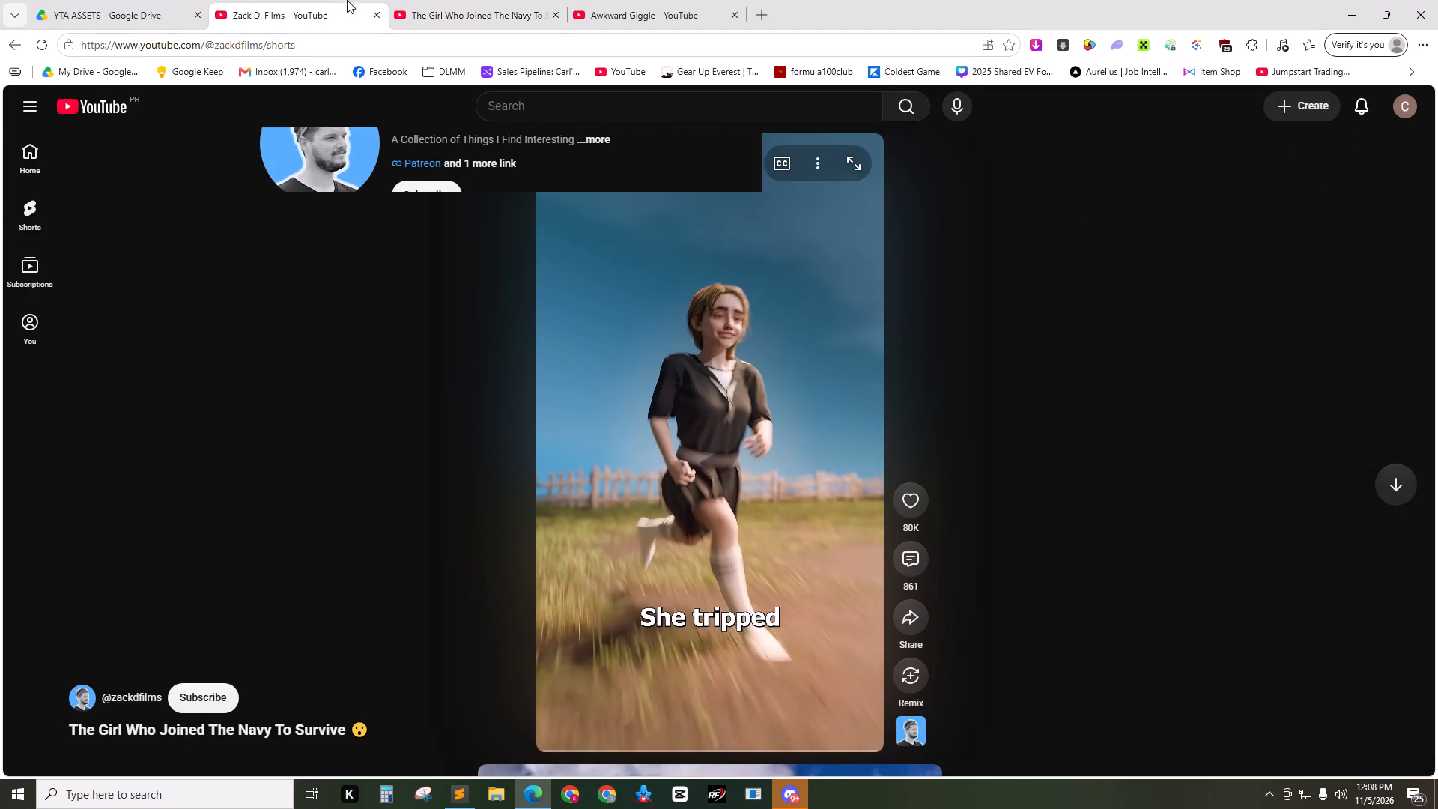
left_click(554, 18)
scroll(625, 185, "down", 3)
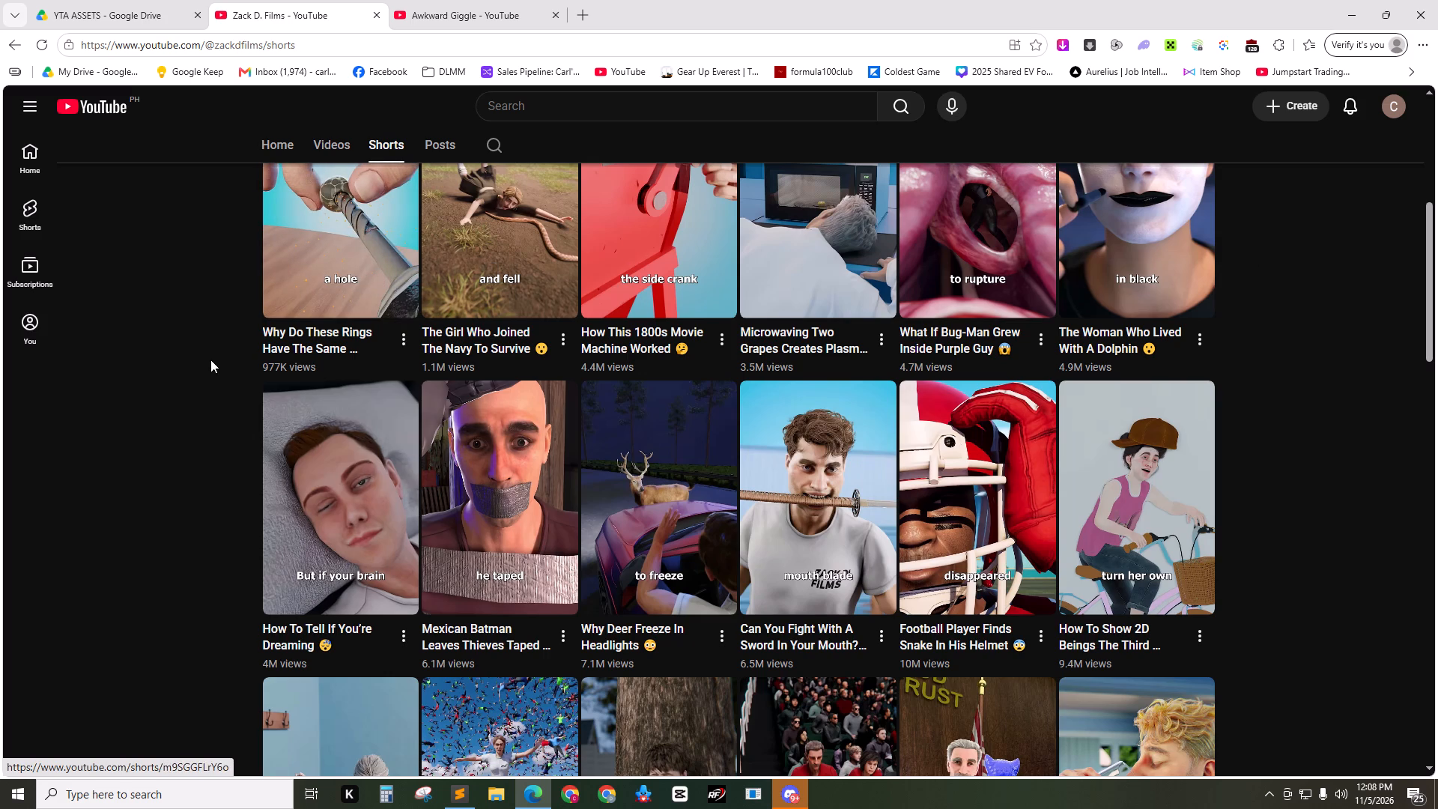
left_click(284, 0)
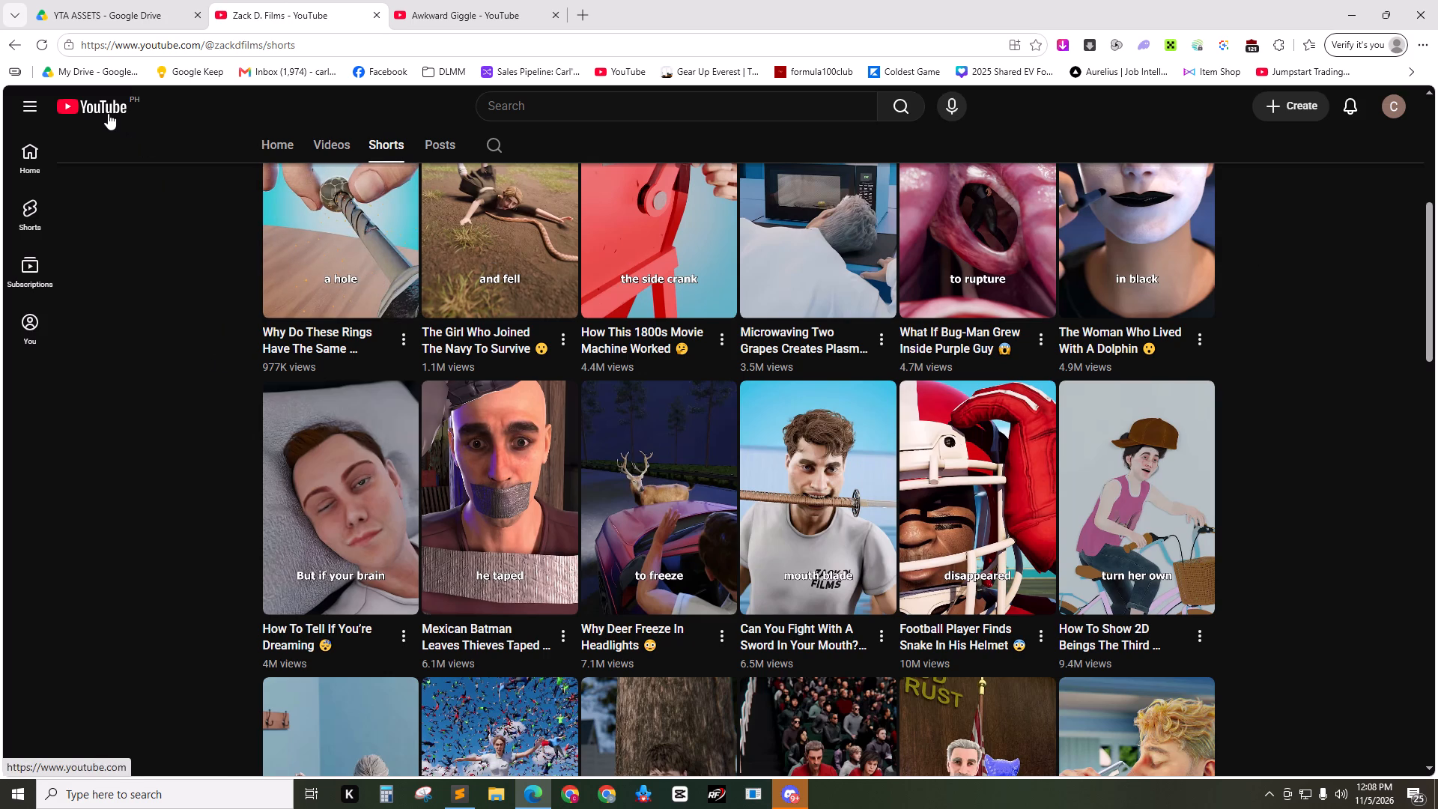
Browse the YouTube home page down to its Shorts section.
left_click(94, 101)
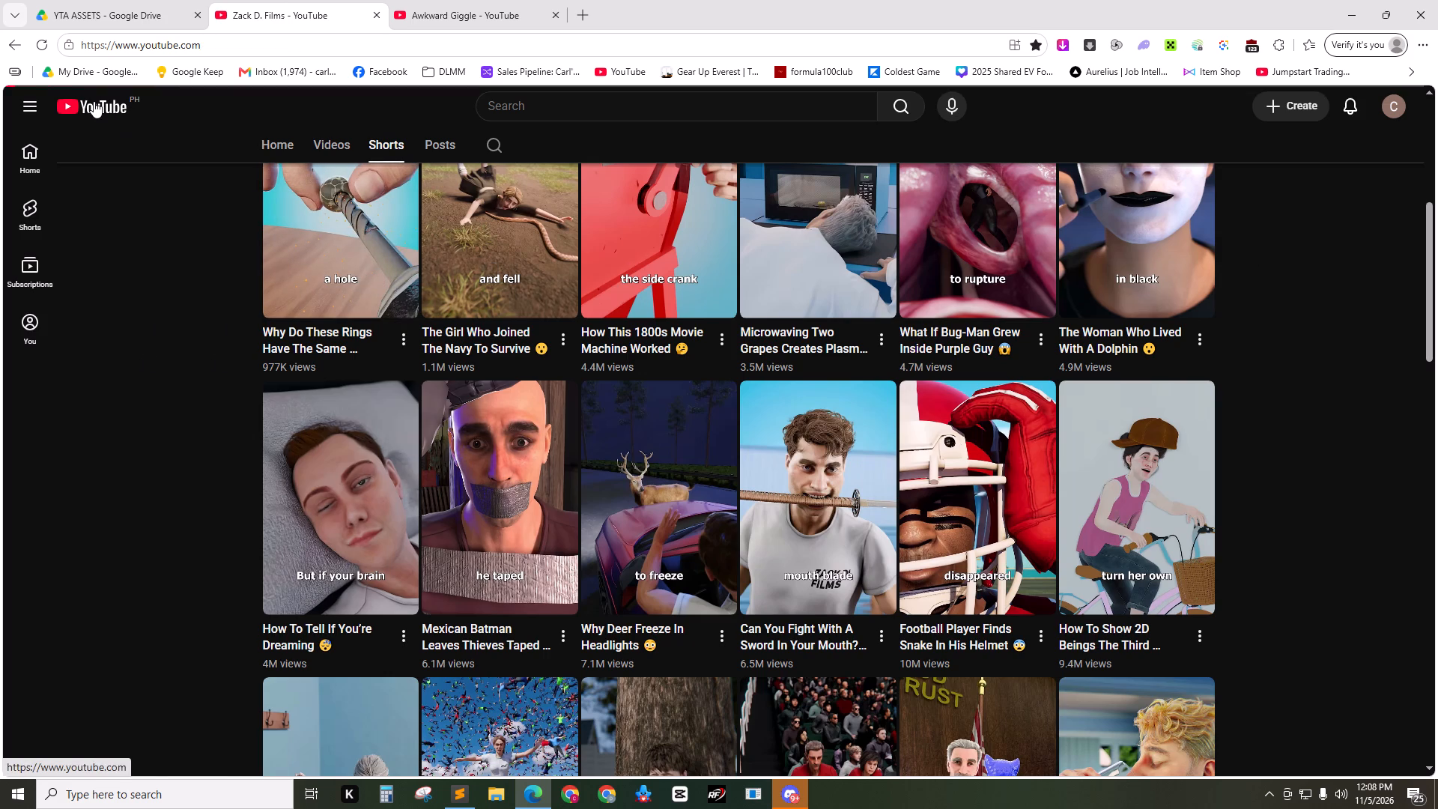
left_click(285, 0)
right_click(329, 0)
left_click(264, 0)
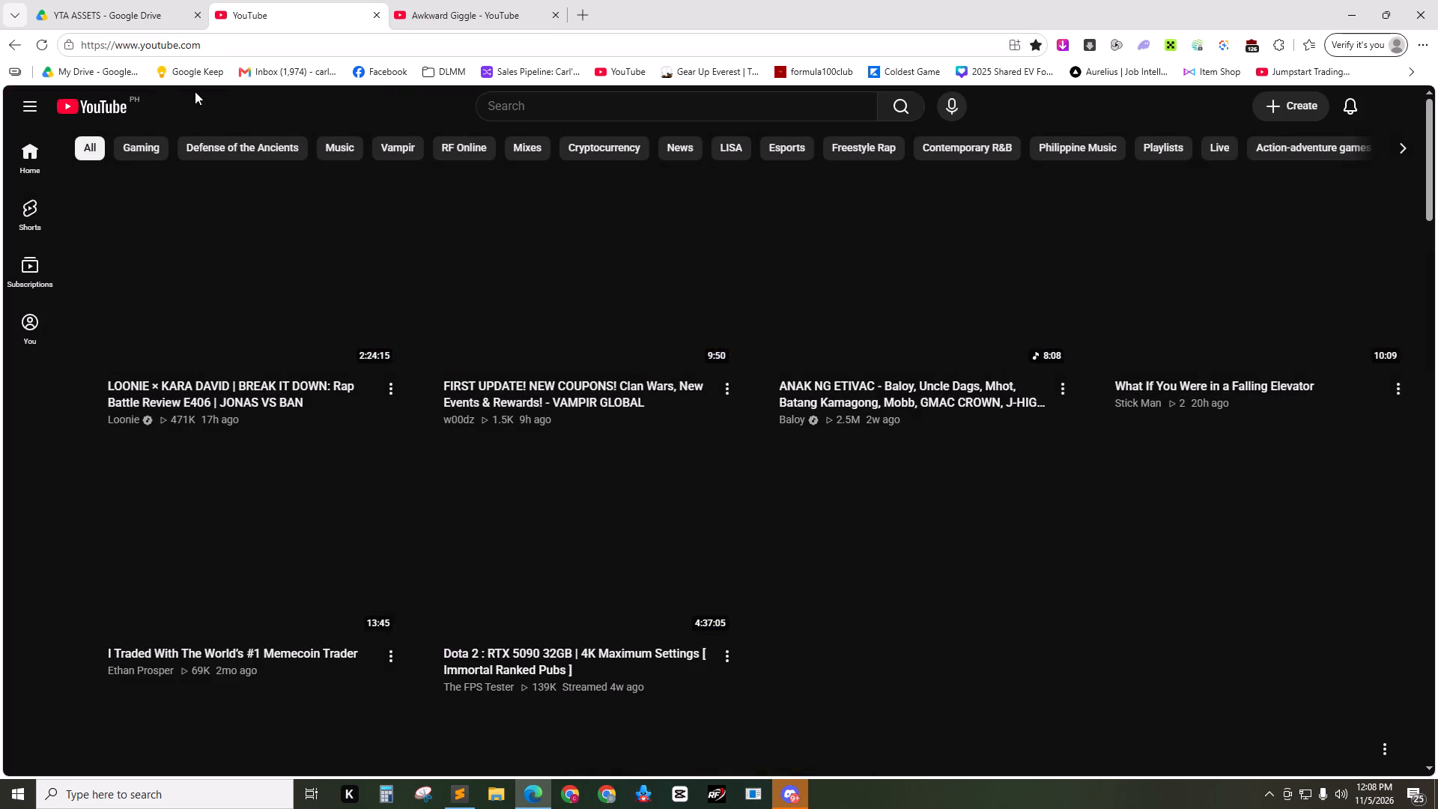
scroll(857, 218, "down", 7)
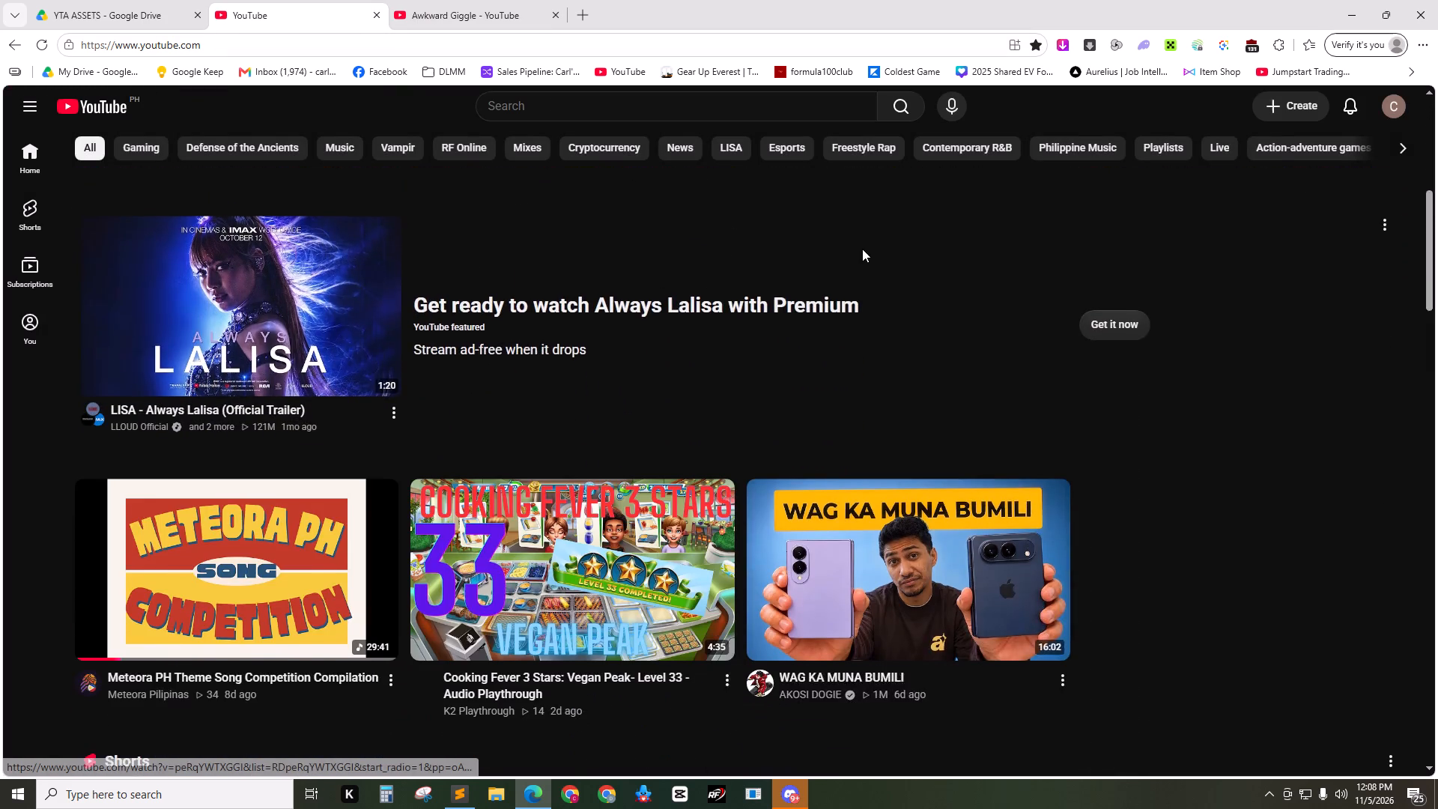
scroll(862, 249, "down", 7)
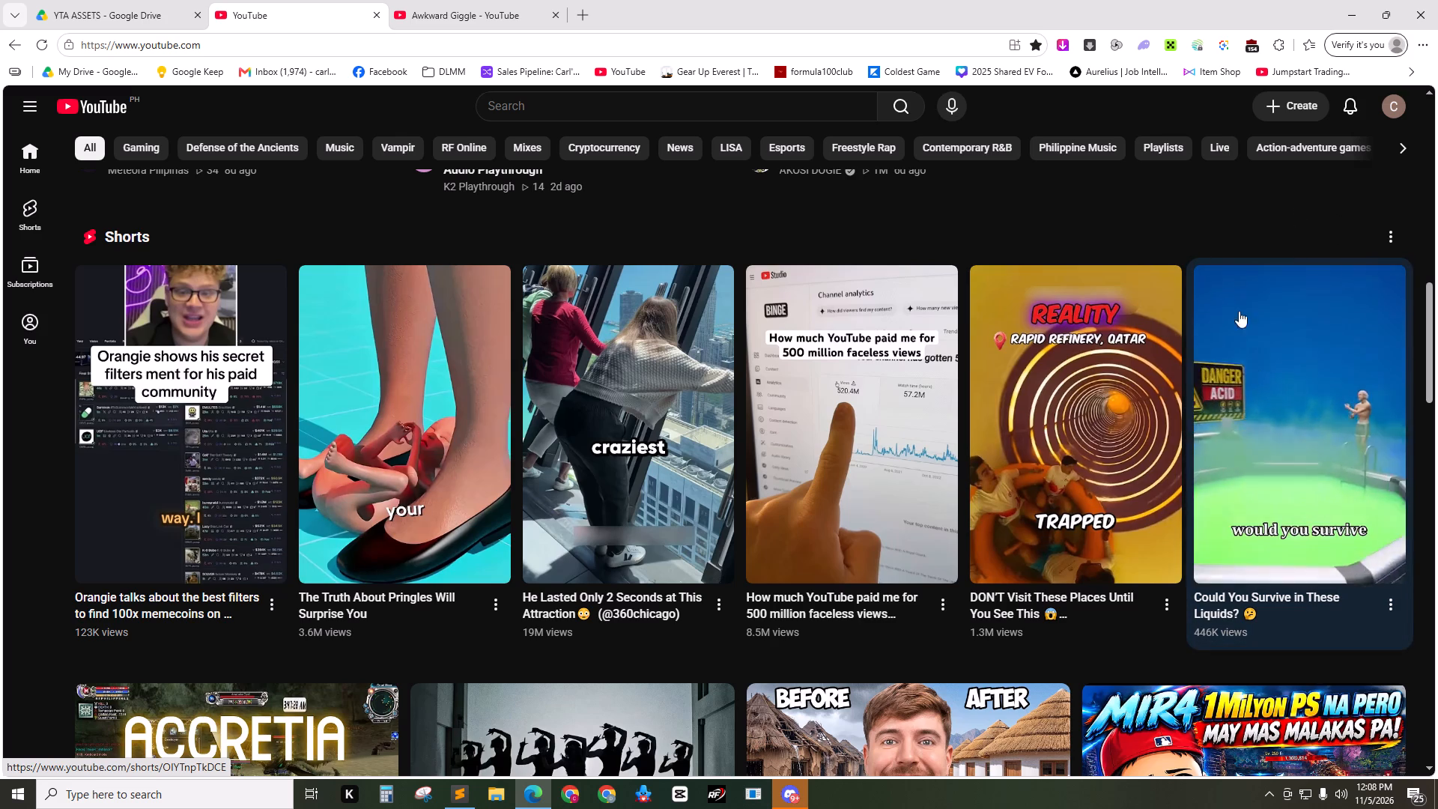
left_click(1240, 240)
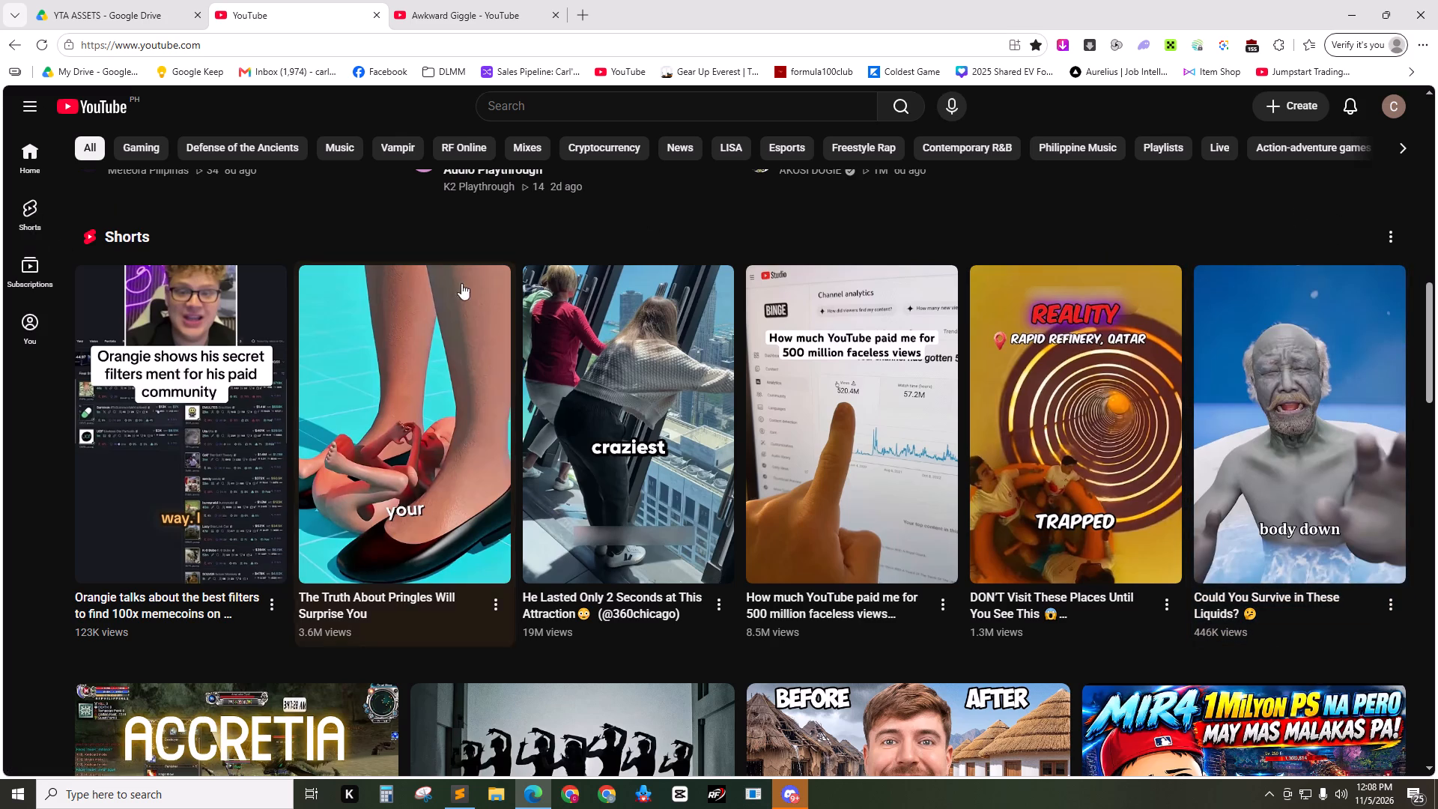
Open the Shorts feed, pause the behind-the-scenes video and check its options.
left_click(43, 219)
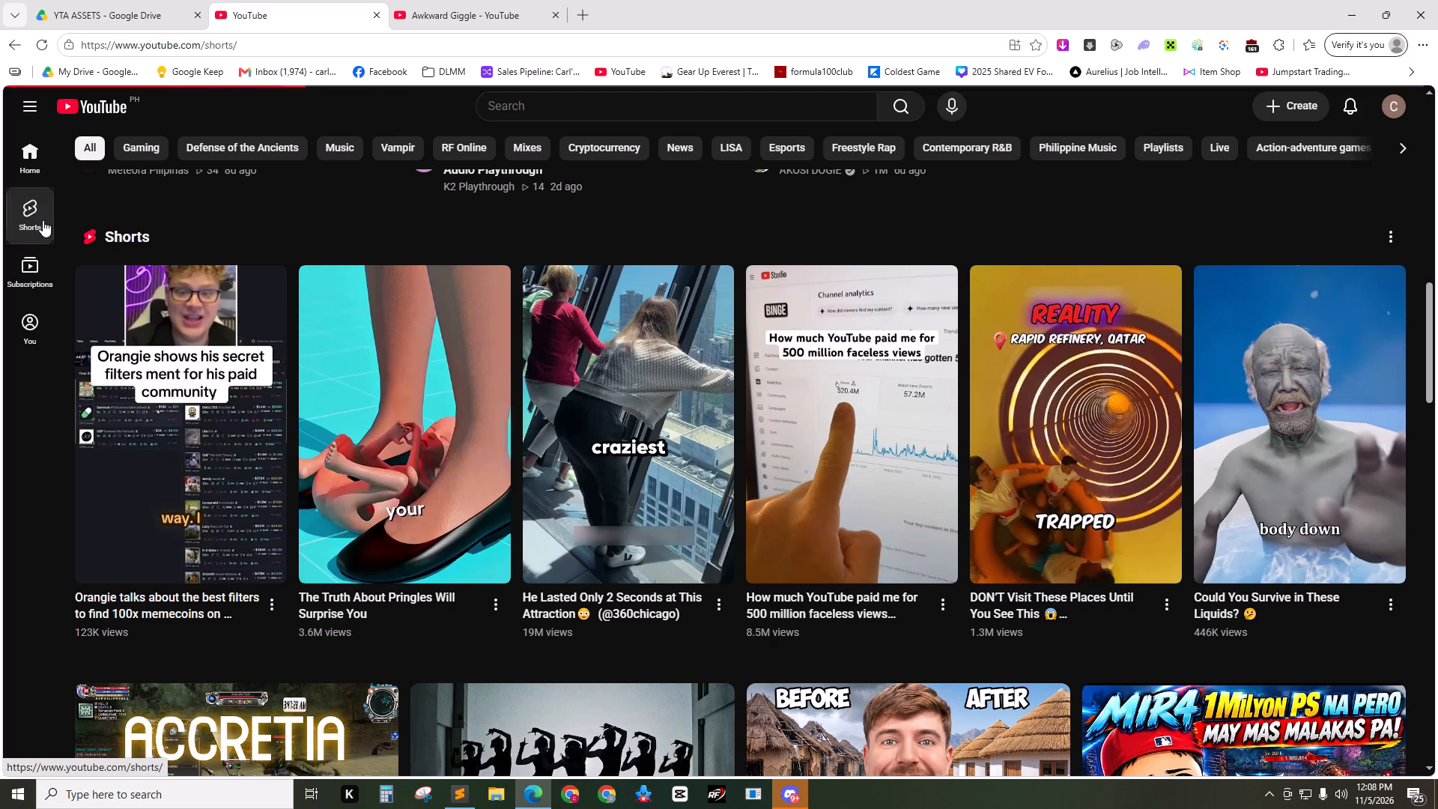
left_click(698, 305)
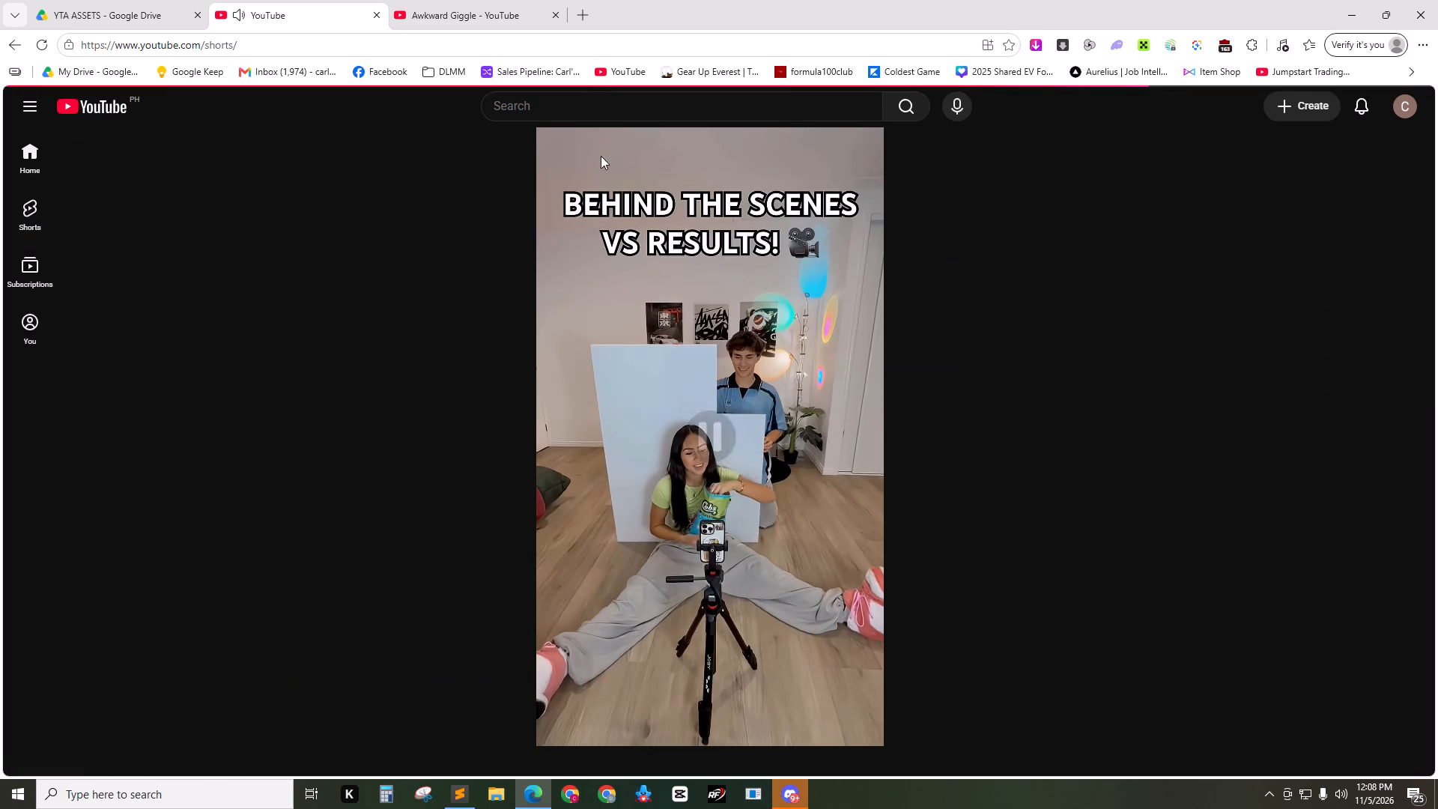
left_click(827, 331)
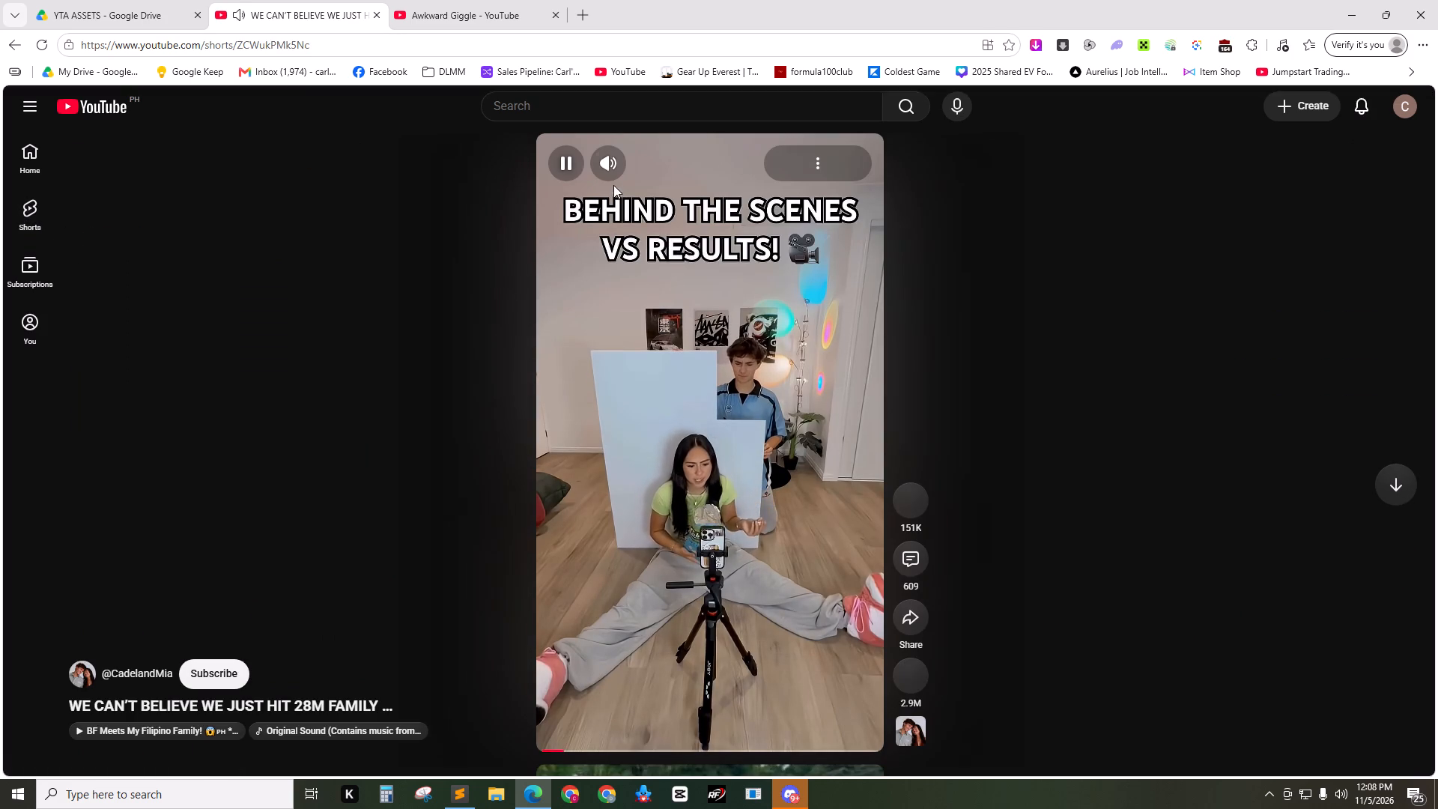
left_click(700, 268)
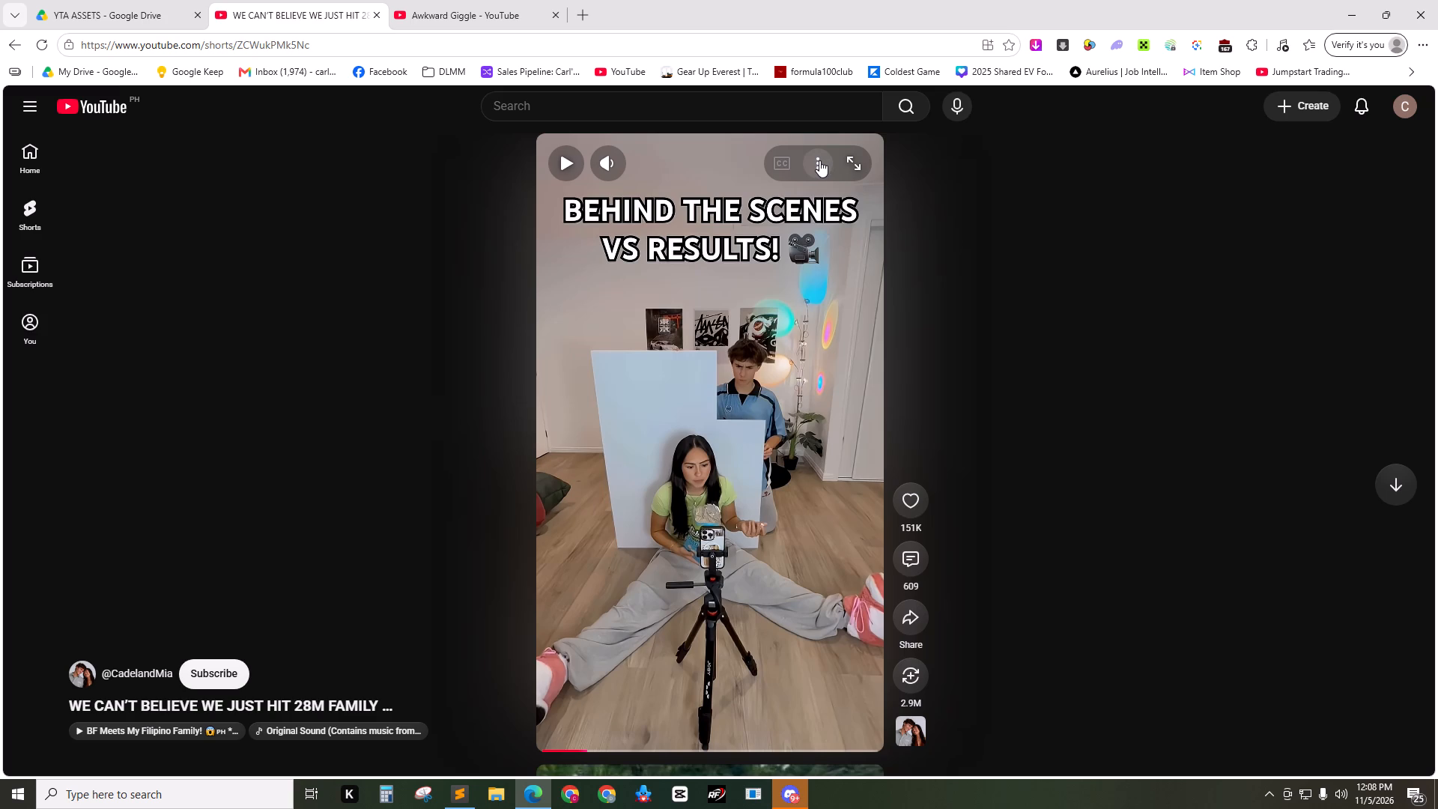
left_click(819, 160)
left_click(921, 427)
left_click(986, 380)
Use Don't recommend this channel on the Don't Step on This Golf Course short.
key("Down")
left_click(828, 158)
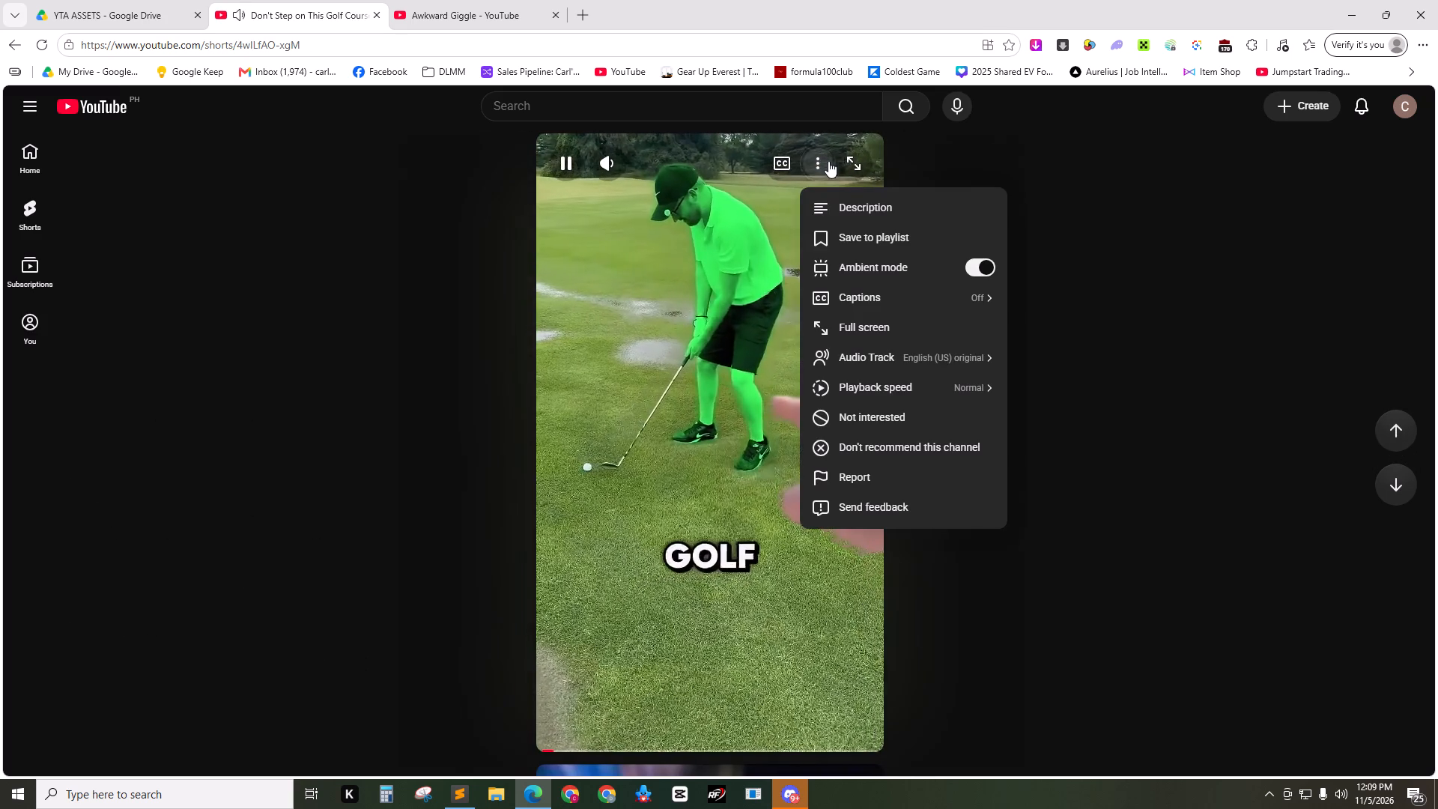
left_click(899, 451)
left_click(1061, 403)
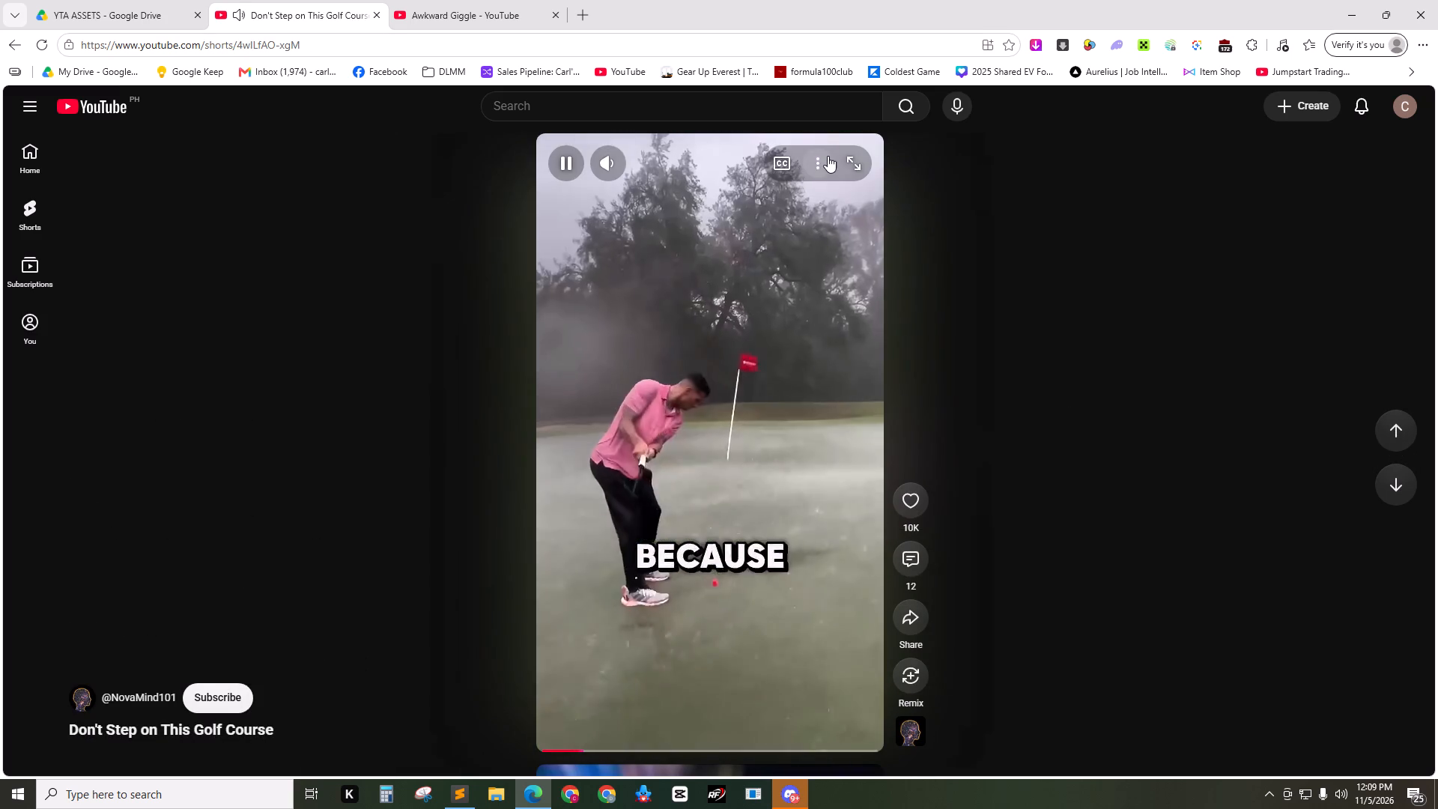
left_click(828, 156)
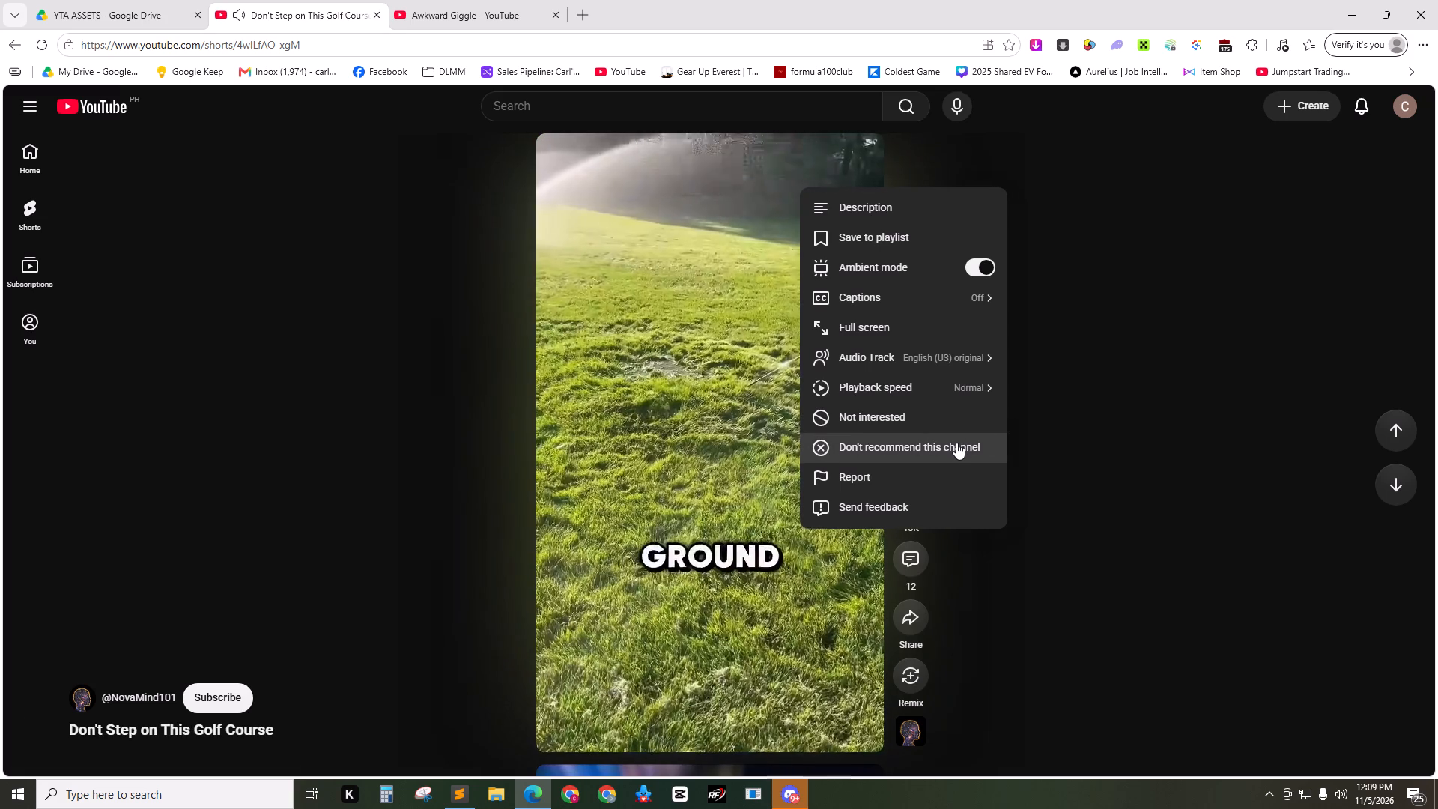
left_click(1111, 431)
Use Don't recommend this channel on the short about Taylor Swift diving into the stage.
key("Down")
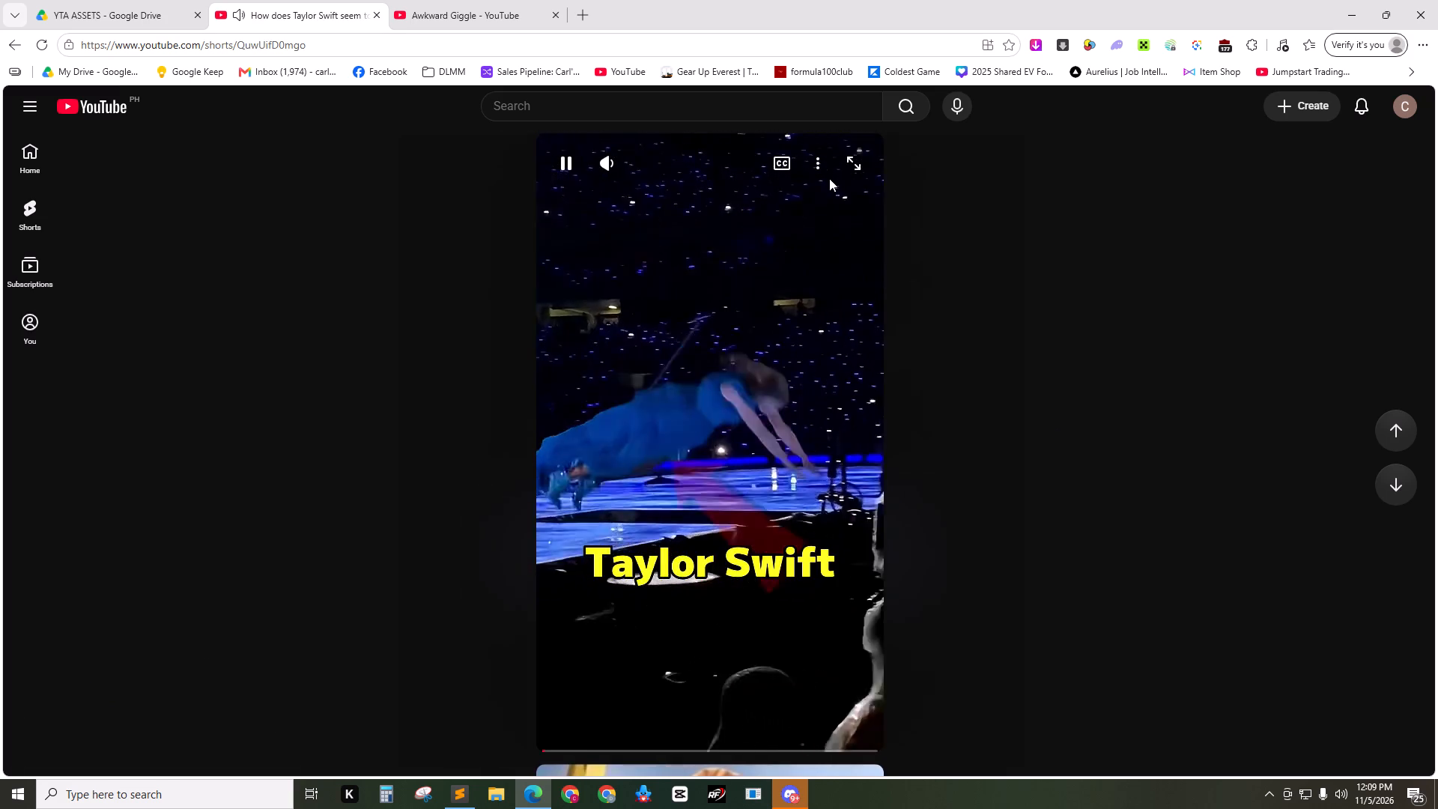
left_click(828, 168)
left_click(927, 450)
left_click(1043, 419)
Pause the #adios short and use Don't recommend this channel on it.
key("Down")
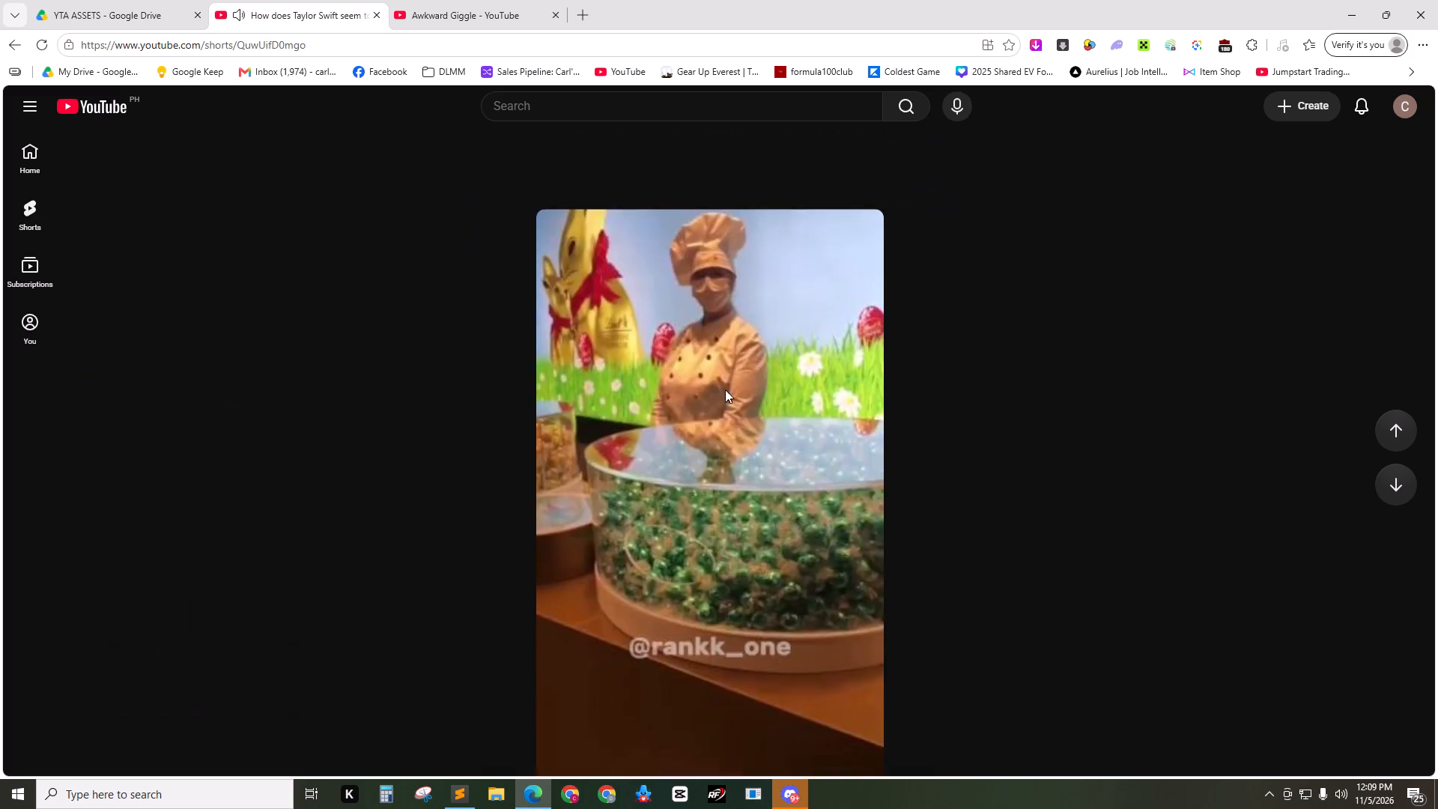
left_click(762, 299)
left_click(810, 158)
left_click(893, 443)
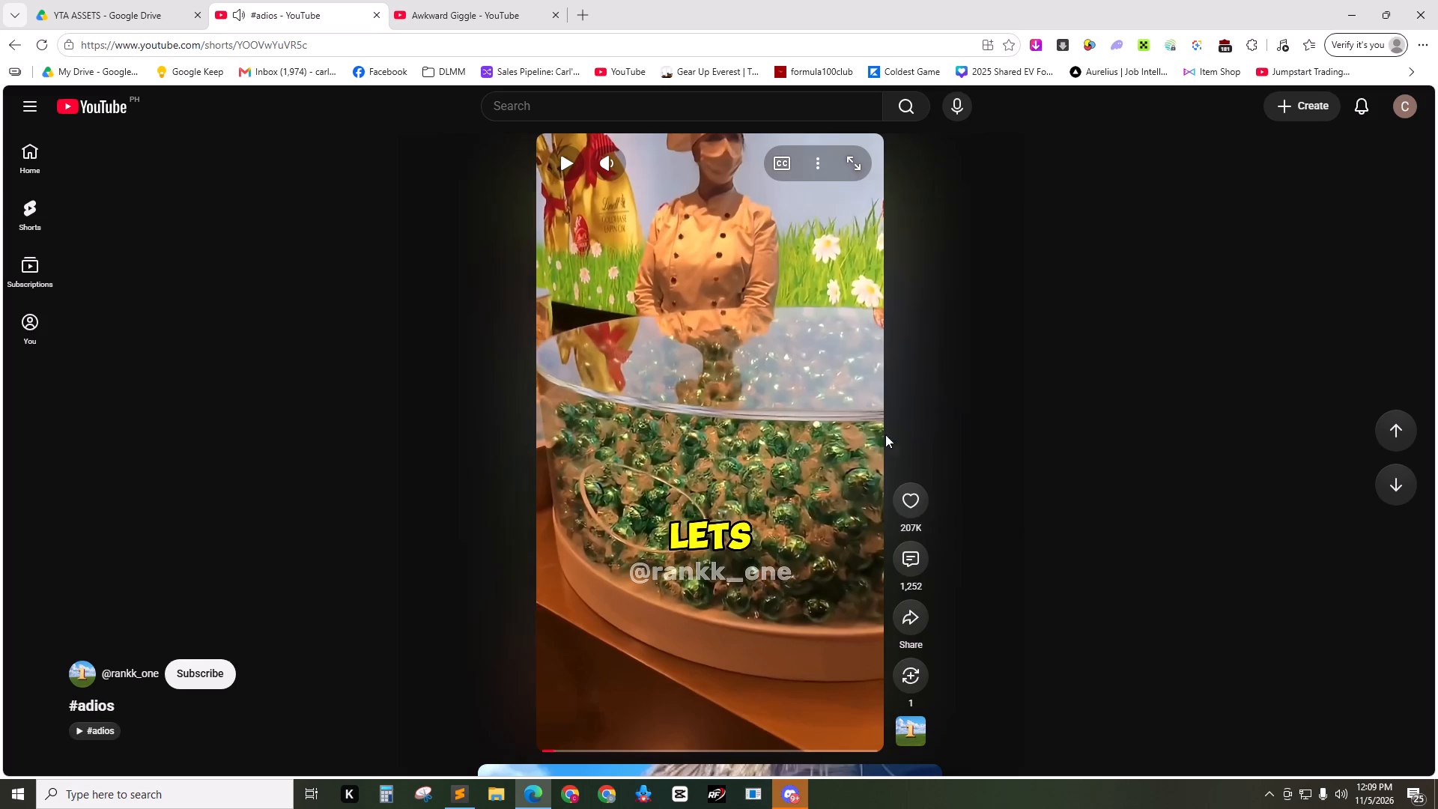
left_click(981, 381)
left_click(981, 381)
left_click(992, 396)
Open the rank_one channel in a separate tab, look at its Shorts page and the Awkward Giggle channel's, and close the rank_one tab.
scroll(139, 667, "down", 1)
middle_click(139, 667)
scroll(139, 667, "up", 1)
scroll(139, 667, "down", 1)
scroll(237, 616, "up", 1)
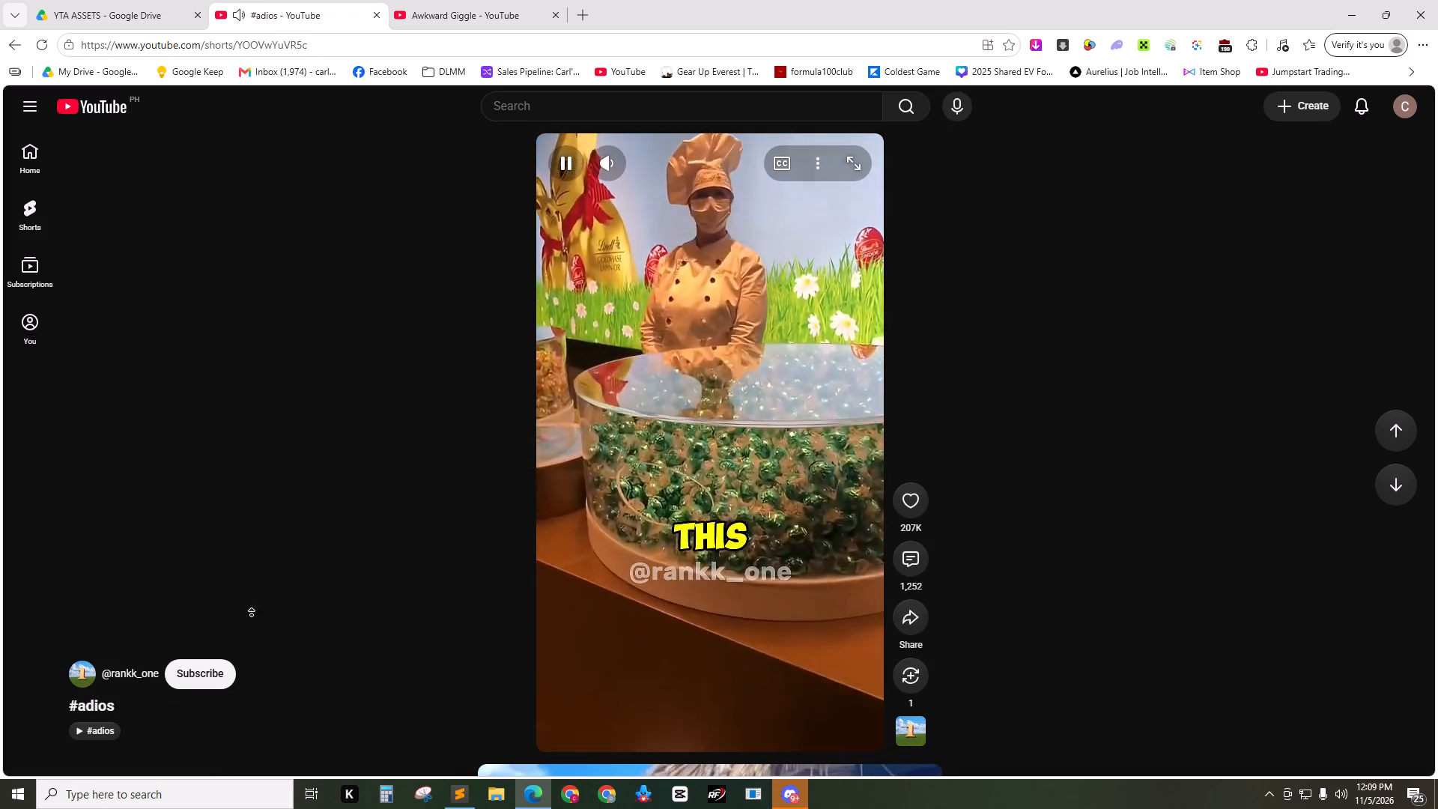
middle_click(136, 673)
middle_click(136, 673)
scroll(139, 673, "up", 1)
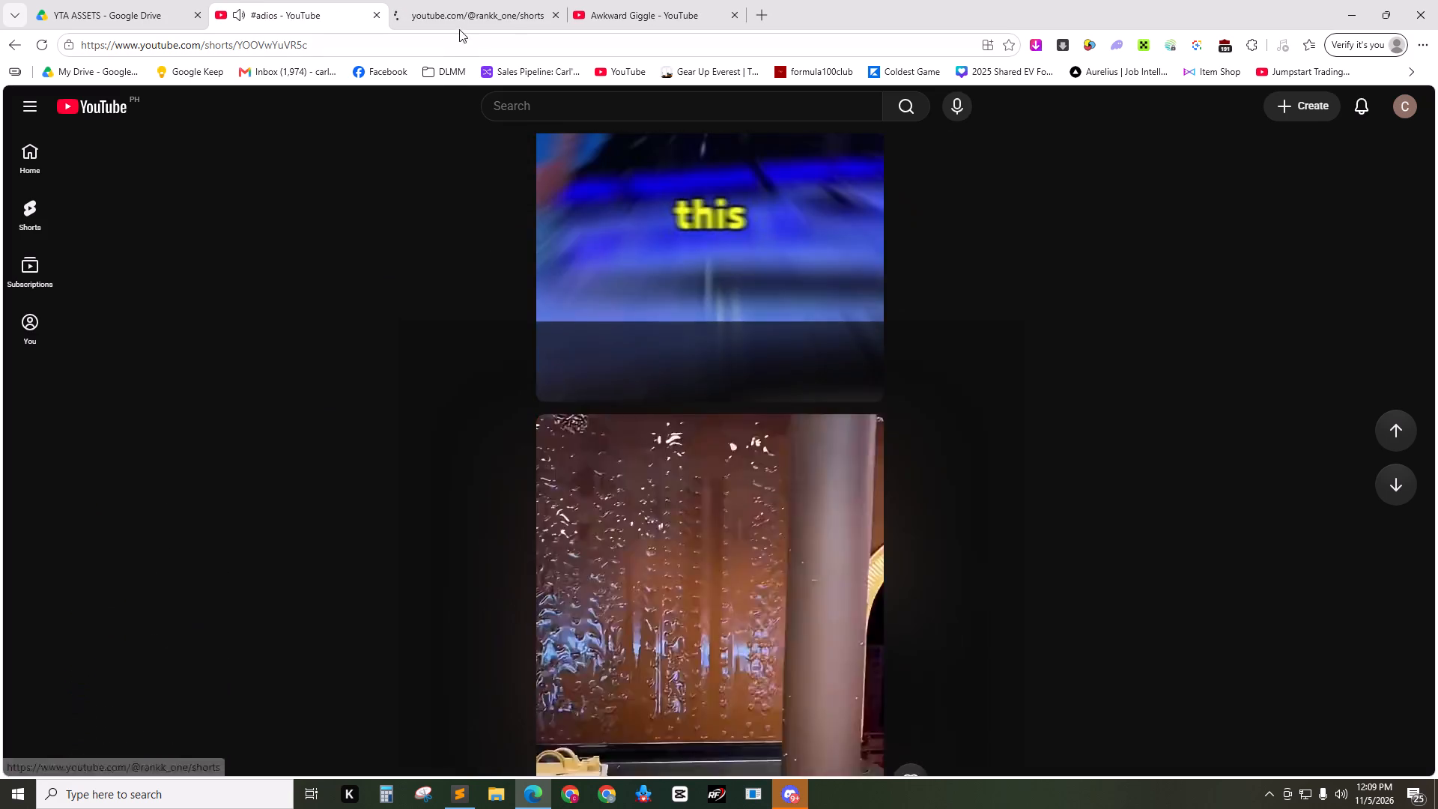
left_click(672, 0)
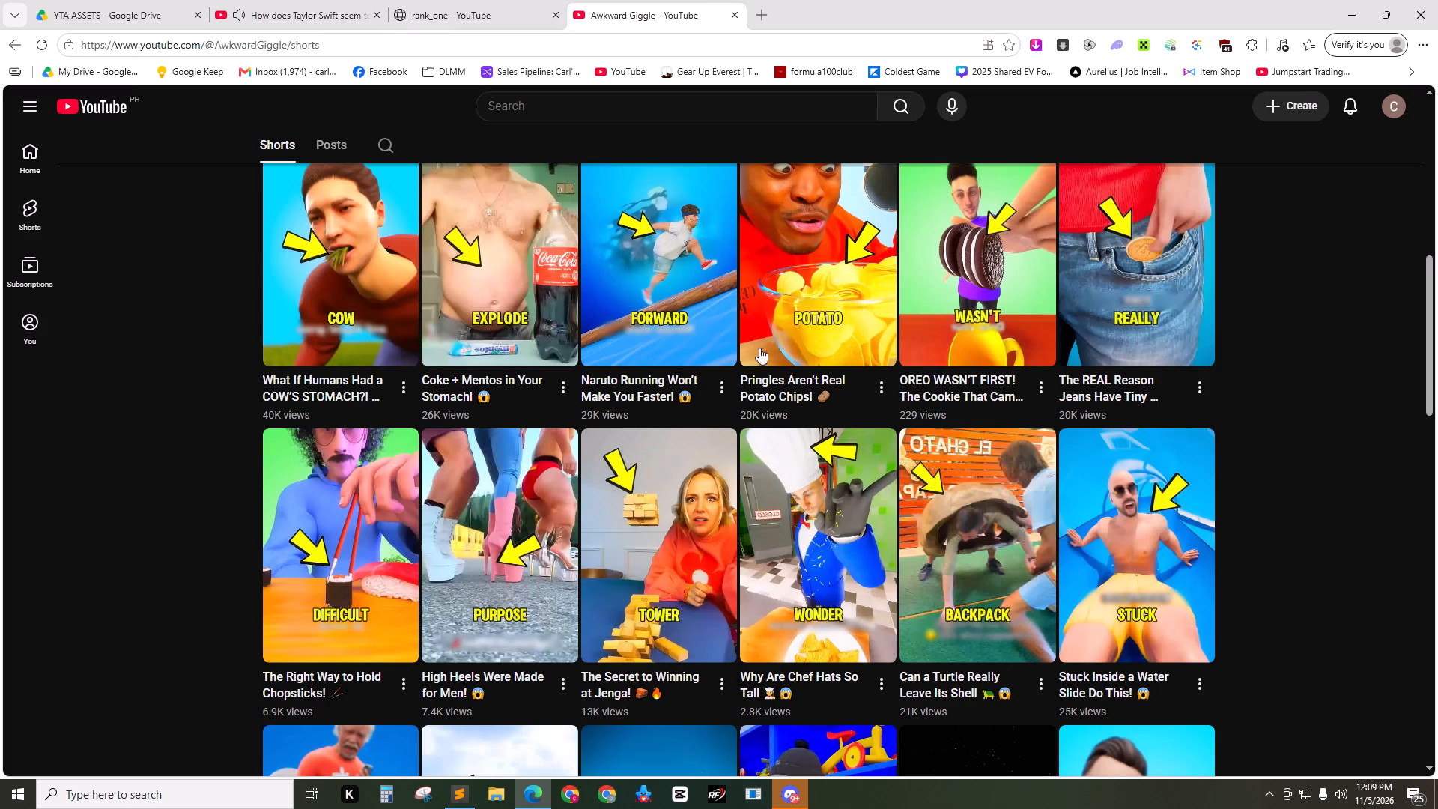
scroll(773, 357, "up", 1)
left_click(530, 0)
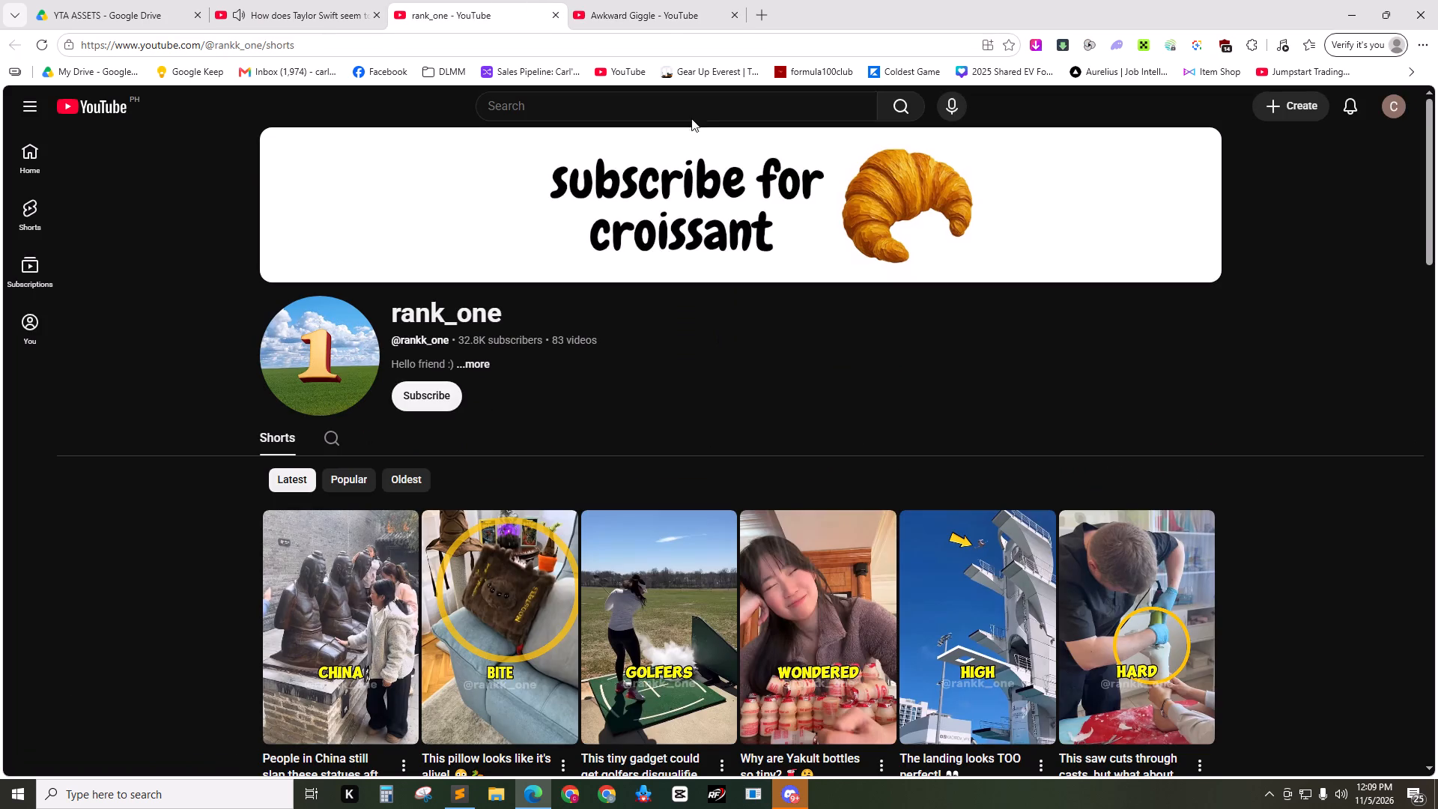
left_click(556, 16)
Return to the Taylor Swift short in the Shorts feed and pause it.
left_click(305, 0)
left_click(686, 369)
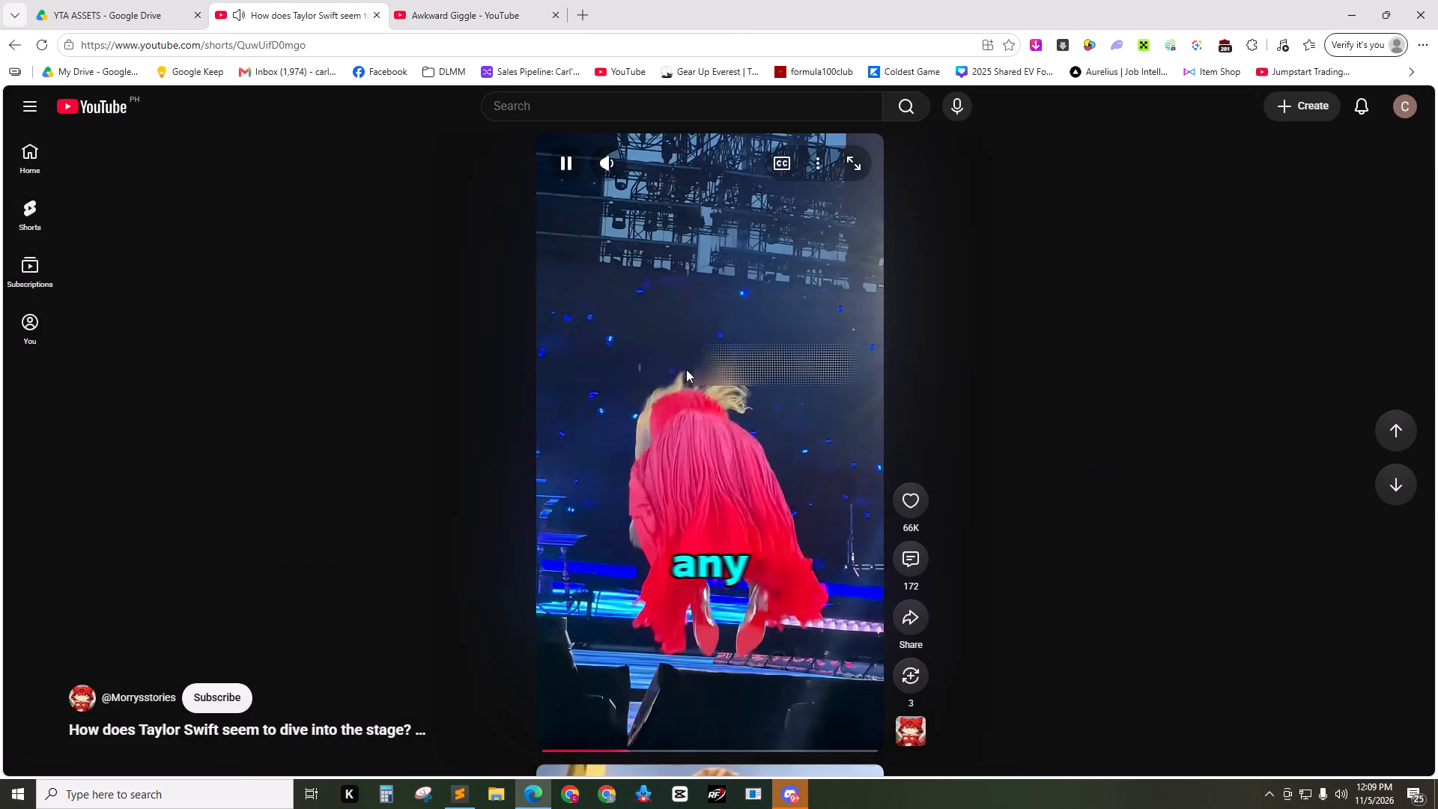
left_click(1019, 368)
right_click(1096, 487)
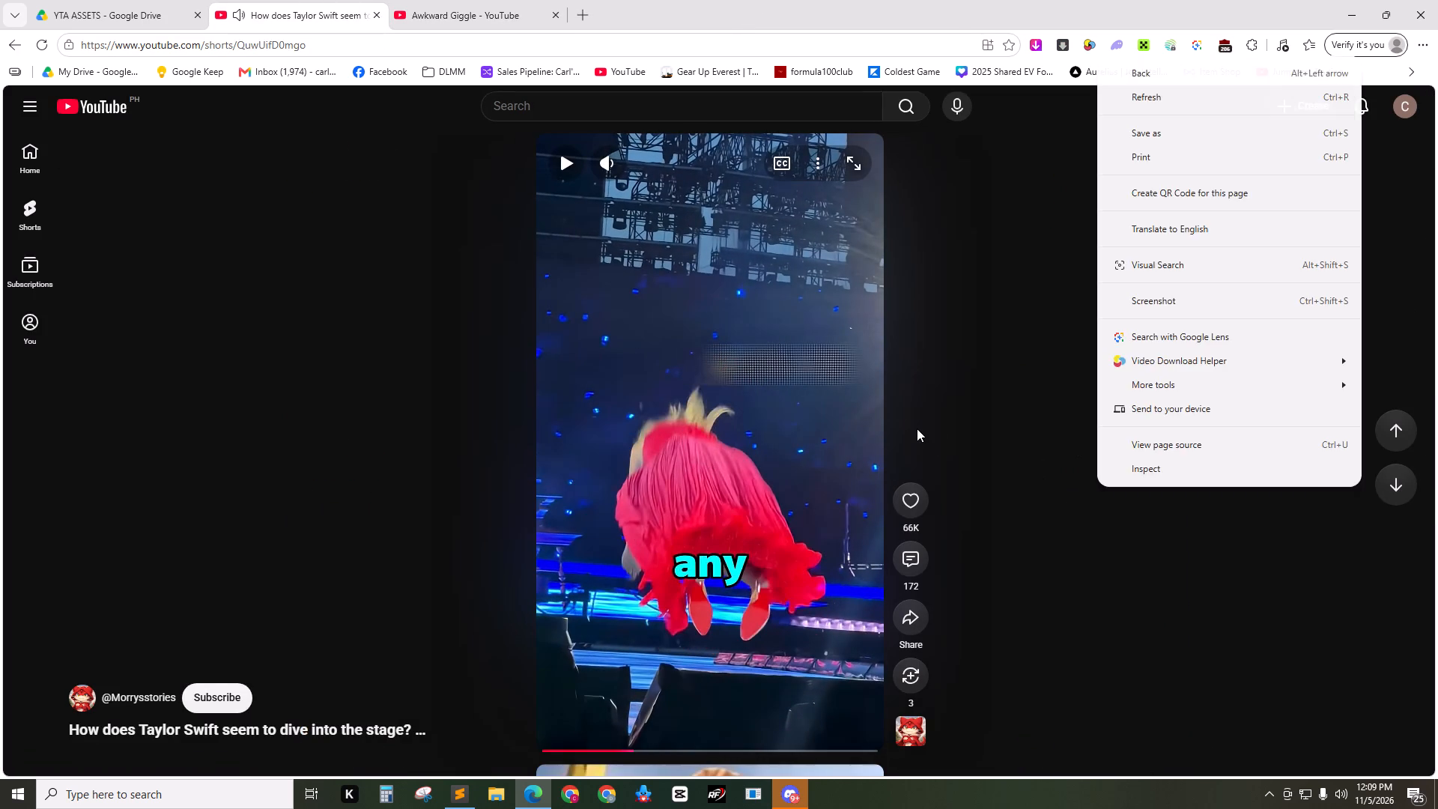
left_click(917, 428)
right_click(1089, 485)
left_click(962, 429)
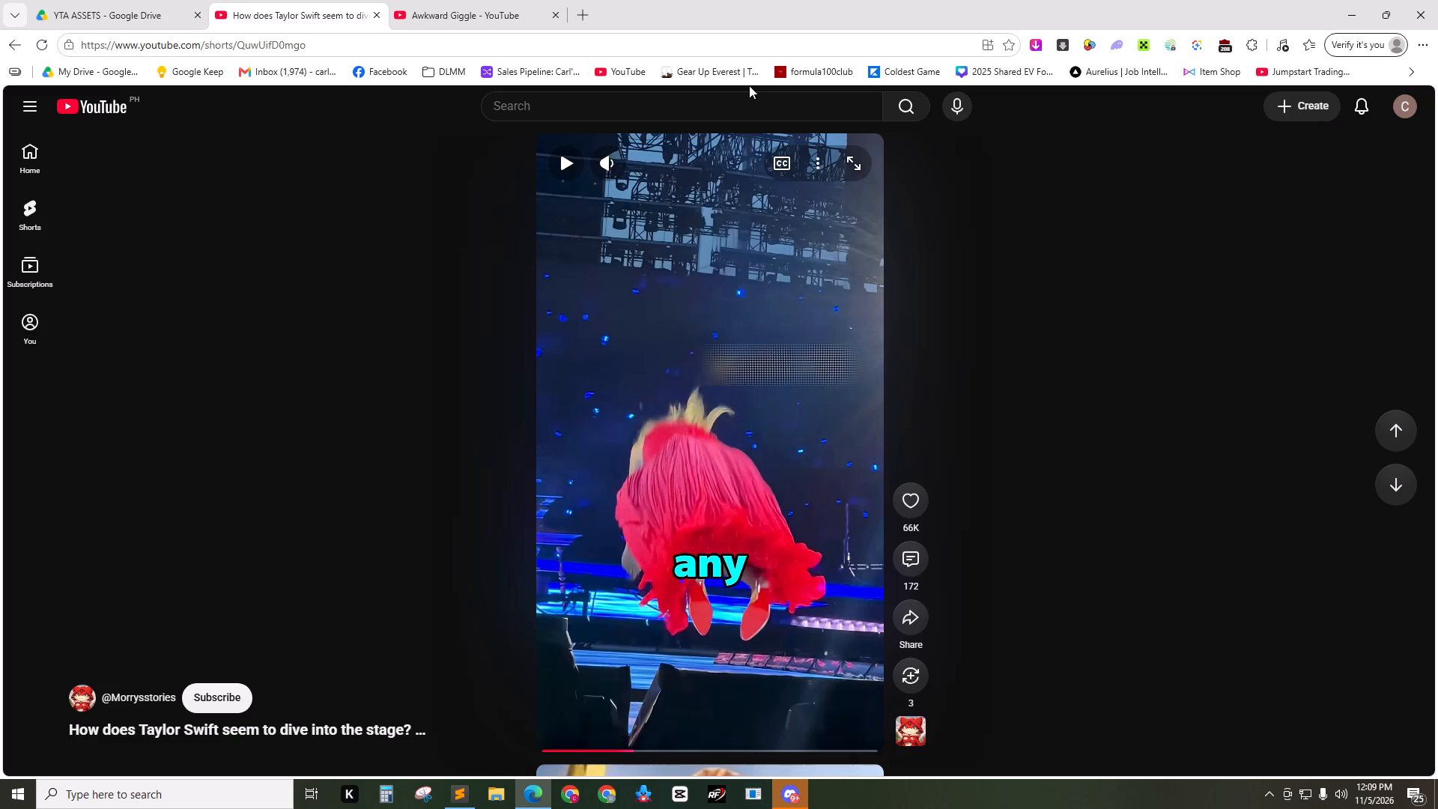
Check the Awkward Giggle channel's Shorts list, and go back to the feed to view and pause the #adios short.
left_click(473, 0)
scroll(480, 266, "up", 1)
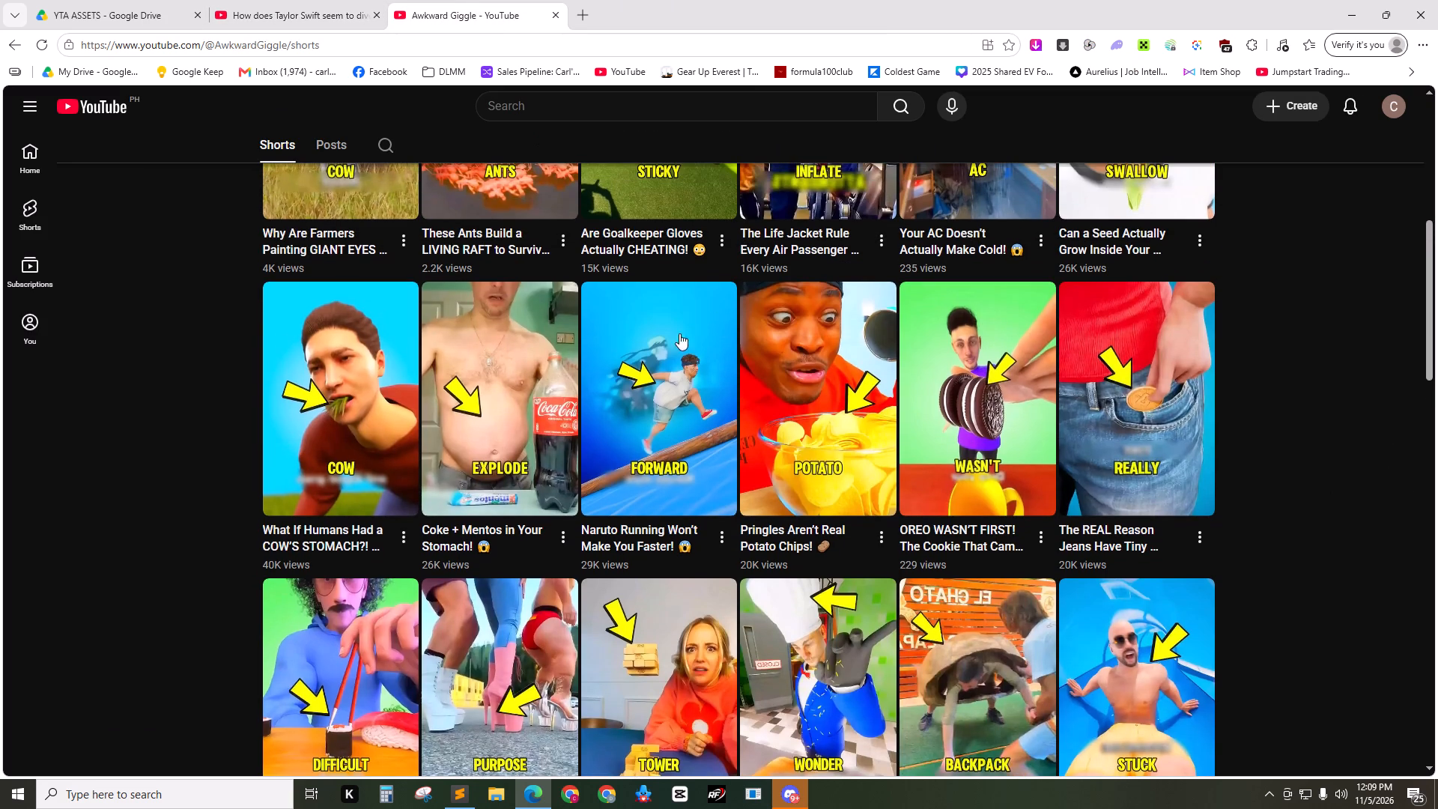
left_click(861, 0)
left_click(374, 0)
scroll(1027, 473, "down", 1)
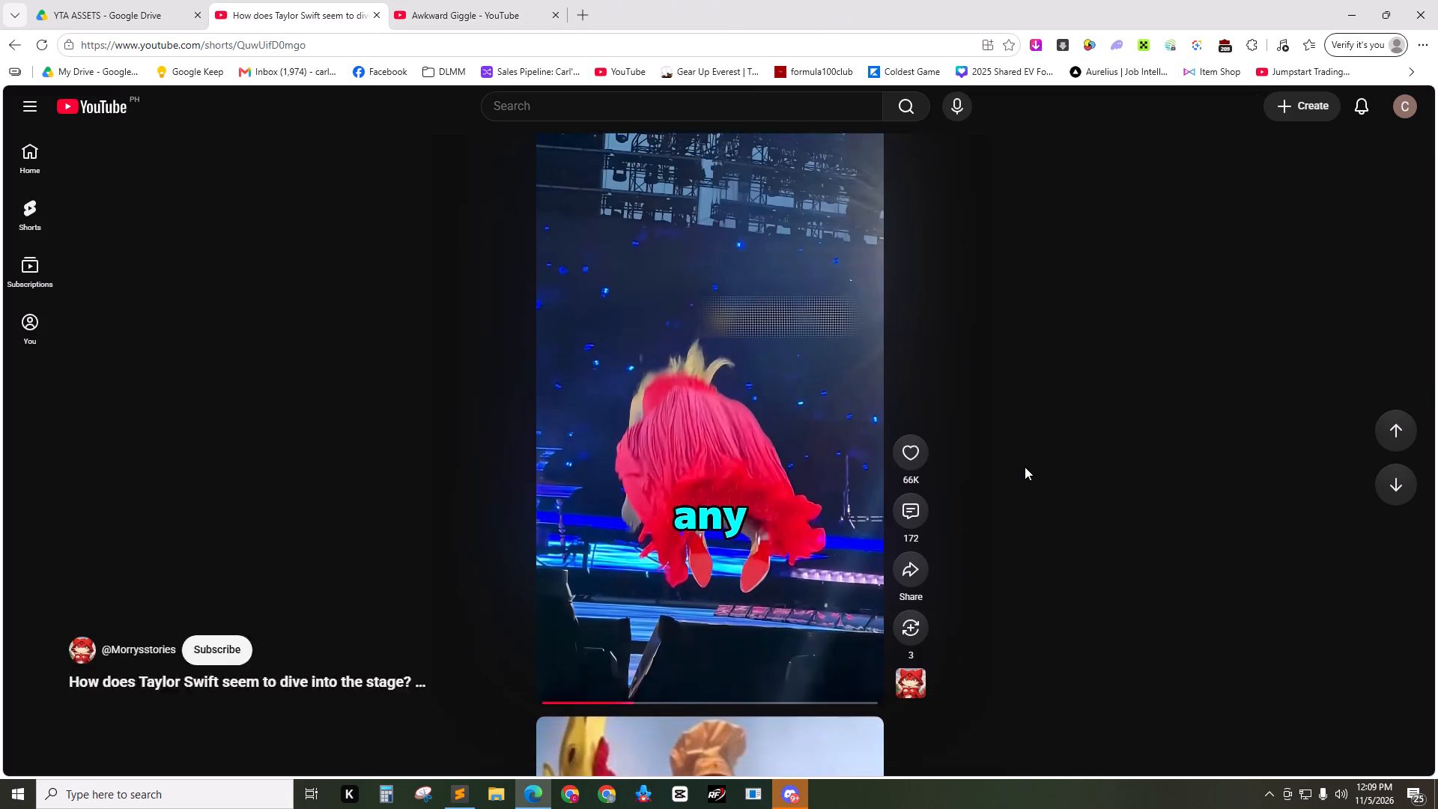
left_click(689, 469)
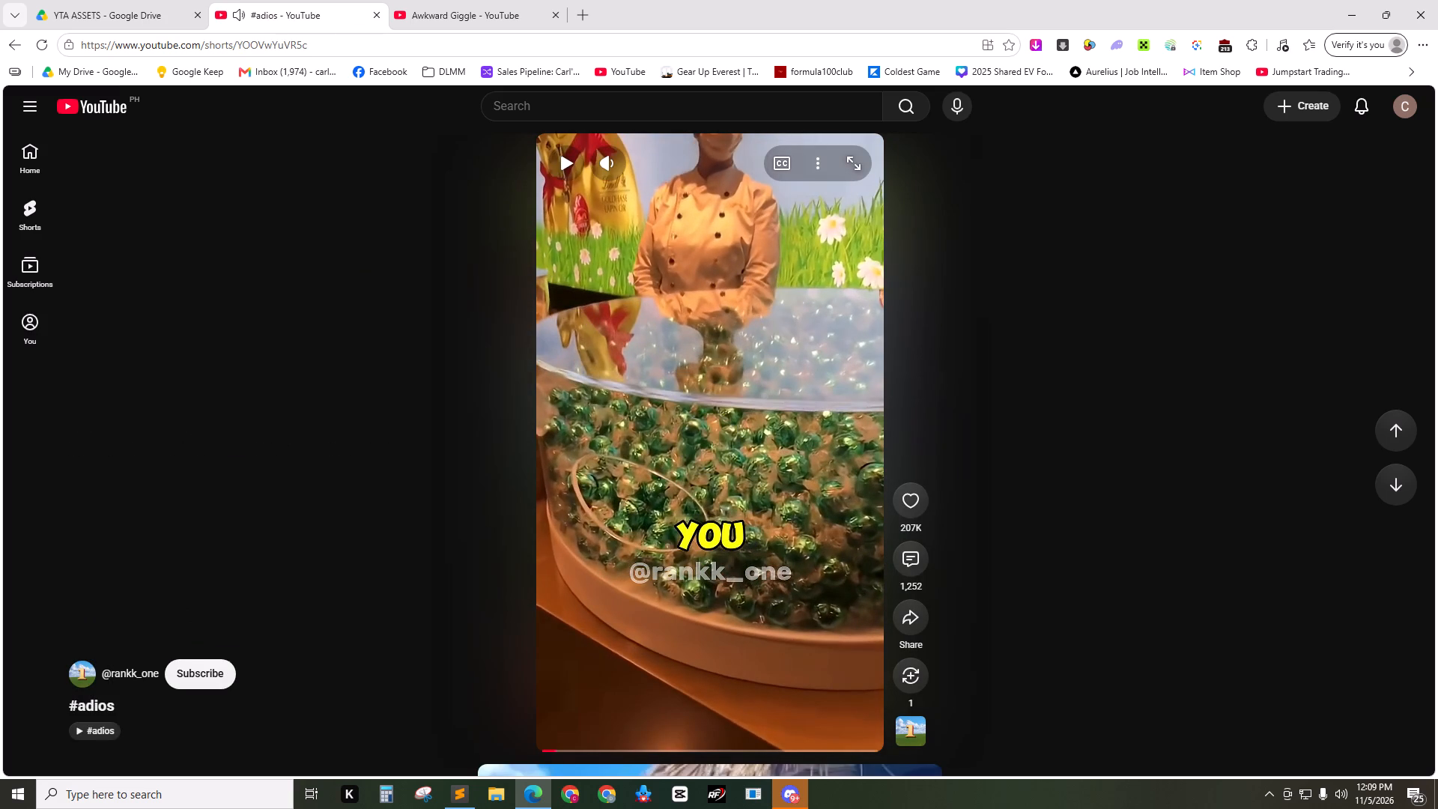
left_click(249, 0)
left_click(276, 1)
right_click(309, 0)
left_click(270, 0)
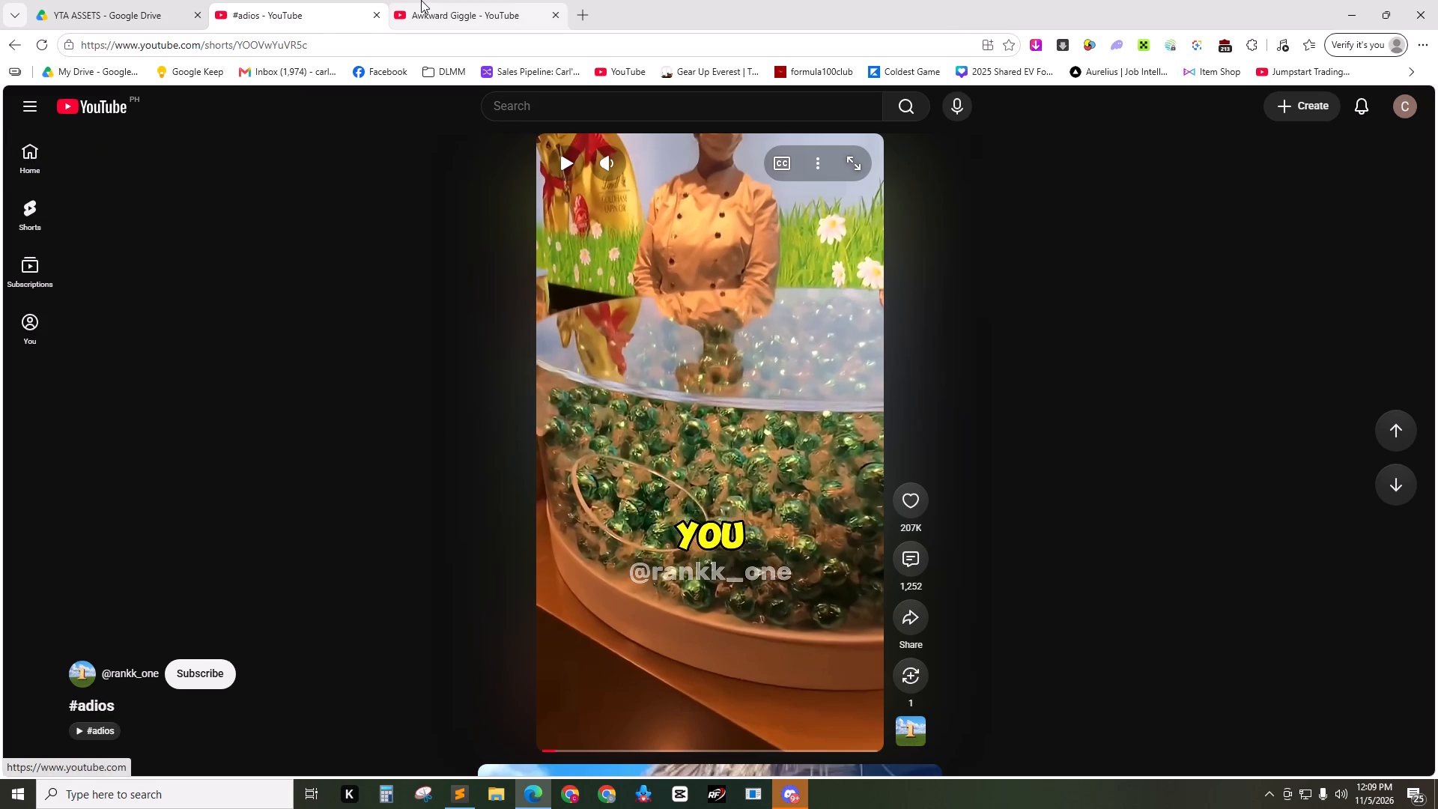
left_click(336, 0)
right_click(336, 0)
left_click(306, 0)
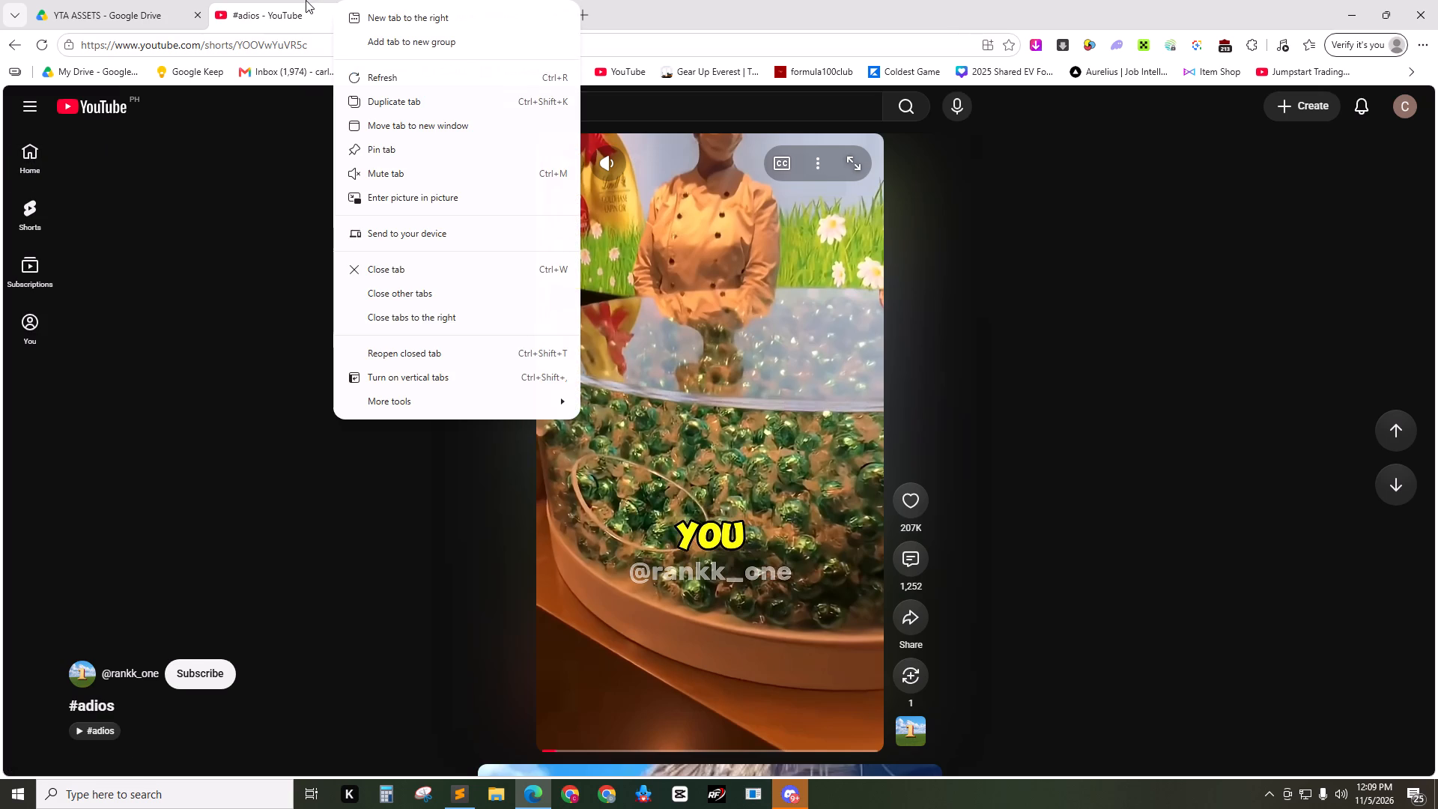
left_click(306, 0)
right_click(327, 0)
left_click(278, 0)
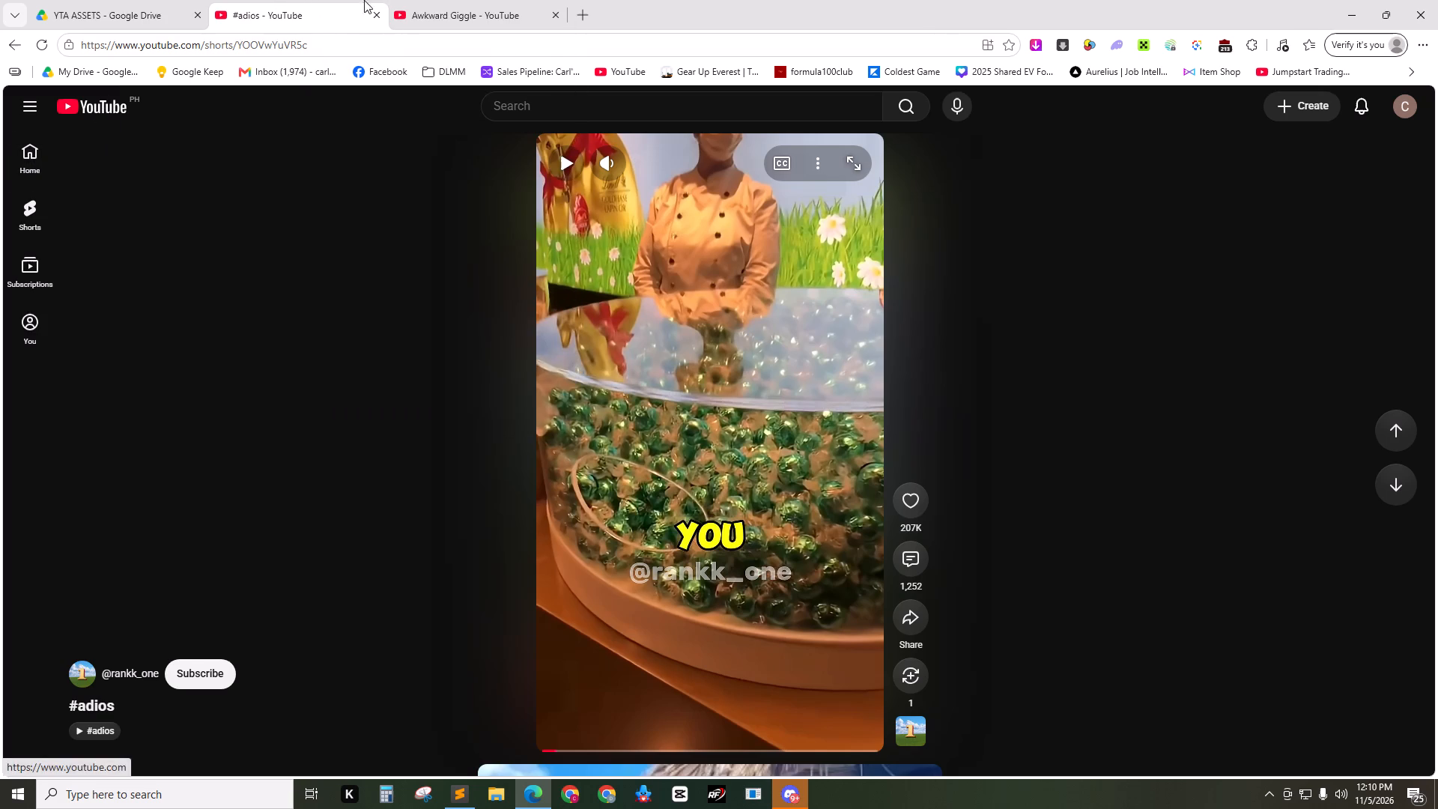
Go from the #adios short to the YouTube home page and look through the recommended videos and Shorts.
left_click(369, 0)
left_click(80, 102)
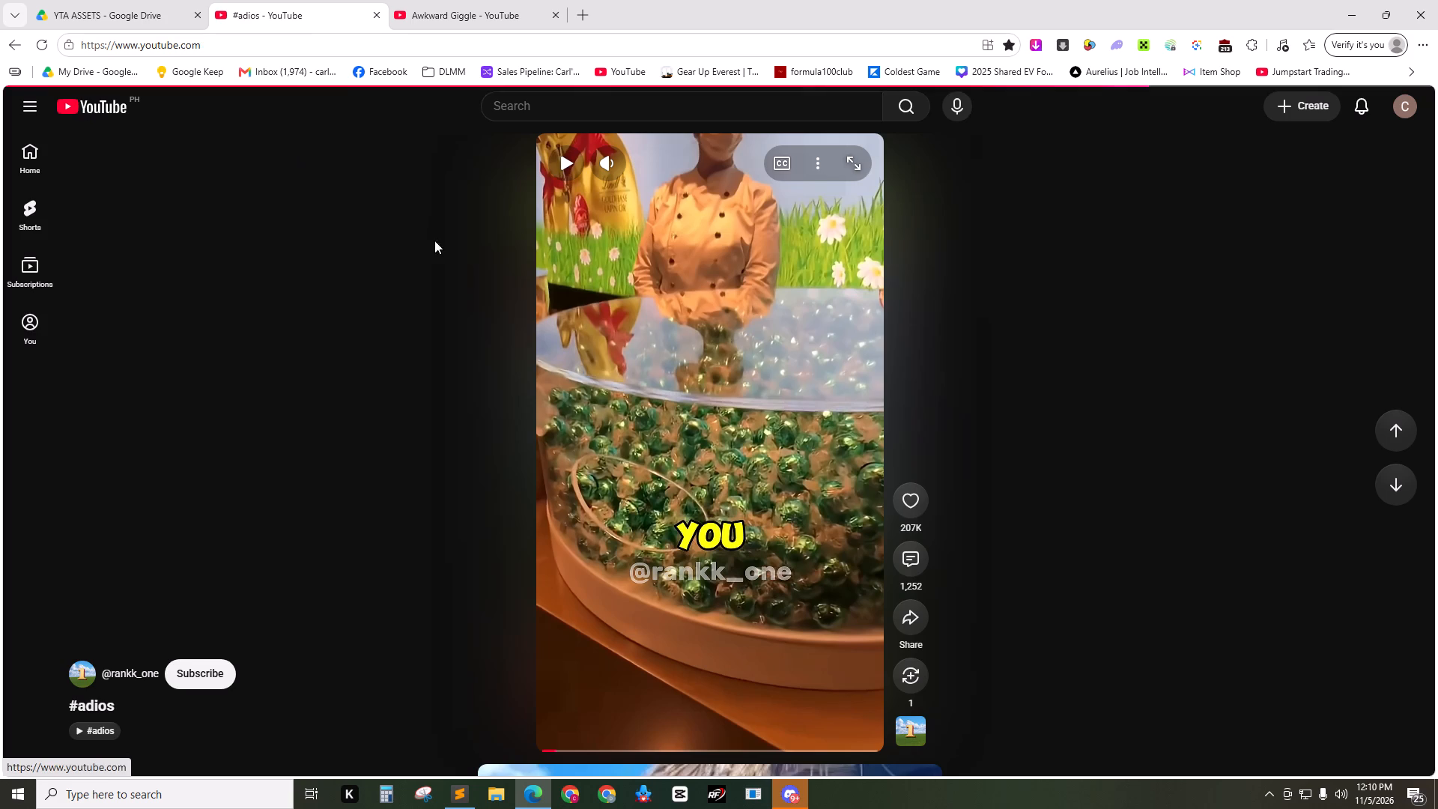
scroll(424, 252, "down", 4)
scroll(521, 318, "down", 1)
left_click(124, 104)
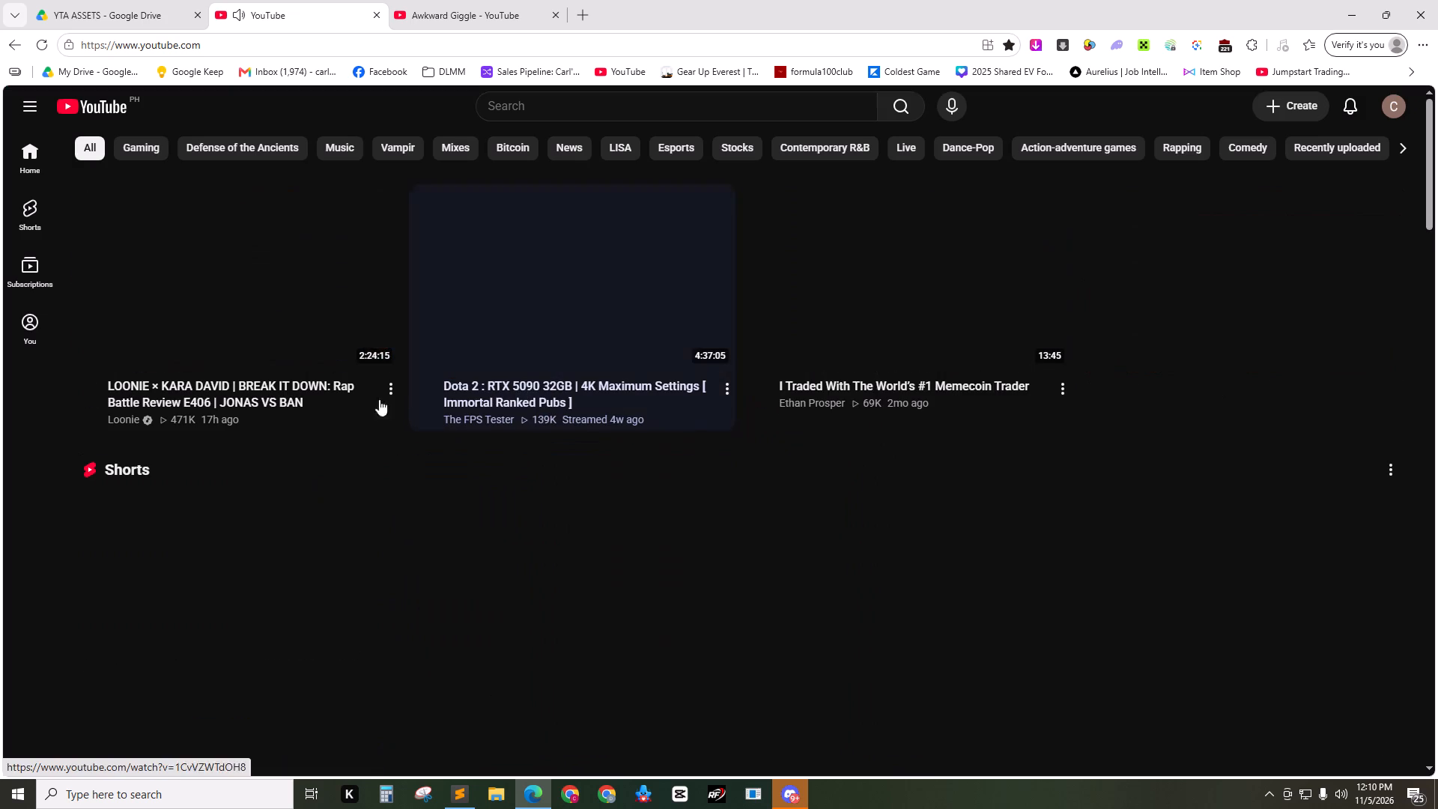
scroll(649, 440, "down", 2)
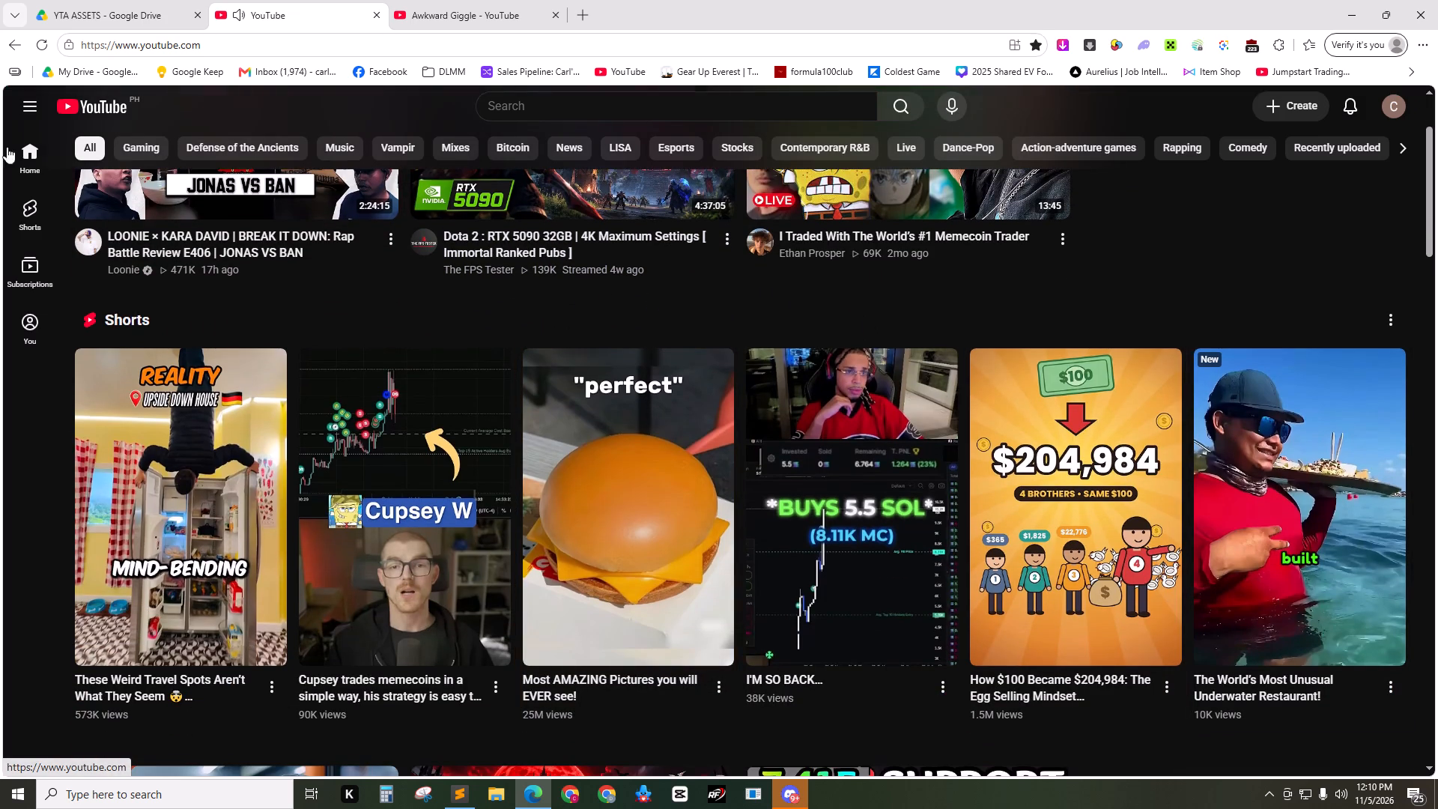
Go back to the Shorts feed and watch the How To Make Michael Jackson Sandwich short, pausing and resuming it.
left_click(8, 27)
left_click(9, 30)
left_click(18, 39)
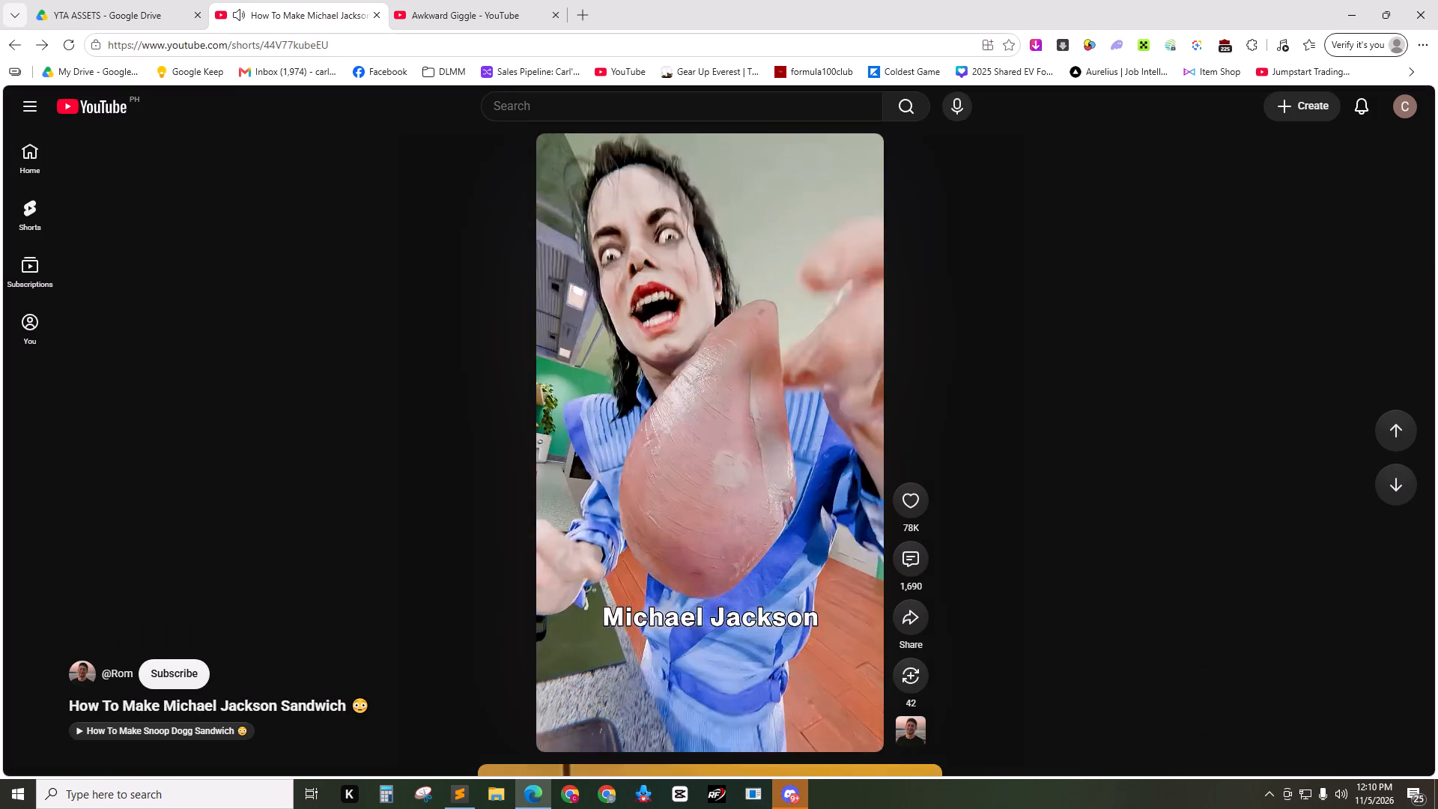
left_click(741, 340)
left_click(827, 374)
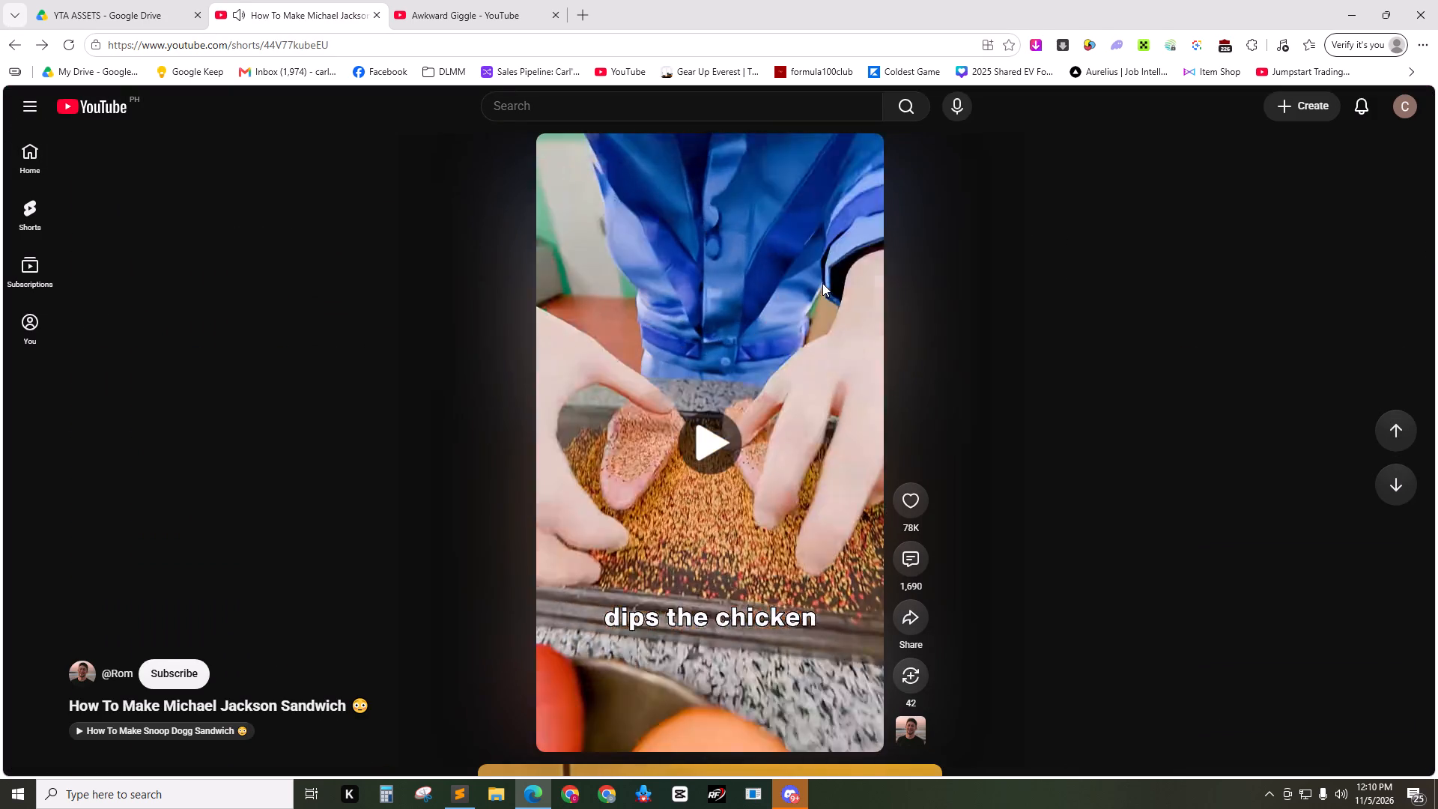
left_click(729, 409)
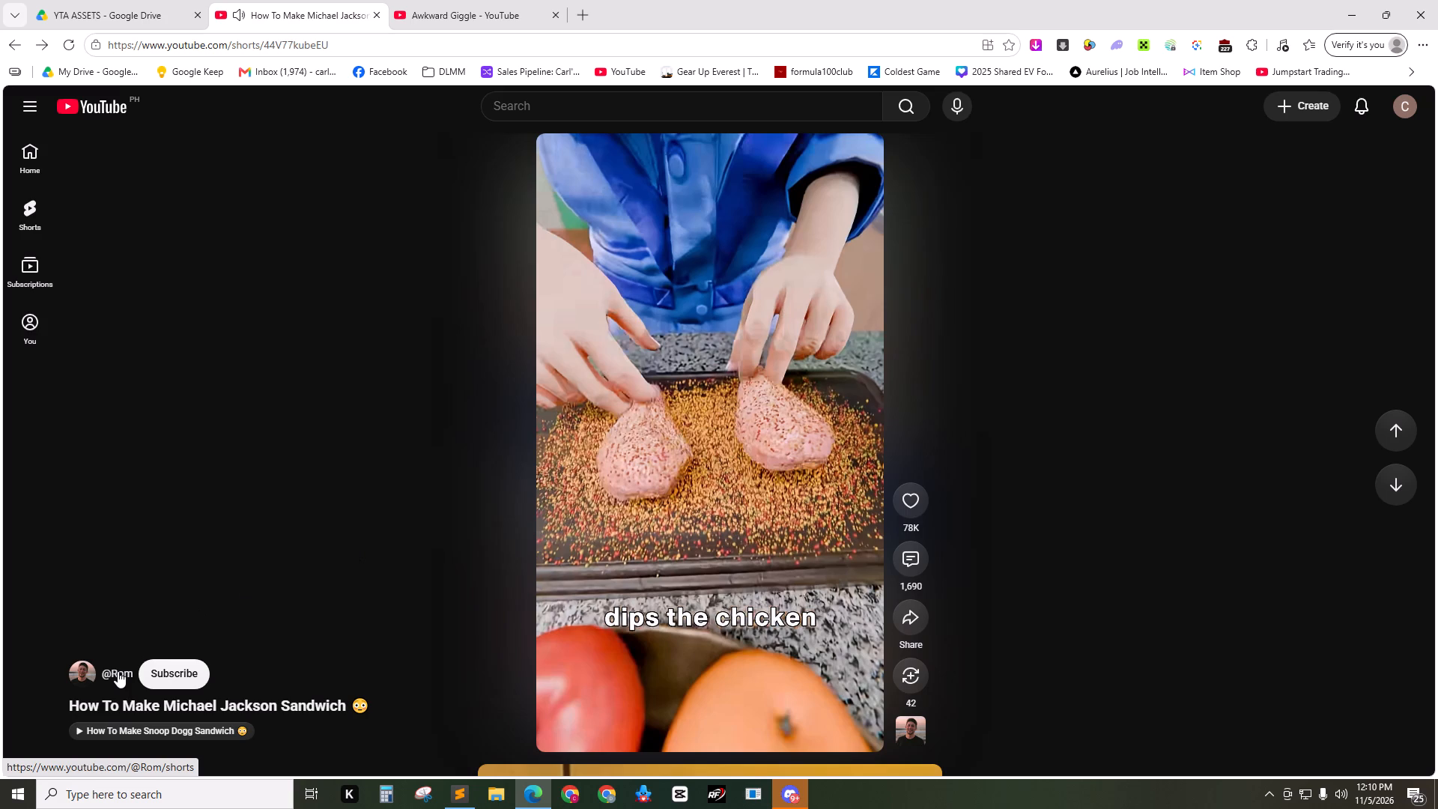
Open the Rom channel in a separate tab and look at its Shorts page.
middle_click(118, 671)
left_click(438, 0)
left_click(524, 0)
right_click(524, 0)
left_click(471, 0)
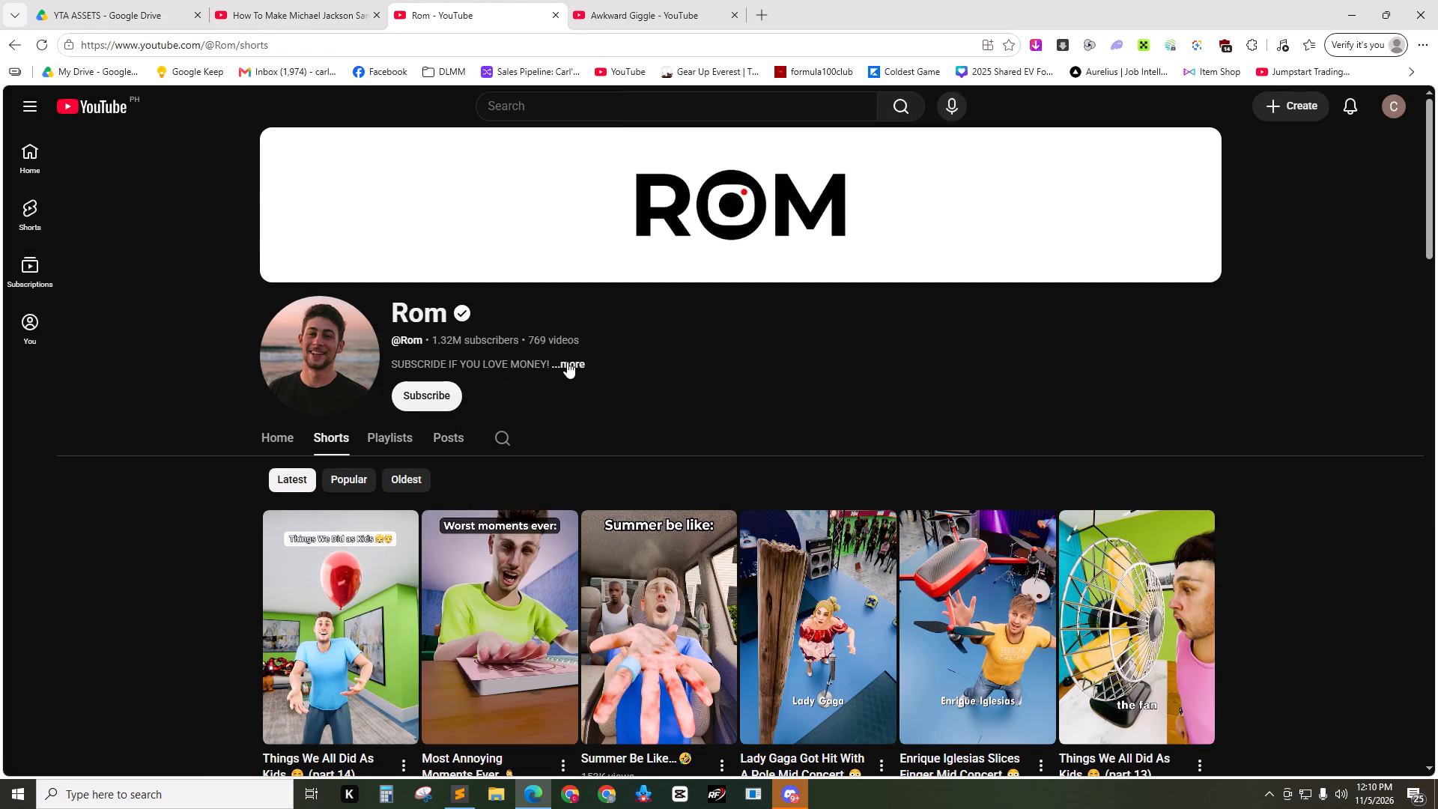
scroll(552, 442, "down", 1)
scroll(617, 419, "down", 1)
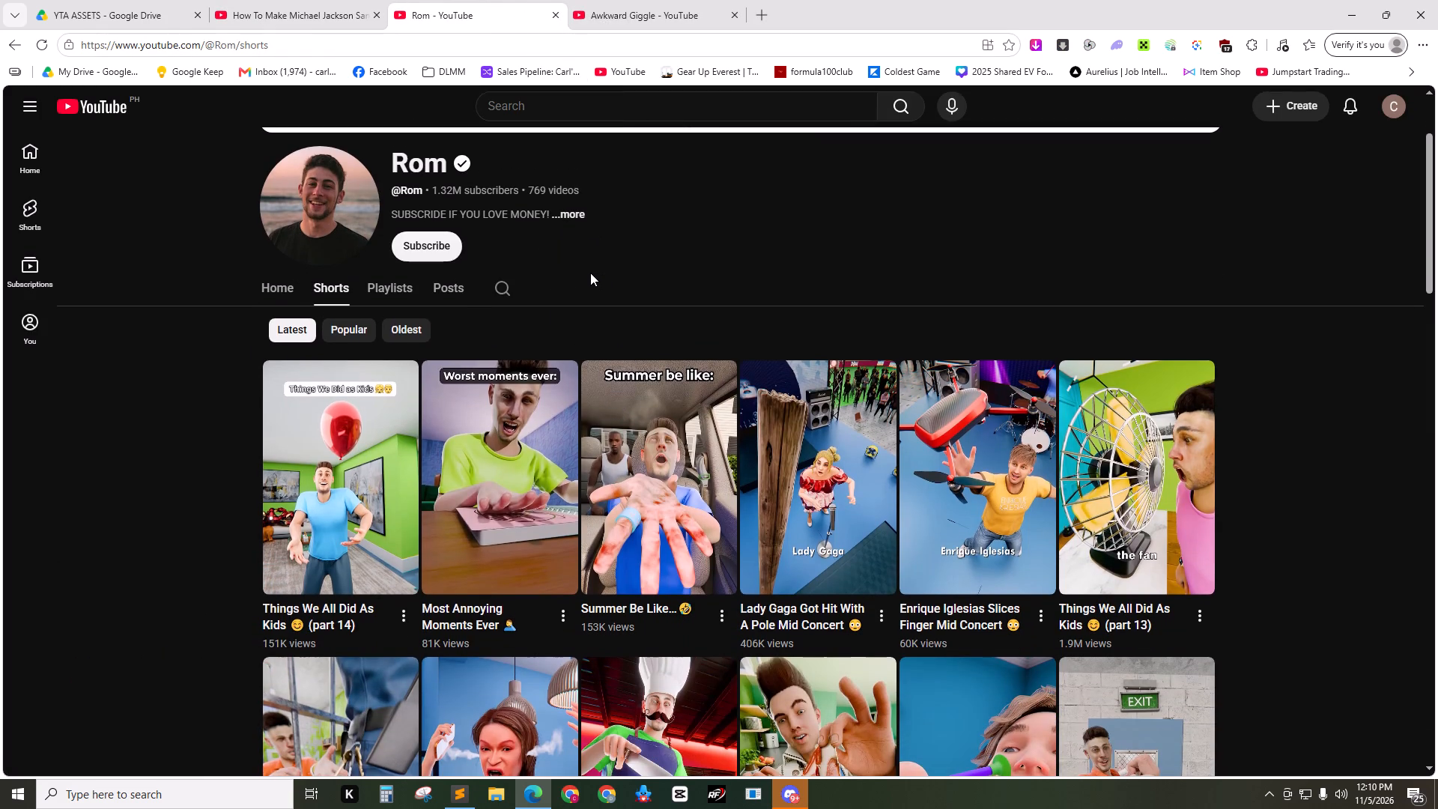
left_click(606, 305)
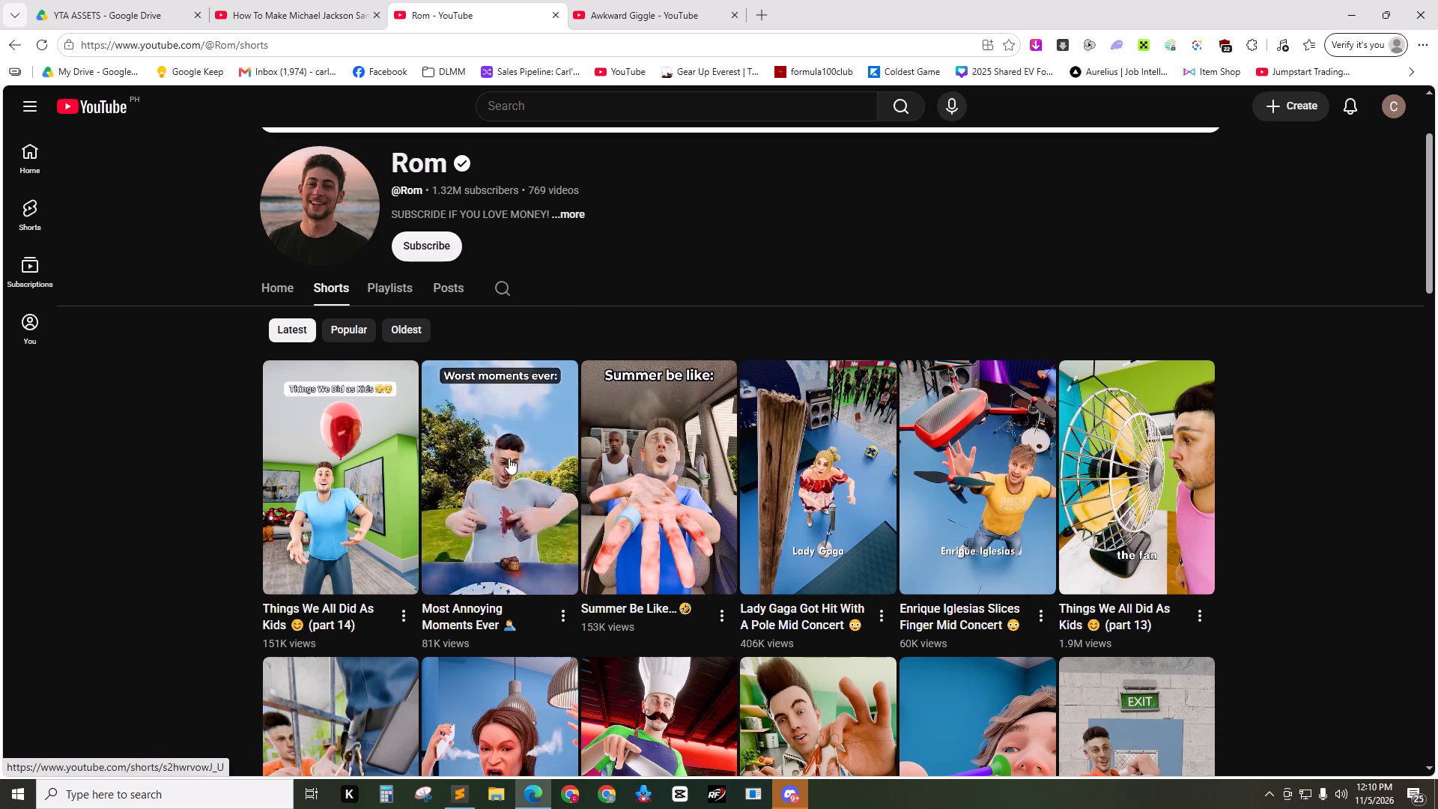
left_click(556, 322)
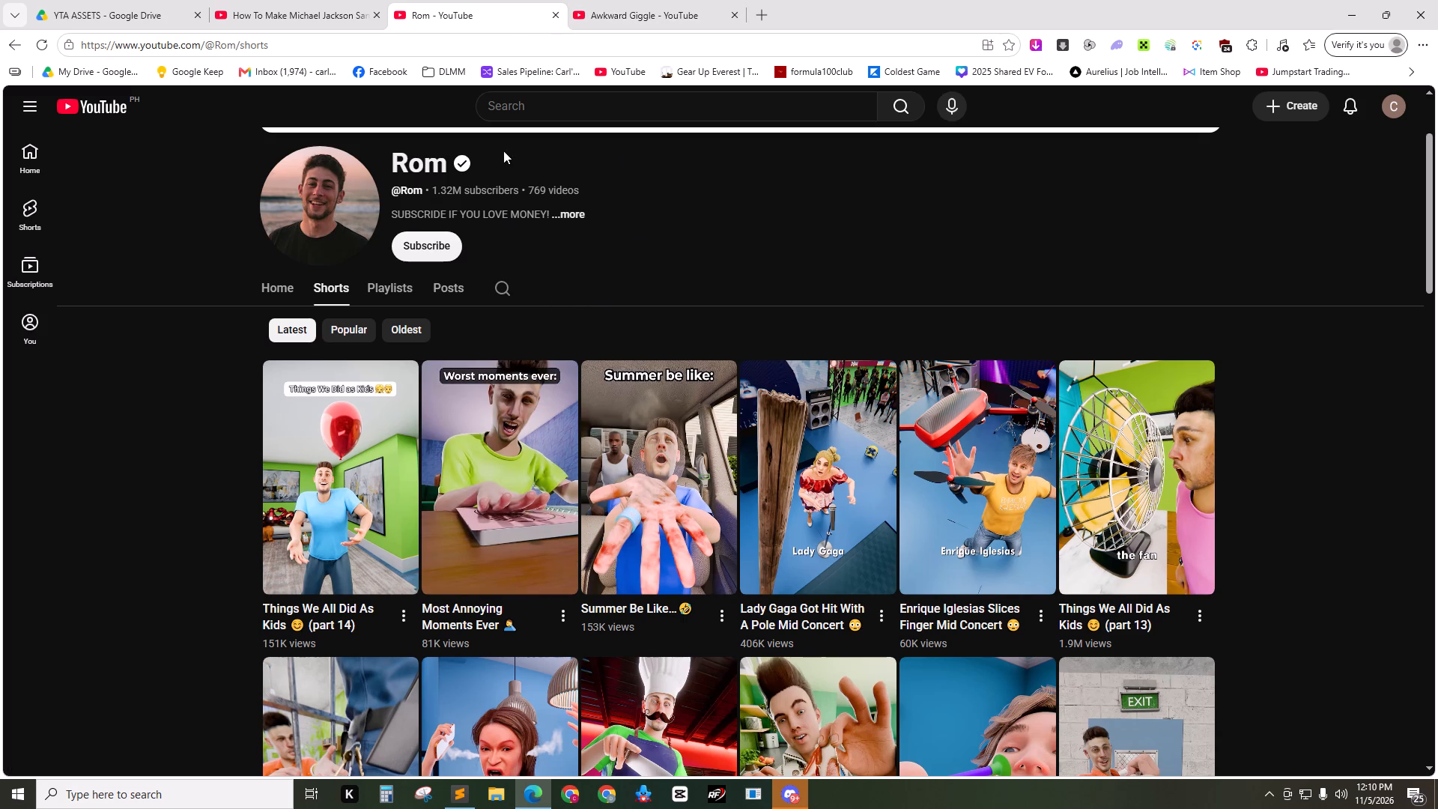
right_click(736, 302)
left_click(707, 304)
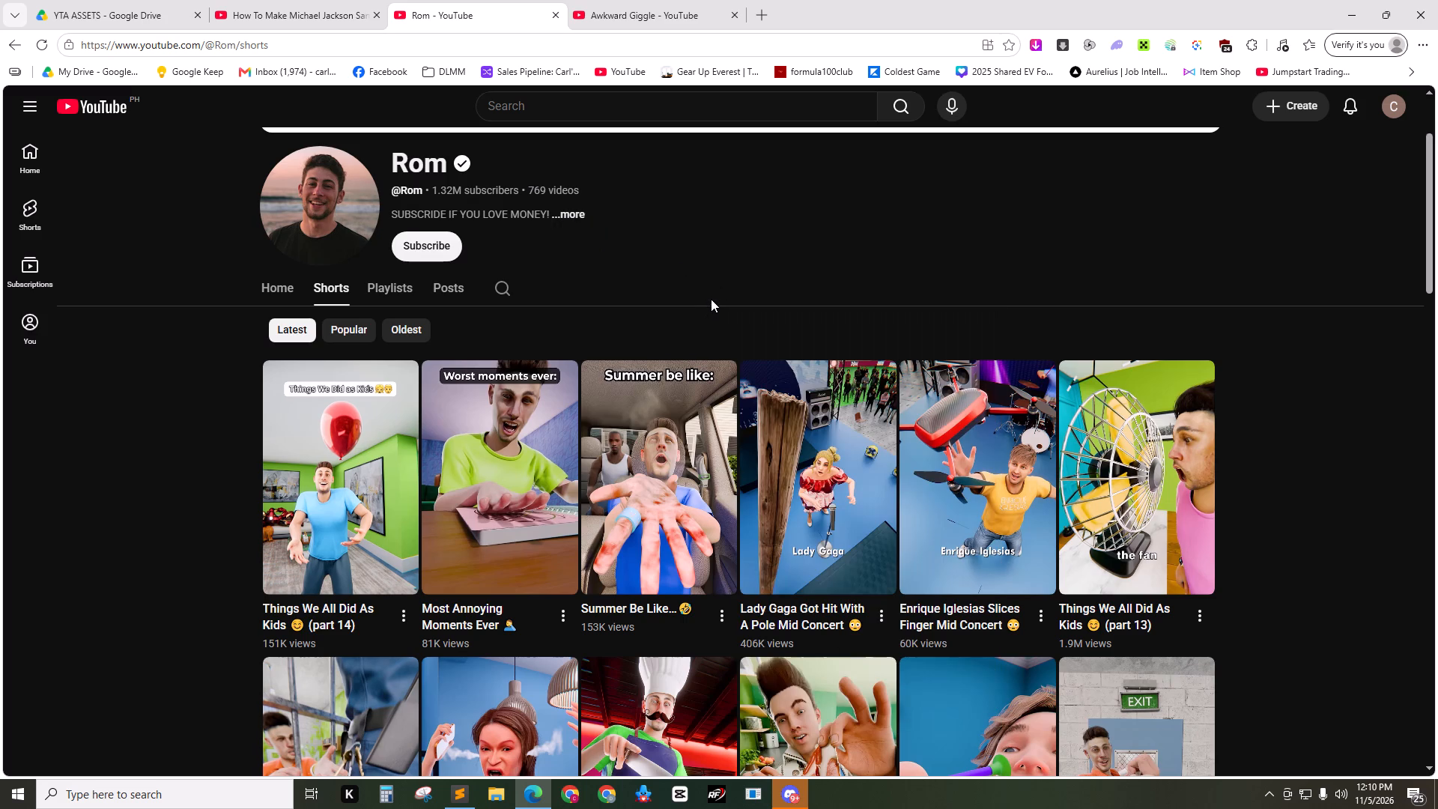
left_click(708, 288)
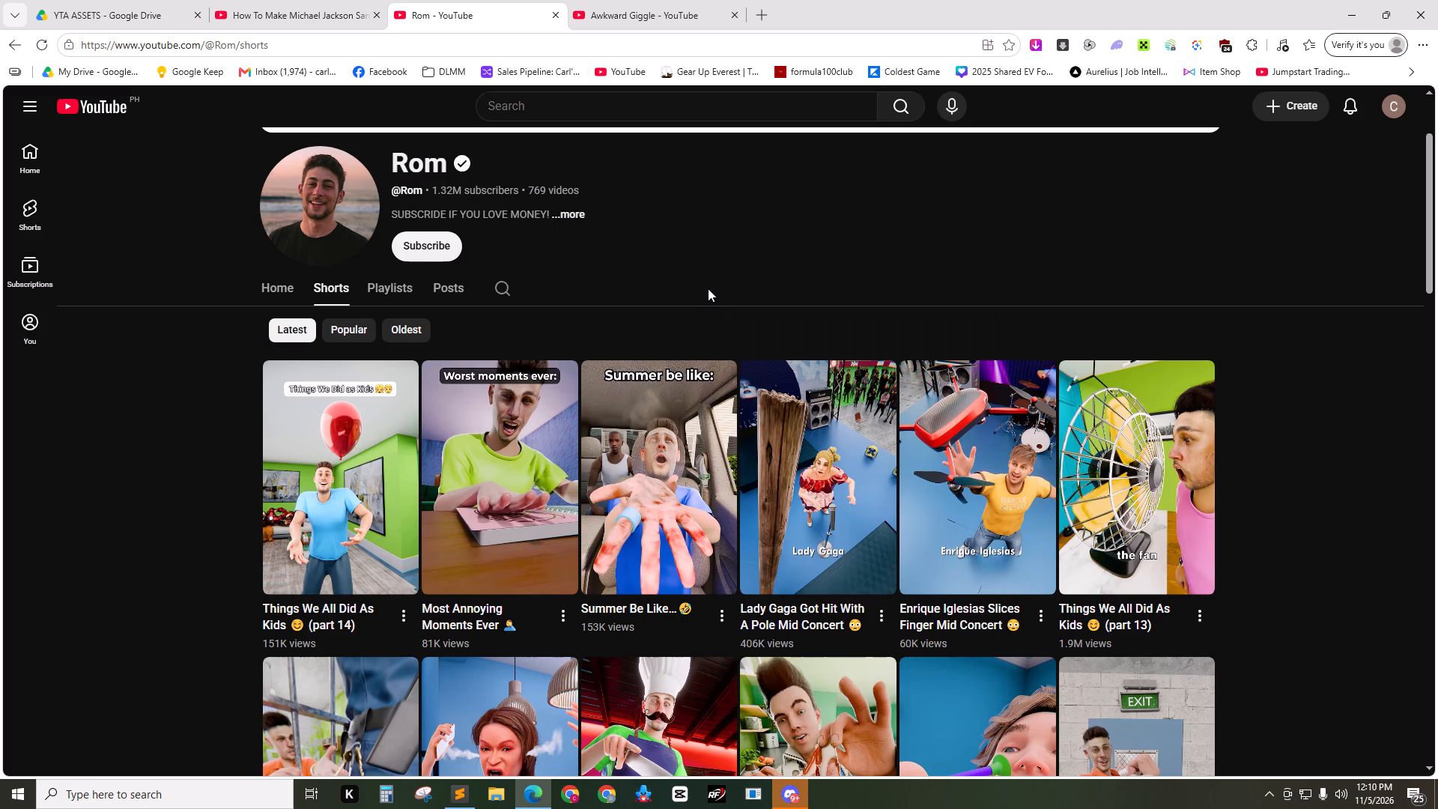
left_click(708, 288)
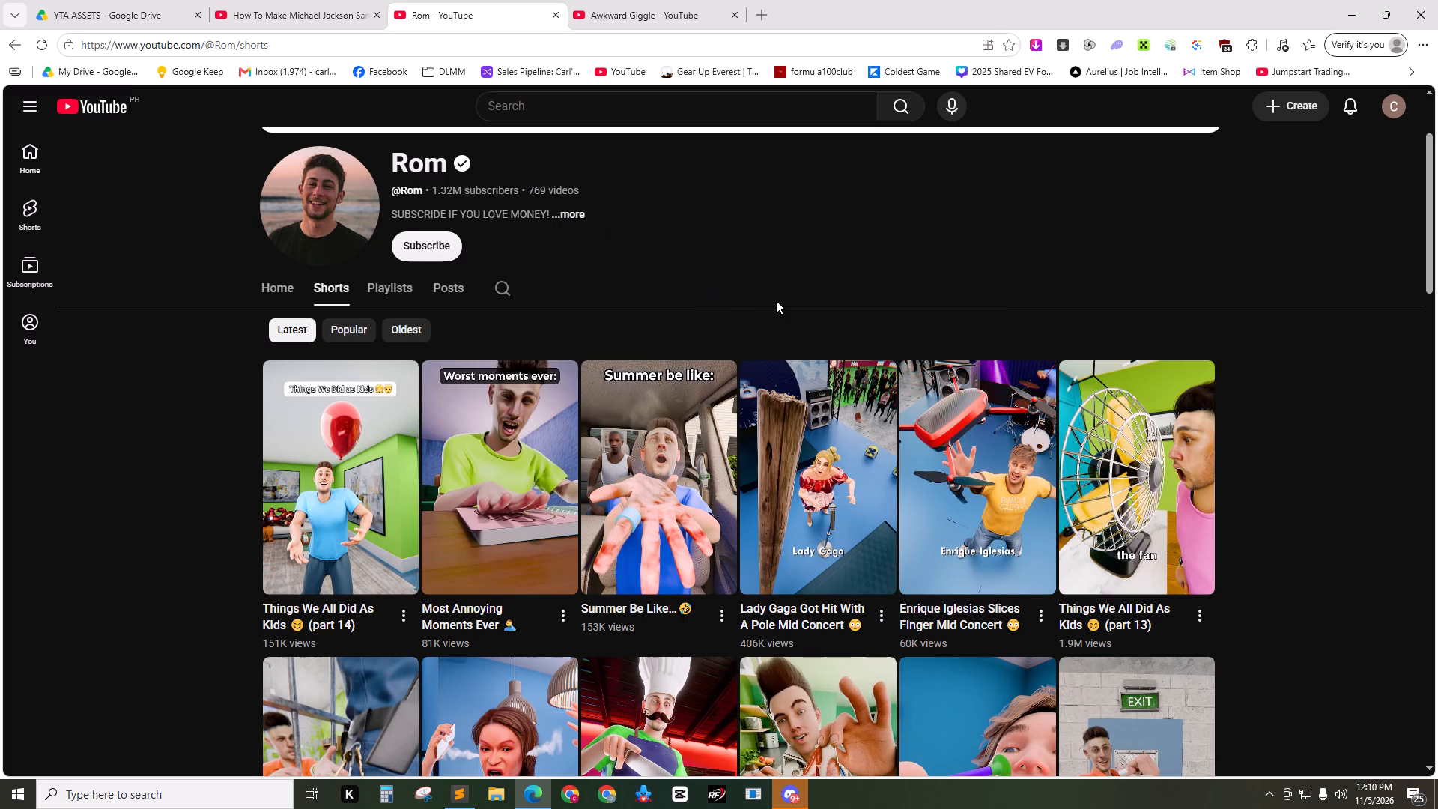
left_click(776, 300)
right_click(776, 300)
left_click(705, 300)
Look over the Rom channel's latest Shorts and check its subscriber and video counts in the channel header.
scroll(728, 320, "down", 2)
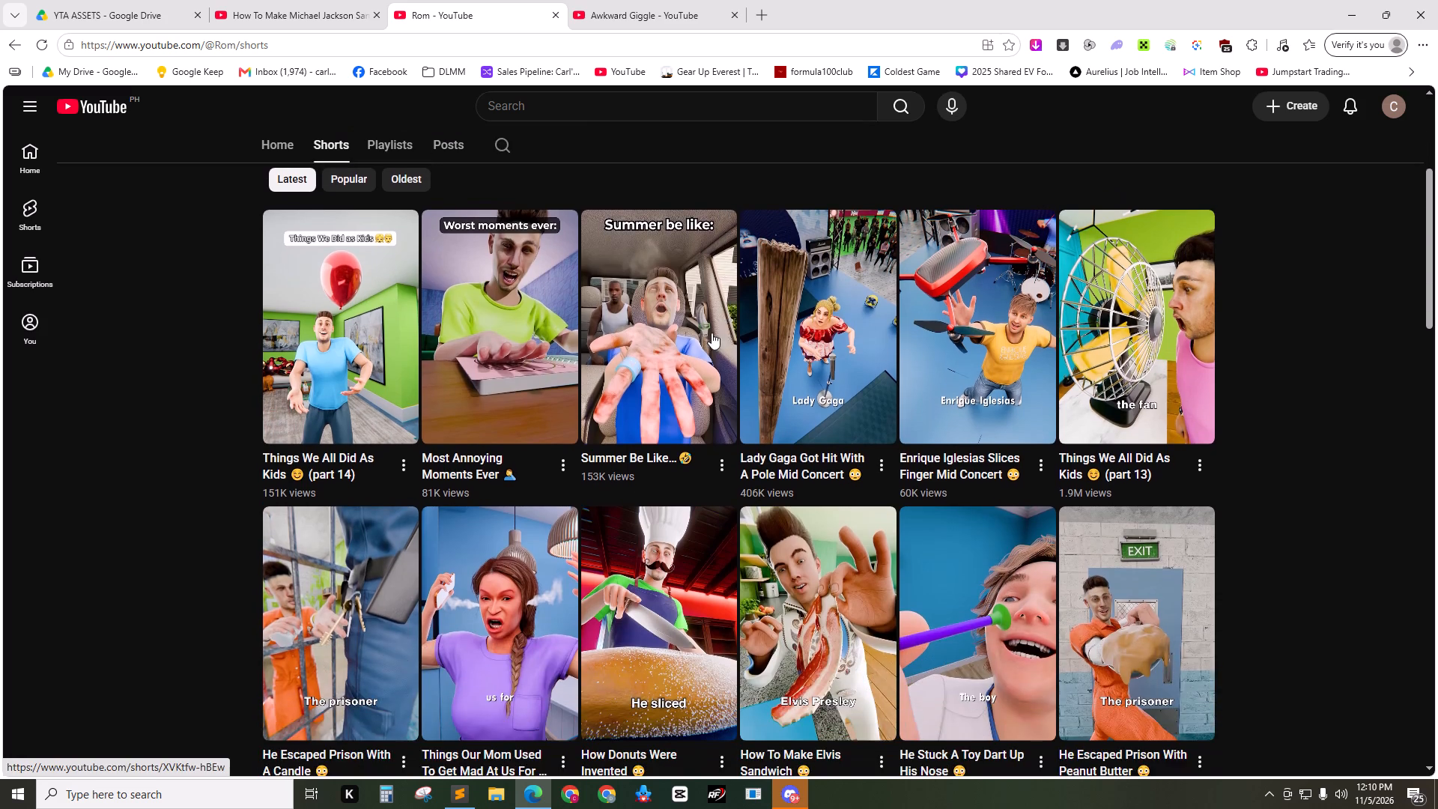
scroll(709, 333, "up", 3)
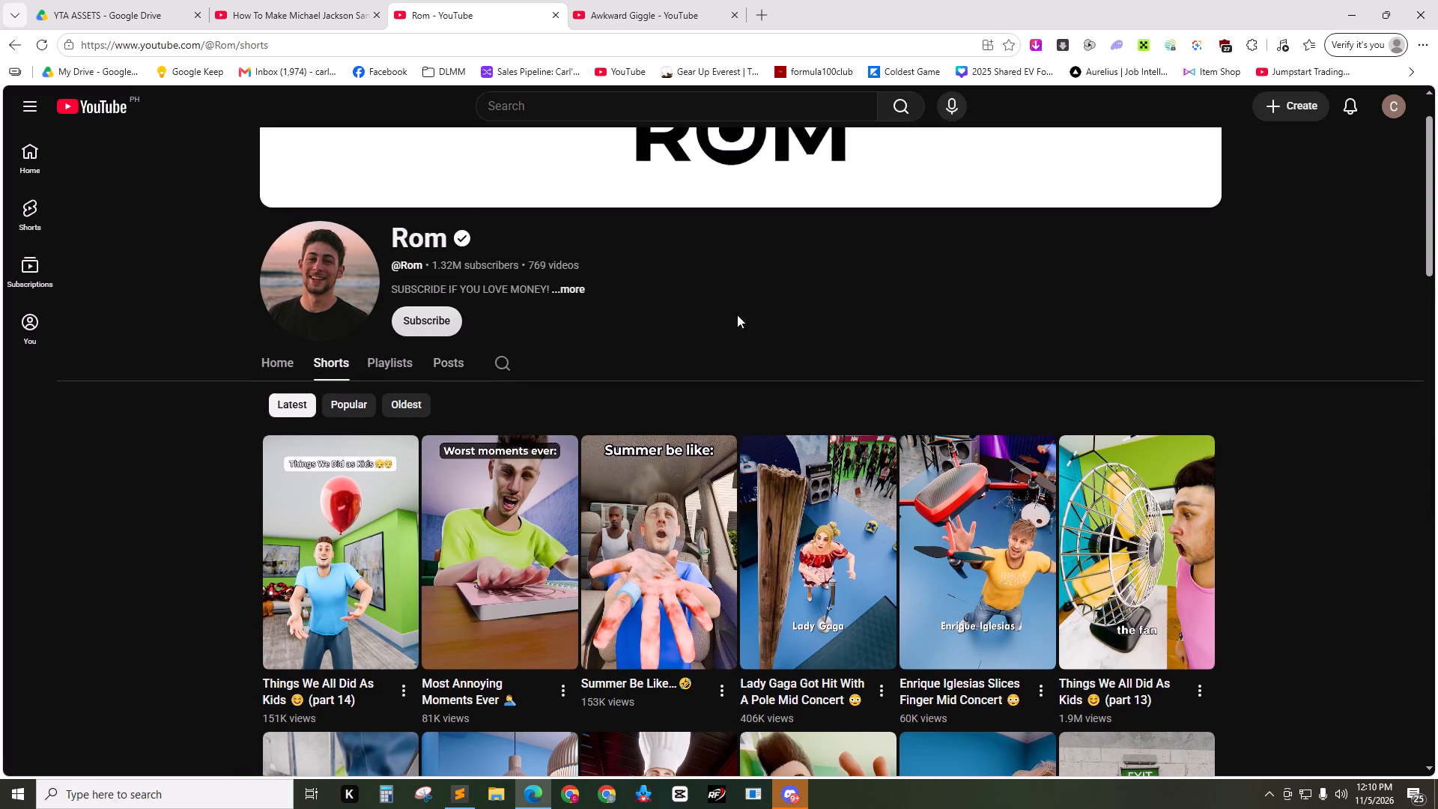
scroll(916, 323, "down", 1)
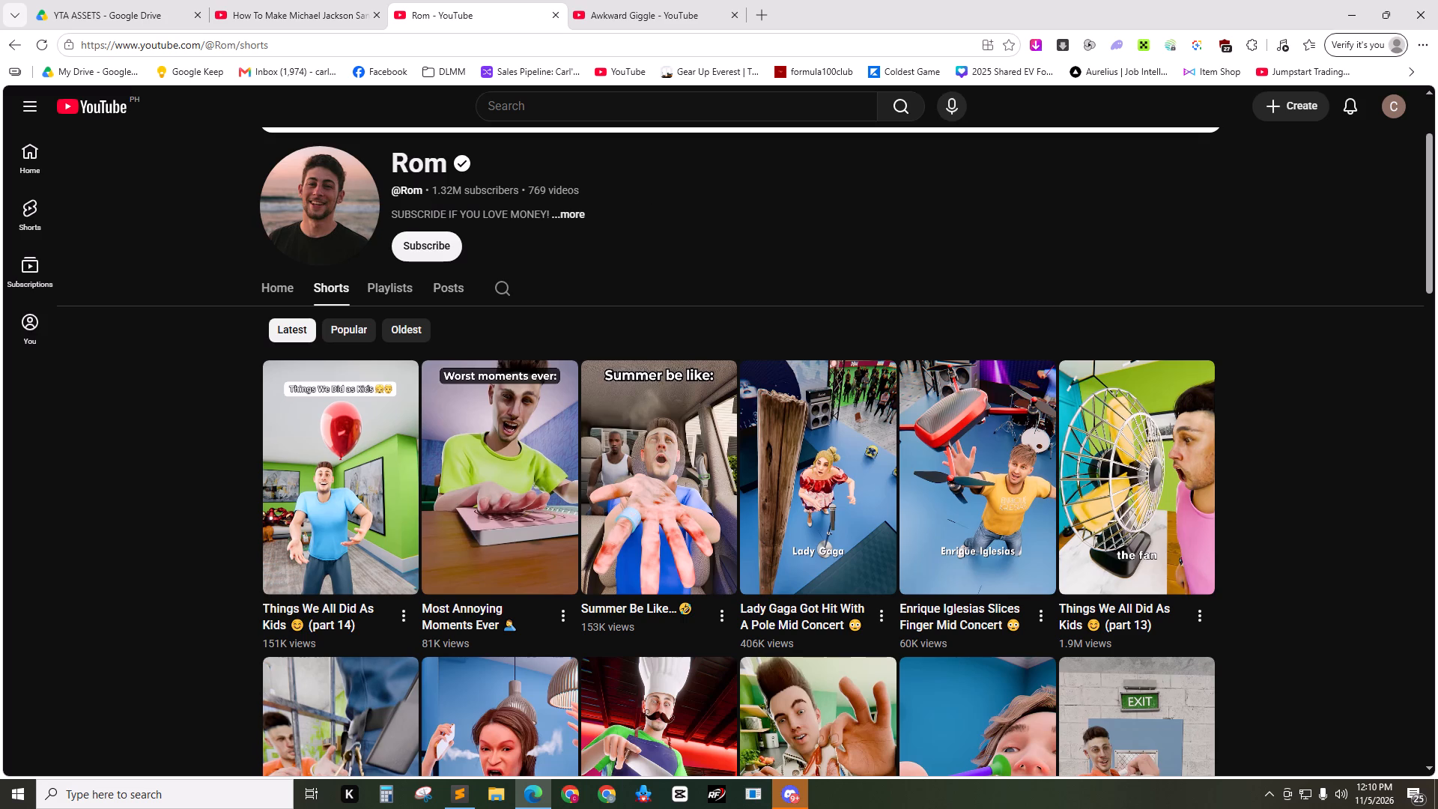
left_click_drag(436, 184, 472, 182)
left_click(743, 183)
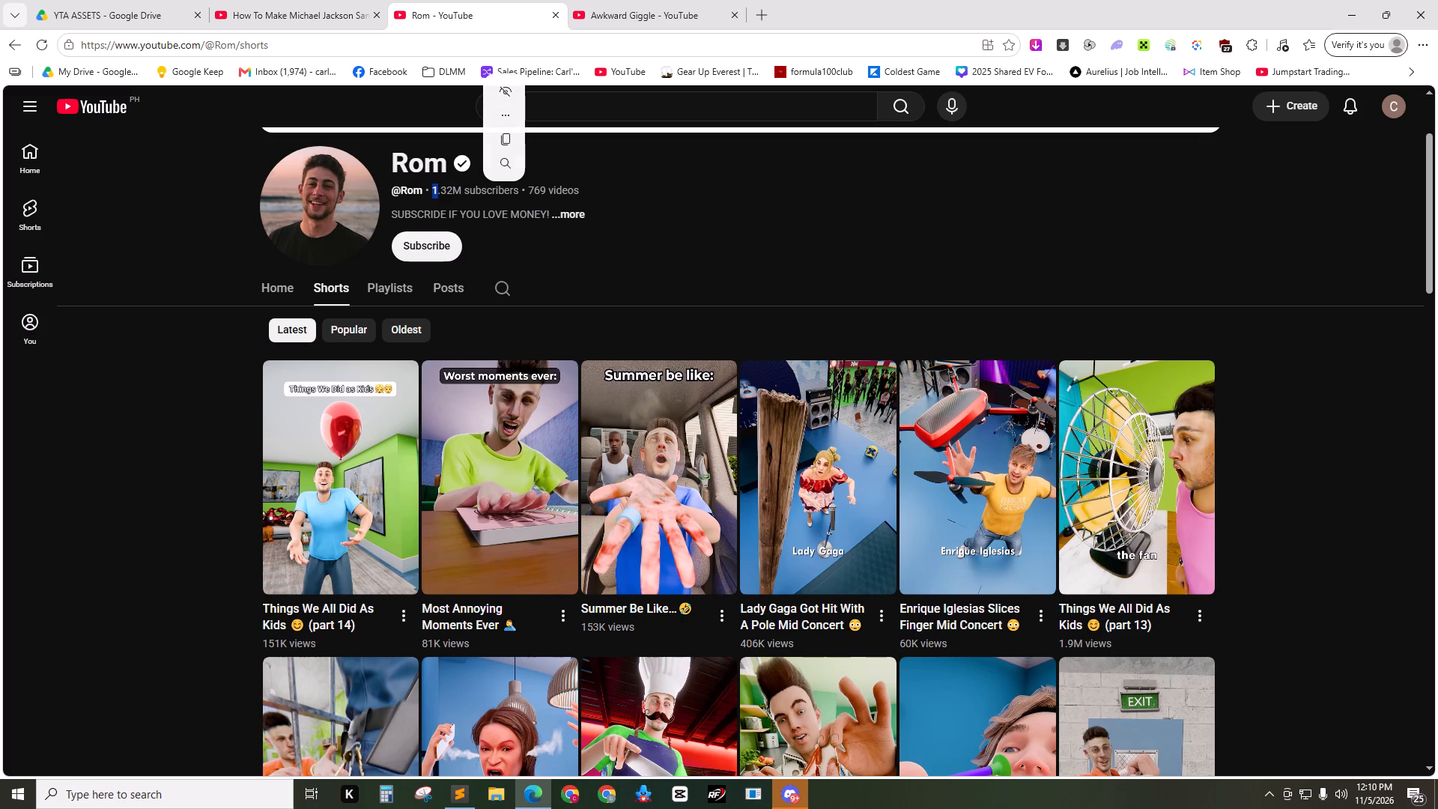
left_click_drag(532, 189, 544, 189)
left_click(748, 216)
left_click(497, 0)
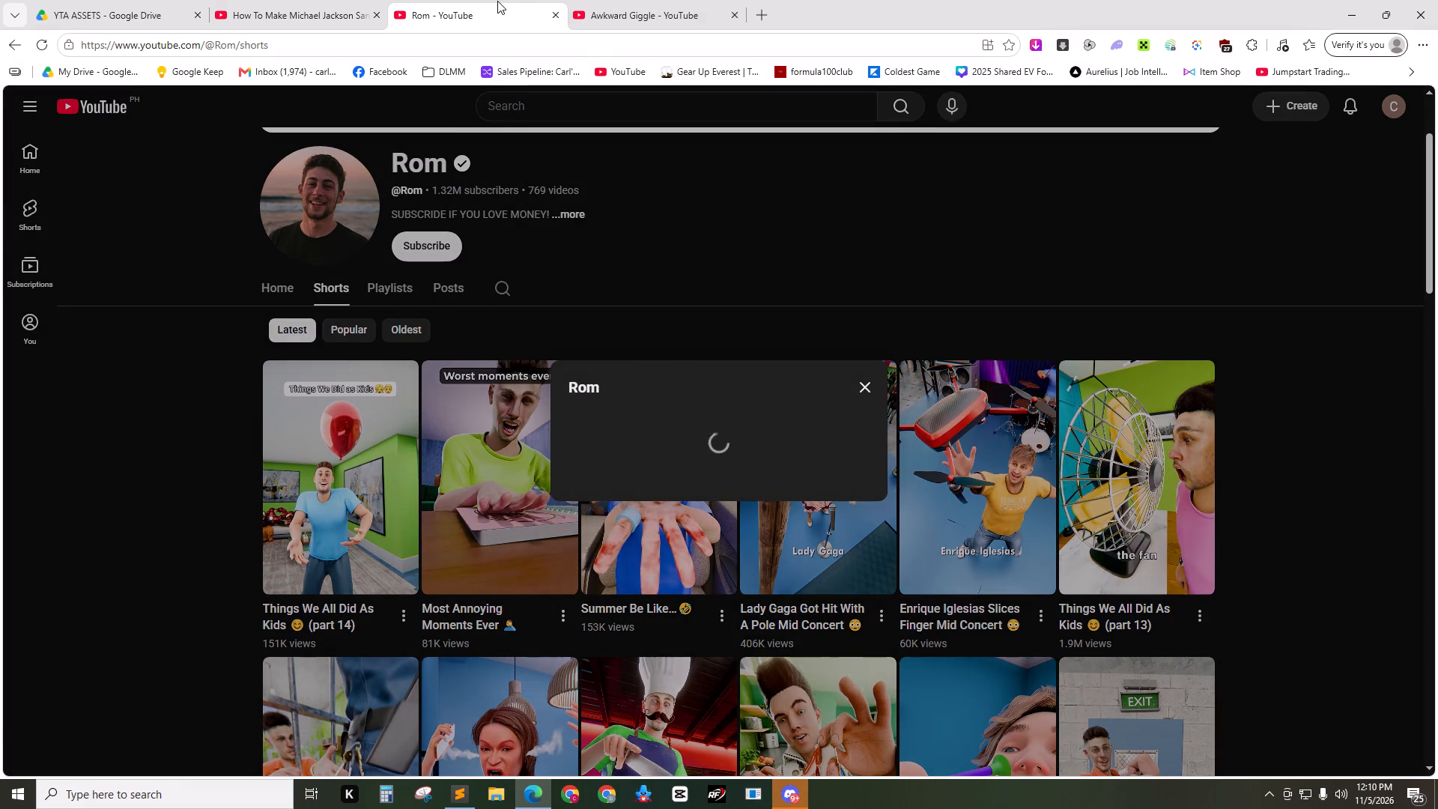
left_click(913, 188)
scroll(852, 240, "down", 1)
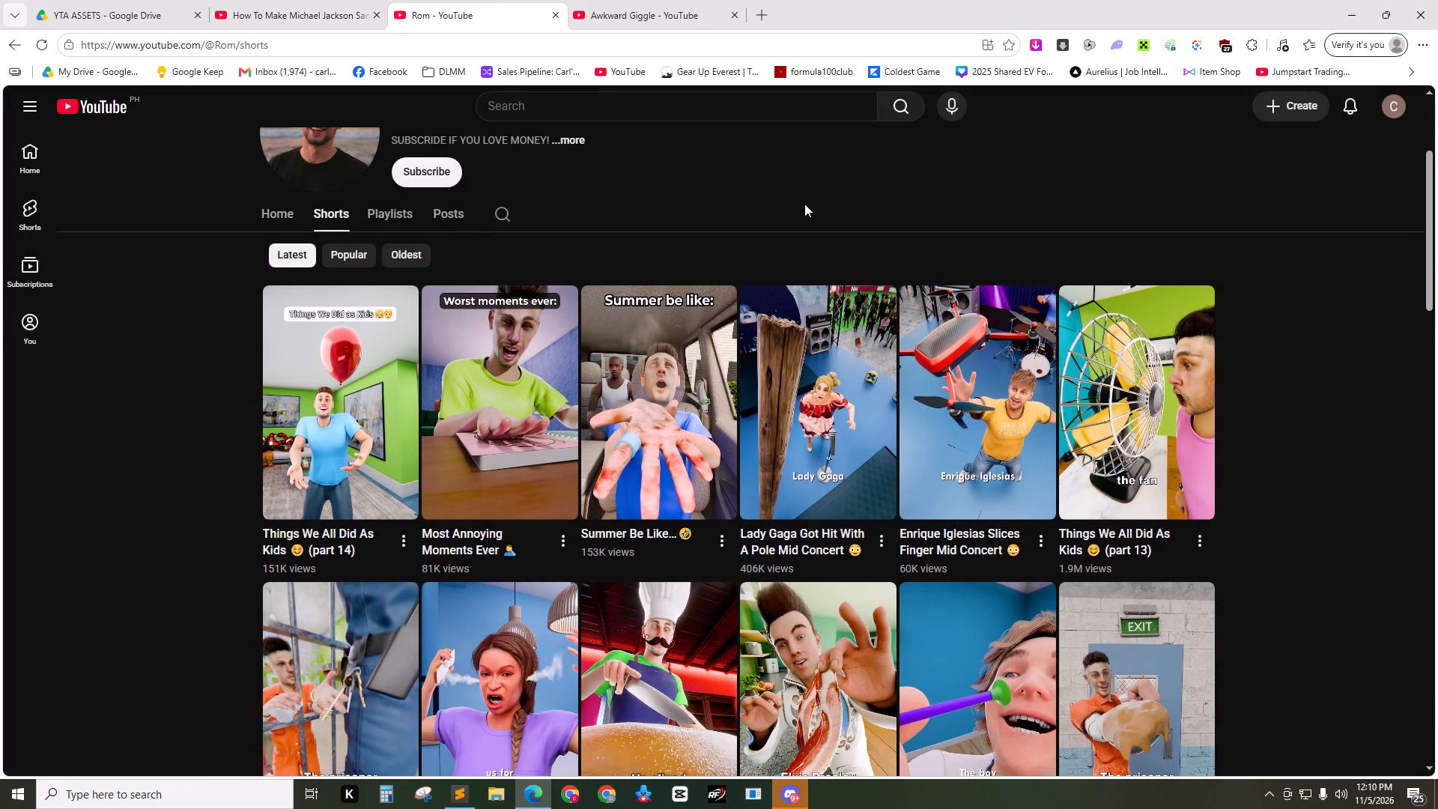
Switch to the YTA ASSETS folder in Google Drive, view the open Warm-up and Reference Hunt Method.txt and close its preview.
left_click(67, 0)
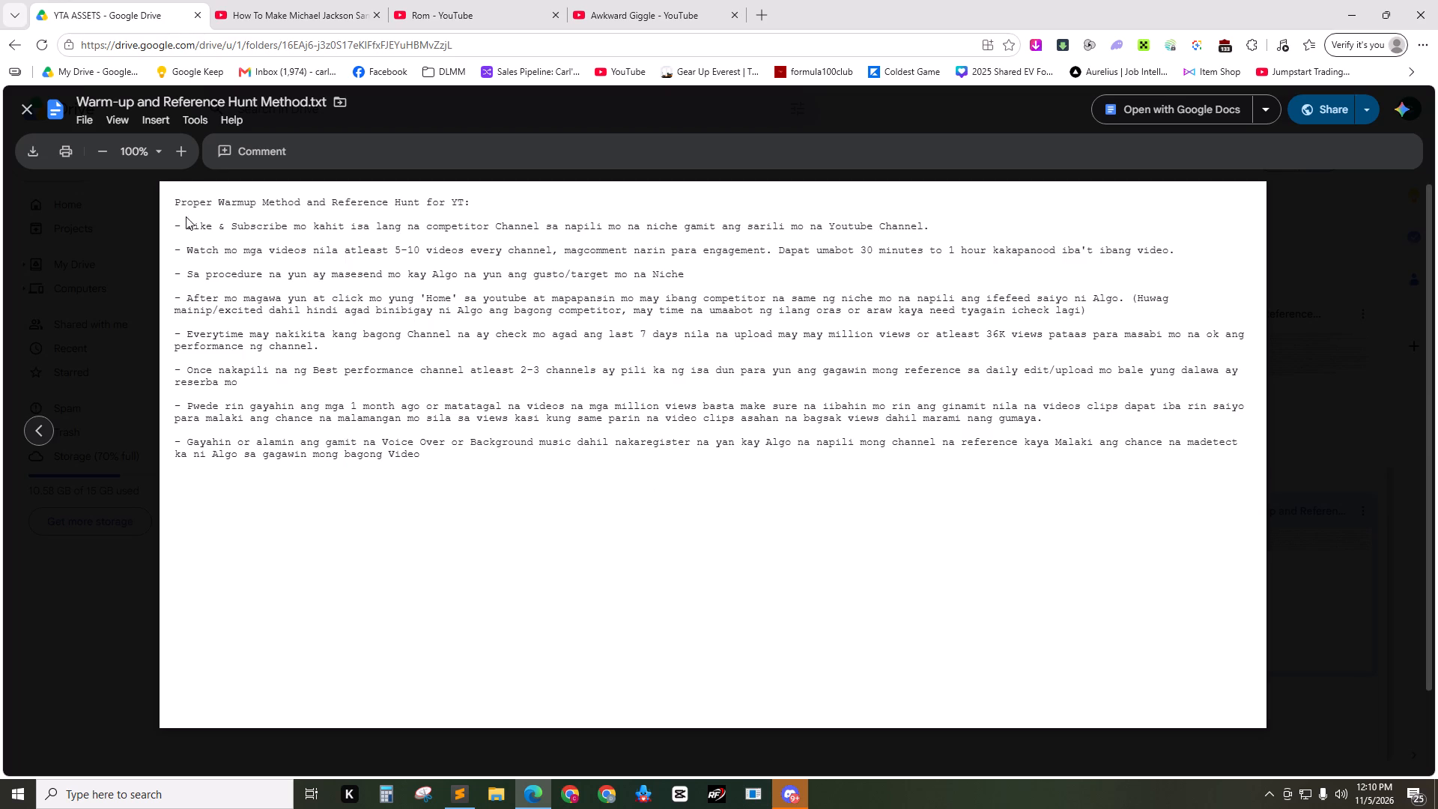
scroll(270, 313, "up", 2)
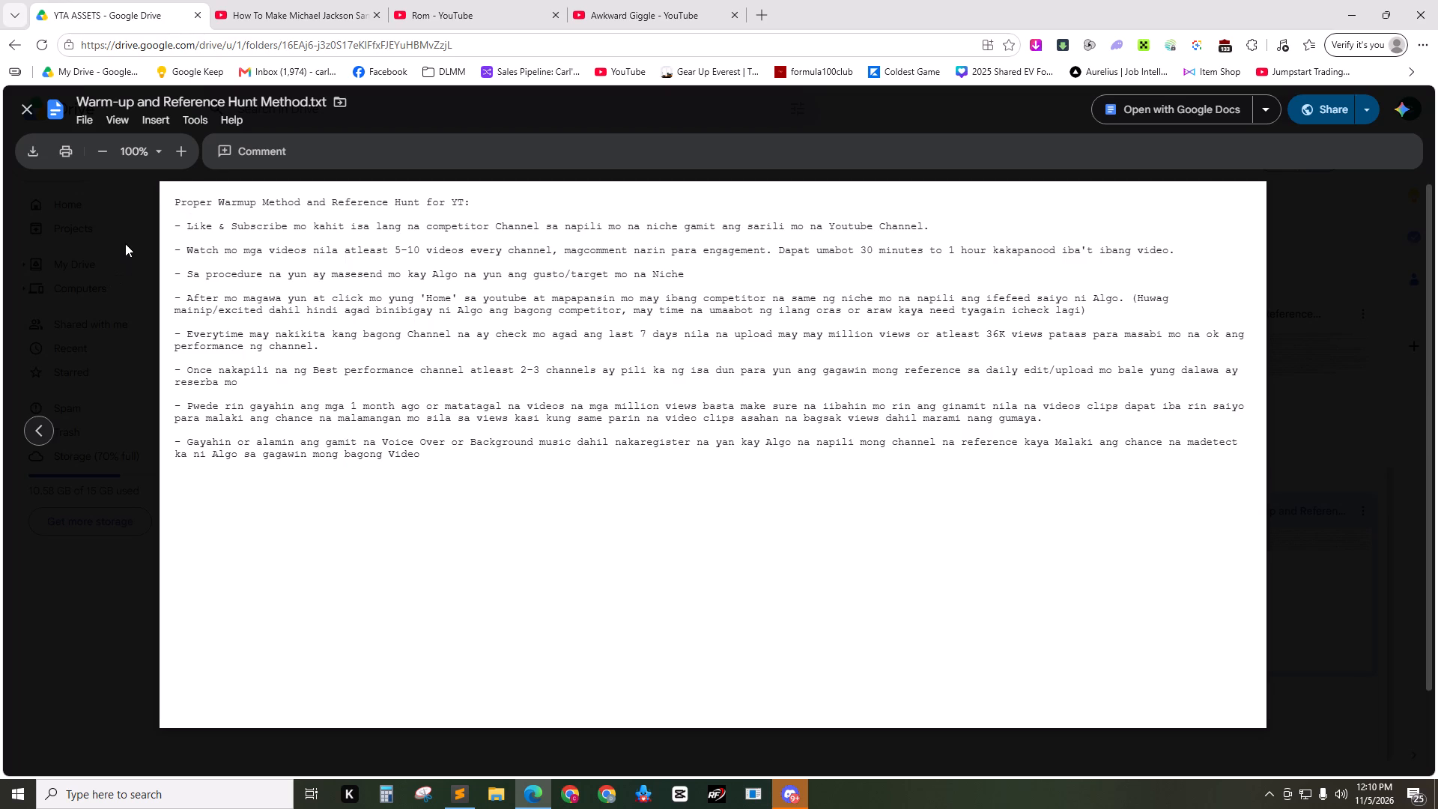
left_click(125, 243)
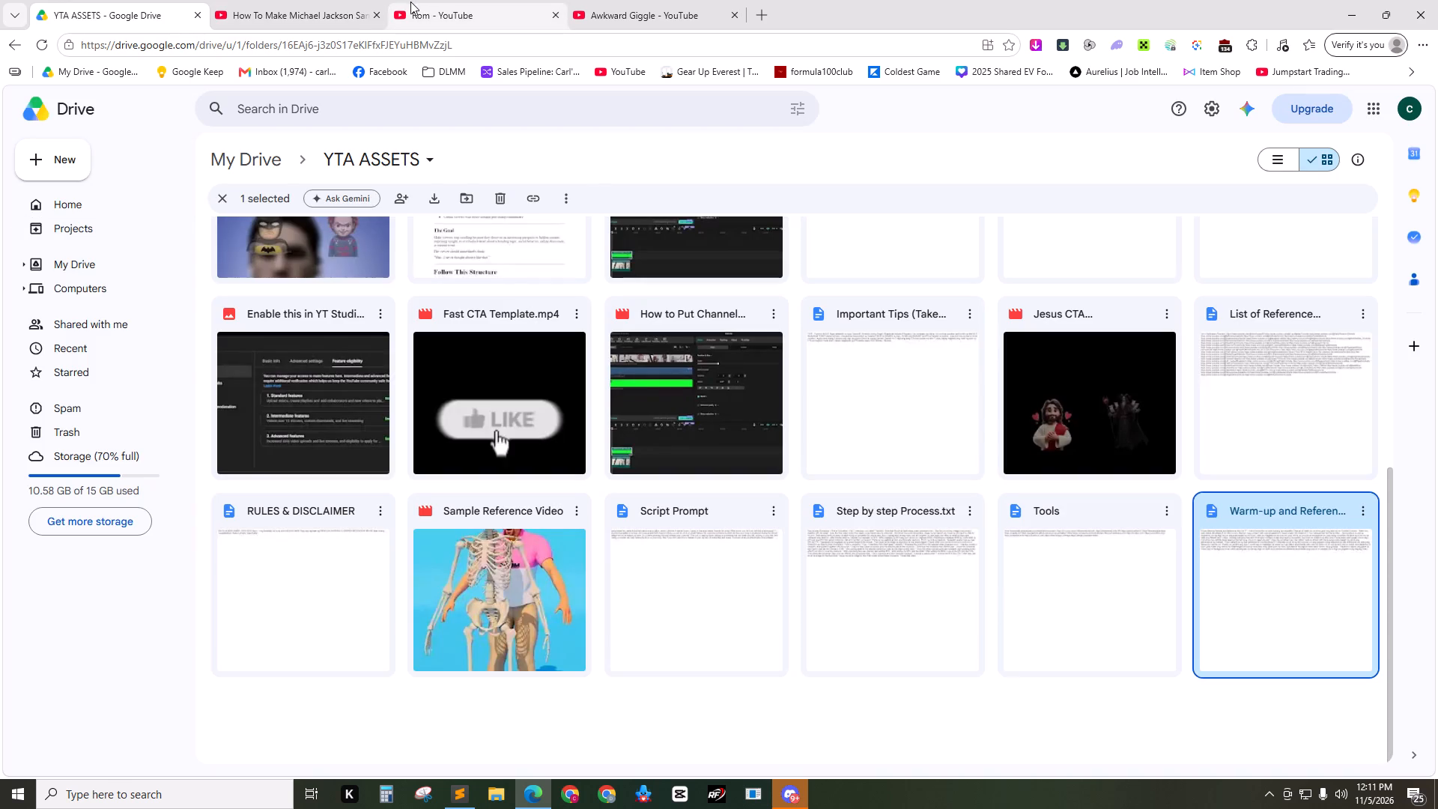
left_click(595, 288)
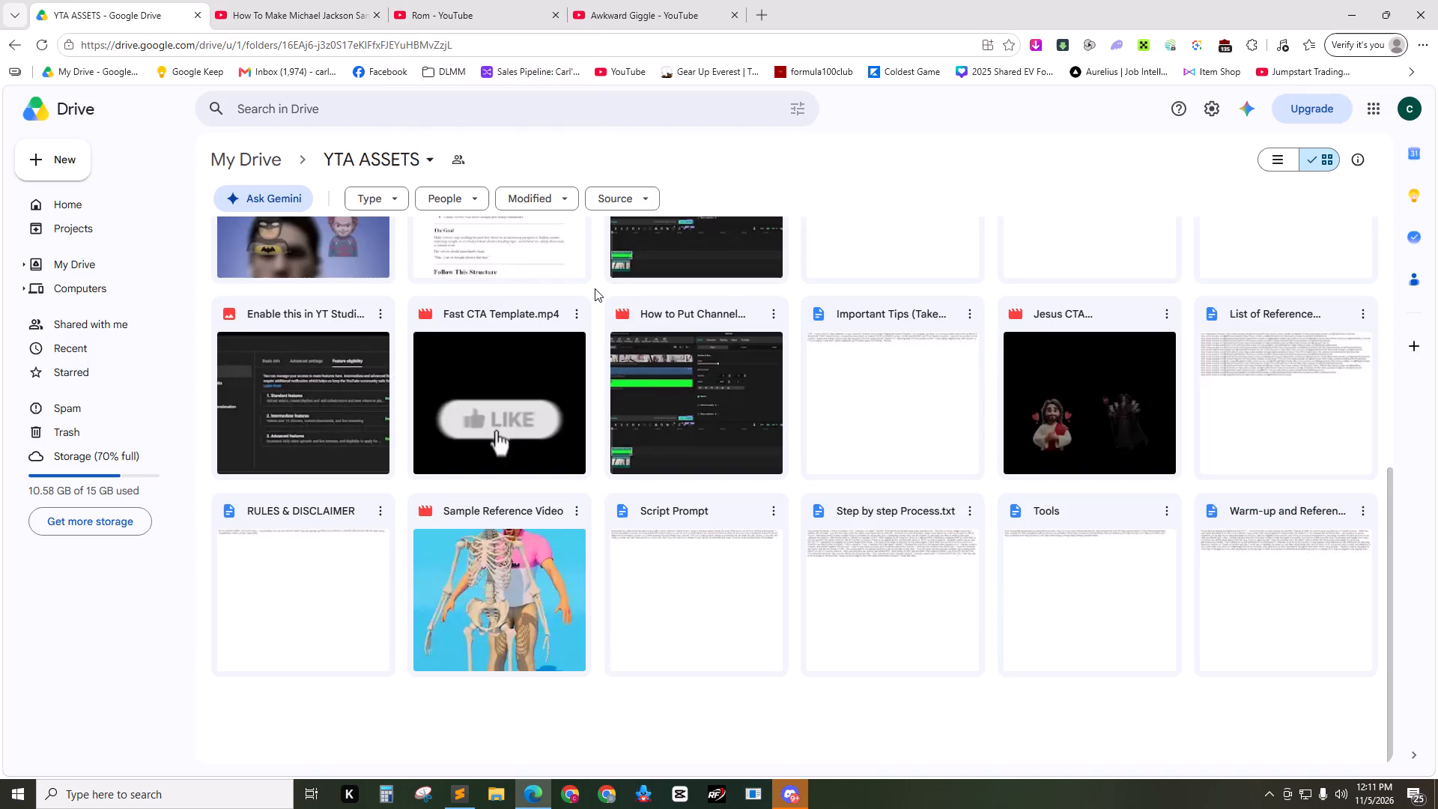
left_click(595, 288)
Open Step by step Process.txt from the YTA ASSETS folder and examine the first items of the procedure.
double_click(923, 536)
left_click(418, 234)
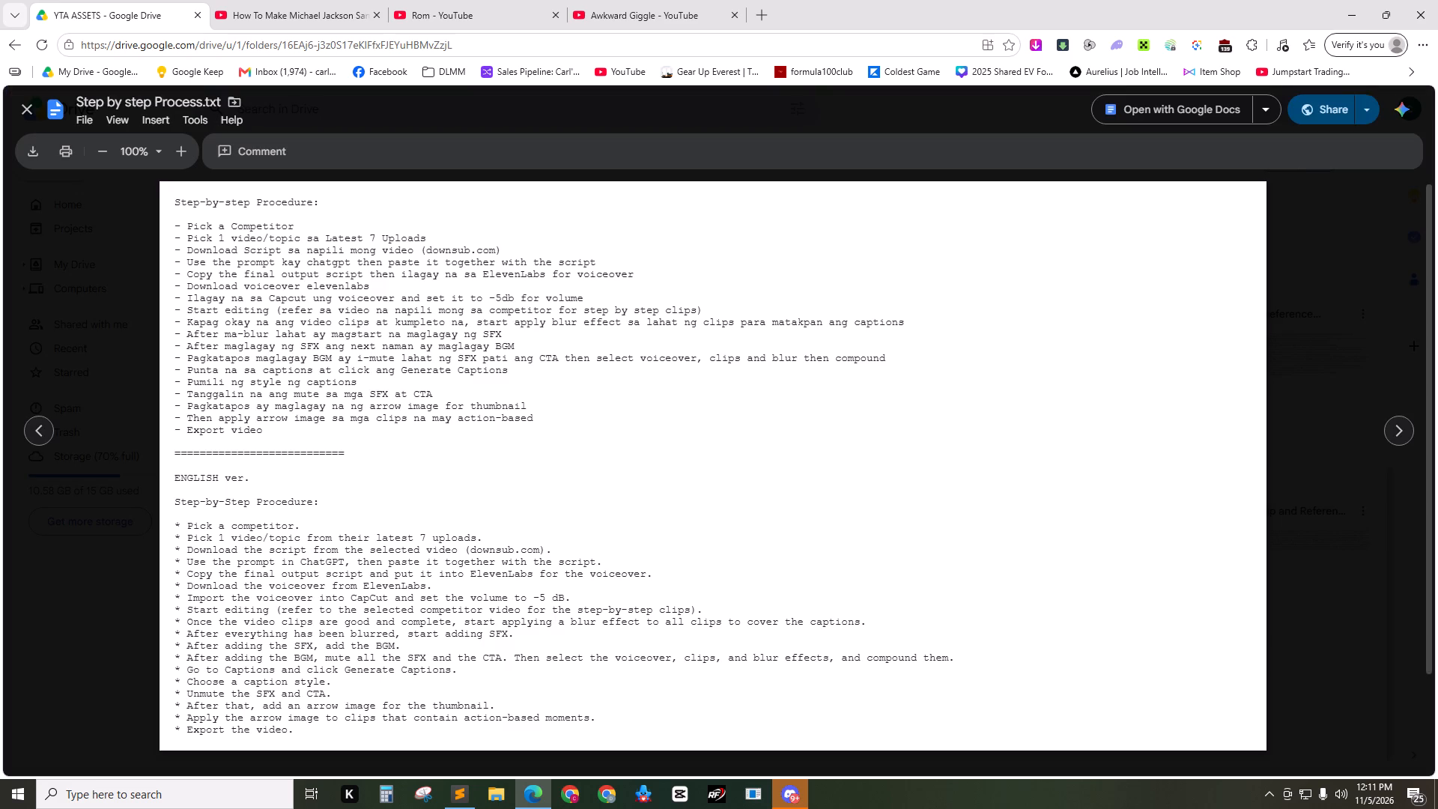
left_click(271, 216)
left_click(276, 222)
left_click(221, 223)
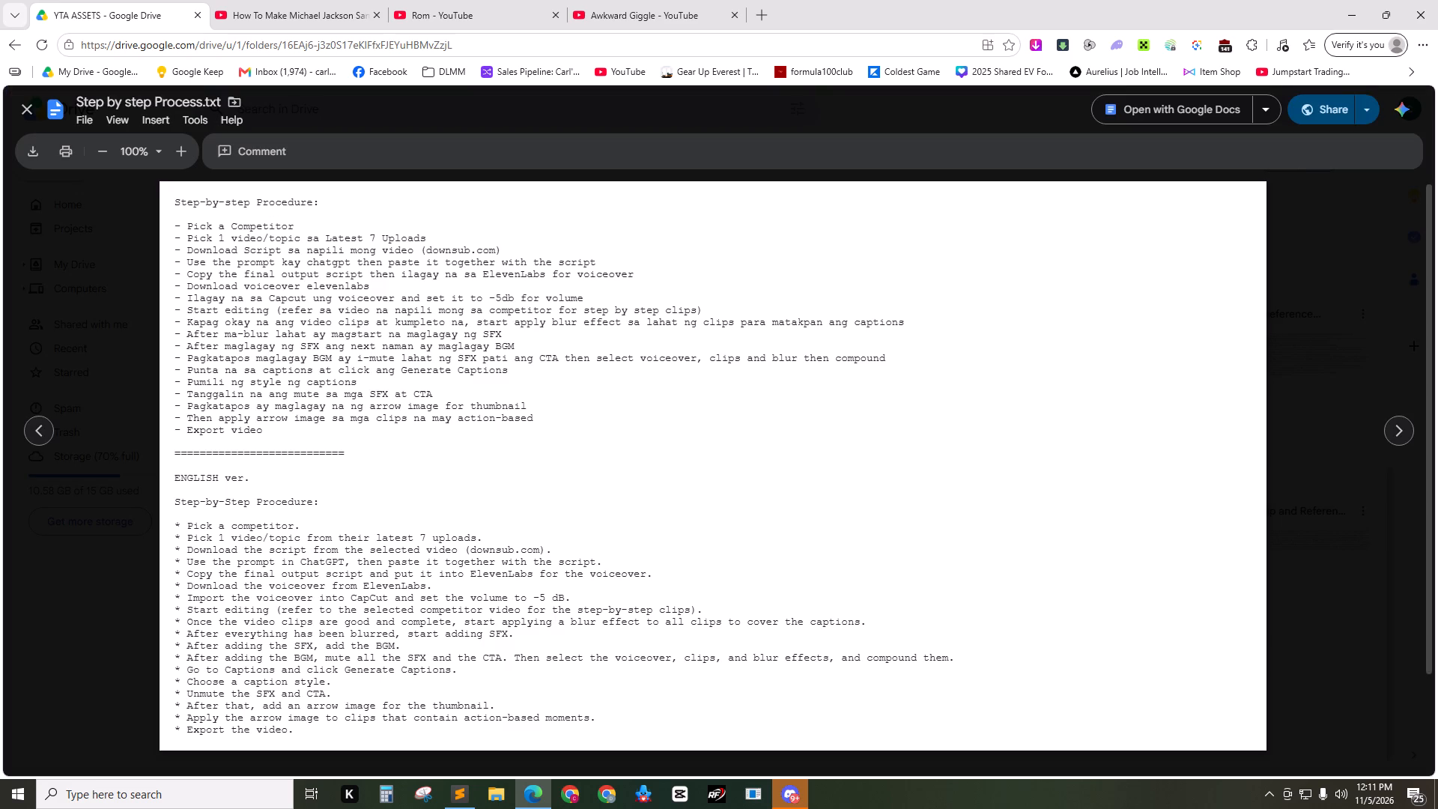
left_click(294, 222)
Switch to the Awkward Giggle channel tab and copy the address of its Shorts page.
left_click(648, 0)
left_click(413, 50)
key("ctrl+c")
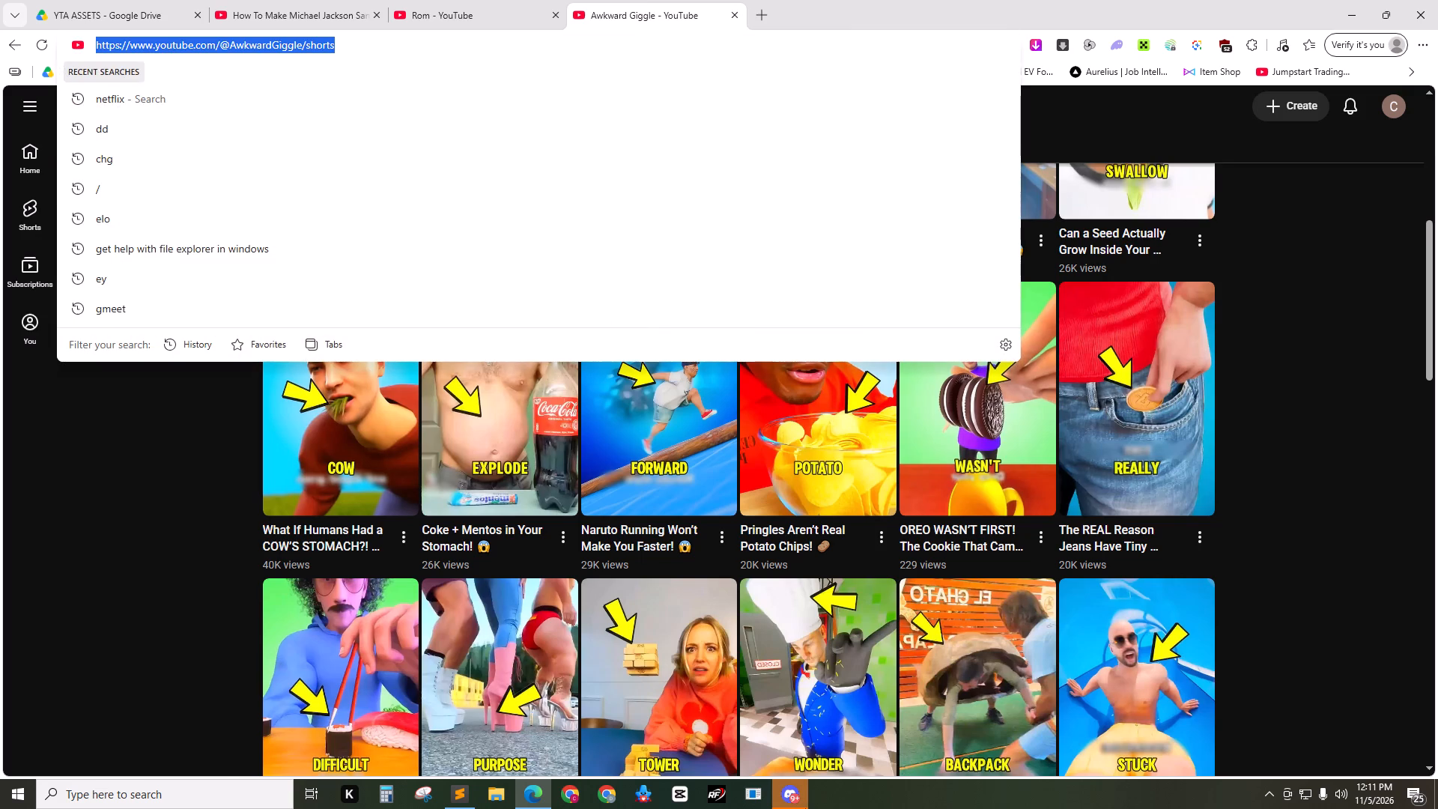
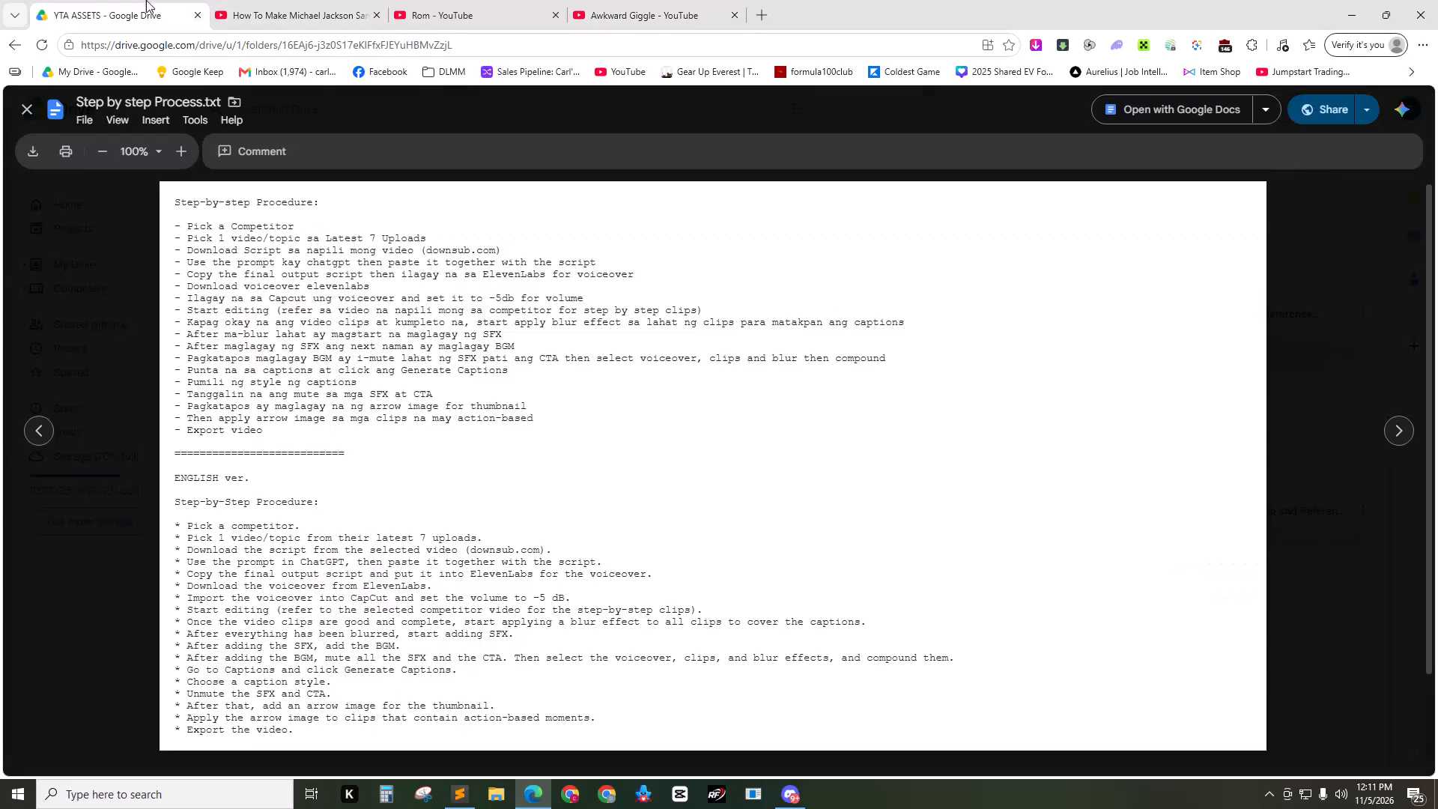
Examine the procedure's instruction about picking one video or topic from the competitor's latest 7 uploads.
left_click(252, 237)
left_click_drag(217, 239, 297, 236)
left_click(312, 243)
left_click(426, 242)
Look over the latest Shorts on the Awkward Giggle channel for a video to use.
left_click(637, 0)
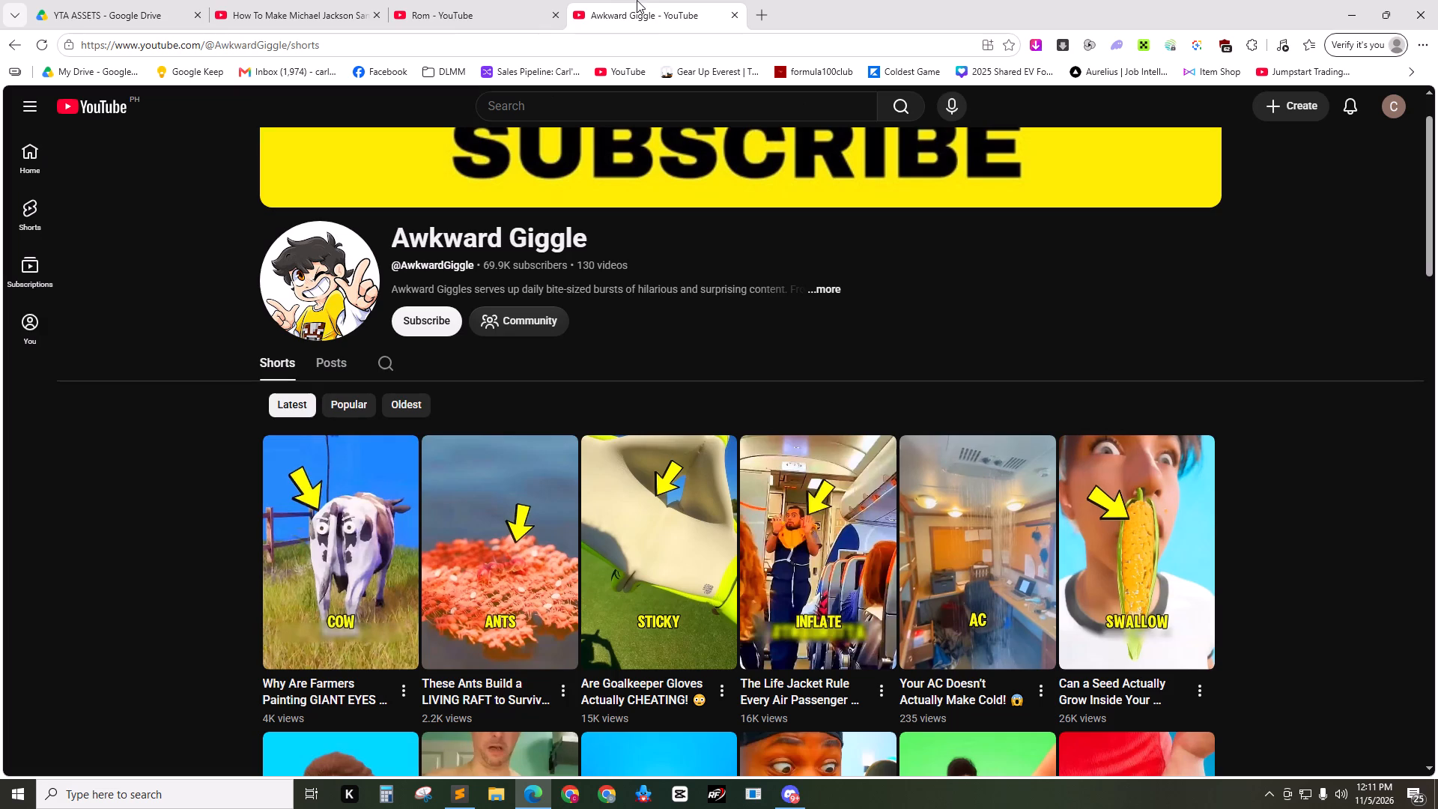
scroll(674, 263, "down", 3)
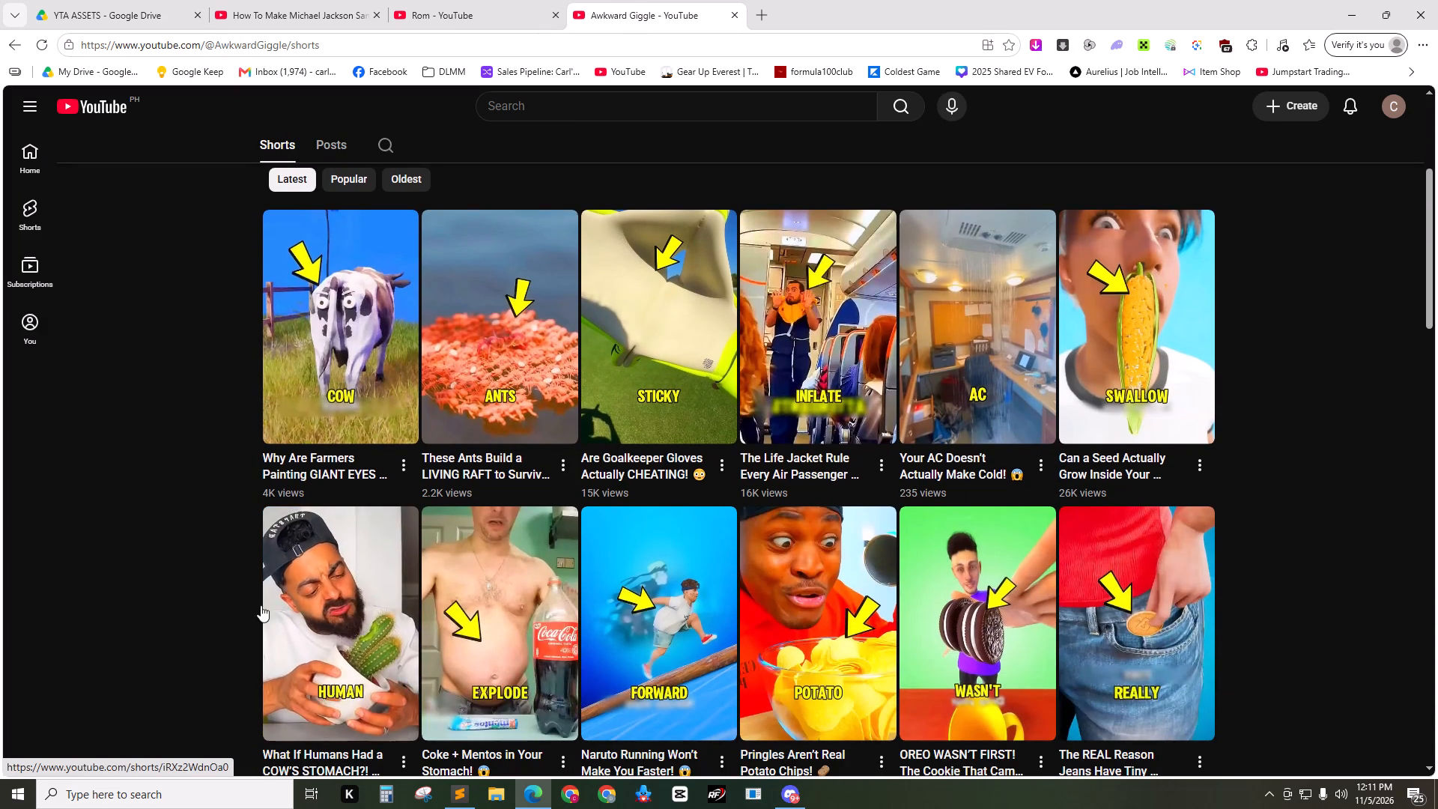
left_click(164, 518)
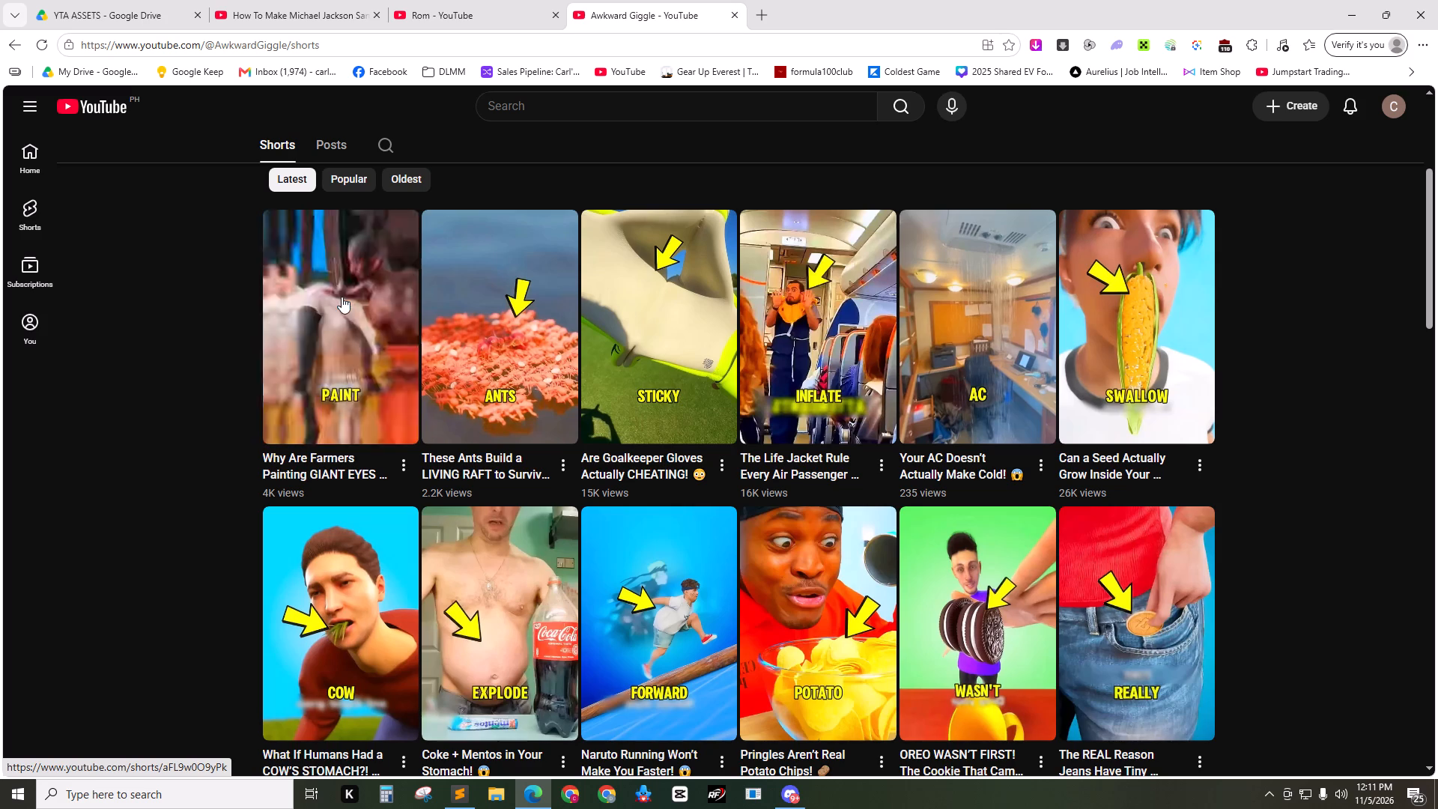
left_click(467, 174)
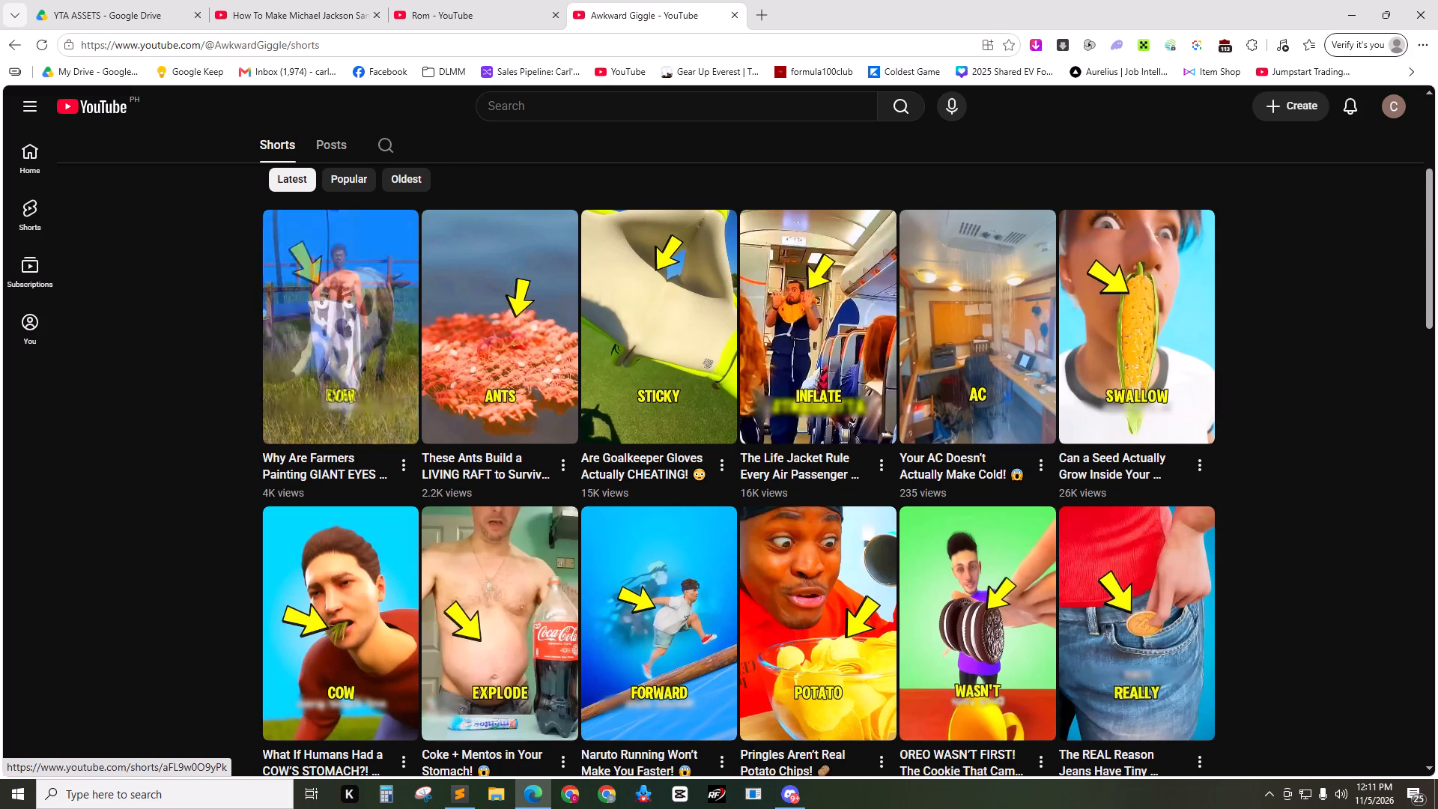
scroll(351, 312, "down", 1)
scroll(312, 279, "up", 1)
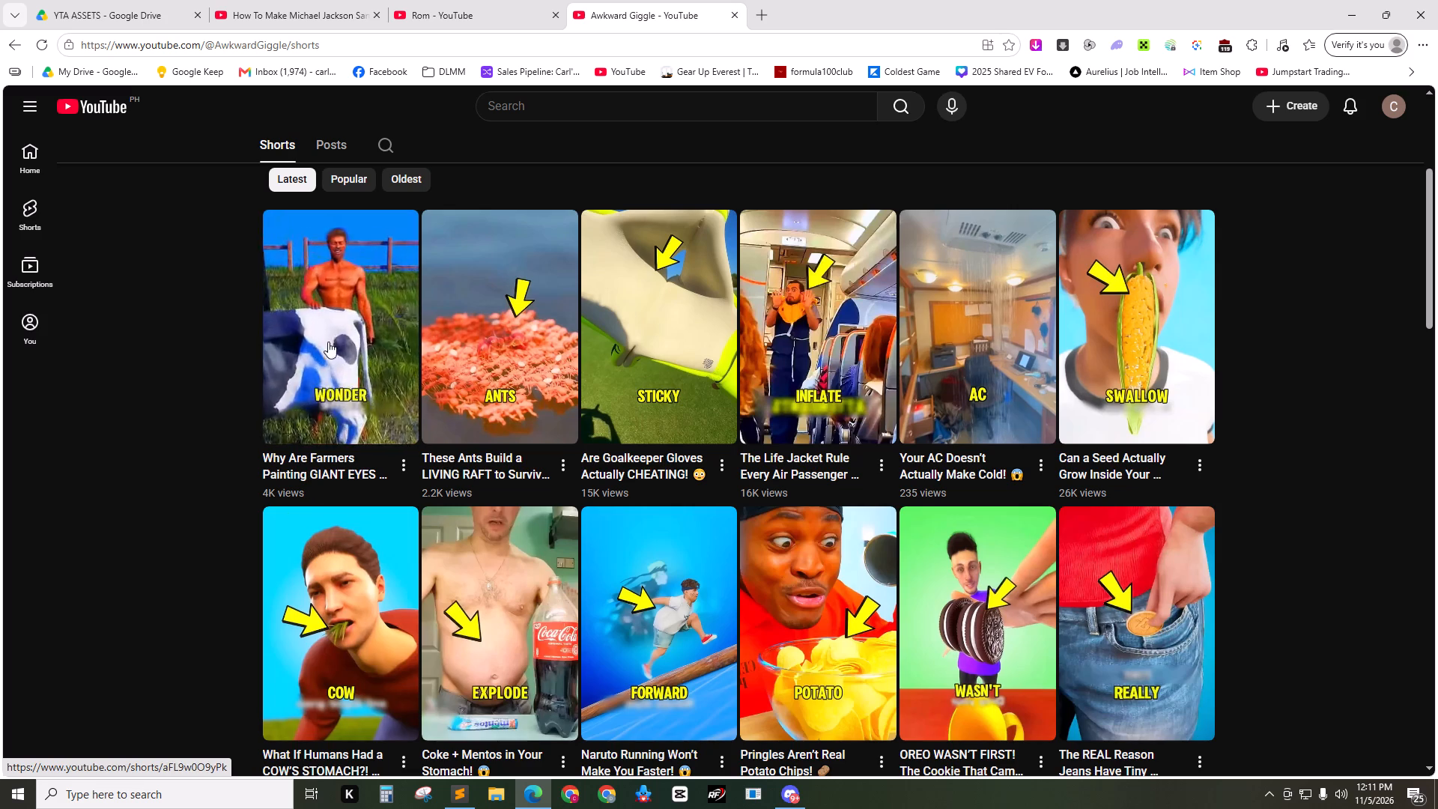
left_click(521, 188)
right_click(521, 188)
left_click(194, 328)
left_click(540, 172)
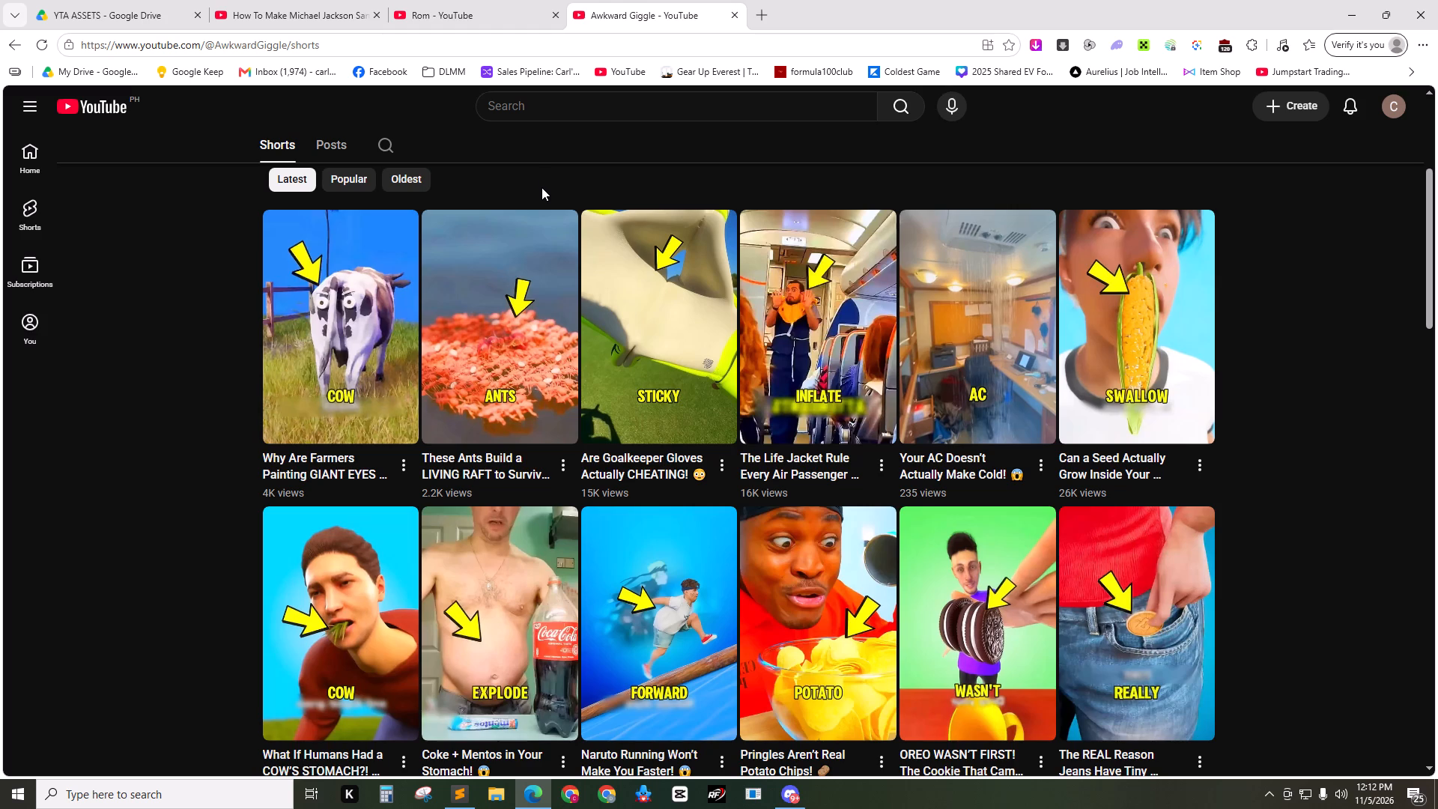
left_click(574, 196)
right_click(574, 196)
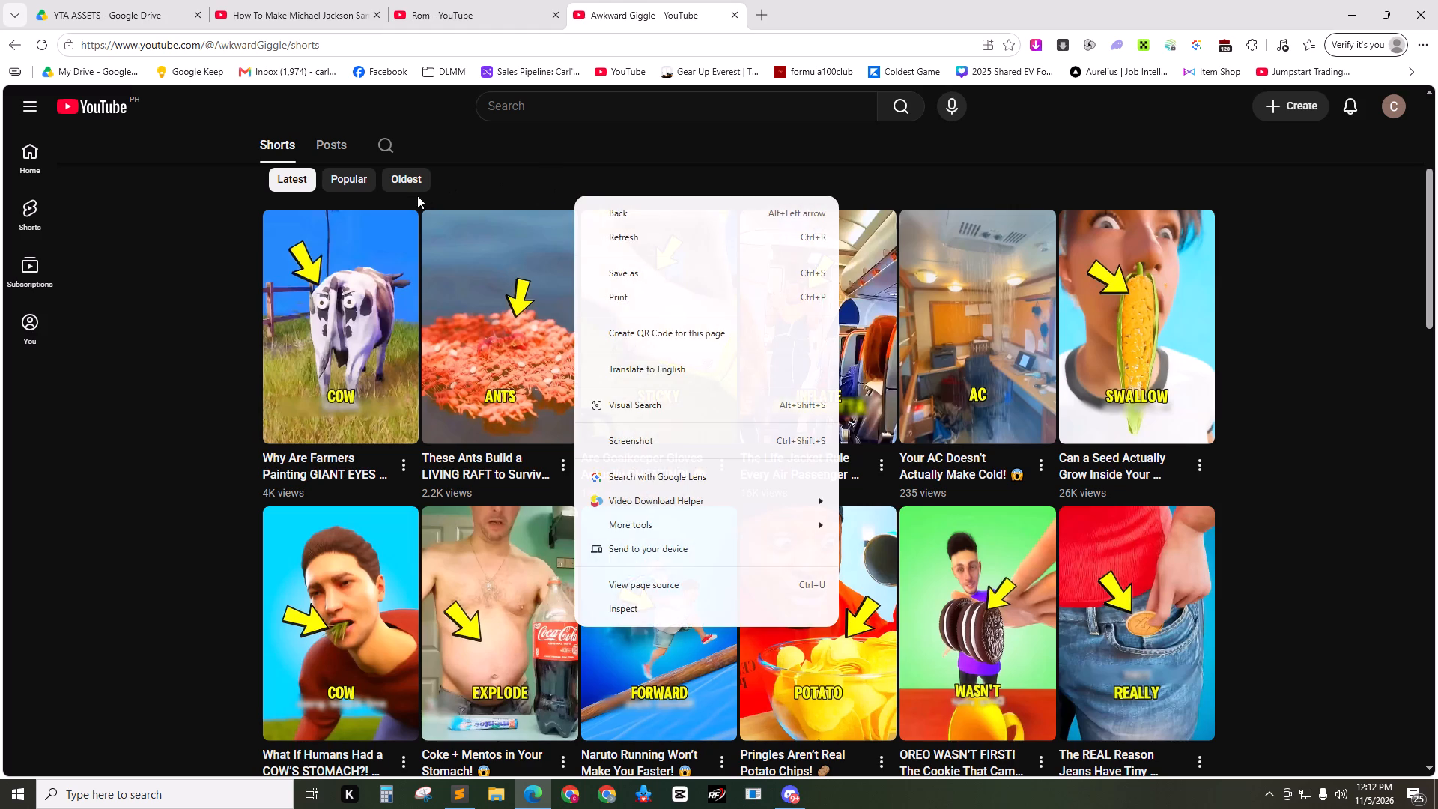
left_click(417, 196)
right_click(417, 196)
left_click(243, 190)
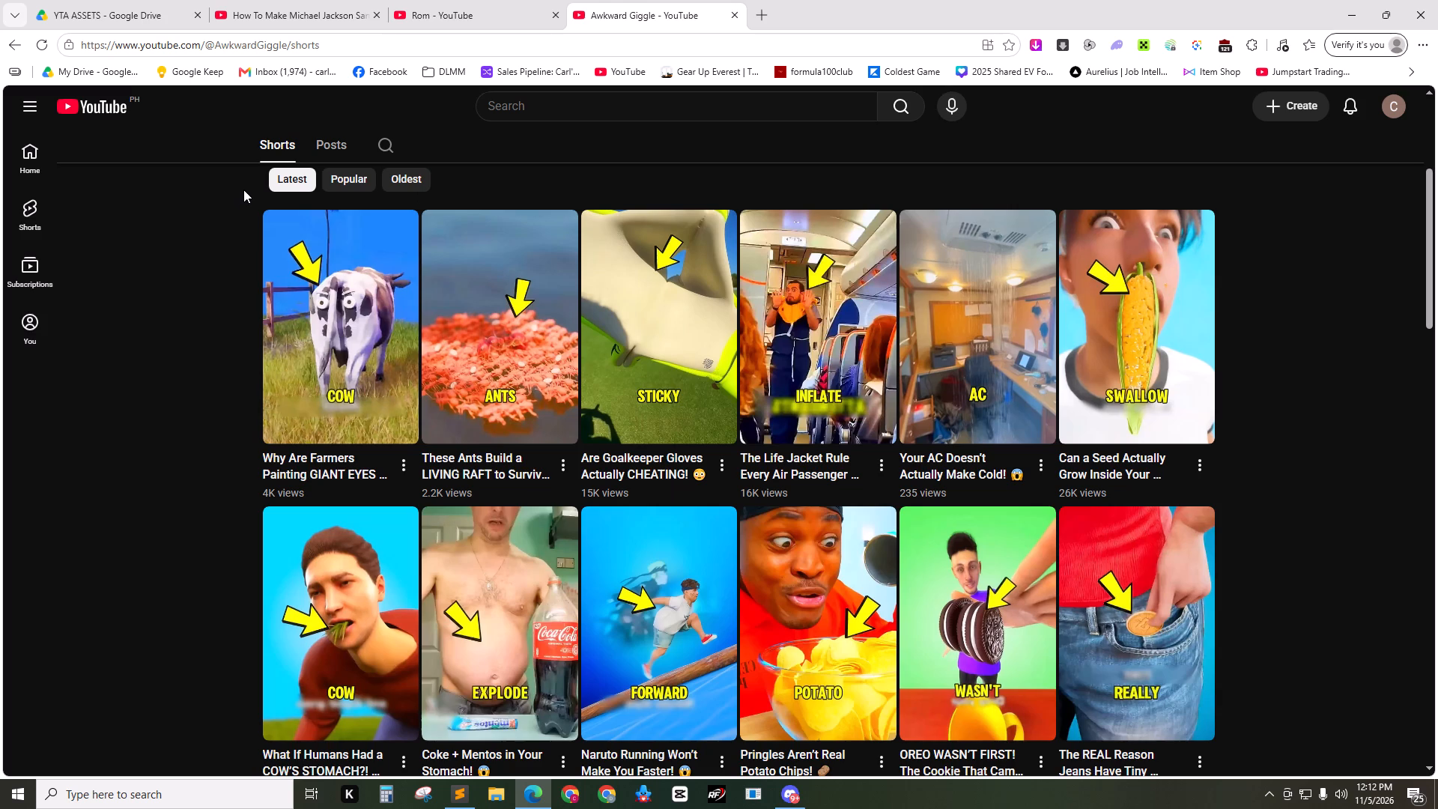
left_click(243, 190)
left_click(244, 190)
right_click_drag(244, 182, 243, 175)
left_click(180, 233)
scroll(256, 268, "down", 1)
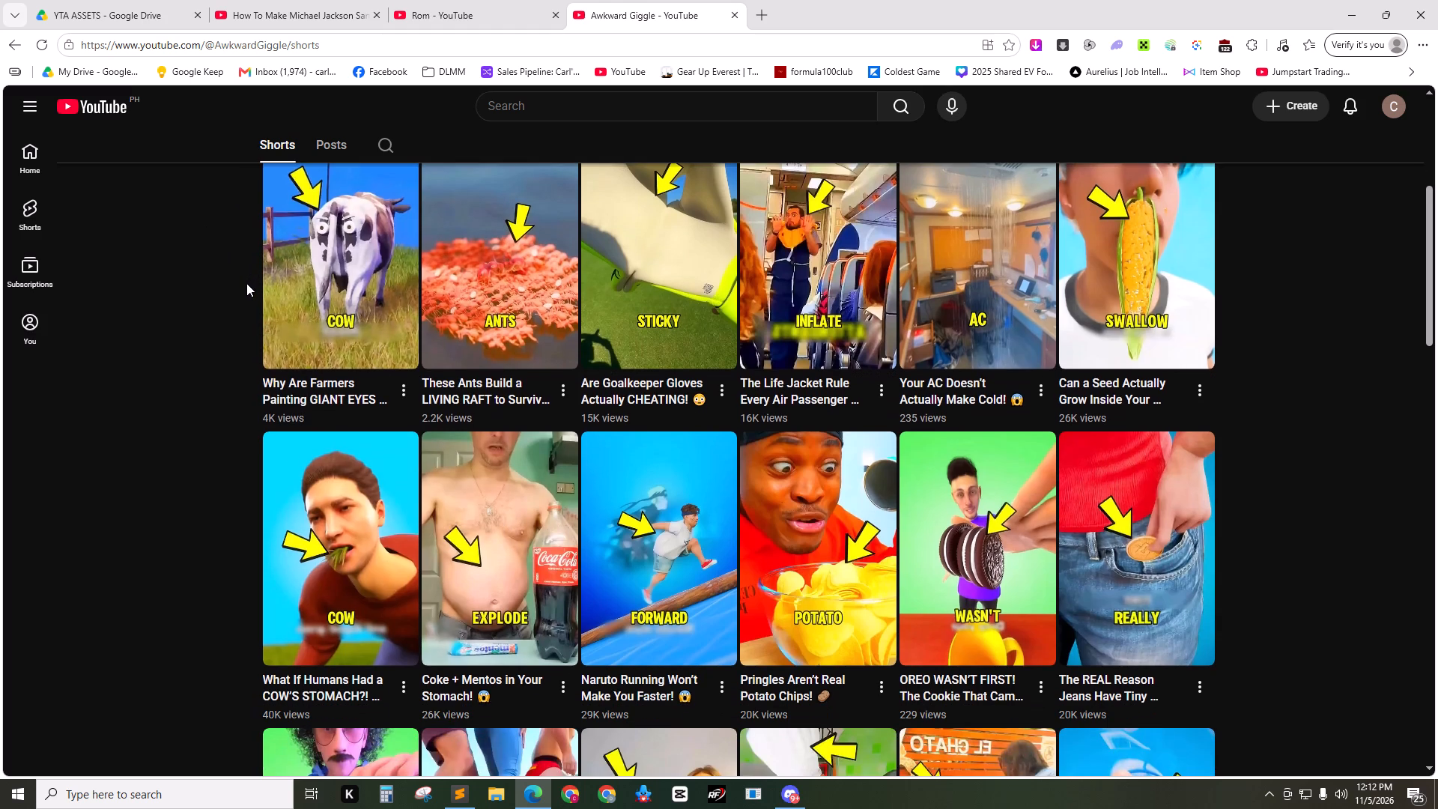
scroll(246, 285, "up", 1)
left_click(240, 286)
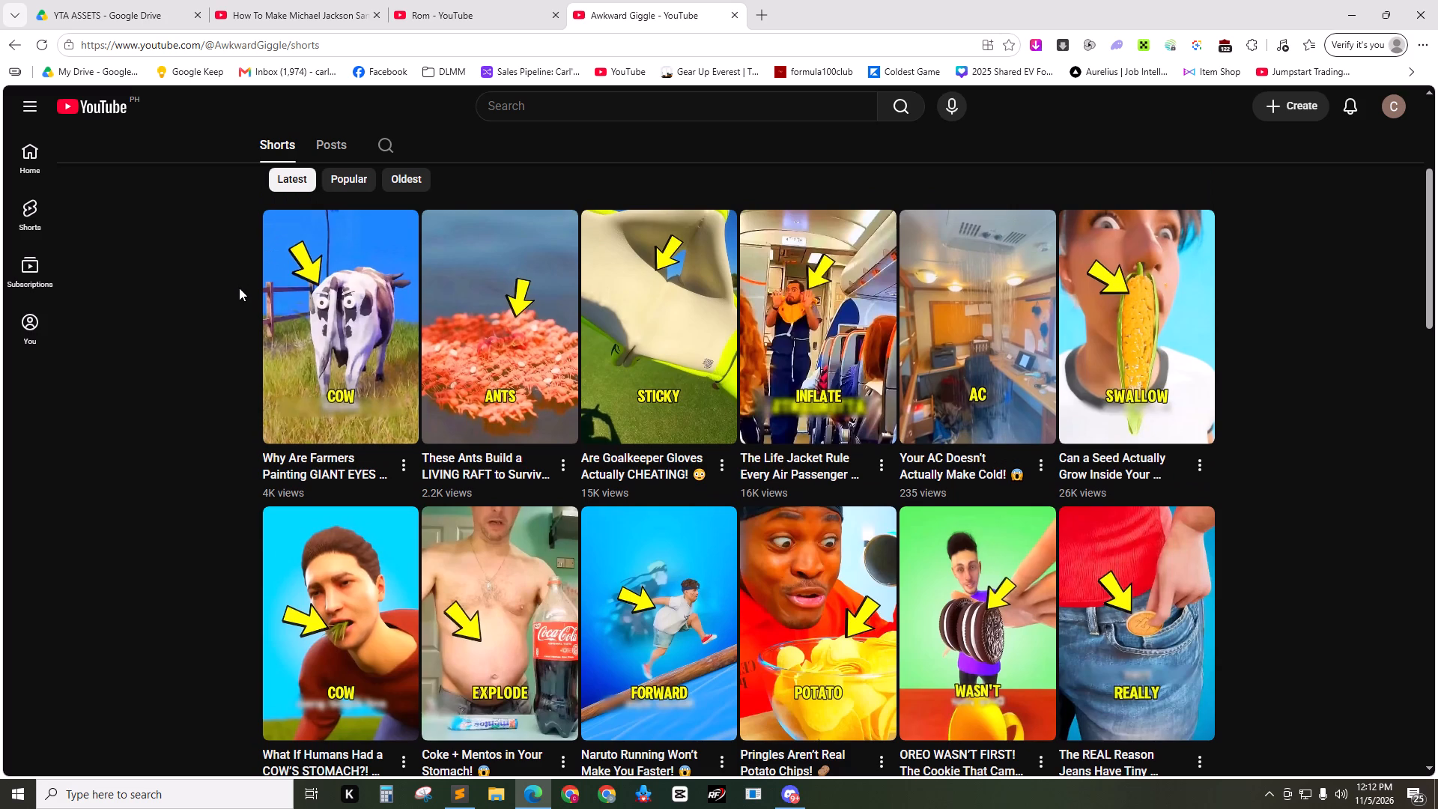
Open the Short about farmers painting giant eyes on cows and the downsub.com site in separate new tabs.
middle_click(348, 285)
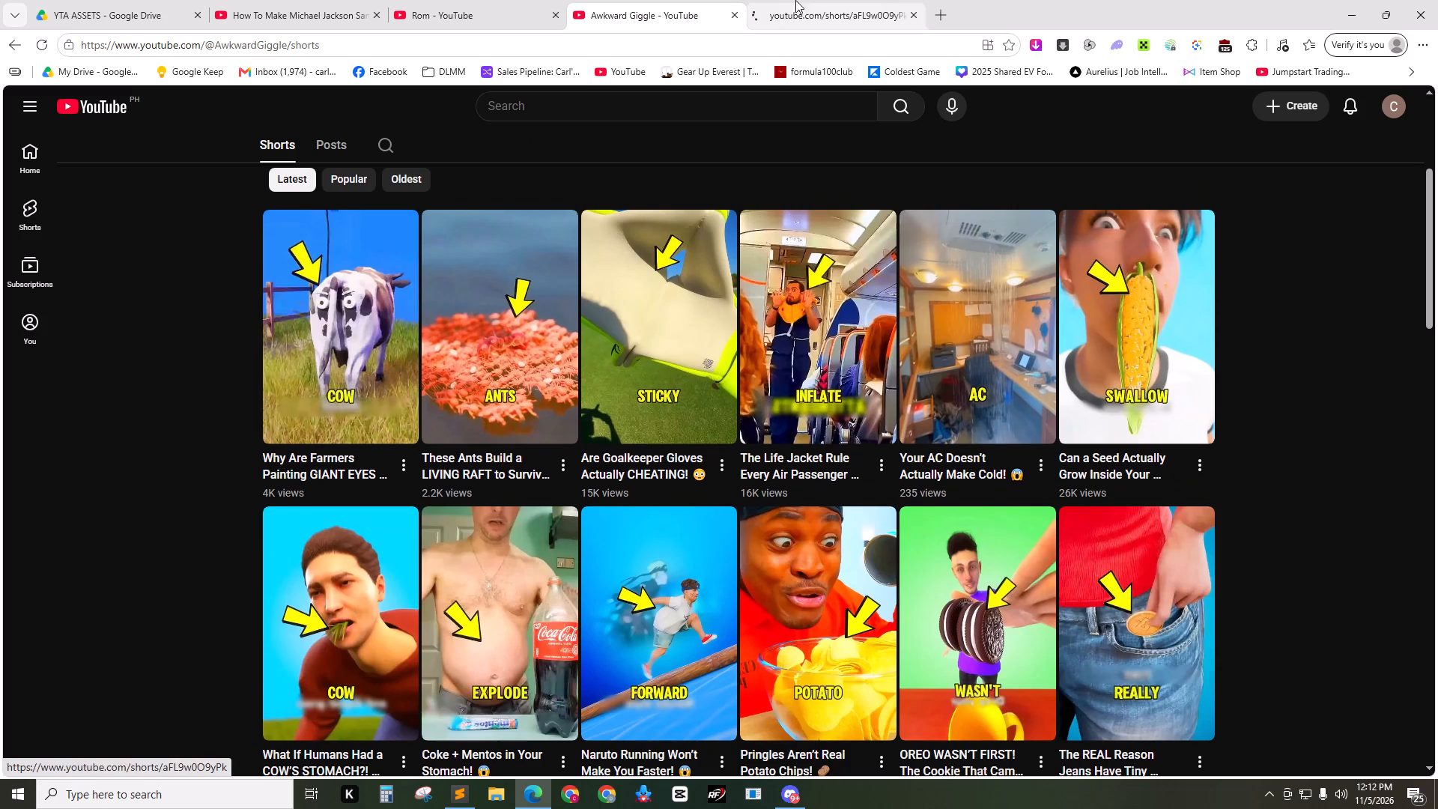
left_click(936, 13)
key("d")
key("Return")
View the cow-eyes Short alongside the Awkward Giggle channel page, and leave the Short paused.
left_click(861, 0)
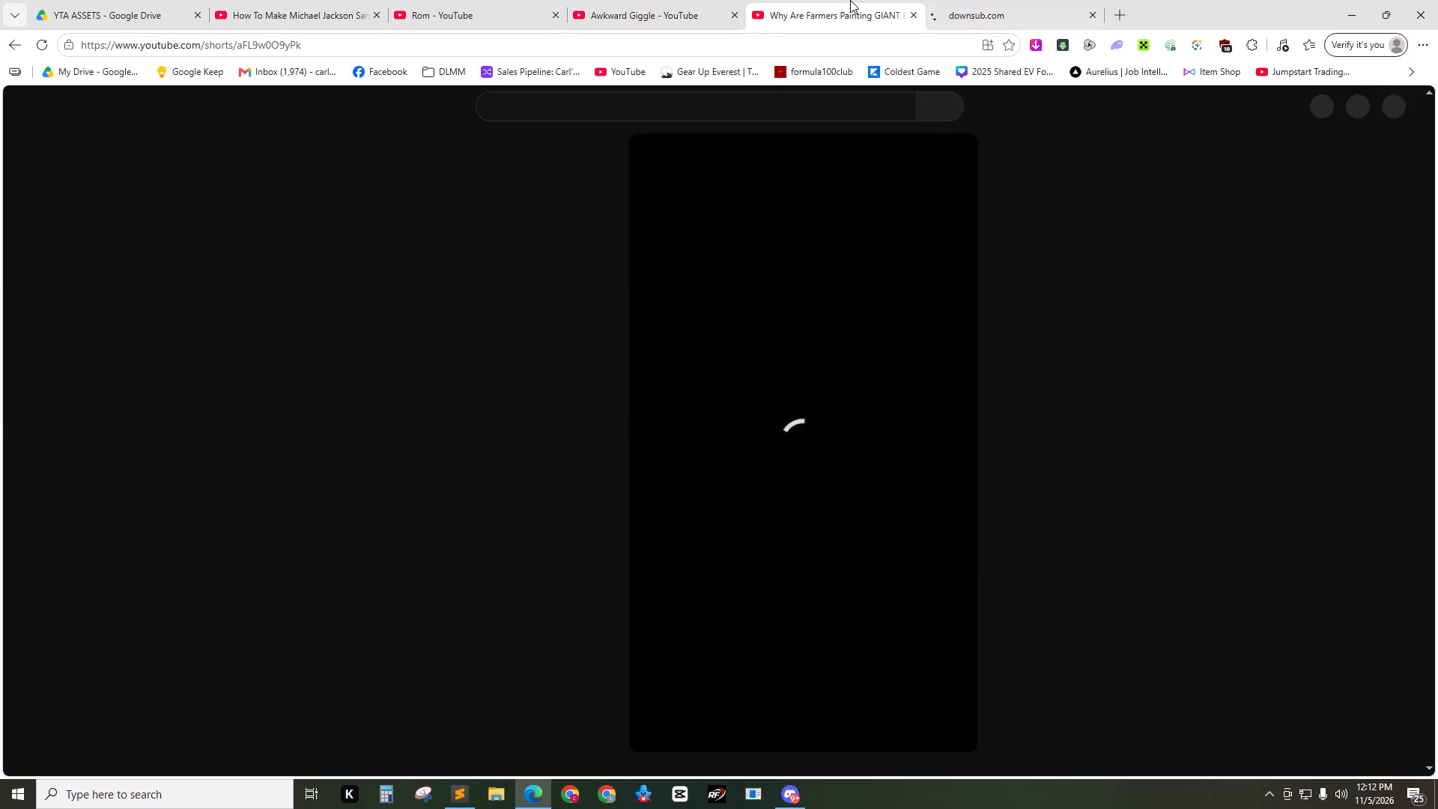
left_click(643, 0)
left_click(183, 312)
left_click(825, 0)
left_click(777, 255)
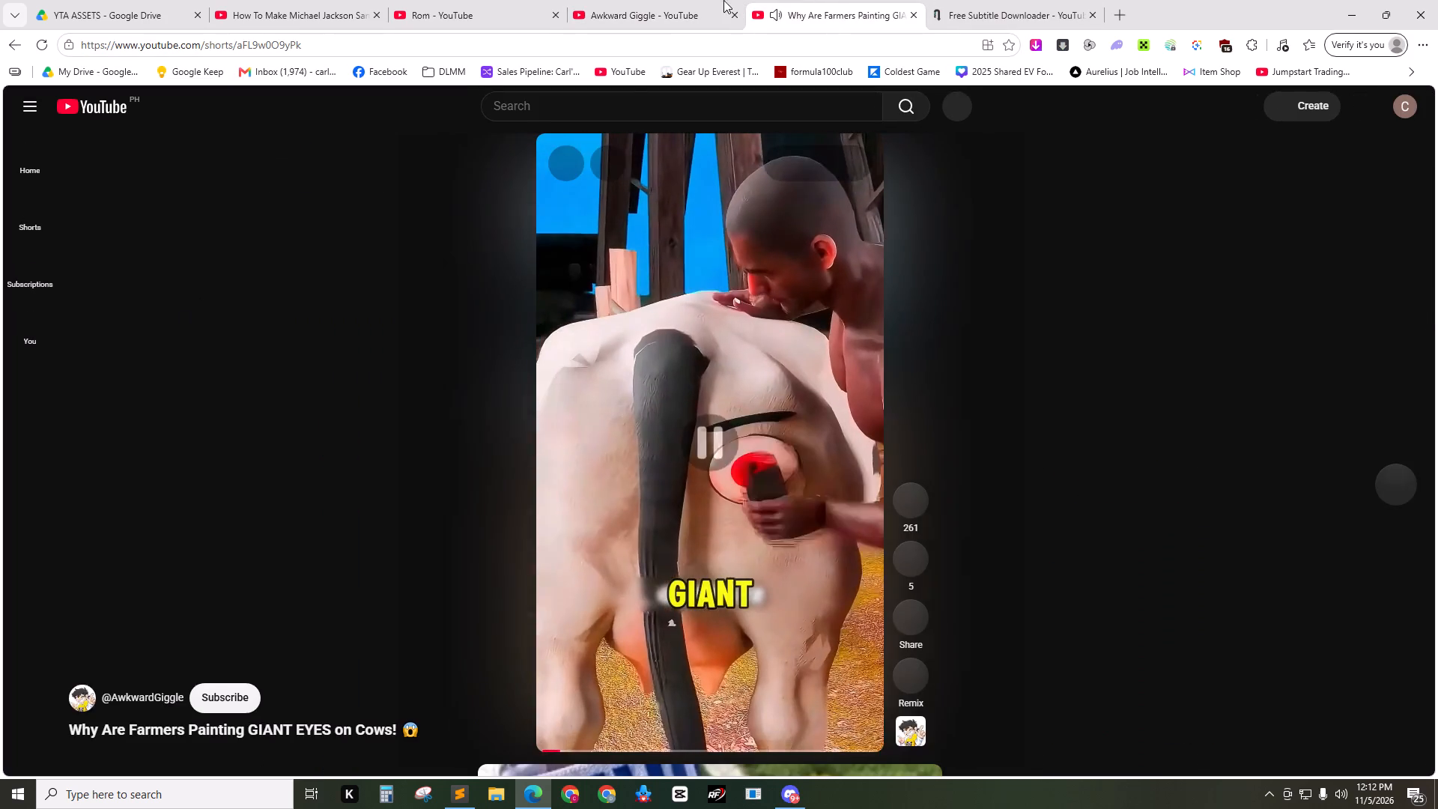
left_click(699, 0)
scroll(328, 306, "up", 1)
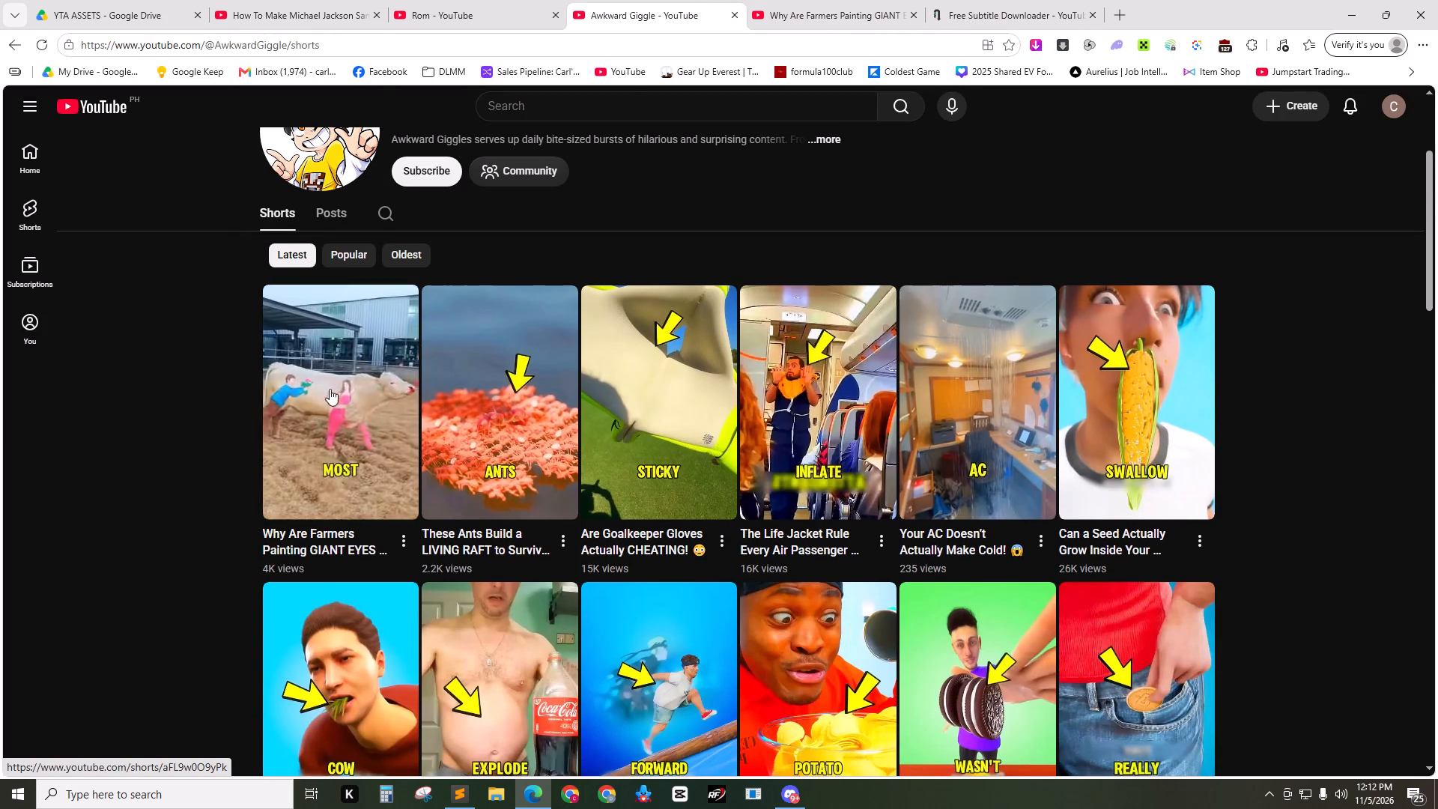
left_click(851, 0)
left_click(640, 299)
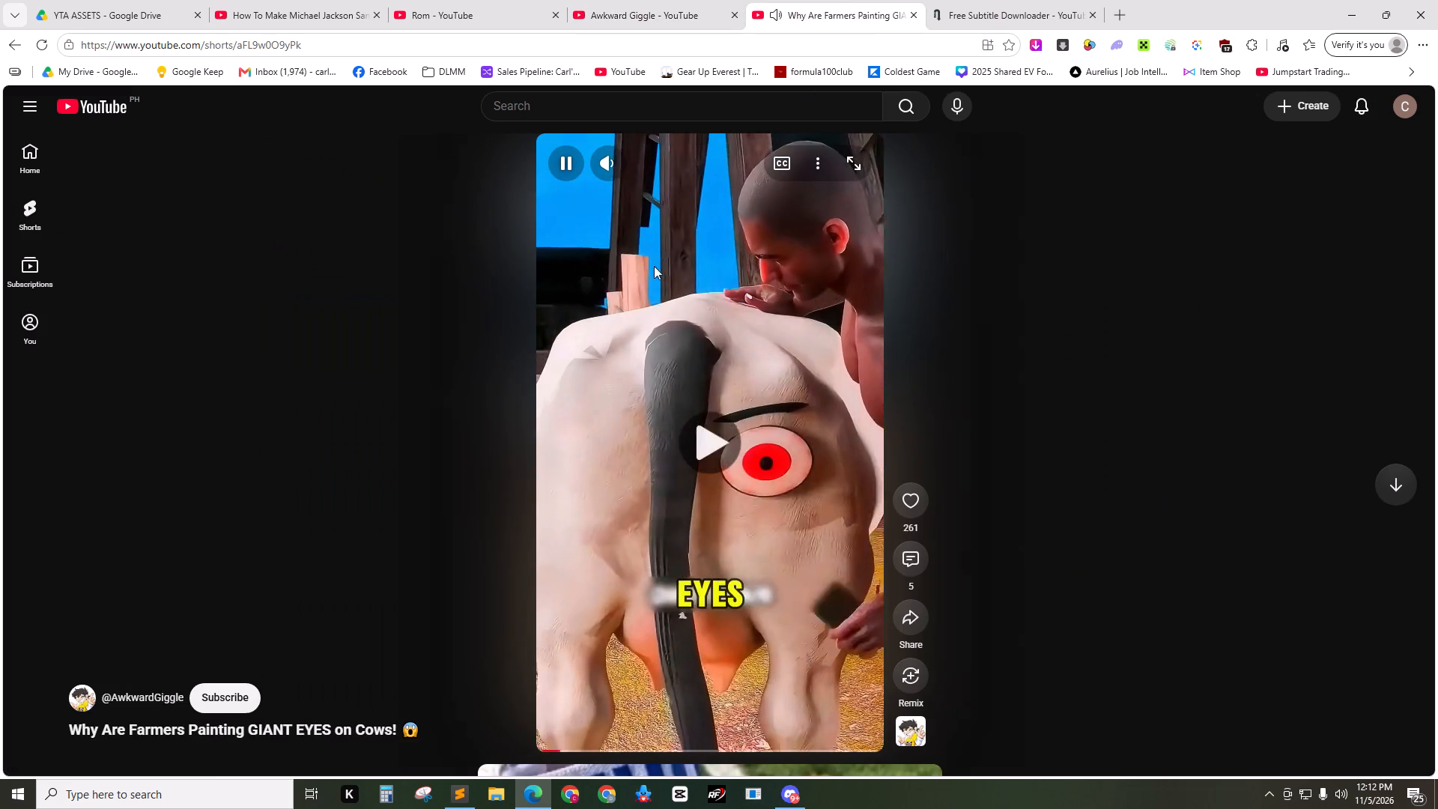
left_click(735, 520)
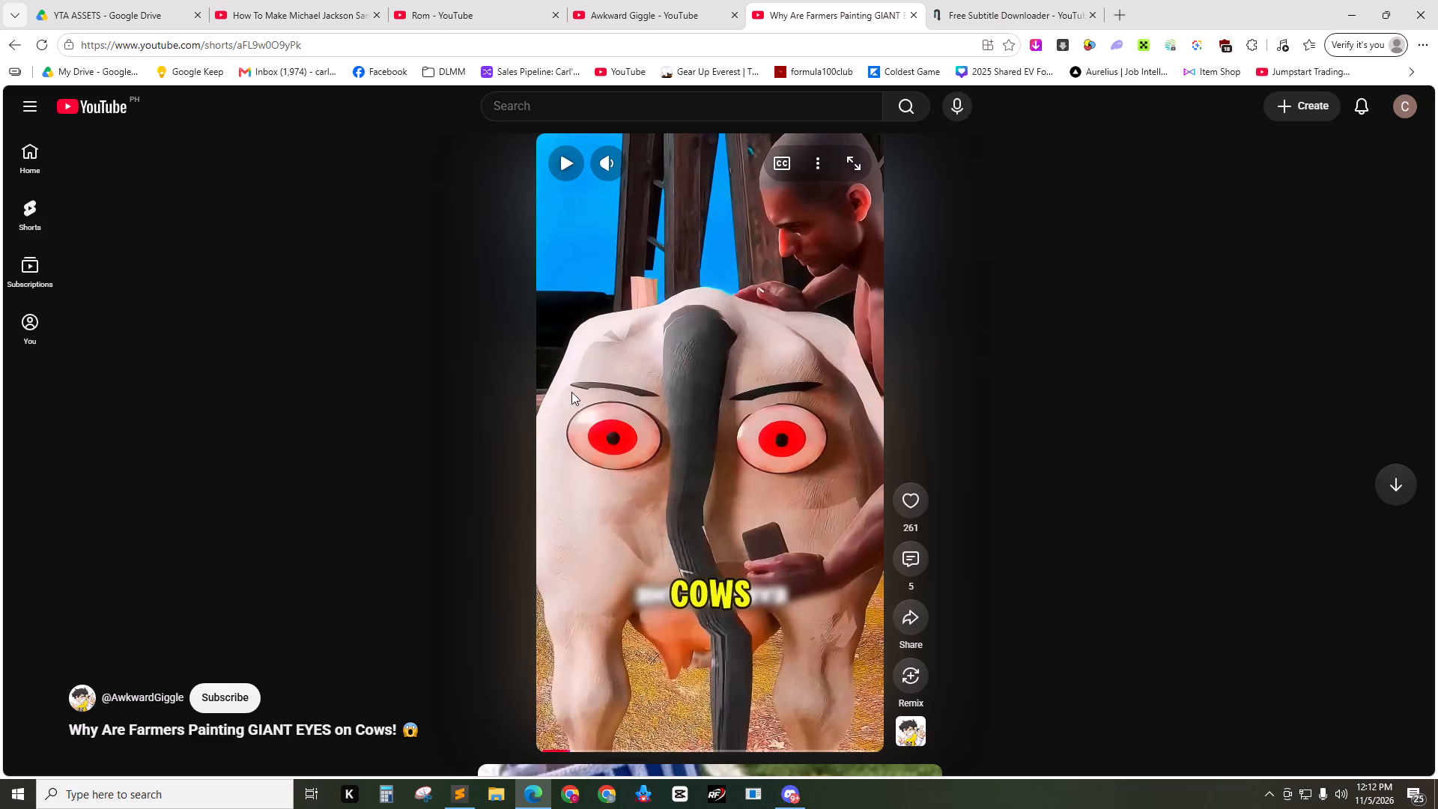
Copy the cow-eyes Short's address and paste it into DownSub as the video to get subtitles from.
left_click(316, 44)
key("ctrl+c")
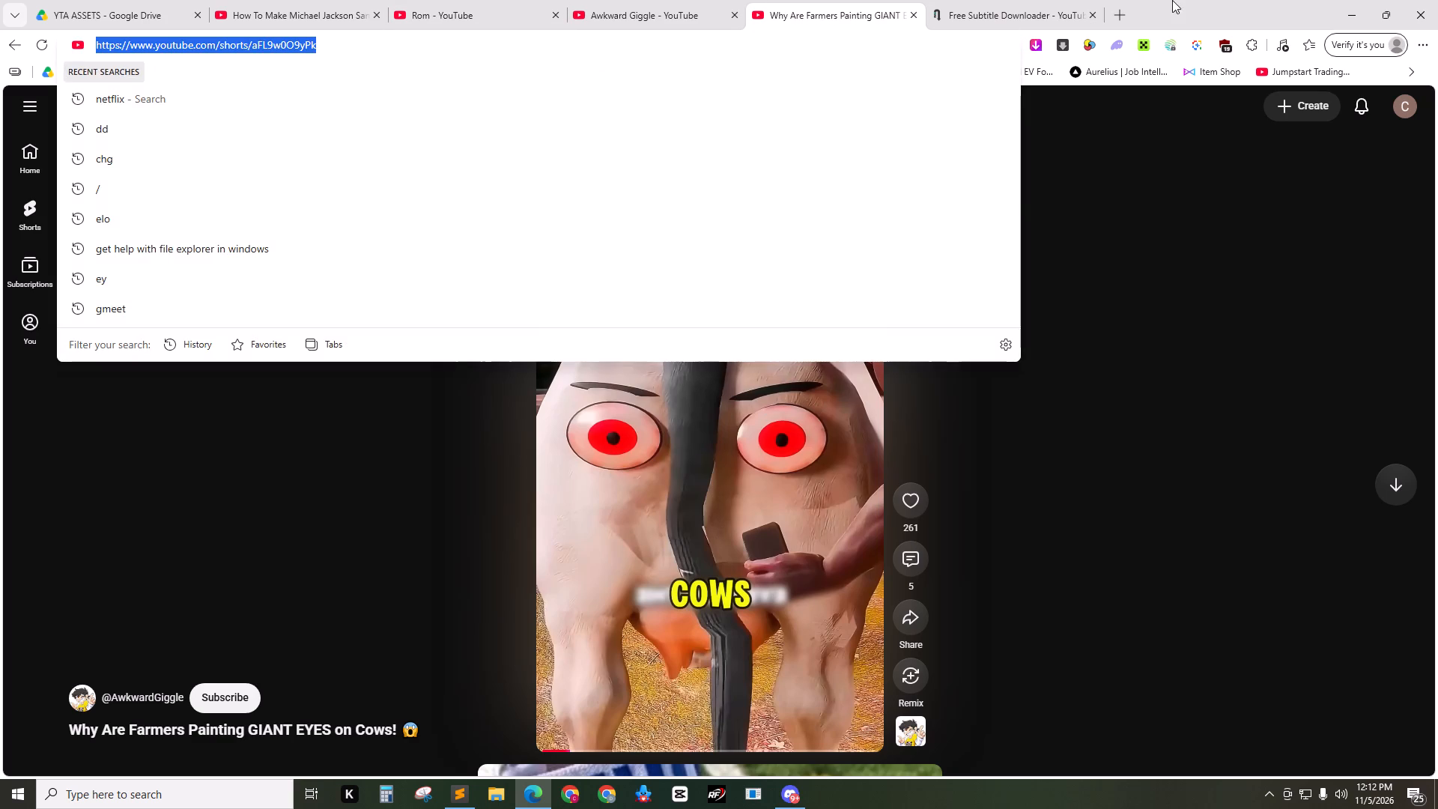
left_click(1057, 0)
left_click(636, 174)
key("ctrl+v")
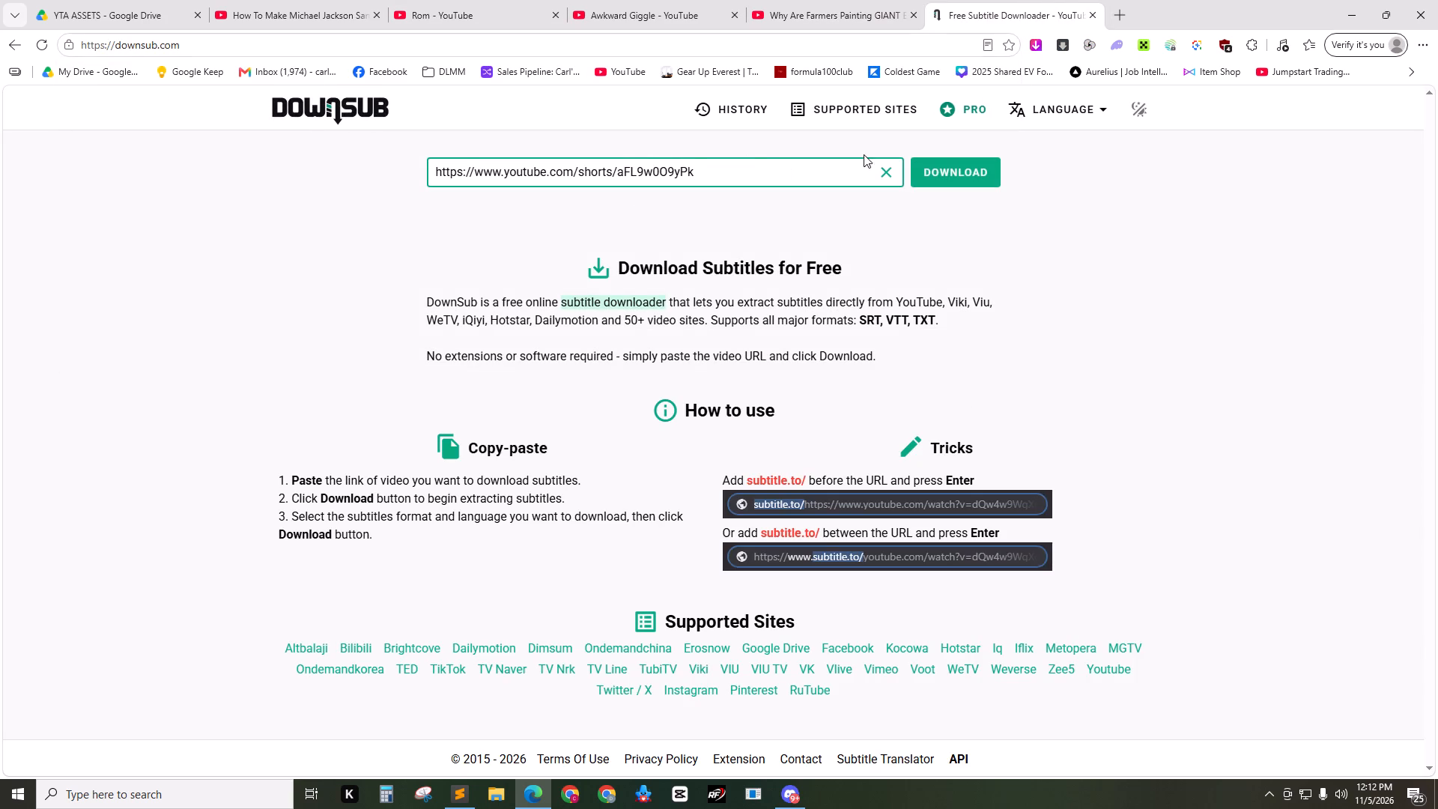
Switch to the YTA ASSETS folder in Google Drive, open the Tools file and highlight its downsub.com link.
left_click(130, 10)
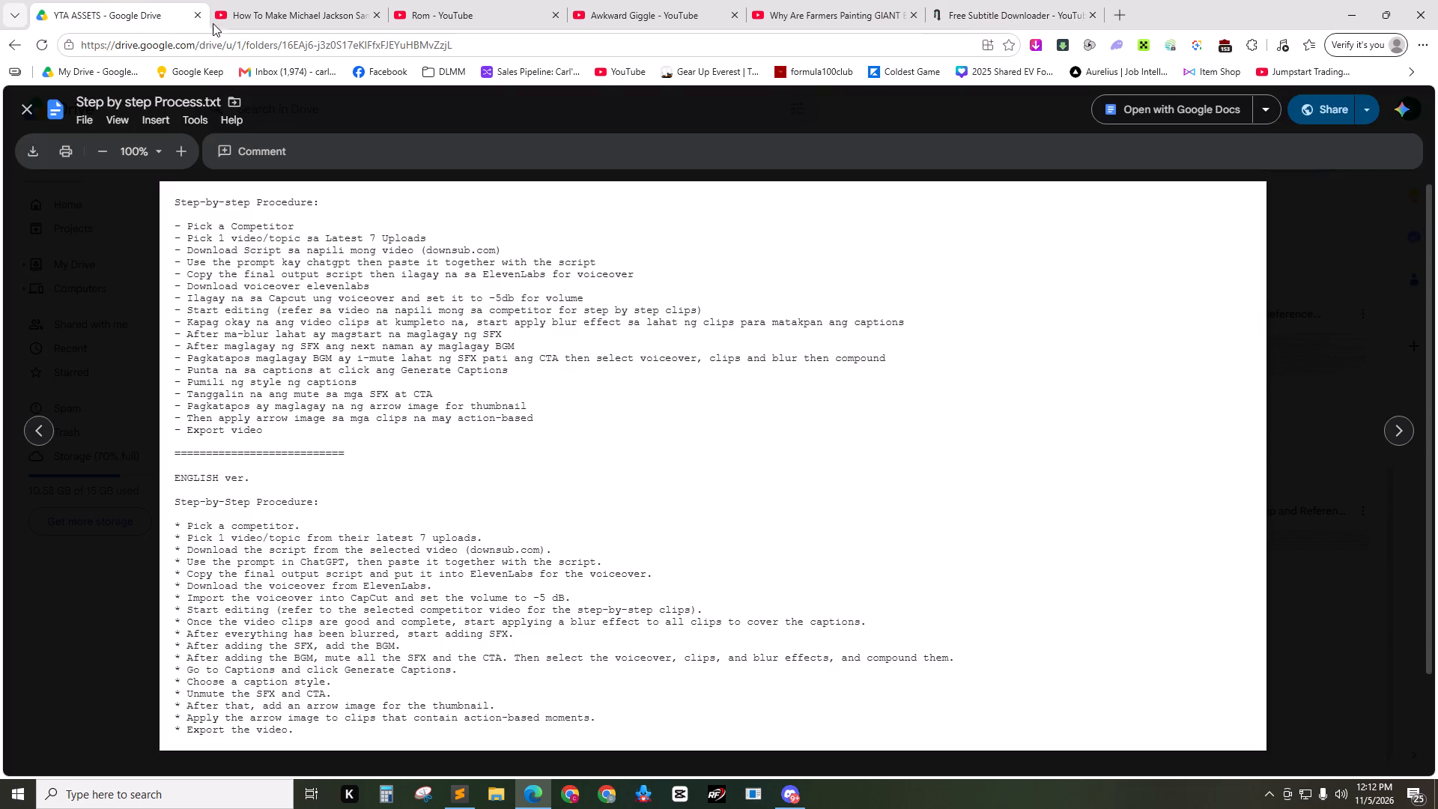
left_click(73, 345)
scroll(1365, 438, "down", 2)
left_click(1195, 486)
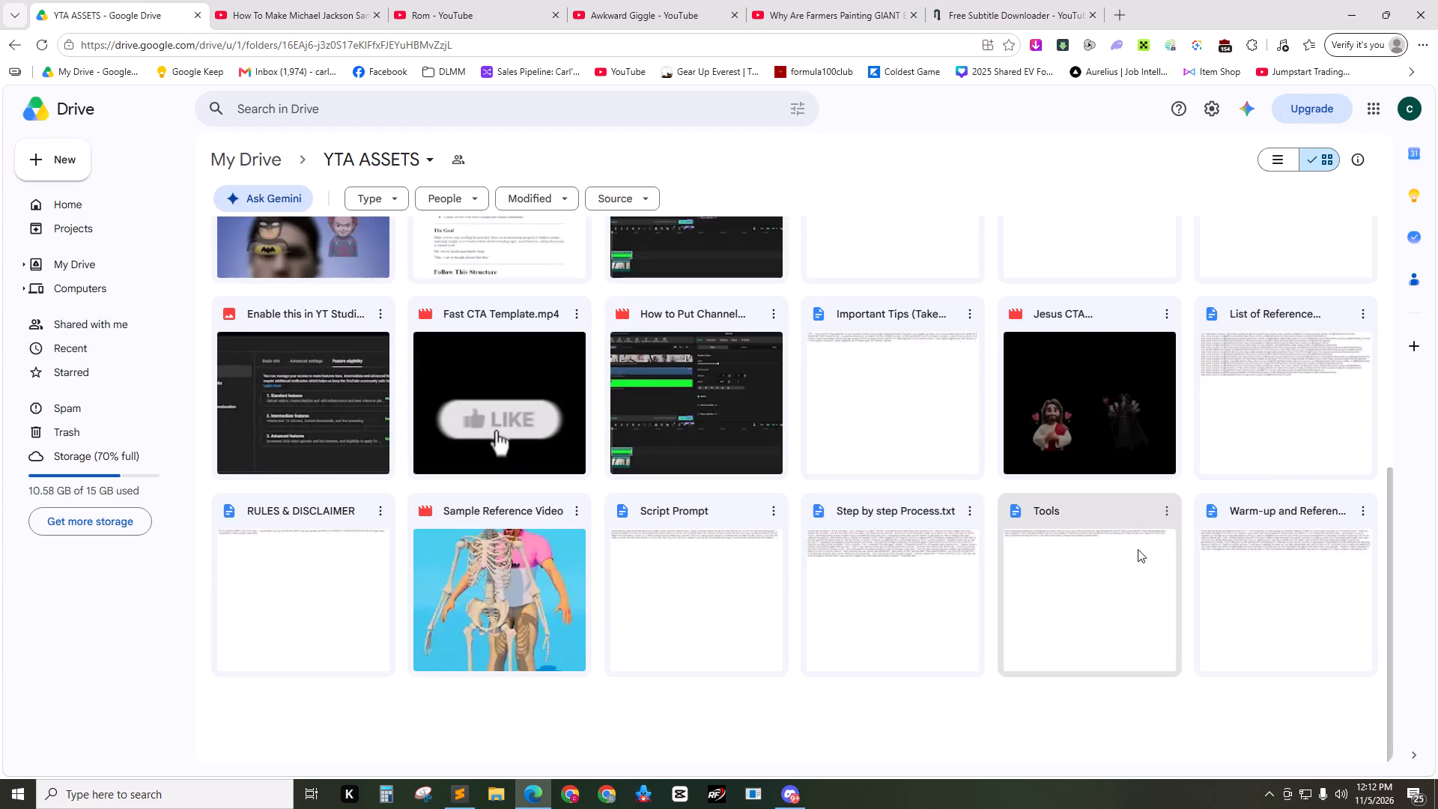
double_click(1120, 563)
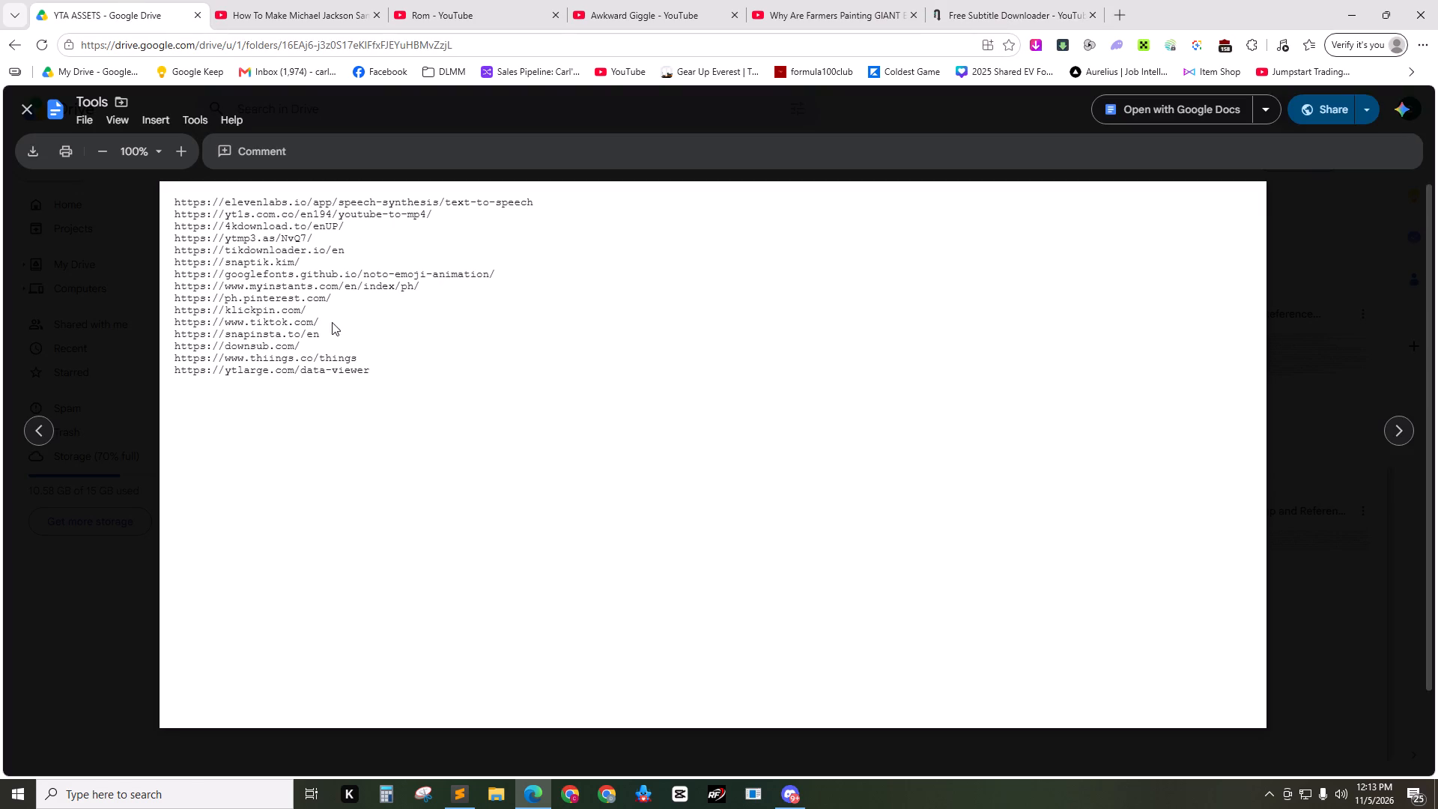
left_click_drag(333, 343, 163, 351)
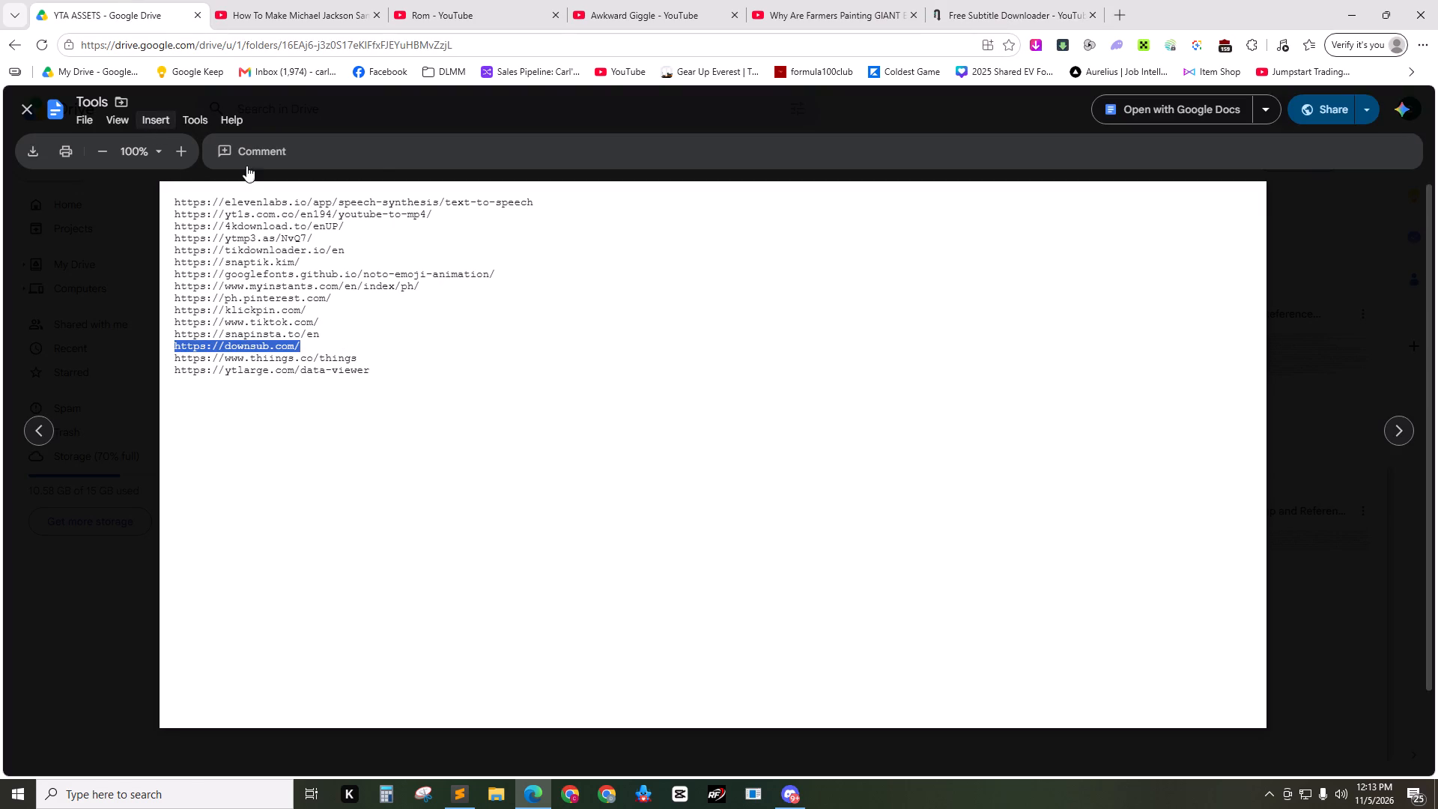
Extract the Short's subtitles in DownSub, open the RAW English version and copy its full text.
left_click(975, 19)
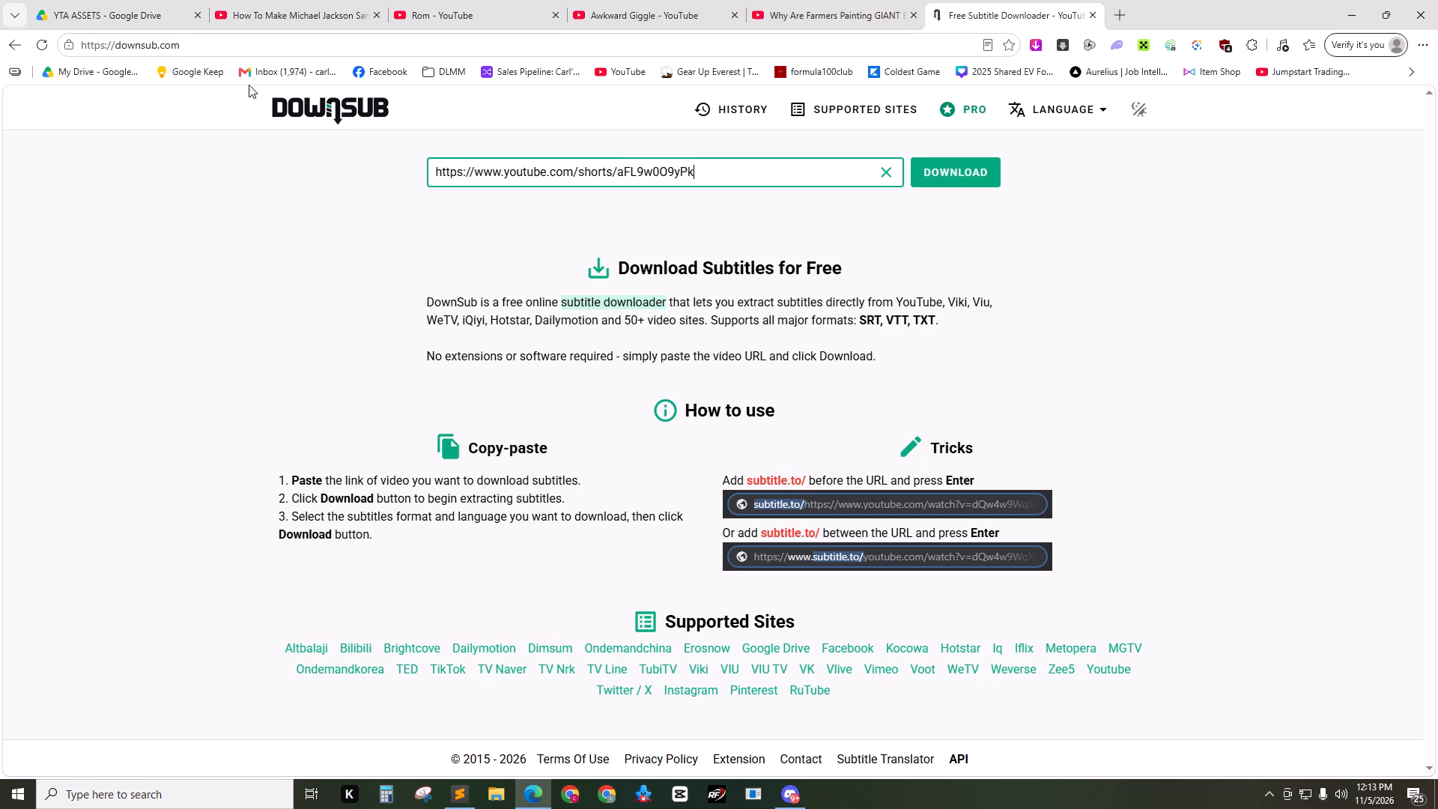
left_click(947, 178)
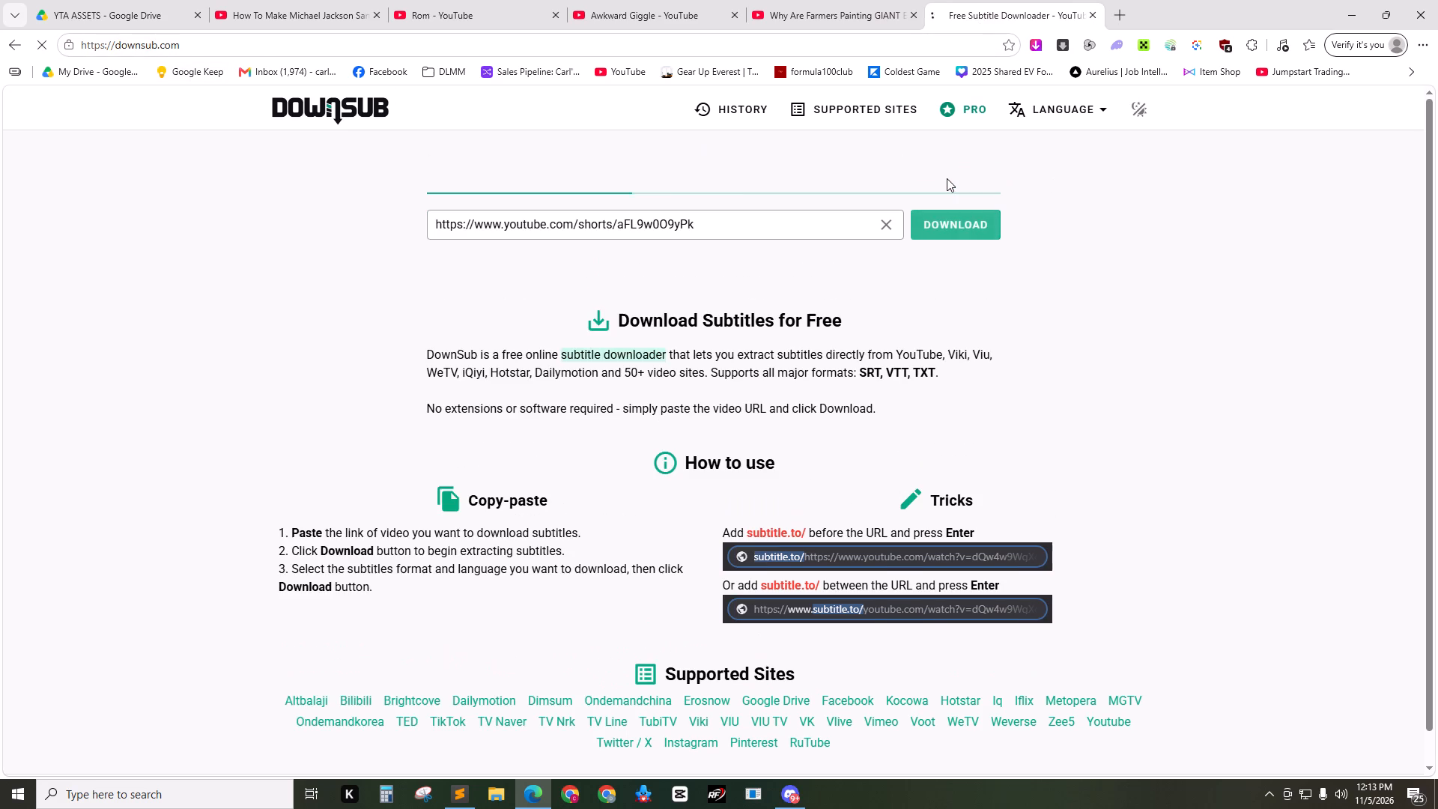
left_click(1049, 0)
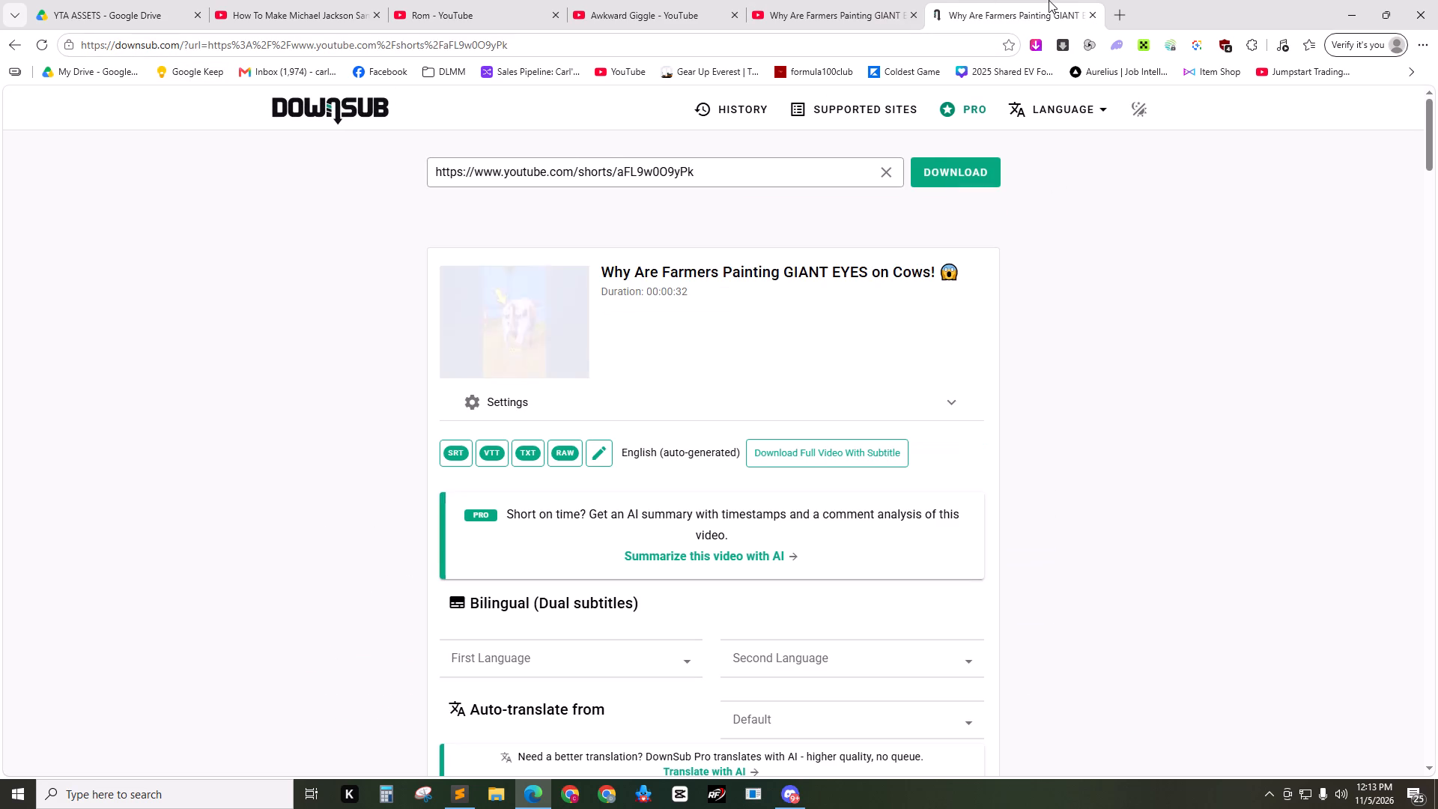
left_click(562, 461)
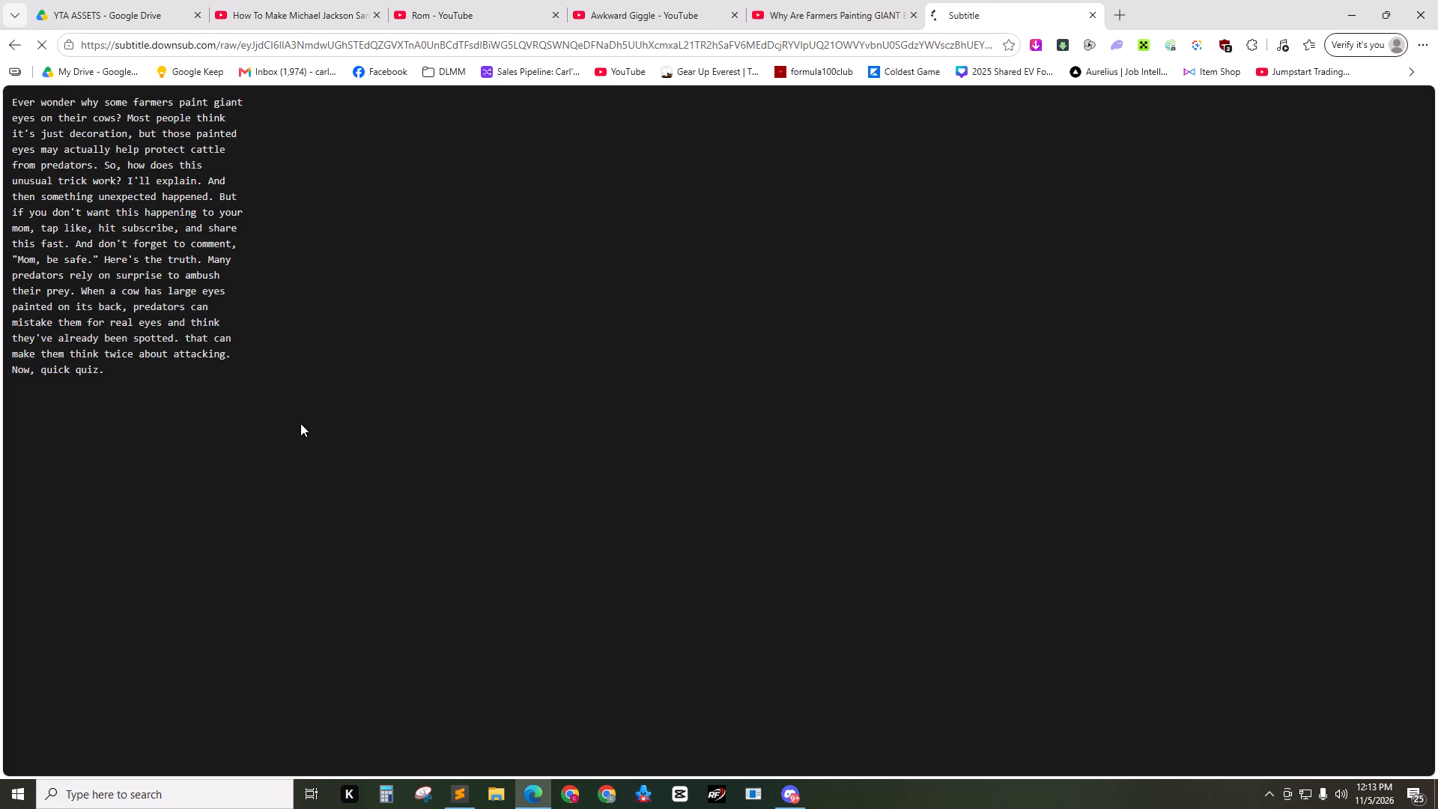
left_click(315, 420)
key("ctrl+a")
key("ctrl+c")
key("ctrl+c")
key("ctrl+c")
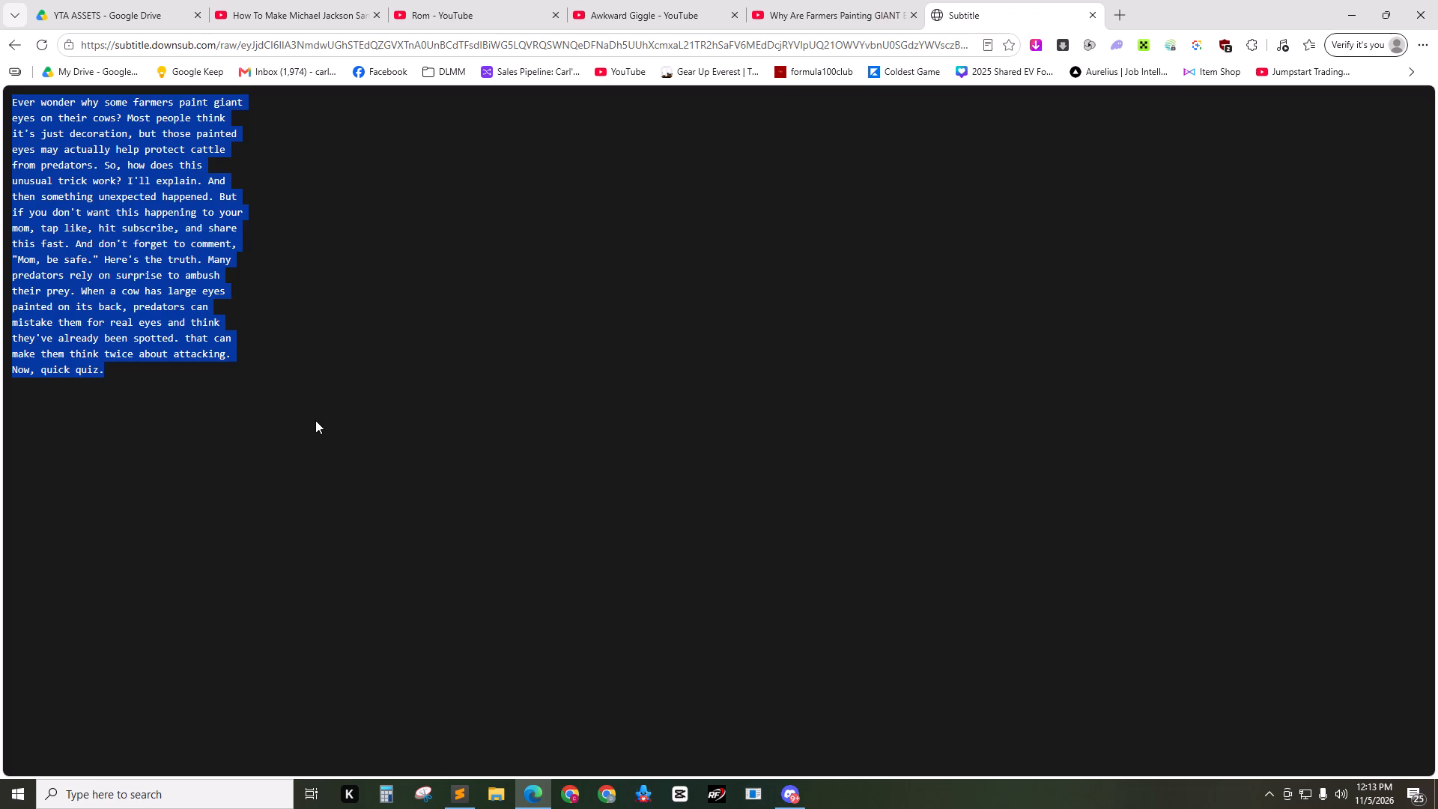
left_click(315, 420)
Switch to Sublime Text, create a new file and move it directly after the YTA 2ND CHANNEL SCRIPTS file.
left_click(464, 807)
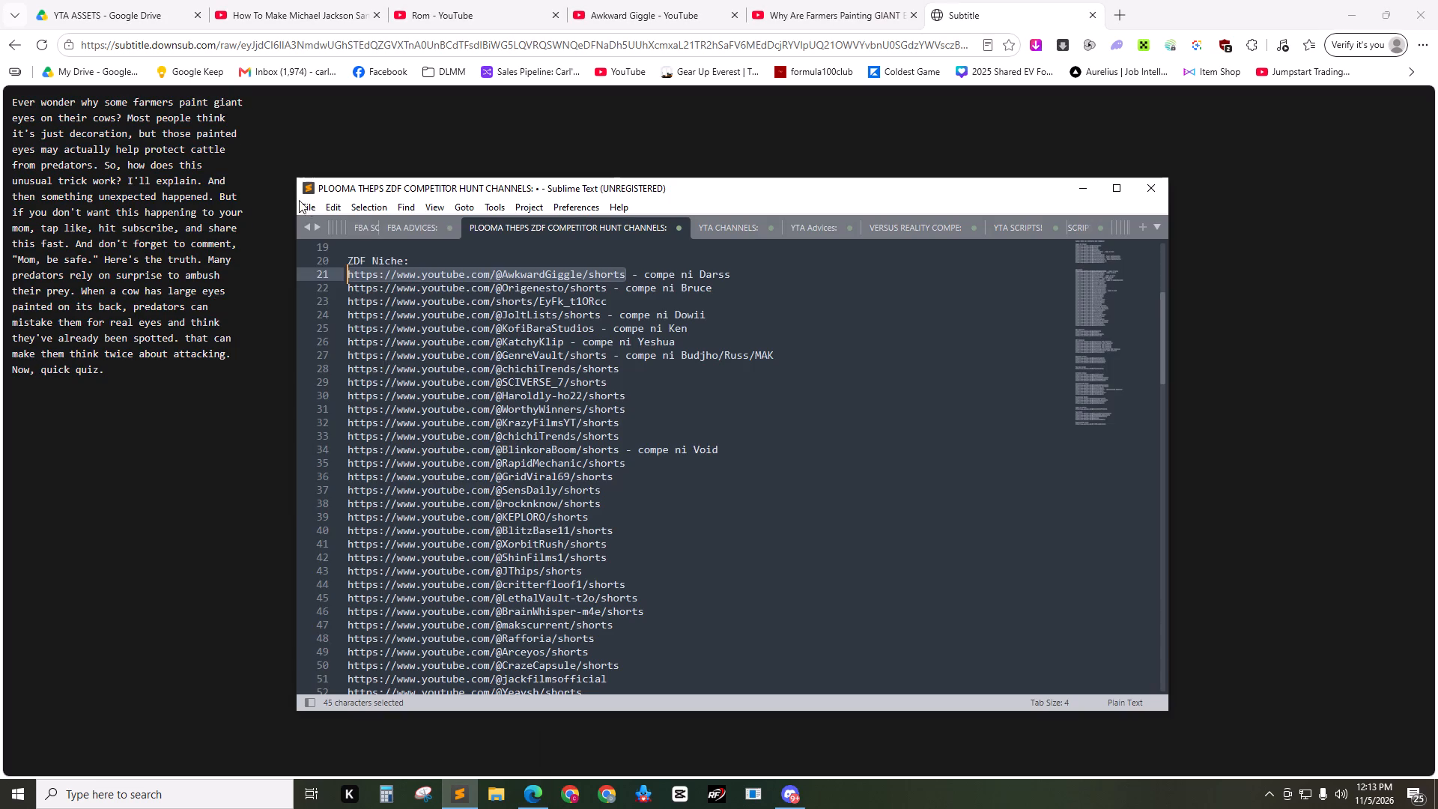
left_click(299, 200)
left_click(324, 219)
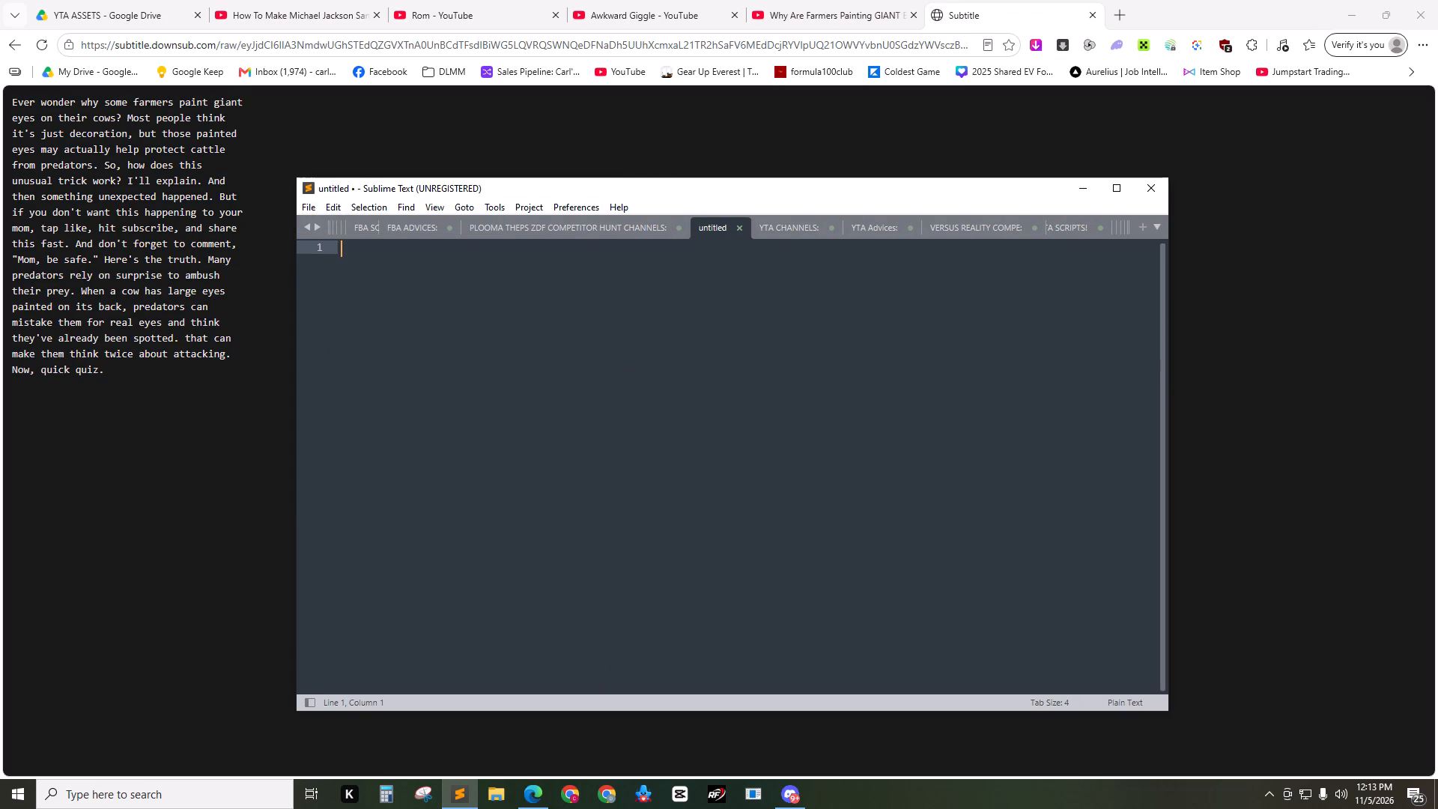
left_click_drag(723, 225, 1055, 227)
scroll(1005, 282, "down", 4)
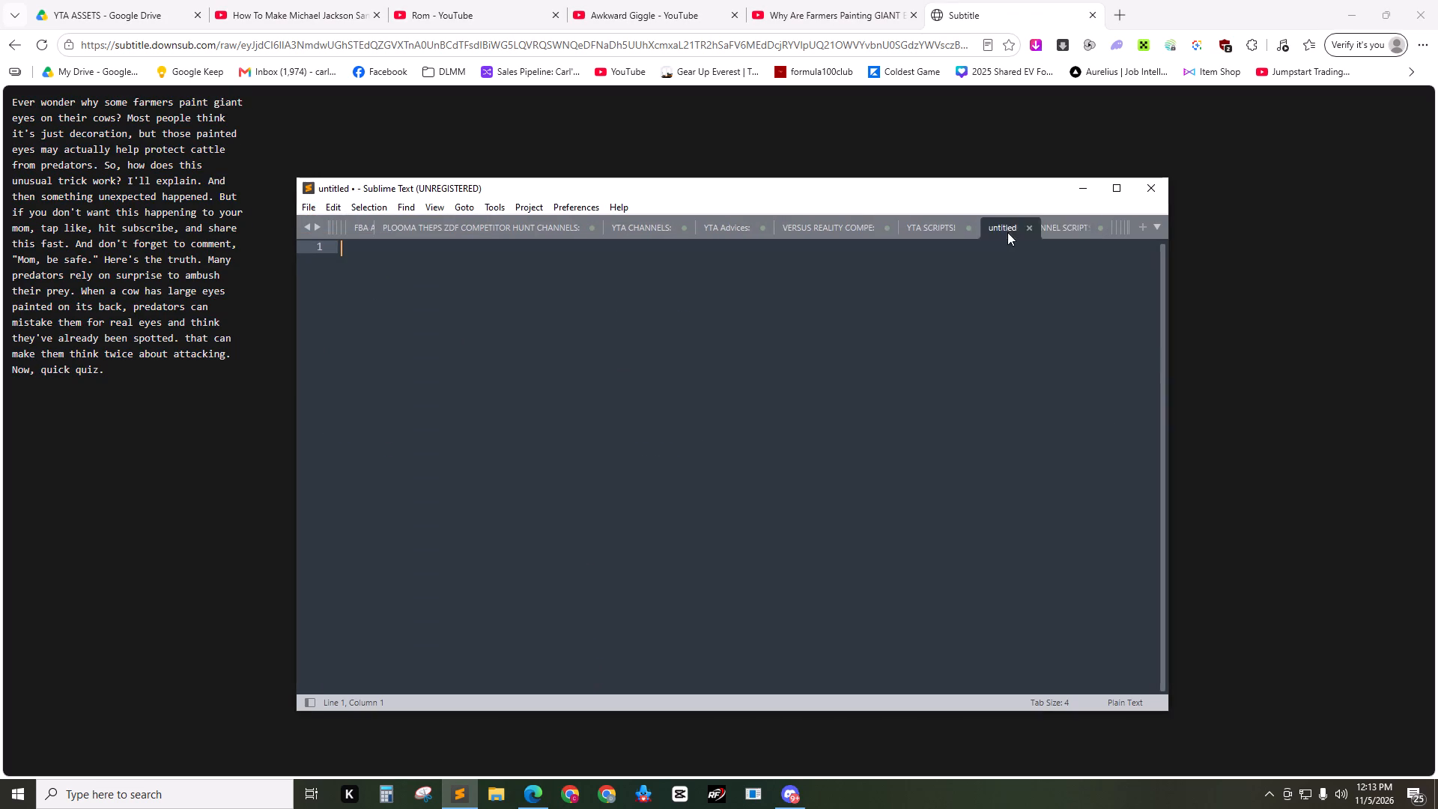
scroll(1007, 232, "down", 3)
left_click_drag(923, 229, 1004, 228)
scroll(1004, 229, "down", 5)
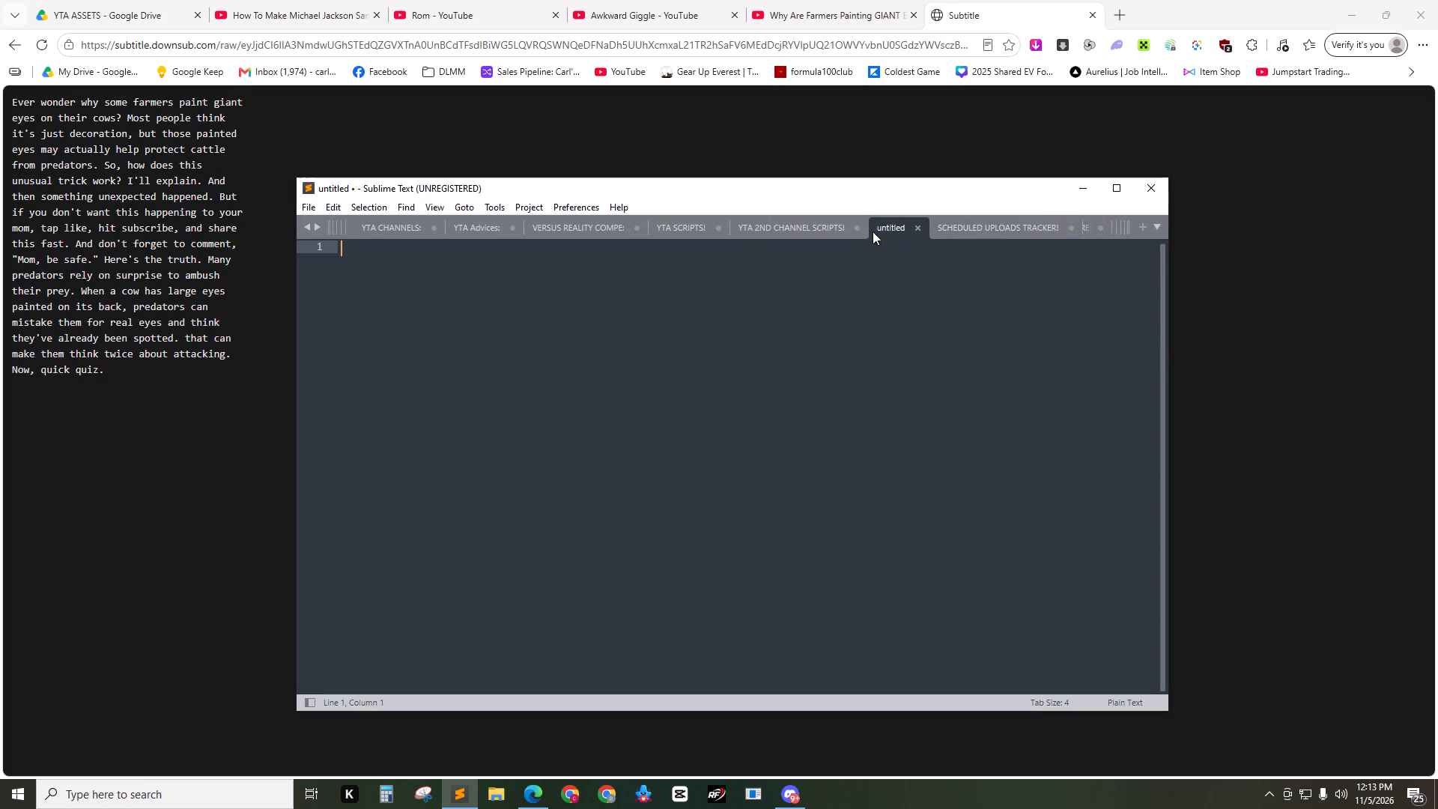
scroll(753, 223, "down", 1)
Paste the copied subtitle script into the new blank file.
left_click(500, 270)
key("ctrl+v")
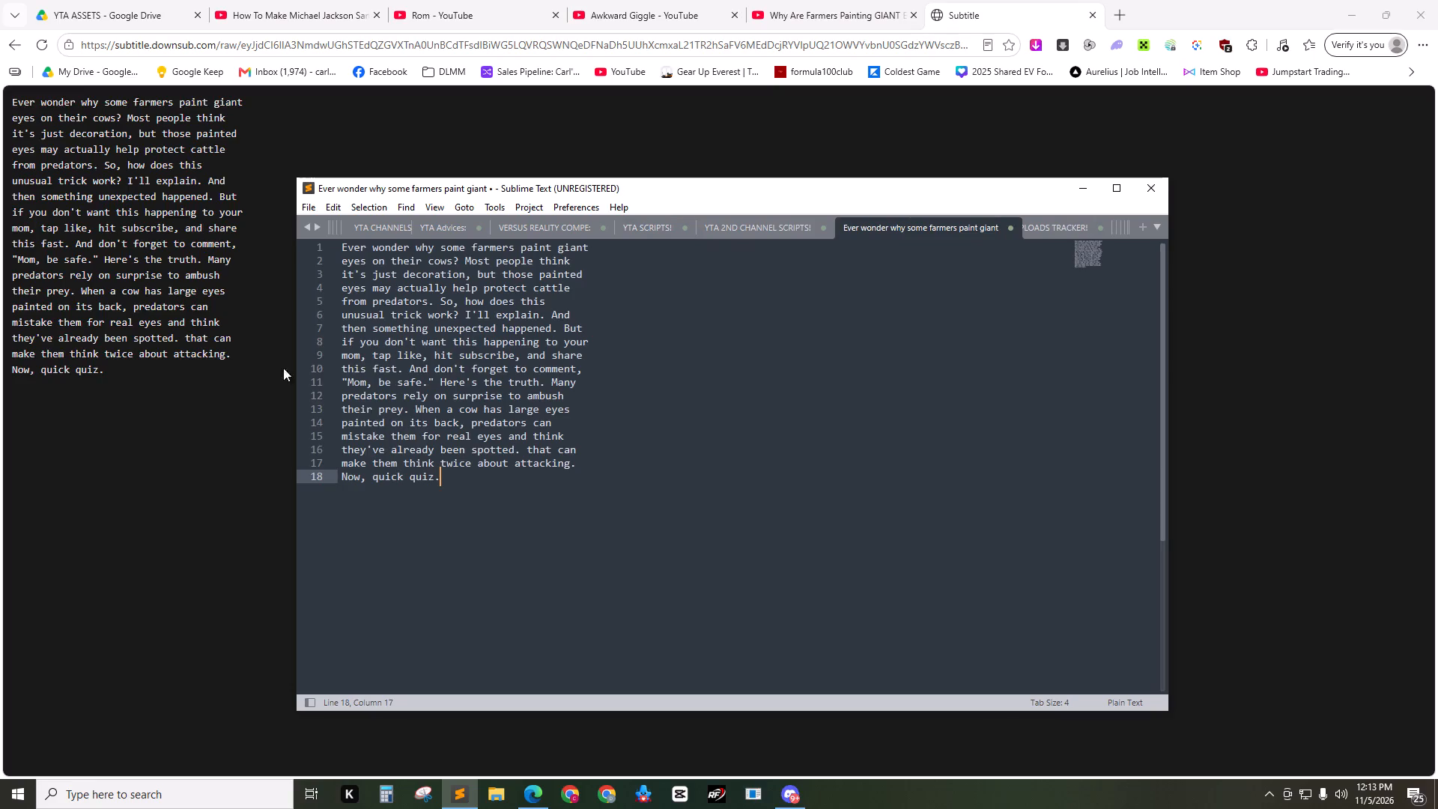
Return to the browser and close the raw subtitle page.
left_click(192, 249)
left_click(828, 243)
key("ctrl+w")
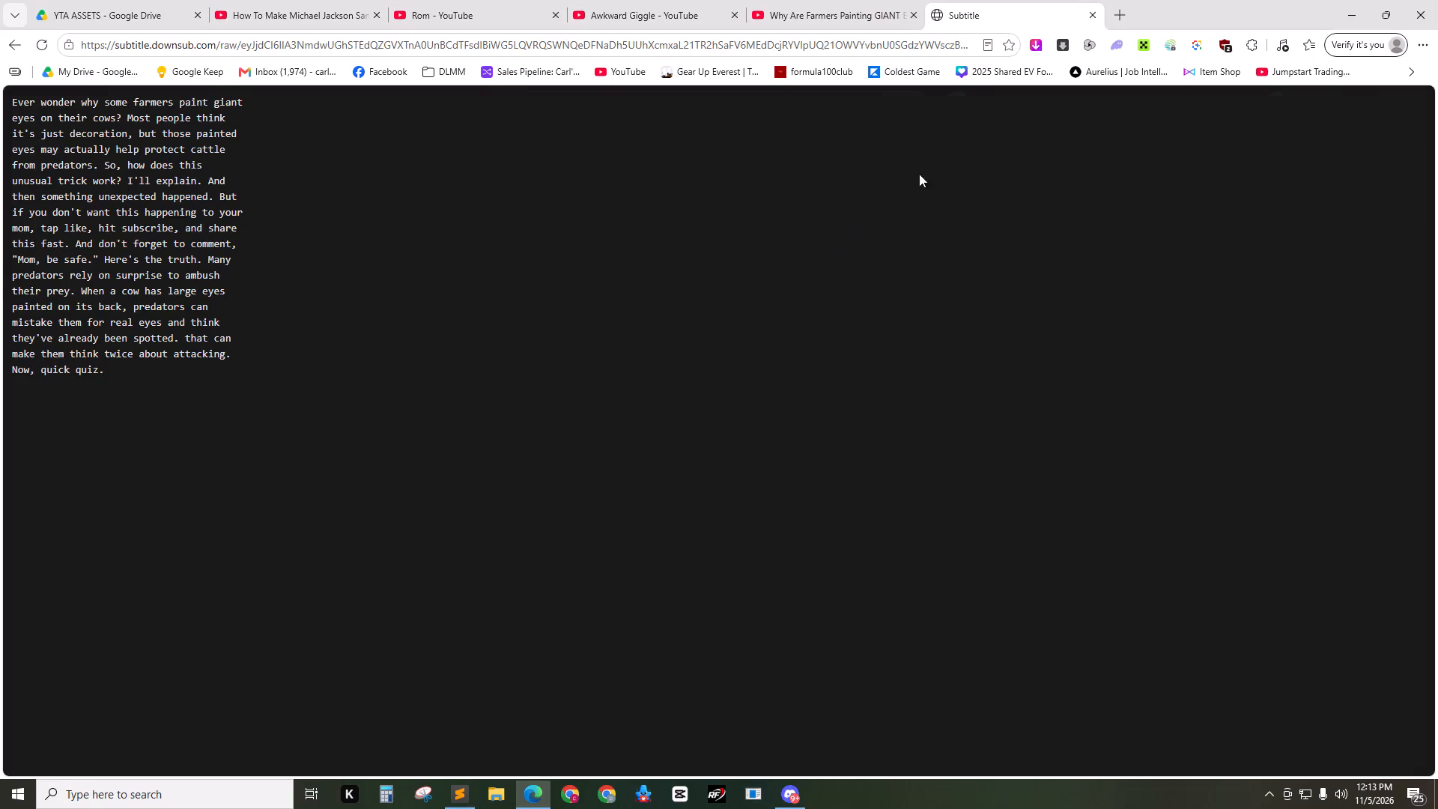
Open ChatGPT in a new browser tab.
key("ctrl+t")
key("c")
key("h")
key("Return")
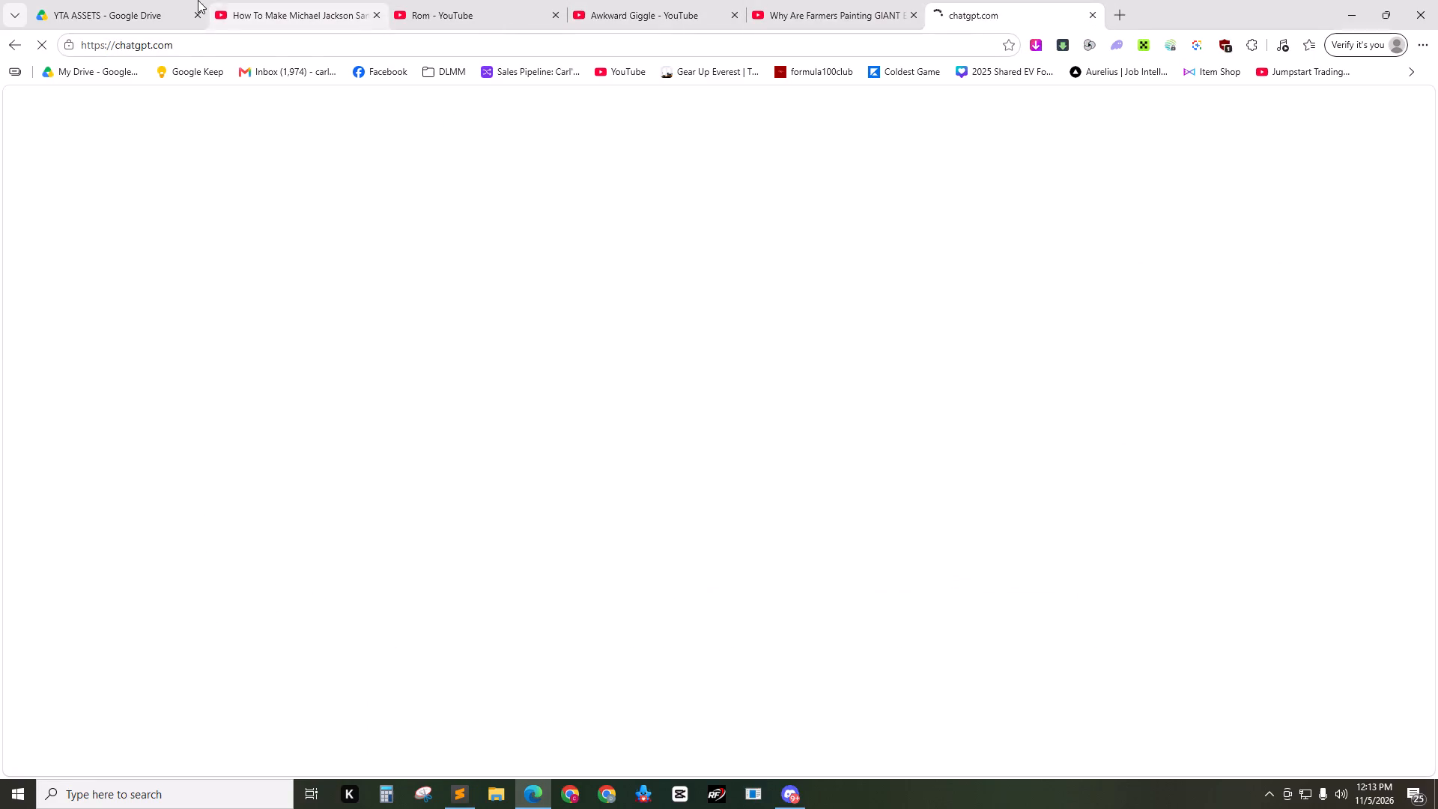
left_click(121, 0)
left_click_drag(43, 344, 50, 346)
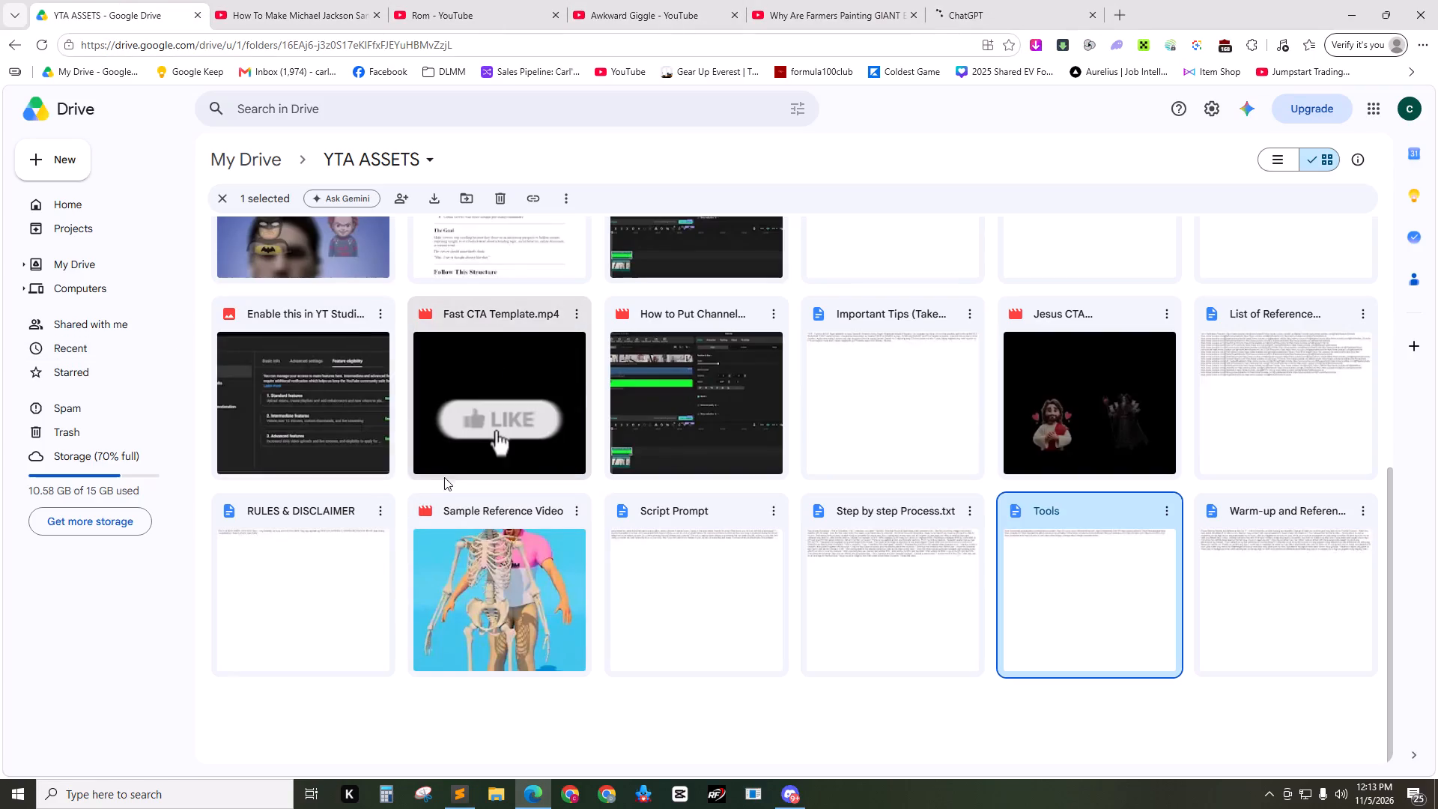
scroll(524, 367, "up", 2)
scroll(631, 360, "up", 1)
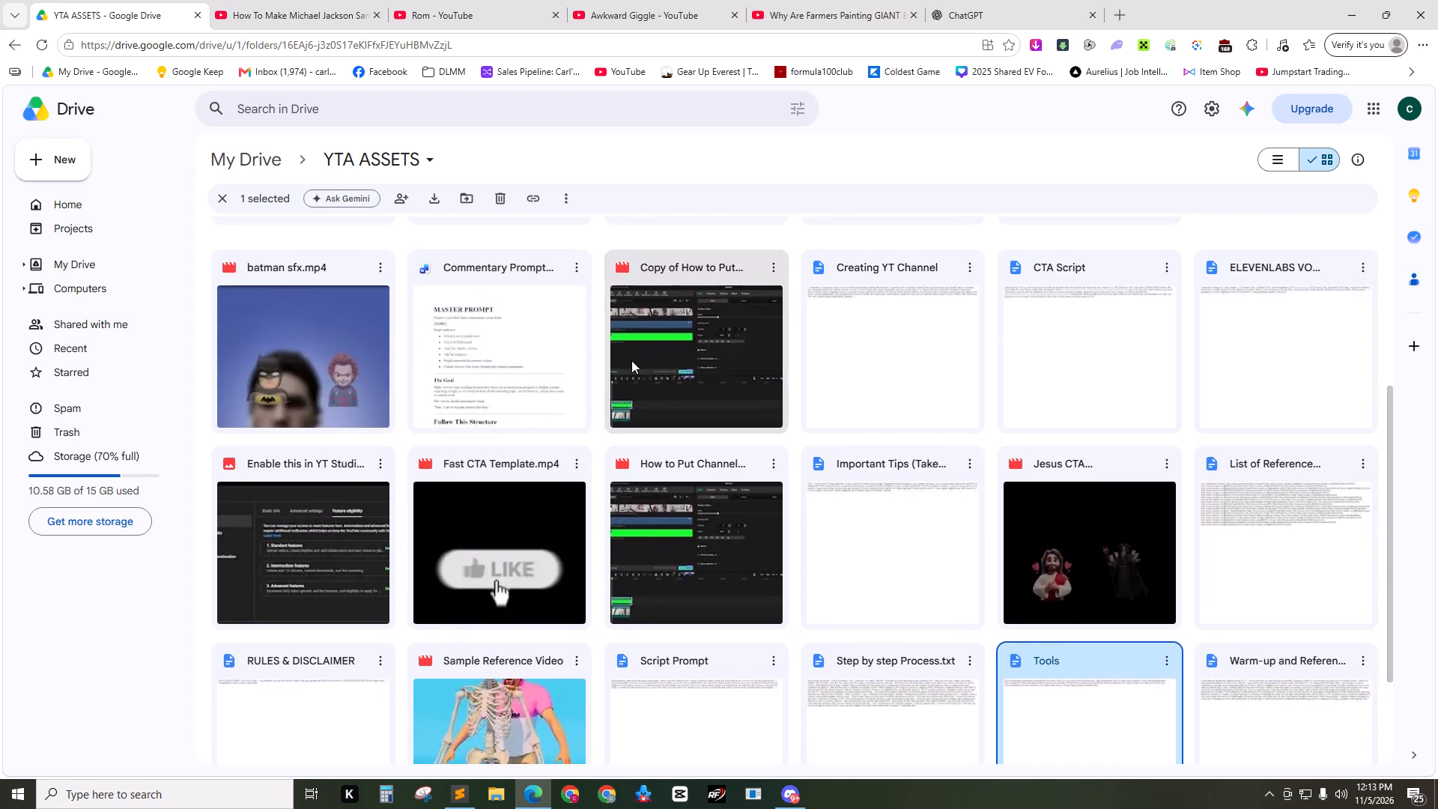
scroll(804, 531, "down", 1)
double_click(720, 709)
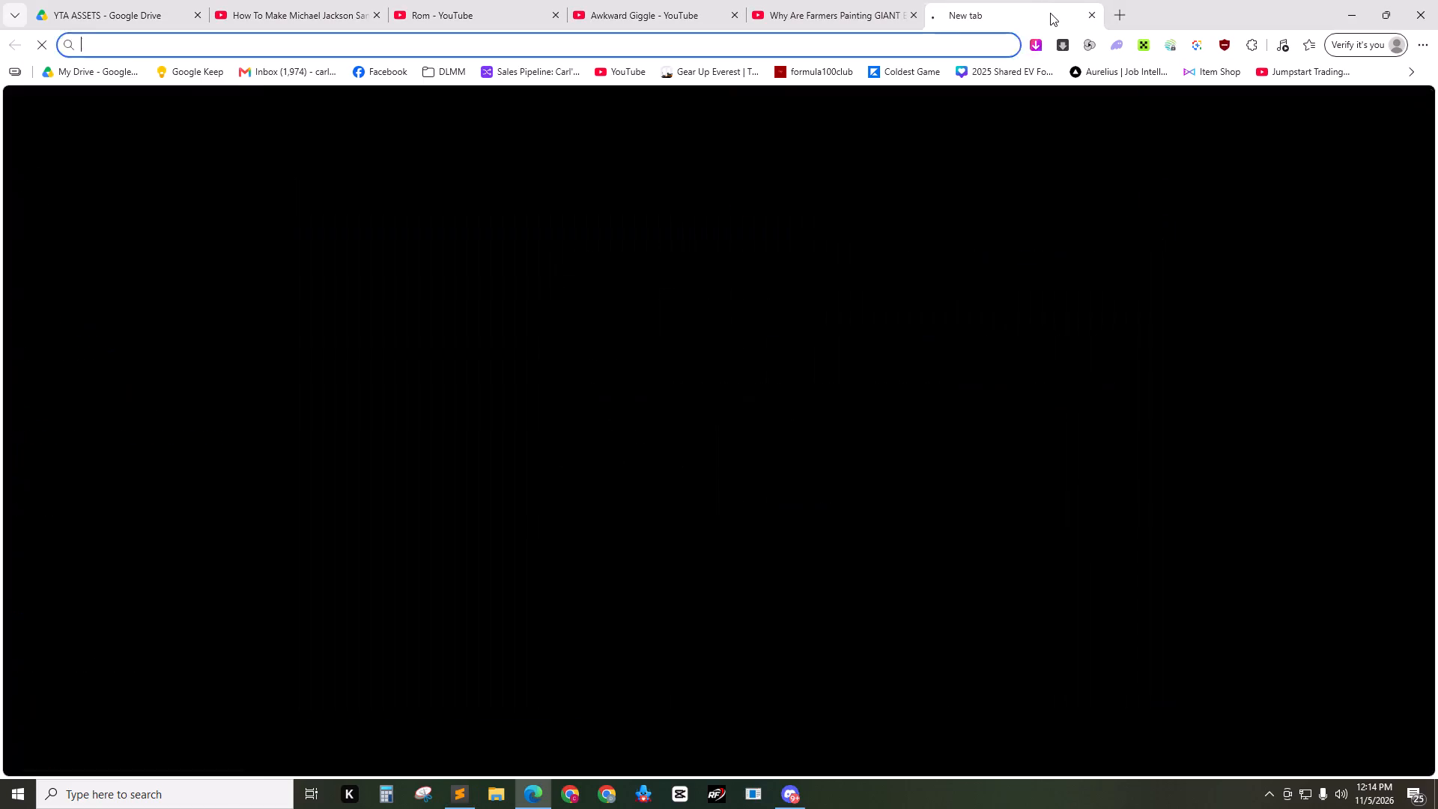
key("e")
key("Return")
key("Return")
left_click(851, 0)
left_click(990, 0)
left_click(889, 0)
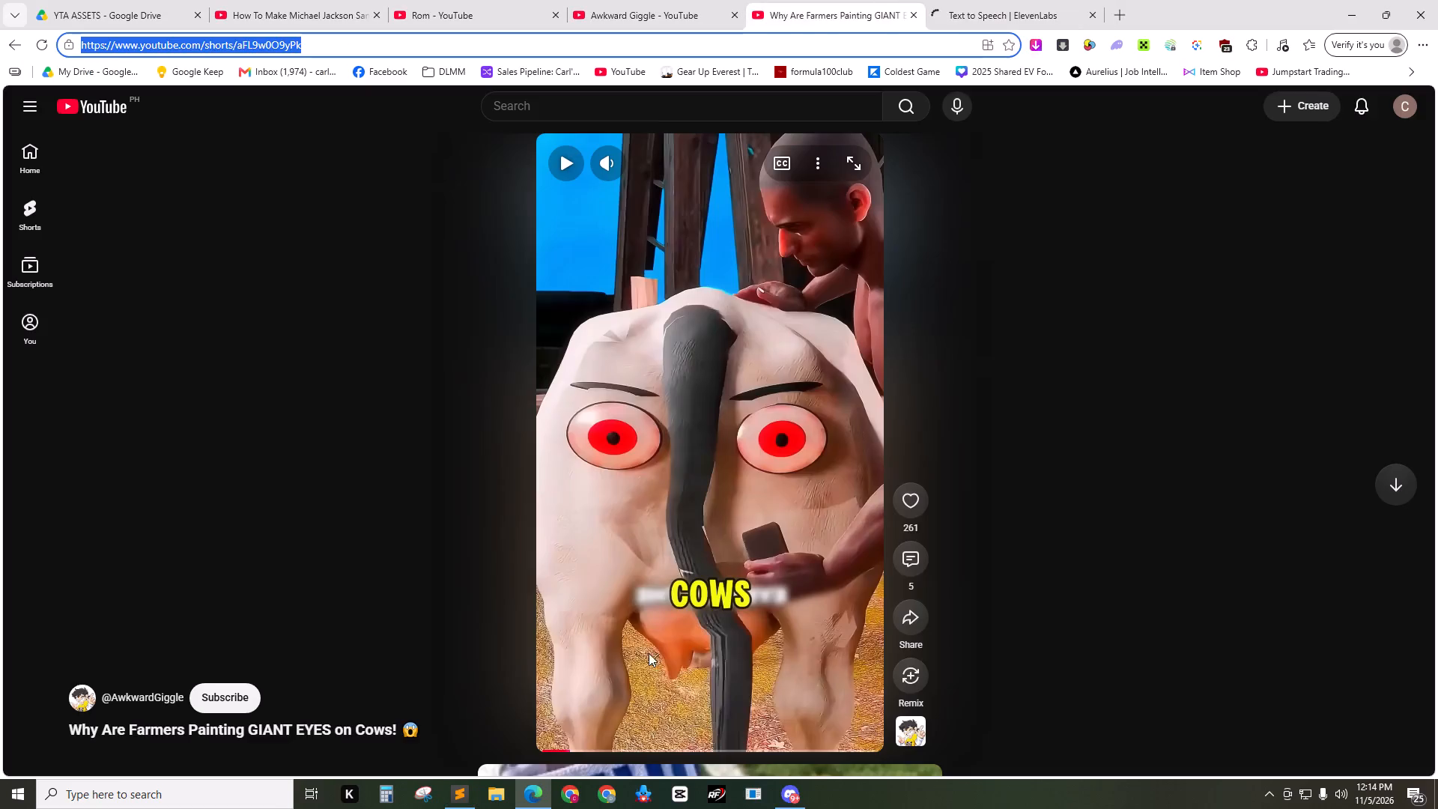
Bring up the paraphrased script in Sublime Text and capture its text area with Snipping Tool.
left_click(453, 802)
left_click(543, 446)
left_click(502, 416)
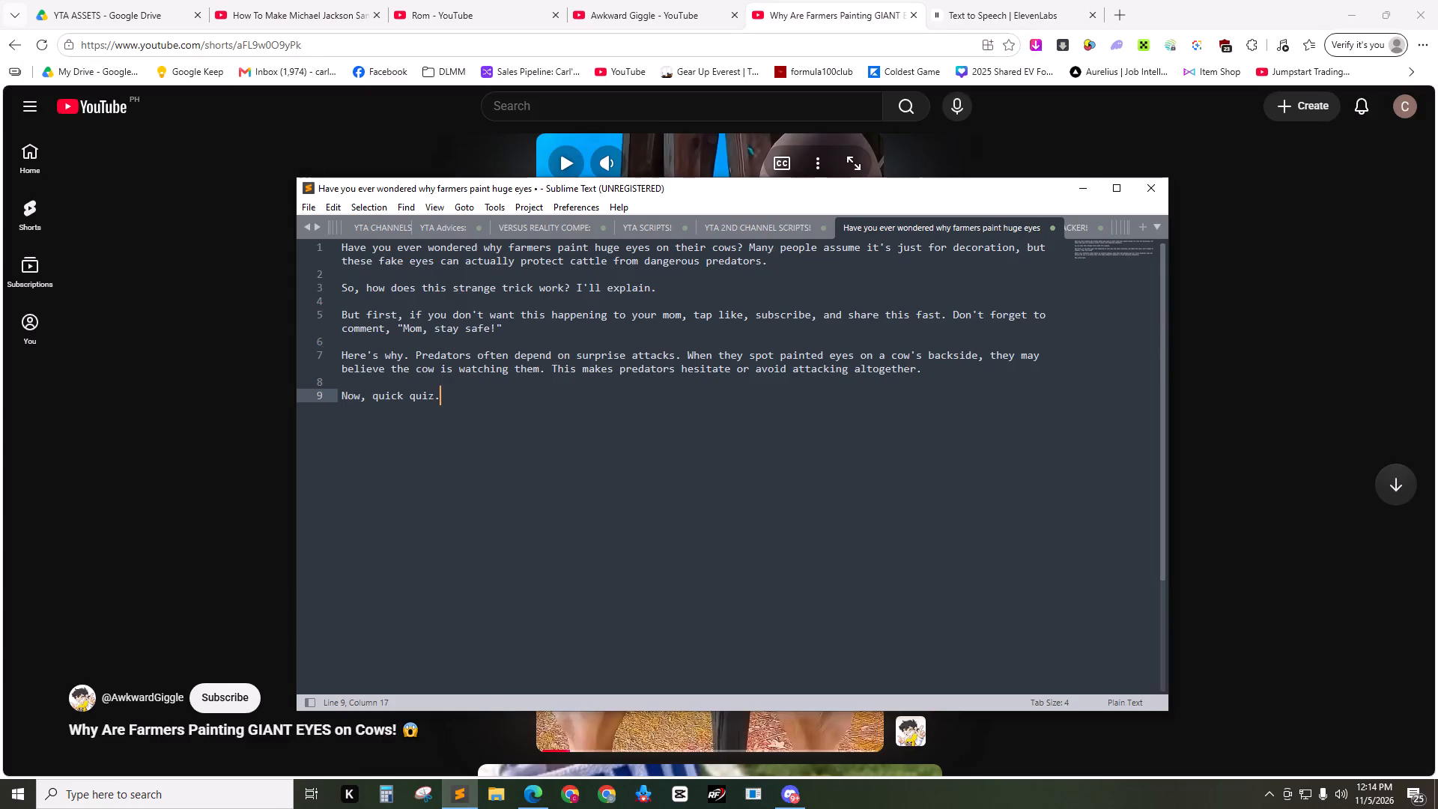
left_click(500, 402)
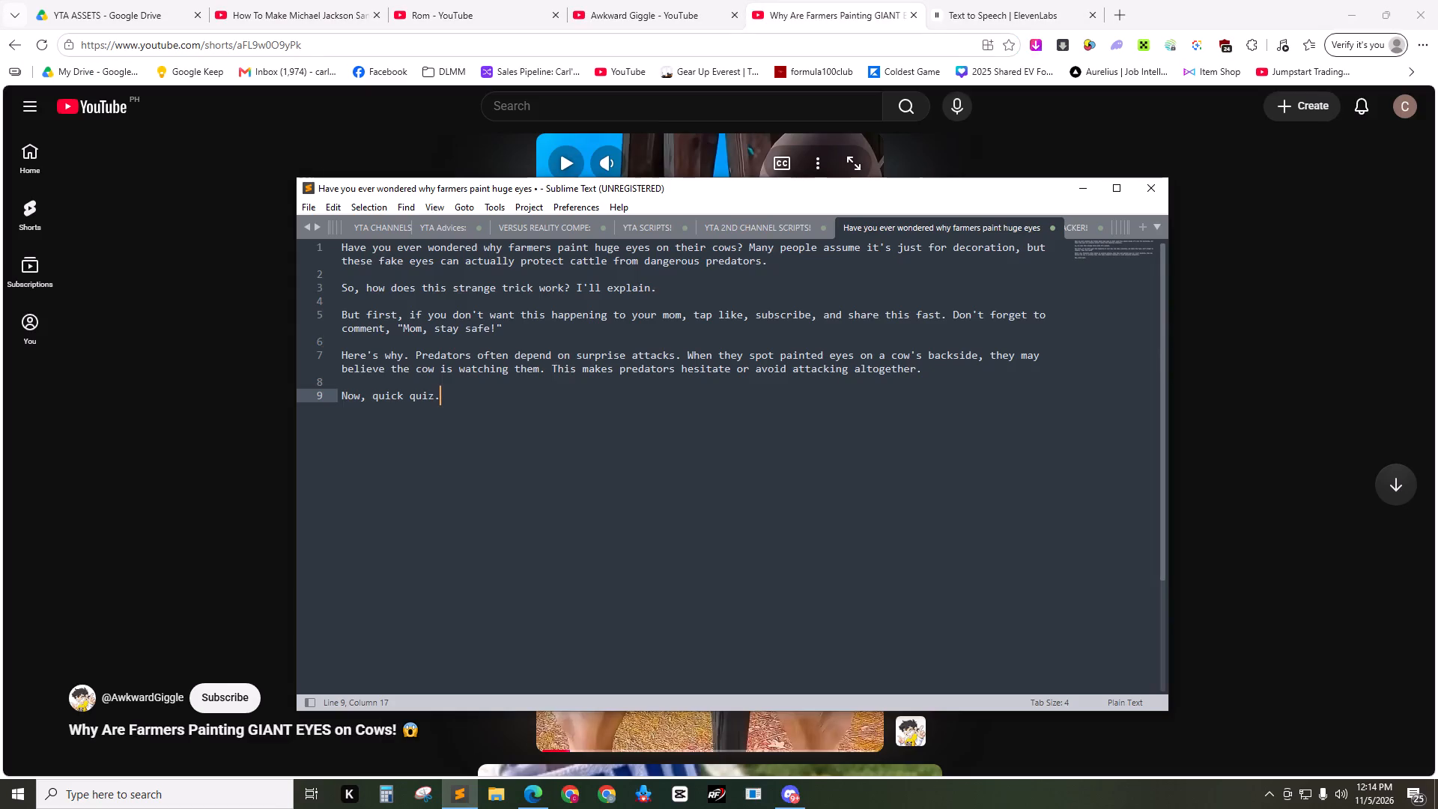
left_click(509, 393)
left_click(653, 411)
left_click(684, 432)
left_click(422, 790)
left_click(598, 214)
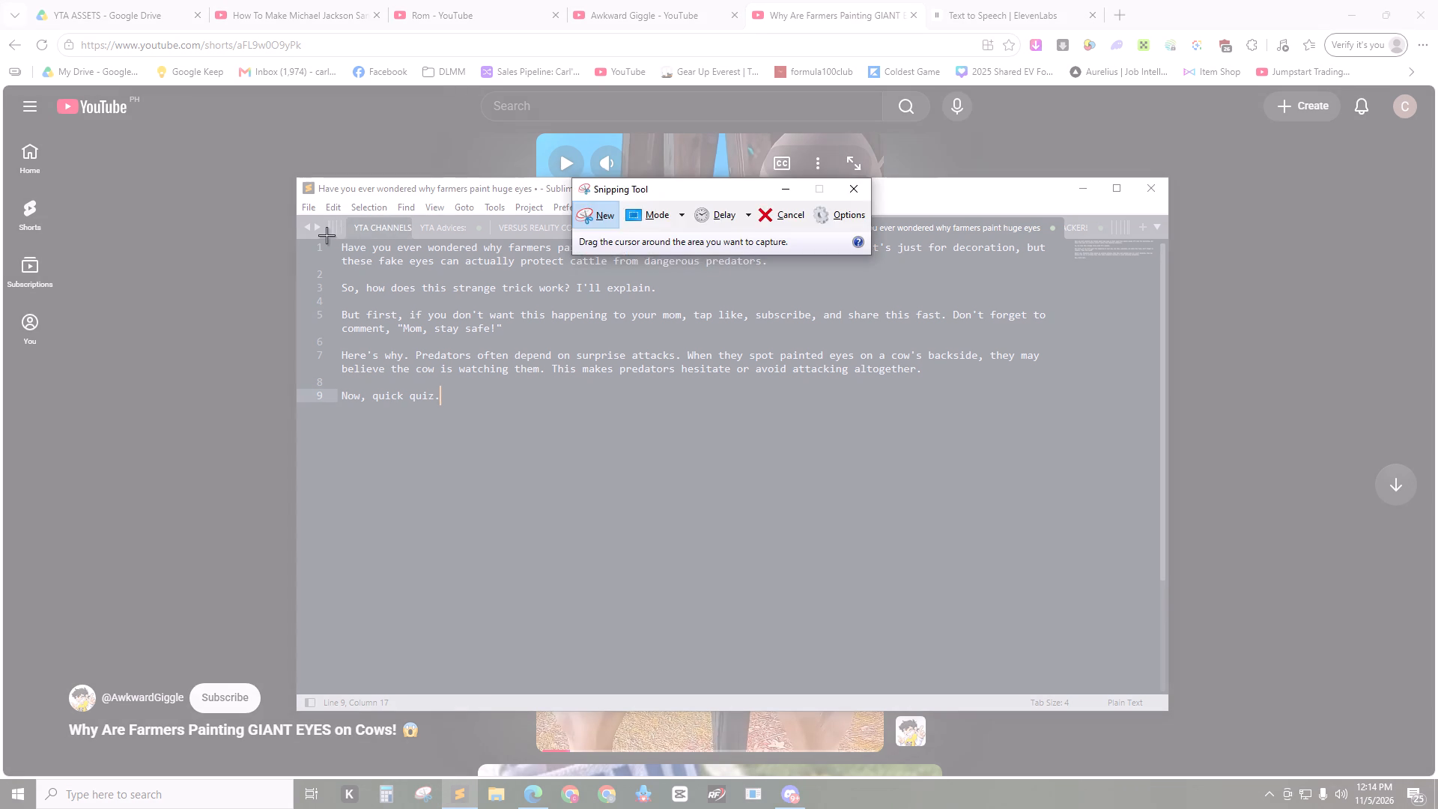
left_click_drag(326, 235, 1095, 520)
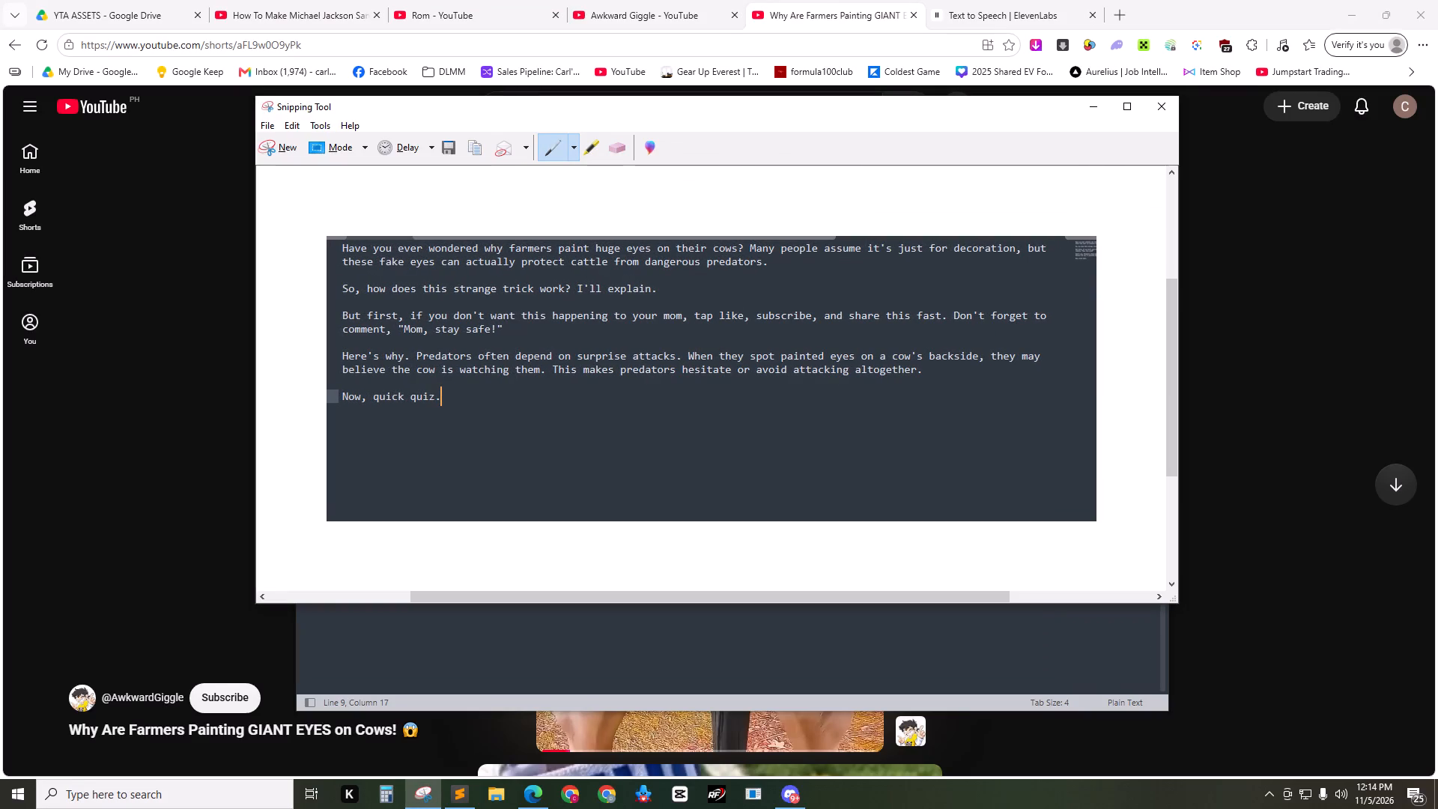
Draw a red pen arrow to the script's opening paragraph on the snip and handwrite "HOOK" beside it.
left_click_drag(838, 269, 807, 264)
left_click_drag(817, 261, 816, 261)
left_click_drag(816, 261, 813, 269)
left_click_drag(857, 262, 852, 279)
left_click_drag(870, 255, 866, 280)
left_click_drag(857, 270, 868, 271)
left_click(873, 267)
left_click(887, 269)
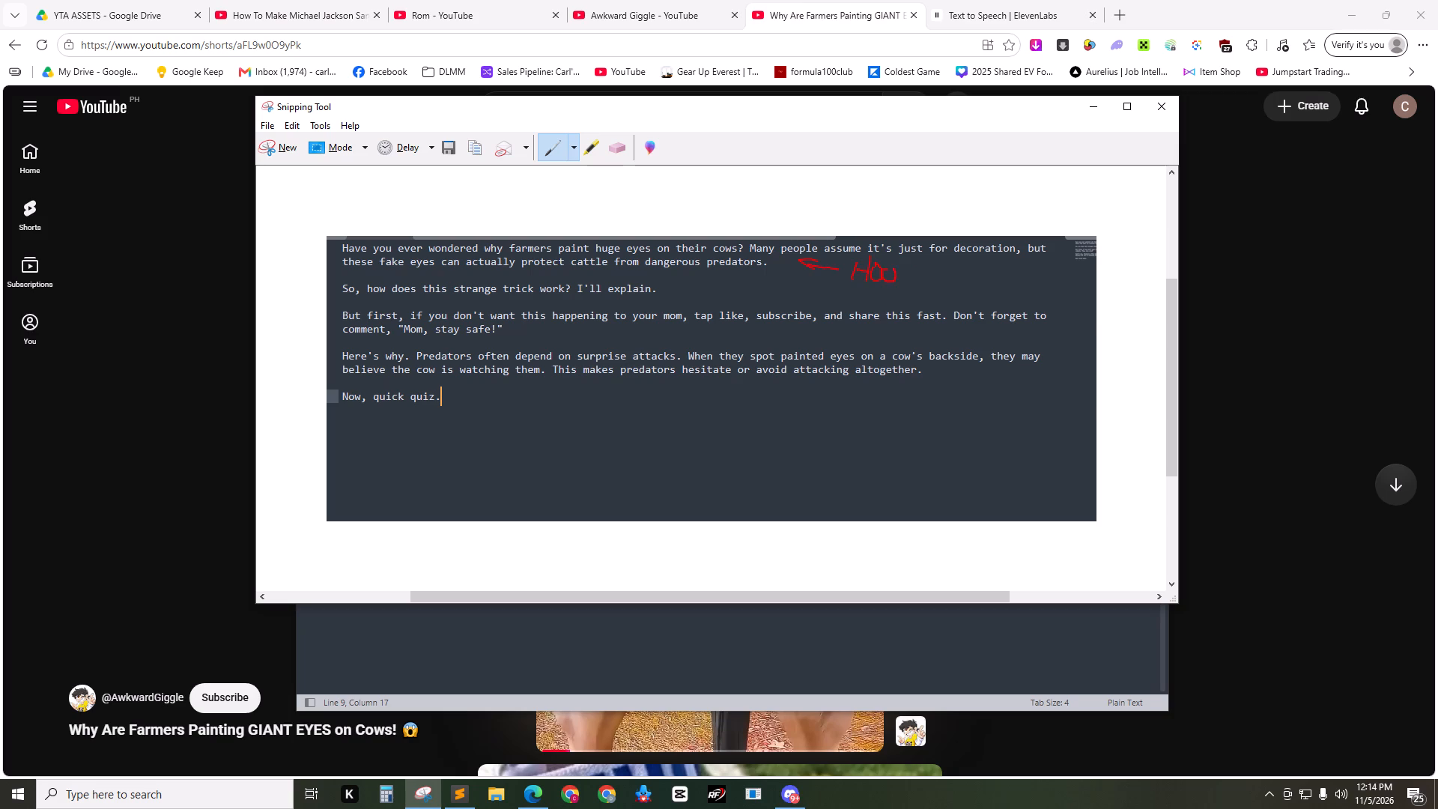
left_click_drag(911, 264, 925, 269)
left_click_drag(914, 274, 928, 287)
Draw a pointer mark beside the "So, how does this strange trick work?" and "But first" lines and handwrite "CTA" next to it.
left_click_drag(718, 288, 690, 288)
left_click_drag(717, 289, 703, 303)
left_click_drag(691, 286, 688, 294)
left_click_drag(700, 302, 715, 306)
left_click_drag(738, 290, 746, 300)
left_click_drag(750, 289, 753, 307)
left_click_drag(742, 291, 774, 293)
left_click_drag(771, 290, 765, 303)
left_click_drag(774, 287, 777, 304)
left_click_drag(764, 299, 783, 303)
Draw an arrow up to the "Here's why" paragraph and handwrite "Reveal" below it.
left_click_drag(657, 407, 643, 389)
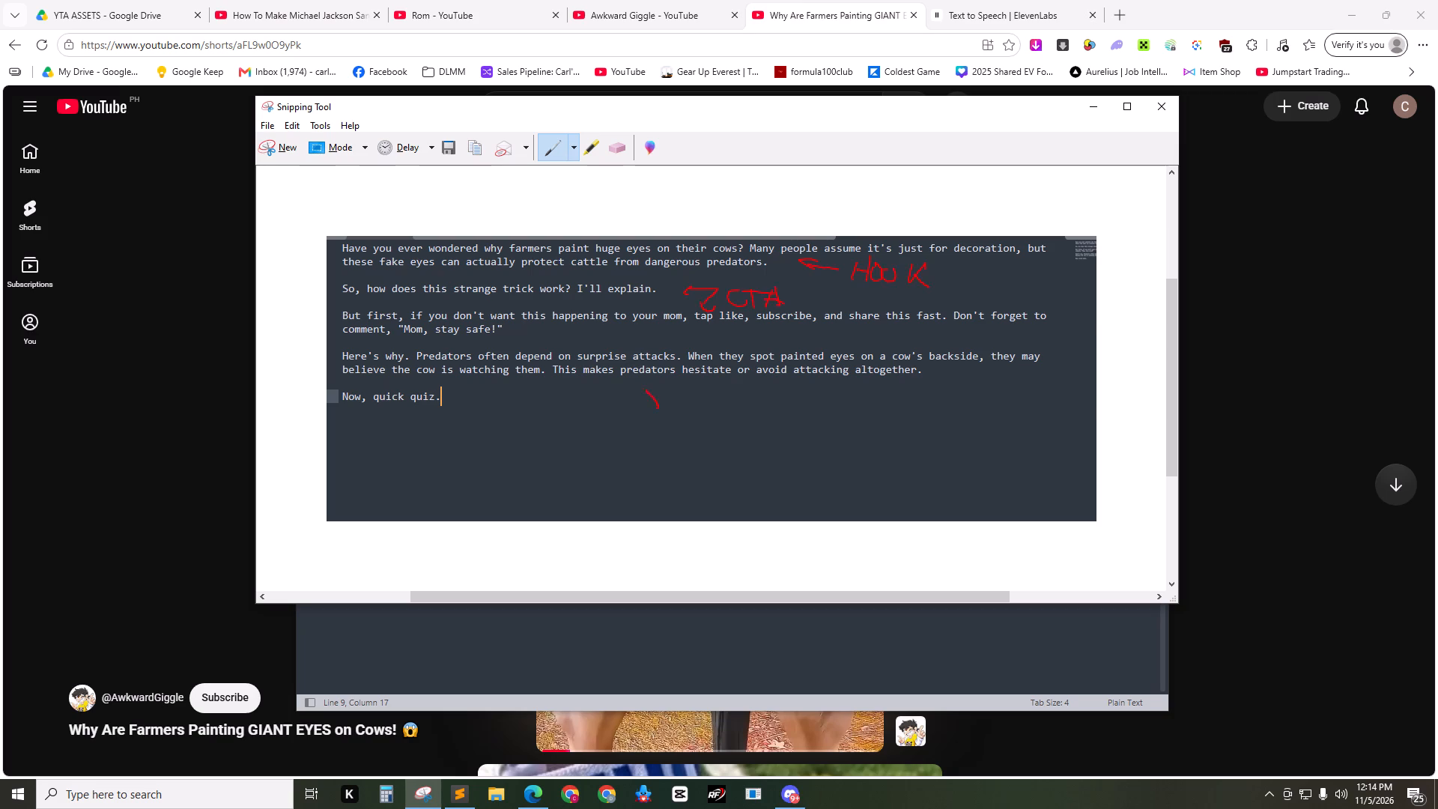
left_click_drag(643, 389, 643, 390)
left_click_drag(634, 390, 650, 389)
left_click_drag(675, 402, 670, 428)
left_click_drag(674, 405, 685, 431)
left_click_drag(688, 422, 714, 434)
left_click_drag(719, 426, 720, 434)
left_click_drag(720, 434, 729, 422)
left_click_drag(732, 430, 754, 440)
left_click_drag(769, 428, 768, 435)
left_click(771, 434)
left_click_drag(789, 422, 807, 447)
left_click_drag(771, 427, 775, 441)
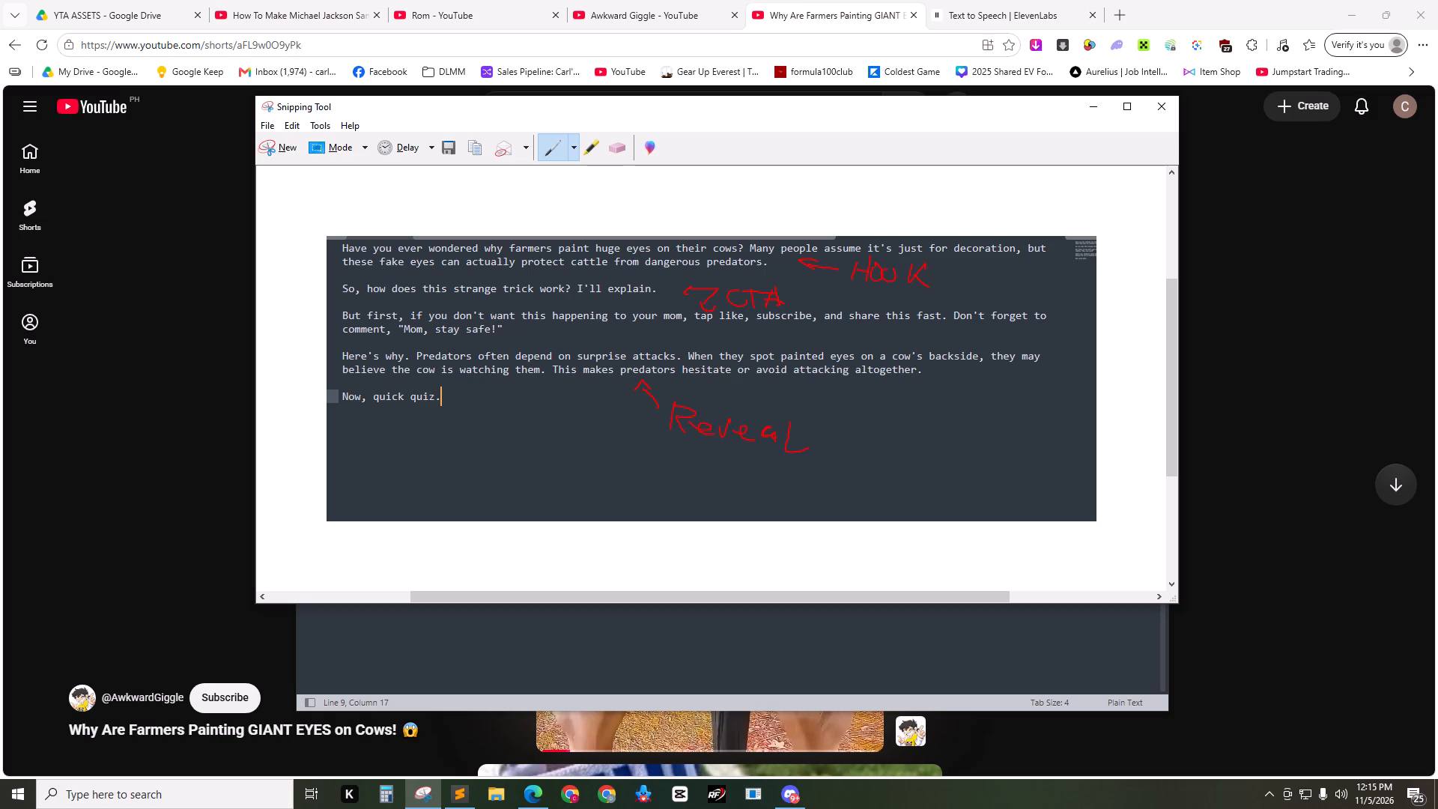
Draw a bracket spanning the script's CTA section, from "So, how does" down to "Mom, stay safe!".
left_click_drag(348, 279, 341, 339)
Return to the cow-eyes Short, replay it from the beginning at a low volume, and pause at the like, subscribe and share call to action.
left_click(1353, 273)
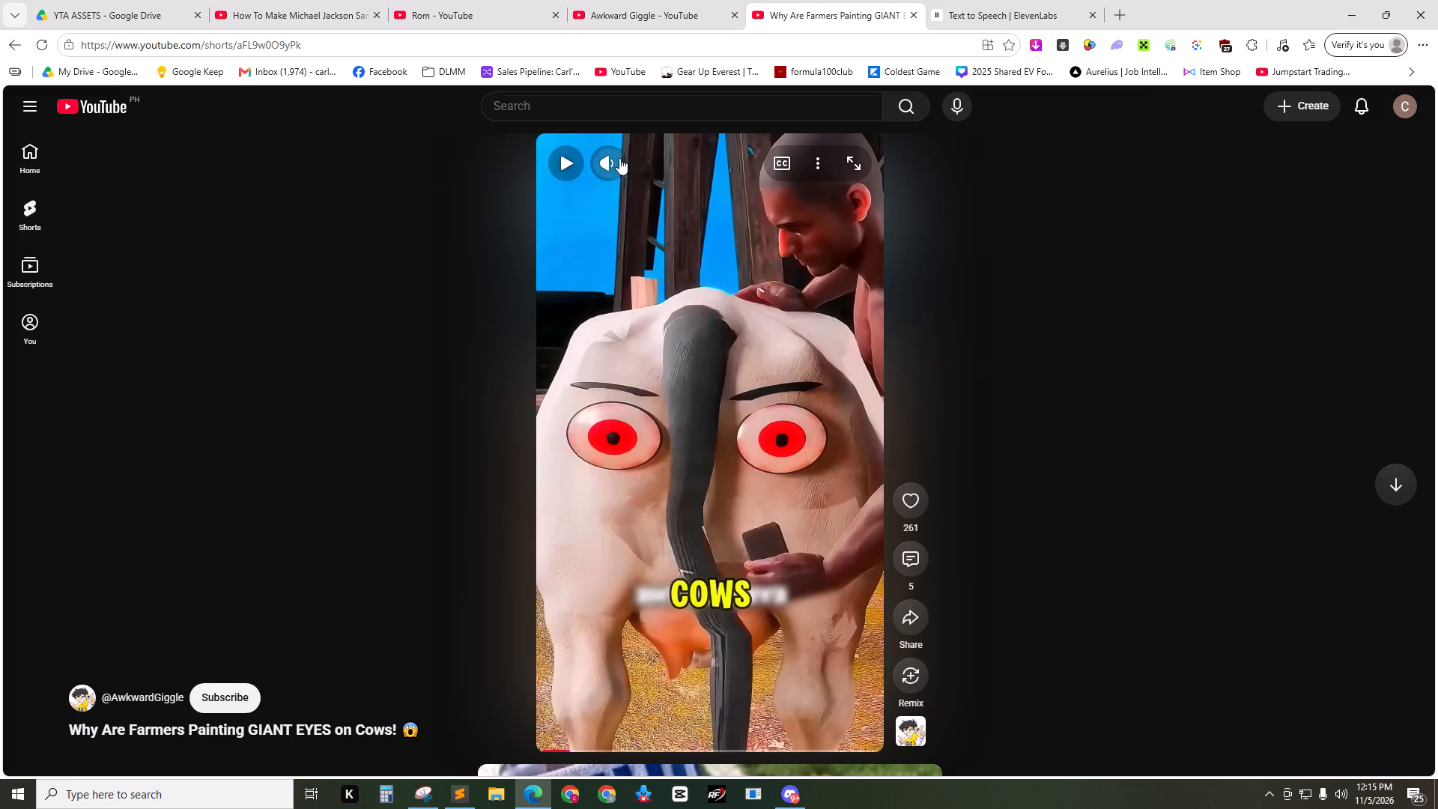
left_click(636, 166)
left_click(1058, 245)
left_click_drag(577, 747, 478, 753)
left_click(1078, 413)
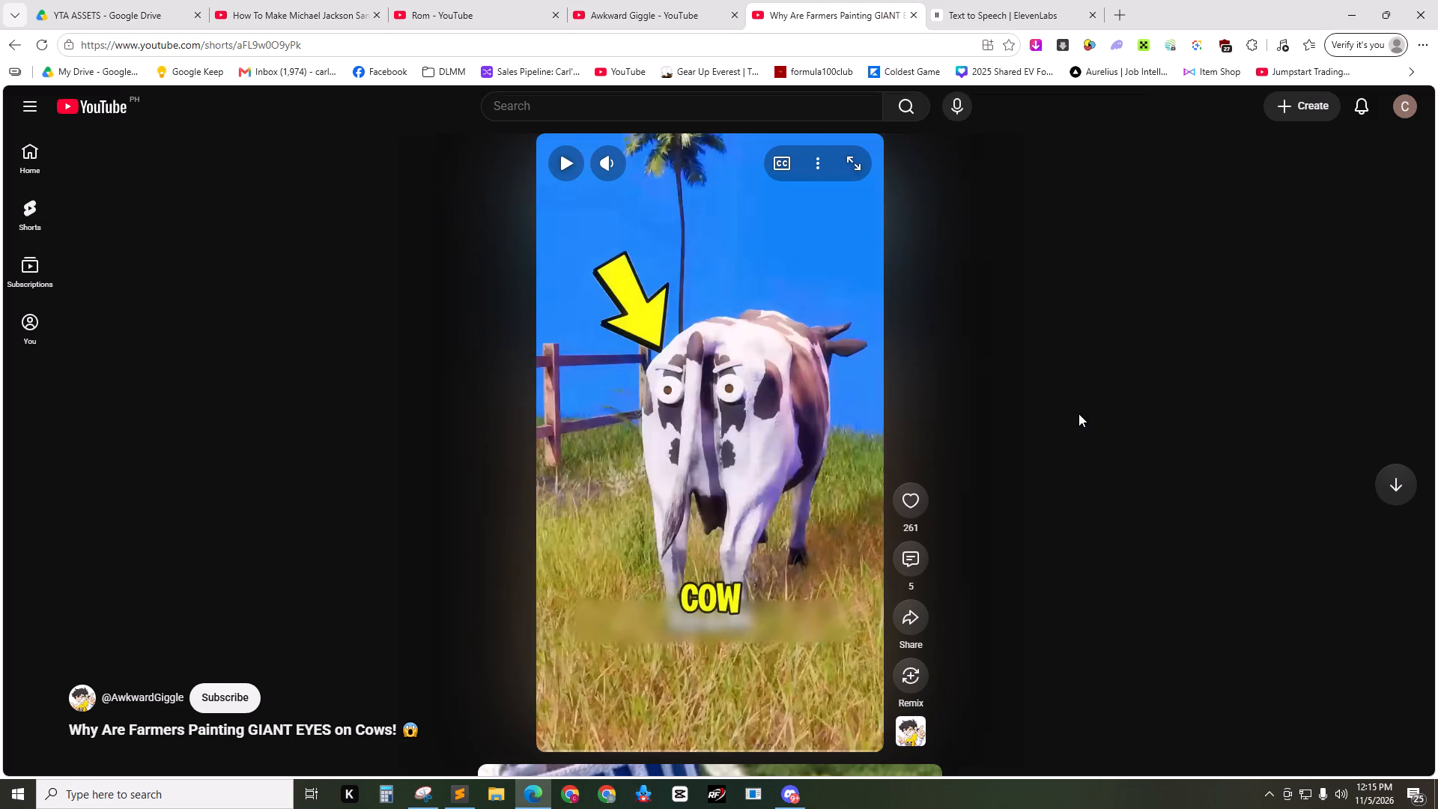
left_click(747, 321)
left_click_drag(638, 166, 648, 166)
left_click(1033, 249)
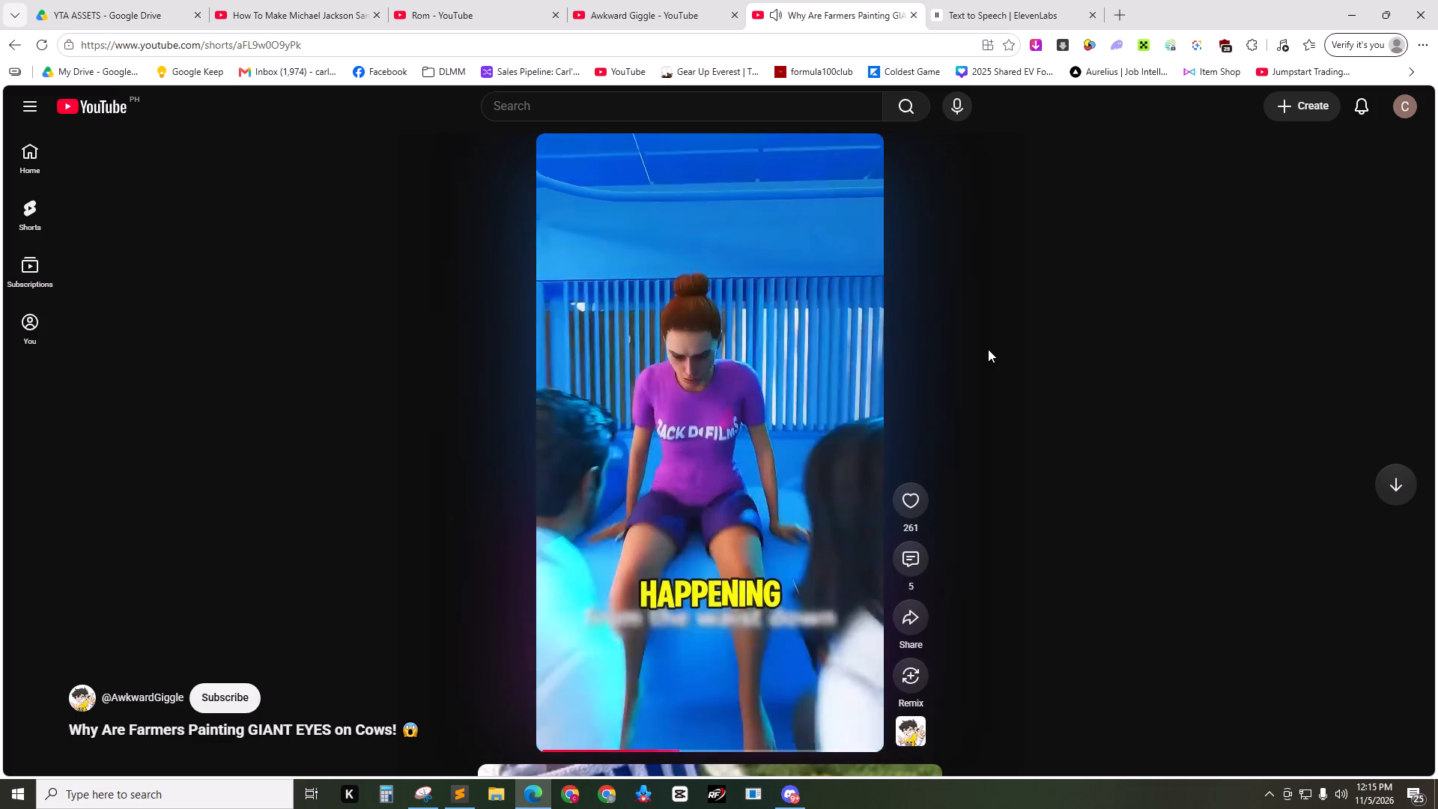
left_click(988, 348)
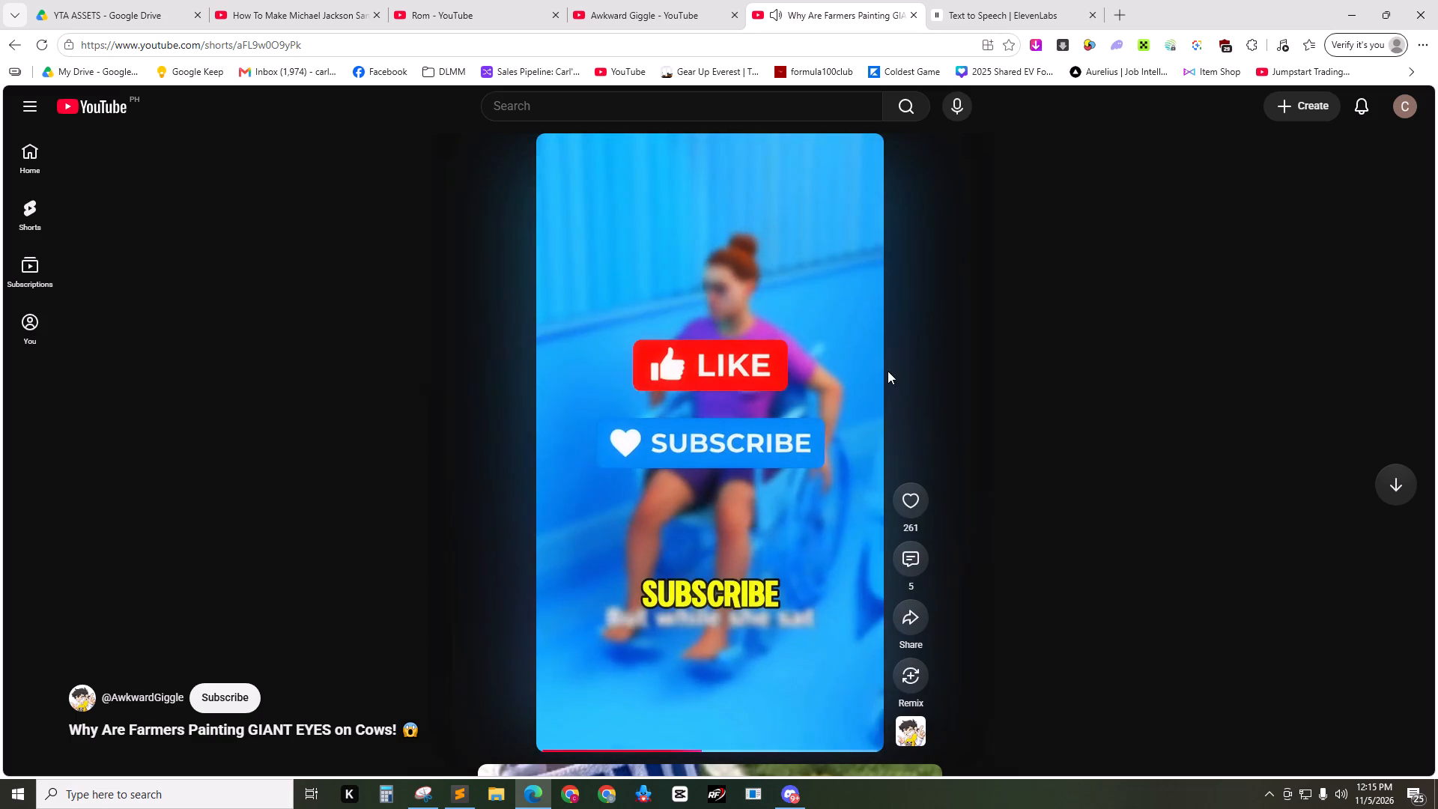
left_click(877, 369)
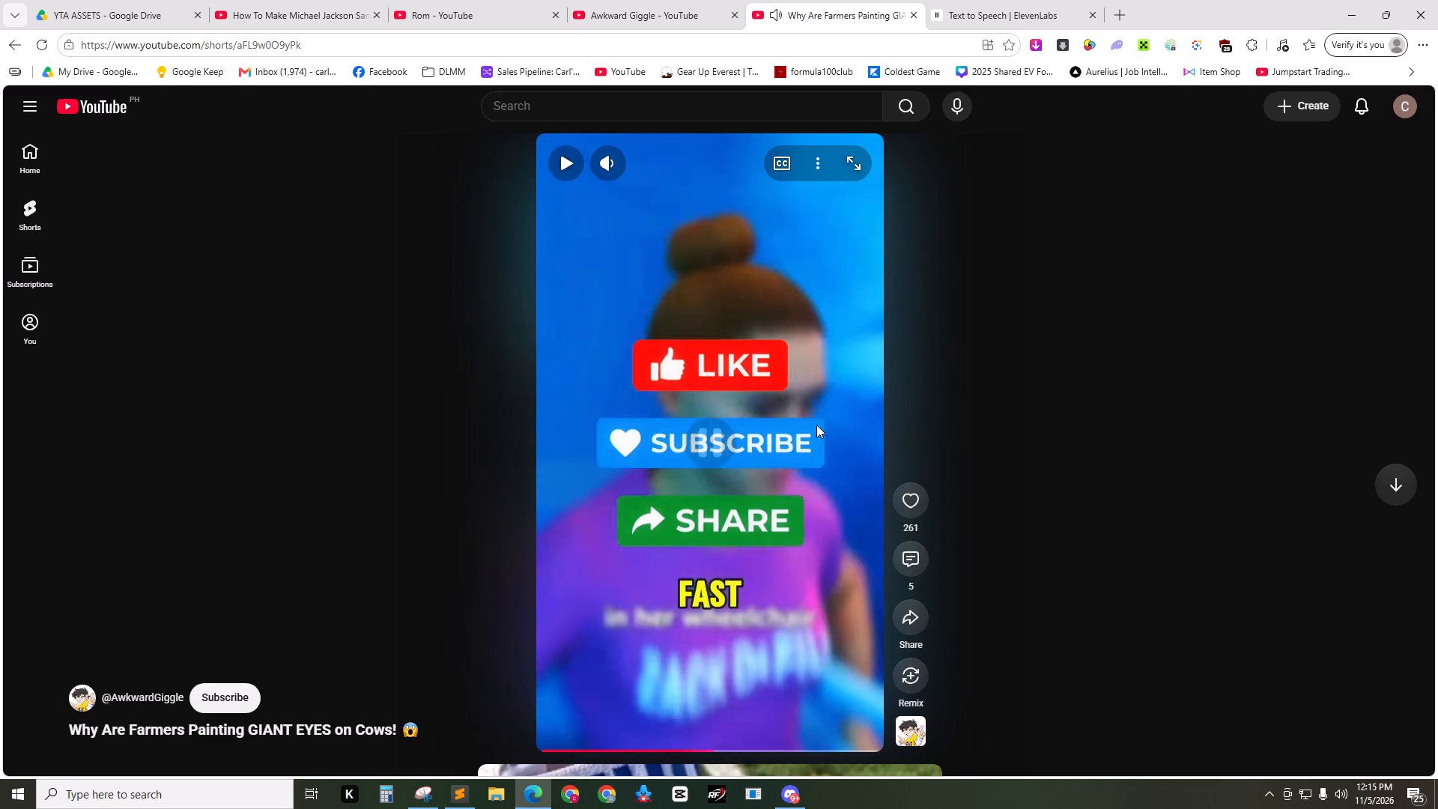
Resume the Short from the call to action, review the painted-eyes explanation and closing section, and pause playback.
left_click(1073, 371)
left_click(816, 362)
left_click(1079, 353)
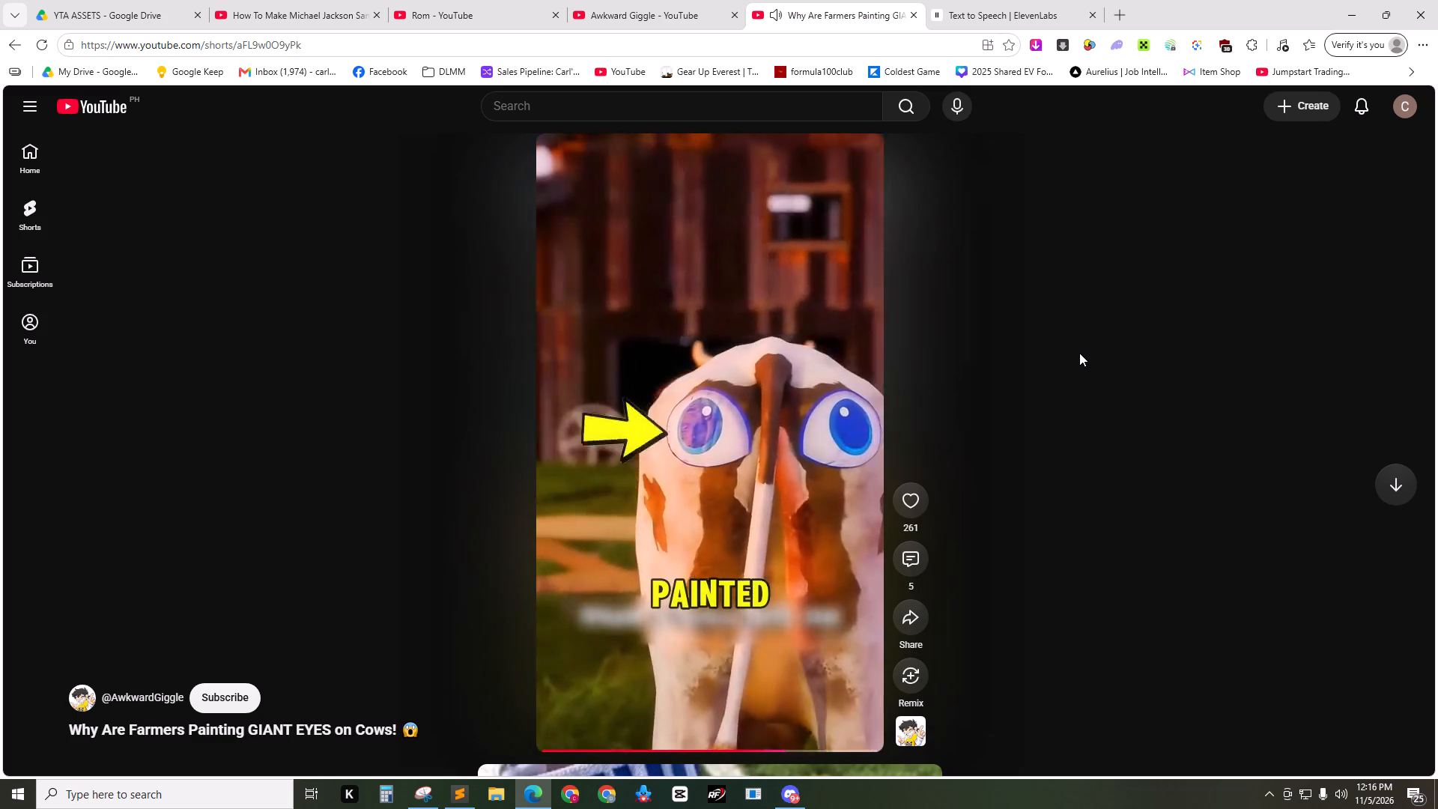
left_click(1079, 353)
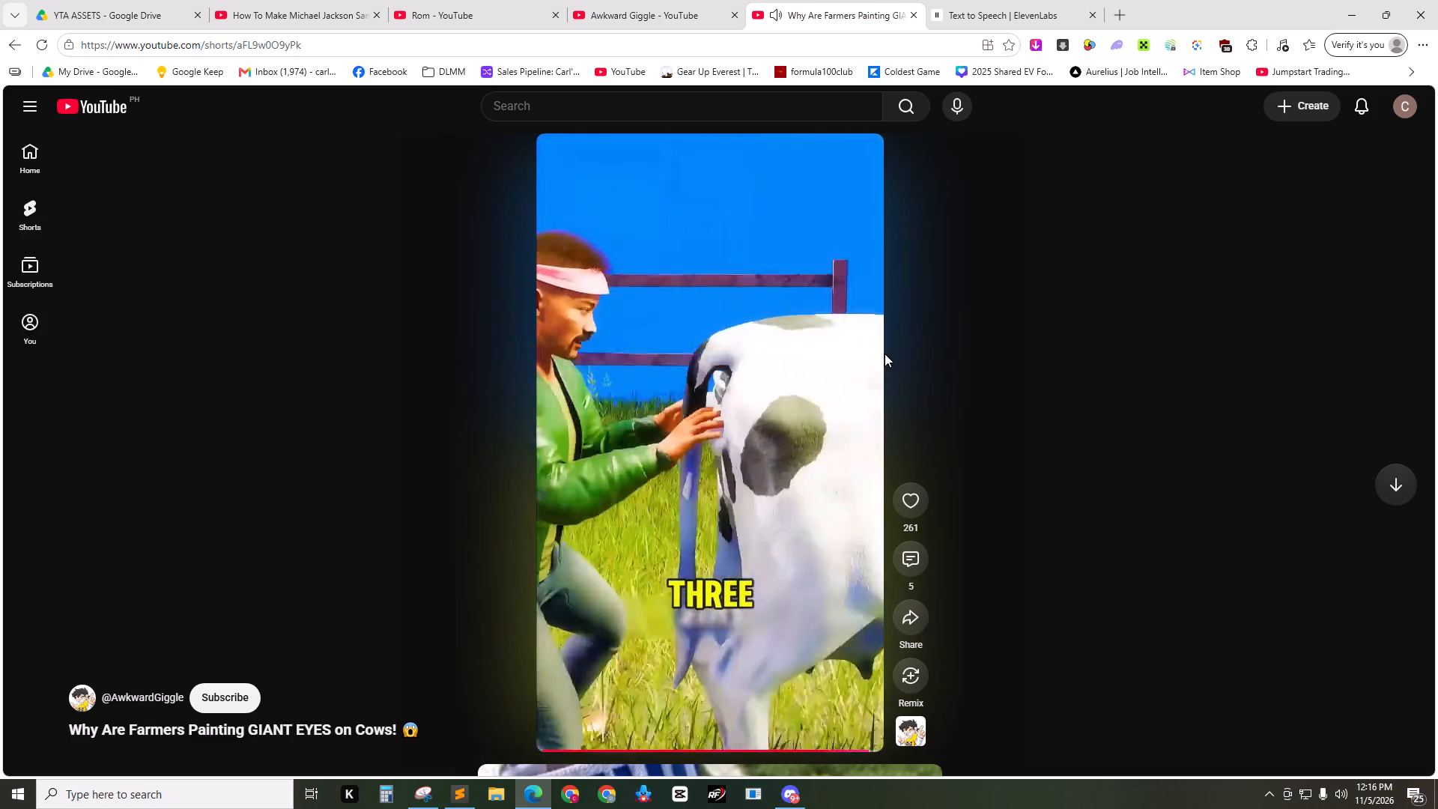
left_click(855, 346)
left_click(974, 348)
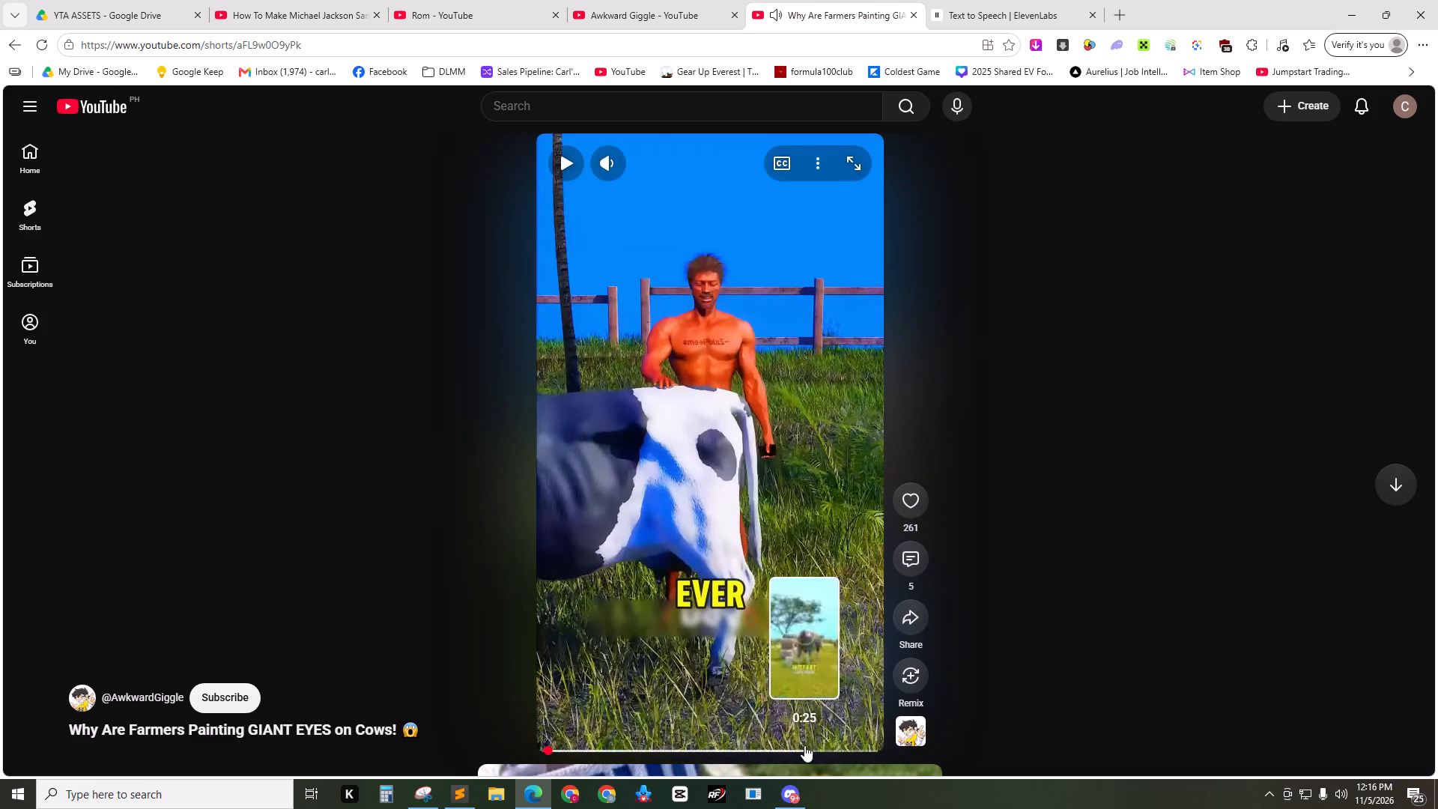
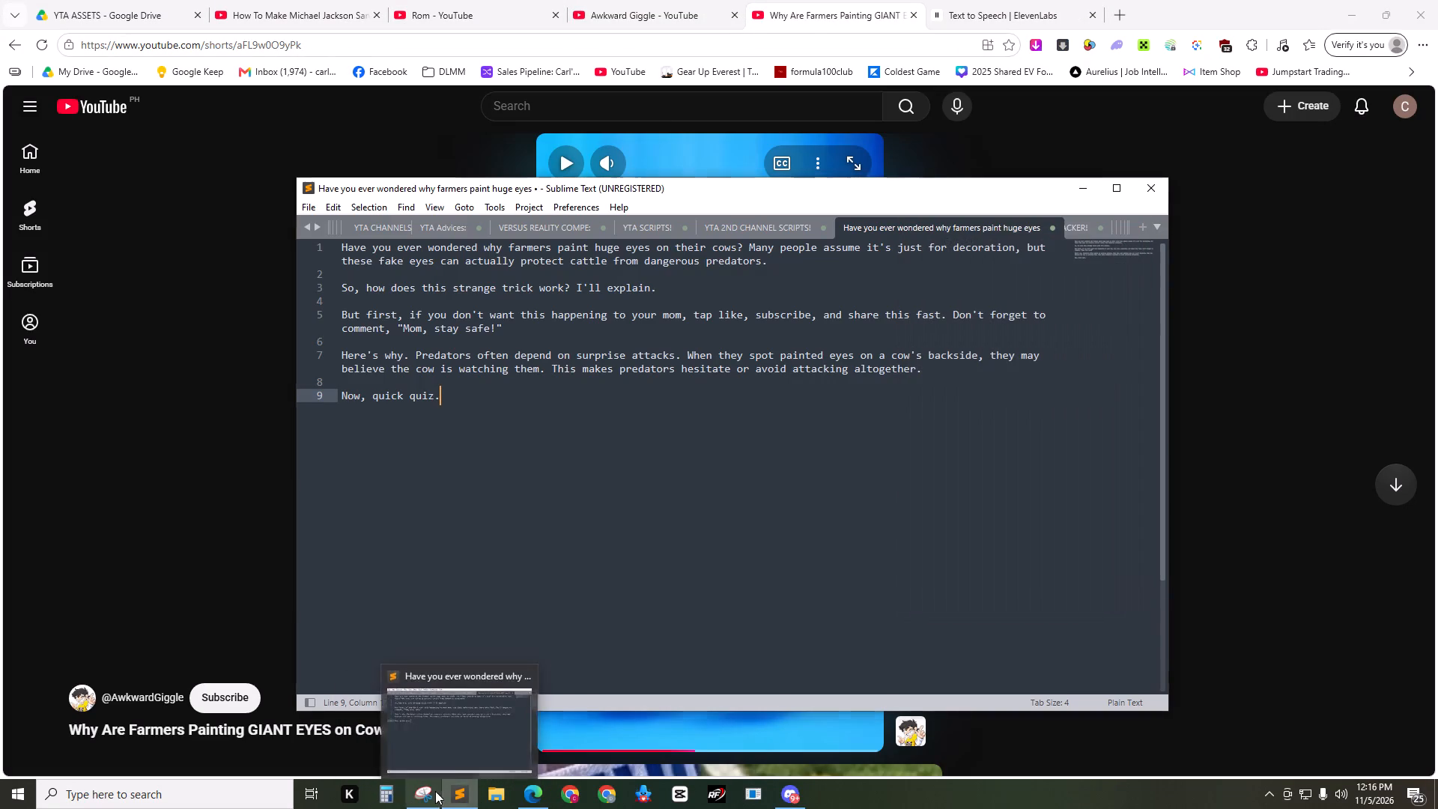
left_click(435, 791)
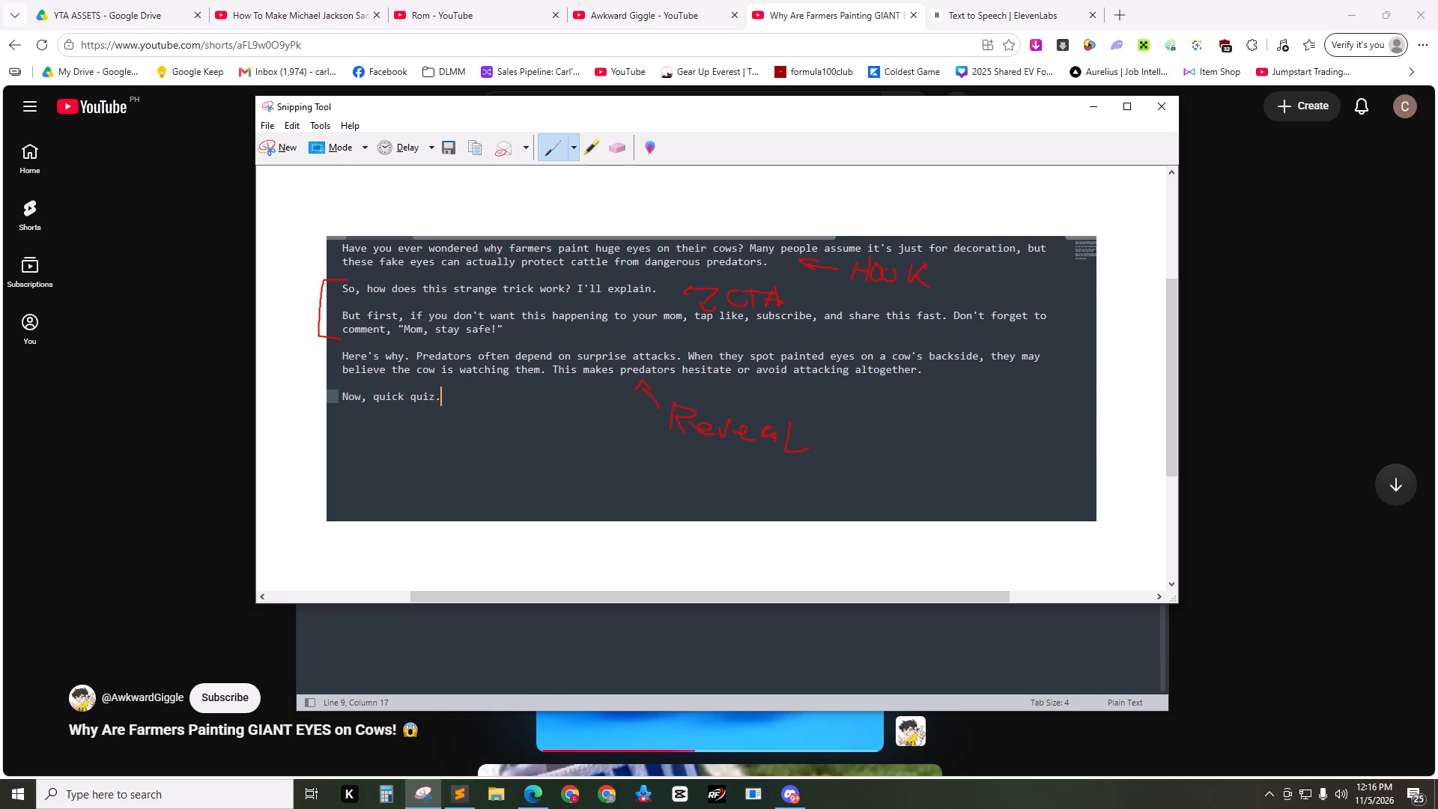
left_click_drag(344, 299, 457, 297)
left_click_drag(457, 297, 655, 294)
Draw small red quote marks at the start and end of the snip's "But first" paragraph.
left_click(333, 305)
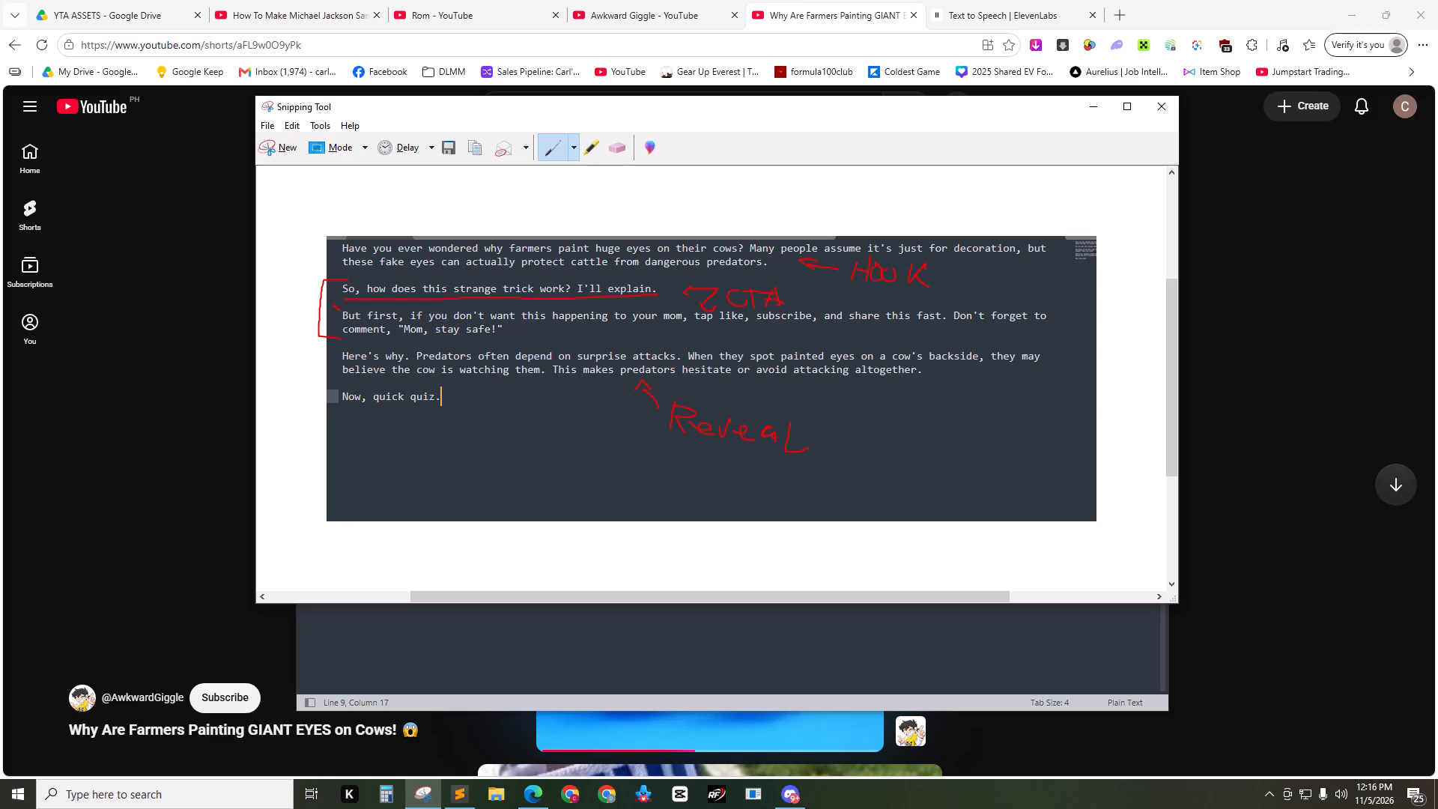
left_click(342, 304)
left_click(512, 330)
left_click_drag(516, 327, 513, 334)
Underline "tap like", "subscribe" and "share this fast" in the snip's "But first" paragraph.
left_click_drag(694, 325, 703, 325)
left_click_drag(703, 325, 747, 326)
left_click_drag(759, 327, 813, 326)
left_click_drag(851, 325, 943, 323)
Examine the Share this fast CTA line in the CTA Script document of YTA ASSETS, then return to the annotated snip.
left_click(463, 788)
left_click(613, 375)
left_click(501, 416)
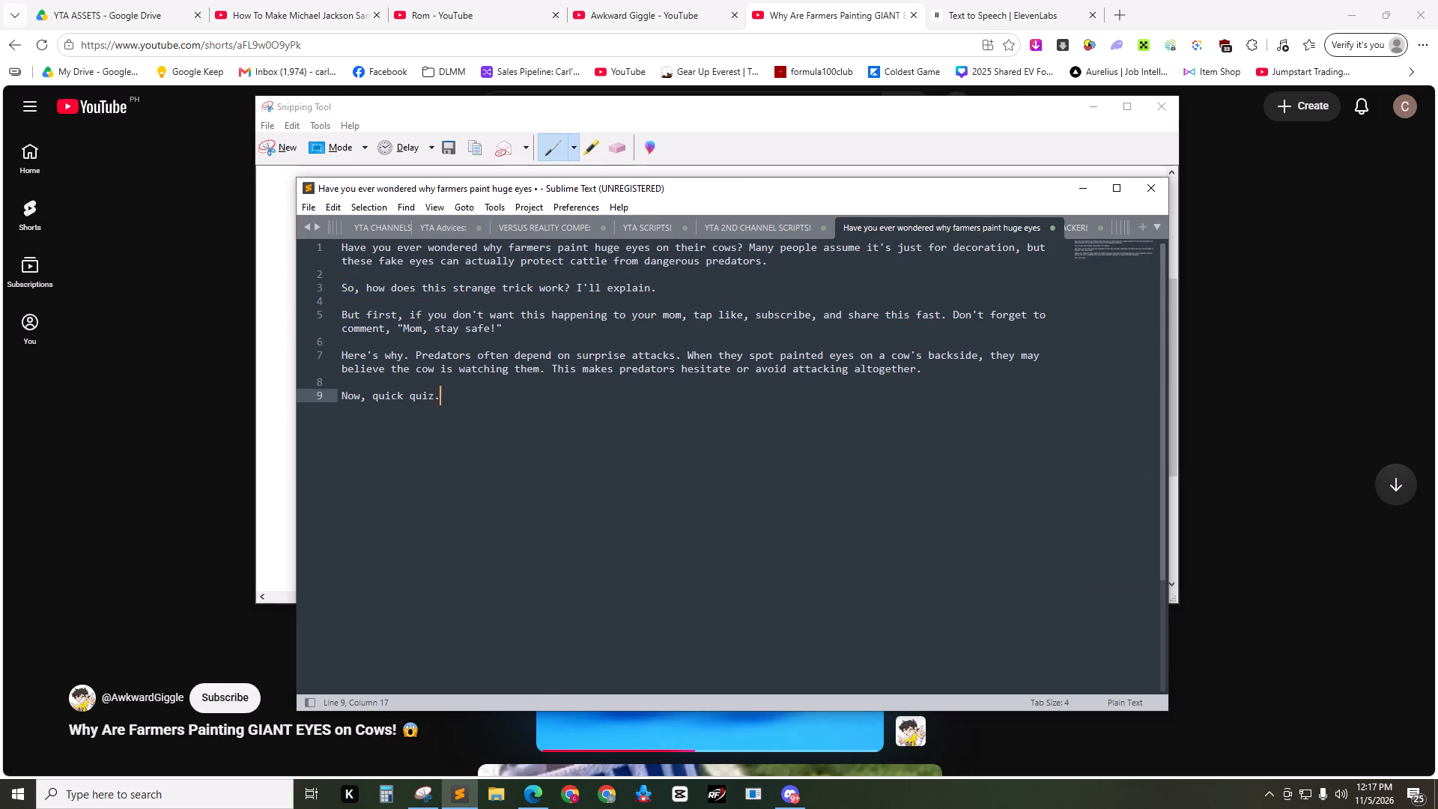
left_click(109, 0)
scroll(927, 373, "up", 1)
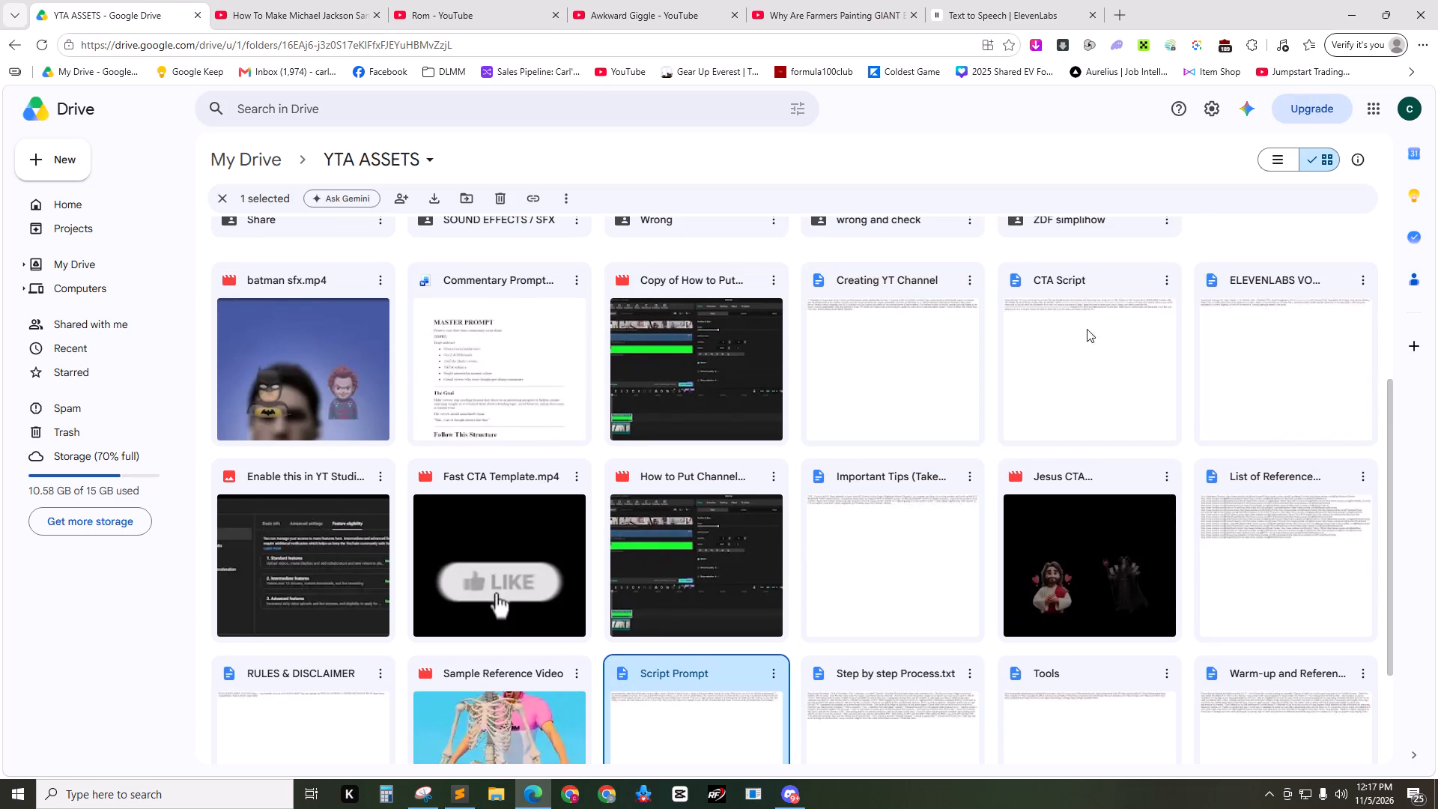
double_click(1143, 327)
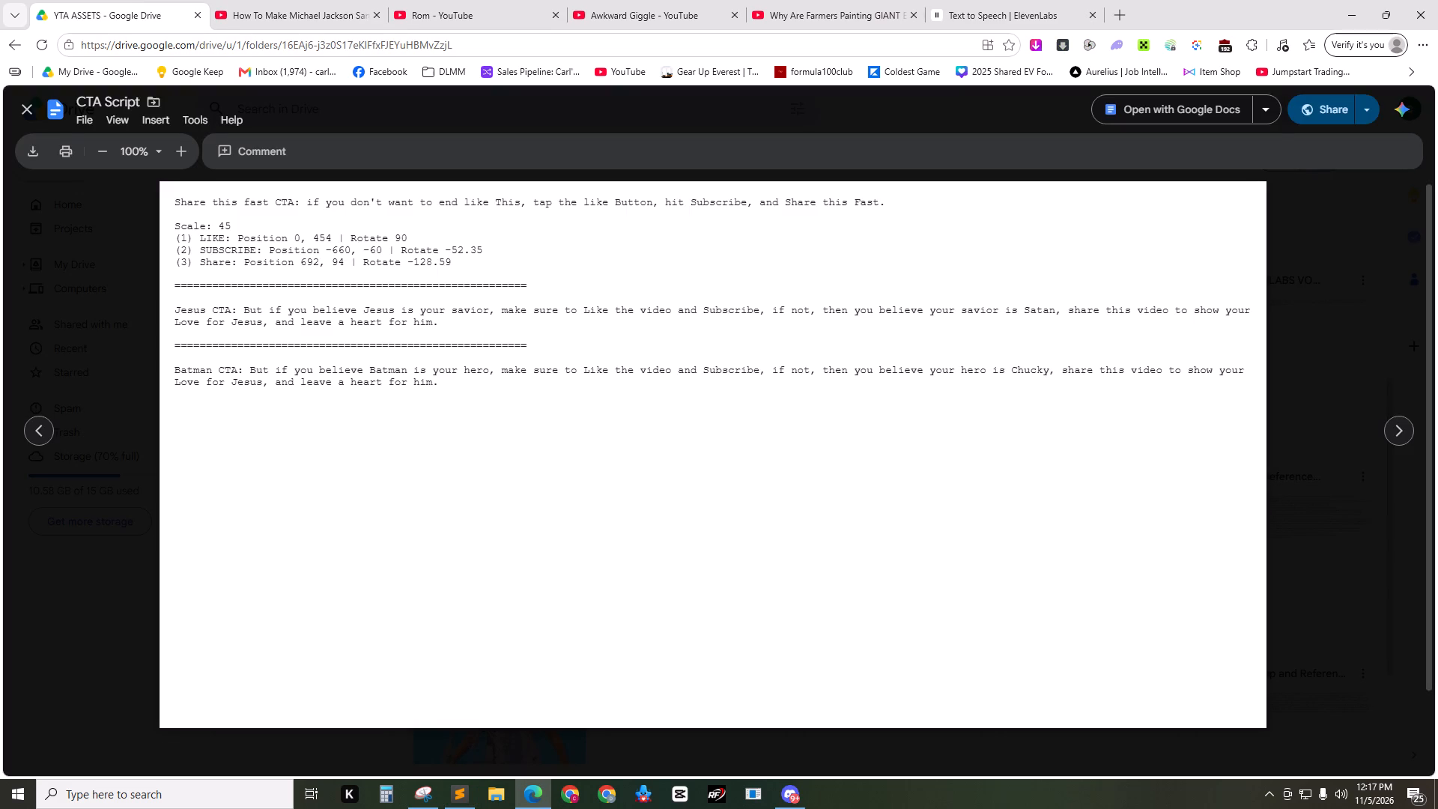
left_click_drag(305, 202, 893, 197)
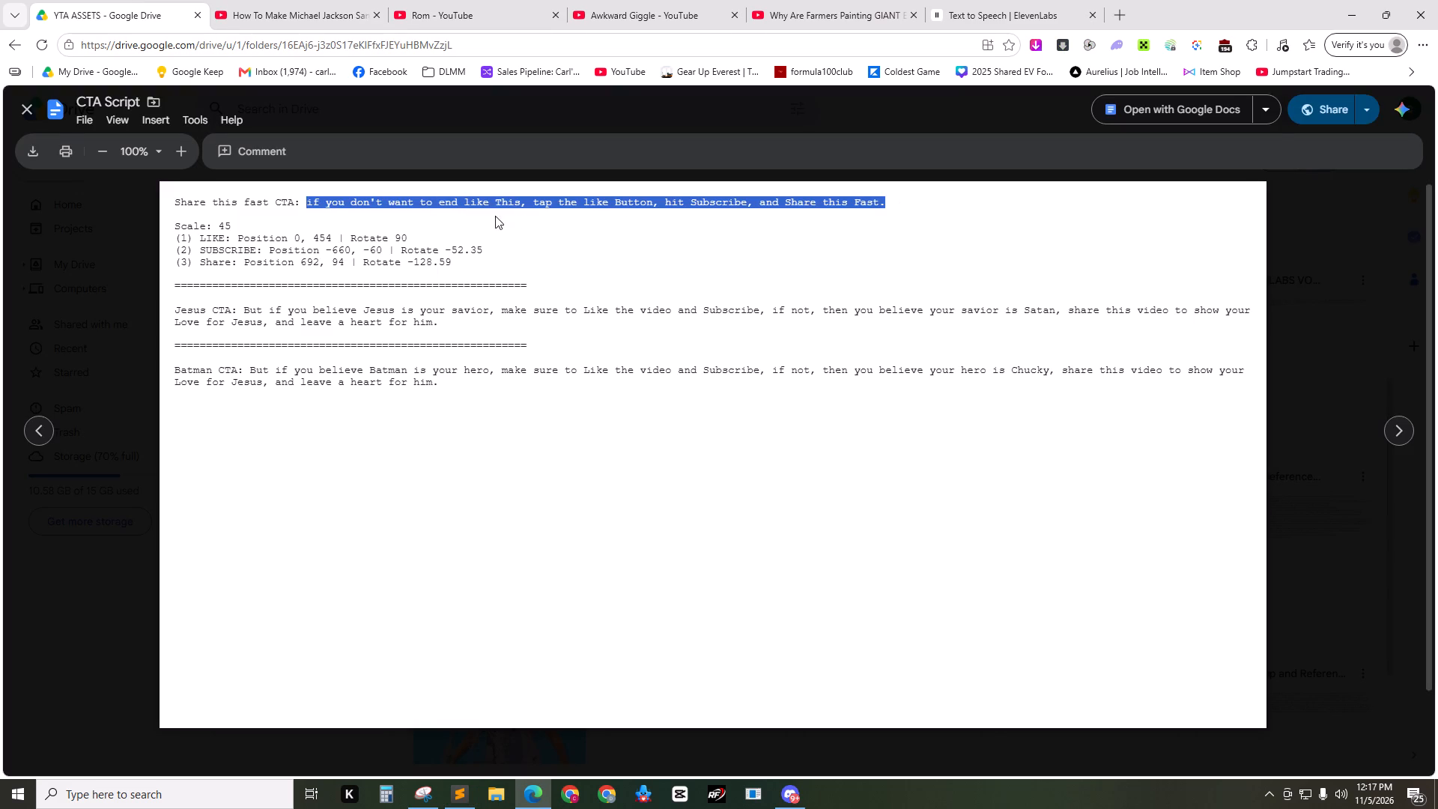
left_click(579, 215)
left_click(82, 324)
left_click(440, 791)
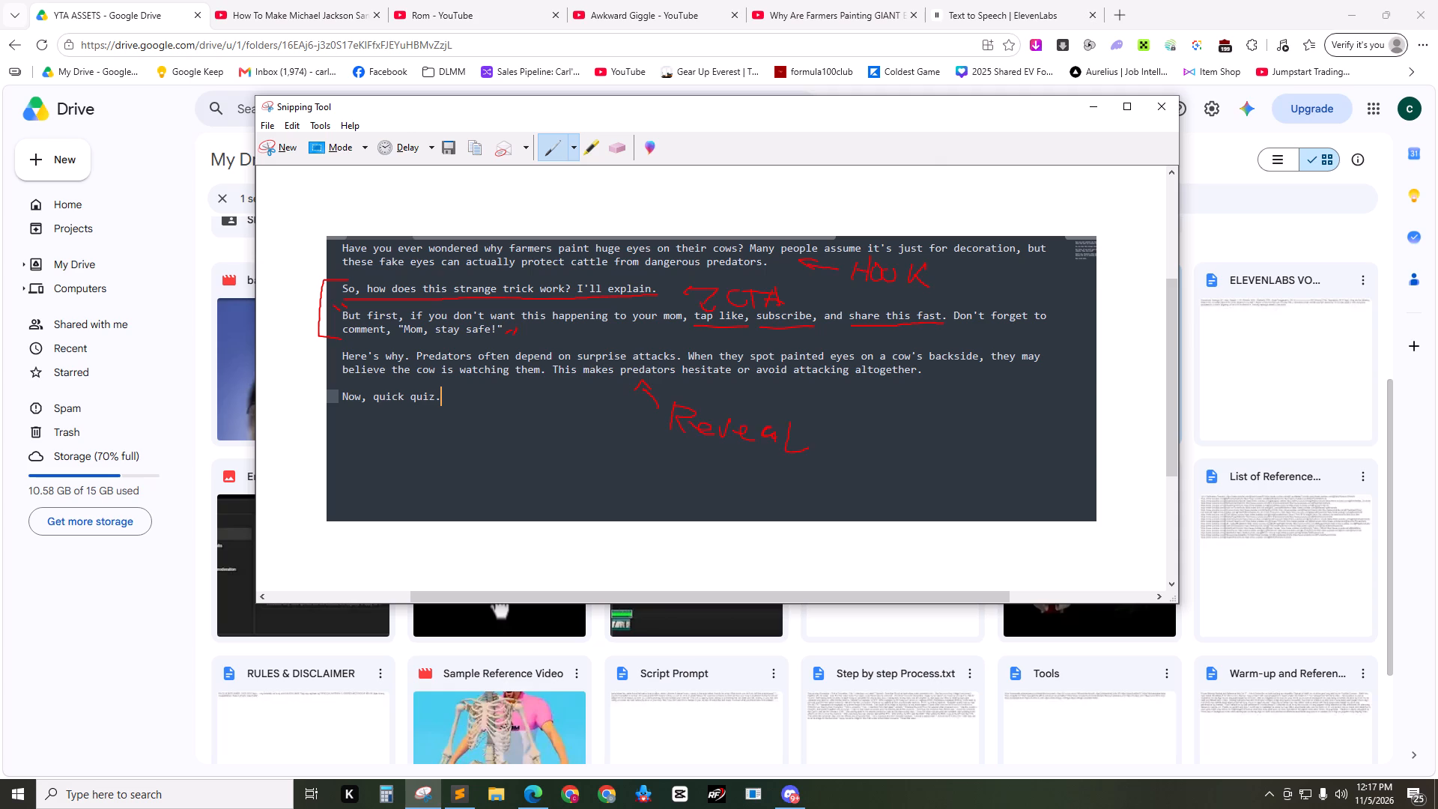
Reopen the CTA Script document and highlight the full Share this fast CTA sentence for review.
left_click(1185, 0)
double_click(1084, 326)
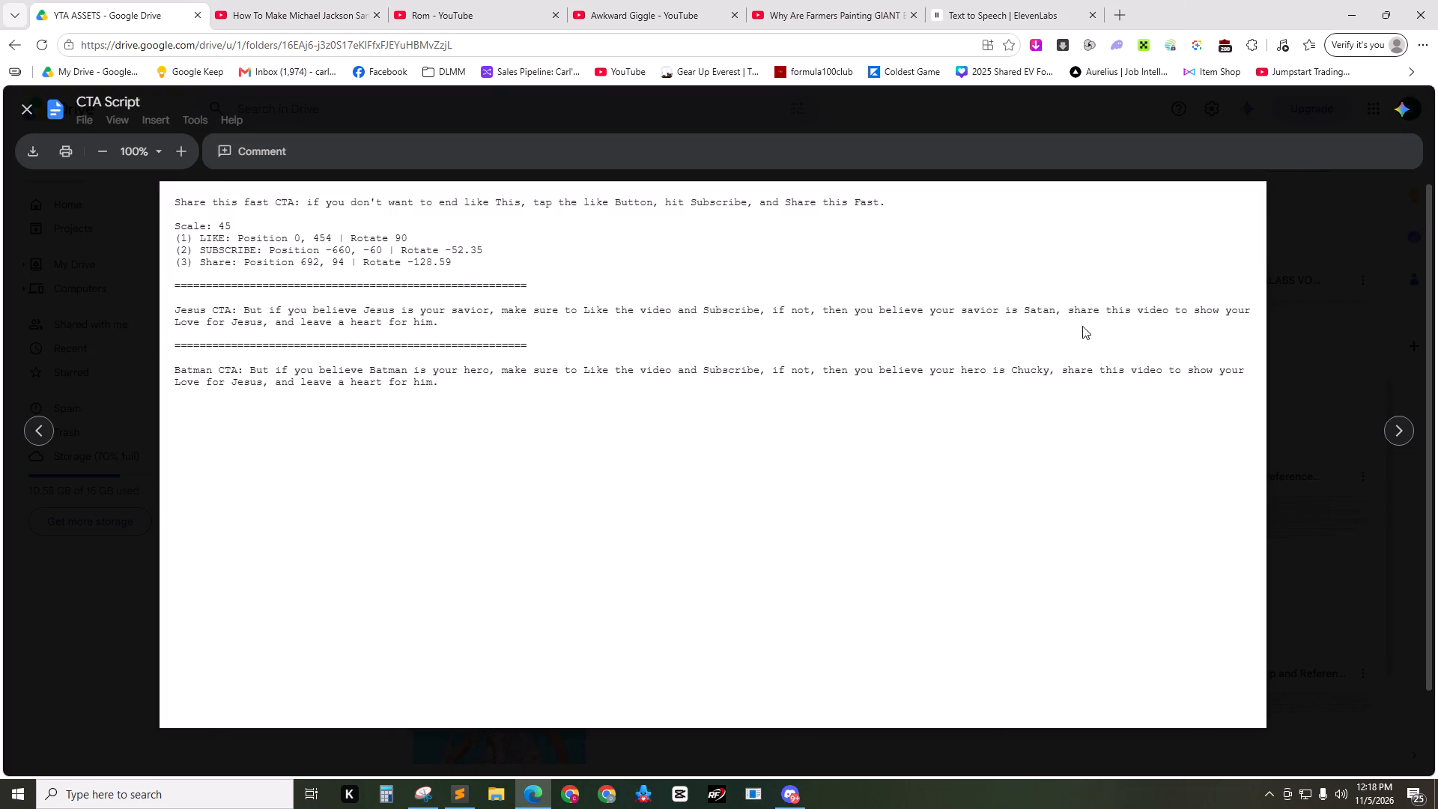
left_click(499, 217)
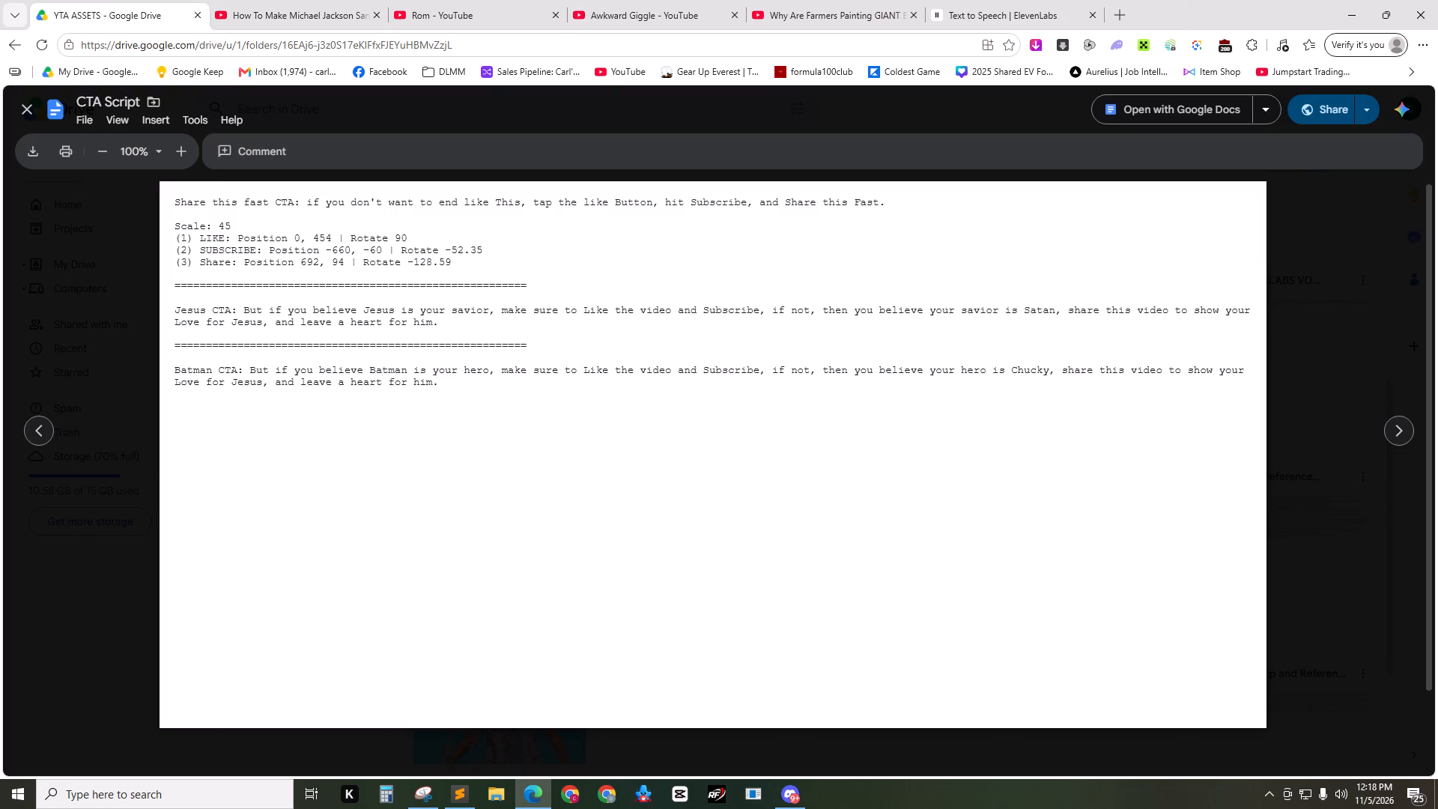
left_click_drag(304, 204, 625, 200)
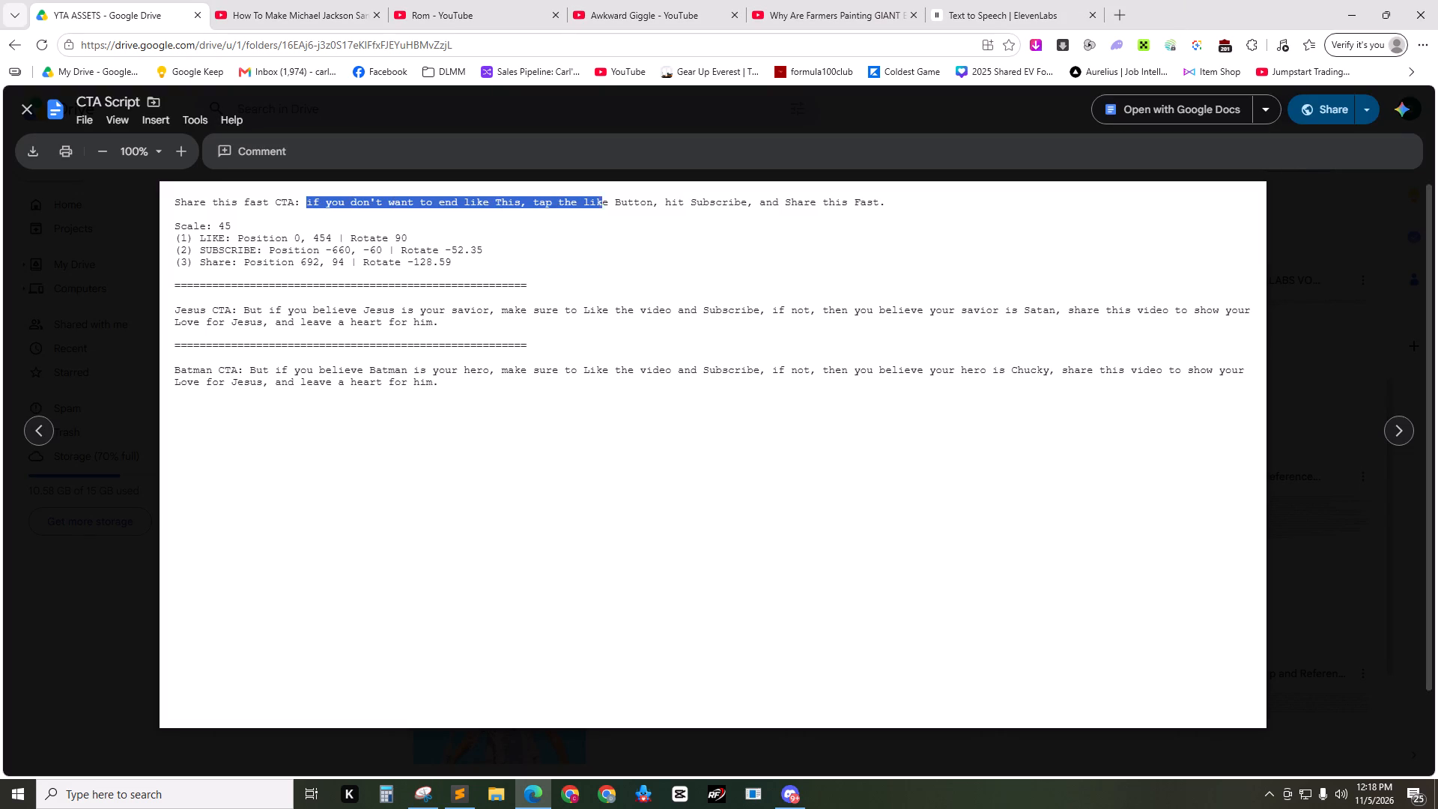
left_click_drag(625, 200, 891, 210)
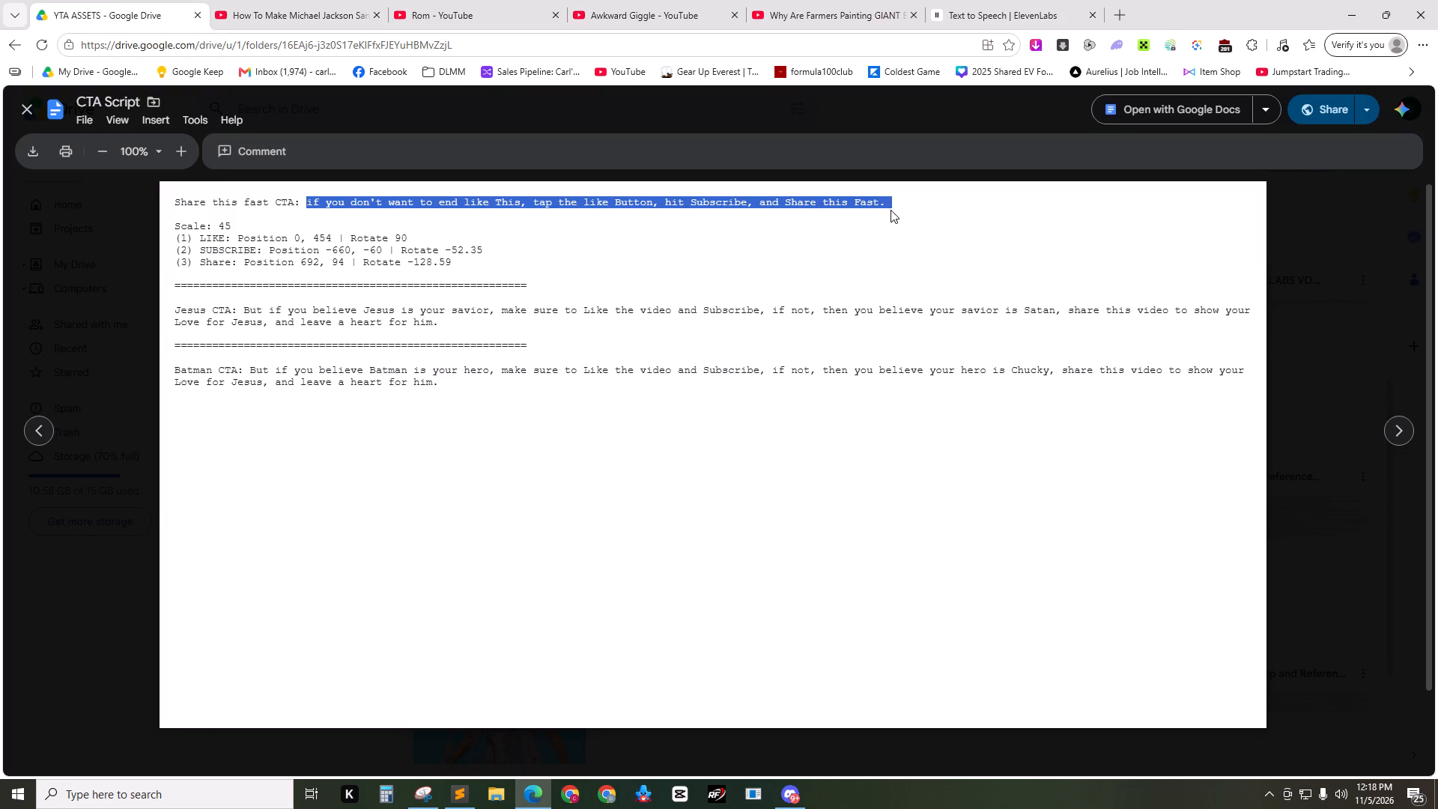
left_click_drag(891, 210, 883, 207)
left_click(112, 271)
Close the annotated snip and bring back the cow-eyes script in Sublime Text.
left_click(440, 796)
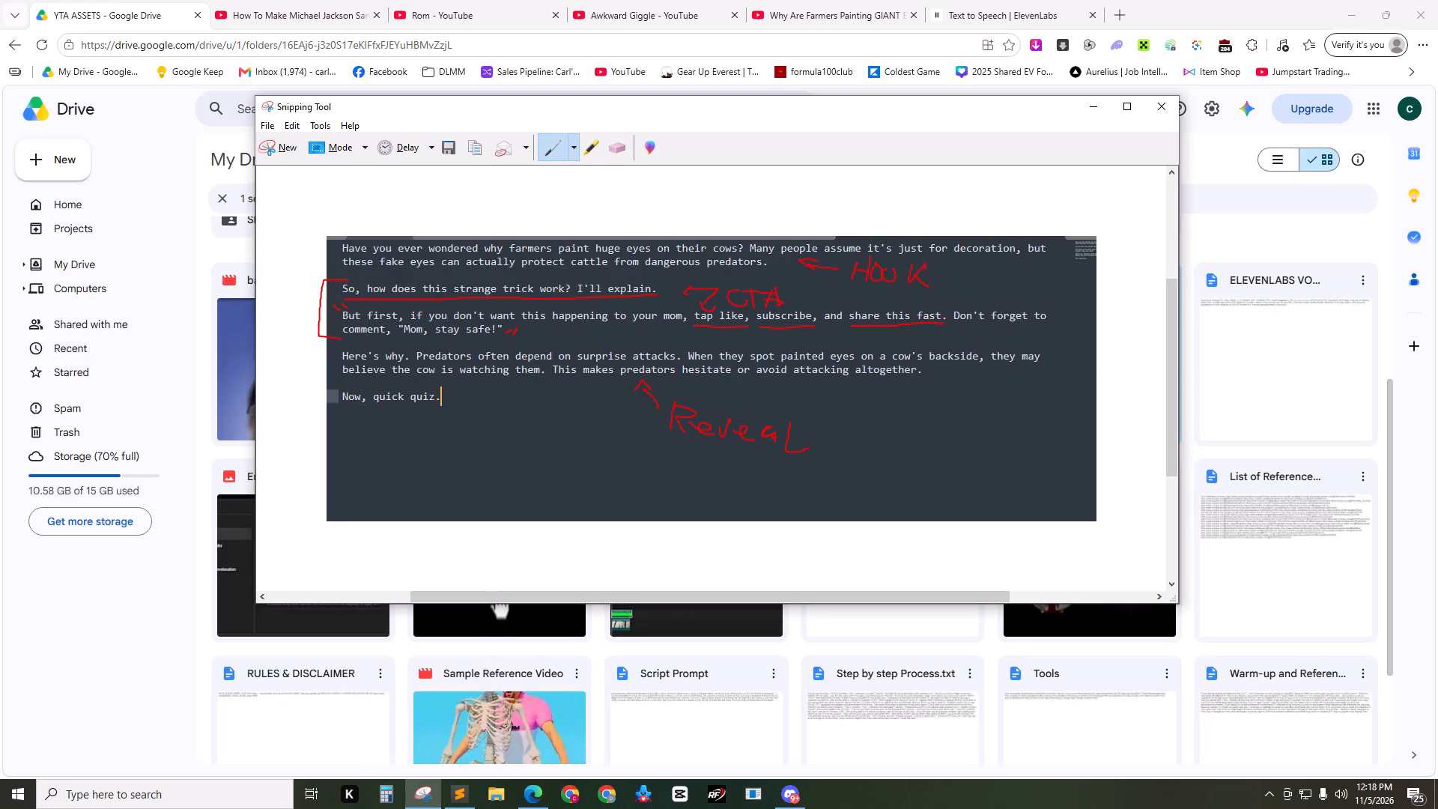
left_click(461, 802)
left_click(1162, 110)
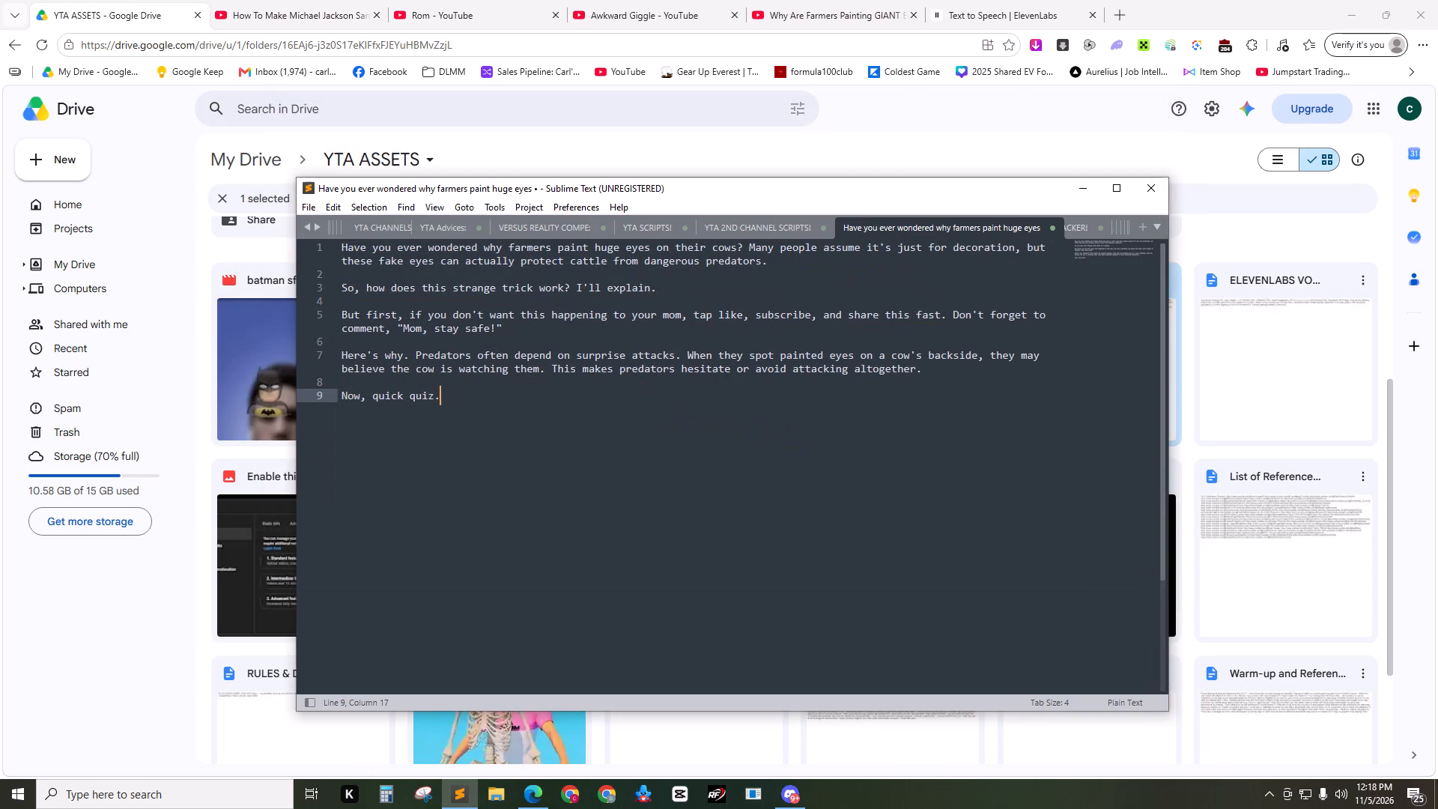
Replace the script text from "if you don't want" to "Mom, stay safe!" with the Share this fast CTA sentence copied from CTA Script.
left_click(562, 346)
left_click(541, 333)
left_click_drag(512, 327, 446, 323)
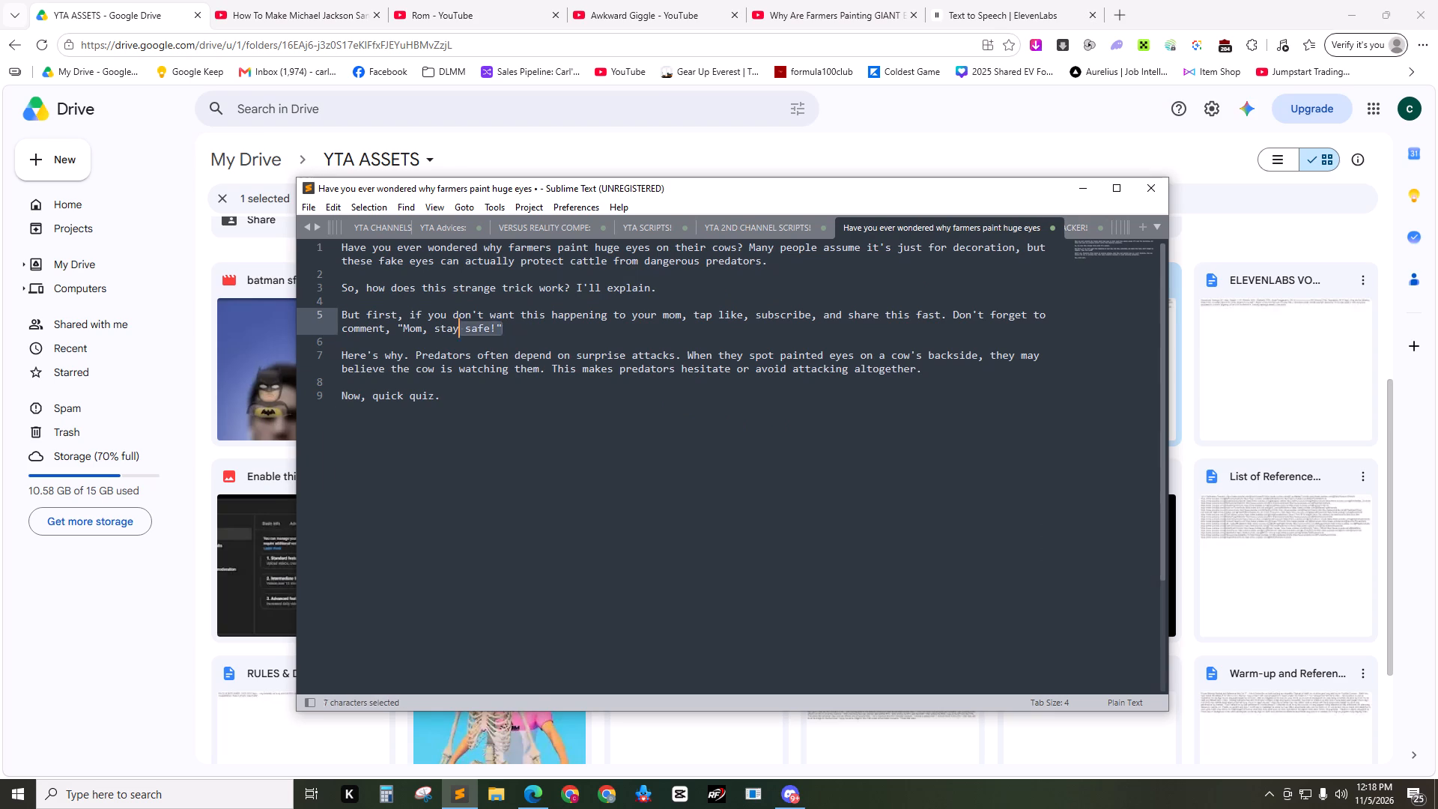
left_click_drag(446, 323, 327, 315)
left_click(518, 327)
left_click(798, 150)
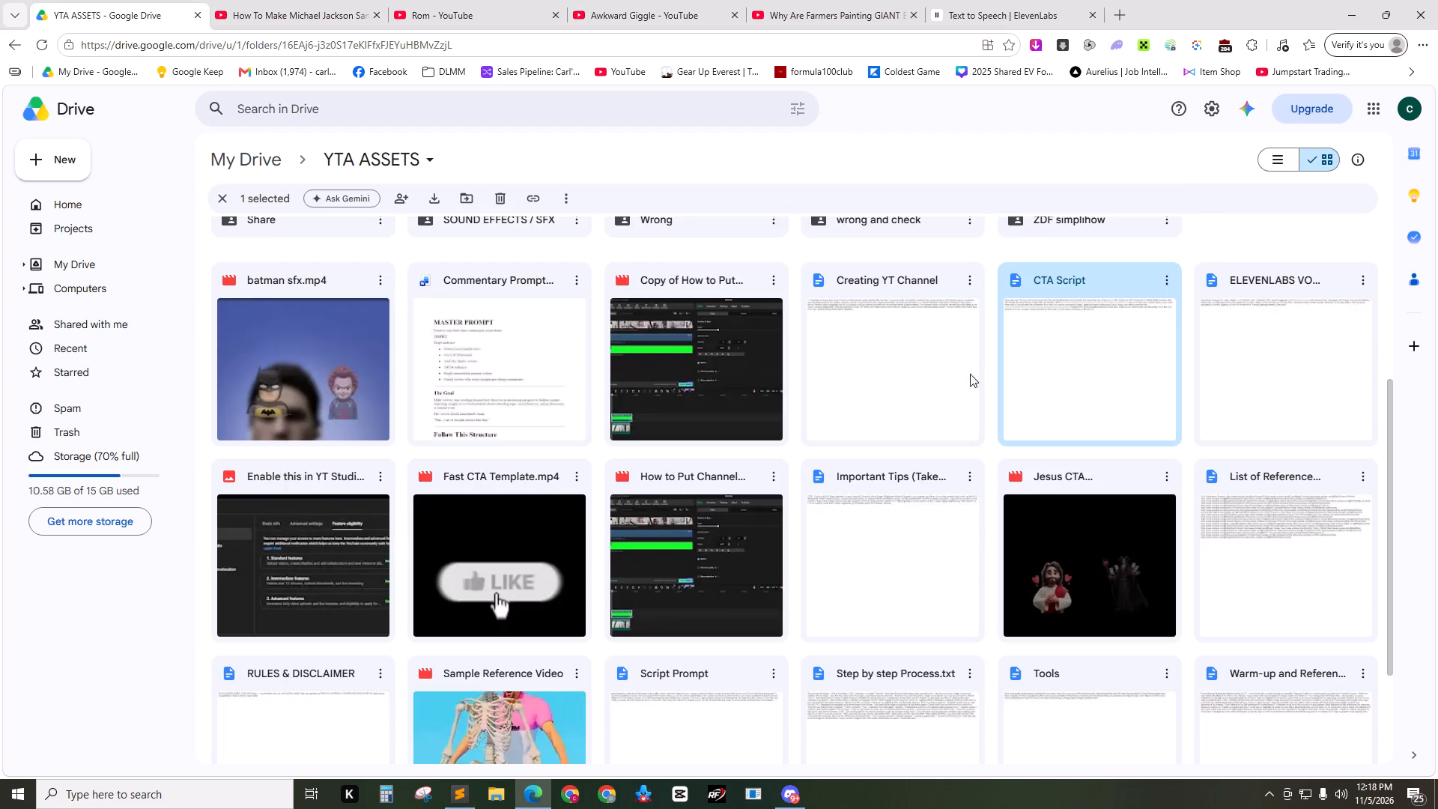
double_click(1077, 340)
left_click_drag(304, 201, 657, 195)
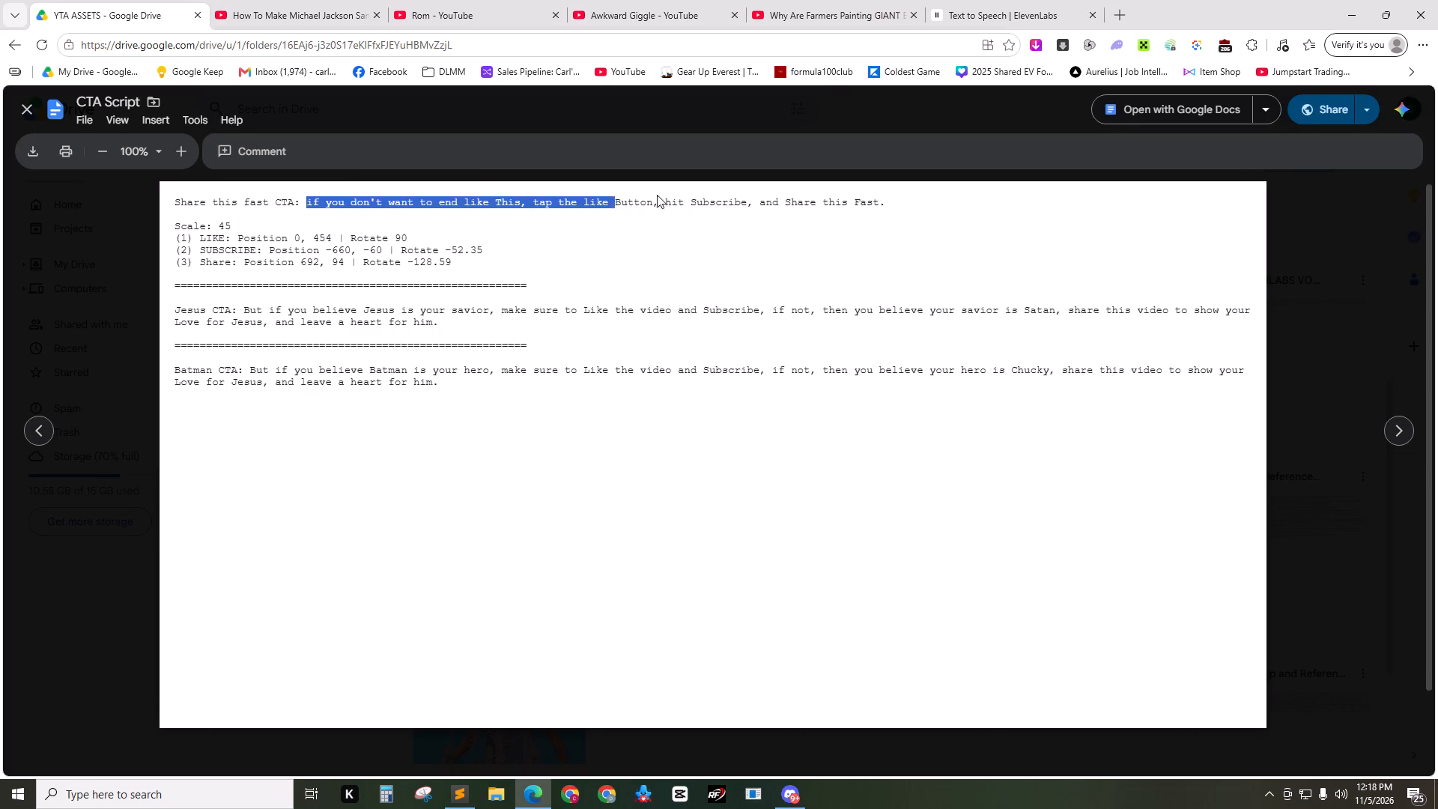
left_click_drag(657, 195, 896, 191)
key("ctrl+c")
key("ctrl+c")
left_click(62, 299)
left_click(463, 798)
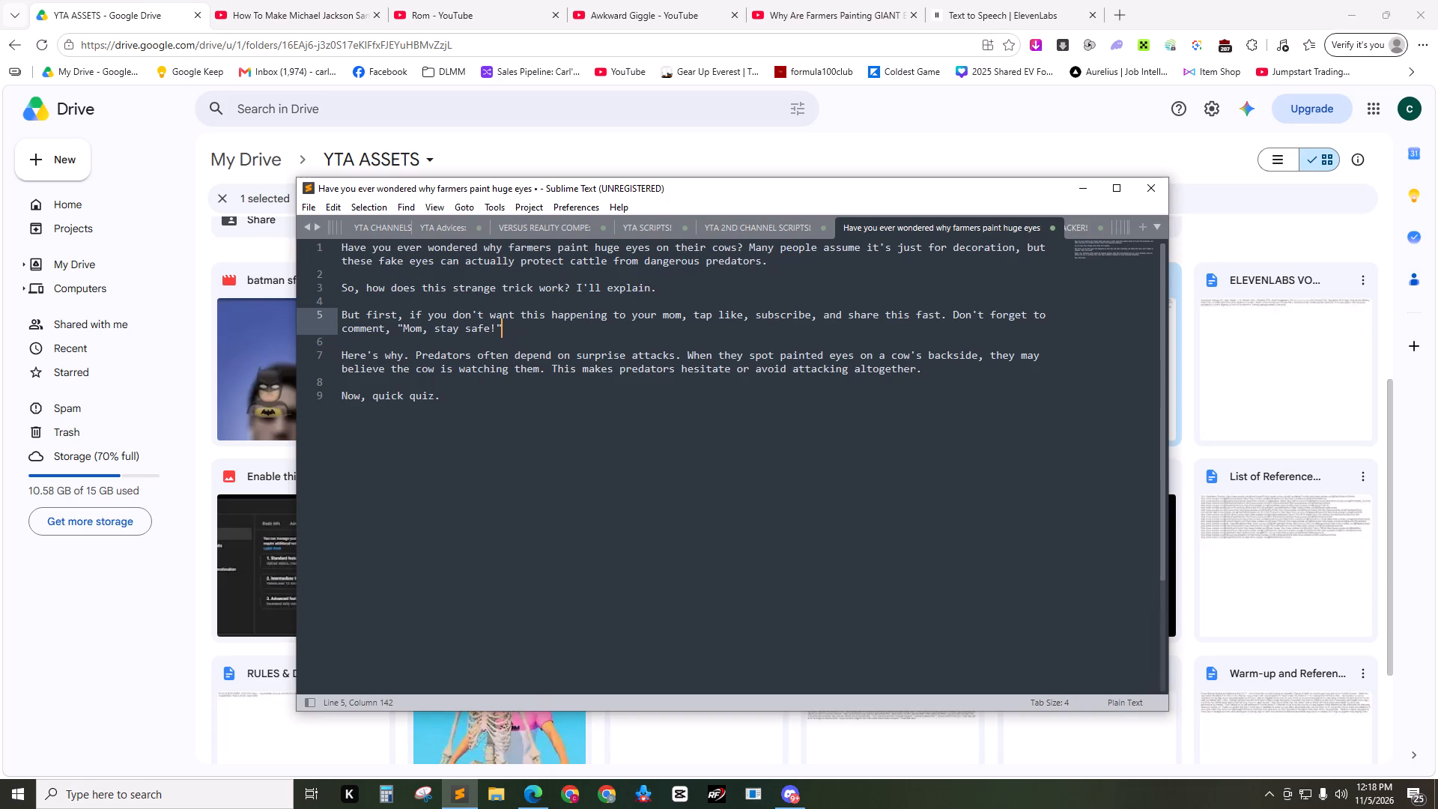
left_click_drag(523, 328, 411, 315)
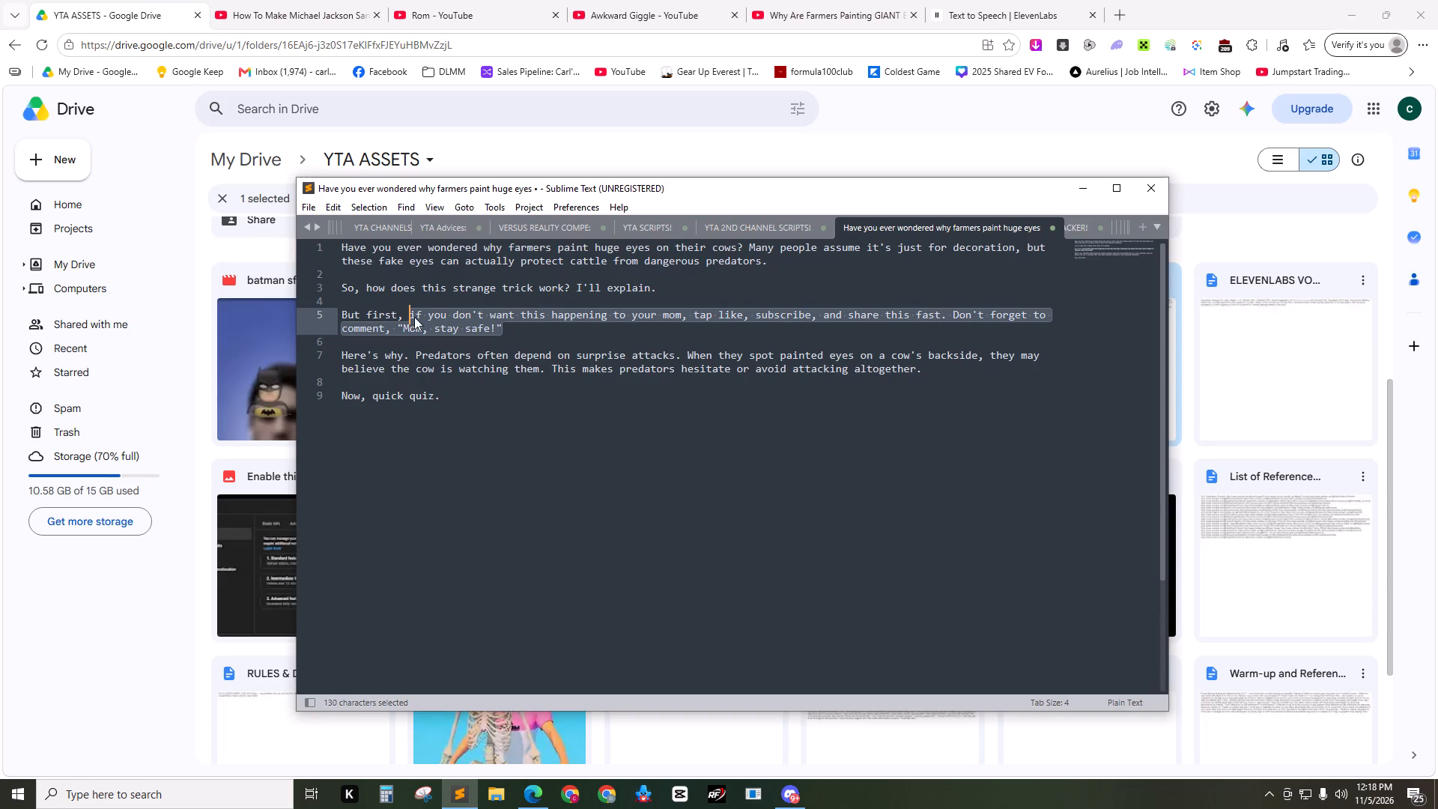
key("ctrl+v")
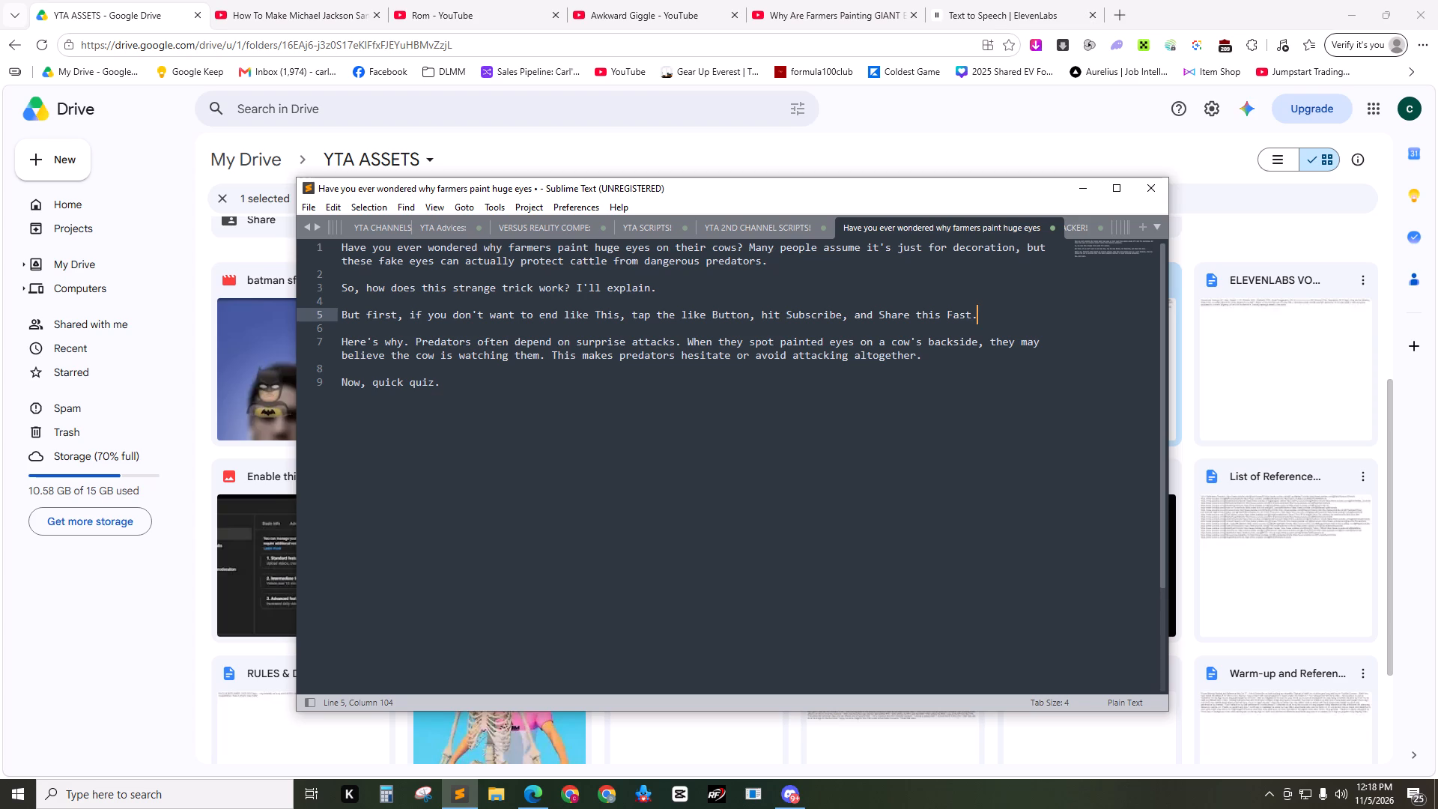
Highlight the script's entire "But first" CTA line to review its new wording.
left_click(678, 319)
left_click(999, 315)
left_click_drag(1020, 315, 368, 318)
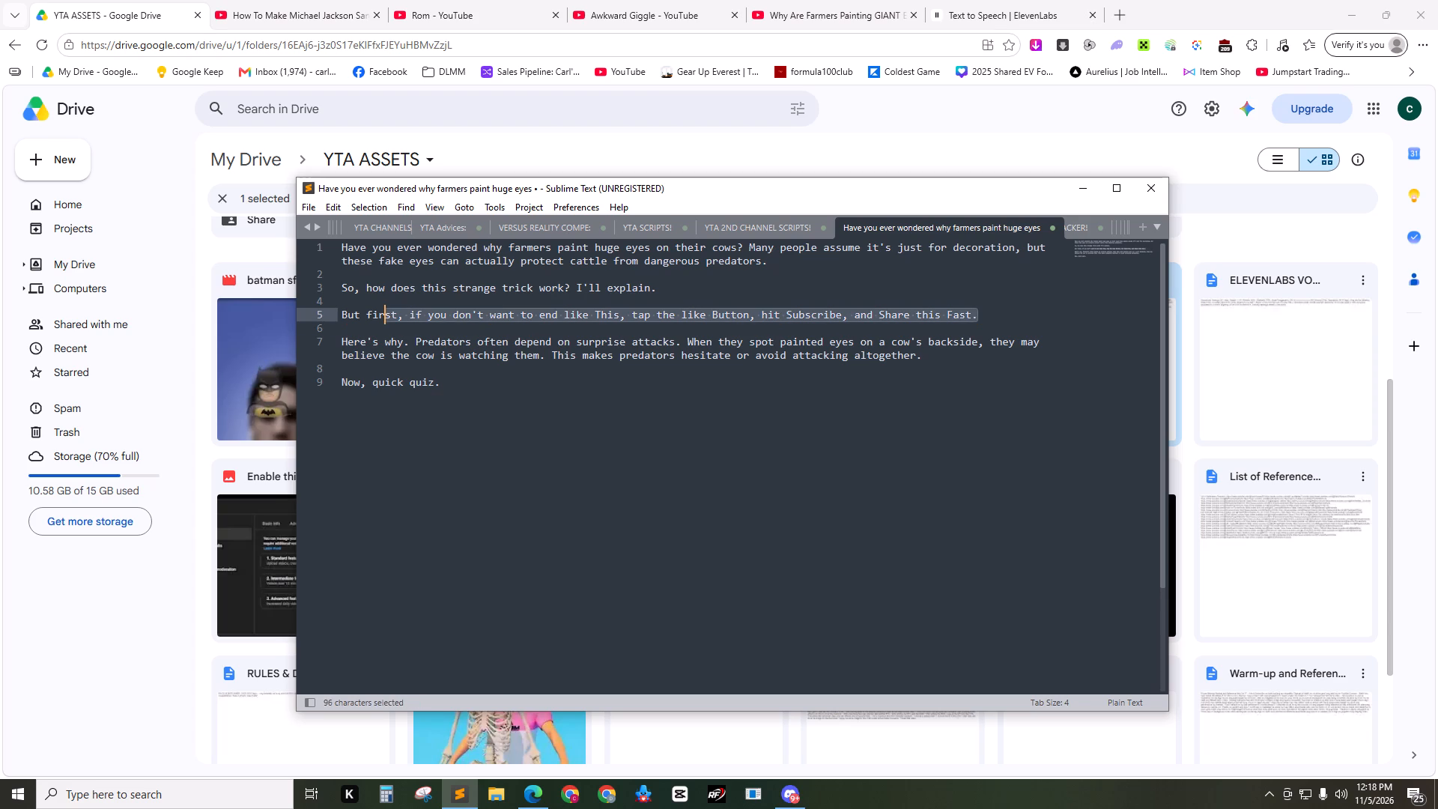
left_click_drag(368, 318, 261, 320)
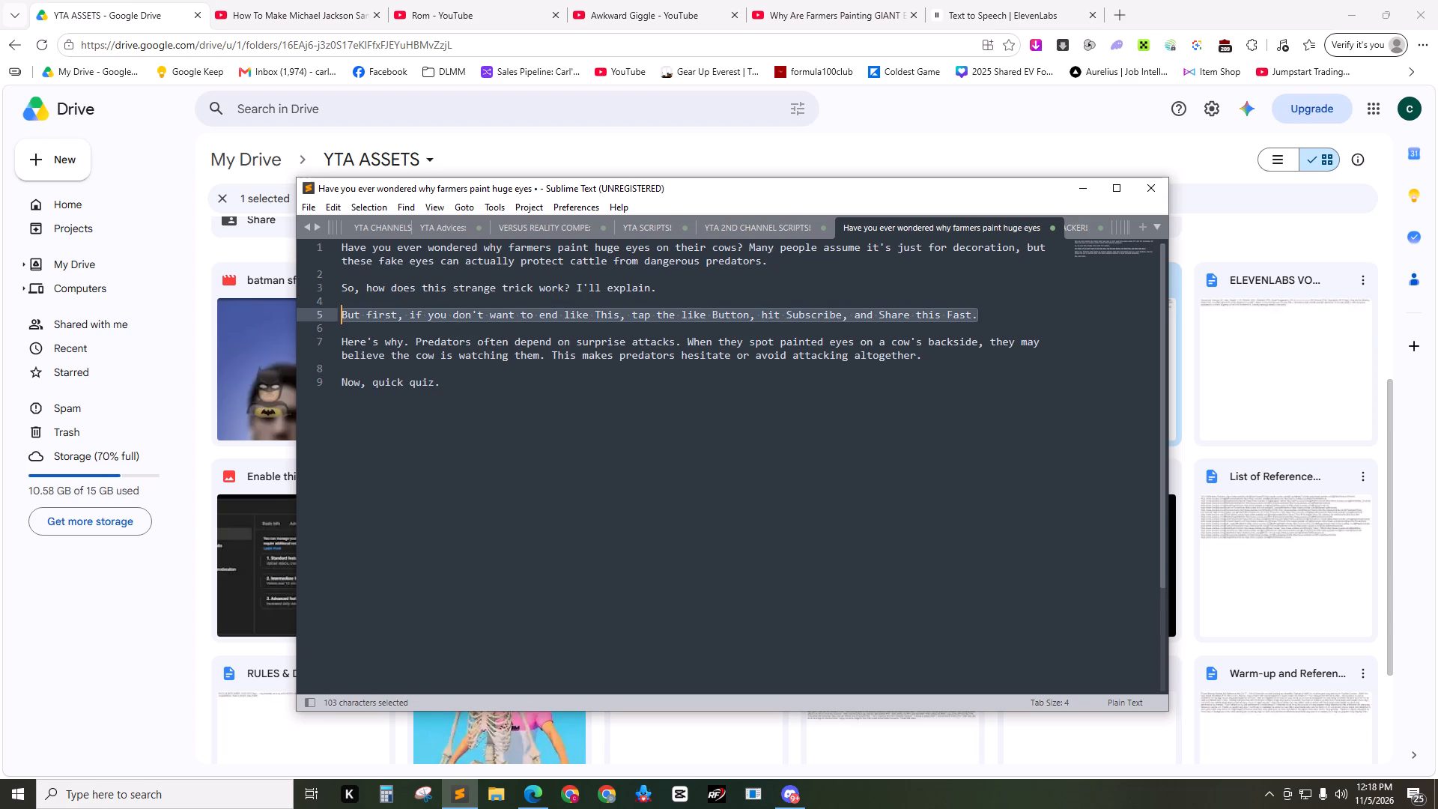
Delete the closing "Now, quick quiz." line and the blank line before it from the cow-eyes script.
left_click_drag(460, 446, 258, 369)
left_click(464, 401)
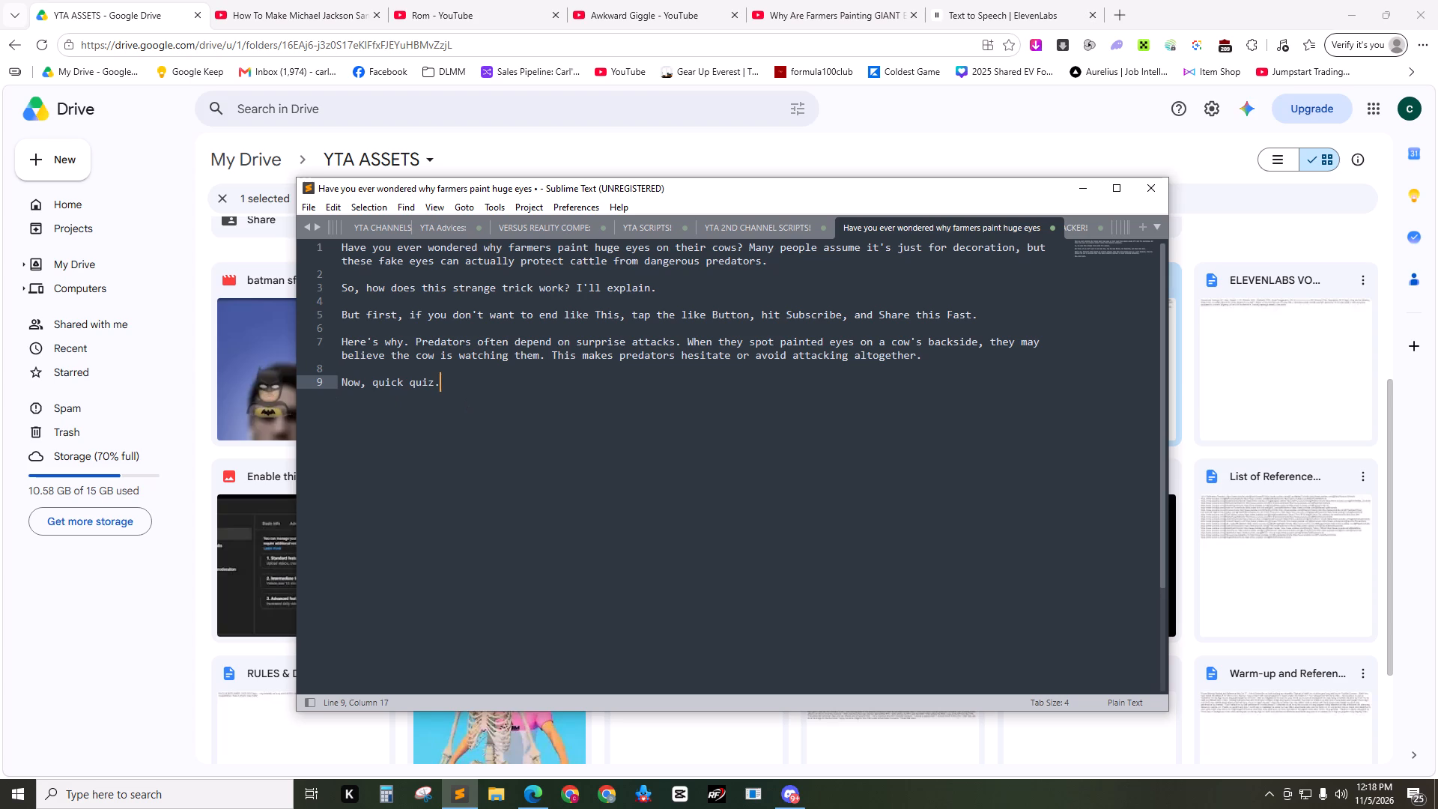
left_click_drag(476, 376, 296, 395)
left_click(467, 384)
left_click_drag(464, 381, 297, 387)
key("BackSpace")
key("BackSpace")
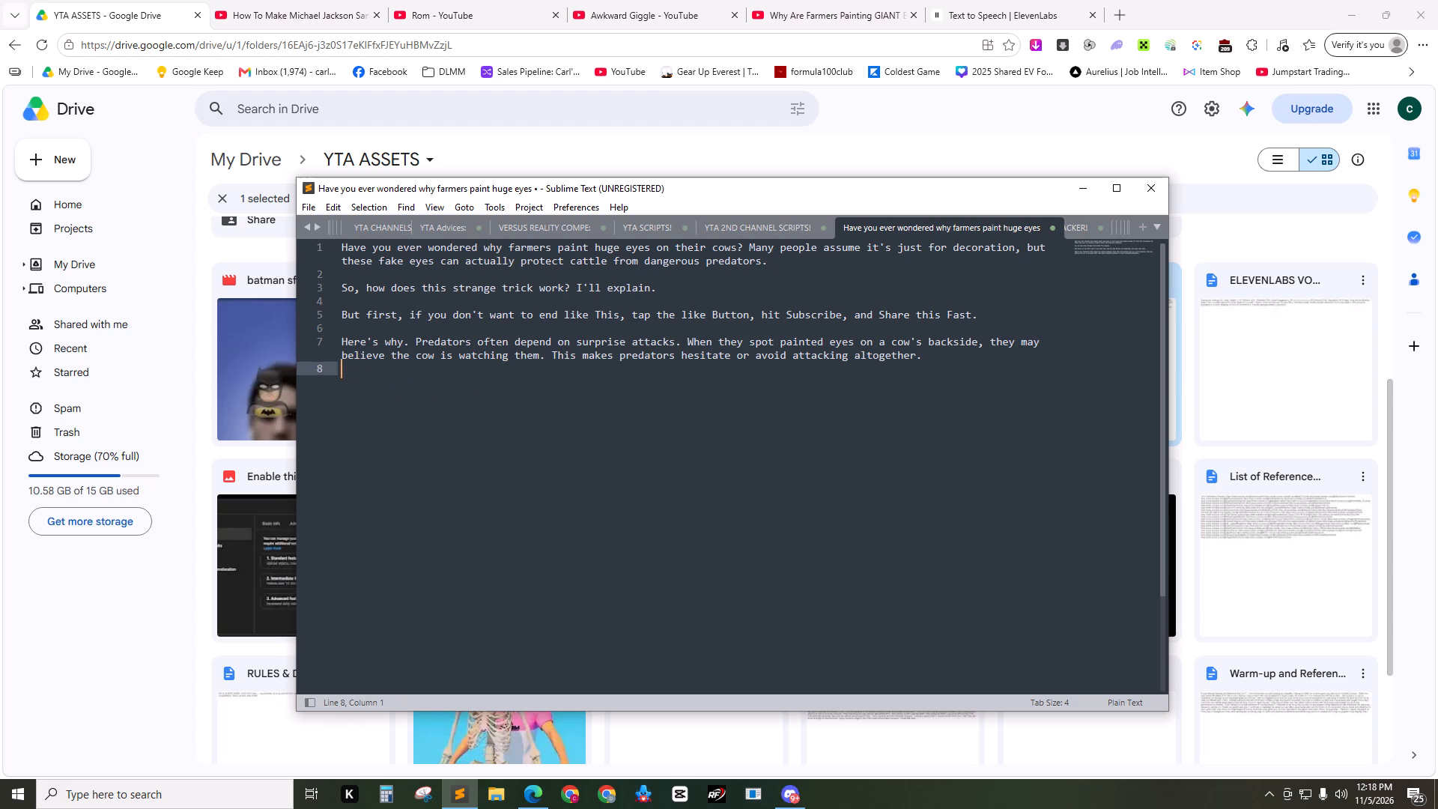
key("BackSpace")
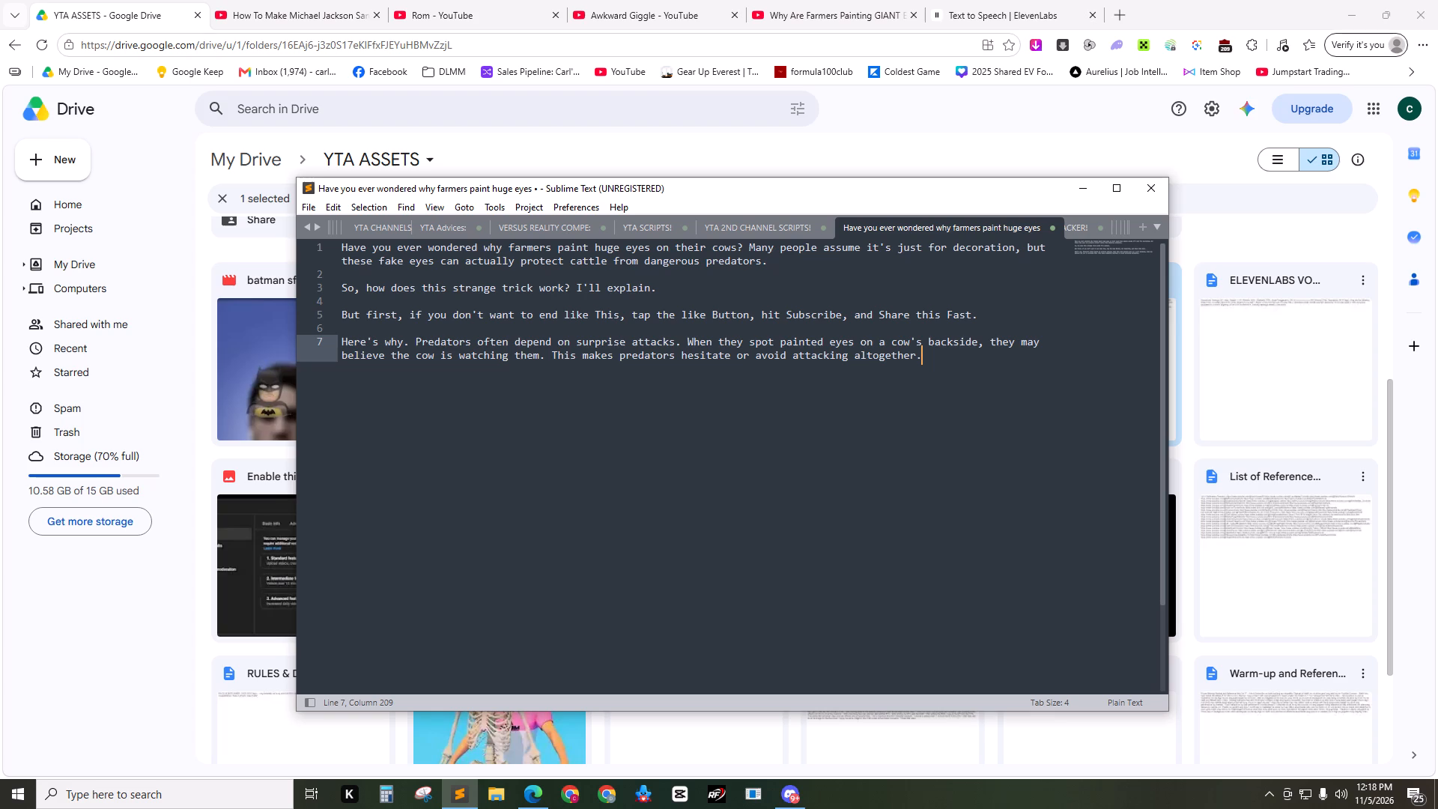
Review the trimmed cow-eyes script from its opening question through the CTA line to "avoid attacking altogether.".
left_click_drag(345, 248, 967, 377)
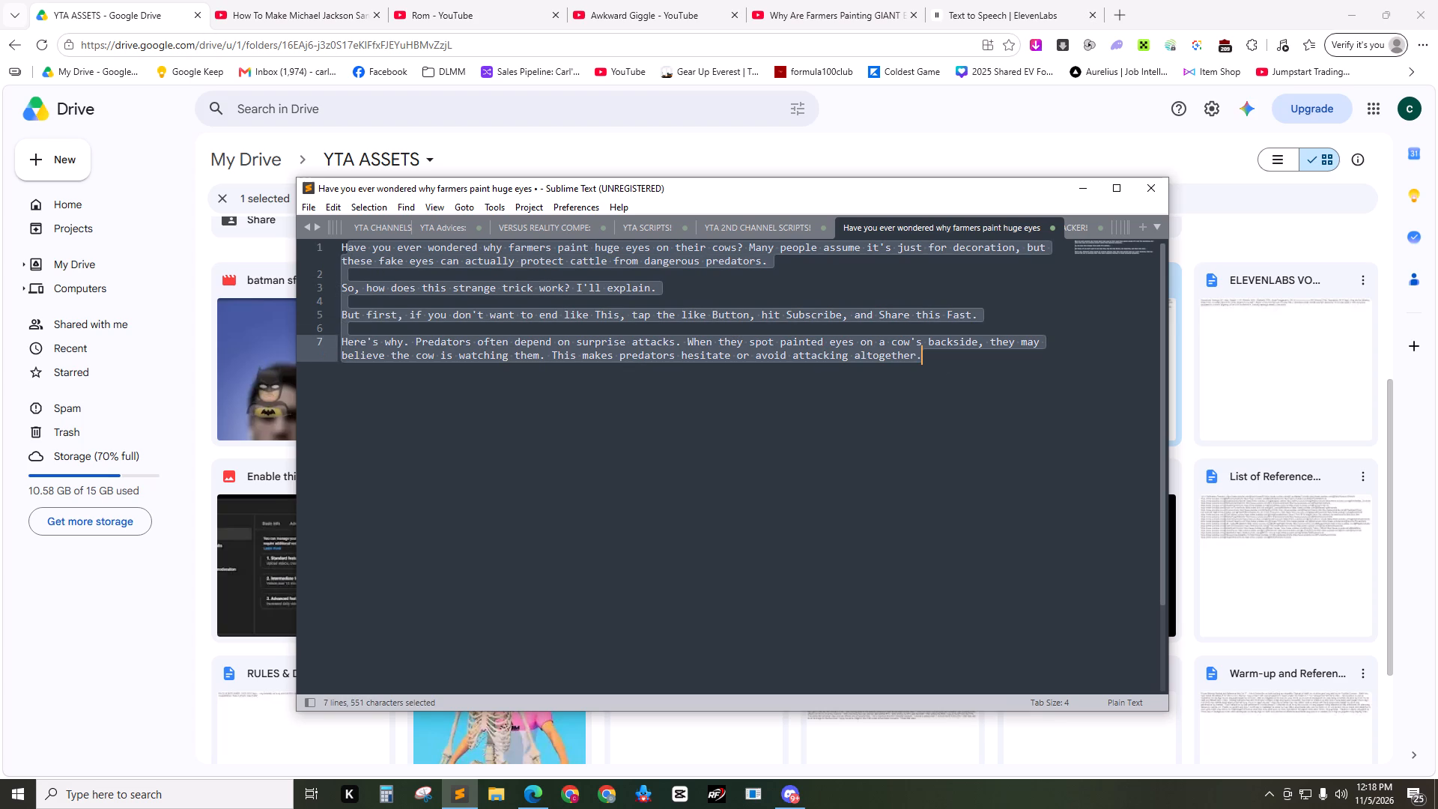
left_click(945, 363)
left_click(791, 262)
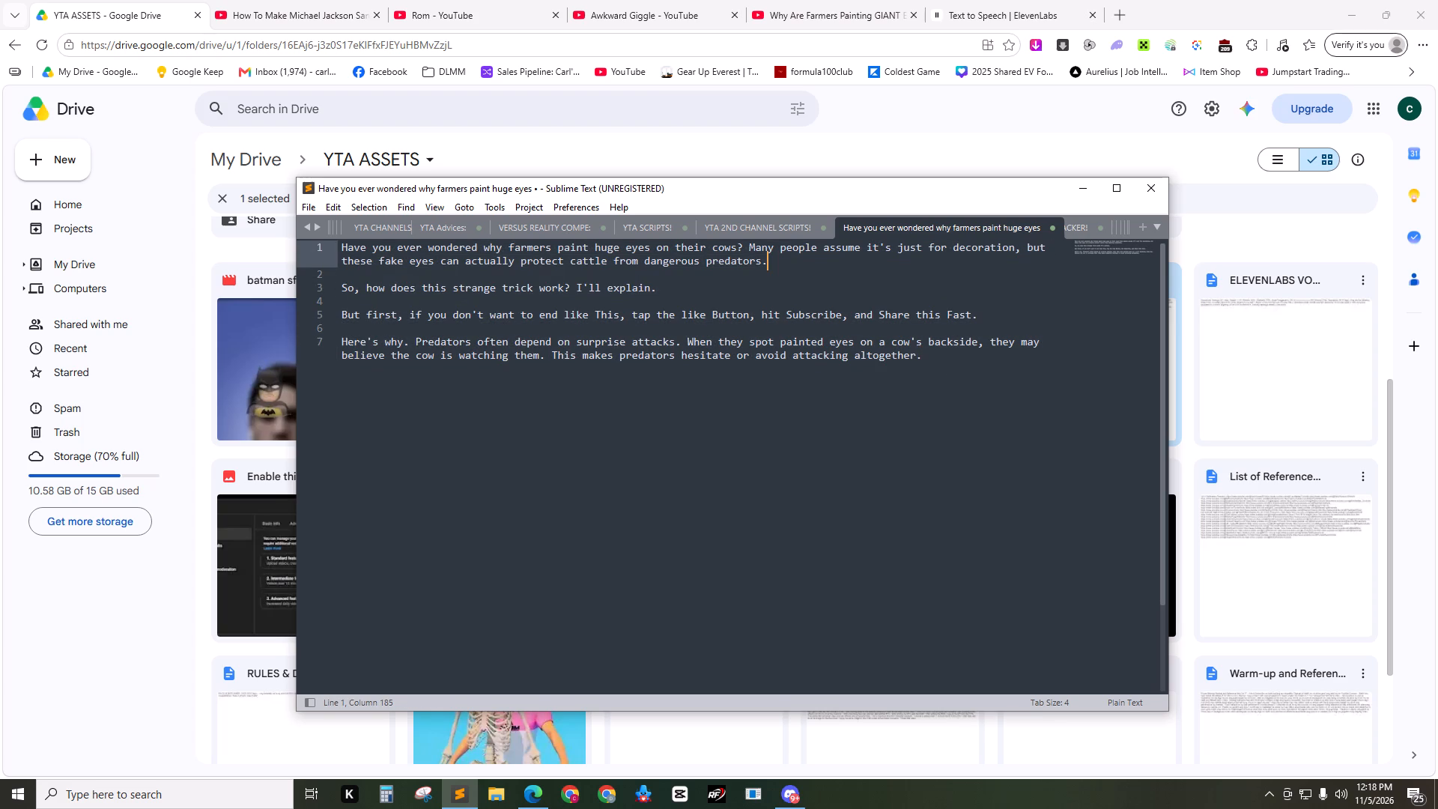
left_click(918, 360)
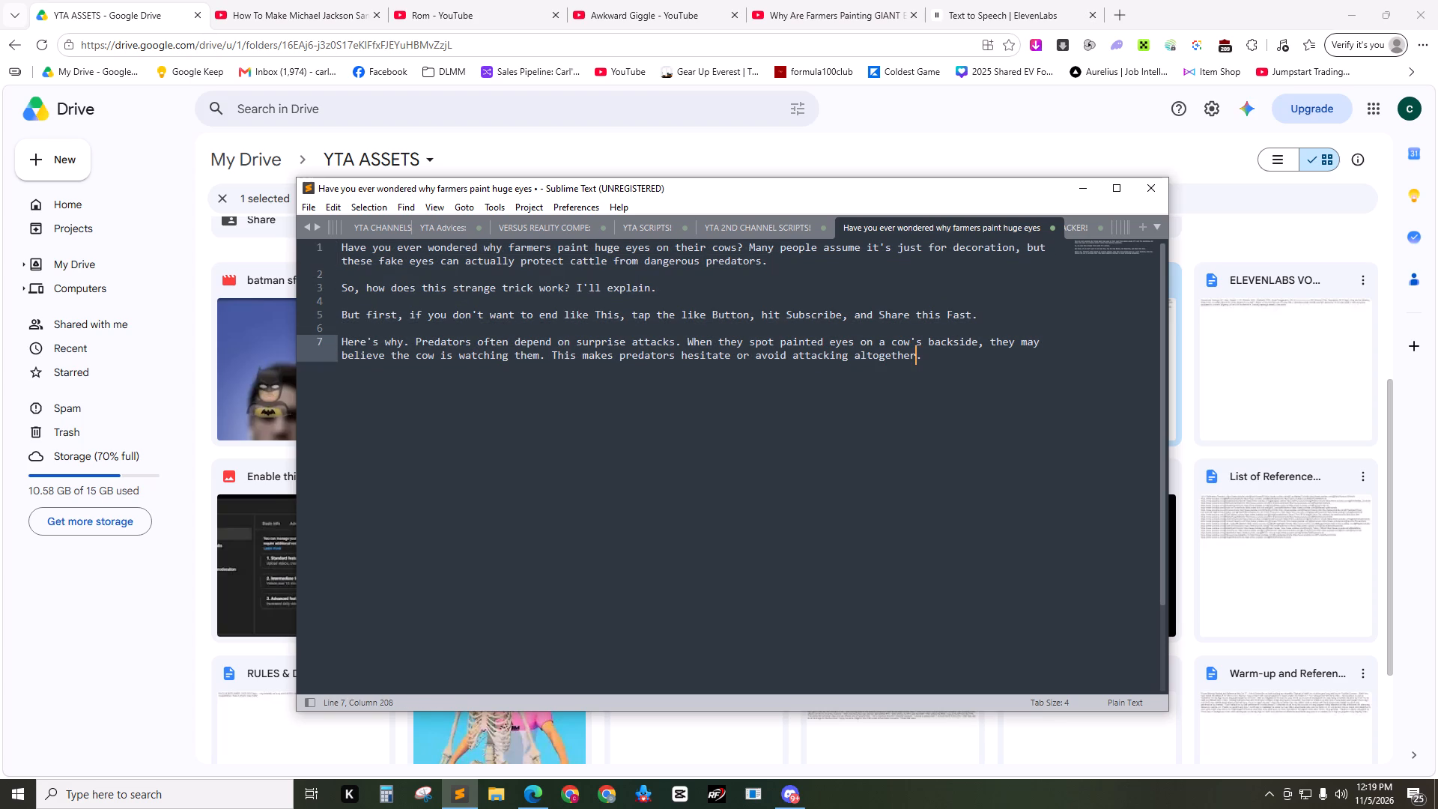
left_click_drag(942, 357, 895, 371)
left_click(958, 357)
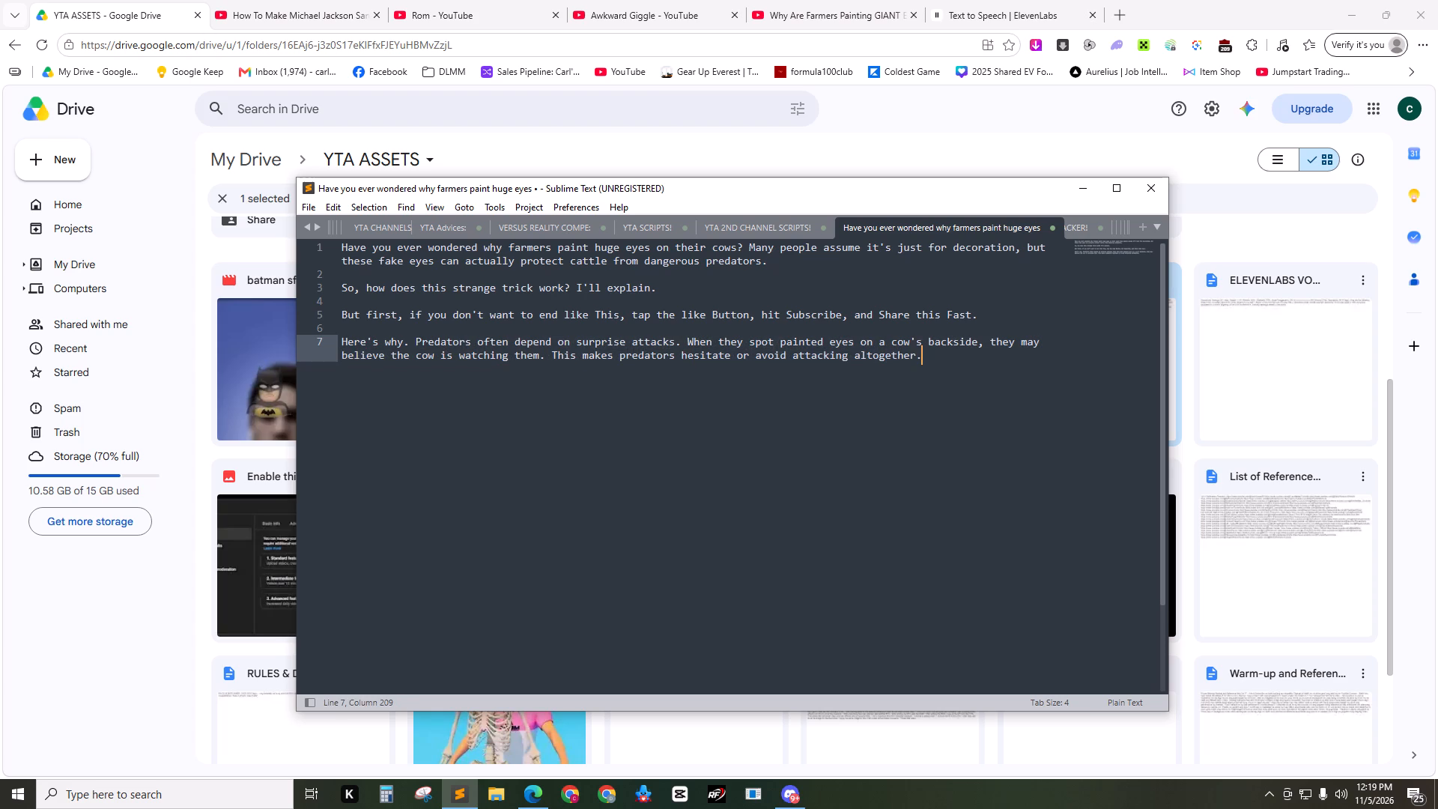
left_click(957, 358)
left_click(953, 358)
left_click(986, 315)
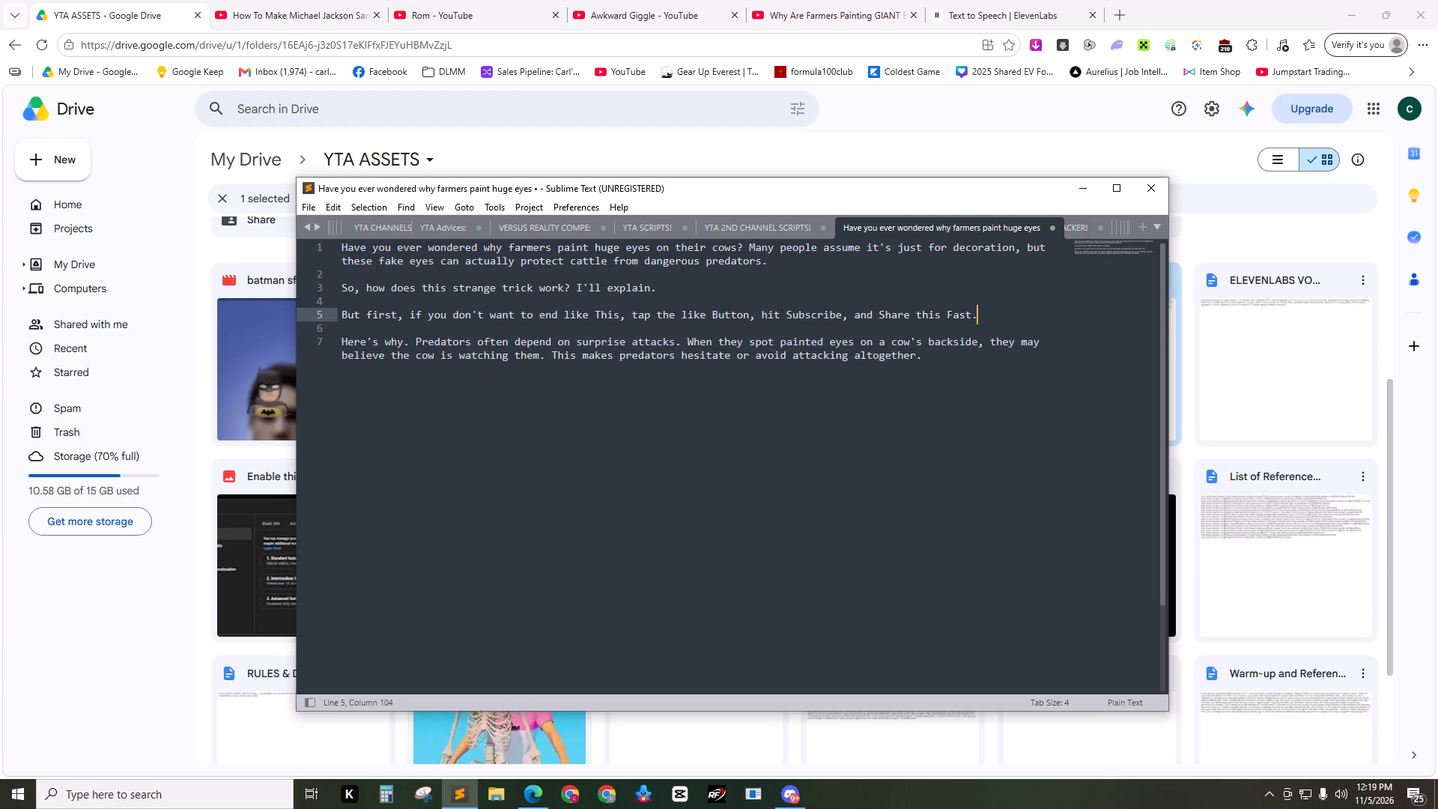
left_click(931, 363)
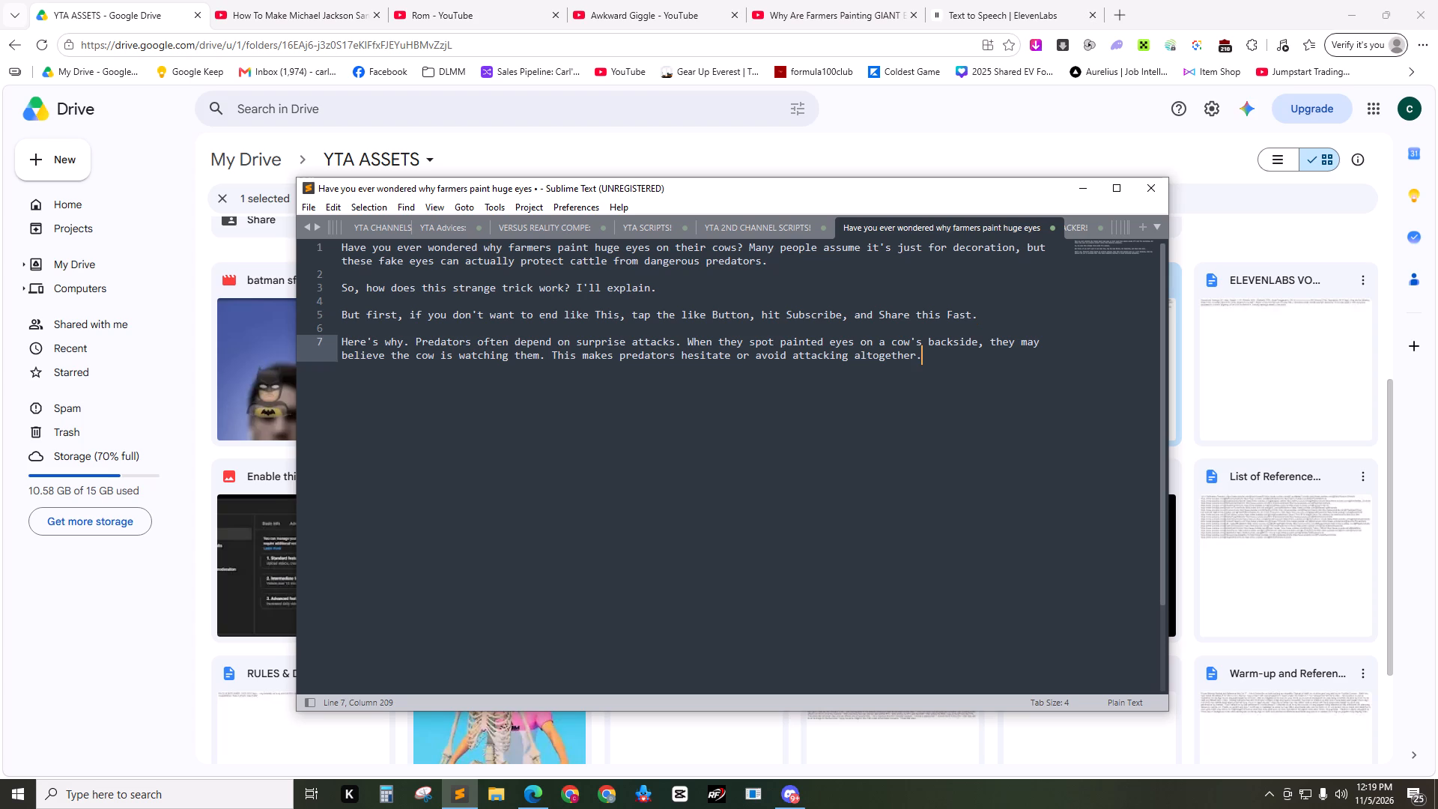
left_click(960, 363)
key("ctrl+a")
key("ctrl+c")
key("ctrl+c")
key("ctrl+c")
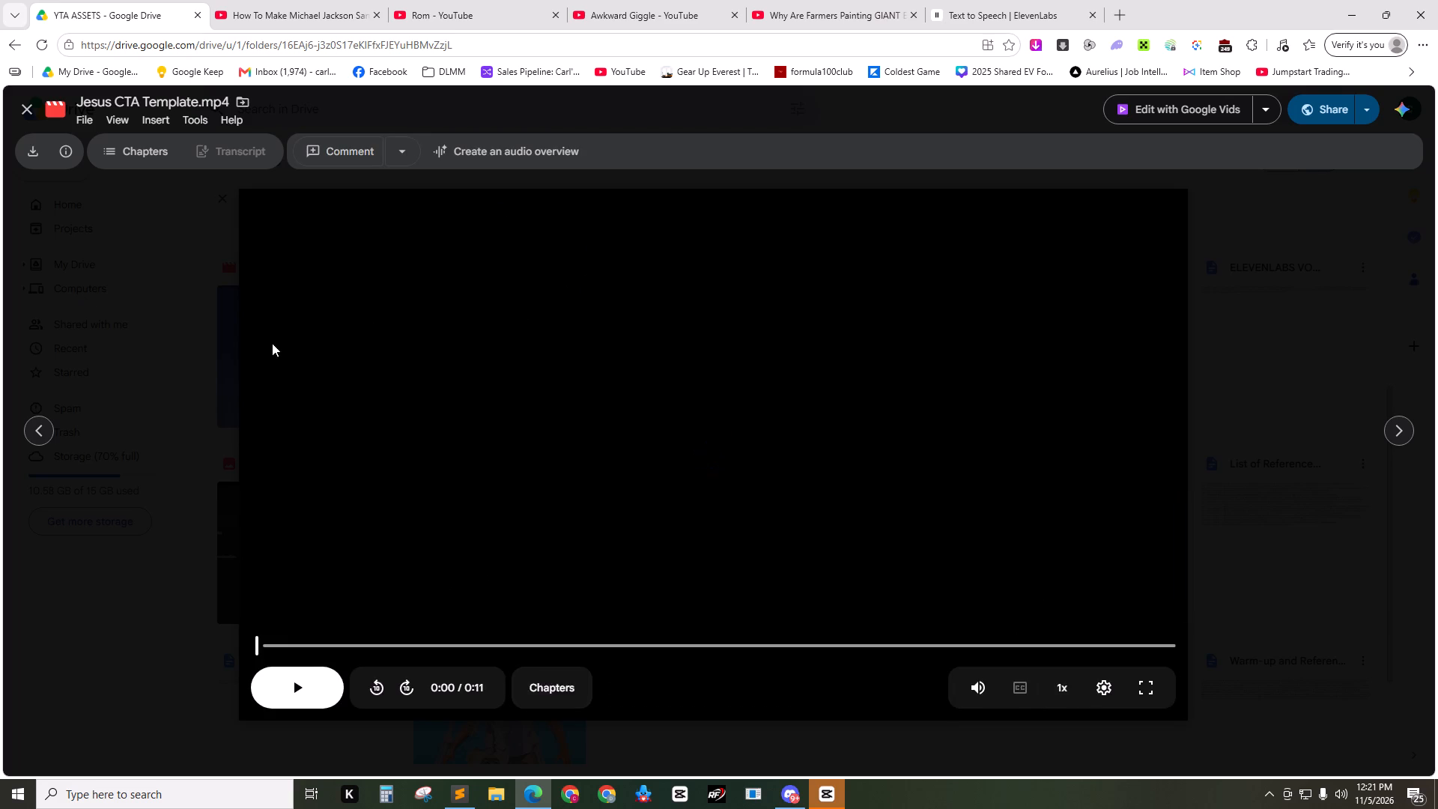
left_click(185, 330)
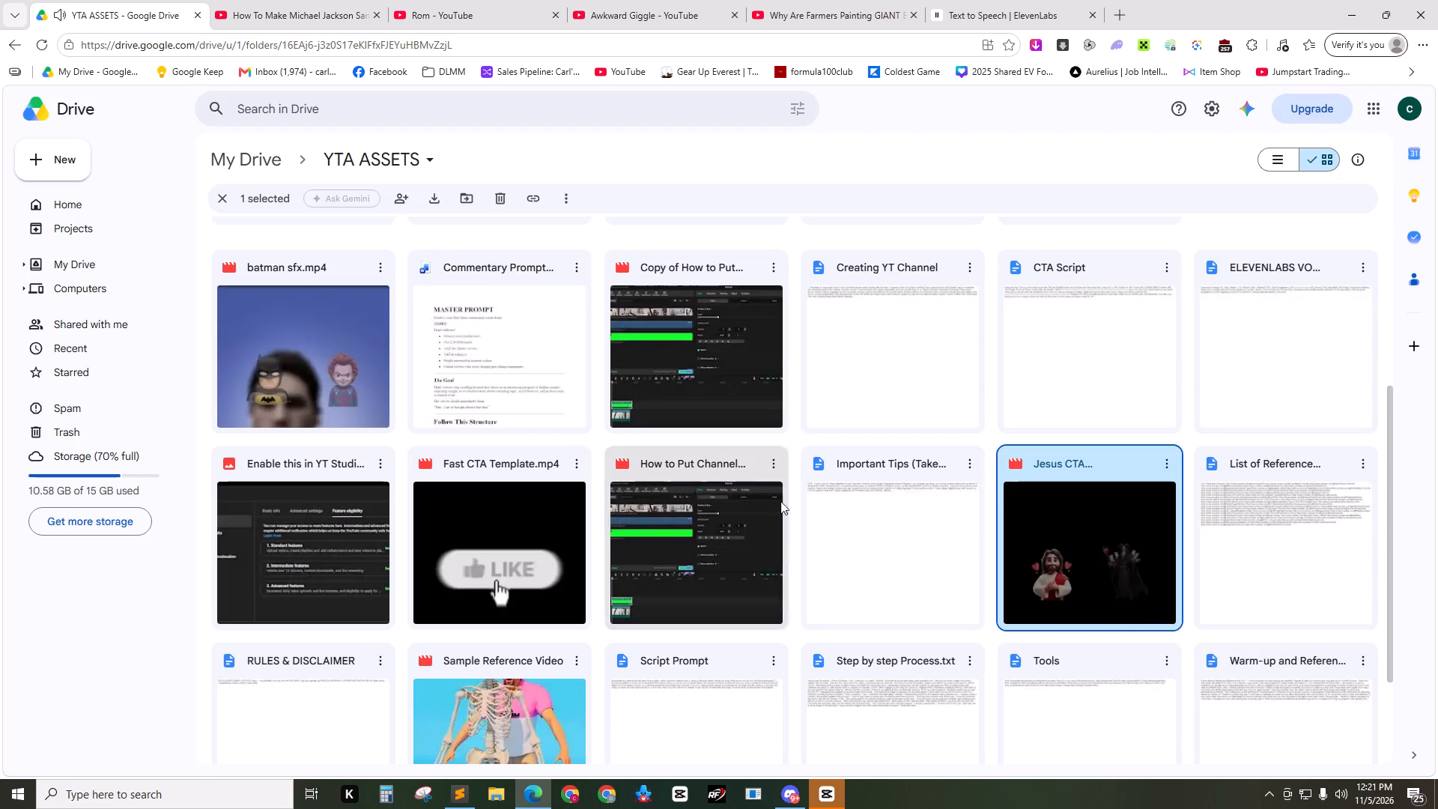
left_click(1192, 440)
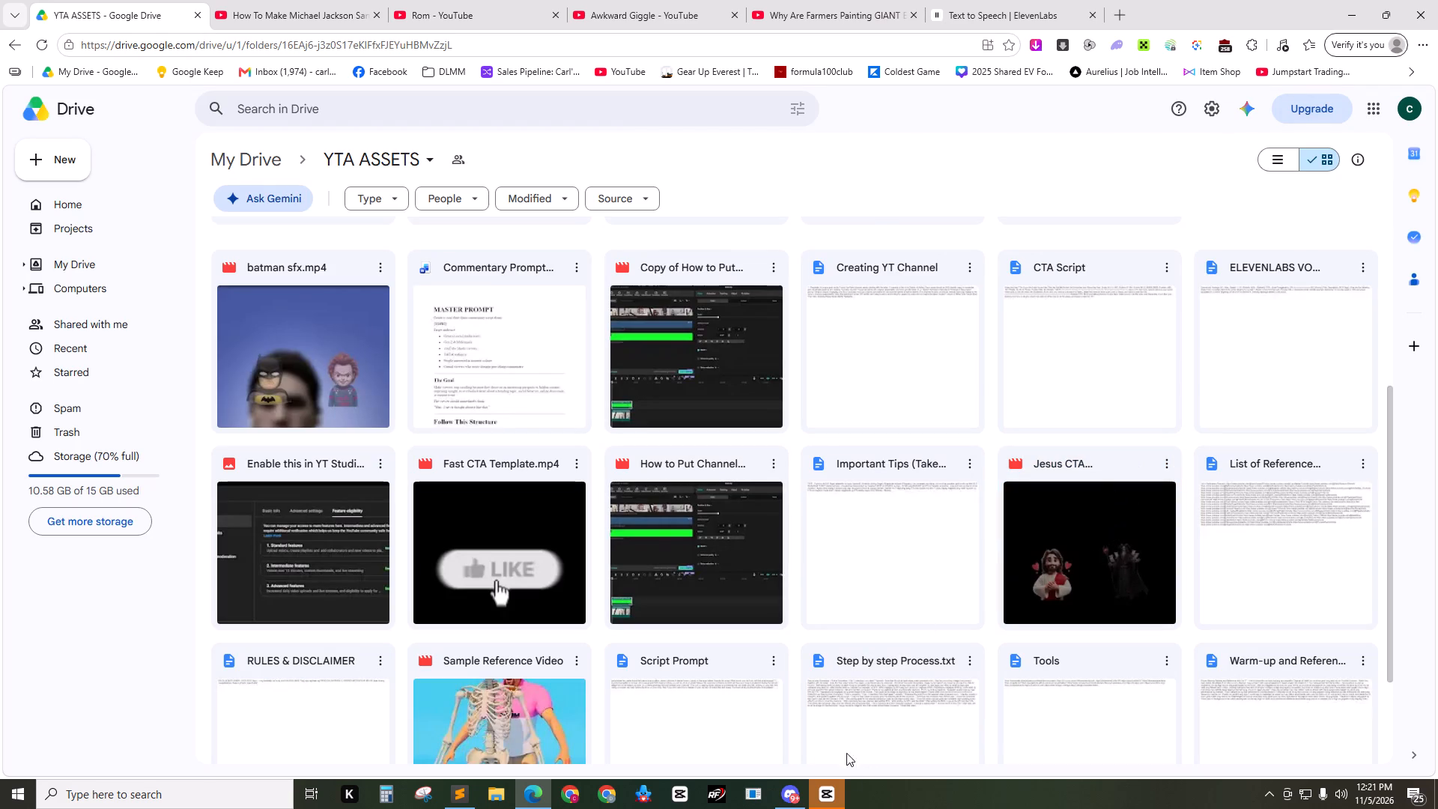
Switch to CapCut and create a new video project.
left_click(839, 796)
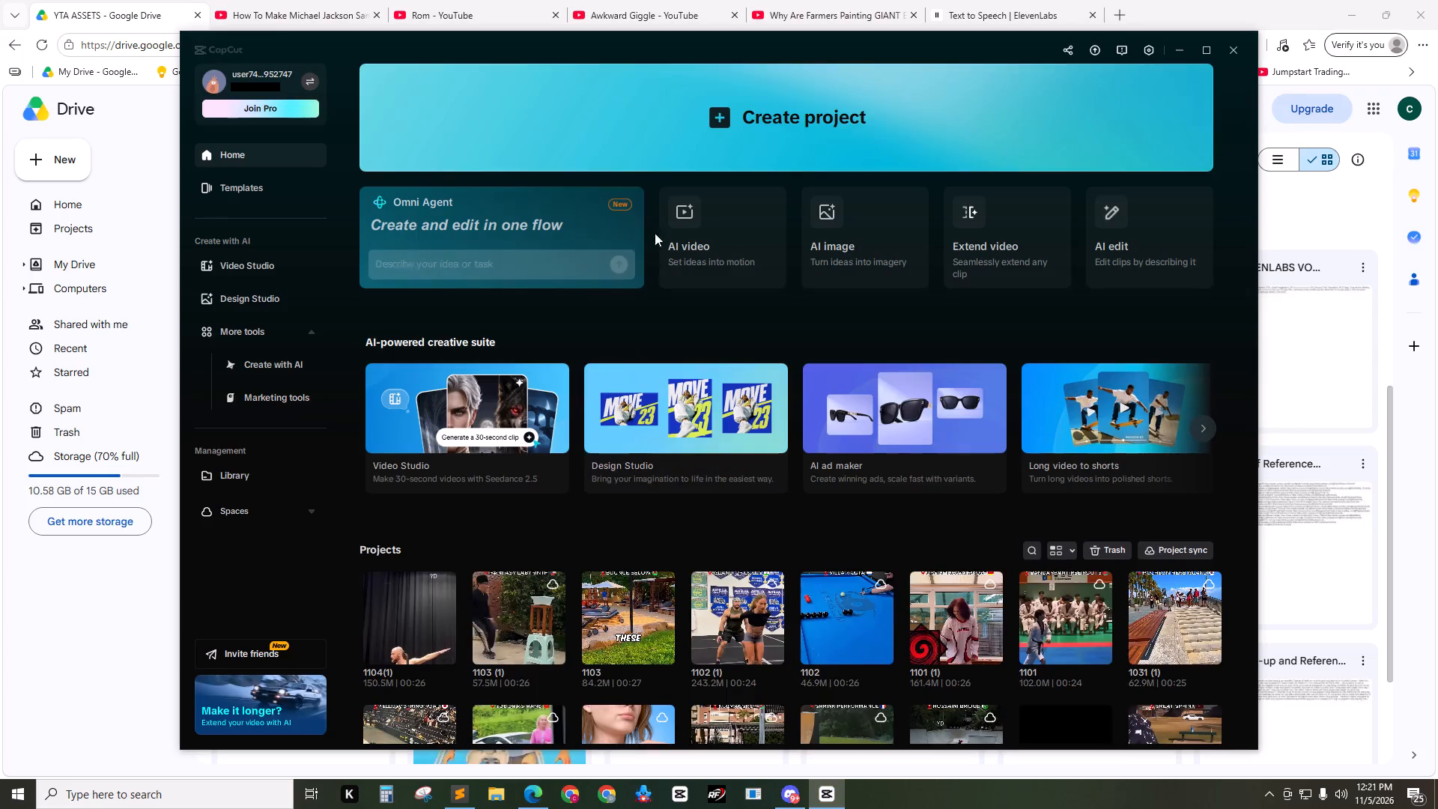
left_click(690, 149)
left_click(986, 0)
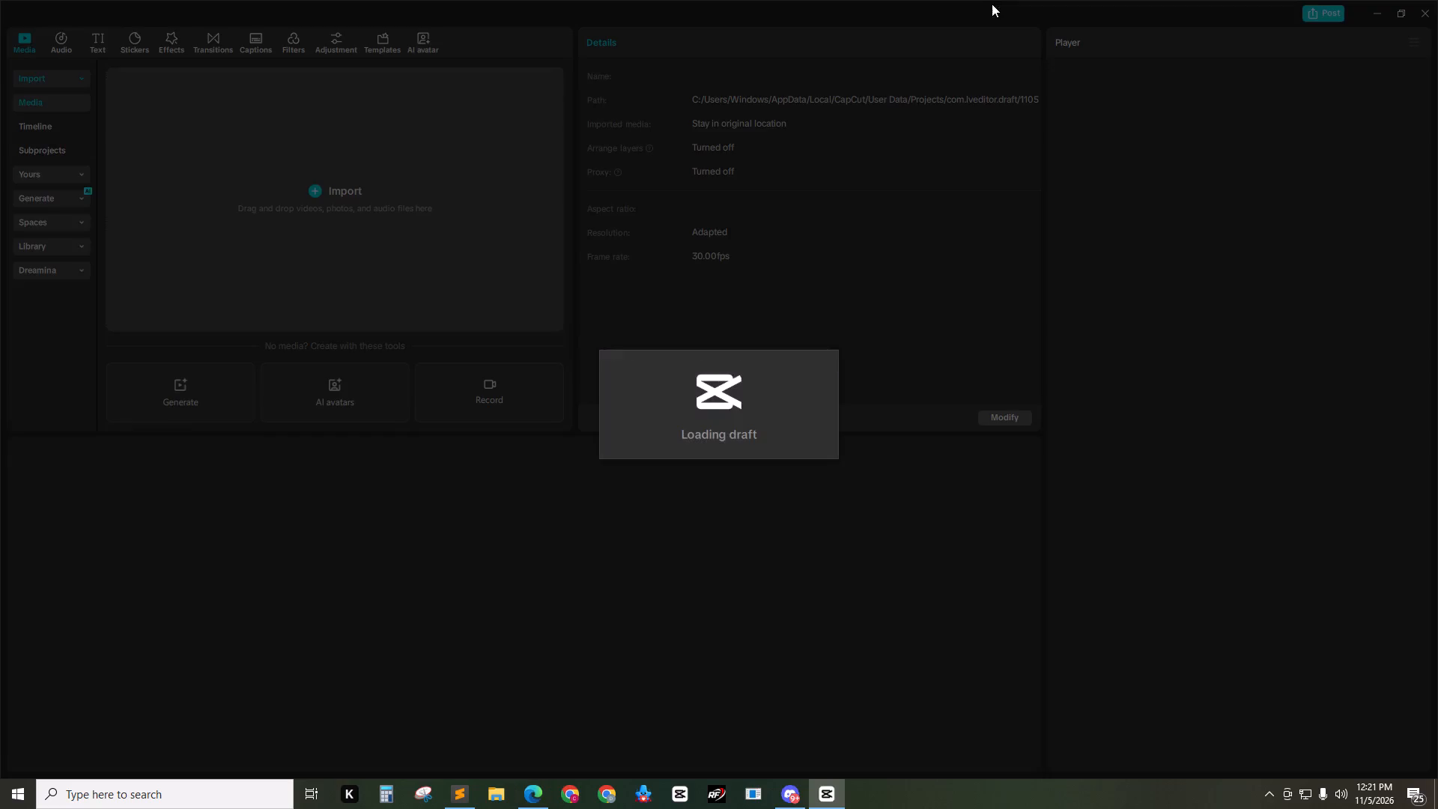
Switch to Microsoft Edge and close the ElevenLabs Text to Speech tab.
left_click(533, 795)
left_click(1046, 0)
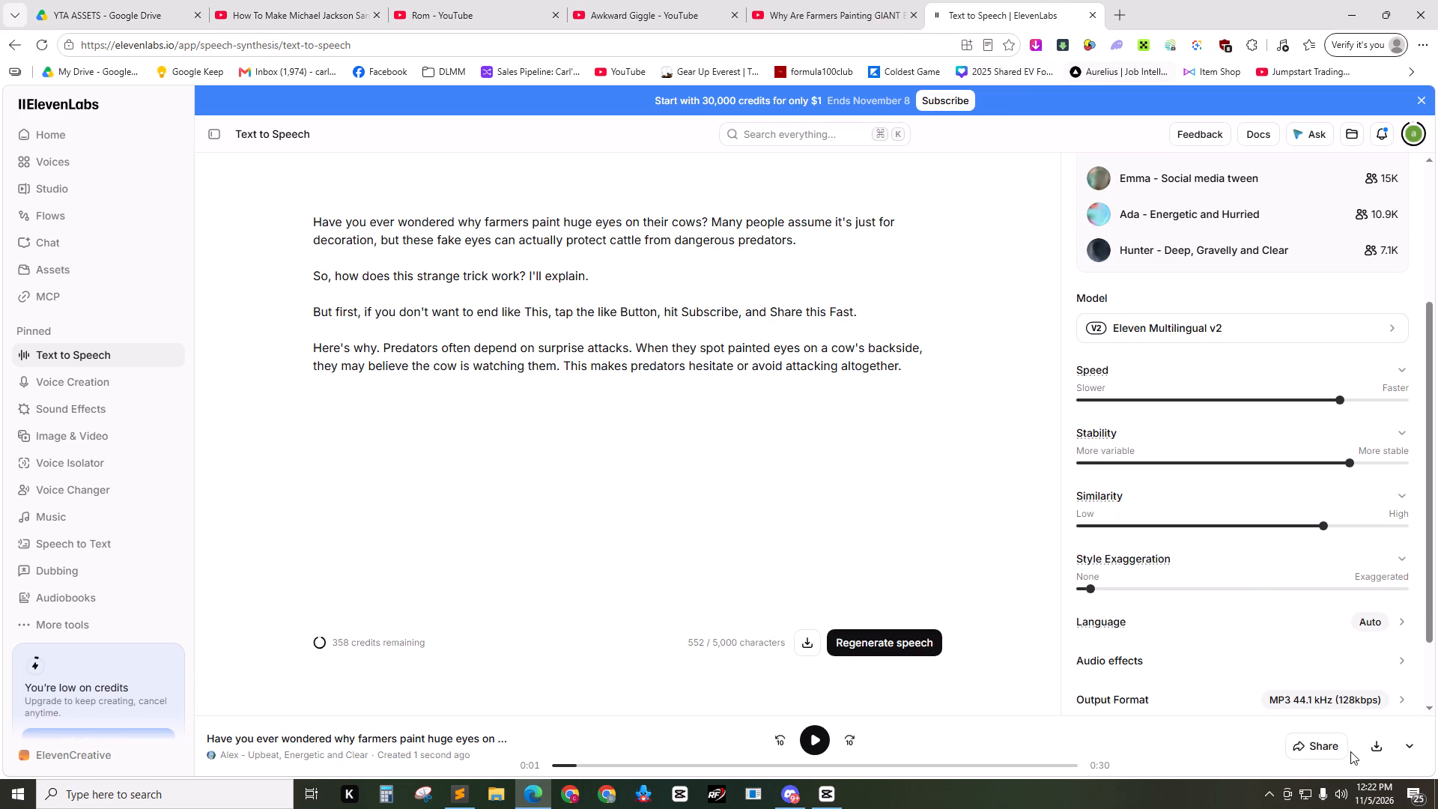
key("ctrl+w")
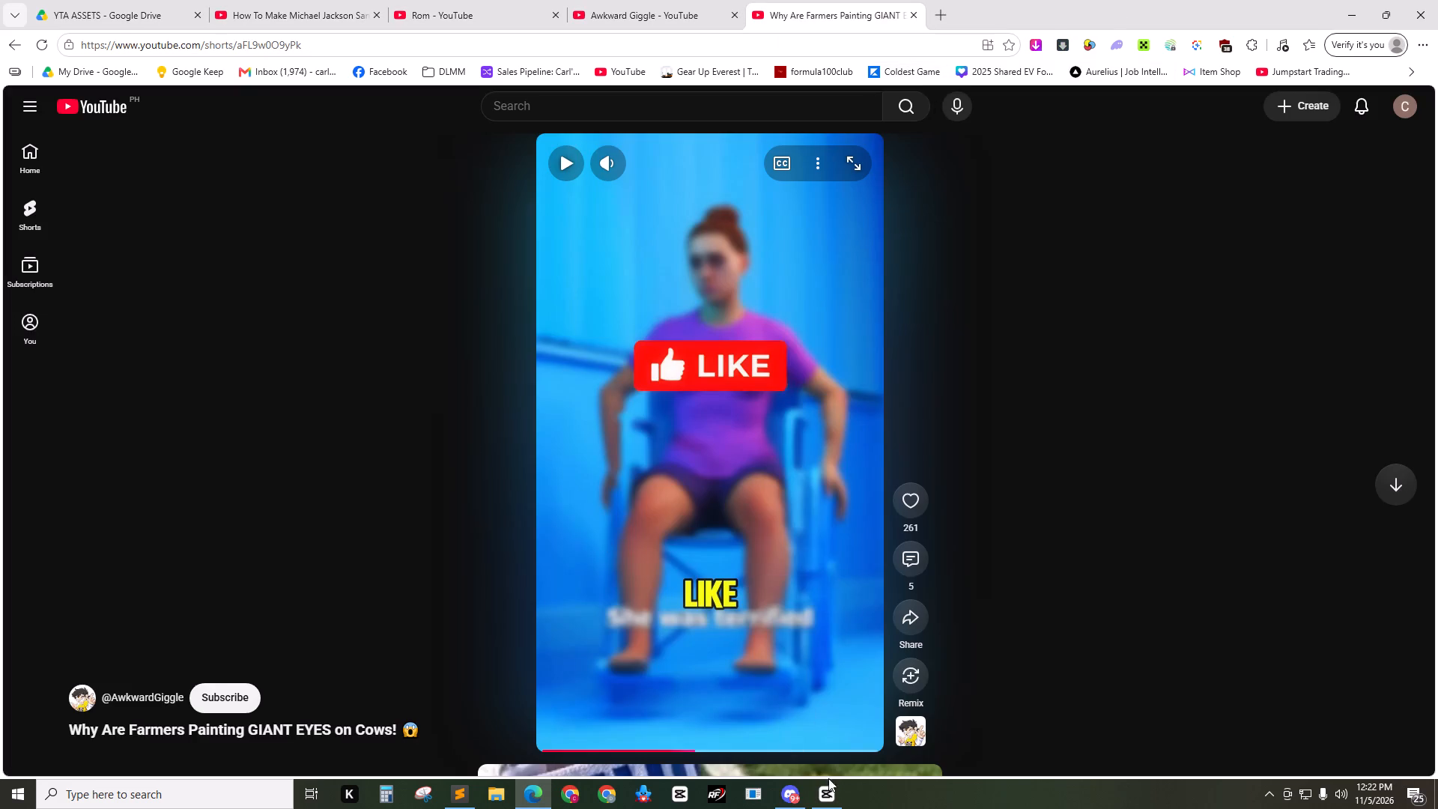
Return to the CapCut project and move the floating EditPilot control up beside the player's title.
left_click(831, 781)
left_click_drag(1398, 749, 1231, 246)
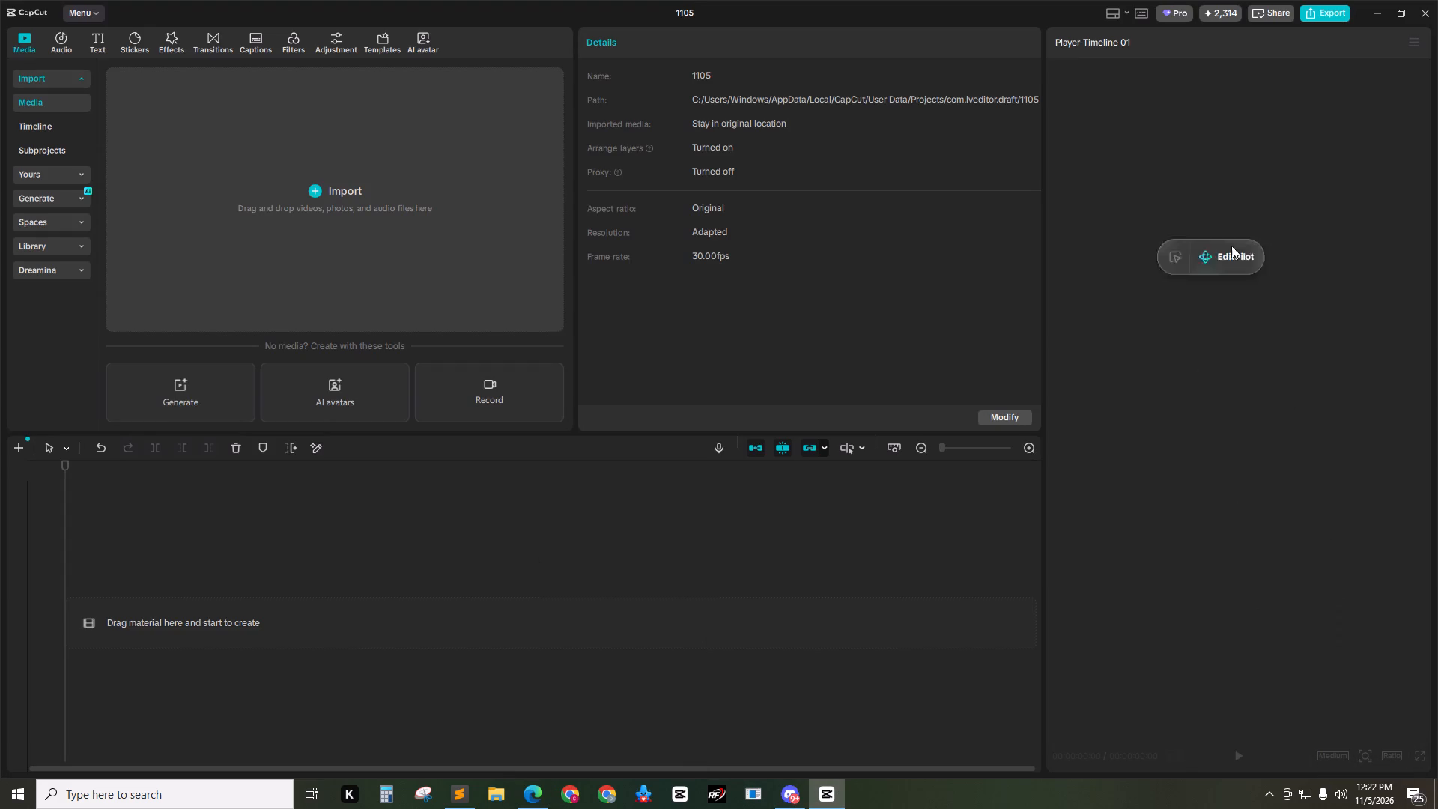
left_click_drag(1231, 246, 1200, 0)
Start a media import from the device, open the Downloads folder and delete the file listed beside the Alex voiceover.
left_click(218, 124)
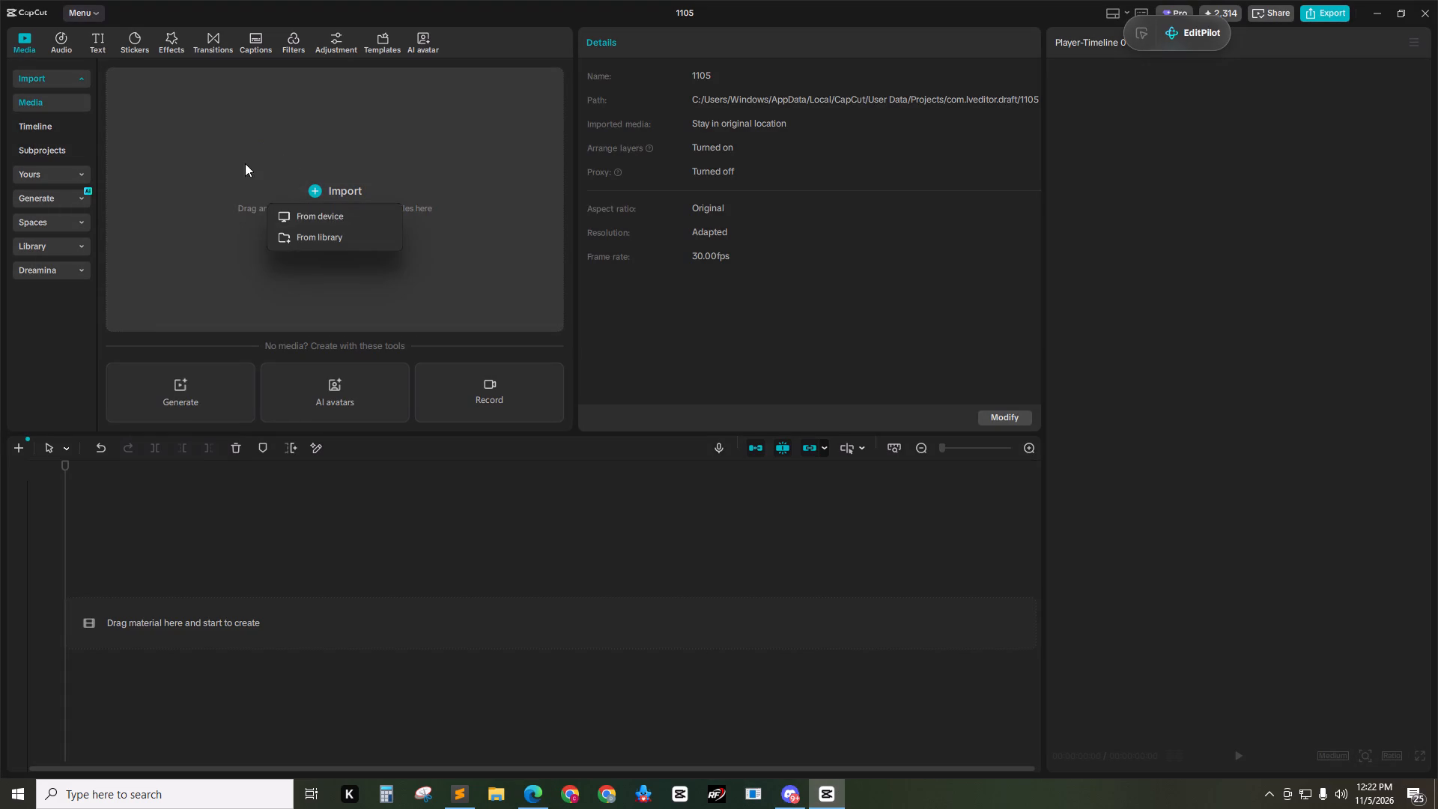
left_click(319, 214)
left_click(77, 233)
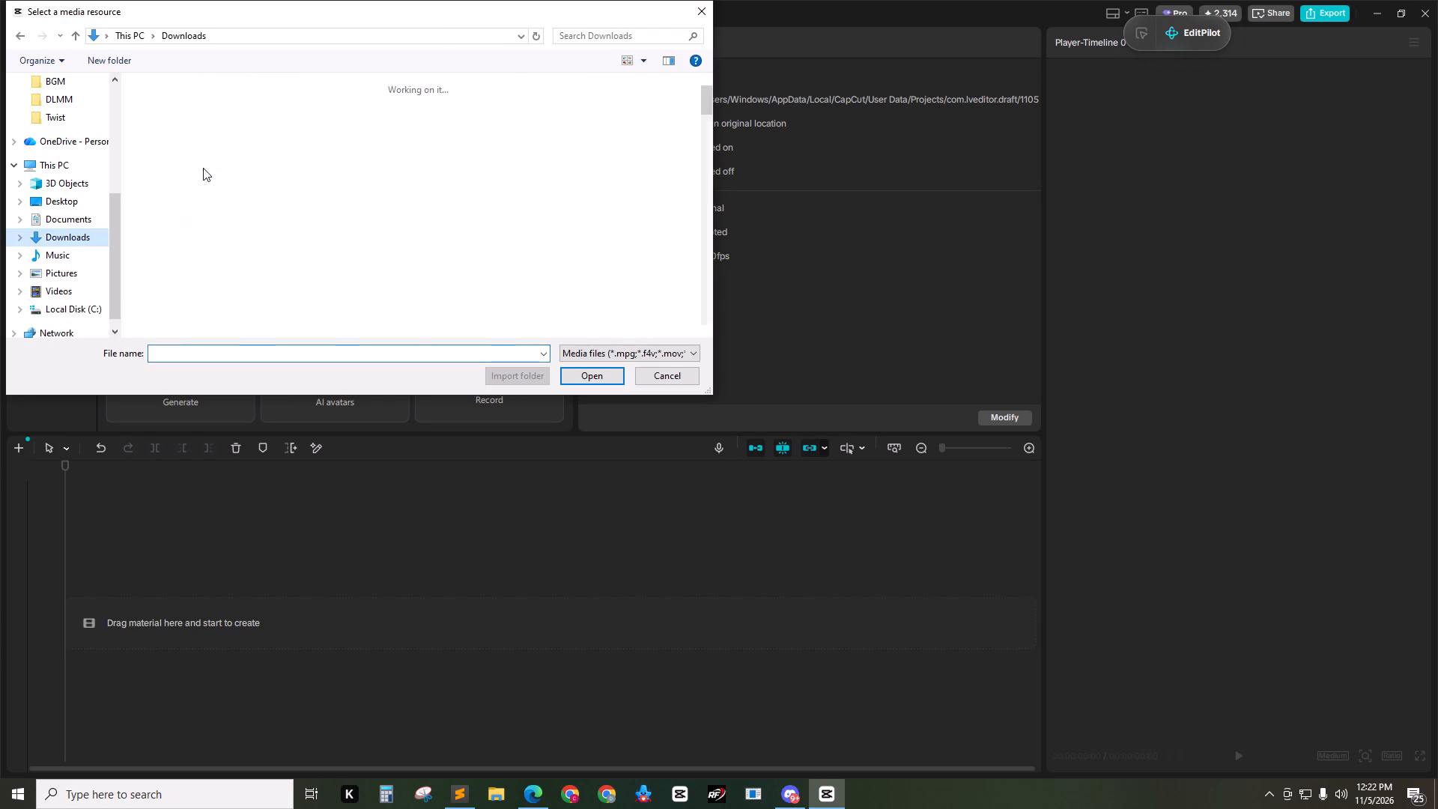
left_click(168, 139)
left_click(264, 149)
key("Delete")
Import the ElevenLabs Alex voiceover MP3 from Downloads and place it at the start of the timeline.
left_click(187, 138)
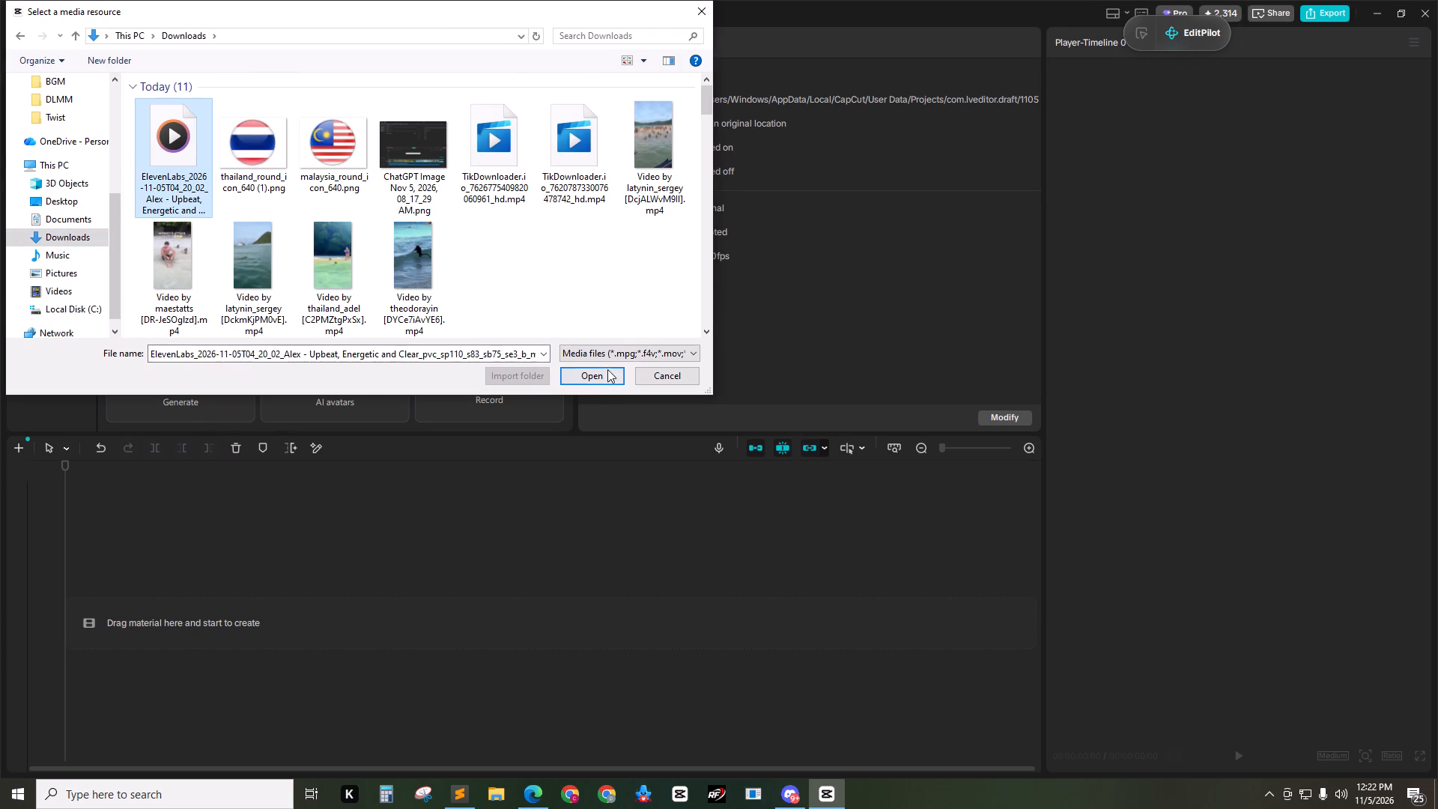
left_click(574, 294)
left_click(132, 147)
left_click(178, 153)
left_click(586, 375)
left_click_drag(136, 140, 132, 636)
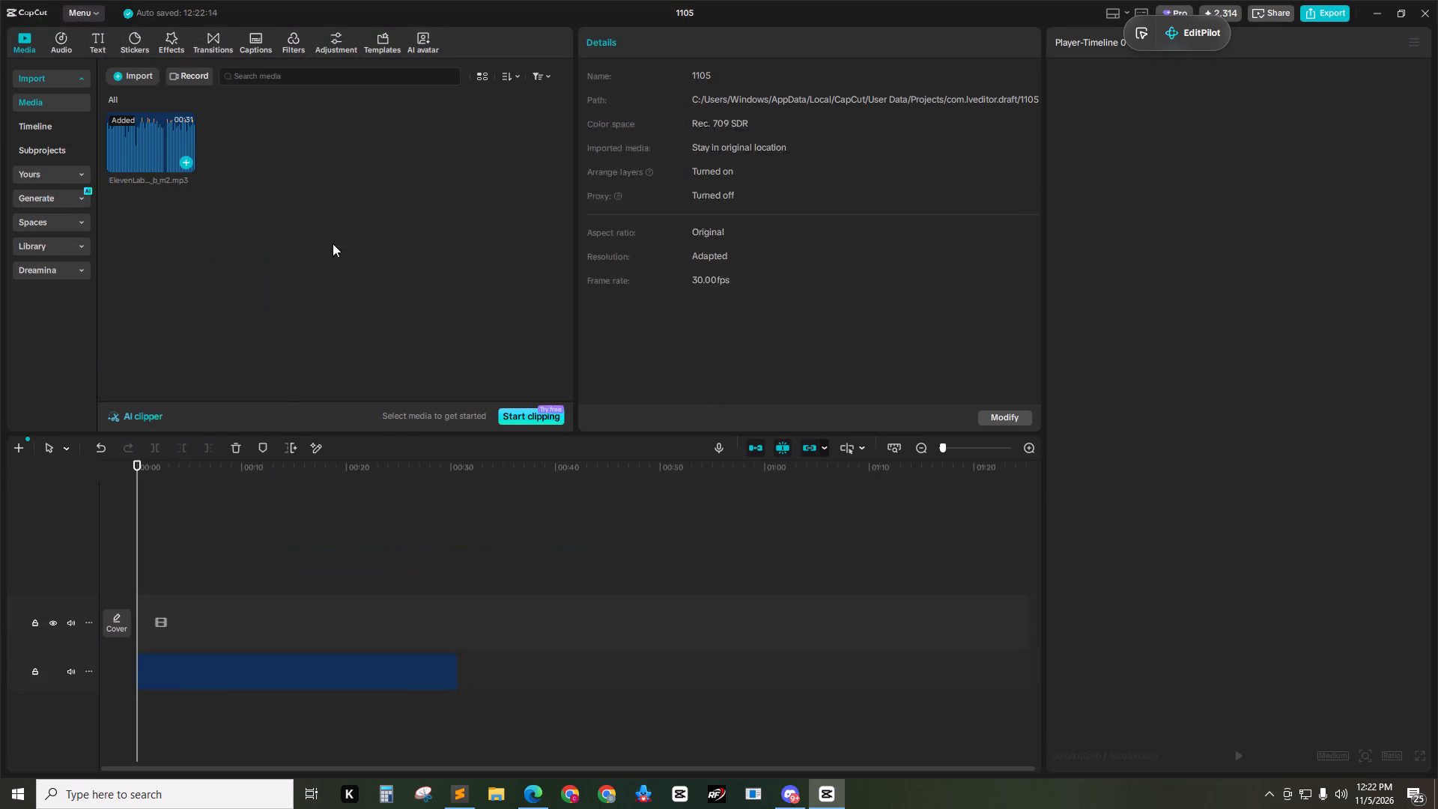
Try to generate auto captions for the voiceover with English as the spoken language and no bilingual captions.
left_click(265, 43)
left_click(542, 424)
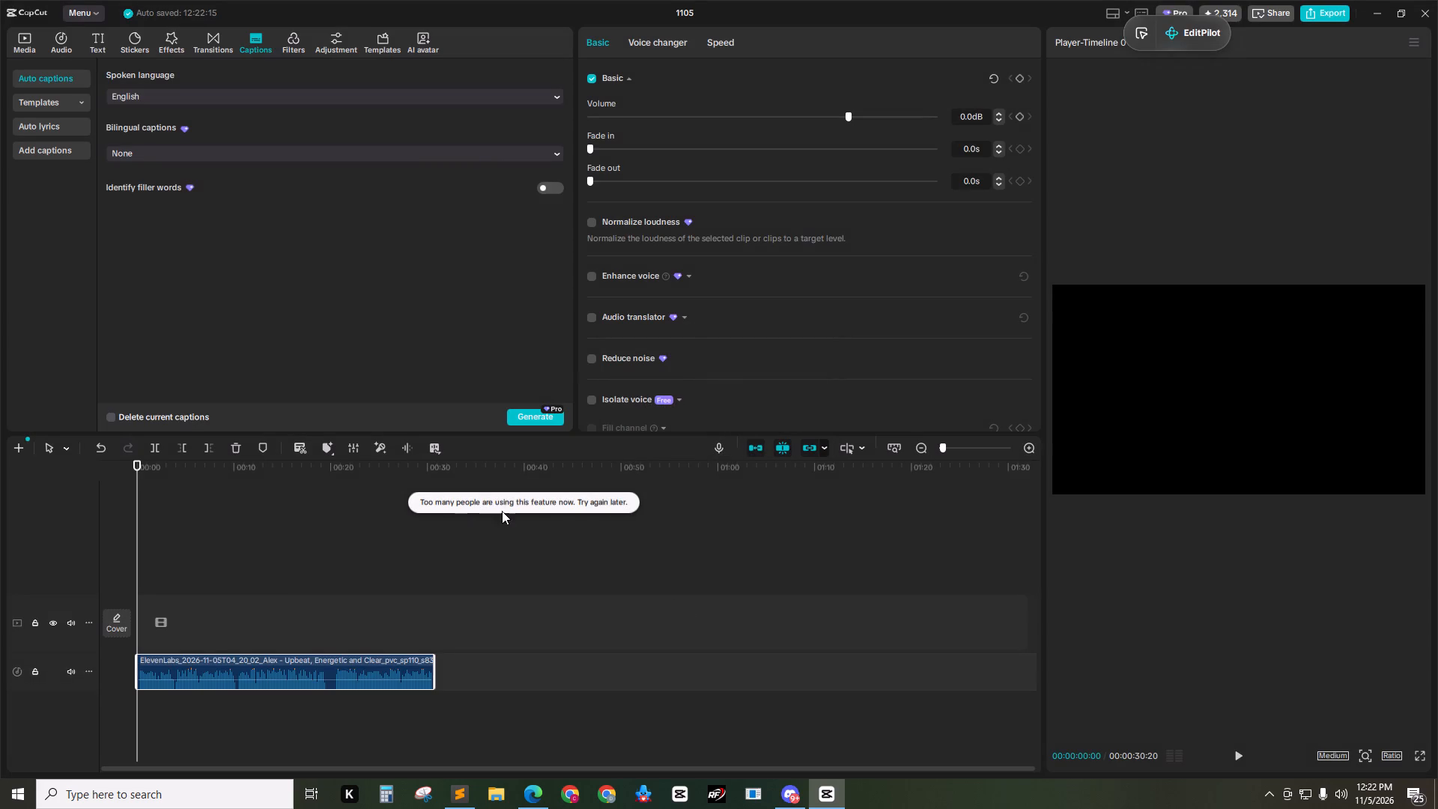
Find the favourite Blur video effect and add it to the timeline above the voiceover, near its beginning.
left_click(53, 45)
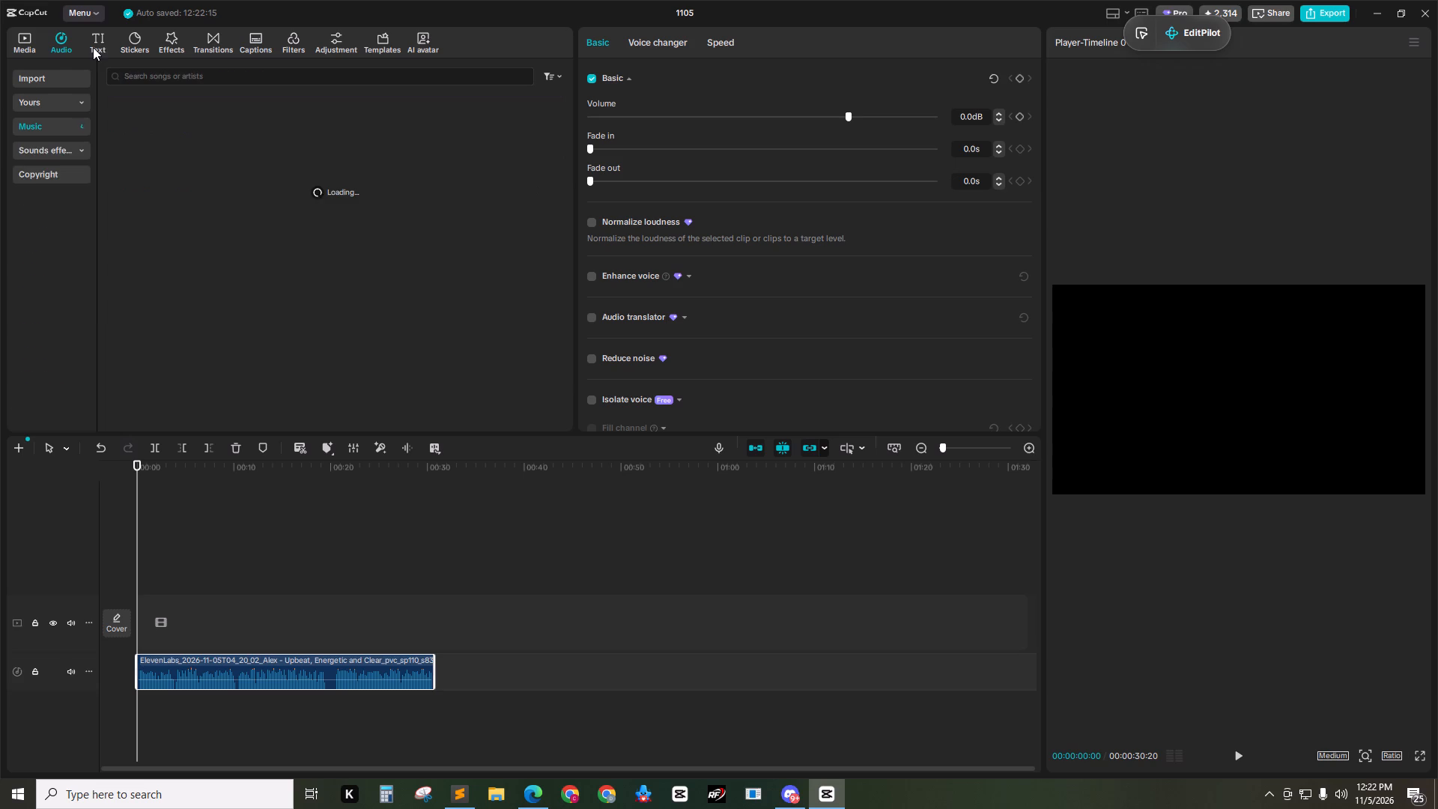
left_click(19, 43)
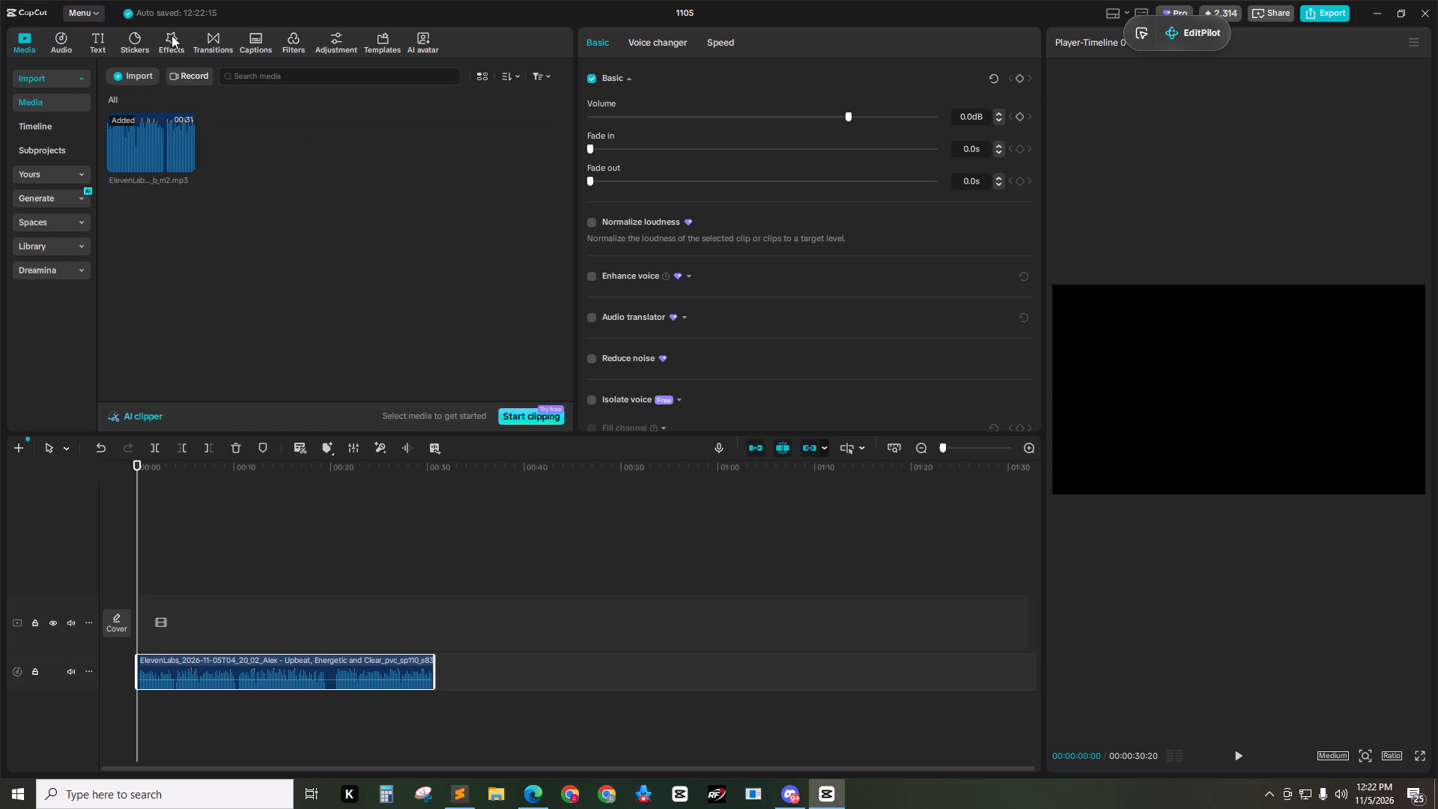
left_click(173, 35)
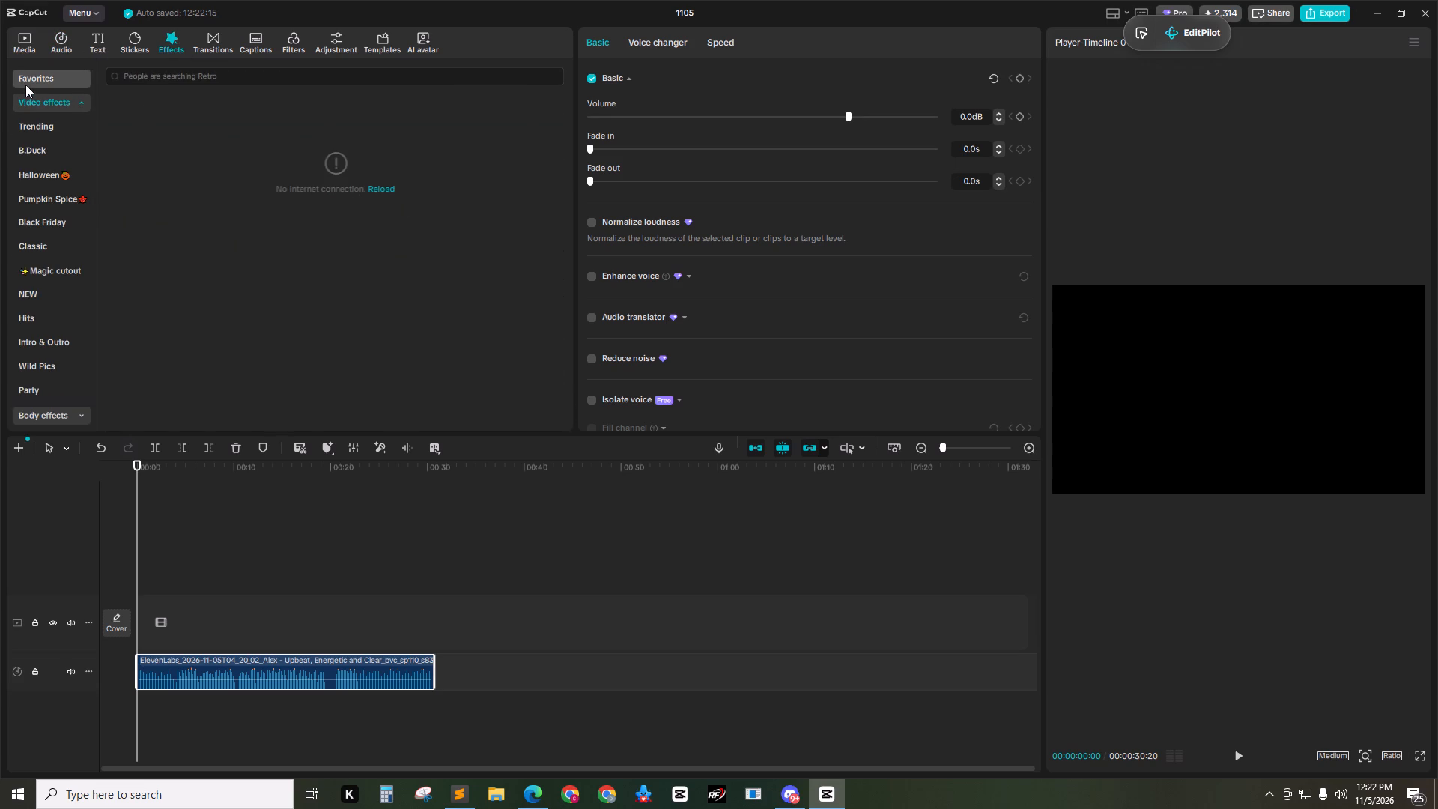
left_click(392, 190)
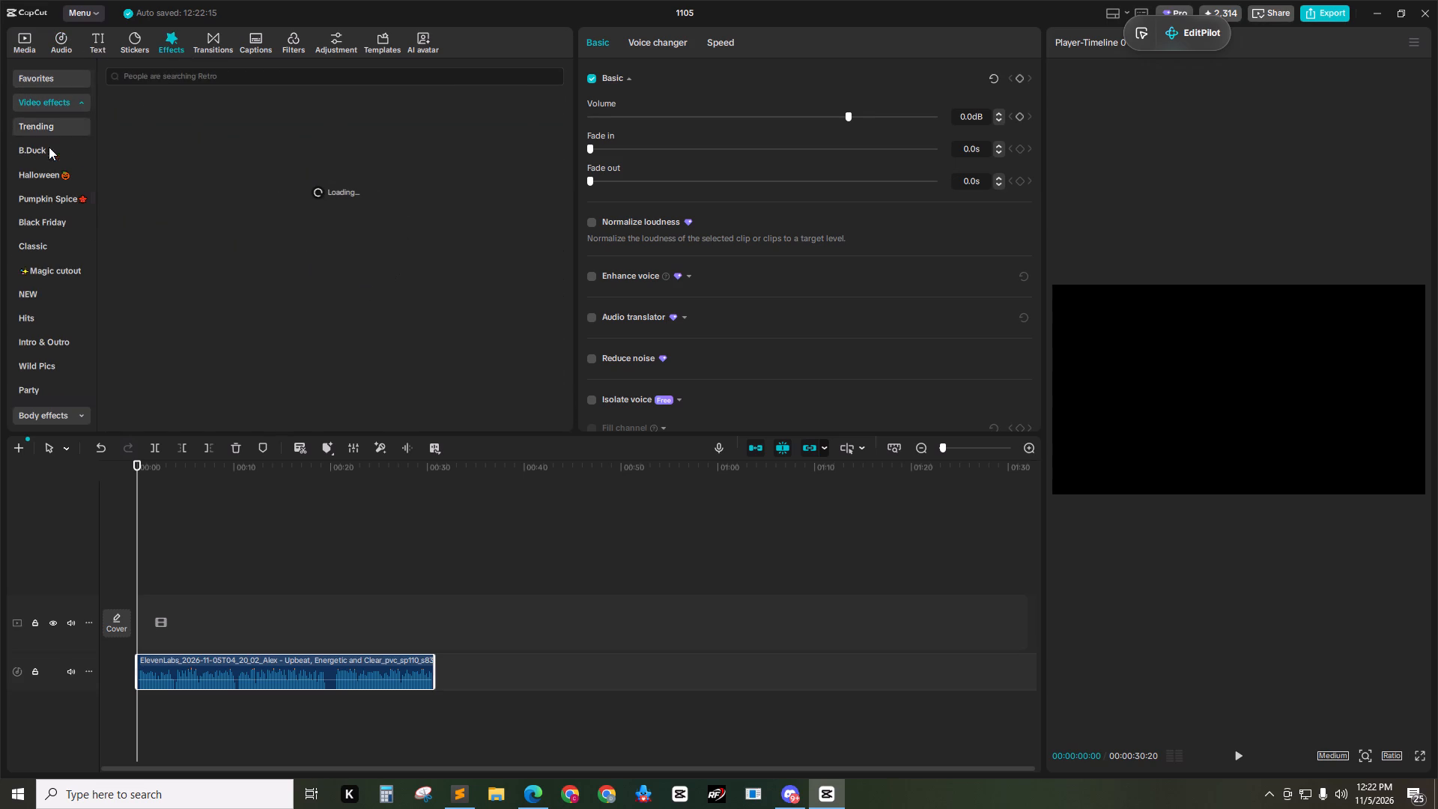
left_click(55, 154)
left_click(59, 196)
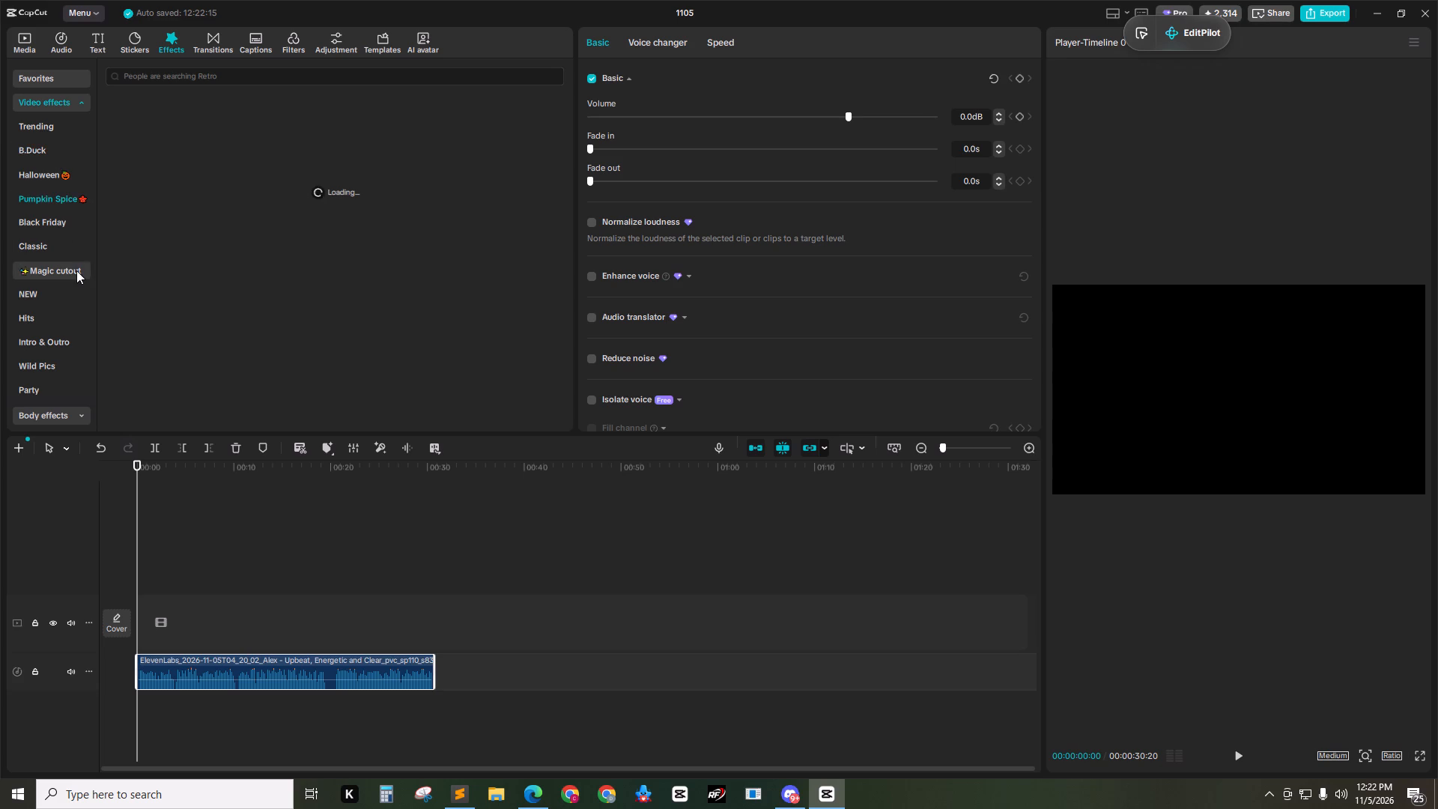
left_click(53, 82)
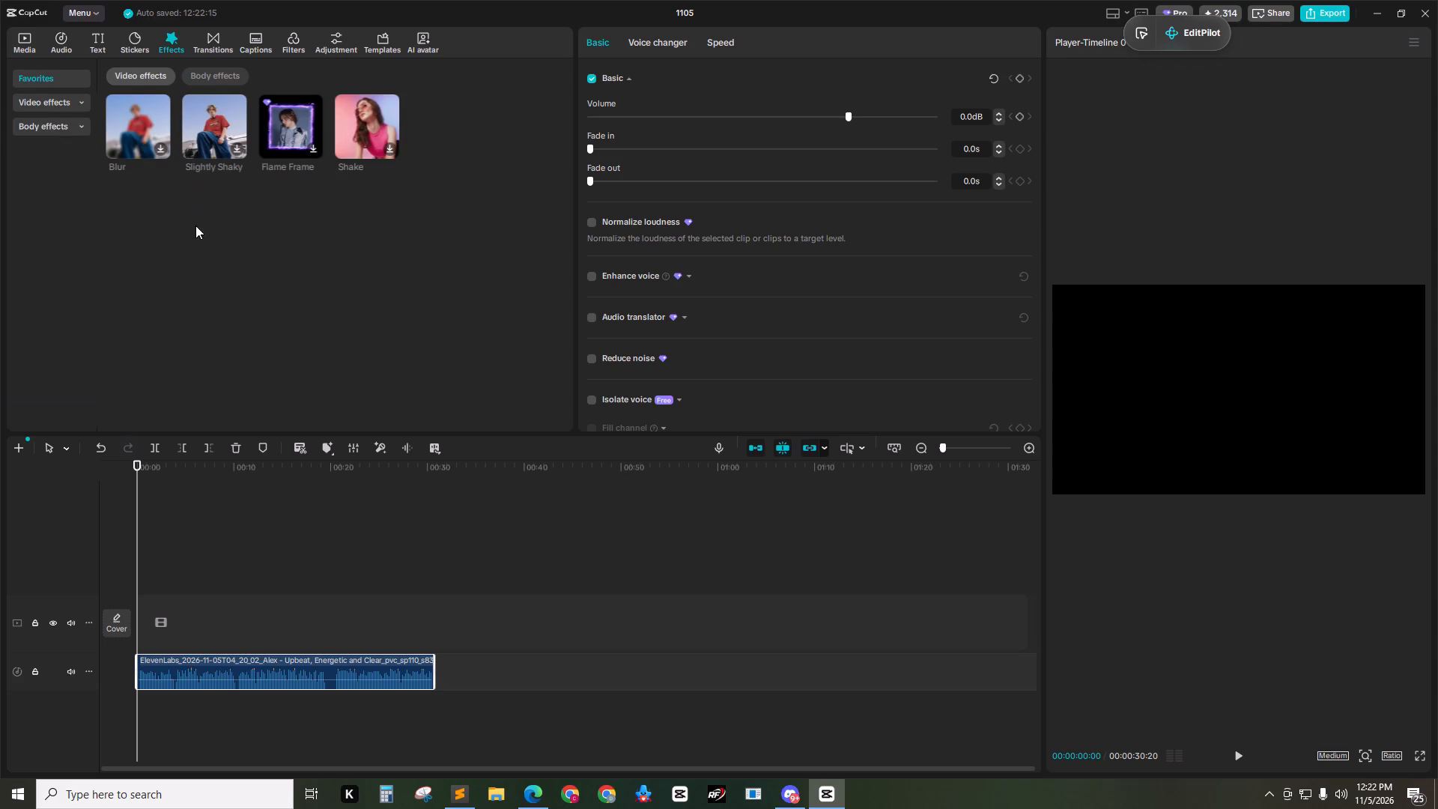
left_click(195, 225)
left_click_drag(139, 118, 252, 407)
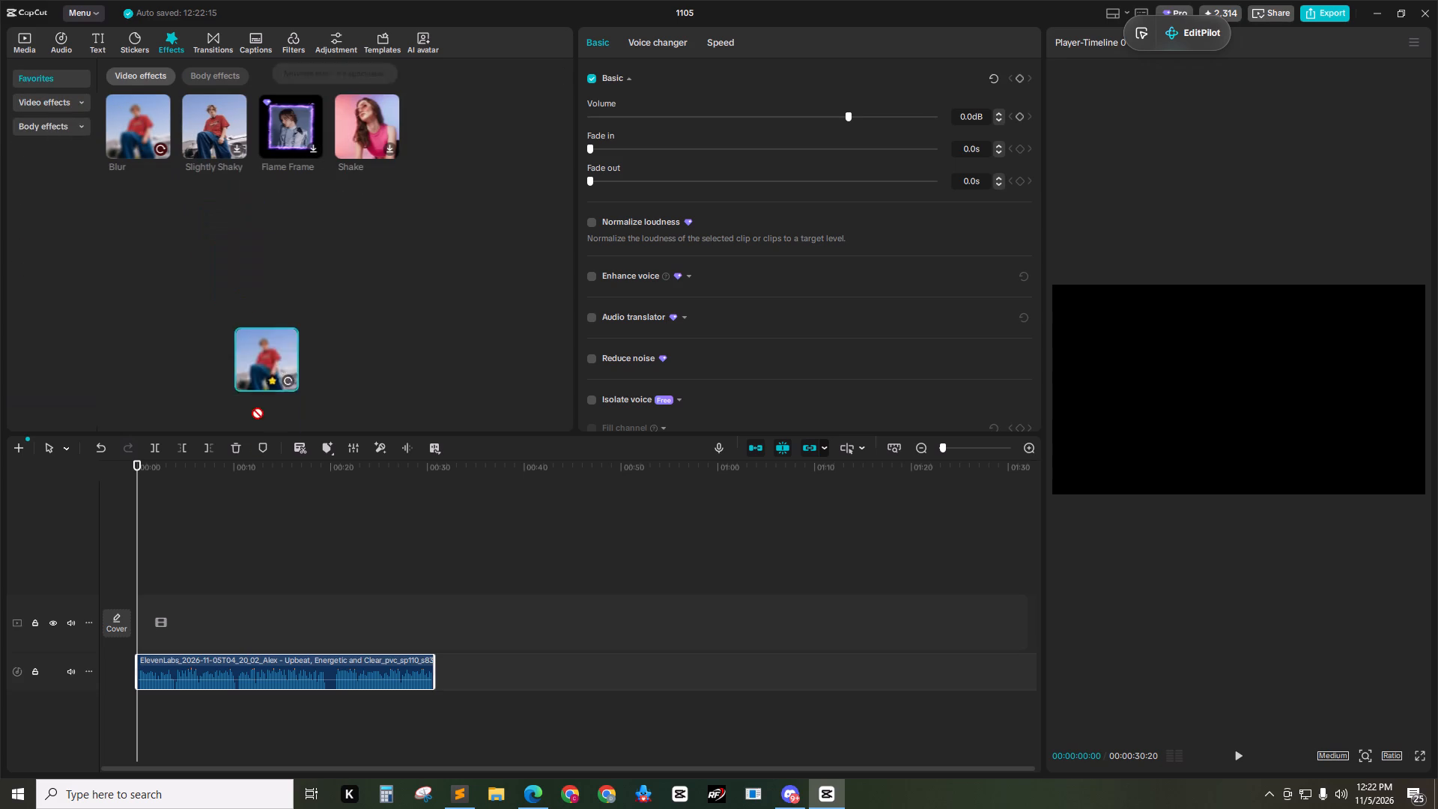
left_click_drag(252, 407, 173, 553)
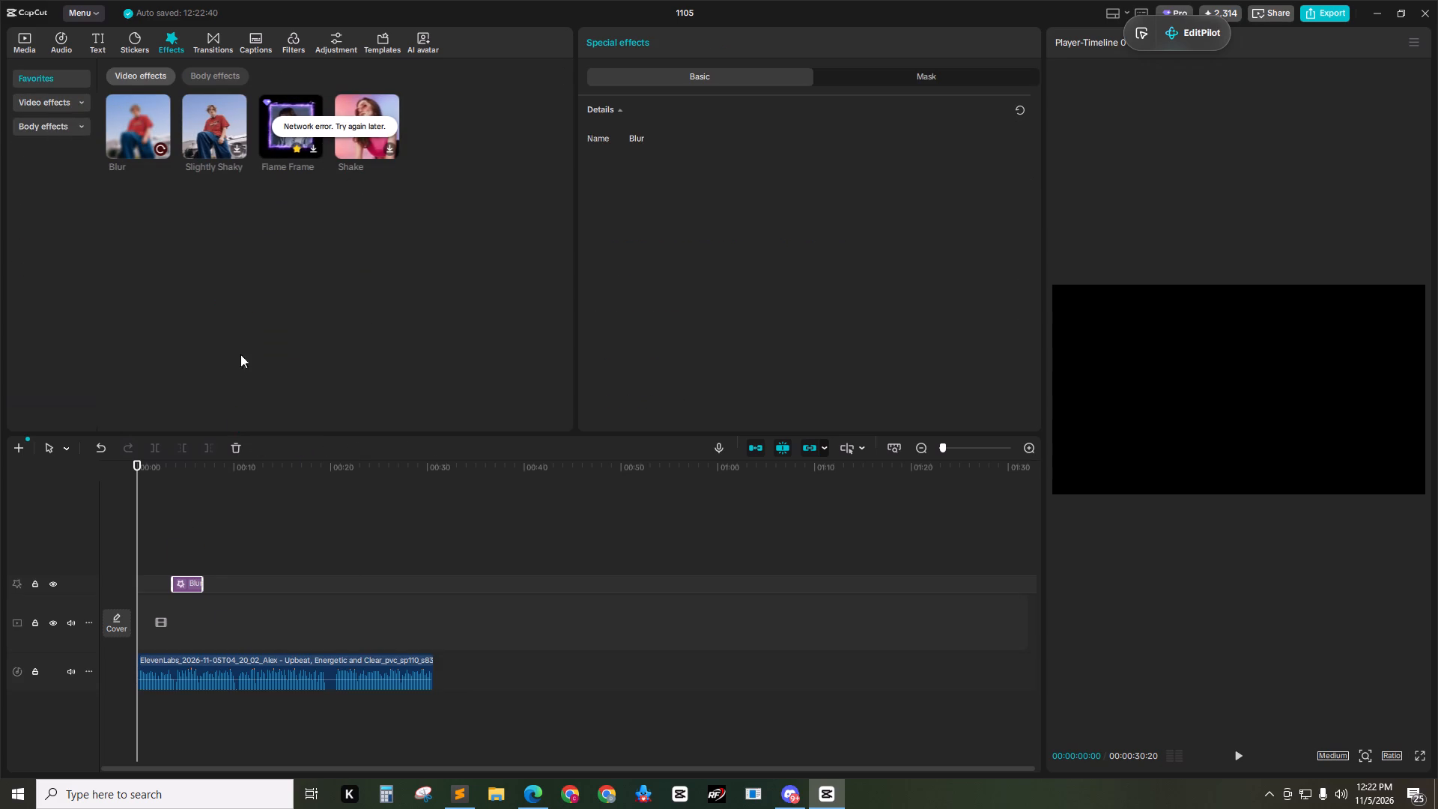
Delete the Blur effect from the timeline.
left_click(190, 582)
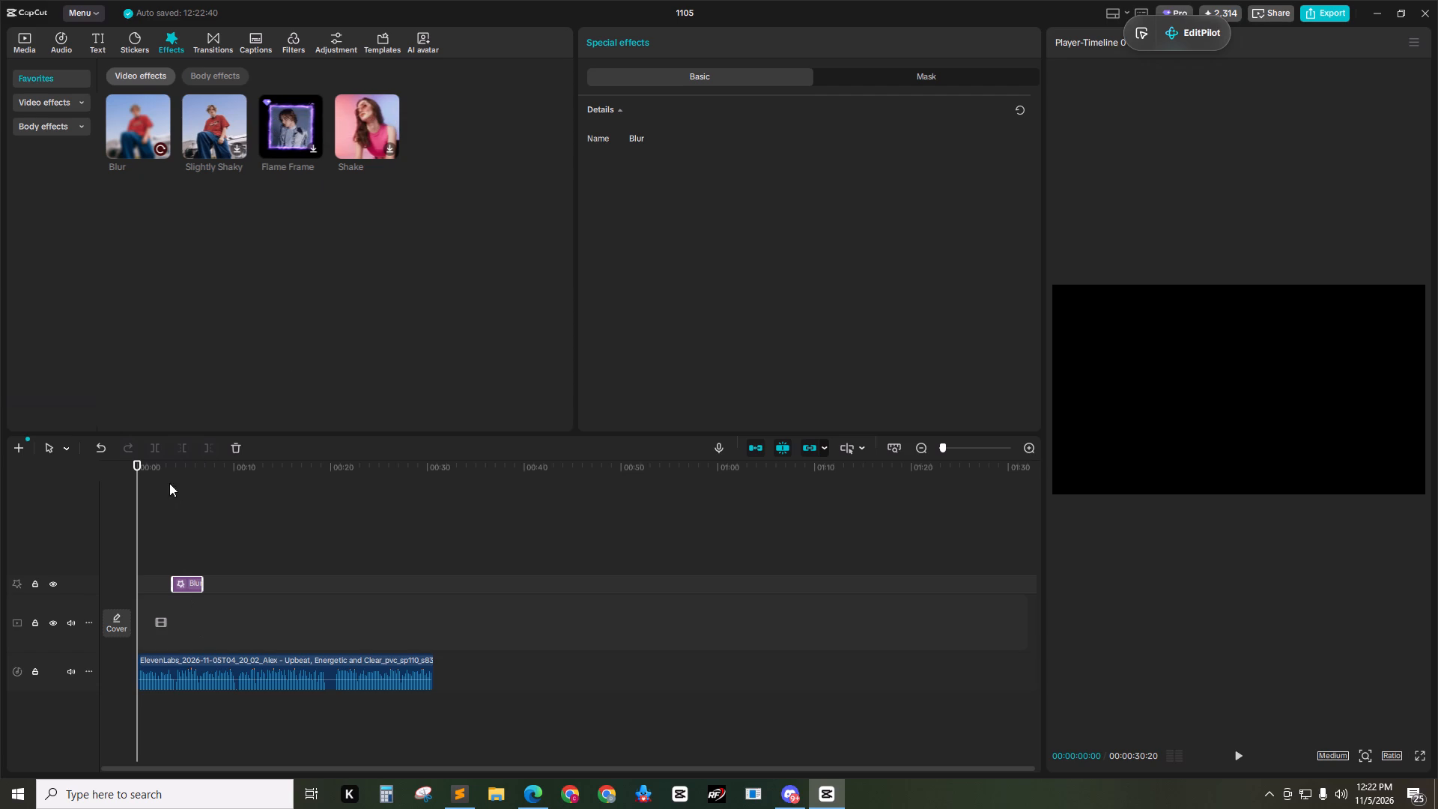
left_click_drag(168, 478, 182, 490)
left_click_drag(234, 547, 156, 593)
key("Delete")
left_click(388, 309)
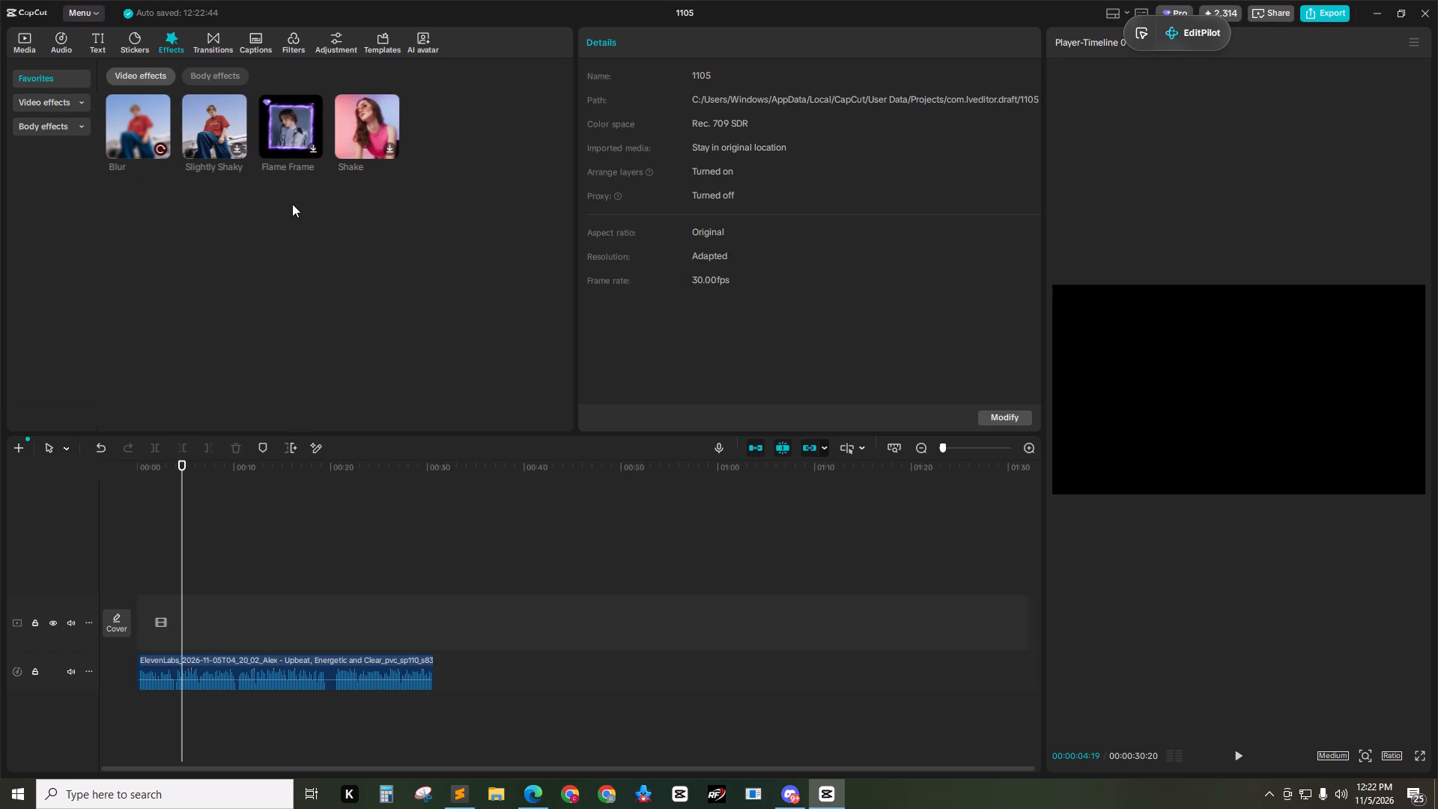
Set the project's aspect ratio to 9:16.
left_click(23, 40)
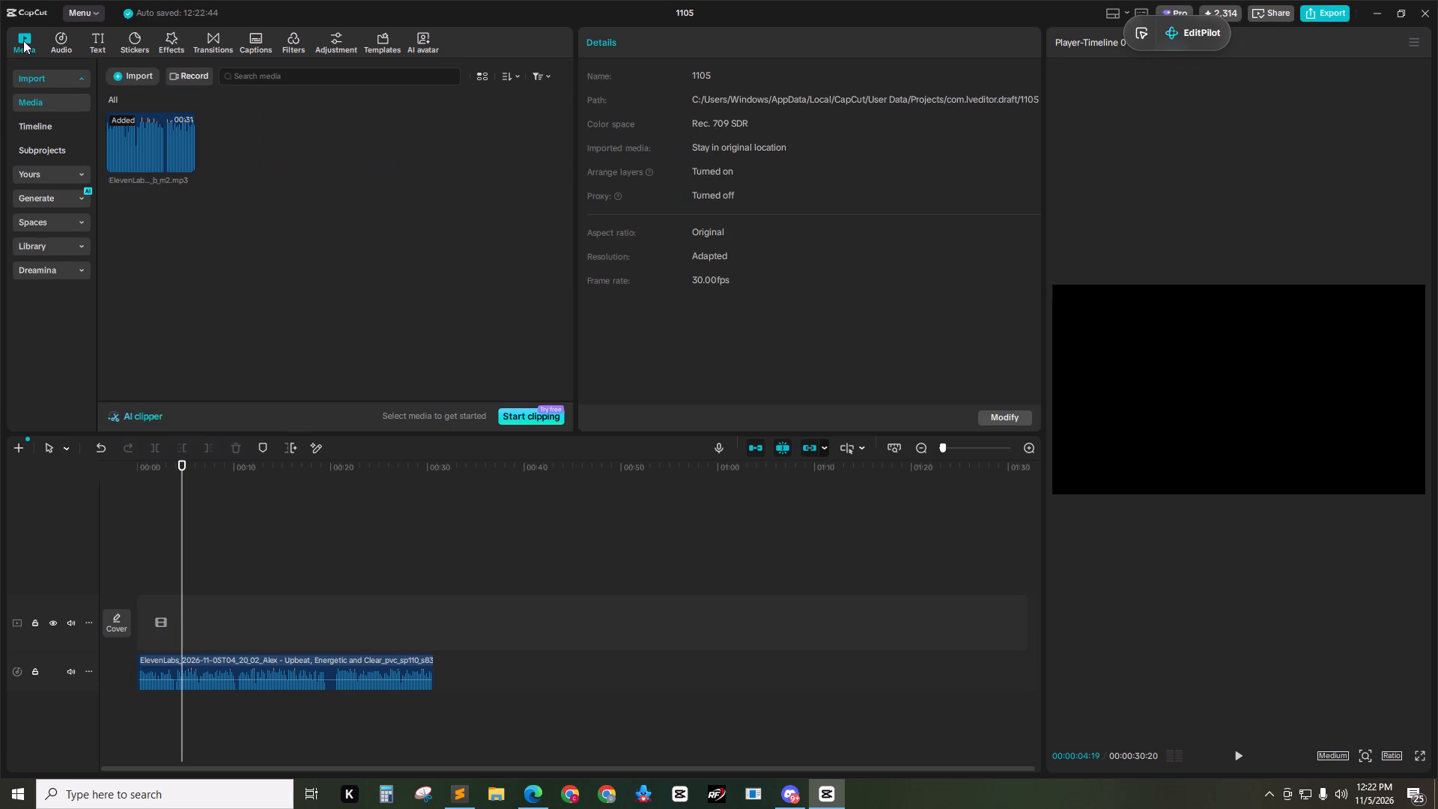
left_click(416, 202)
scroll(303, 592, "up", 4, "ctrl")
left_click(1388, 759)
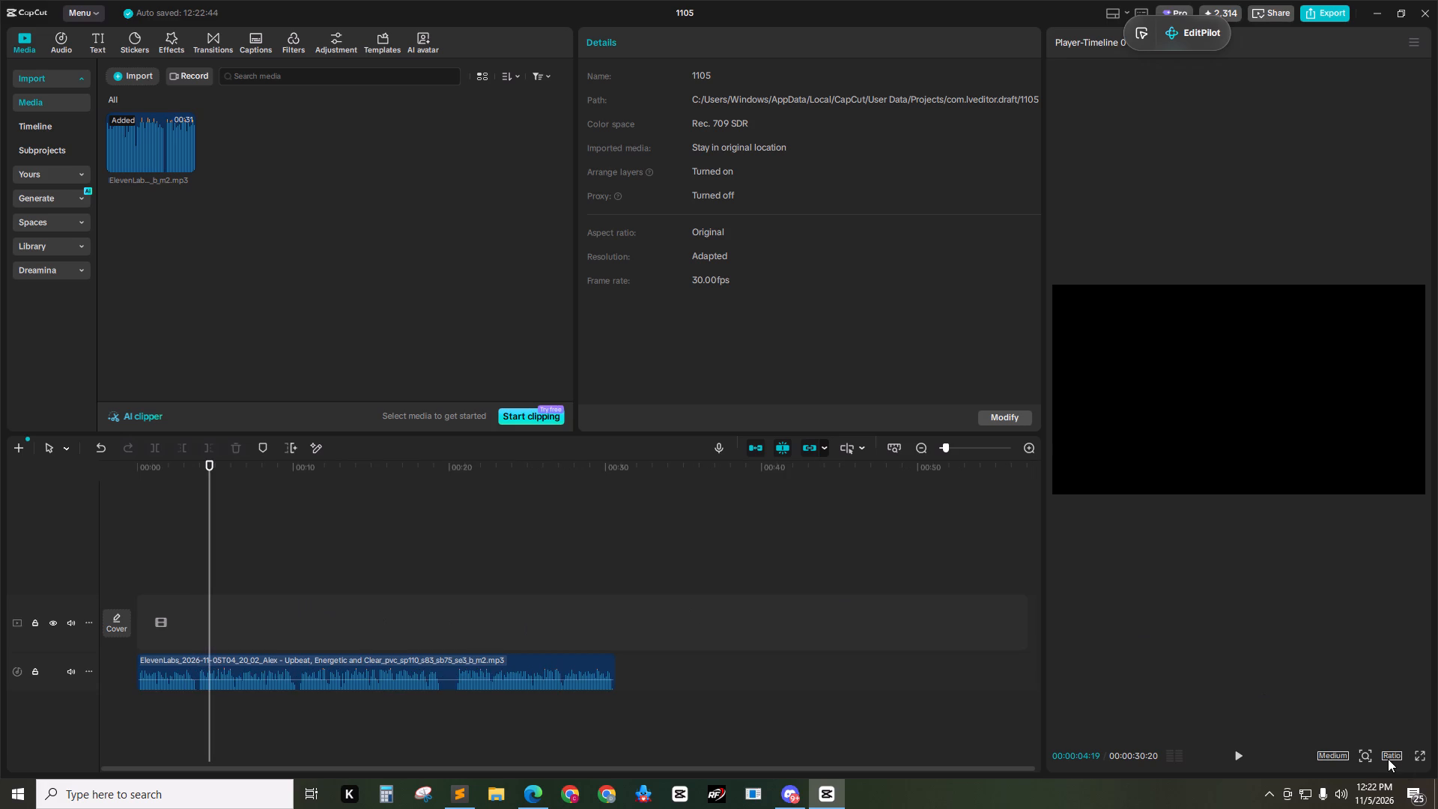
left_click(1359, 709)
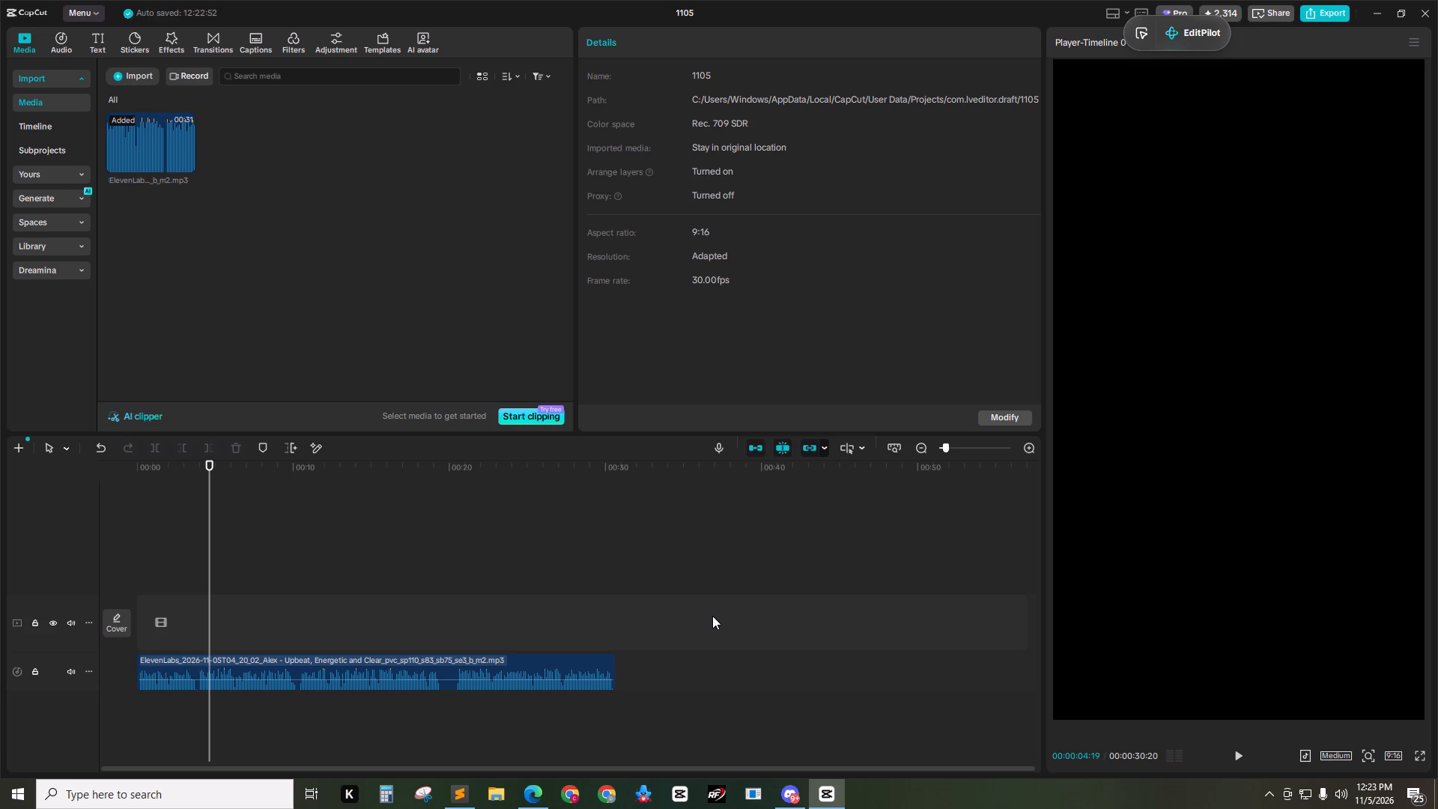
Switch to Sublime Text and add a separator line of twelve equals signs below the script's last paragraph.
left_click(470, 792)
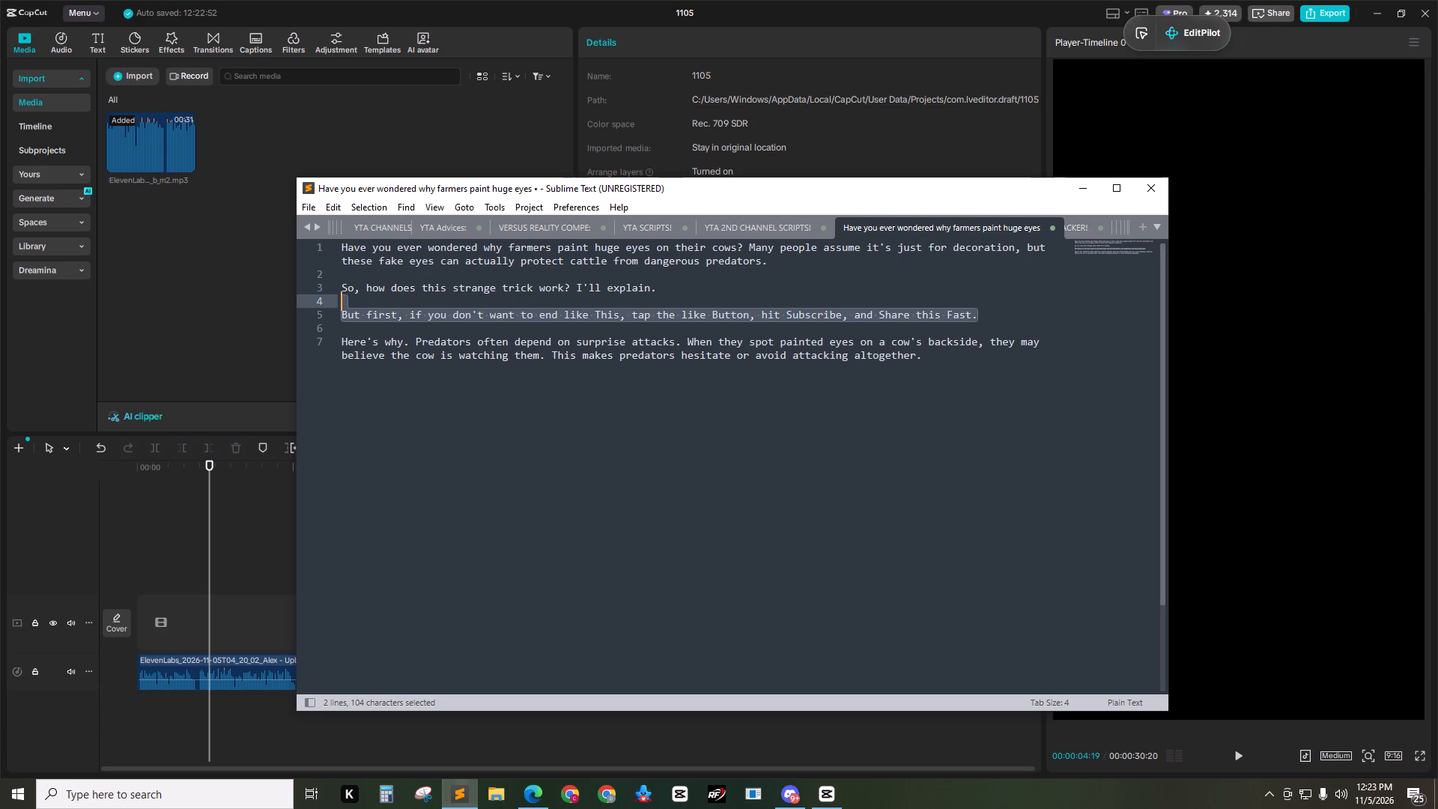
left_click(954, 349)
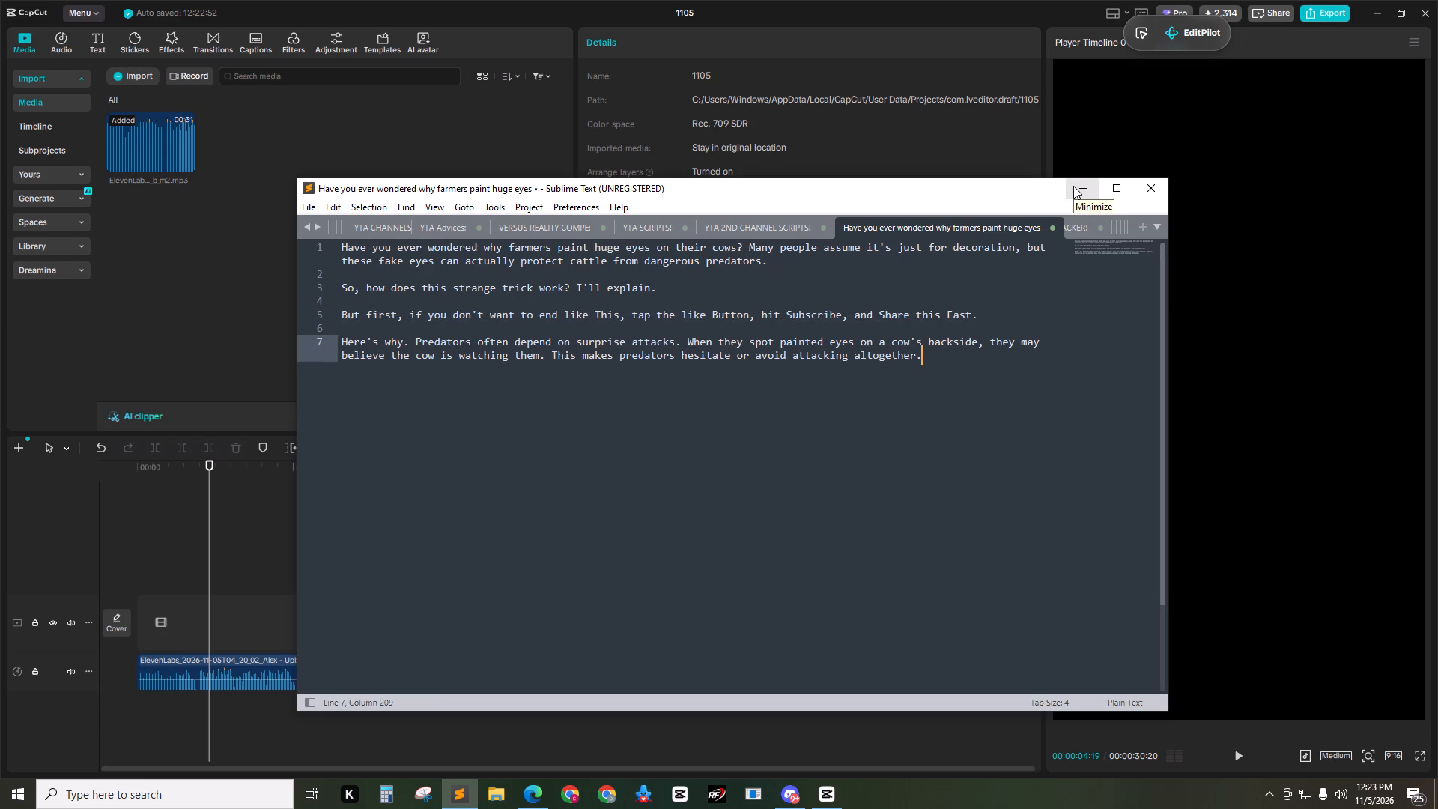
key("Return")
key("Return")
key("equal")
key("equal")
key("equal")
key("equal")
key("equal")
key("equal")
key("equal")
key("equal")
key("equal")
key("equal")
key("equal")
key("equal")
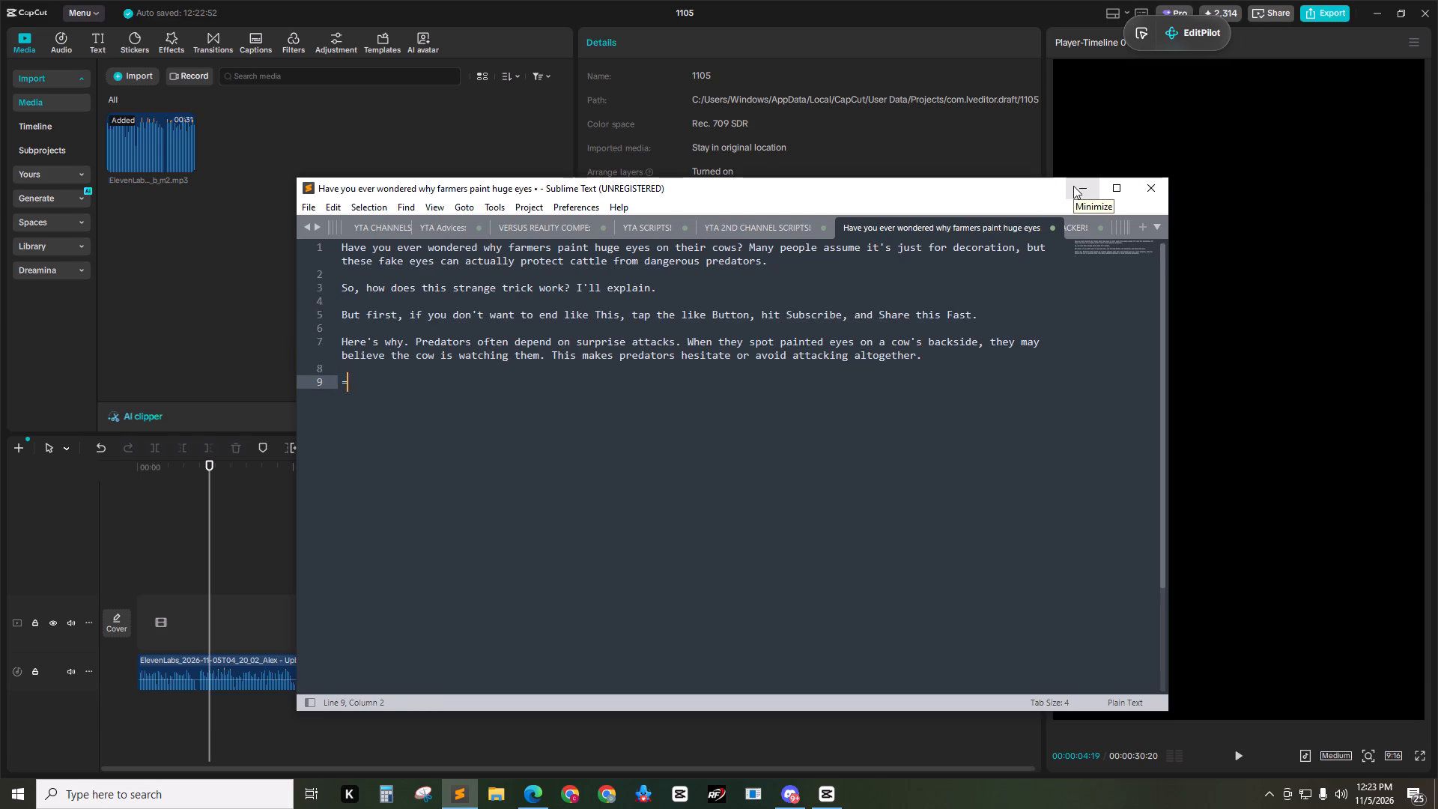
key("Return")
key("Return")
key("BackSpace")
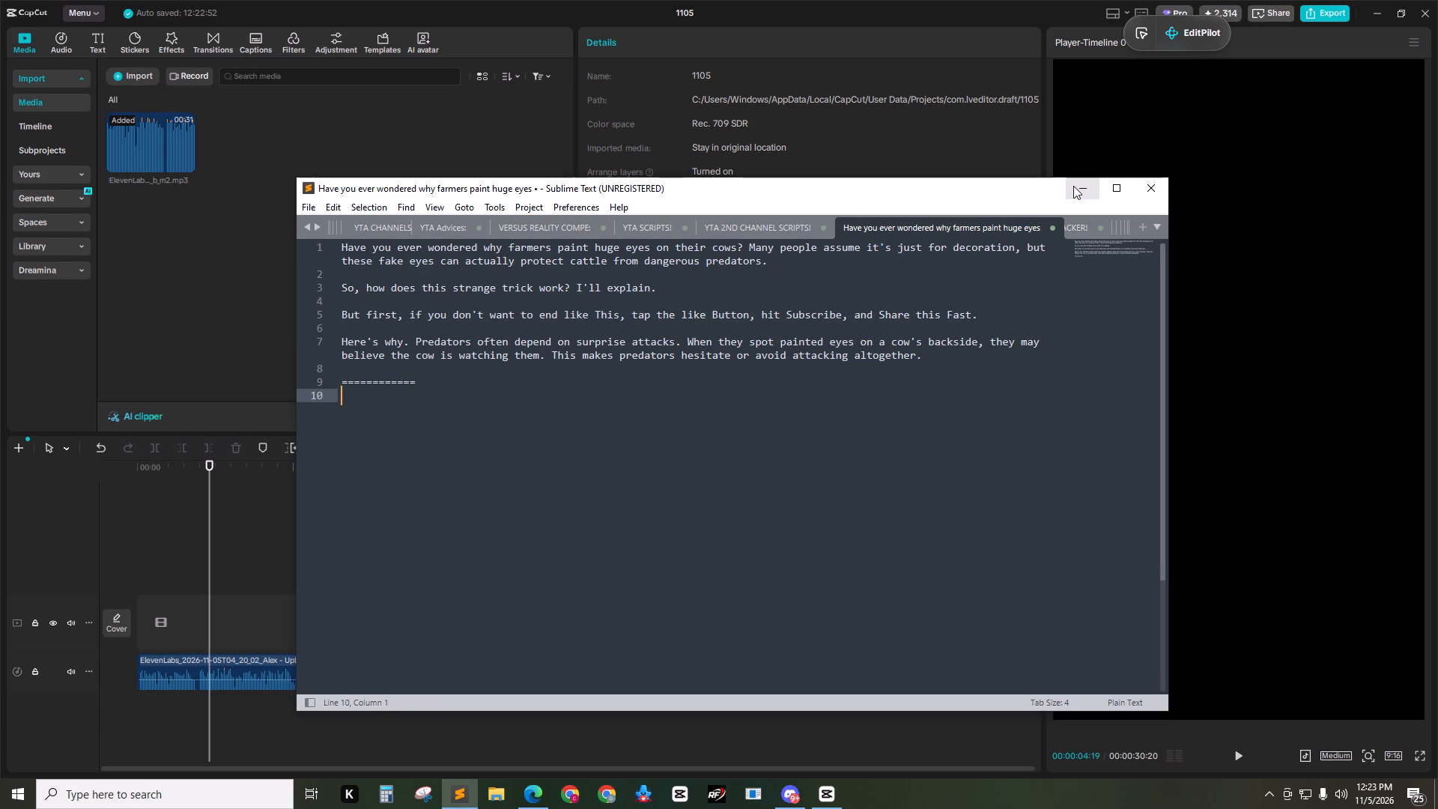
Below the separator, add the list entries "1 Gmail" and "1 Simcard TM/Globe/GOMO", with a blank line between them.
key("Return")
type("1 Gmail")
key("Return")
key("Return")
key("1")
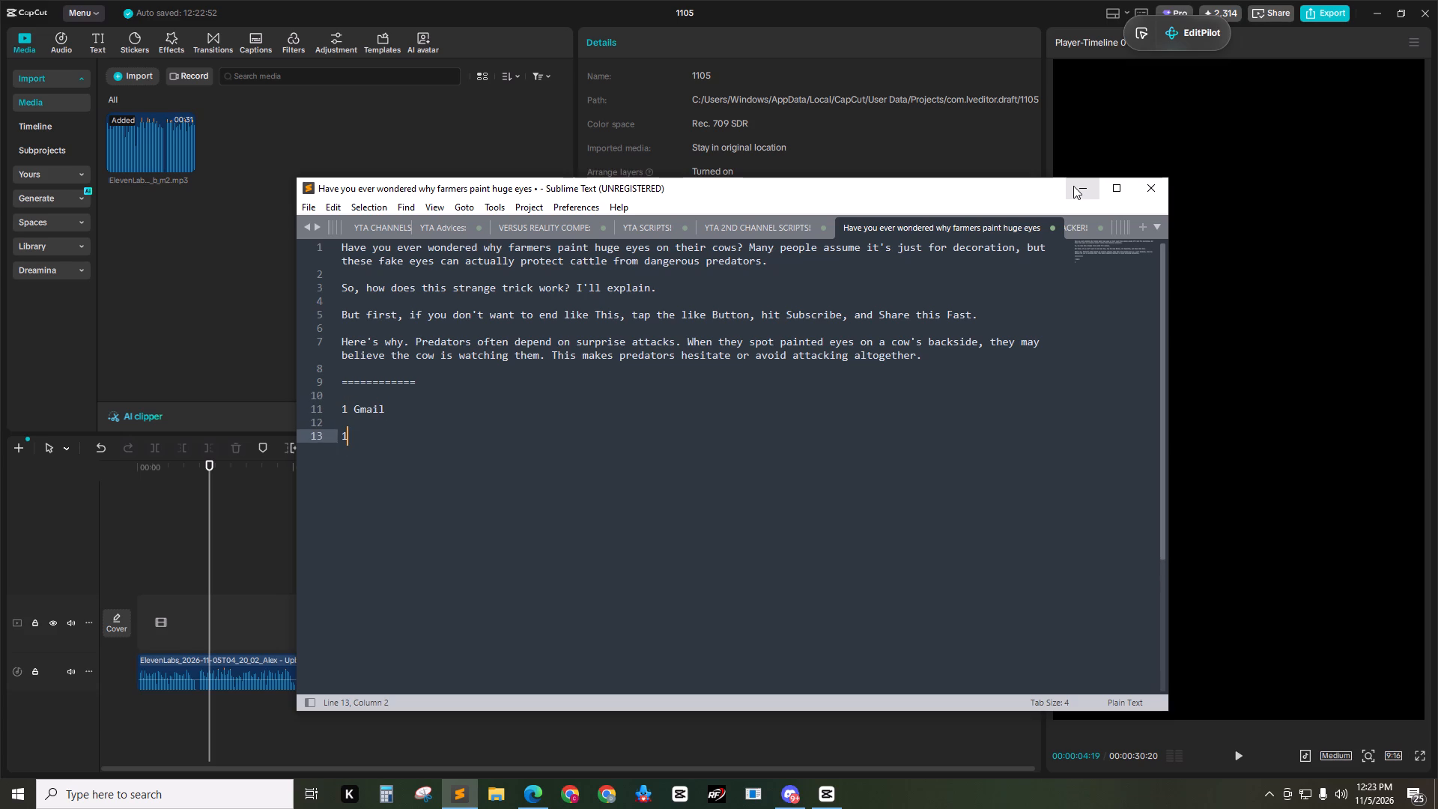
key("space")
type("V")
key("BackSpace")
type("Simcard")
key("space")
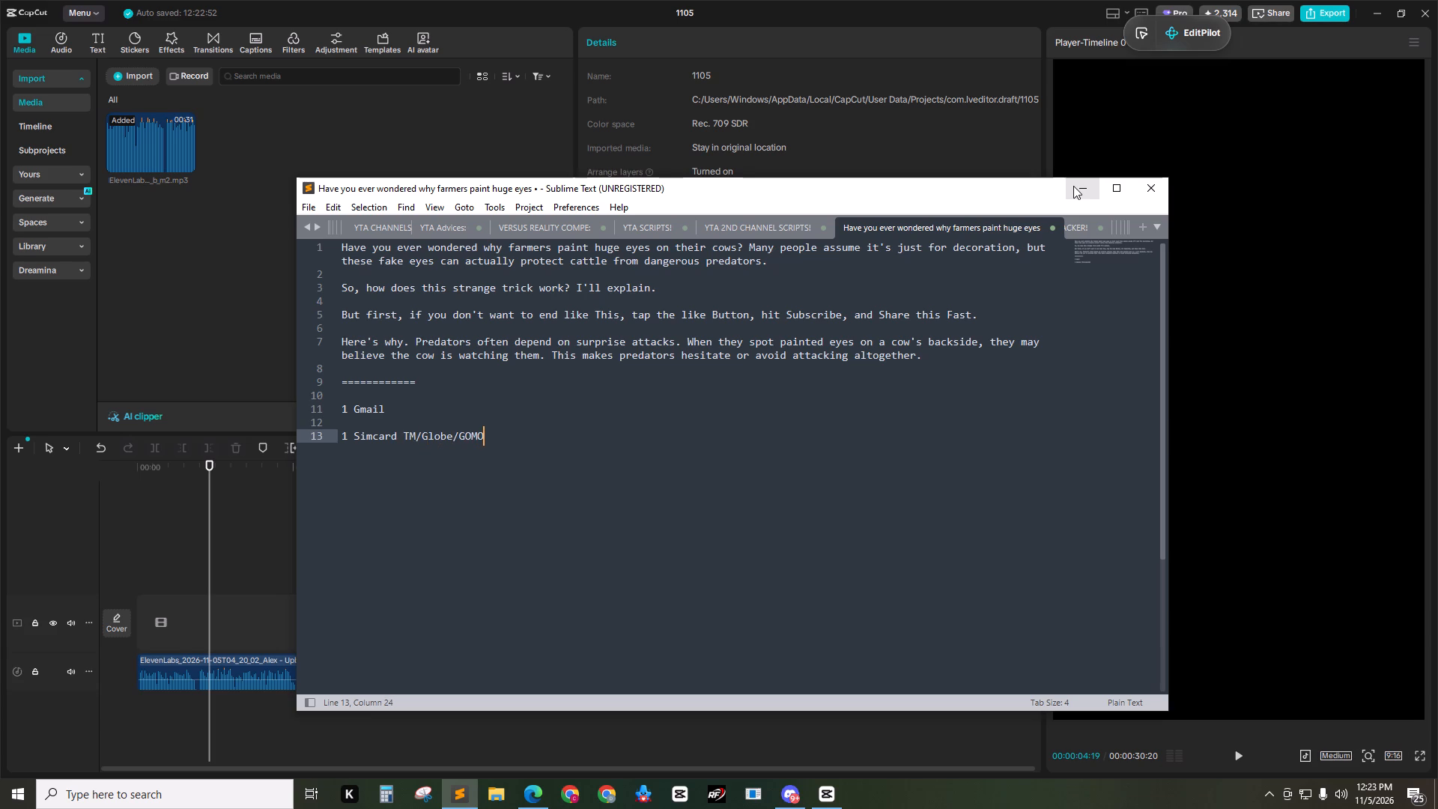
Add "1 Valid ID" as a third list entry, leaving a blank line after the Simcard entry.
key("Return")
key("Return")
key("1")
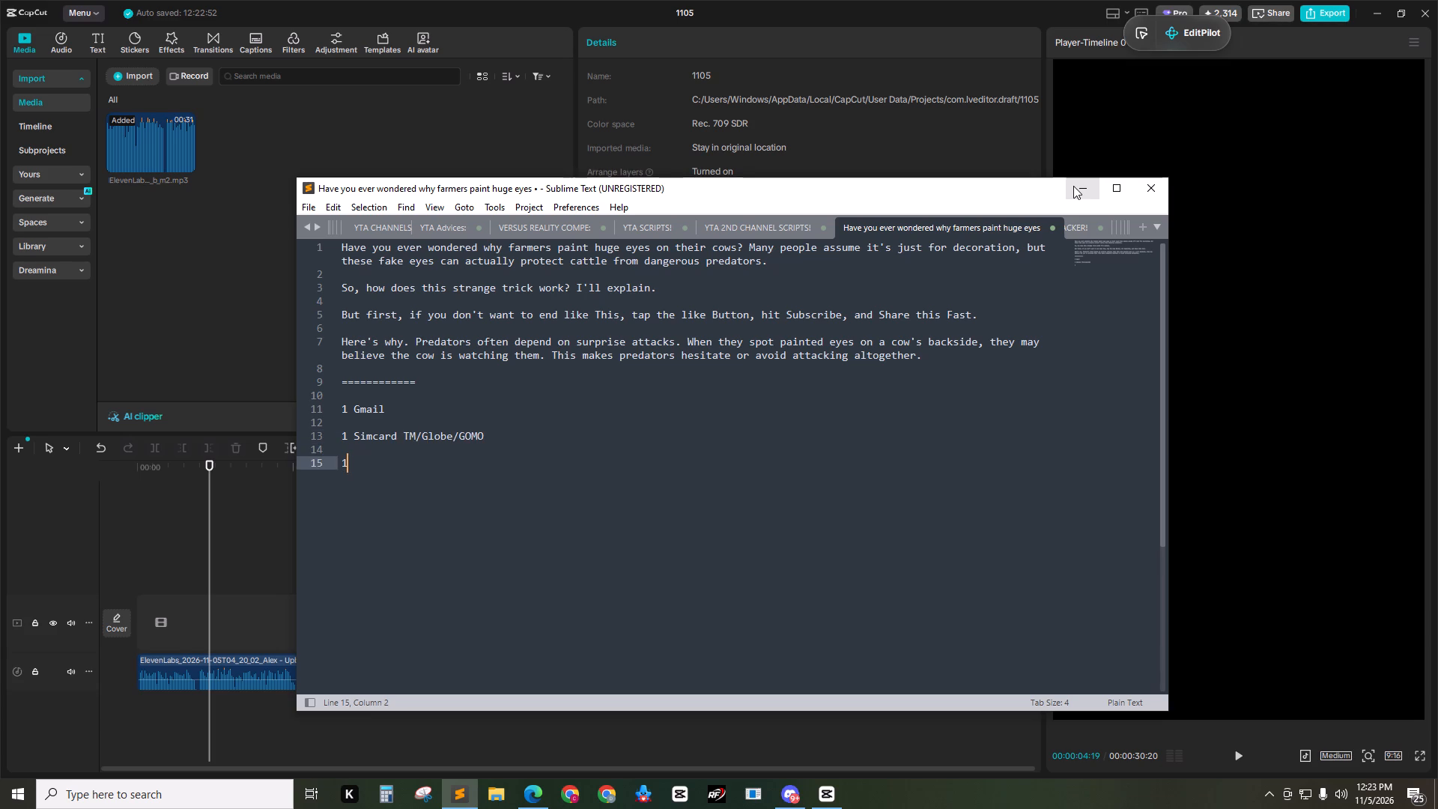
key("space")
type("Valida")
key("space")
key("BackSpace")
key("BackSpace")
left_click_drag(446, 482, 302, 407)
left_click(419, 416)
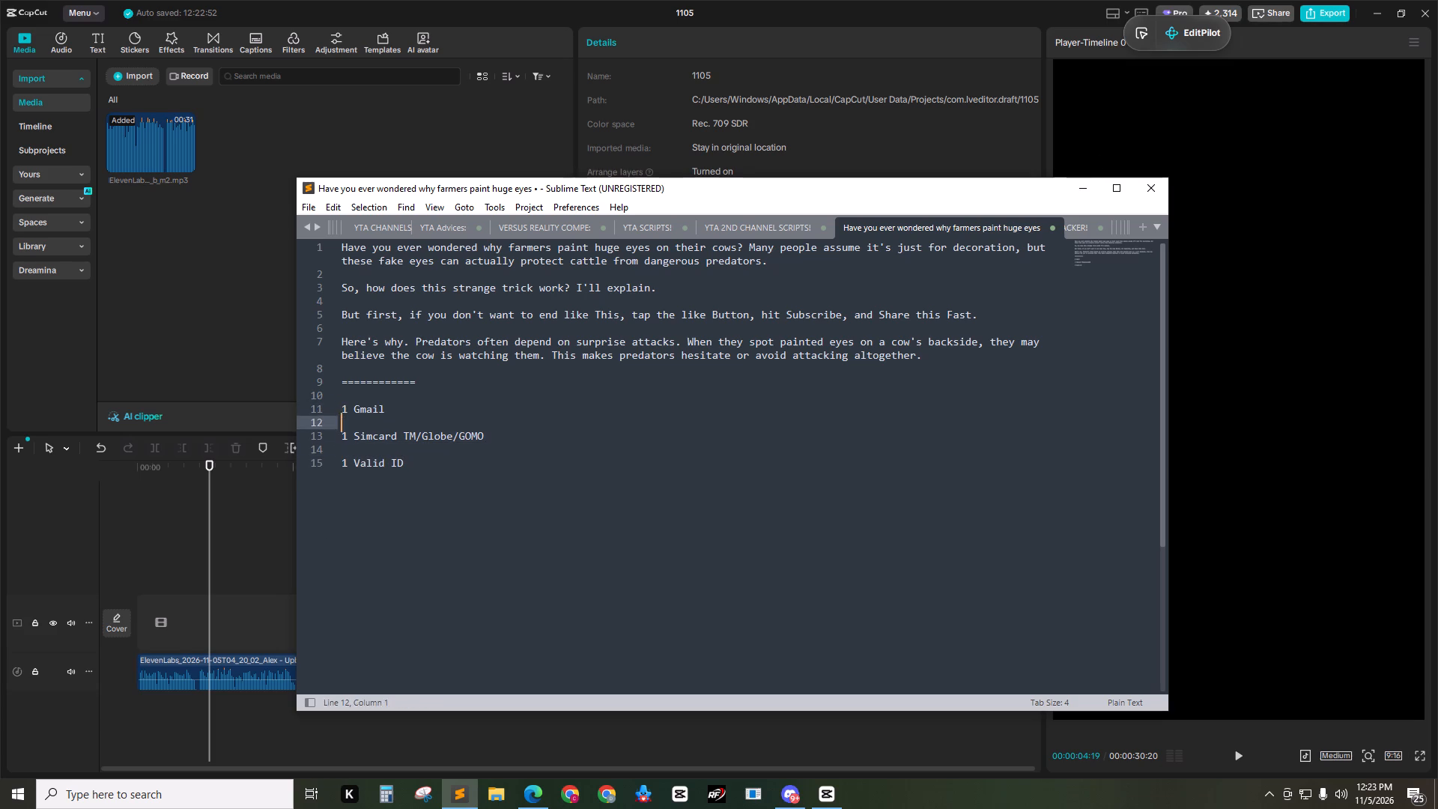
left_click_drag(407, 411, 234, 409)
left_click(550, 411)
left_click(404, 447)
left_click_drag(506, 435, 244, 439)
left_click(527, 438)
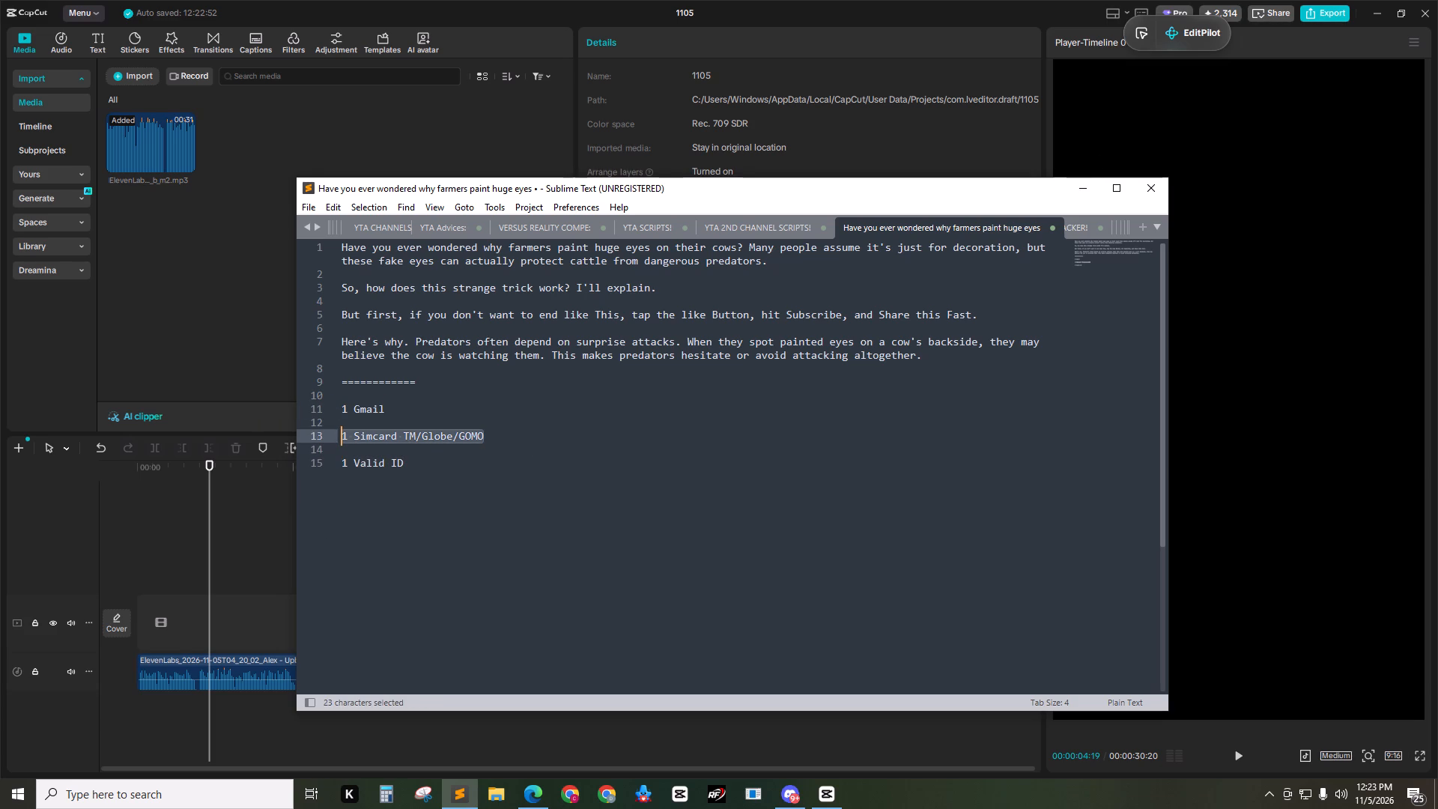
In Sublime Text, delete the Gmail, Simcard and Valid ID lines and the separator below the cow-eyes script.
left_click_drag(413, 463, 447, 462)
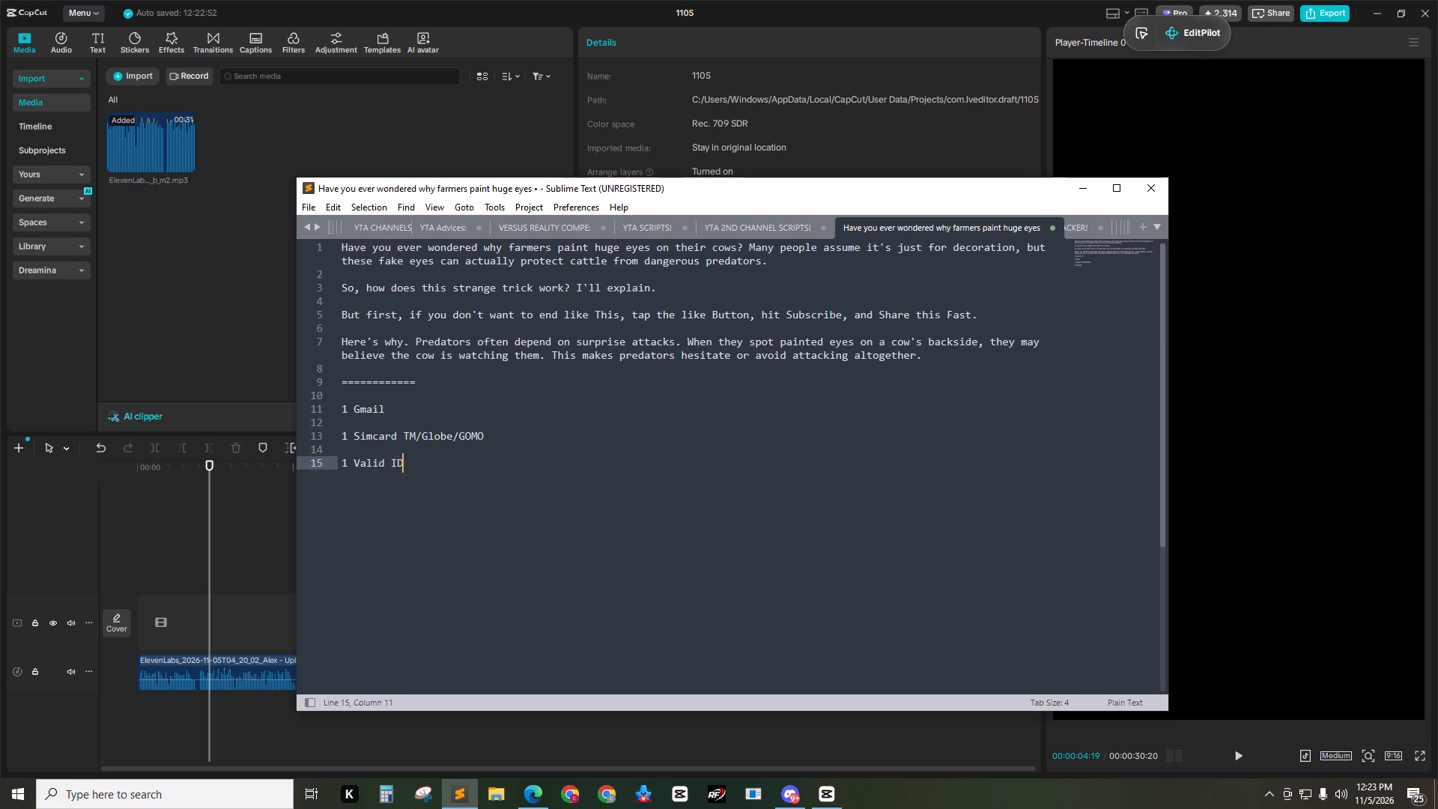
left_click_drag(447, 462, 262, 470)
left_click(422, 476)
left_click(438, 471)
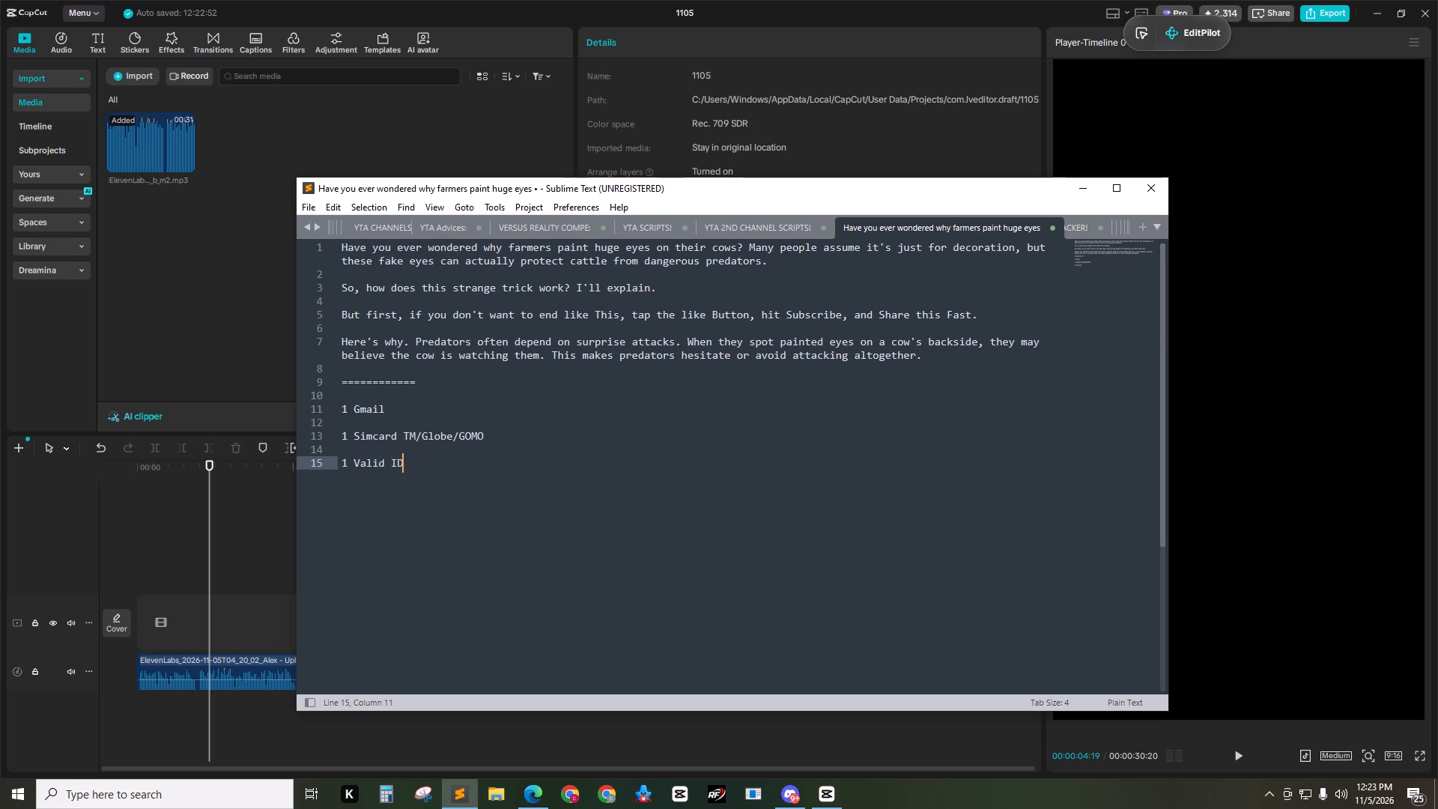
left_click(465, 473)
left_click_drag(451, 470, 273, 403)
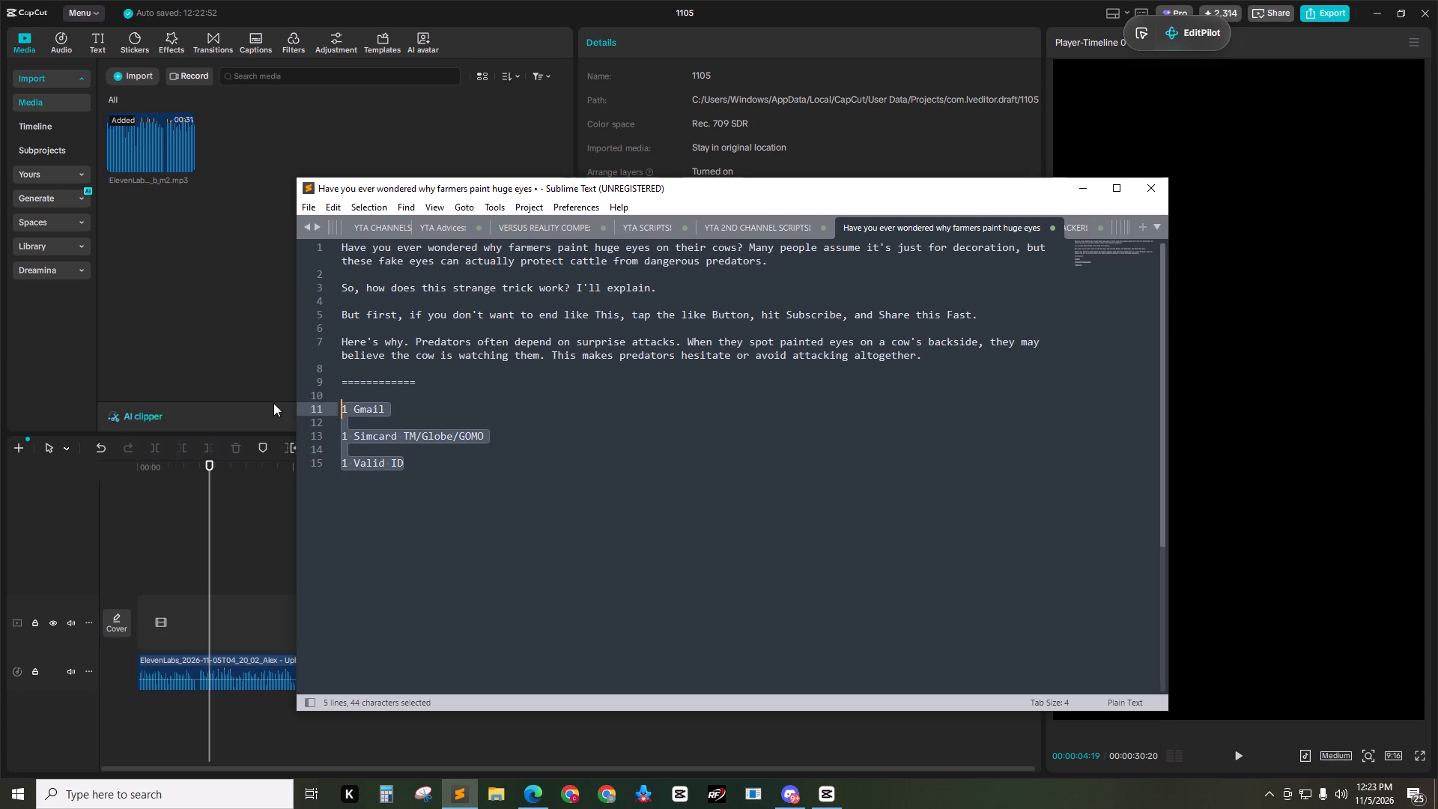
key("BackSpace")
key("BackSpace")
key("BackSpace")
left_click_drag(436, 381, 303, 385)
key("BackSpace")
key("BackSpace")
key("BackSpace")
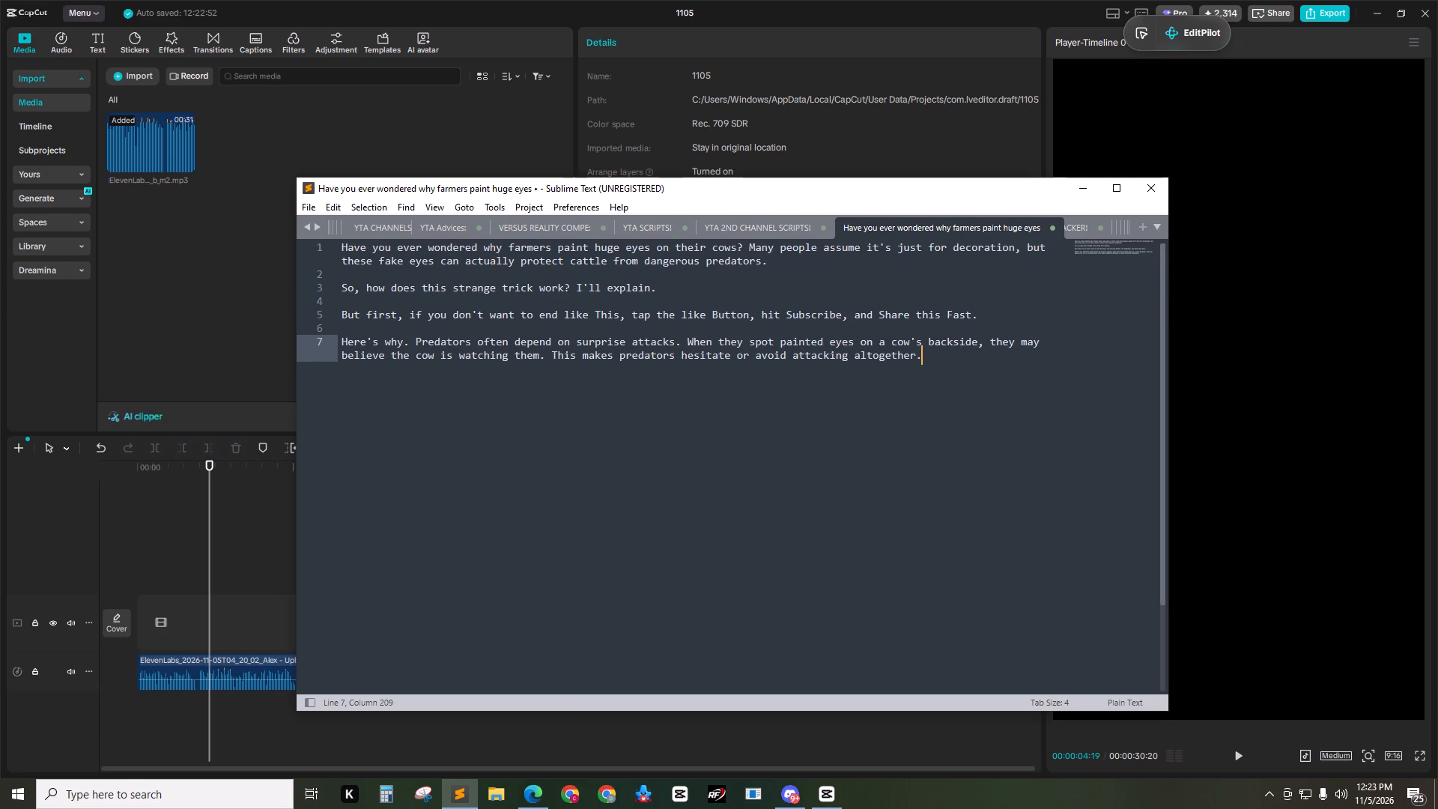
Switch to the YTA ASSETS Google Drive folder in Edge and bring its lower files into view.
left_click(545, 790)
left_click(140, 0)
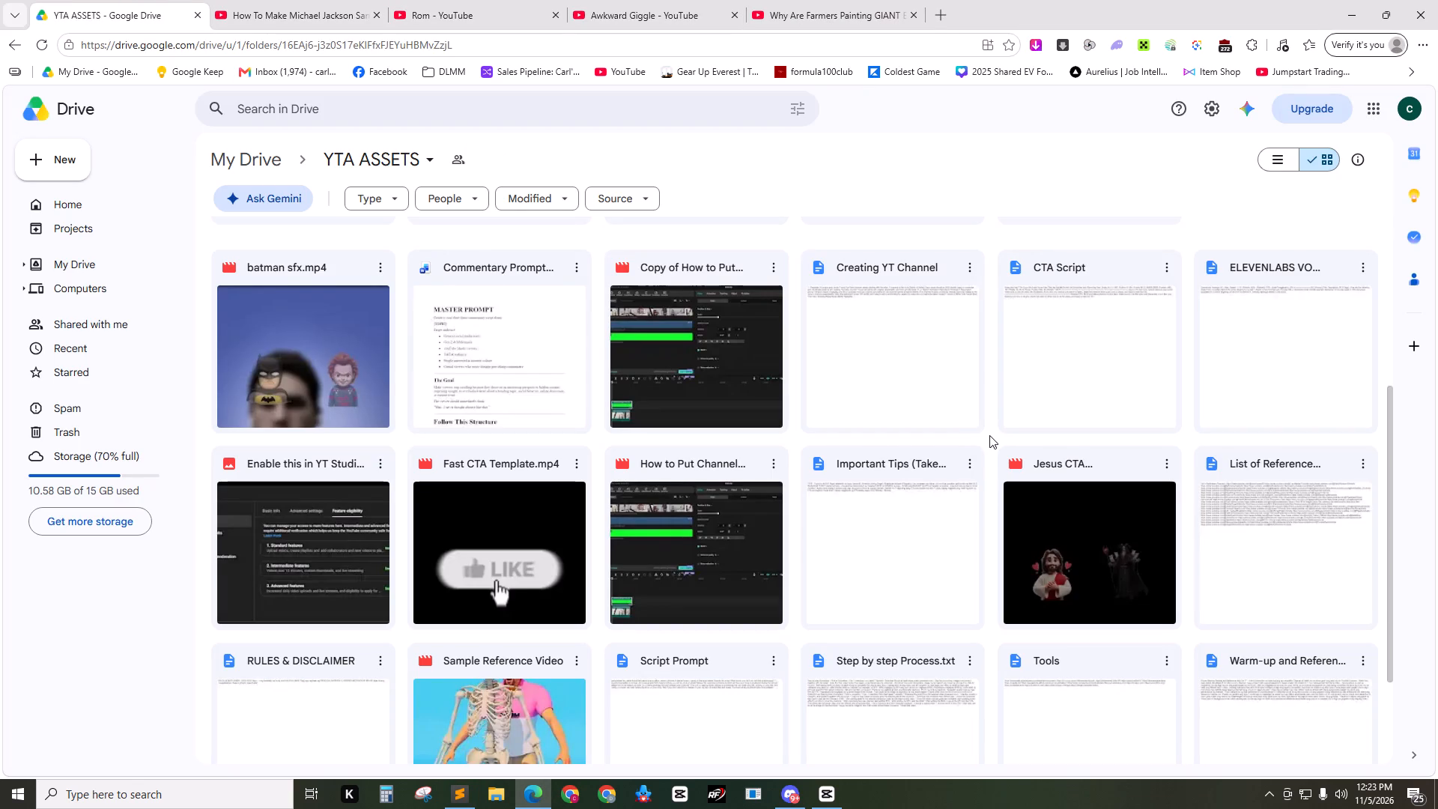
left_click(989, 435)
scroll(989, 435, "down", 2)
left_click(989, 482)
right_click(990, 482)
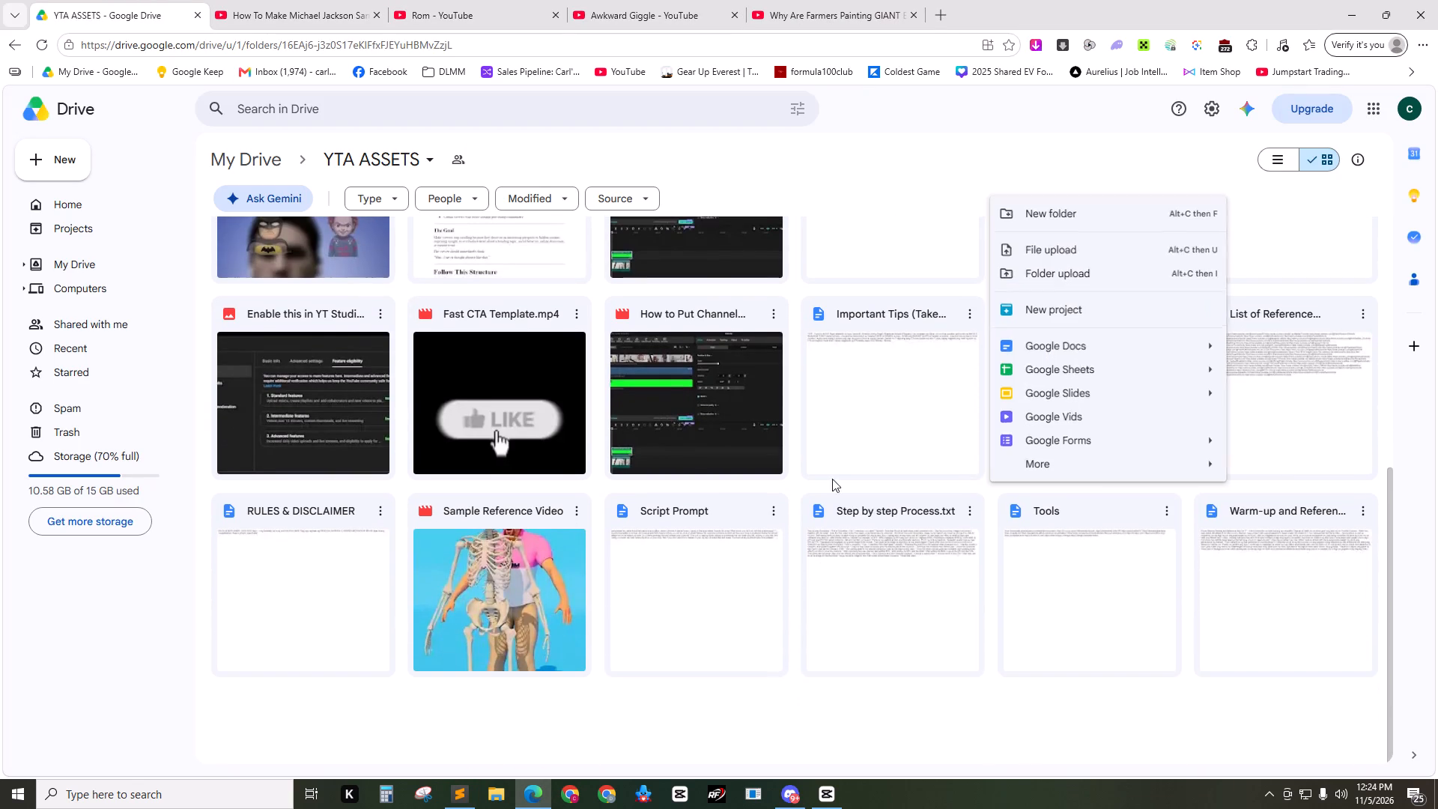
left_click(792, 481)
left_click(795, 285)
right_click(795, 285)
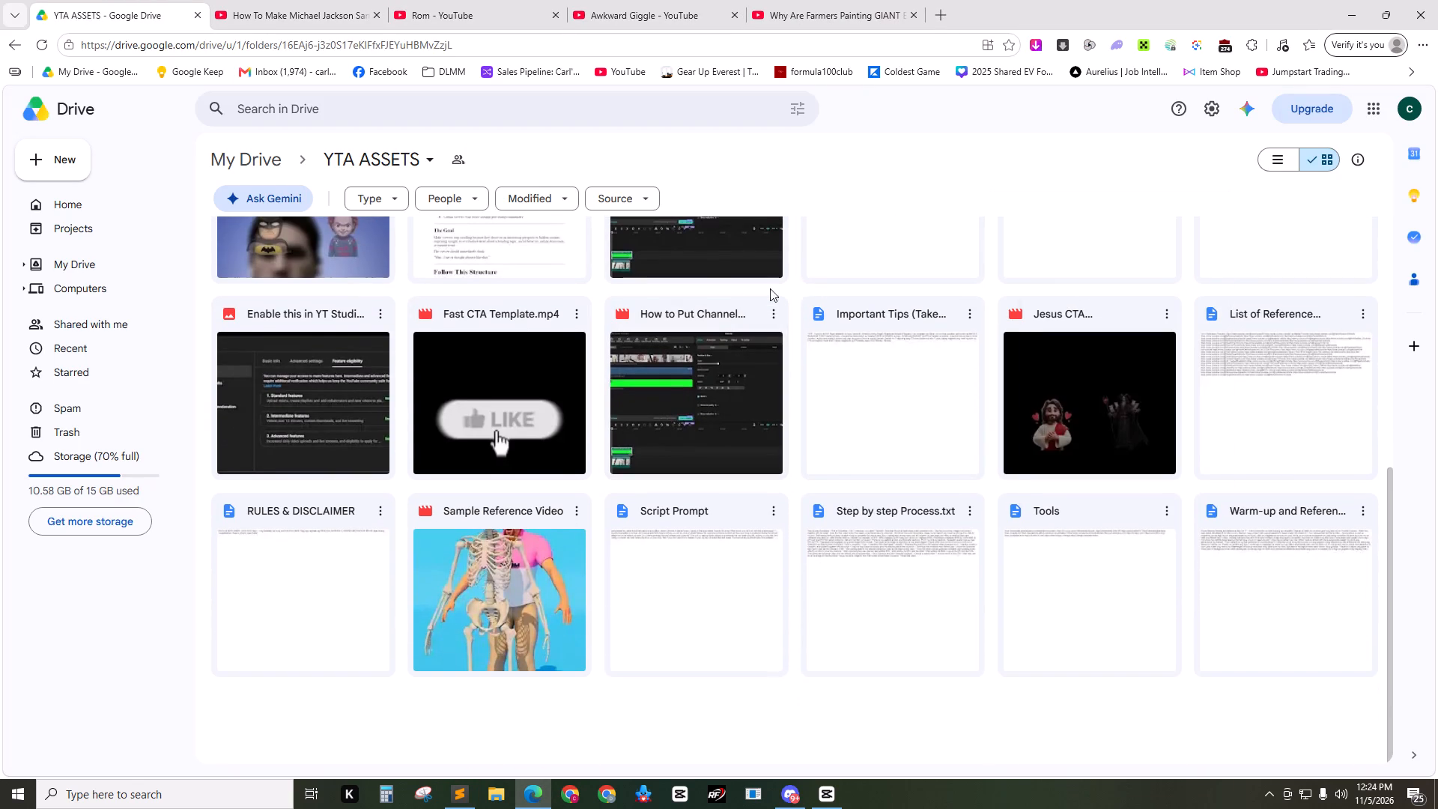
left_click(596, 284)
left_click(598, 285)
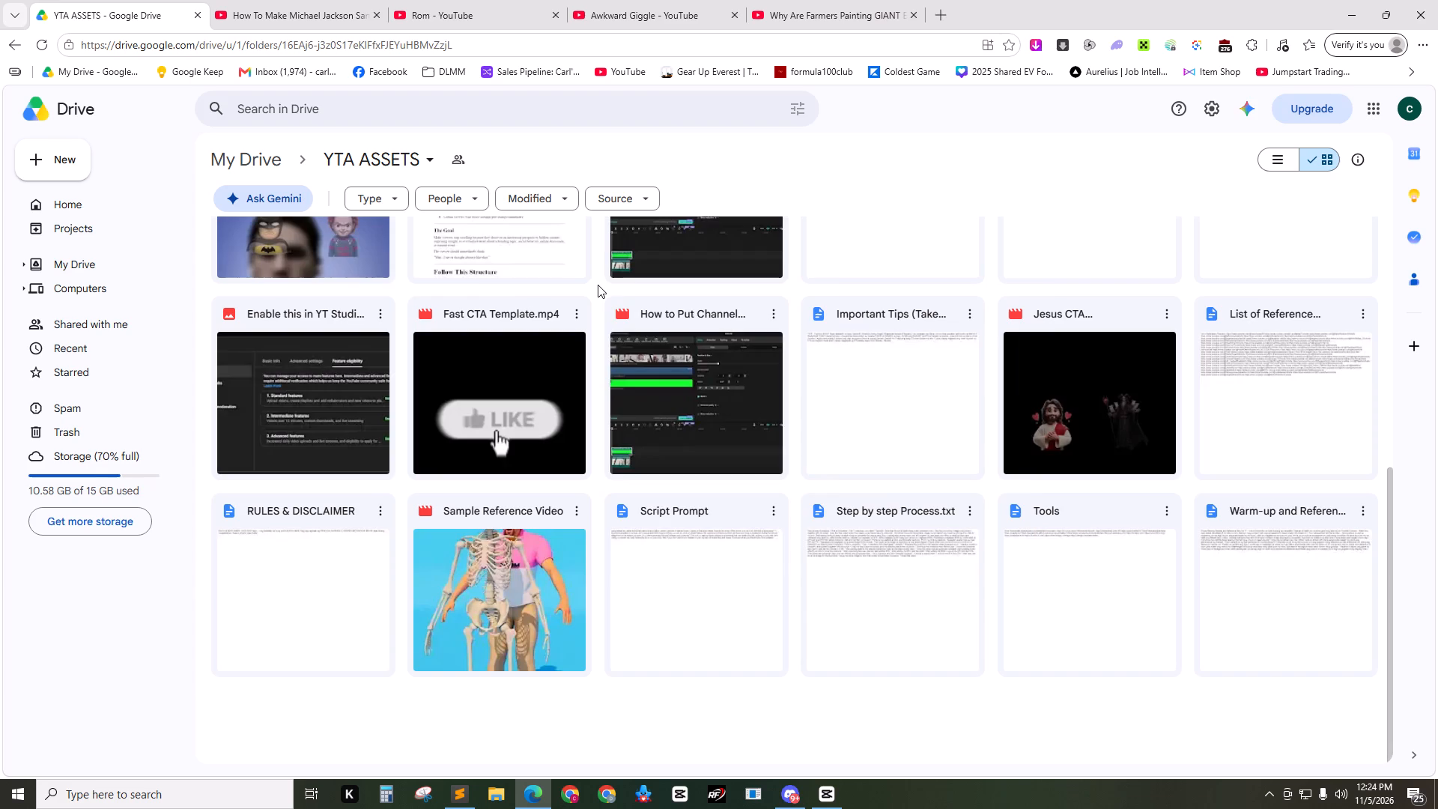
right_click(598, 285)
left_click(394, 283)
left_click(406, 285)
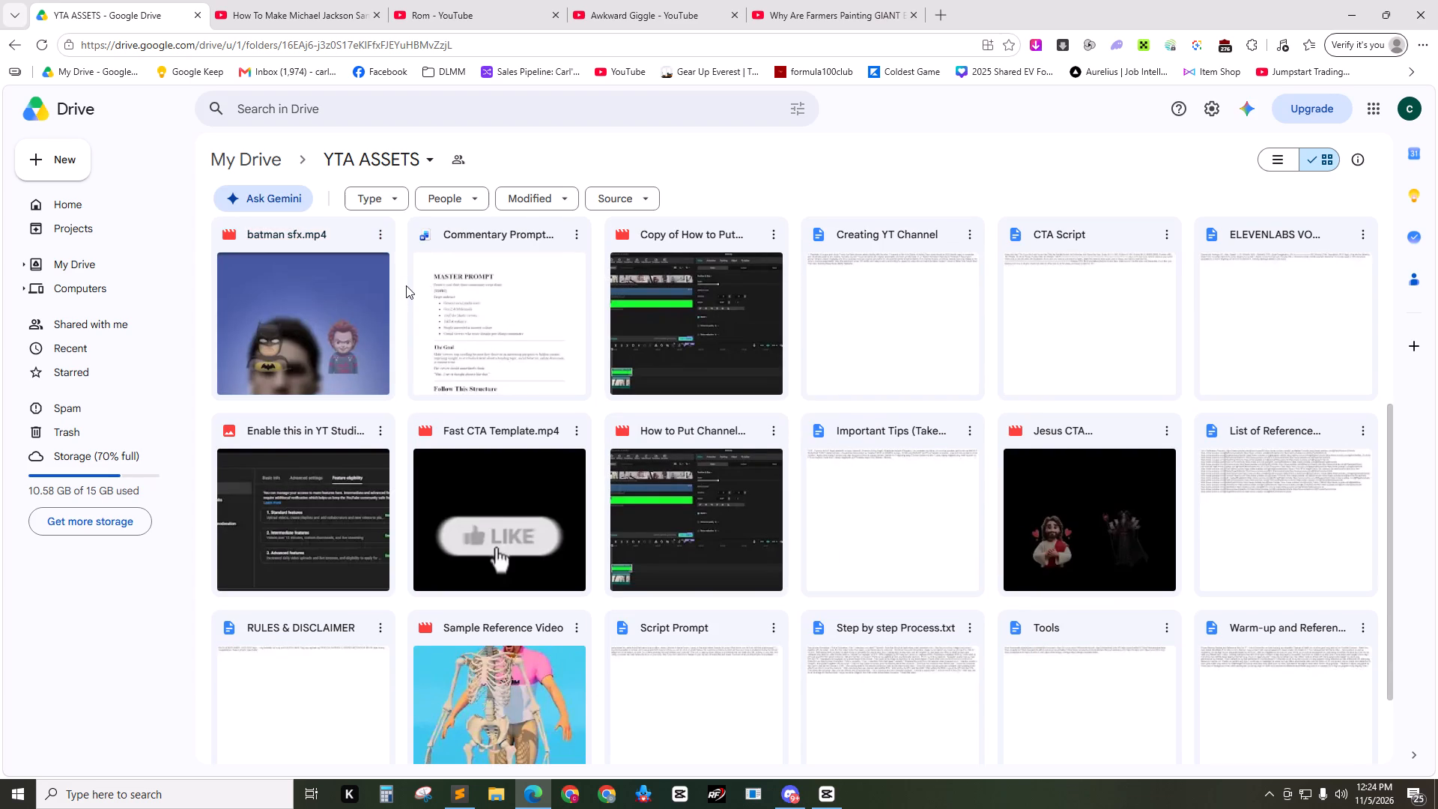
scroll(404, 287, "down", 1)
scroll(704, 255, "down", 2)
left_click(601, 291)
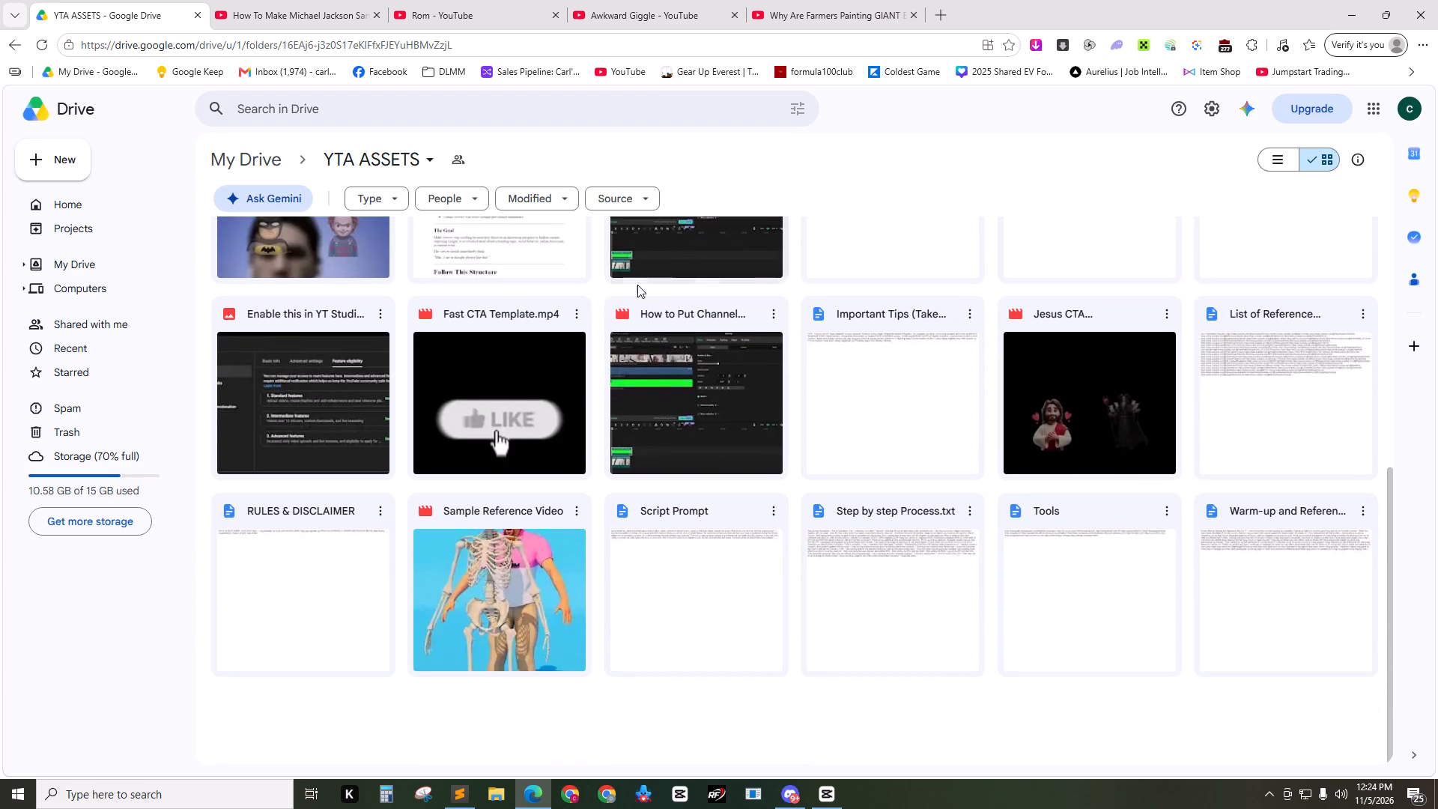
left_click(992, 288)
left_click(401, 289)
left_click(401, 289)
Open the image "Enable this in YT Studio before Uploading.PNG" and temporarily outline its three feature eligibility rows, adding no comment.
double_click(309, 392)
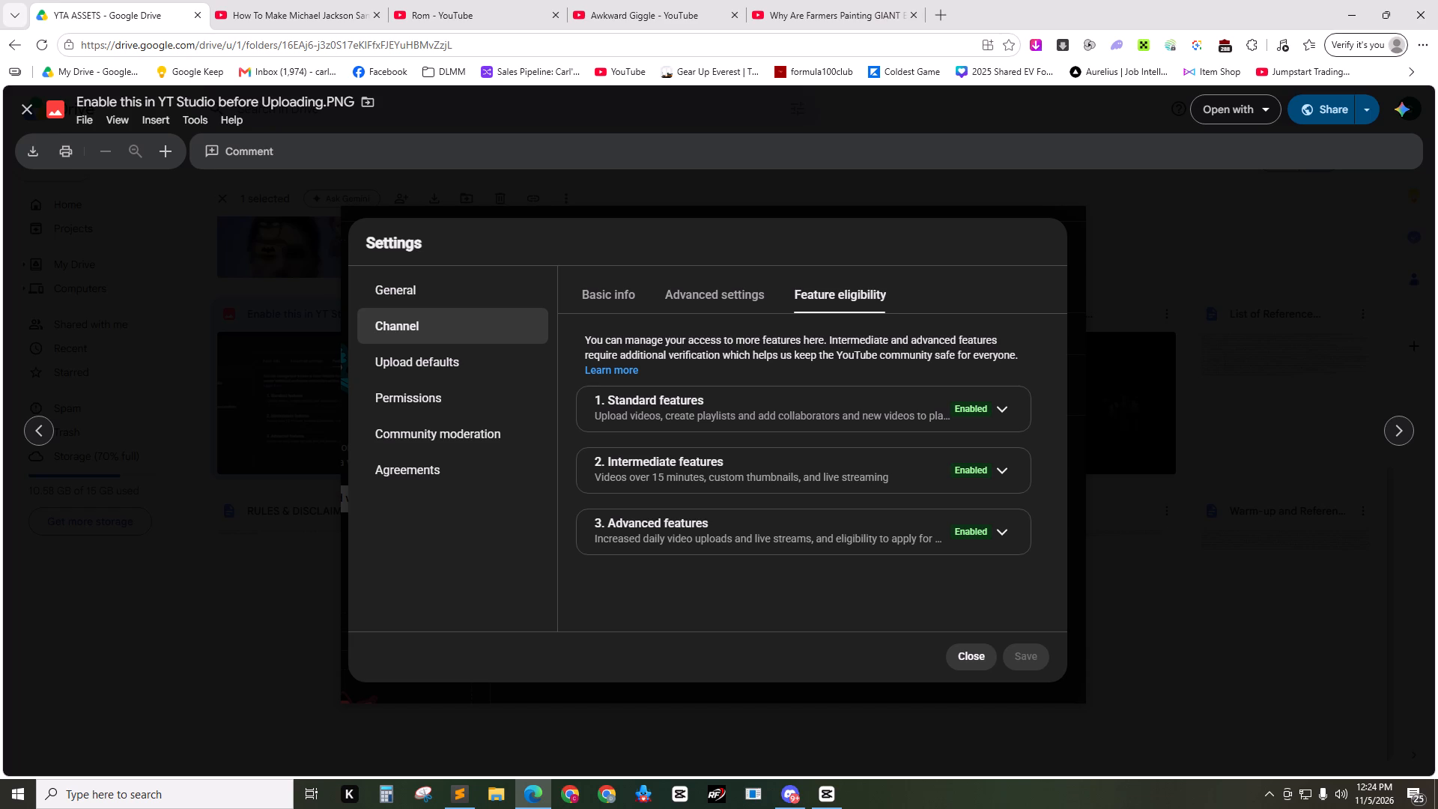
left_click_drag(578, 378, 1048, 572)
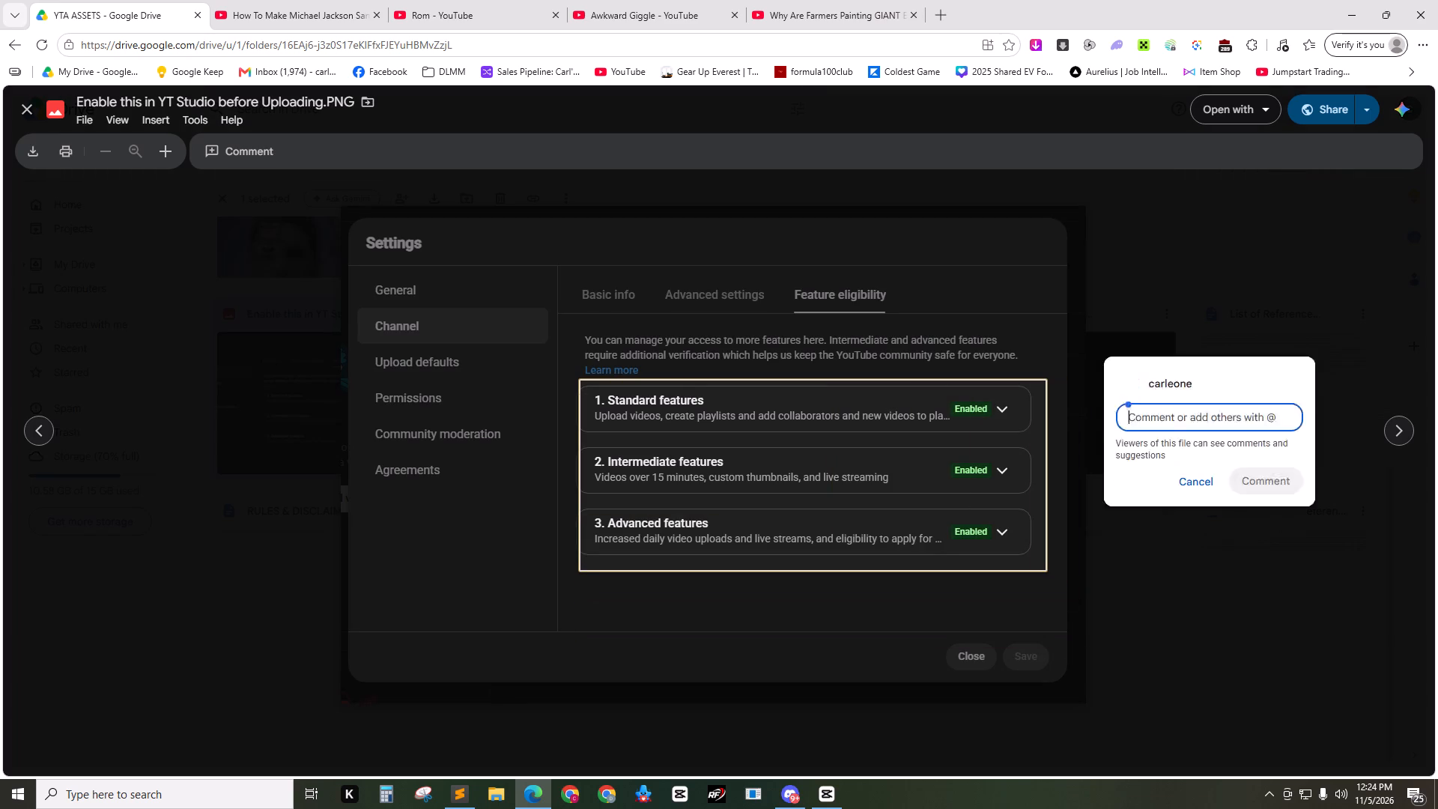
left_click(955, 611)
Temporarily outline the Advanced features row in the image, and dismiss the comment without writing anything.
left_click_drag(557, 498, 1061, 573)
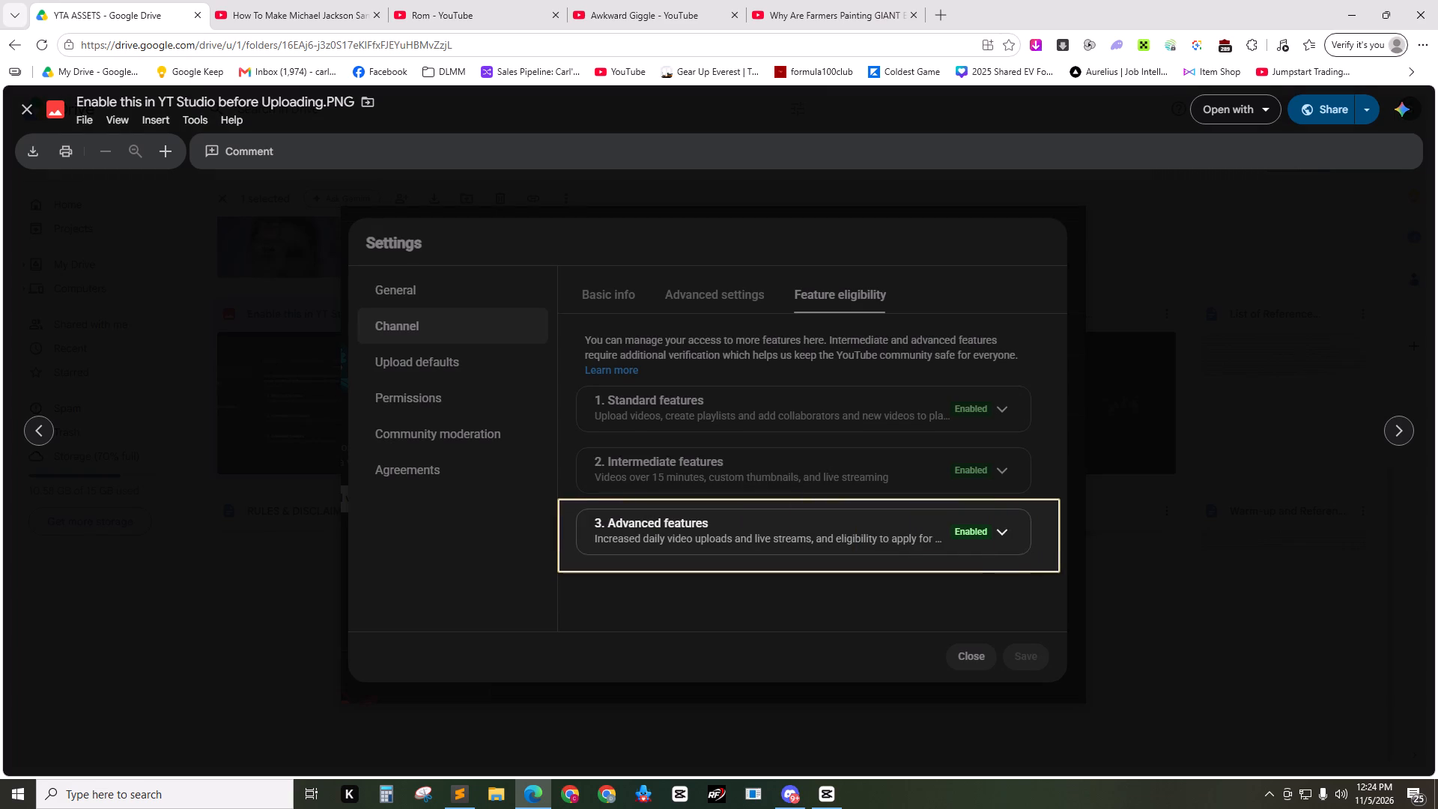
left_click_drag(1061, 573, 1061, 573)
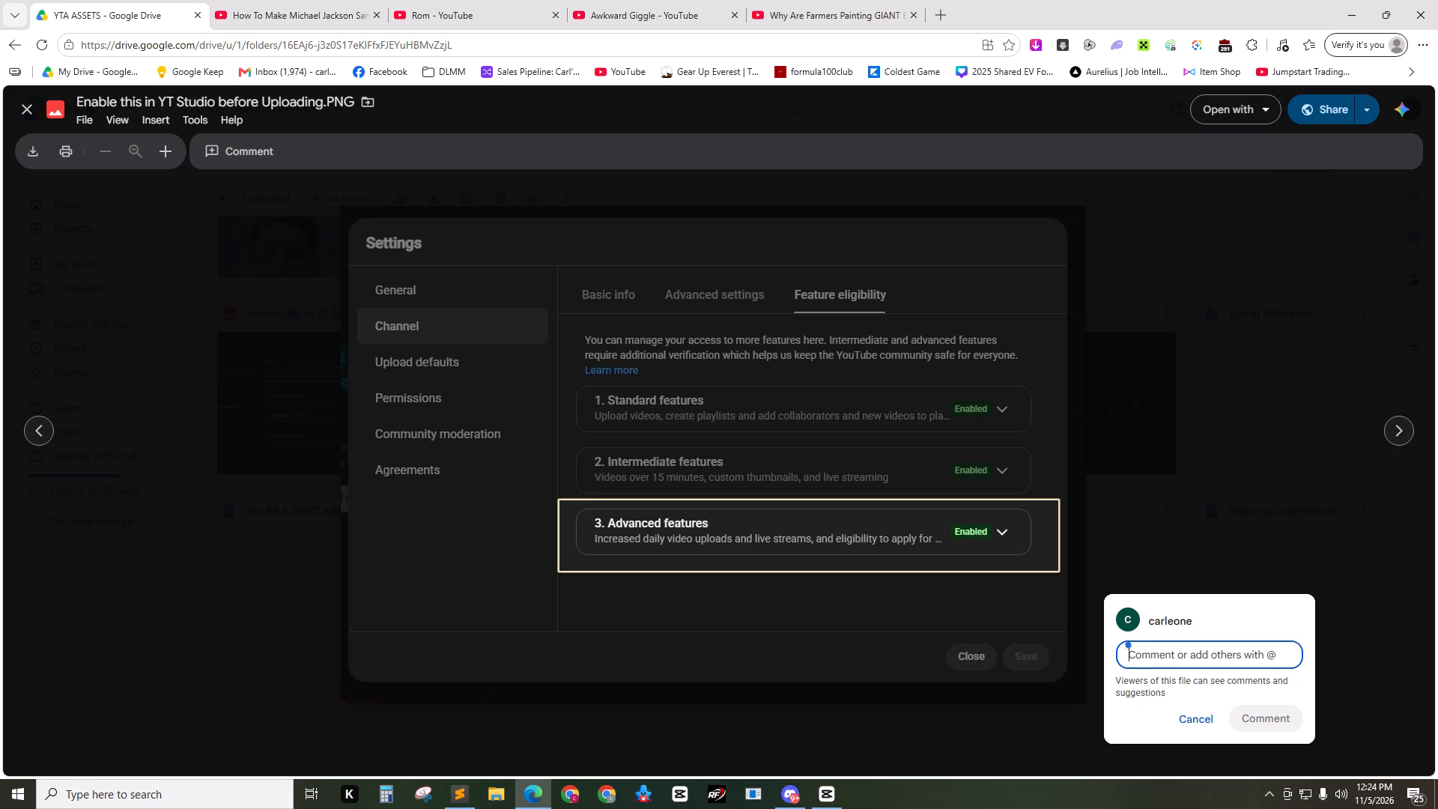
left_click(685, 593)
Temporarily outline the Intermediate features row in the image twice, dismissing the selection each time without adding a comment.
left_click_drag(562, 439, 854, 501)
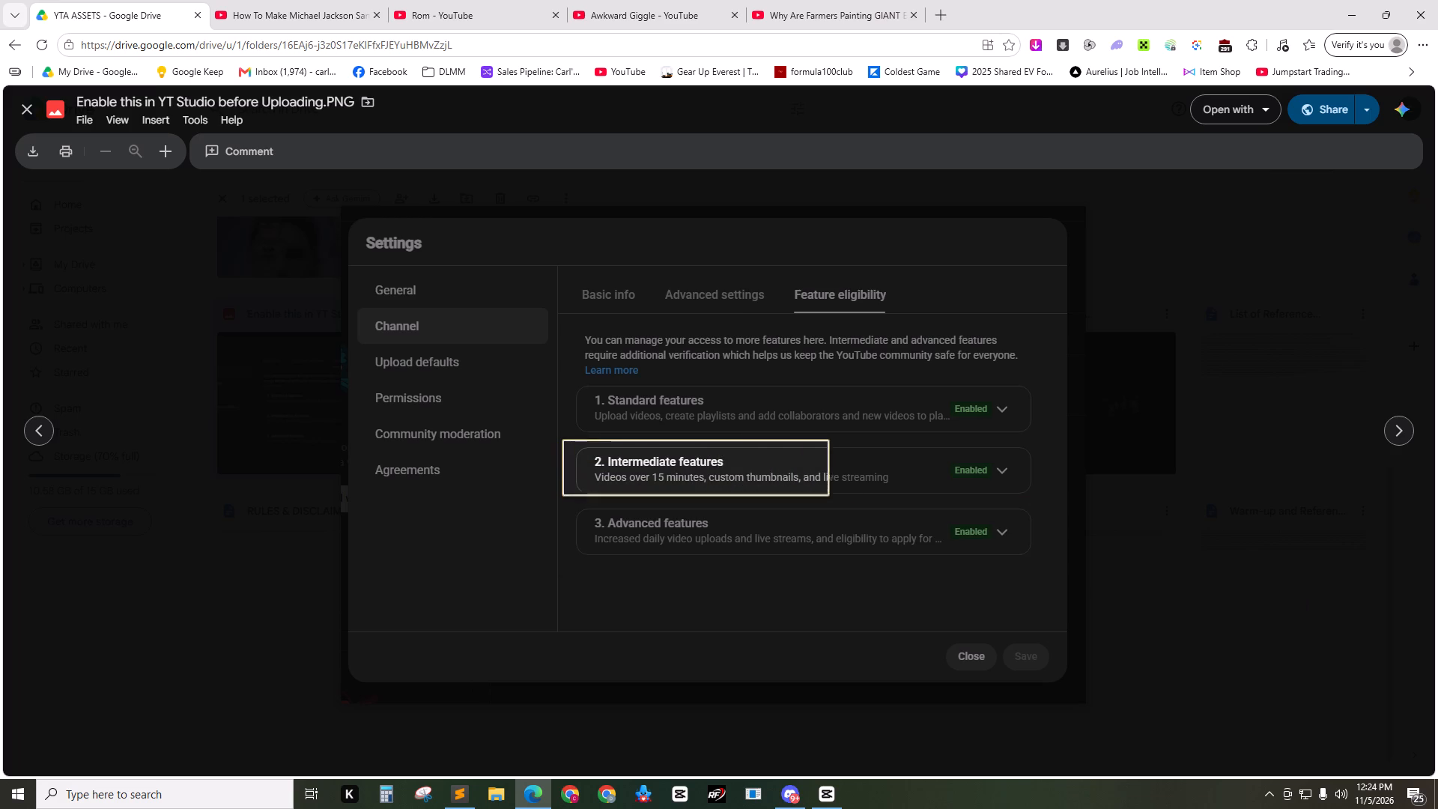
left_click_drag(854, 501, 1052, 506)
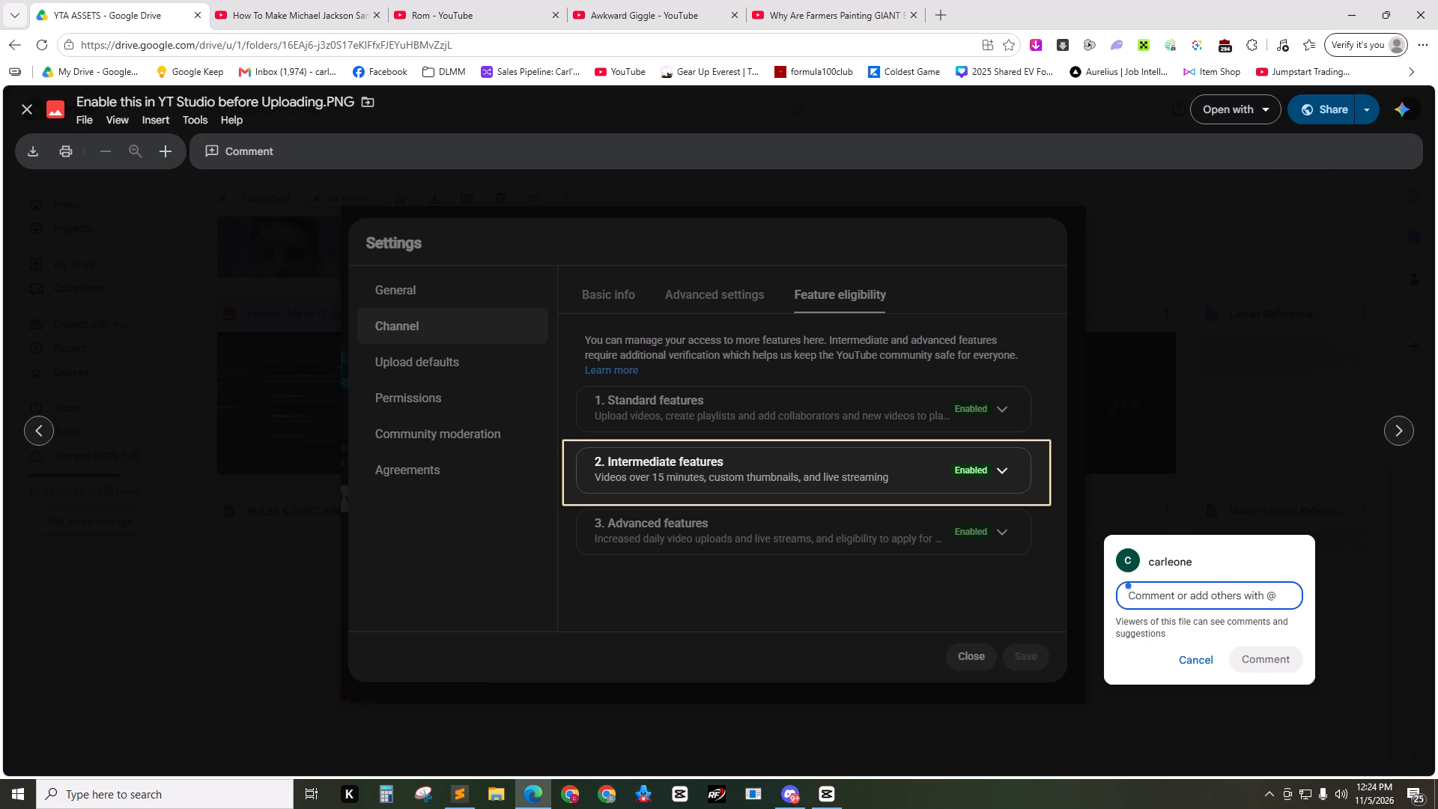
left_click(857, 655)
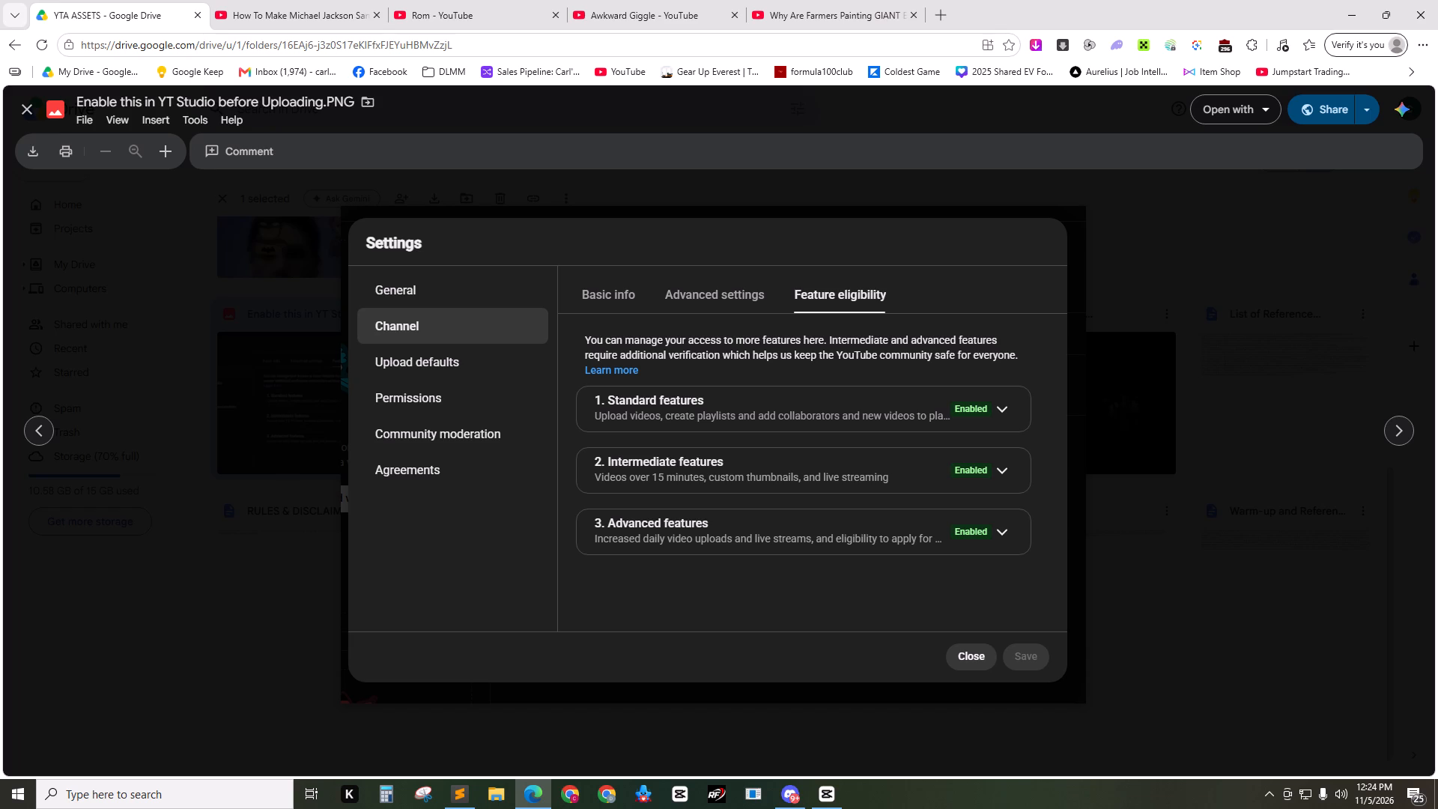
left_click_drag(1052, 438, 550, 502)
left_click(599, 524)
Temporarily outline the Advanced features row in the image four times without adding a comment, and close the image preview.
left_click_drag(567, 503, 1046, 564)
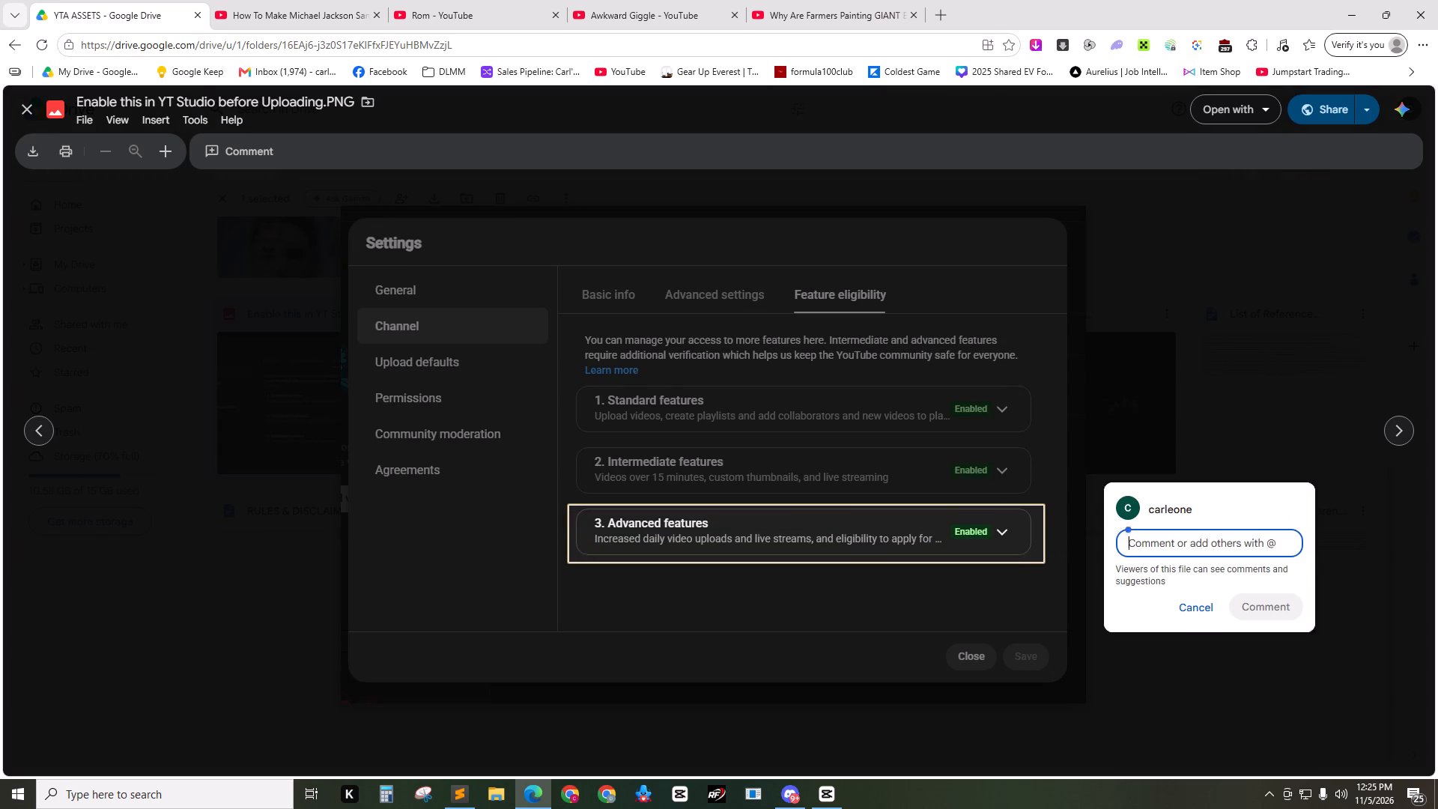
left_click(727, 599)
left_click_drag(562, 503, 703, 530)
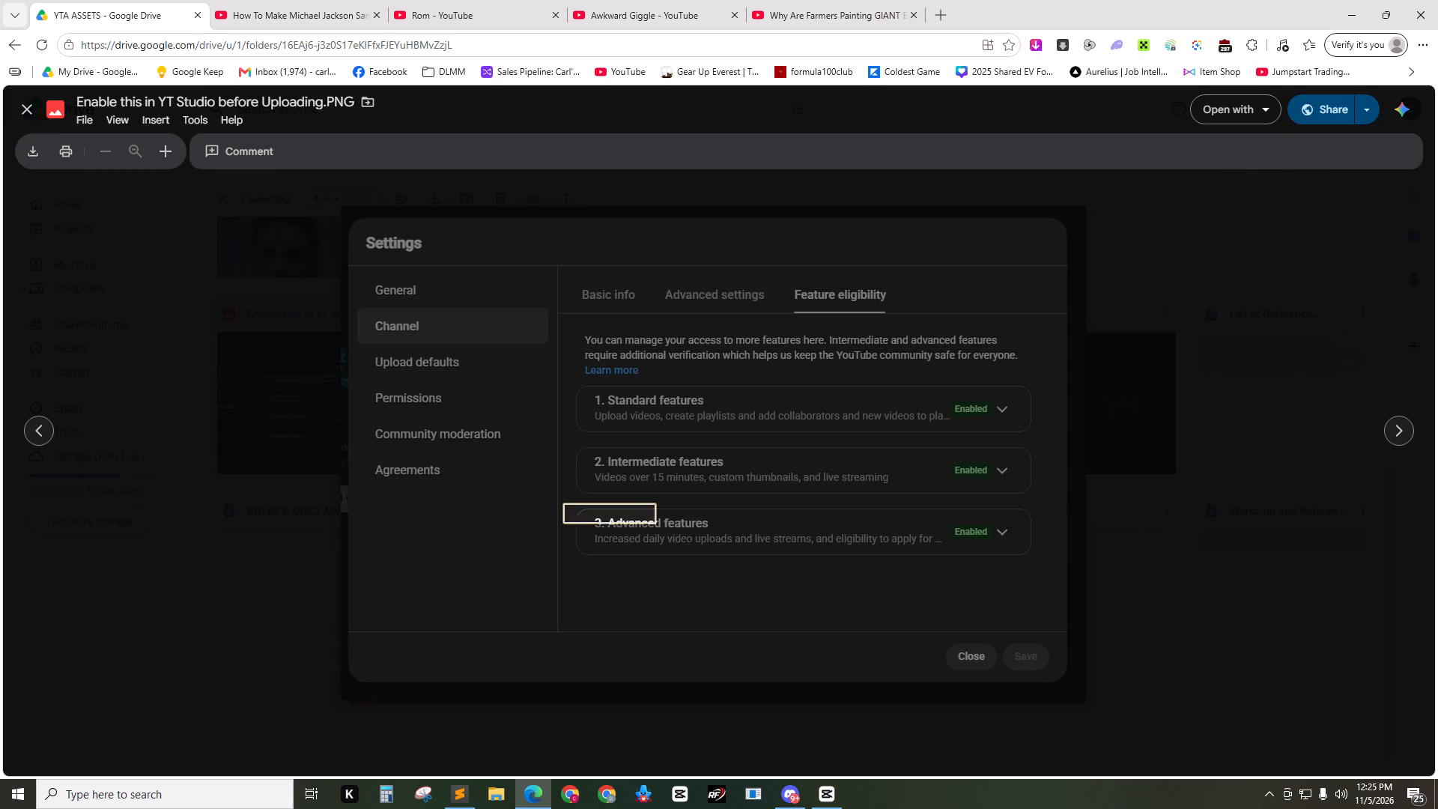
left_click_drag(703, 530, 1043, 564)
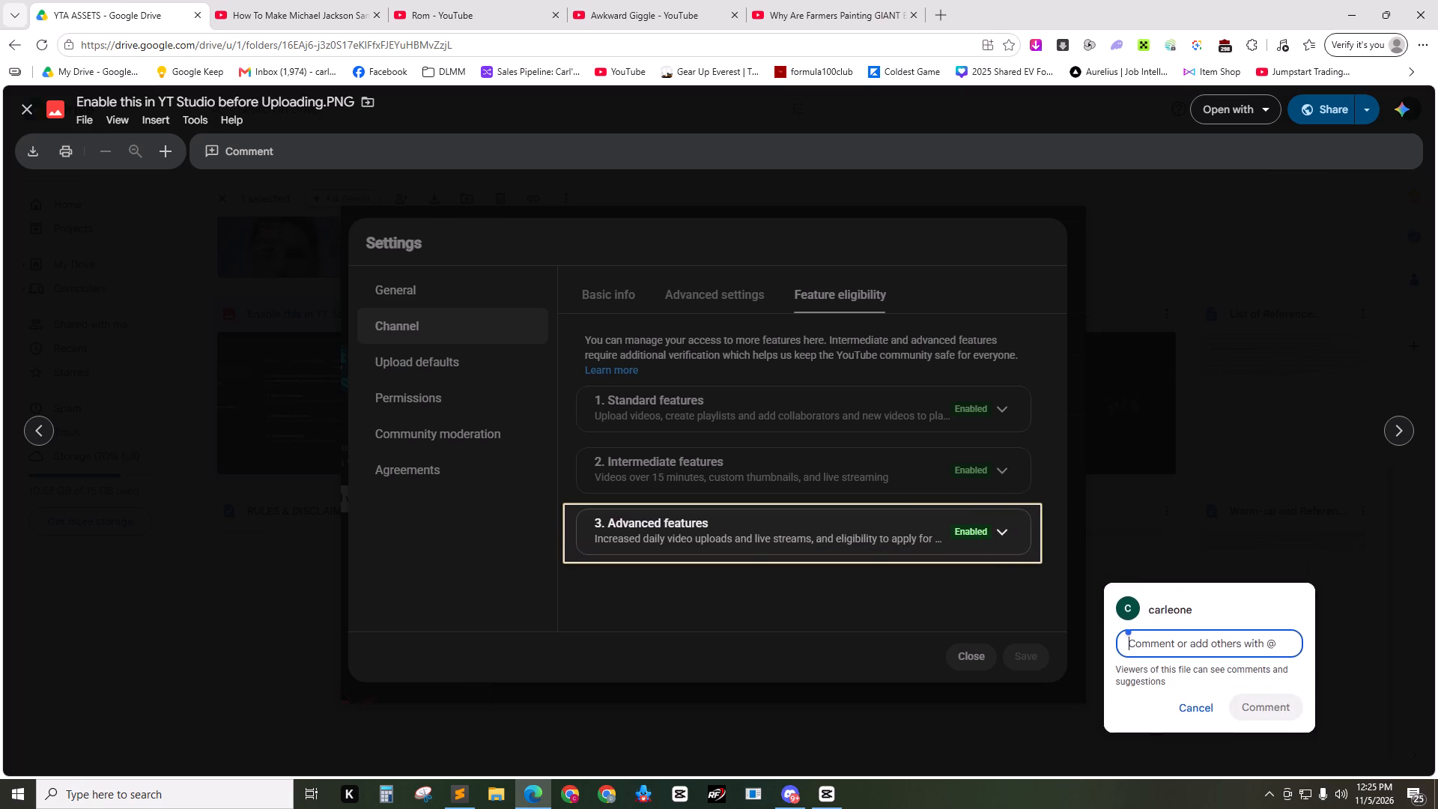
left_click(673, 588)
left_click(728, 580)
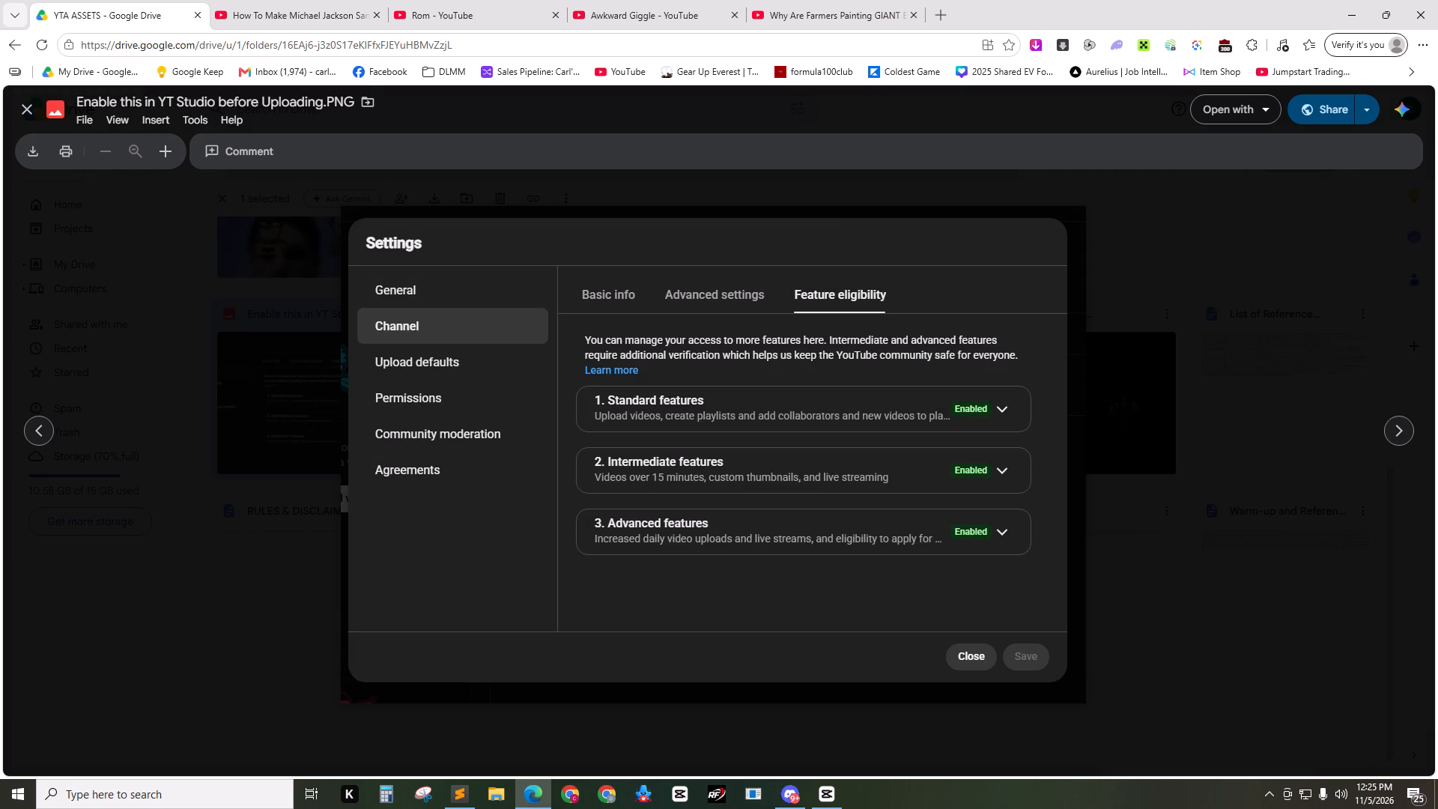
left_click_drag(565, 501, 839, 548)
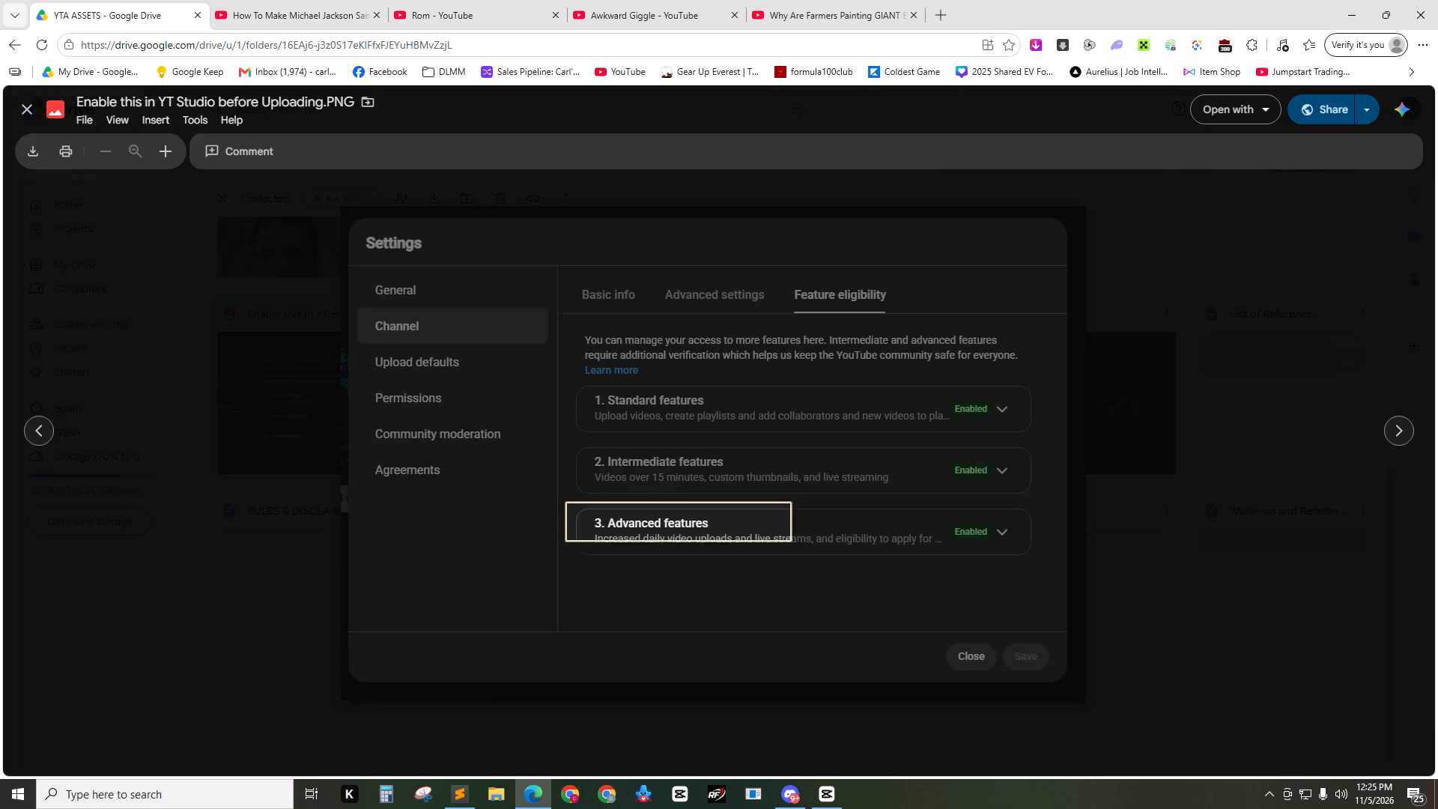
left_click_drag(839, 548, 1031, 562)
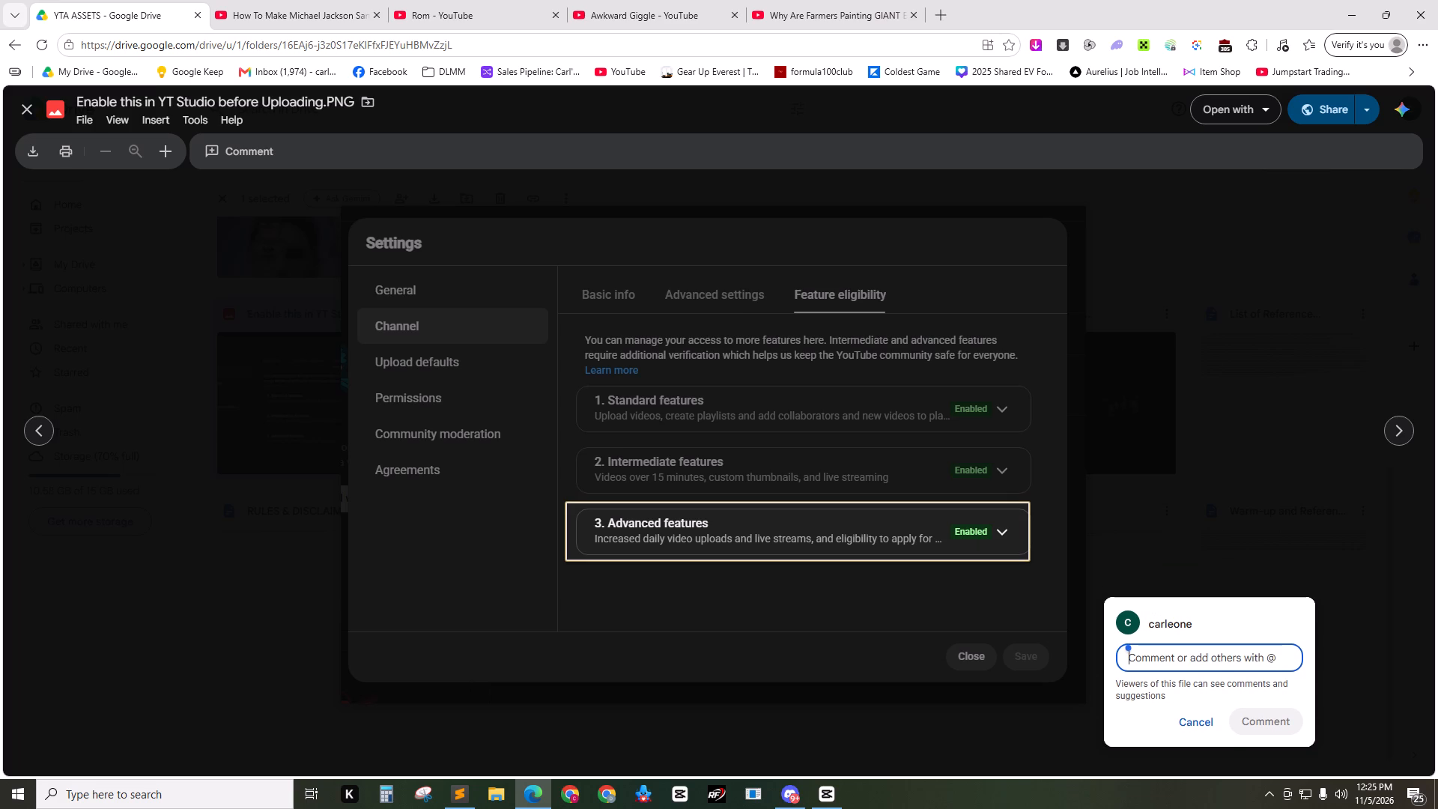
left_click(706, 596)
left_click_drag(560, 499, 1052, 577)
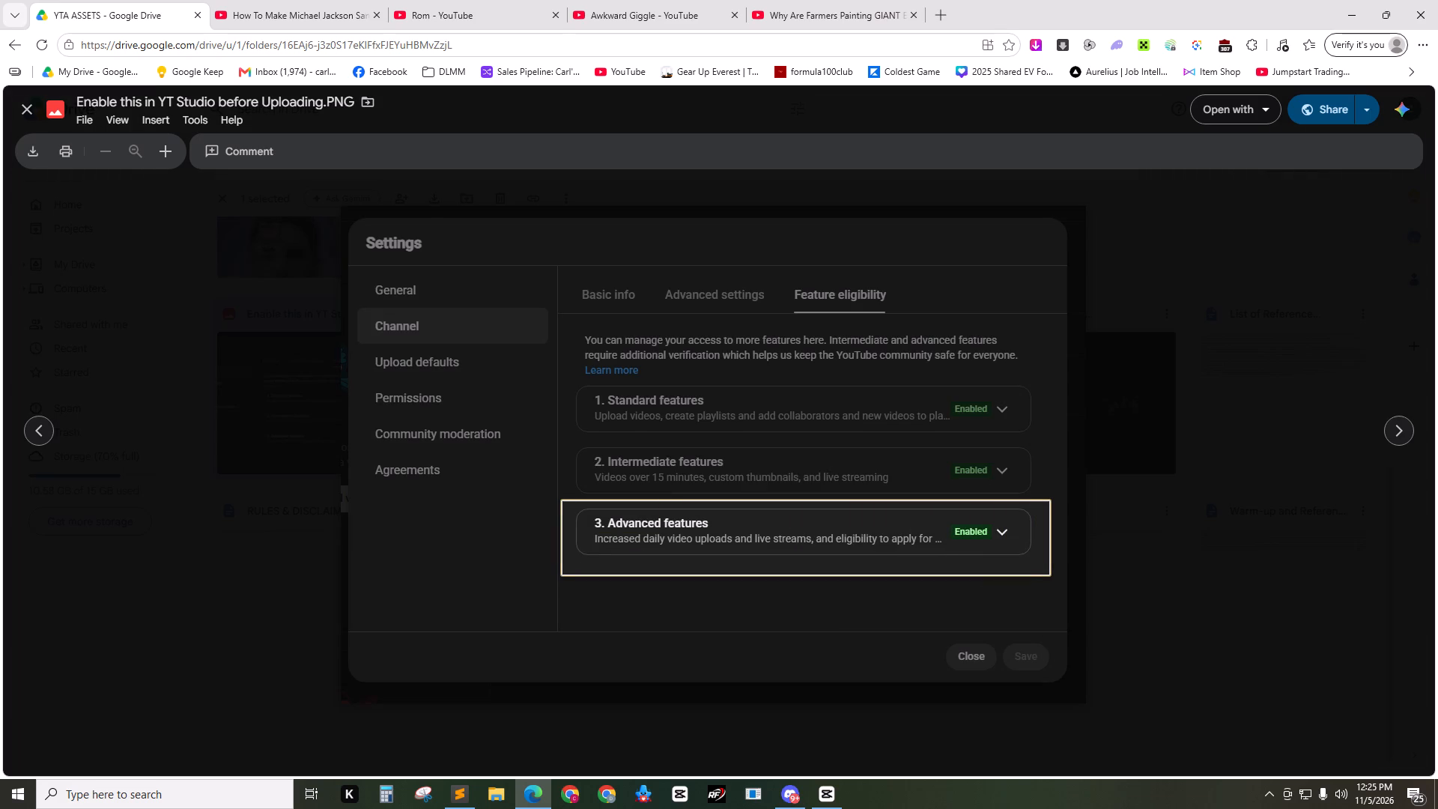
left_click_drag(1052, 577, 1049, 569)
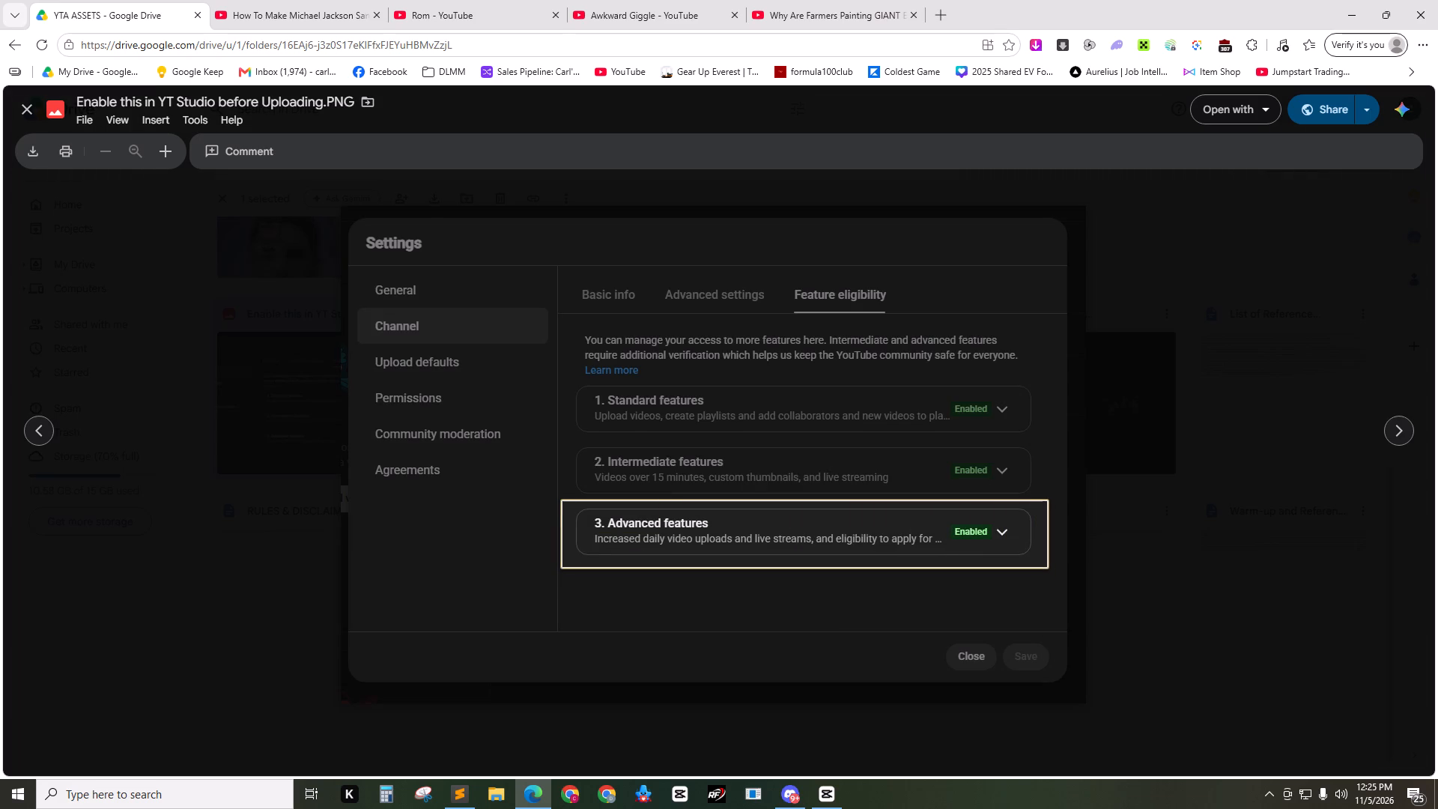
left_click_drag(1049, 569, 1049, 569)
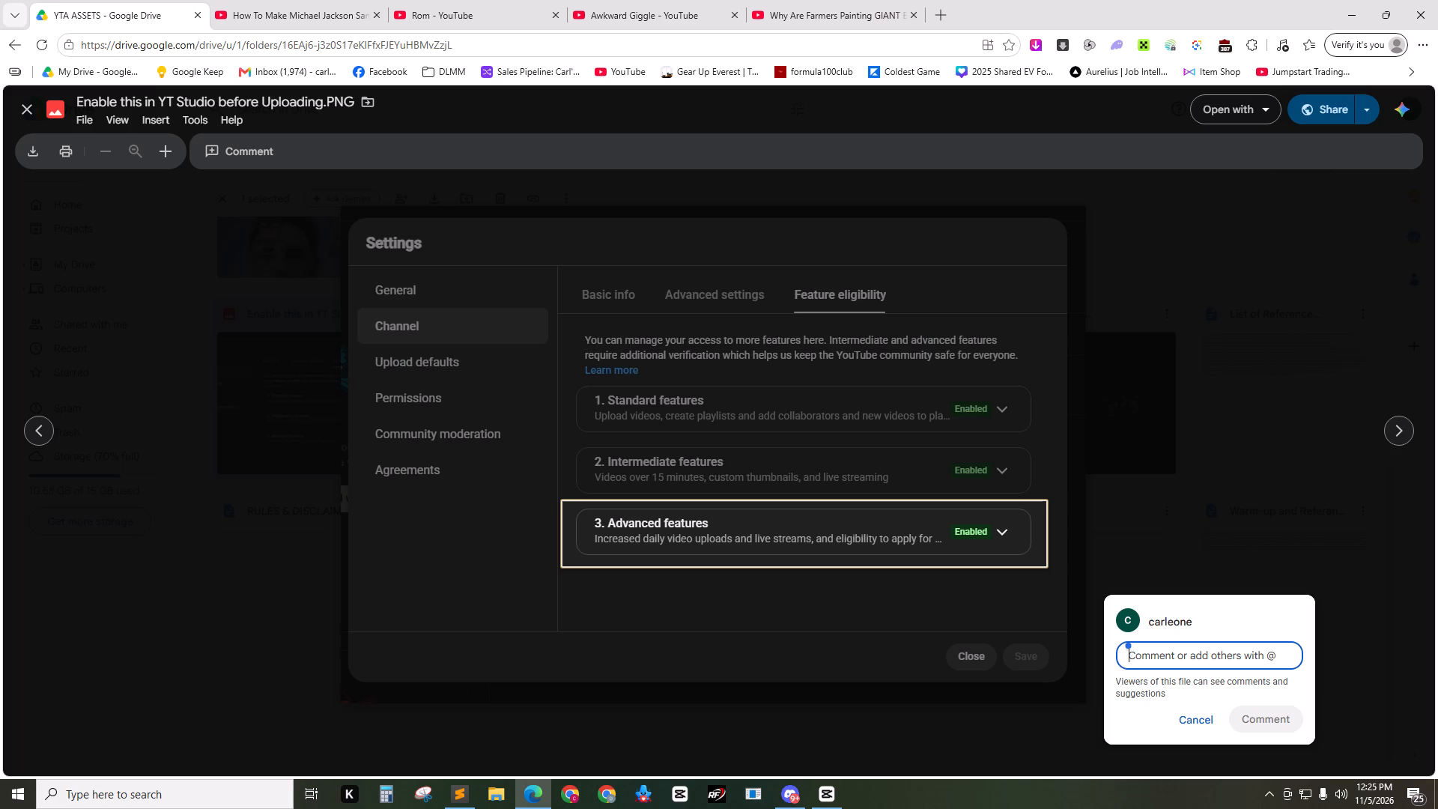
left_click(1132, 441)
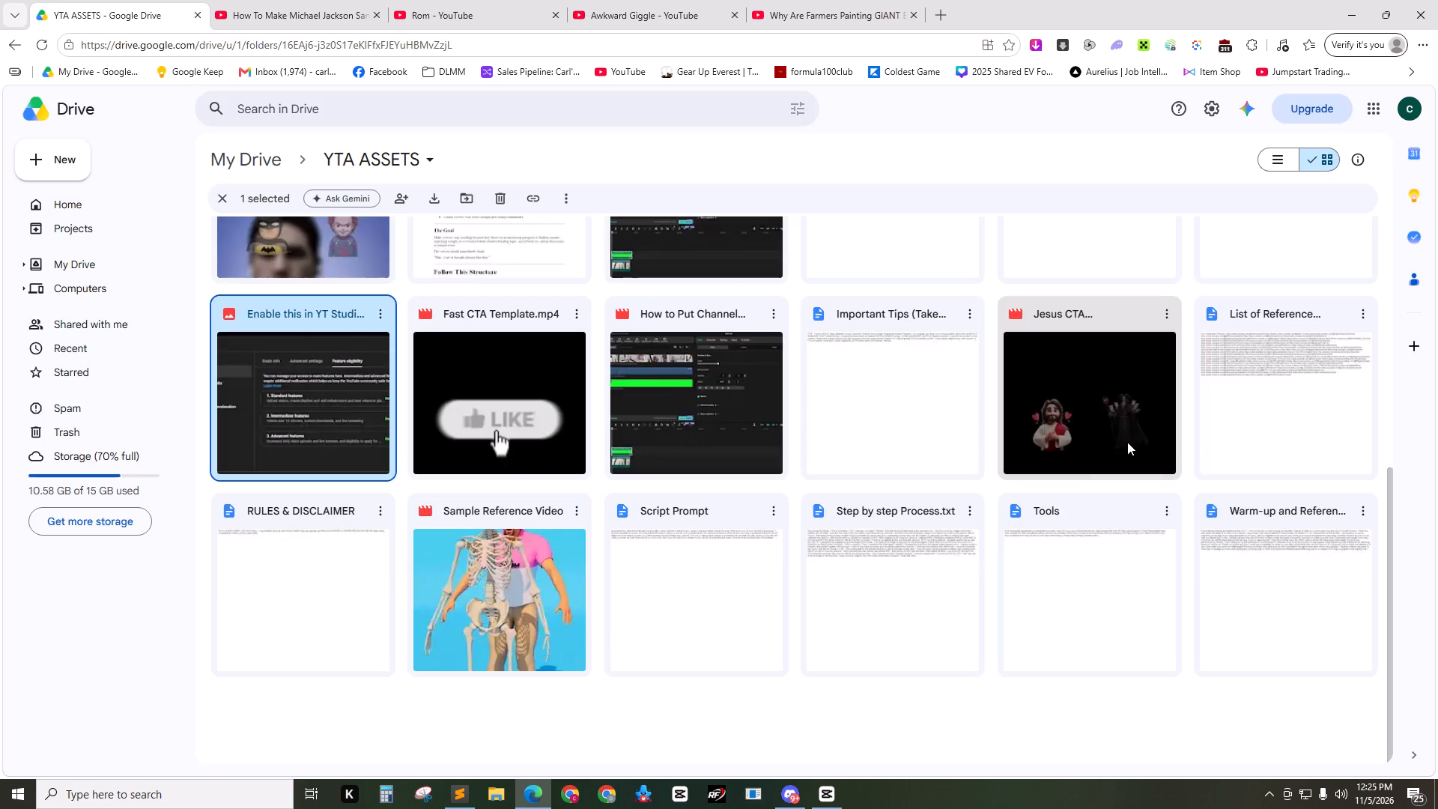
Bring up the "Why Are Farmers Painting GIANT EYES on Cows" Short in Edge, and switch to CapCut project 1105.
left_click(680, 0)
left_click(828, 0)
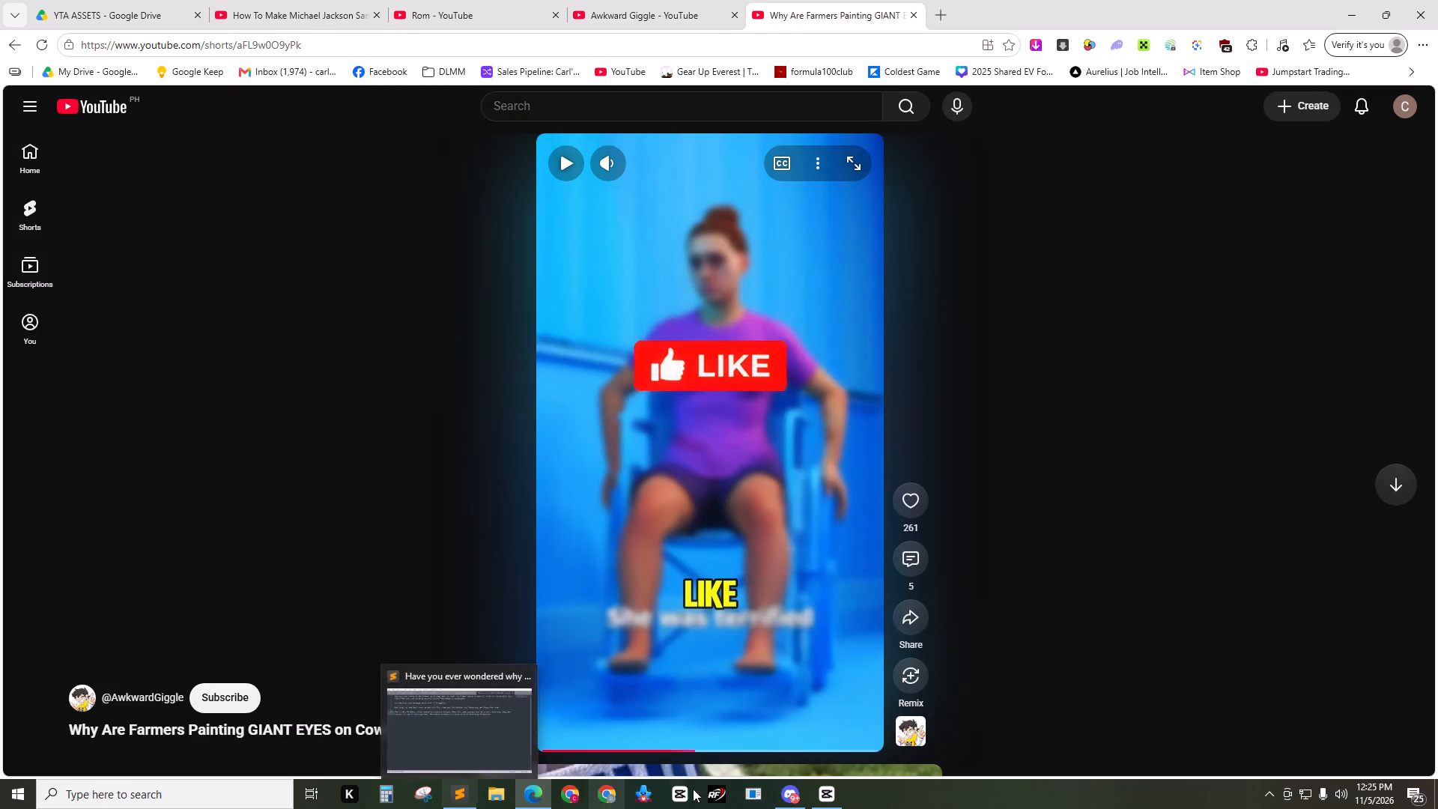
left_click(823, 797)
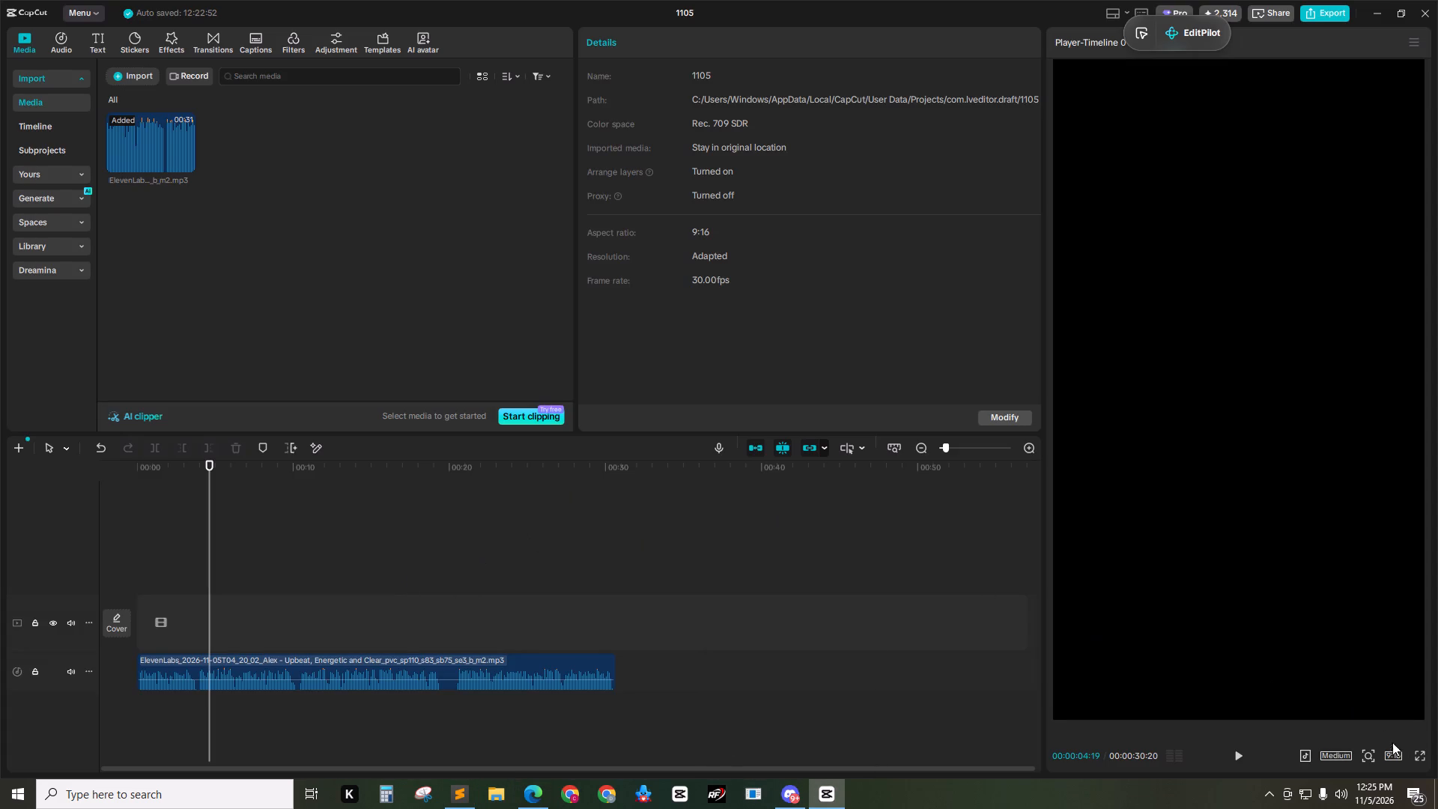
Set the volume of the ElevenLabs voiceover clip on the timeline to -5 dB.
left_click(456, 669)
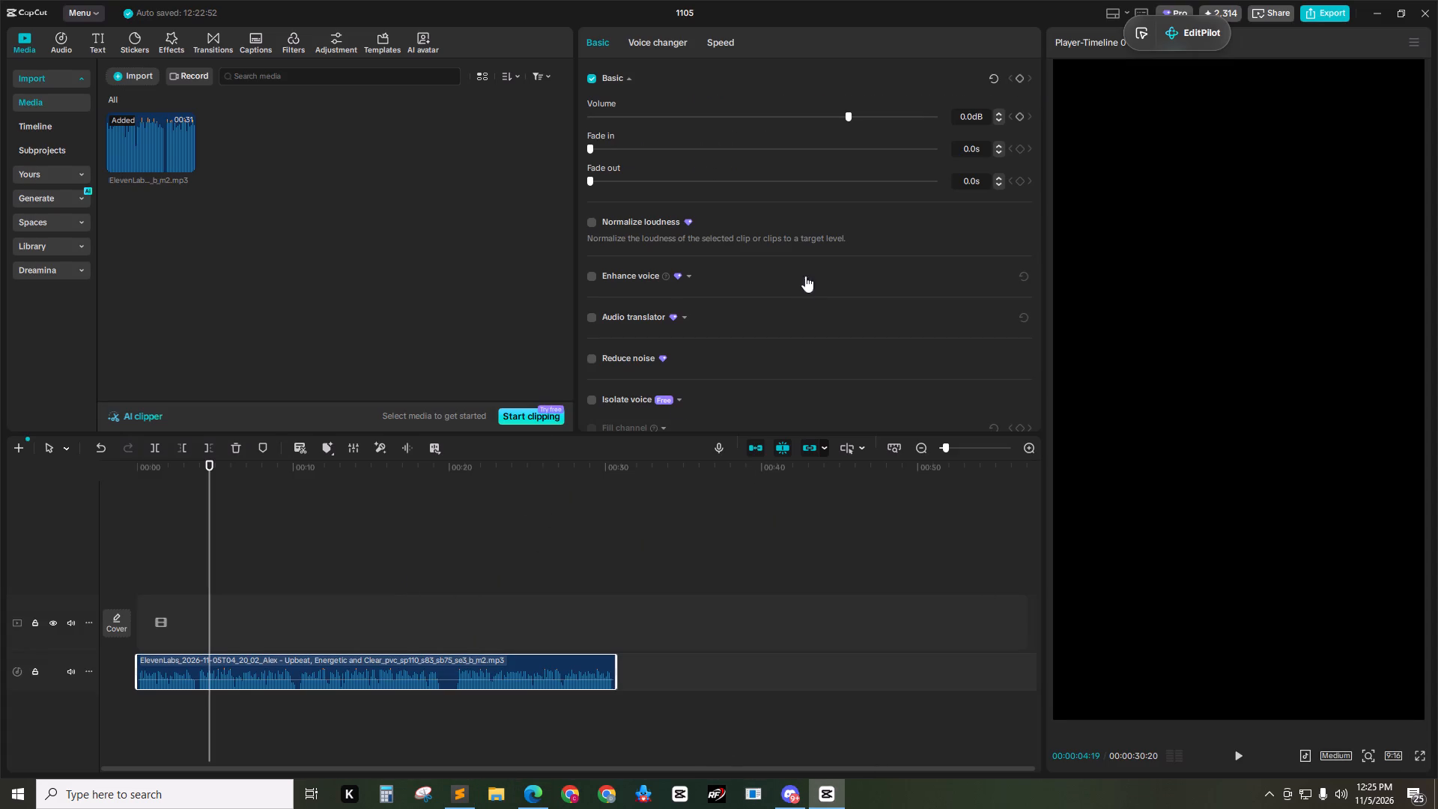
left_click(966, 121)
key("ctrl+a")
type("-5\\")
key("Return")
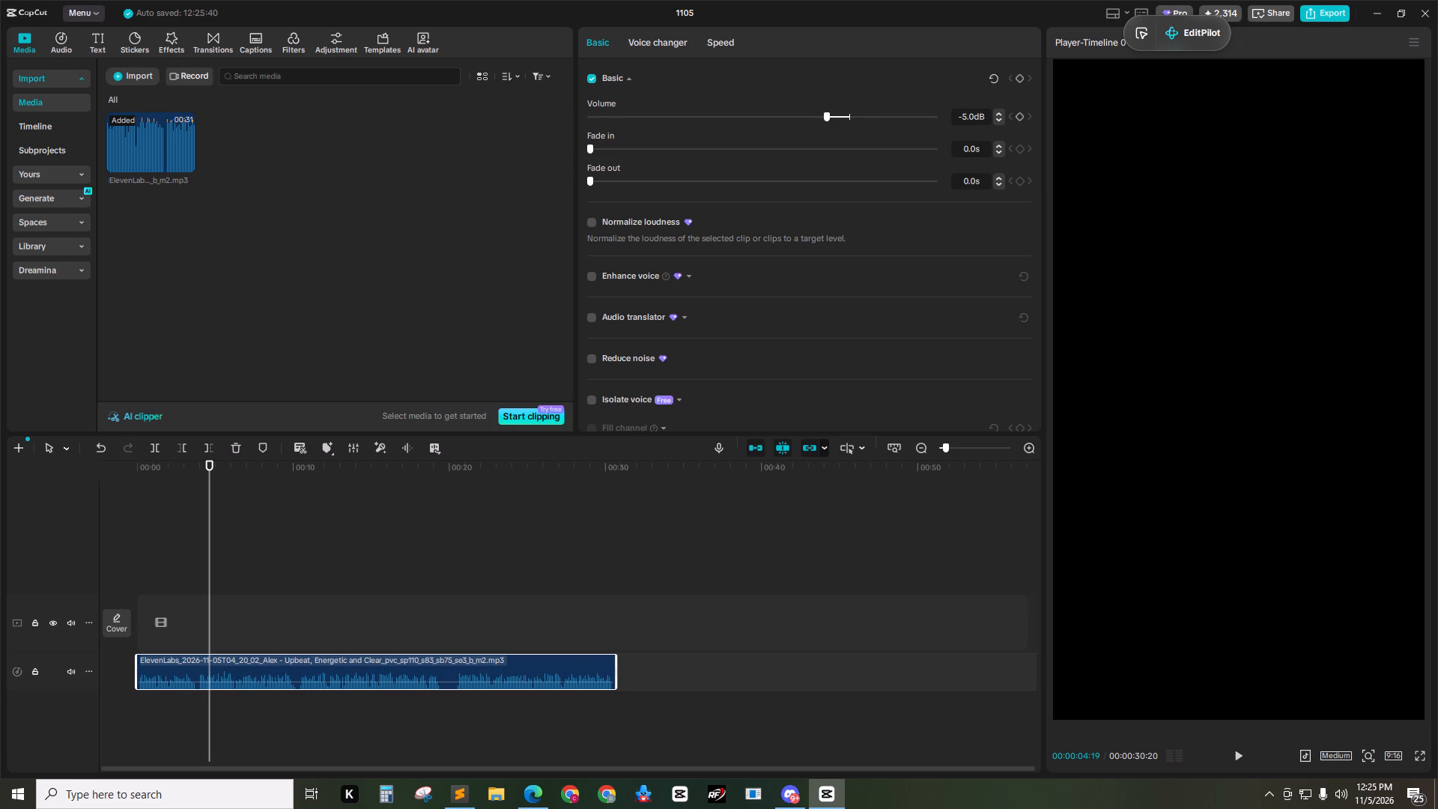
Set the voiceover clip's volume to 5 dB and deselect the clip.
left_click(970, 122)
key("ctrl+a")
key("5")
key("Return")
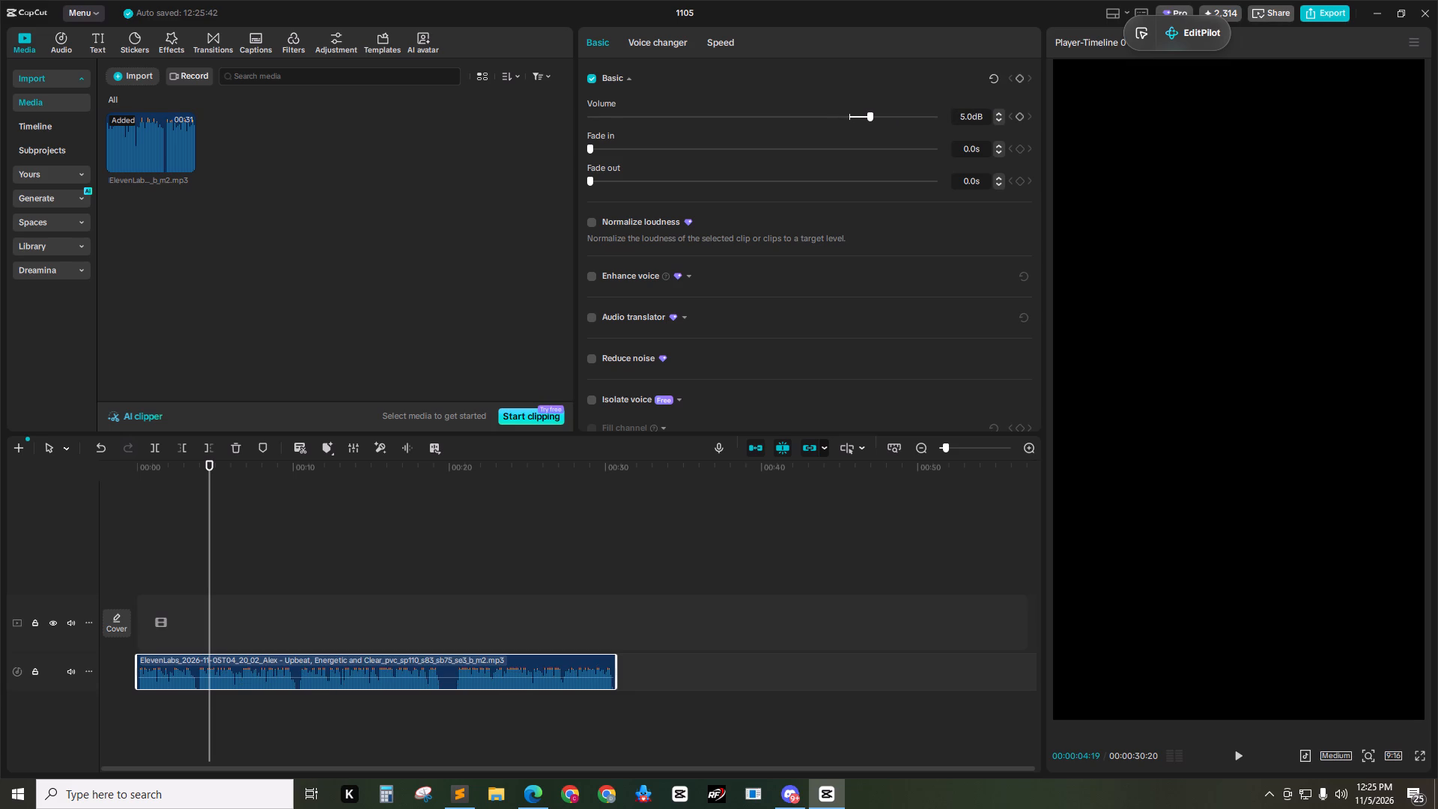
left_click(971, 118)
left_click(492, 578)
Cut the voiceover's first silent pause by splitting at 00:03:20, trimming the second part's start to 00:03:26, and closing the gap.
left_click_drag(336, 477, 286, 468)
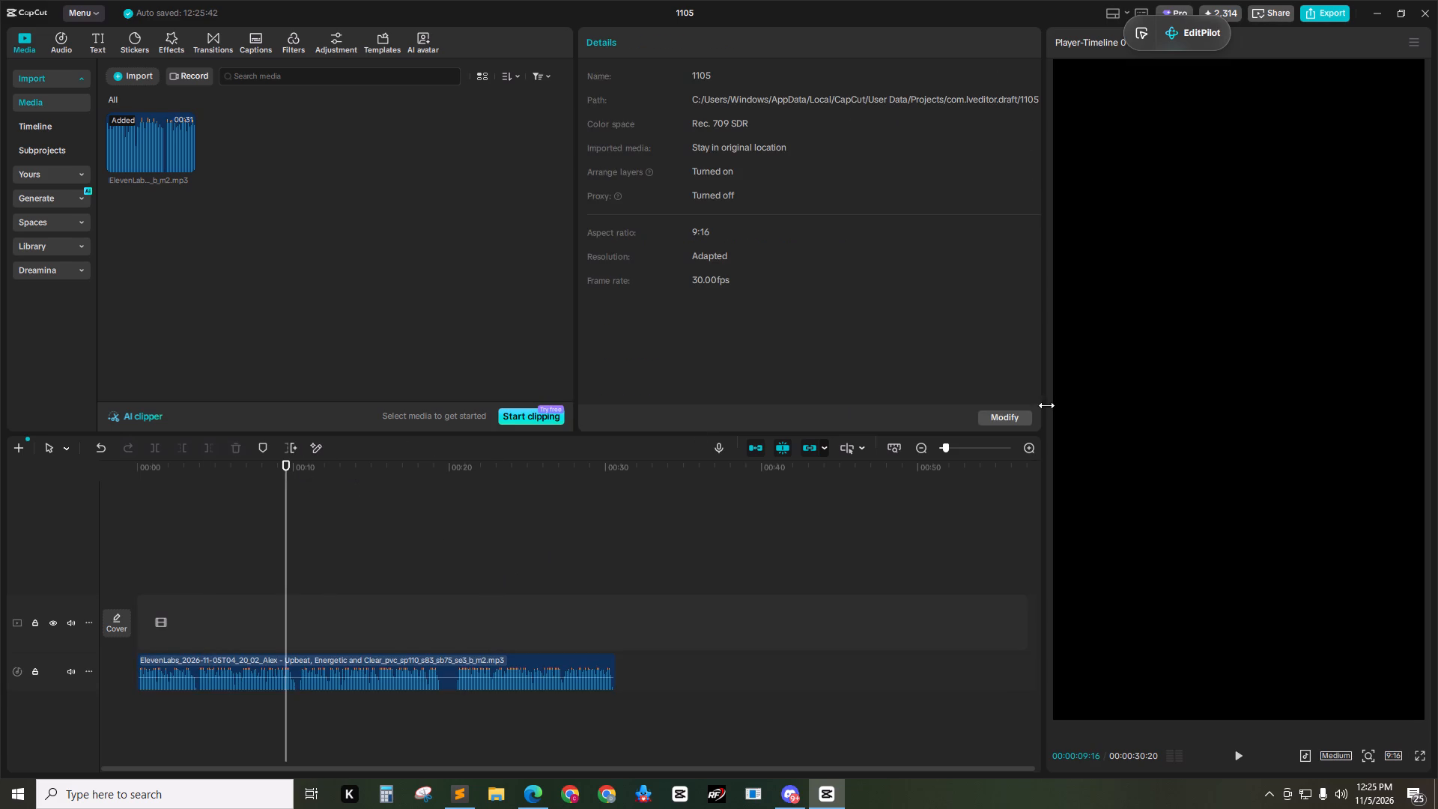
left_click(1018, 452)
double_click(1025, 451)
double_click(929, 449)
left_click(1028, 446)
left_click_drag(351, 466, 14, 481)
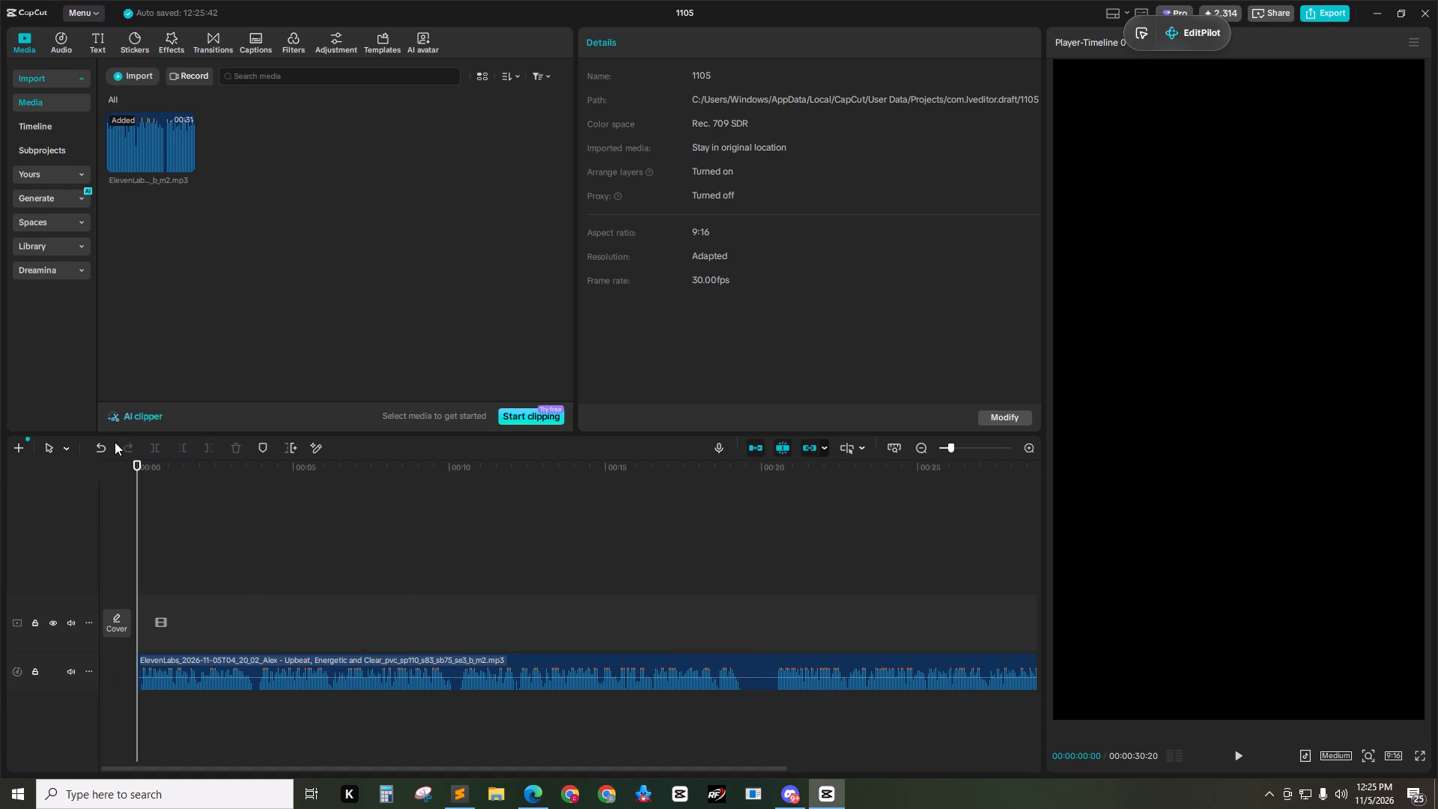
left_click(1021, 445)
left_click(371, 520)
left_click_drag(374, 467, 345, 471)
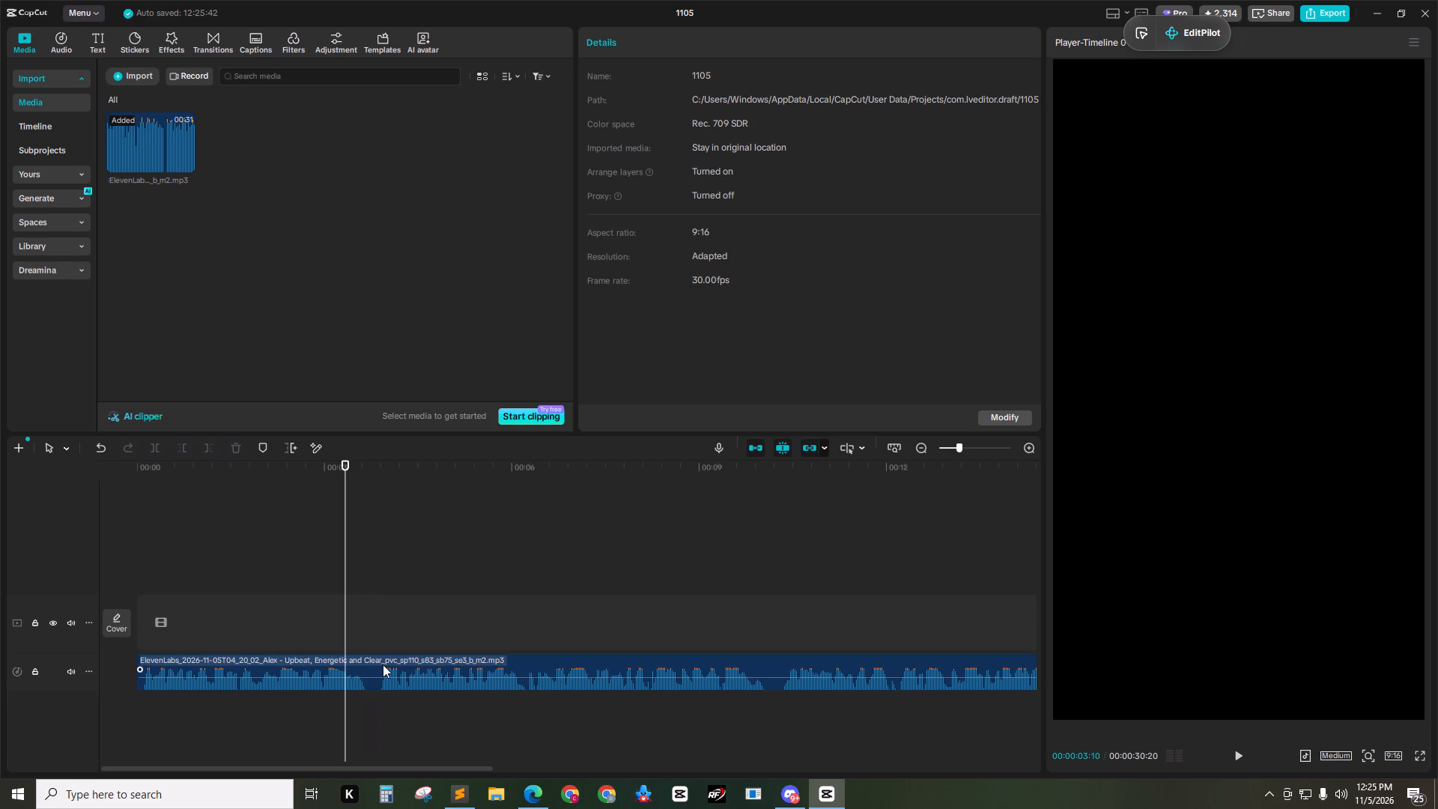
left_click(370, 667)
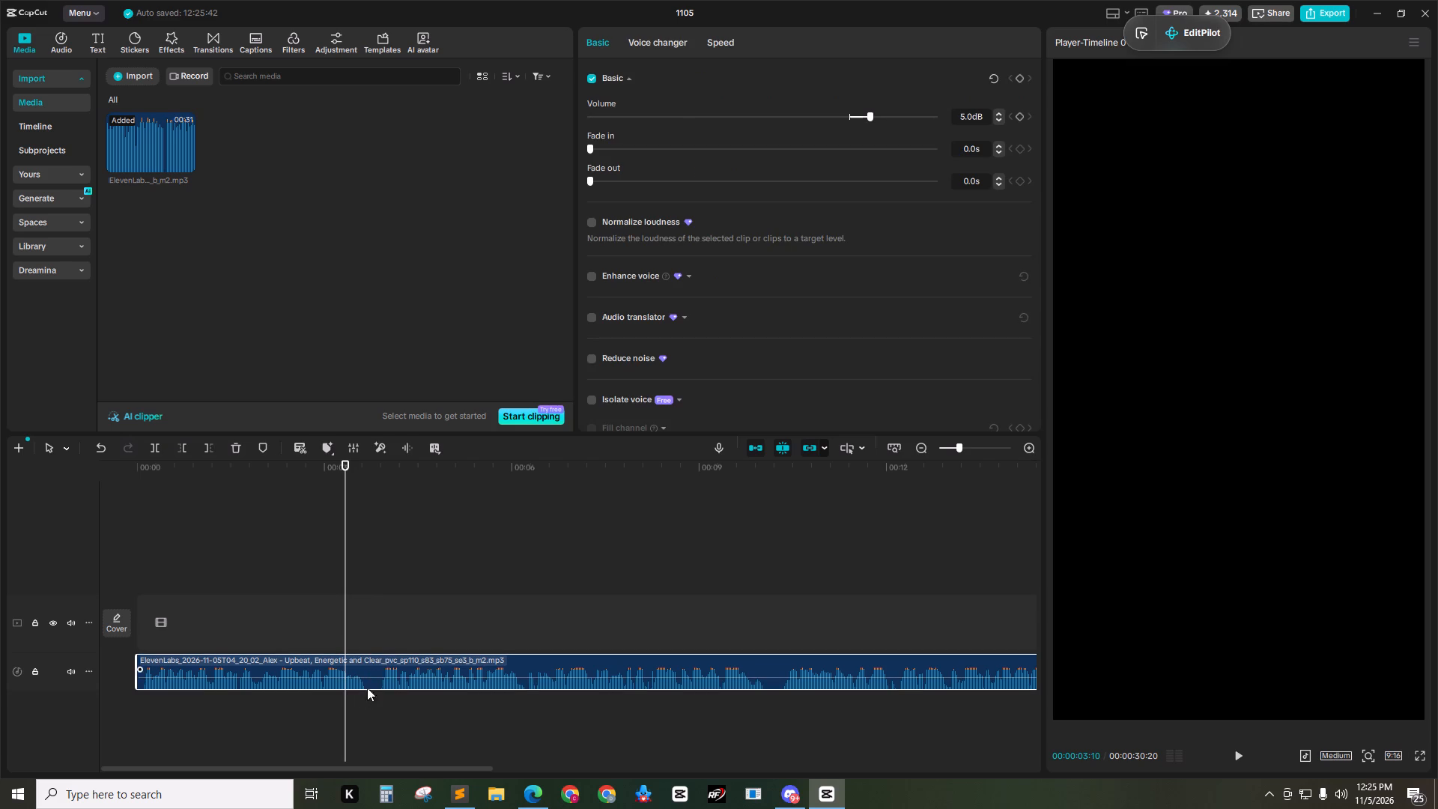
left_click(389, 613)
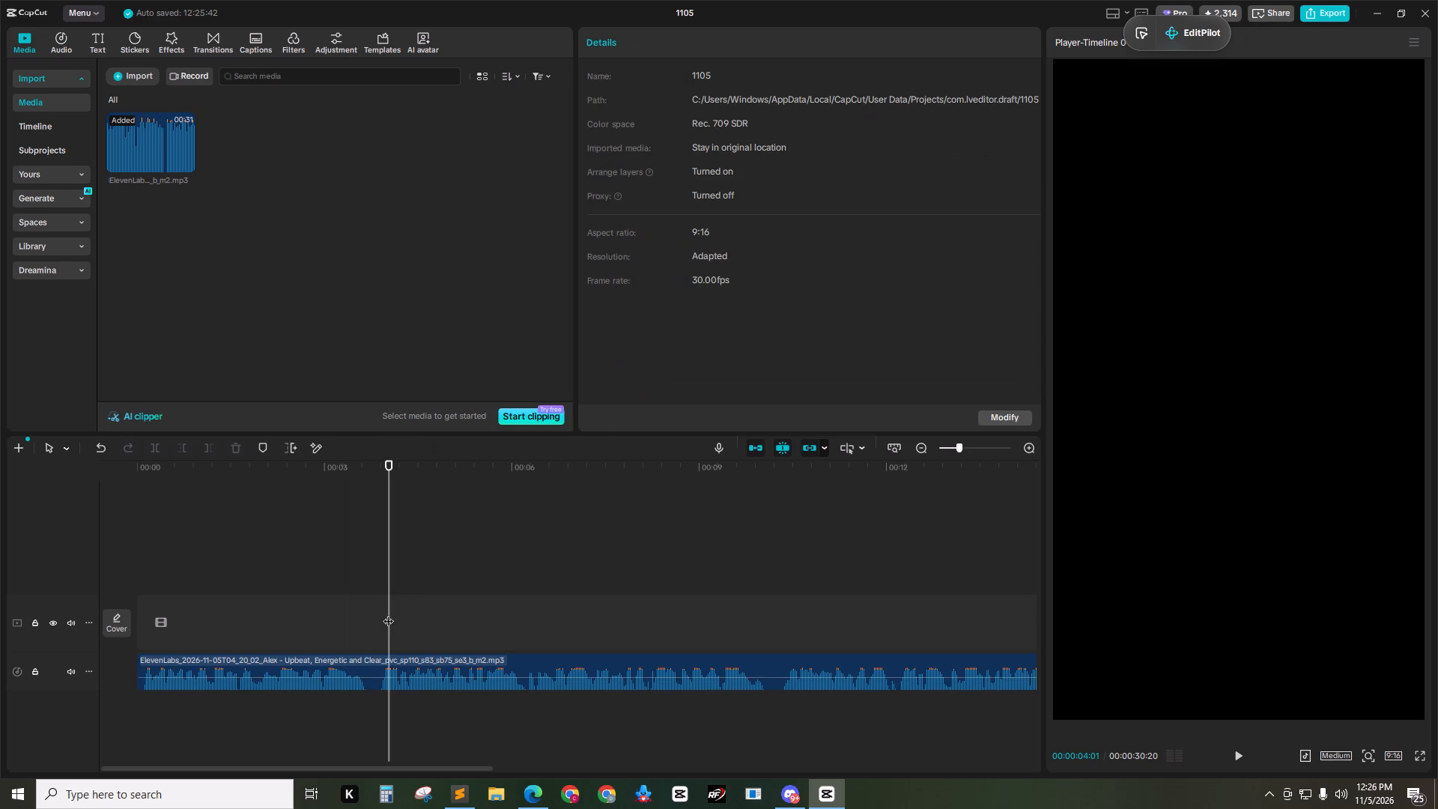
left_click_drag(389, 464, 366, 467)
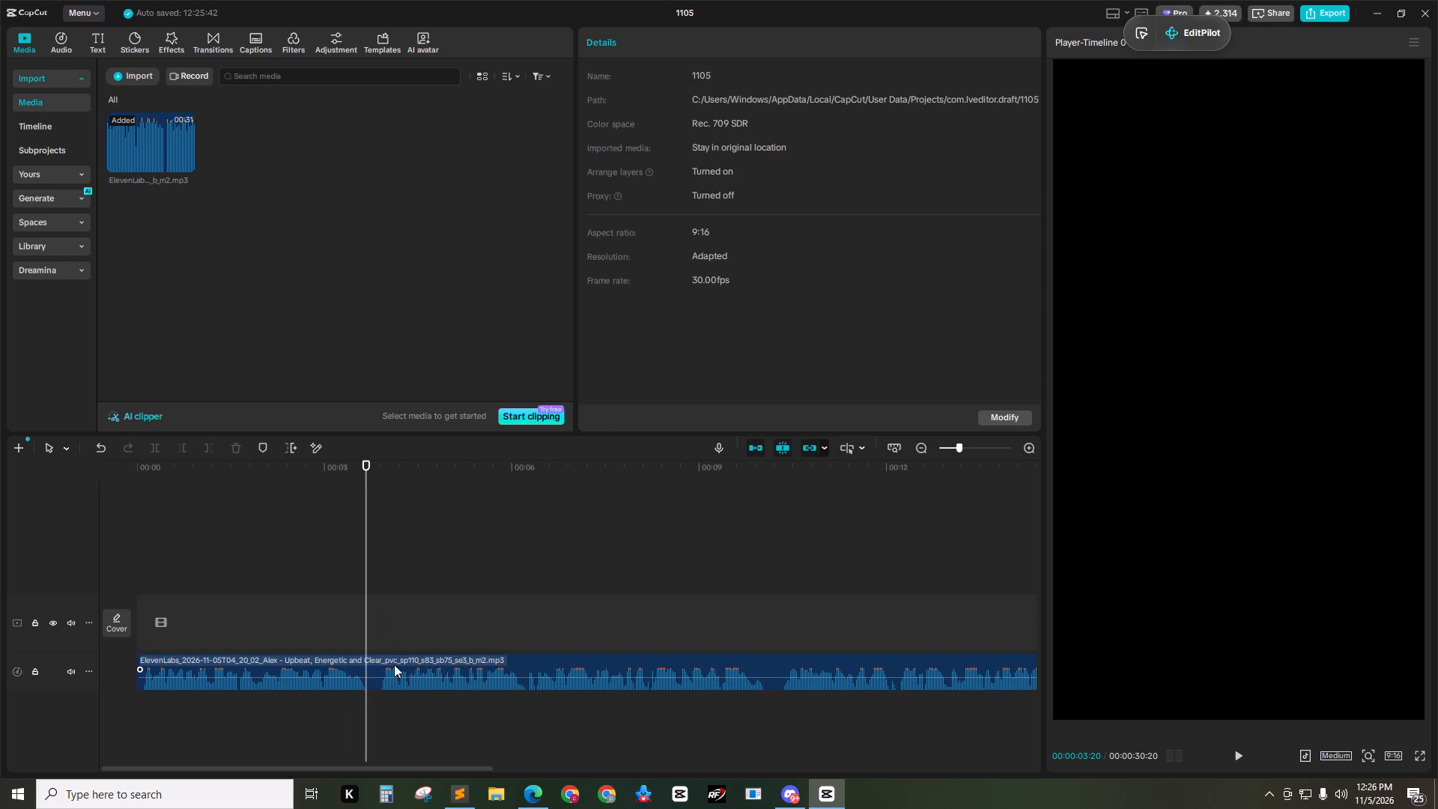
double_click(1034, 445)
left_click(380, 660)
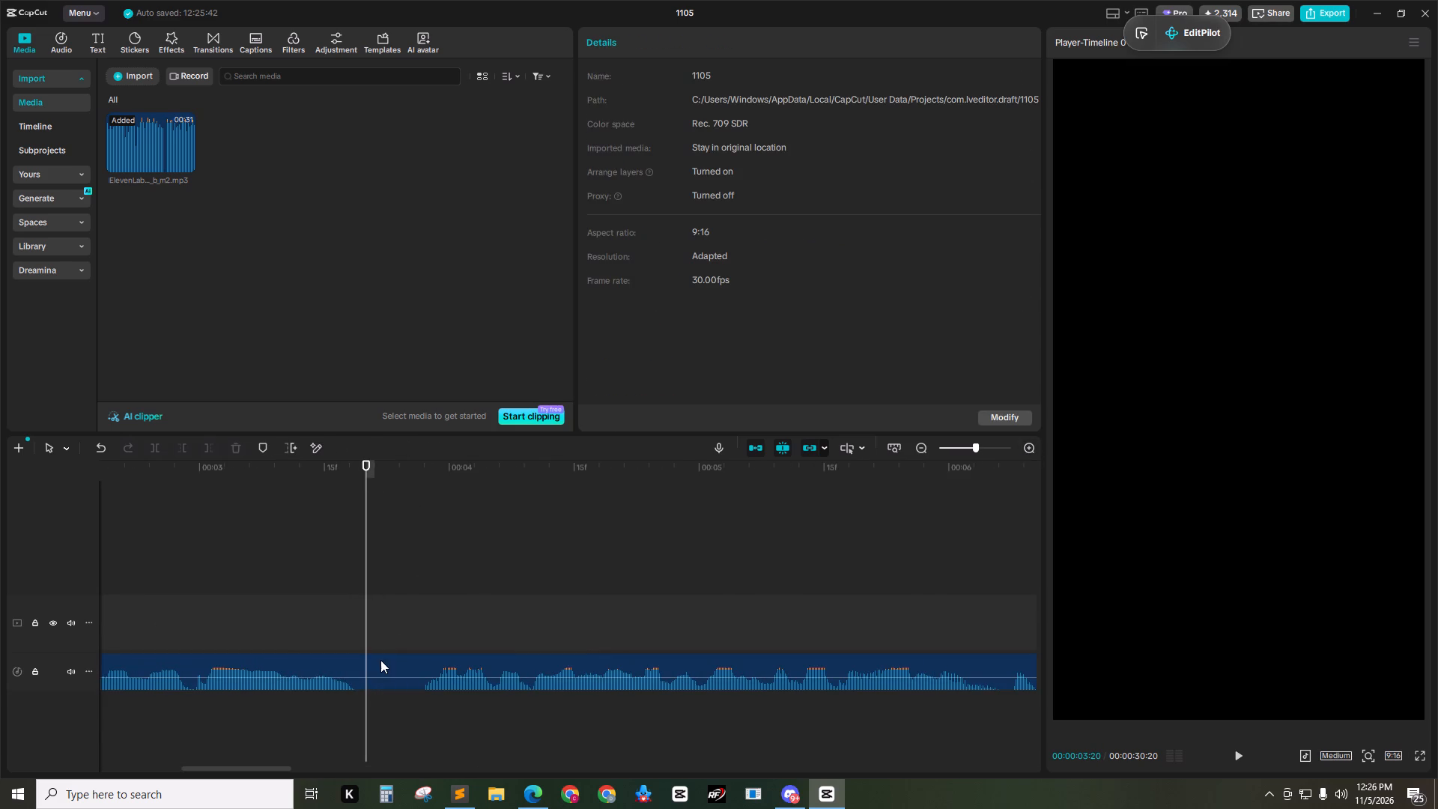
key("ctrl+b")
left_click_drag(365, 483, 414, 494)
key("q")
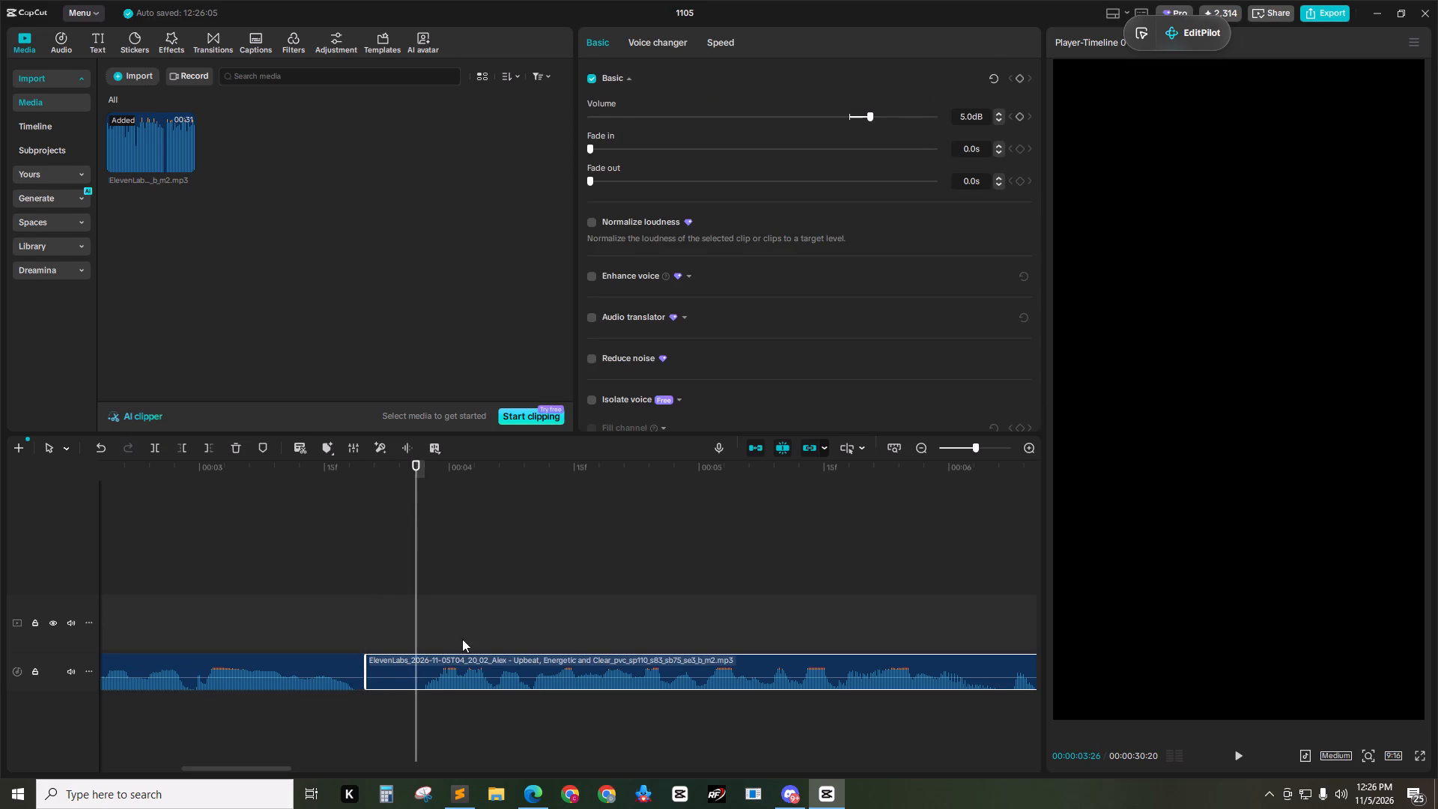
left_click_drag(478, 673, 427, 674)
Cut the next silent pause by splitting the voiceover just before 00:10, trimming the later part's start to 00:10:03, and closing the gap.
left_click_drag(282, 771, 333, 766)
left_click(406, 578)
left_click_drag(296, 767, 369, 760)
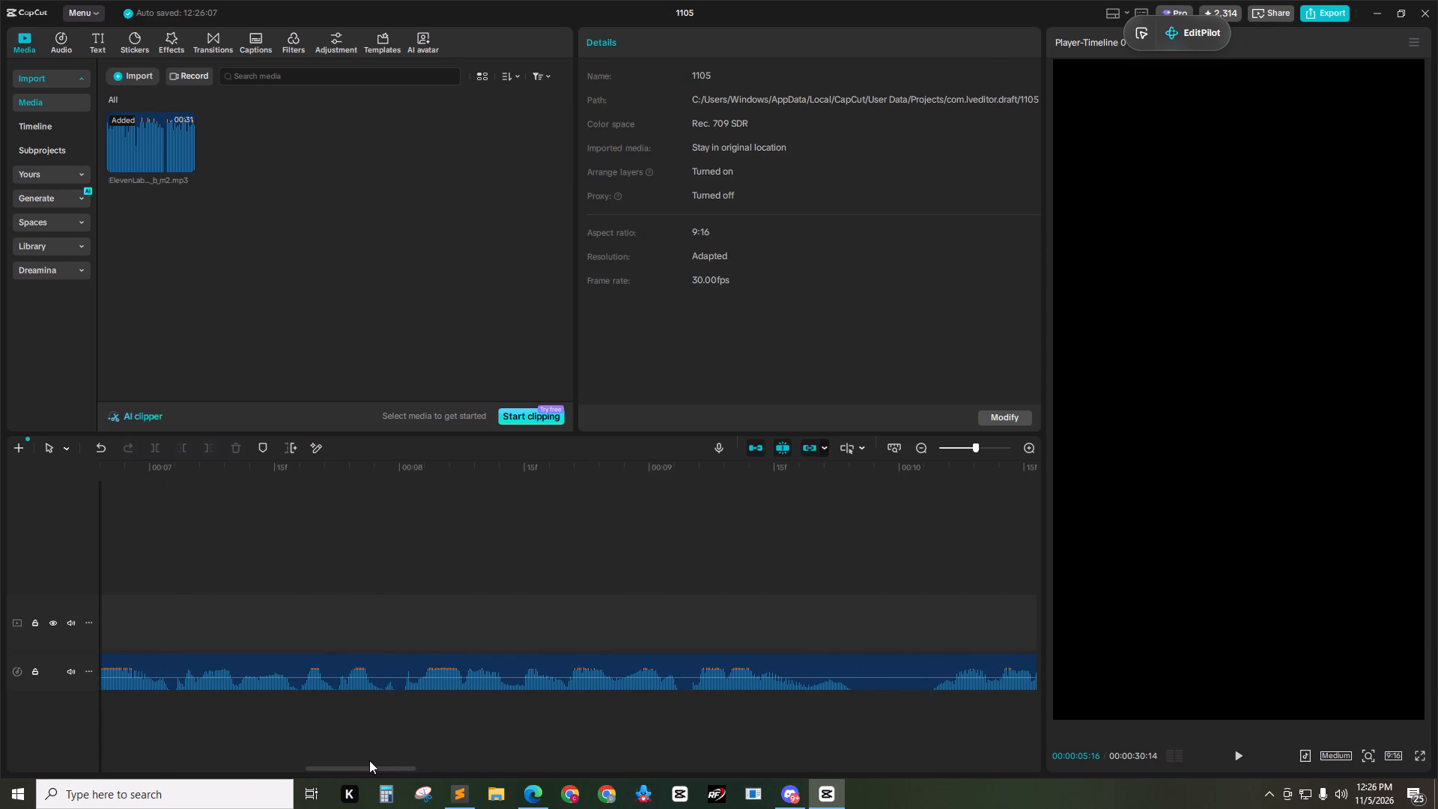
left_click_drag(374, 767, 410, 768)
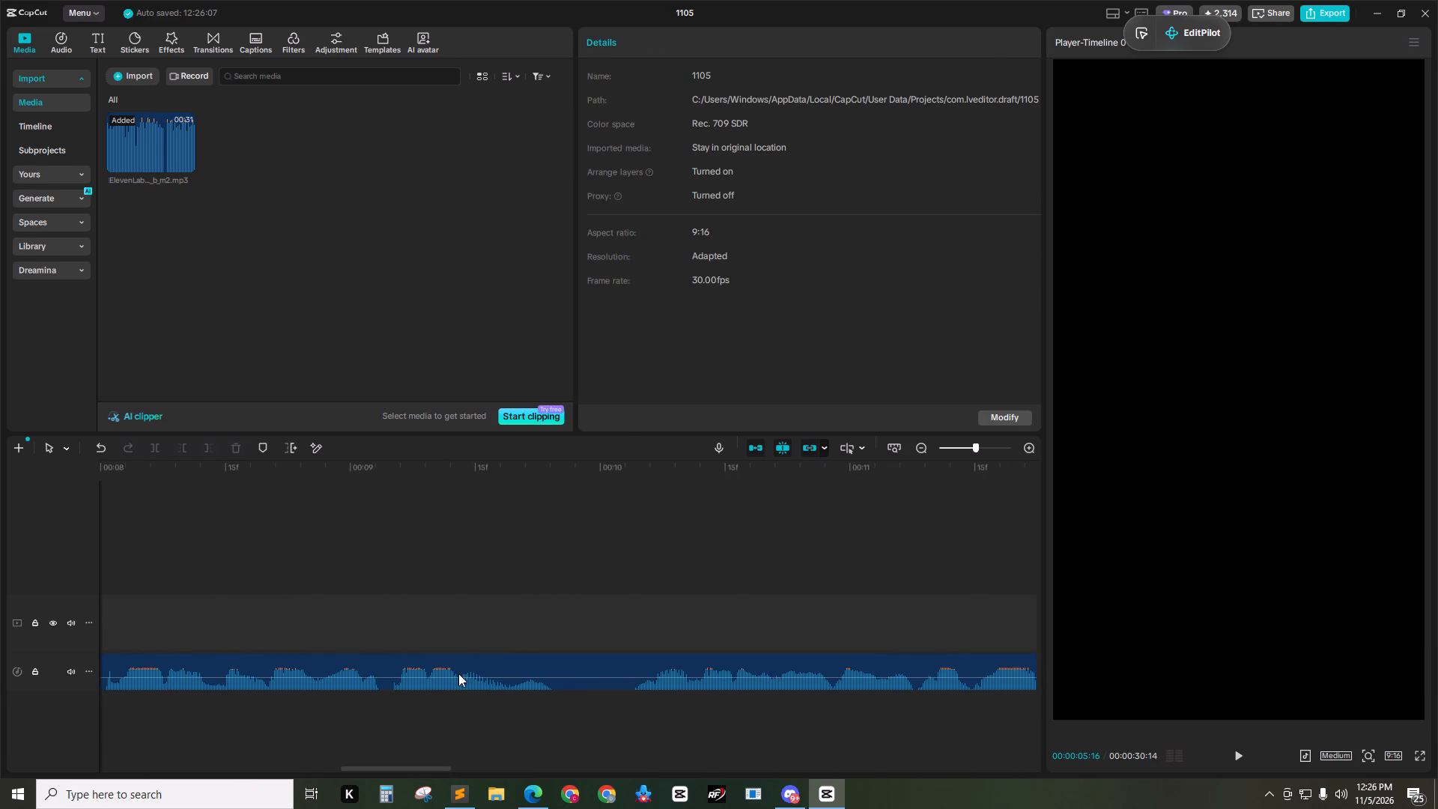
left_click(528, 539)
left_click_drag(530, 489, 558, 490)
left_click(587, 665)
key("ctrl+b")
left_click_drag(566, 479, 574, 481)
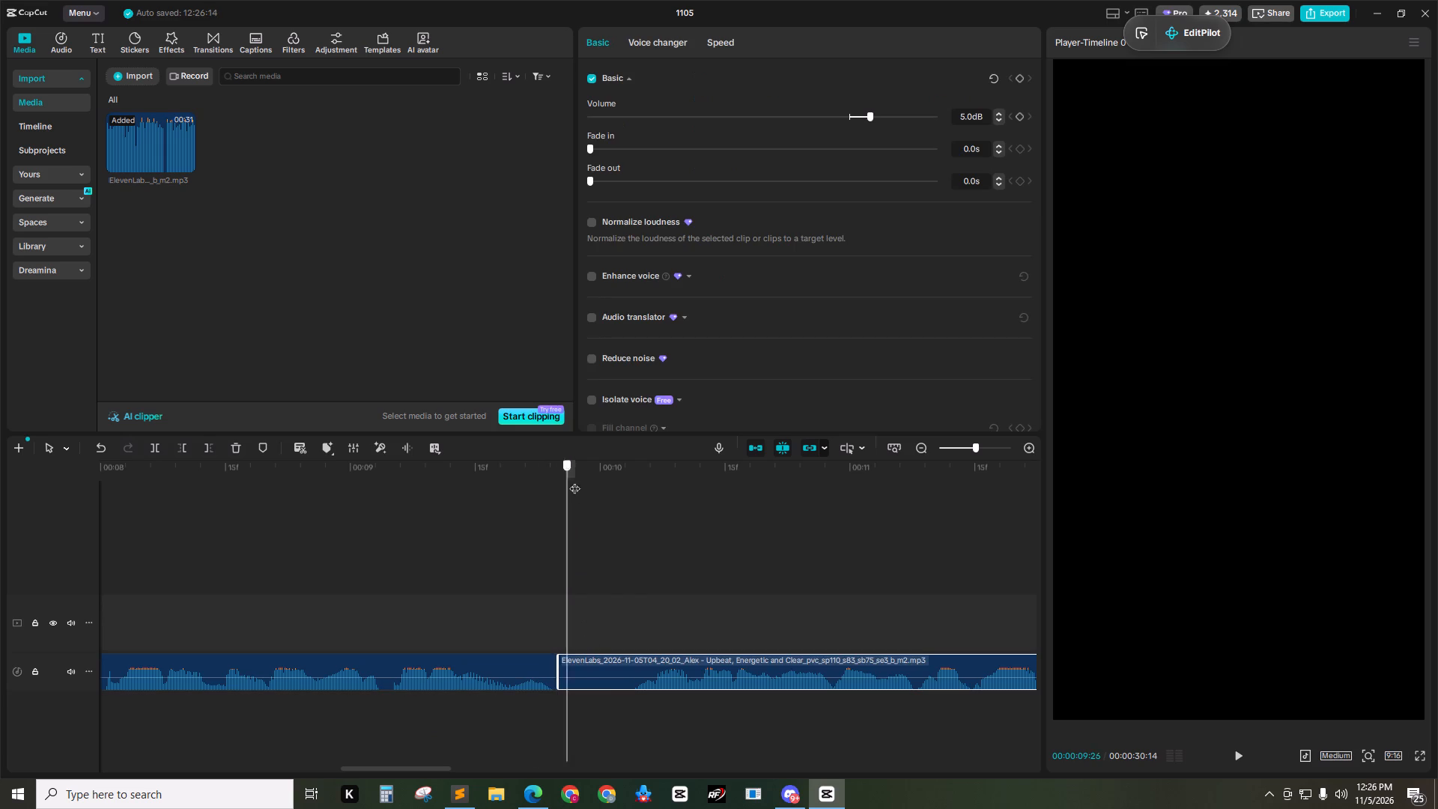
left_click_drag(574, 481, 627, 491)
left_click_drag(620, 482, 628, 483)
key("q")
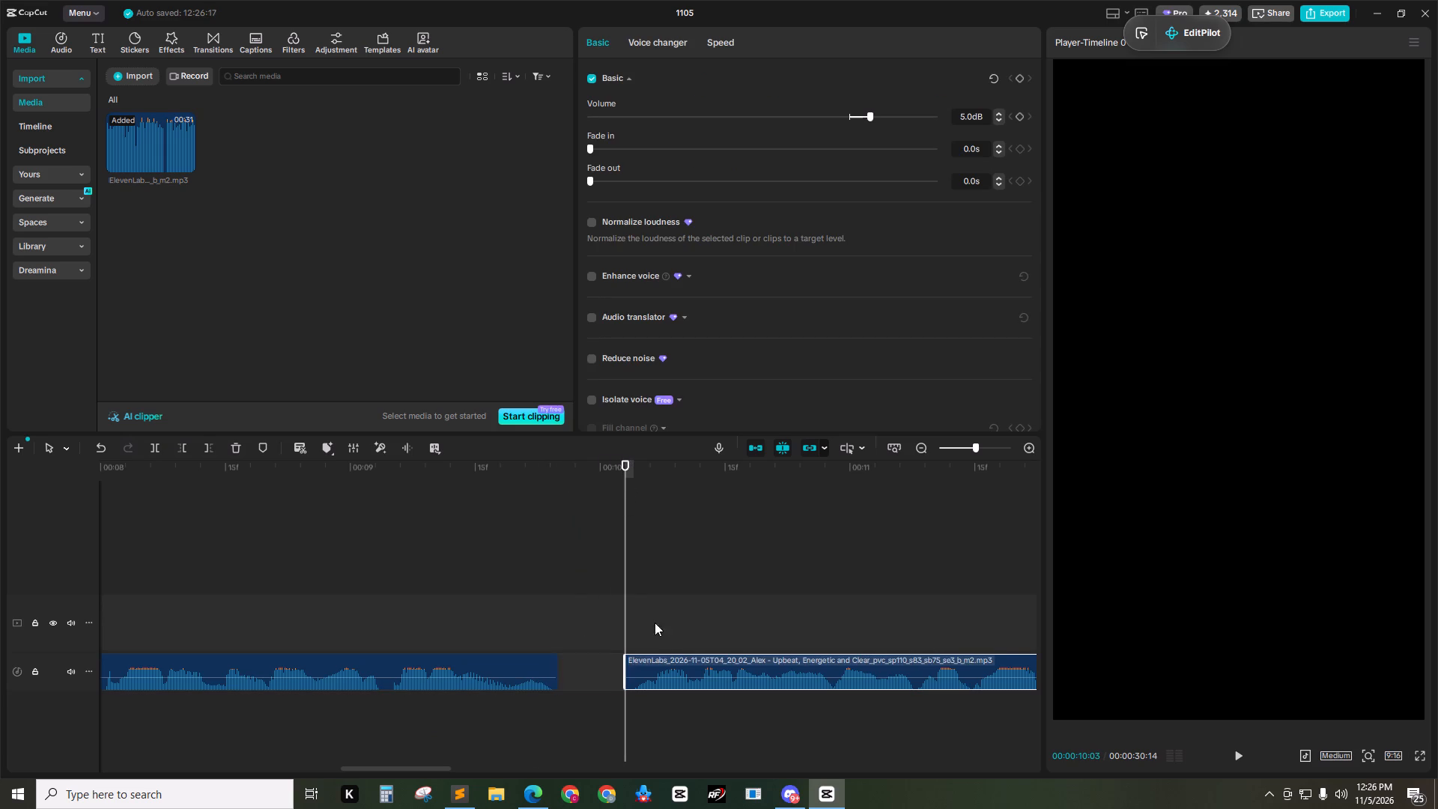
left_click_drag(670, 661, 603, 661)
Play the voiceover across the short pause around 00:11:20 to check how it sounds.
left_click_drag(395, 772, 414, 772)
left_click_drag(404, 766, 464, 757)
left_click(512, 581)
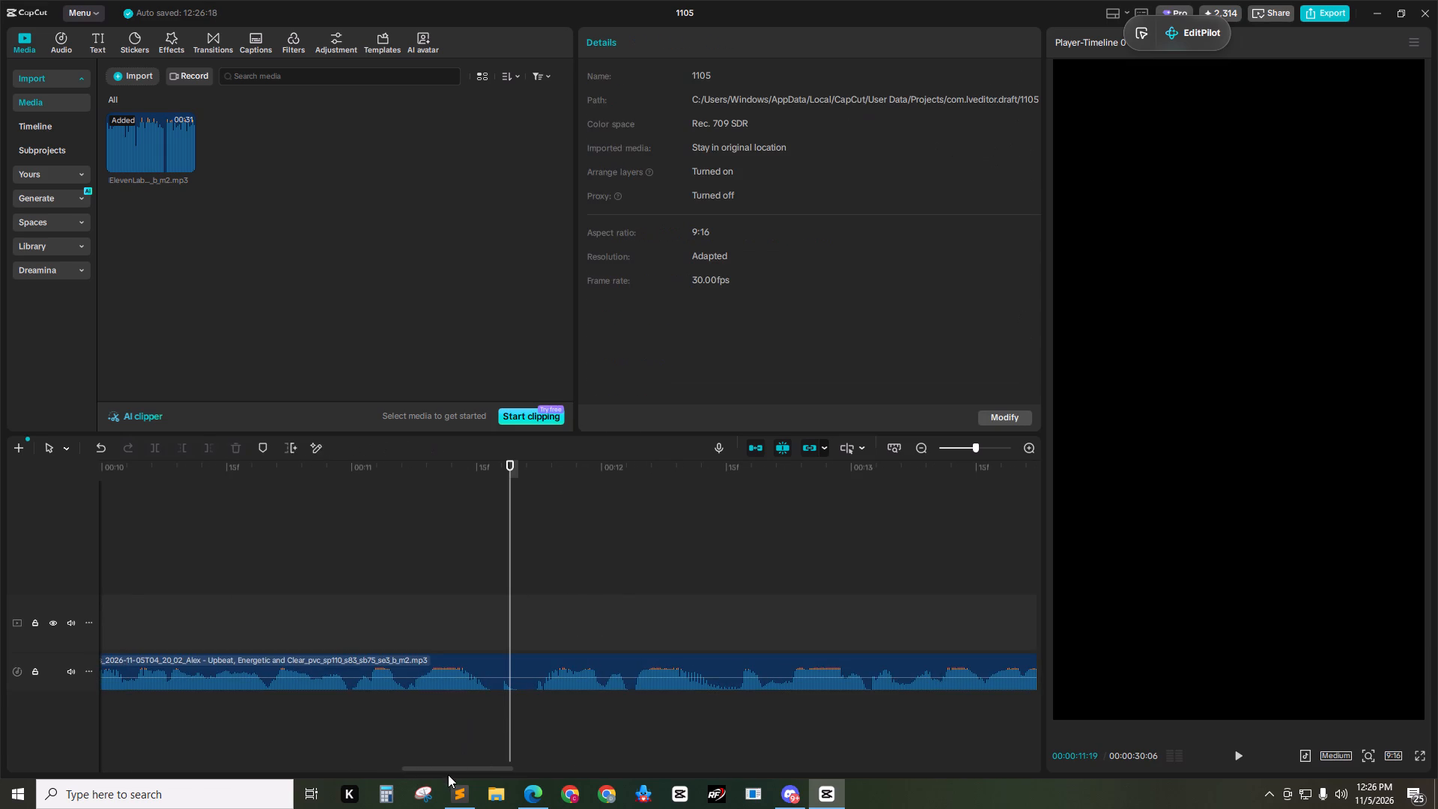
left_click_drag(447, 769, 457, 768)
left_click(429, 531)
left_click_drag(430, 473, 398, 473)
key("space")
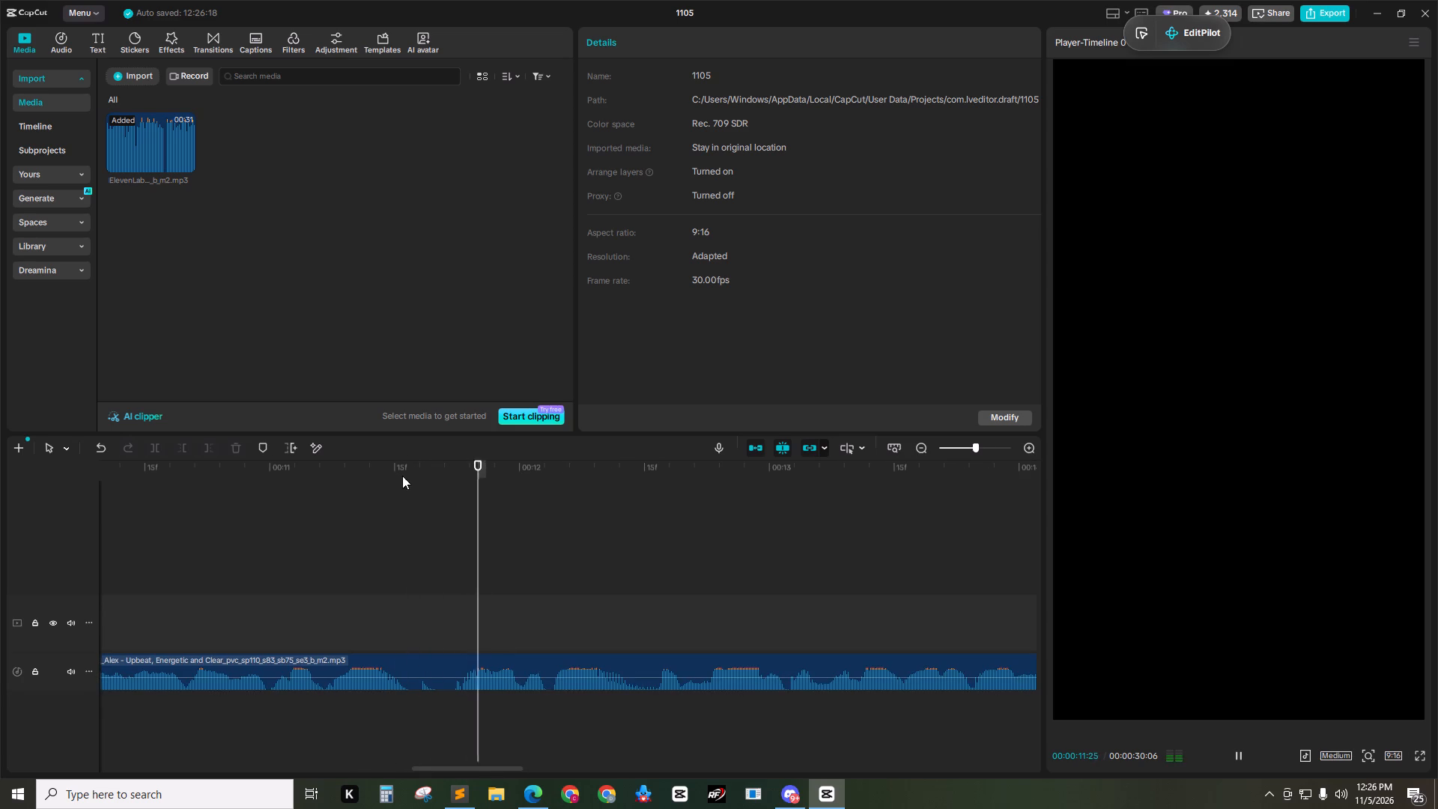
key("space")
left_click_drag(473, 476, 444, 479)
Split the voiceover where the long silent pause begins, just before 00:19.
left_click_drag(462, 775, 534, 766)
left_click_drag(485, 769, 604, 764)
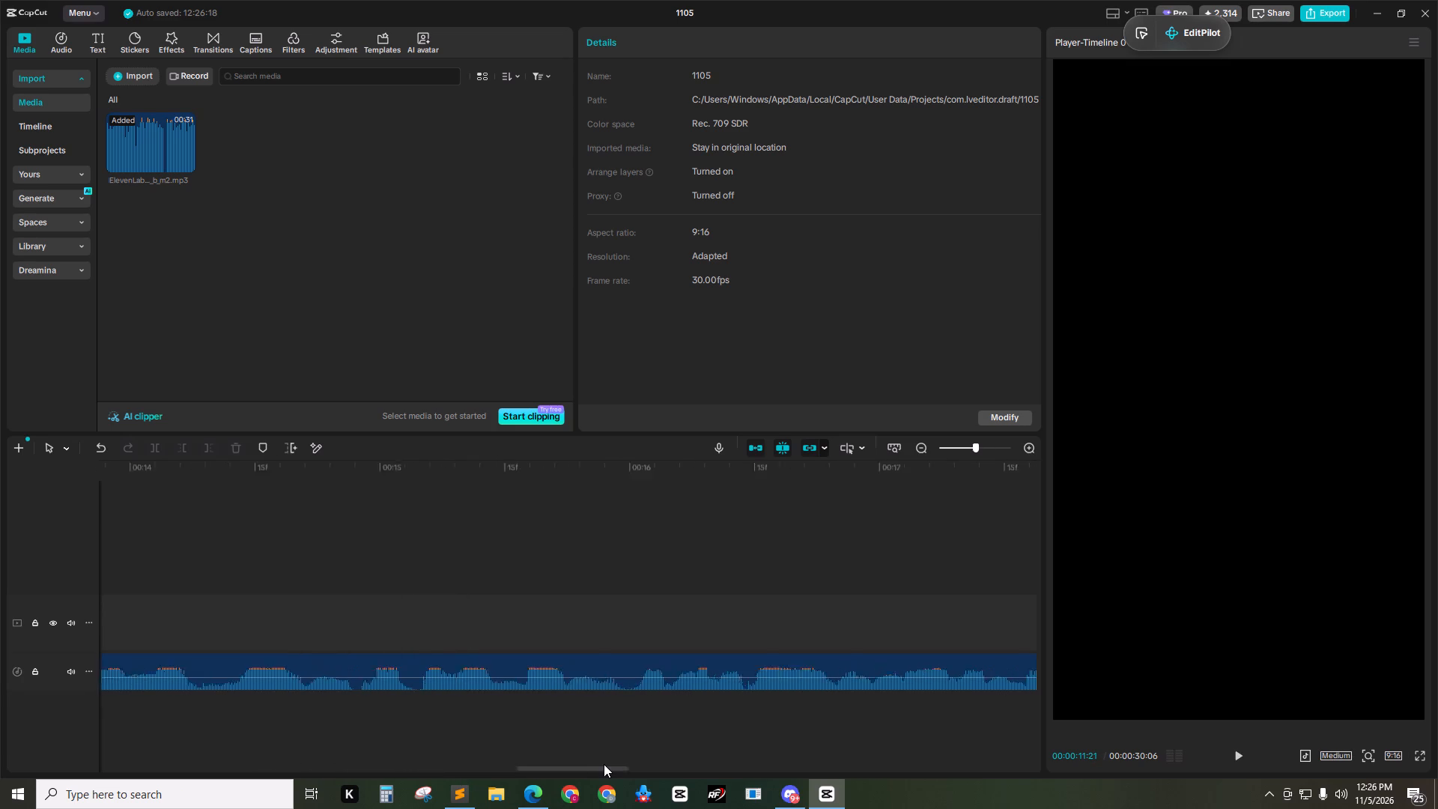
left_click_drag(604, 764, 685, 758)
left_click(640, 615)
left_click_drag(638, 479, 598, 488)
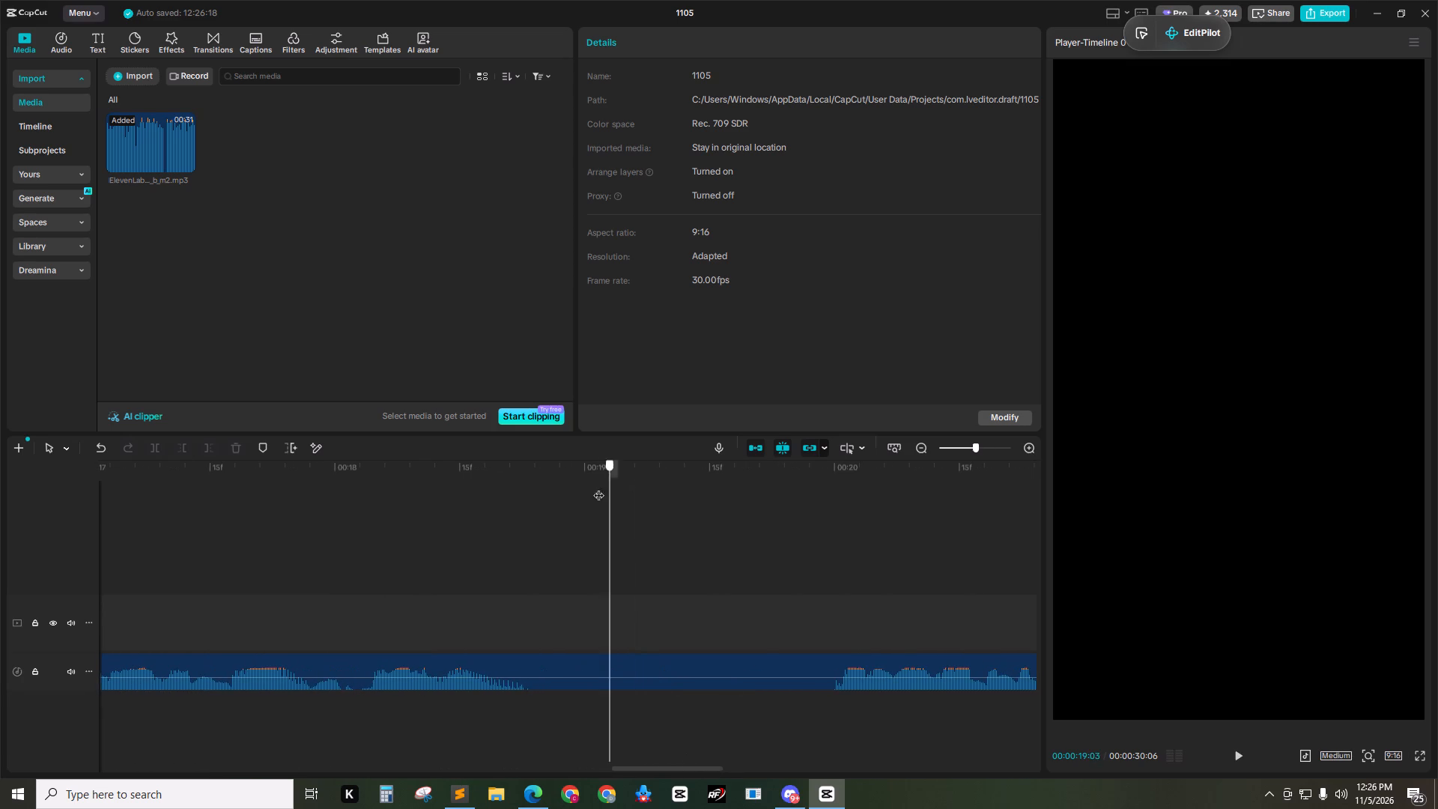
left_click_drag(598, 488, 535, 494)
left_click(567, 675)
key("ctrl+b")
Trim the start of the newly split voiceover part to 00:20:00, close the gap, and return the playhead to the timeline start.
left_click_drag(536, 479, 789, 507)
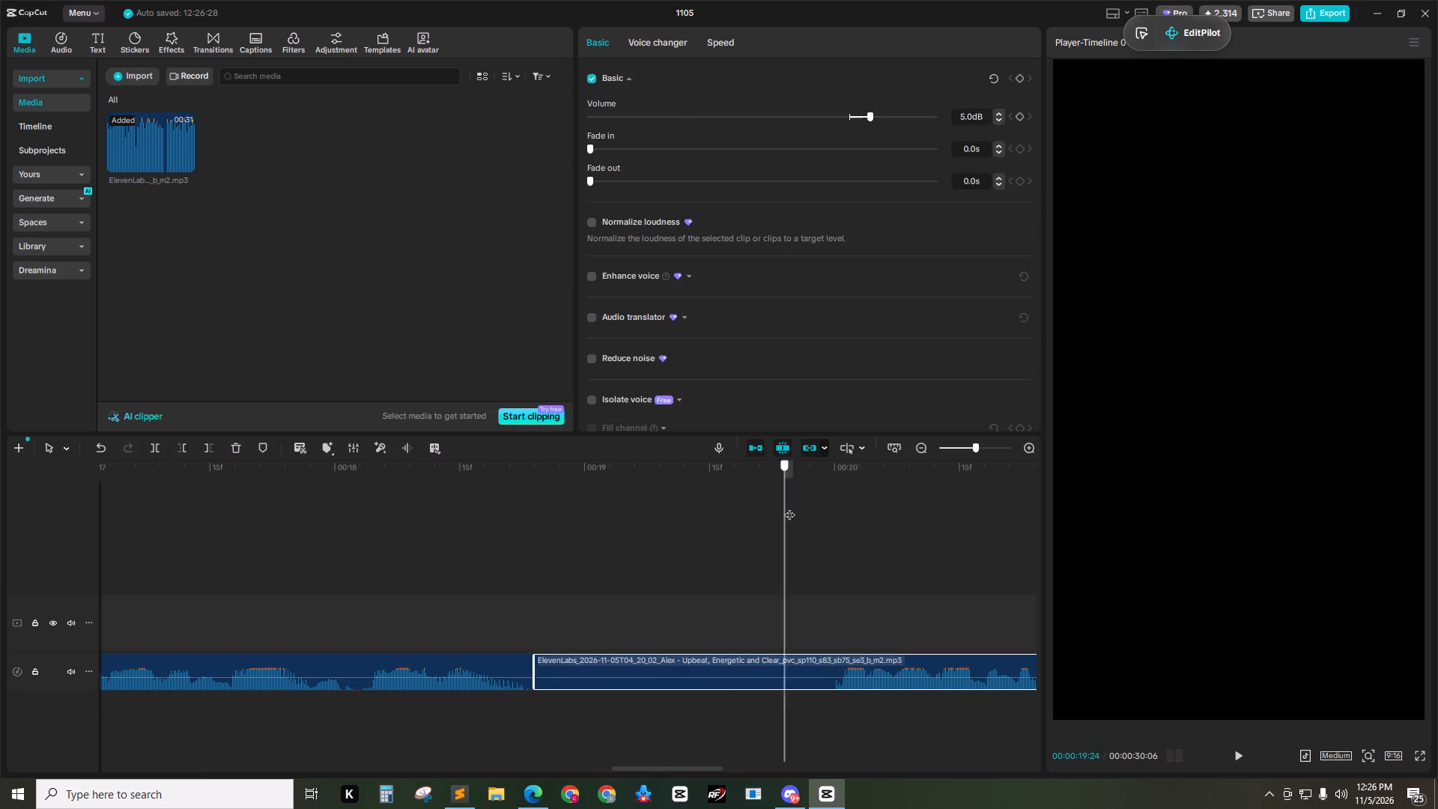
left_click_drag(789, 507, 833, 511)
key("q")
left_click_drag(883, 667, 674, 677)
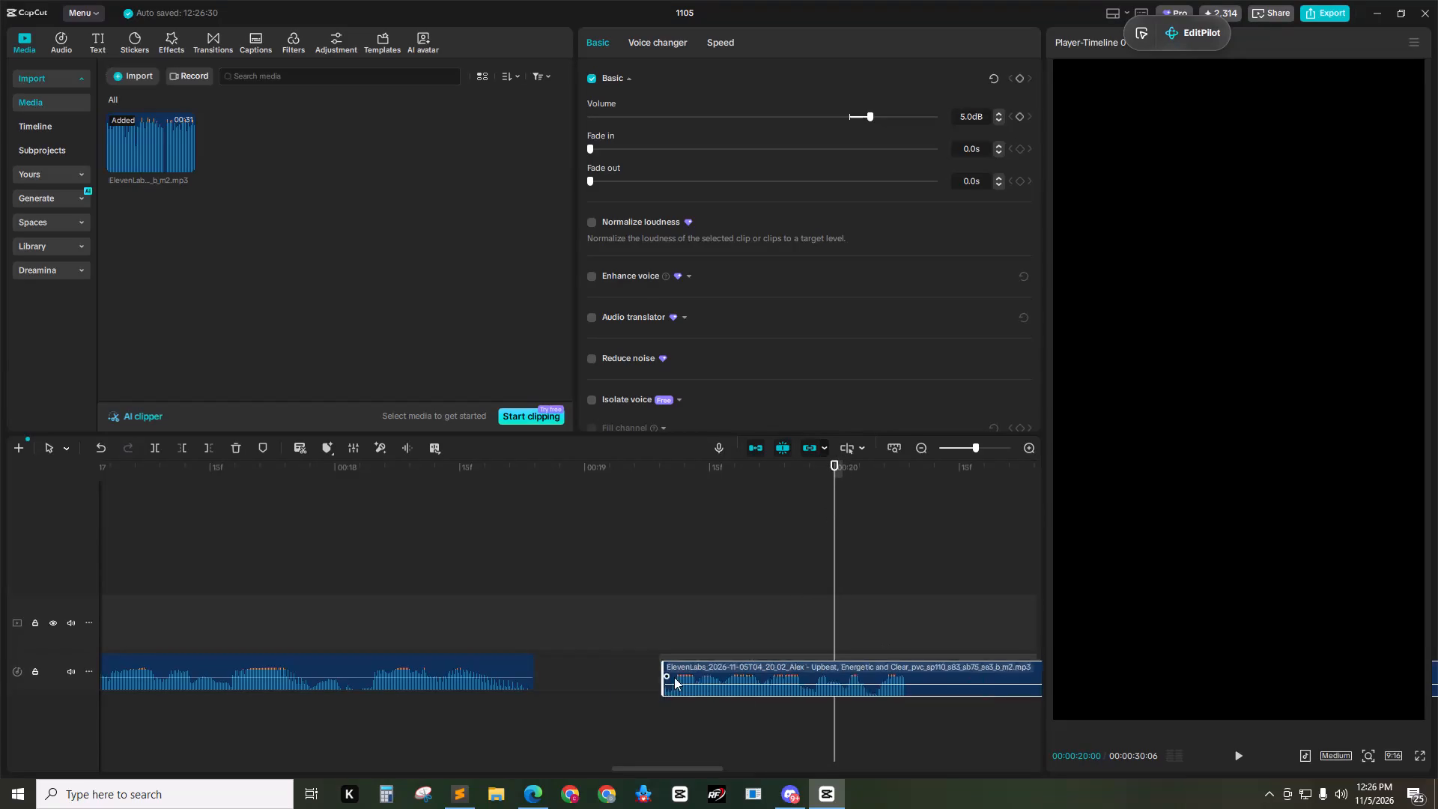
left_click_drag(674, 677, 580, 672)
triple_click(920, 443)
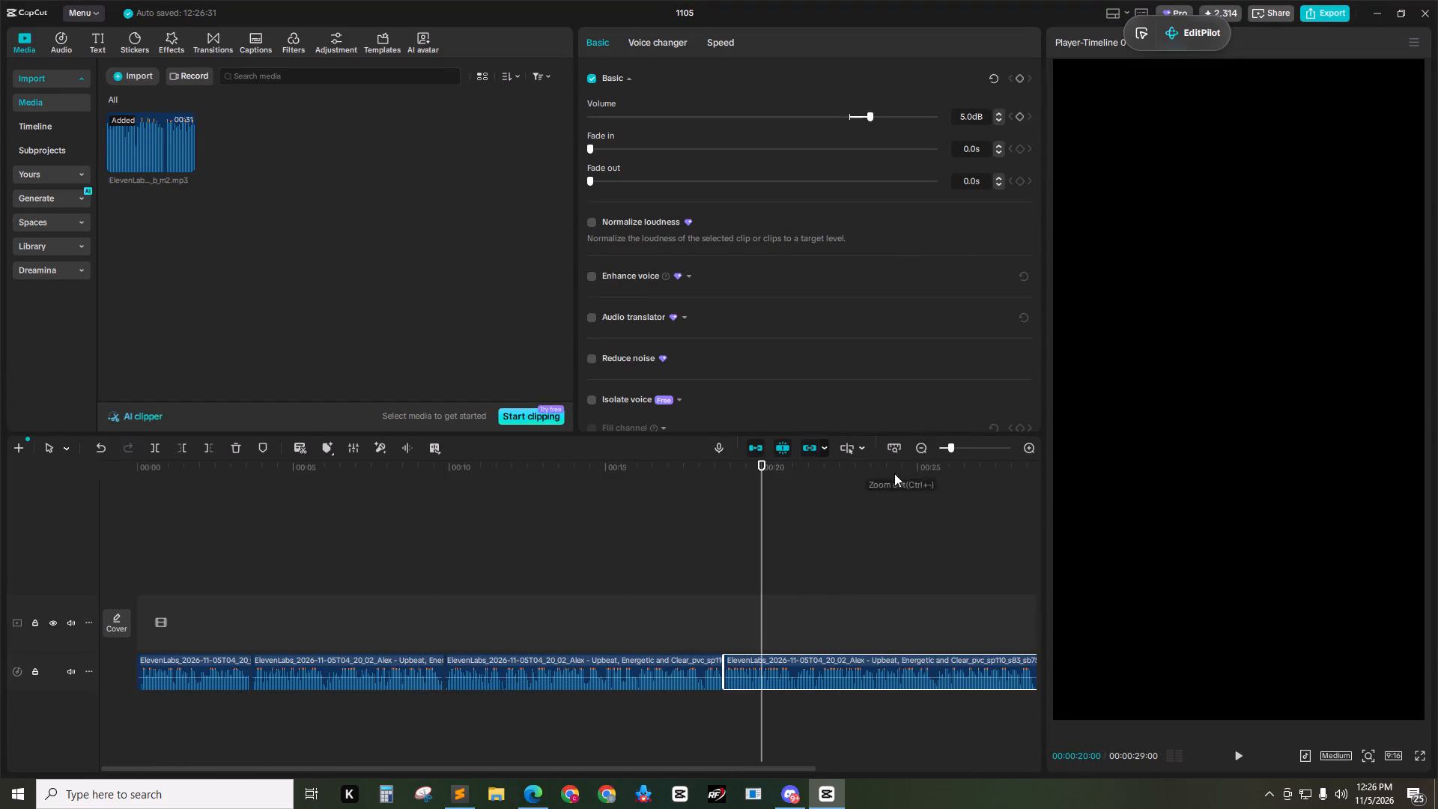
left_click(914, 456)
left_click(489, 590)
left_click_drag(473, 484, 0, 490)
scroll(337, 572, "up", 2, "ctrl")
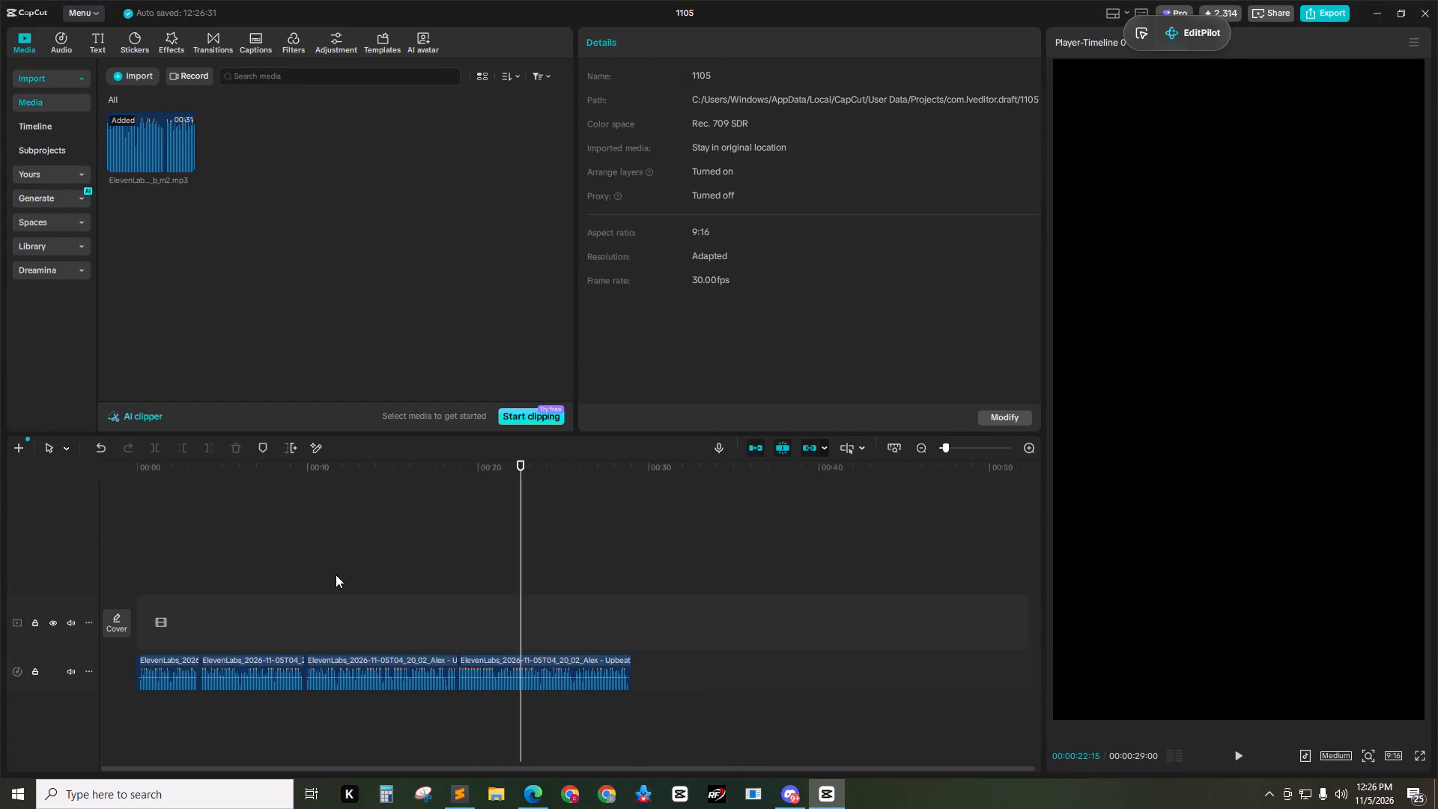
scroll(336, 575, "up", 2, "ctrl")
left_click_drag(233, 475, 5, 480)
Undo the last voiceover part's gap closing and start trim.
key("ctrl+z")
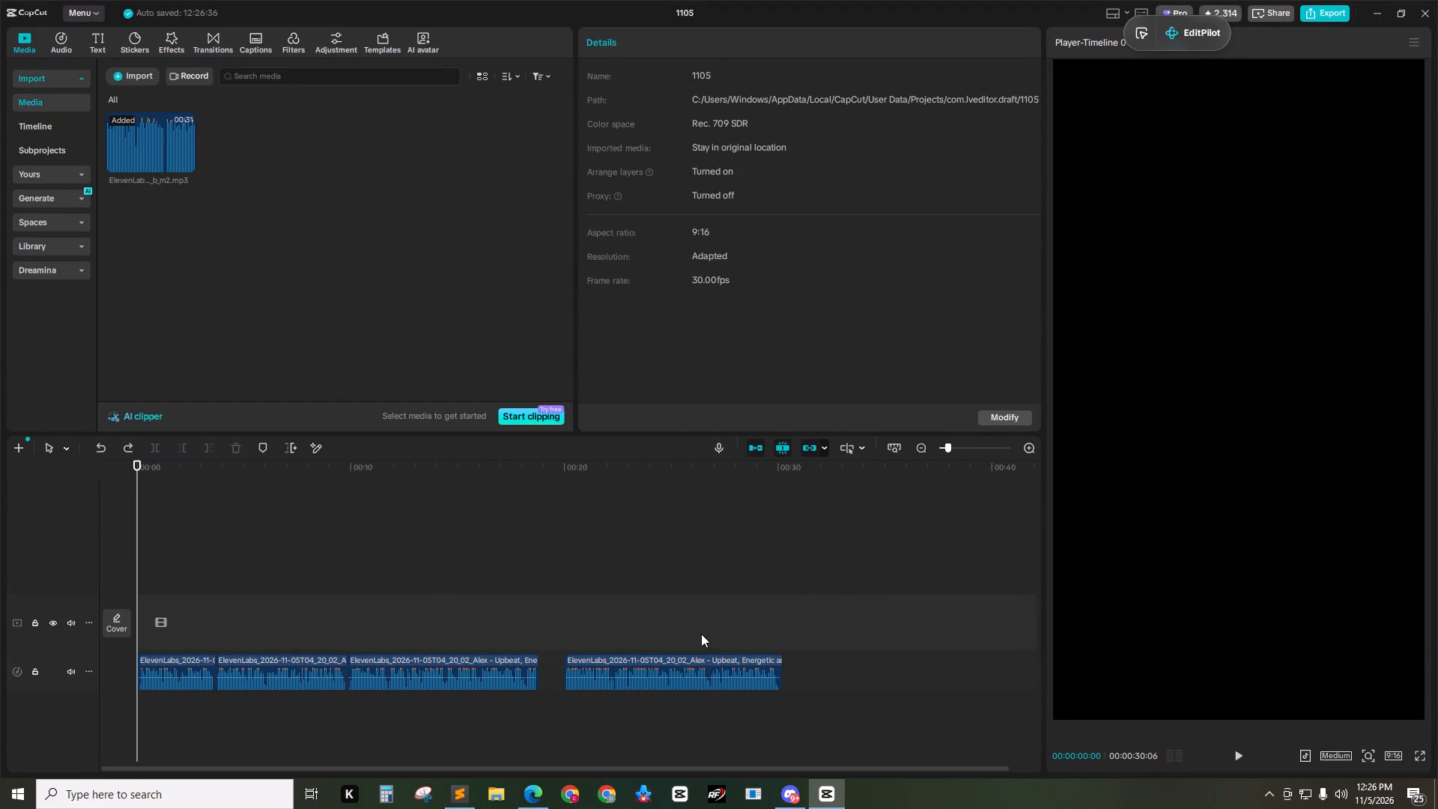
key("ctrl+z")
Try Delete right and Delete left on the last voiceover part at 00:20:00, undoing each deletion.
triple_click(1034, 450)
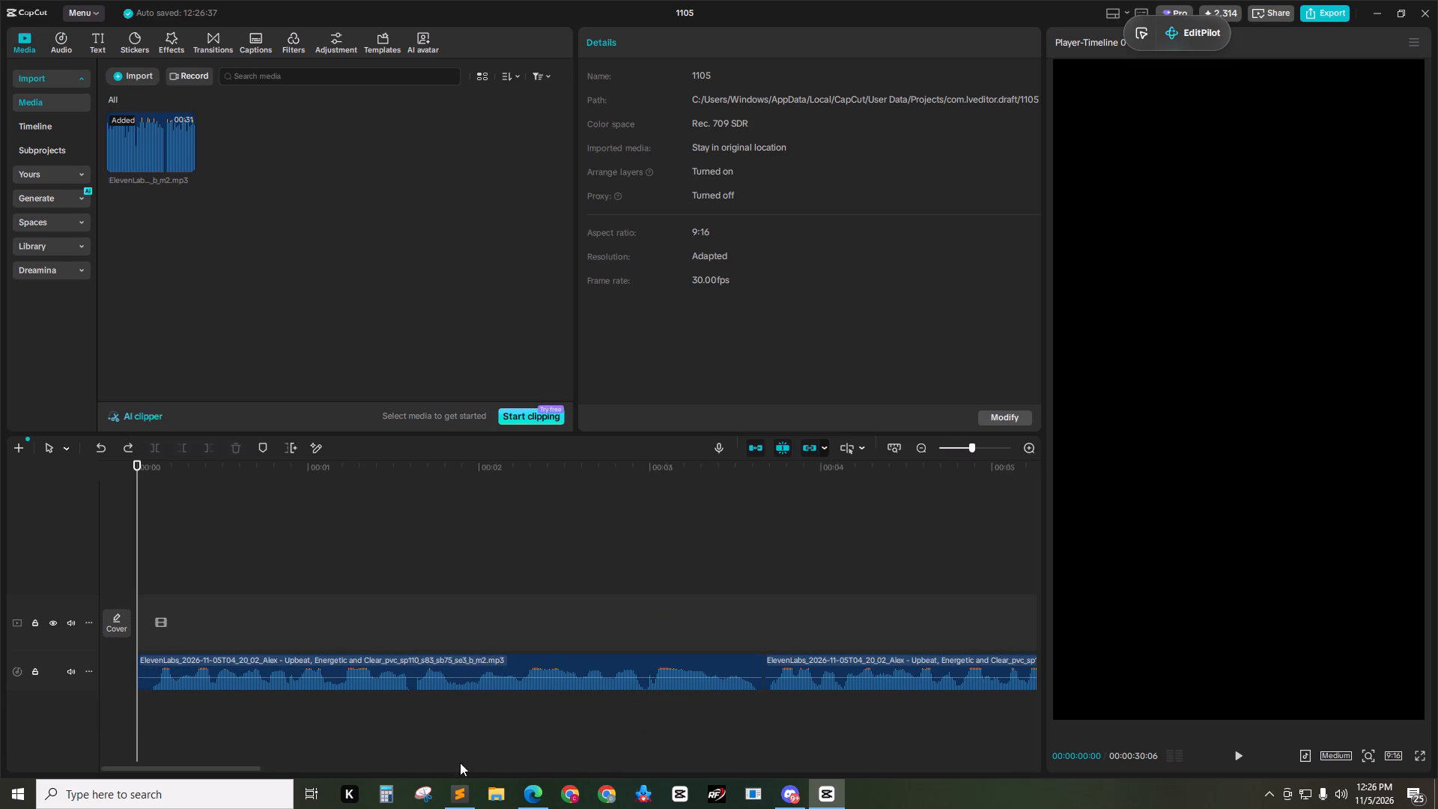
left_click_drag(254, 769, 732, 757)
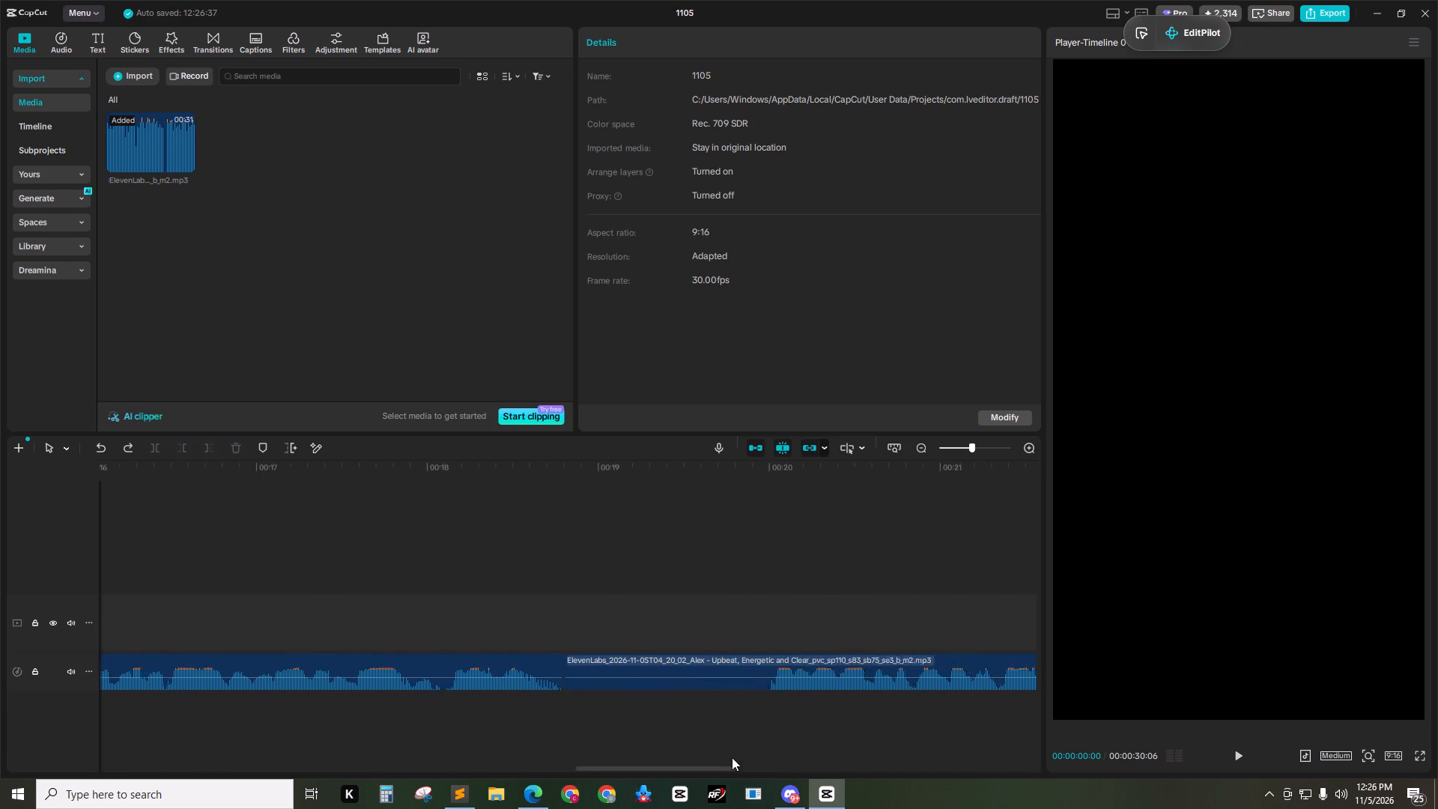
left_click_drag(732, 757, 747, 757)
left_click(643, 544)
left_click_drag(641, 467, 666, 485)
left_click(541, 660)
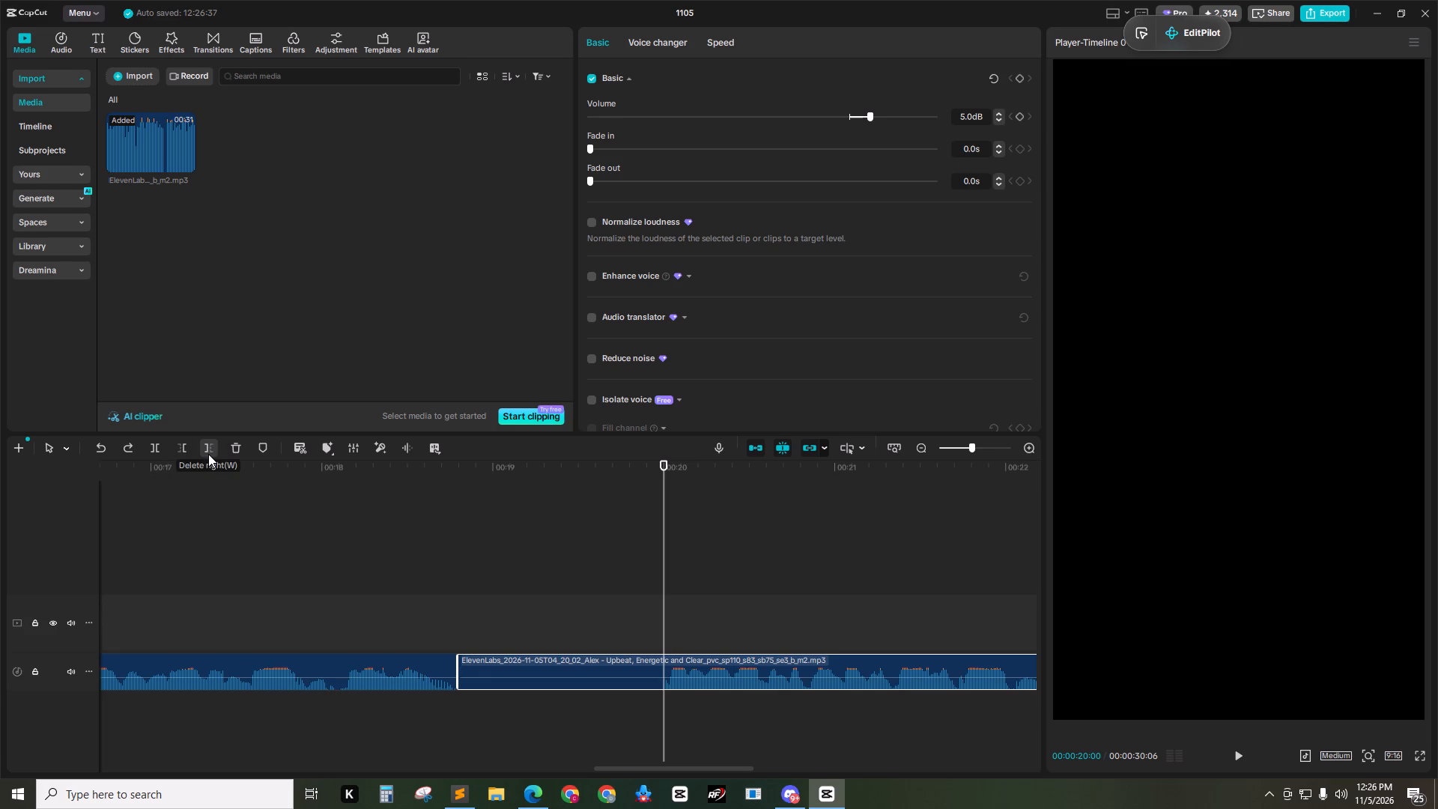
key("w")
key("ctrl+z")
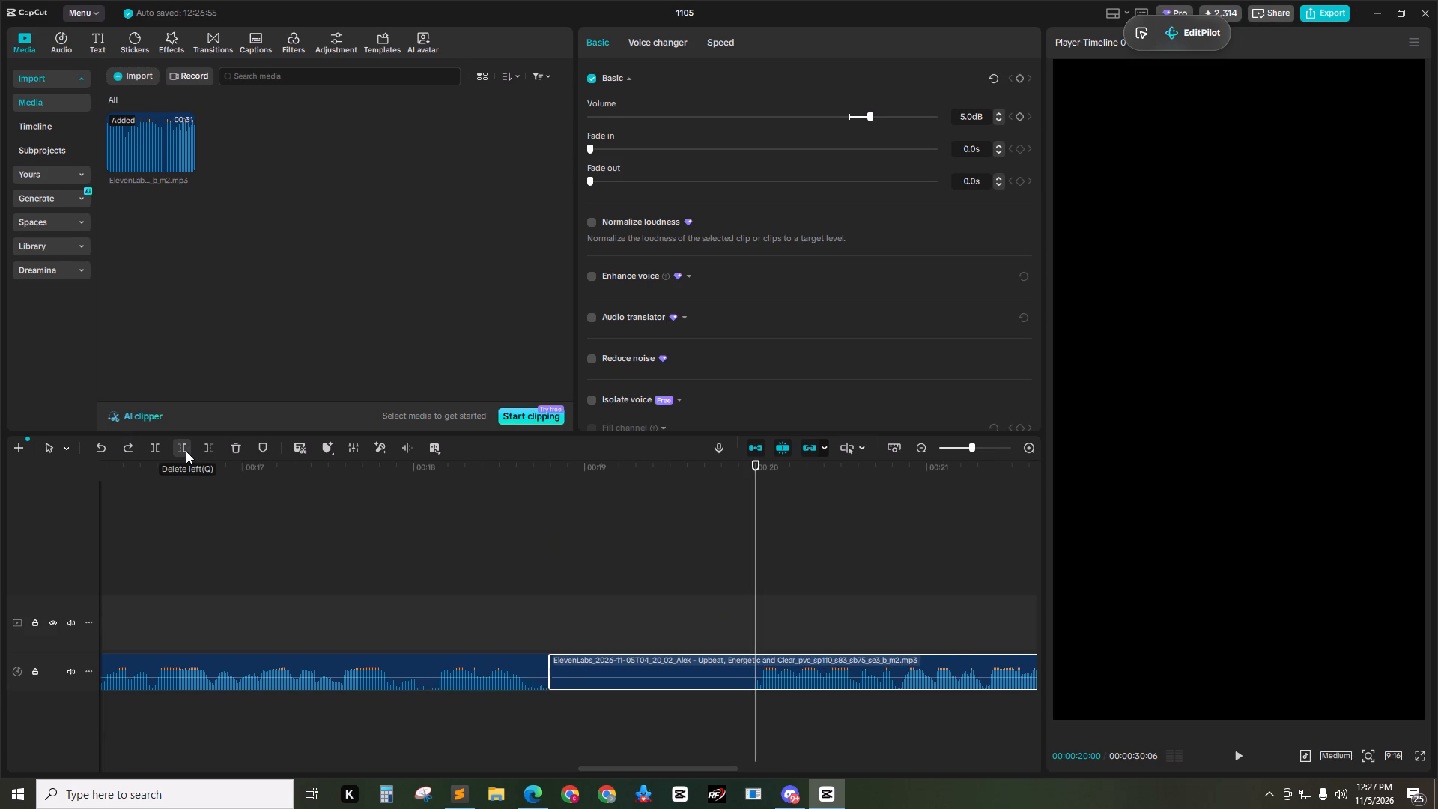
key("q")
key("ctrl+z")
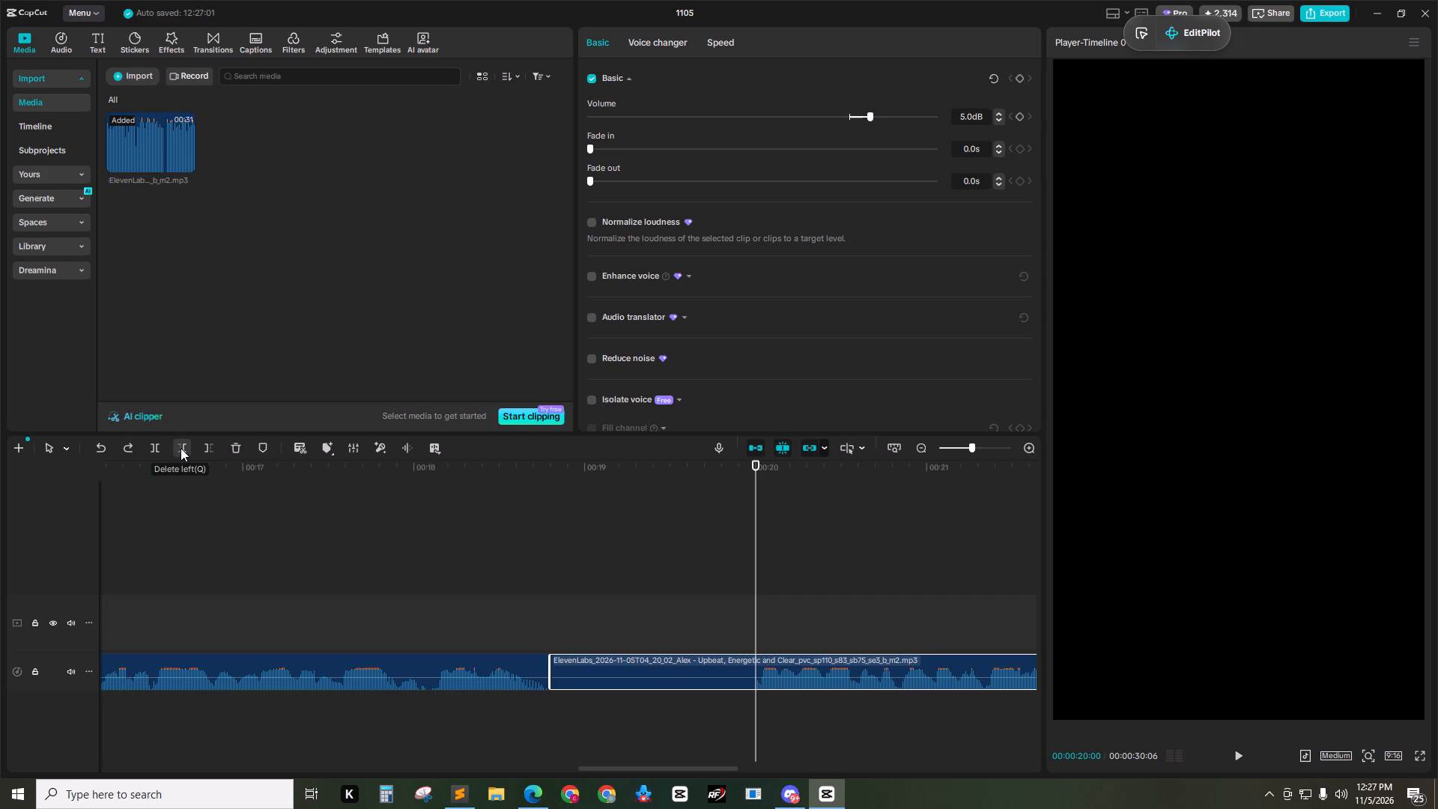
Trim the last voiceover part's start to 00:20:00 with Delete left, close the gap, and return the playhead to the timeline start.
left_click(180, 448)
left_click(828, 666)
left_click_drag(820, 670, 612, 658)
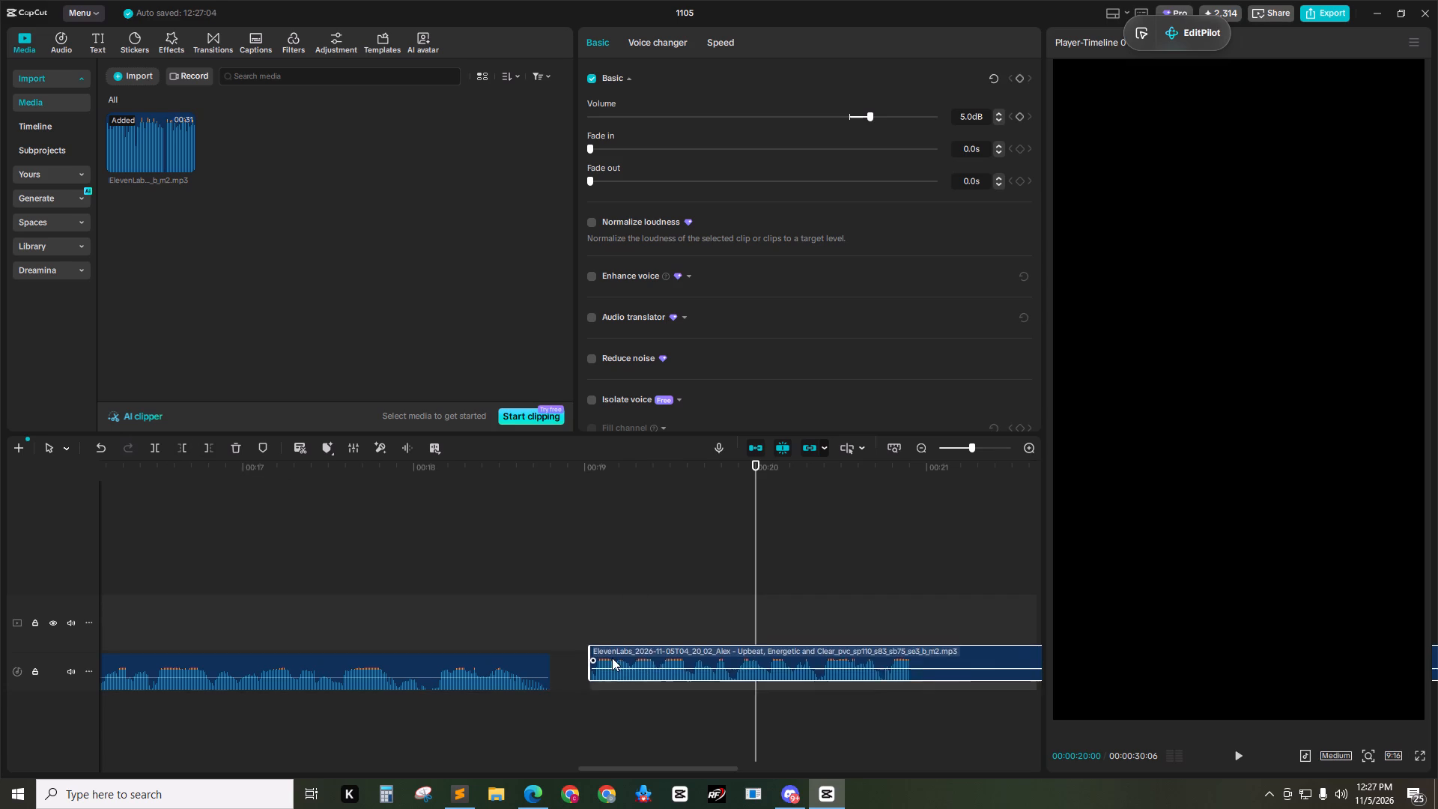
left_click_drag(612, 658, 616, 670)
double_click(919, 450)
left_click(419, 581)
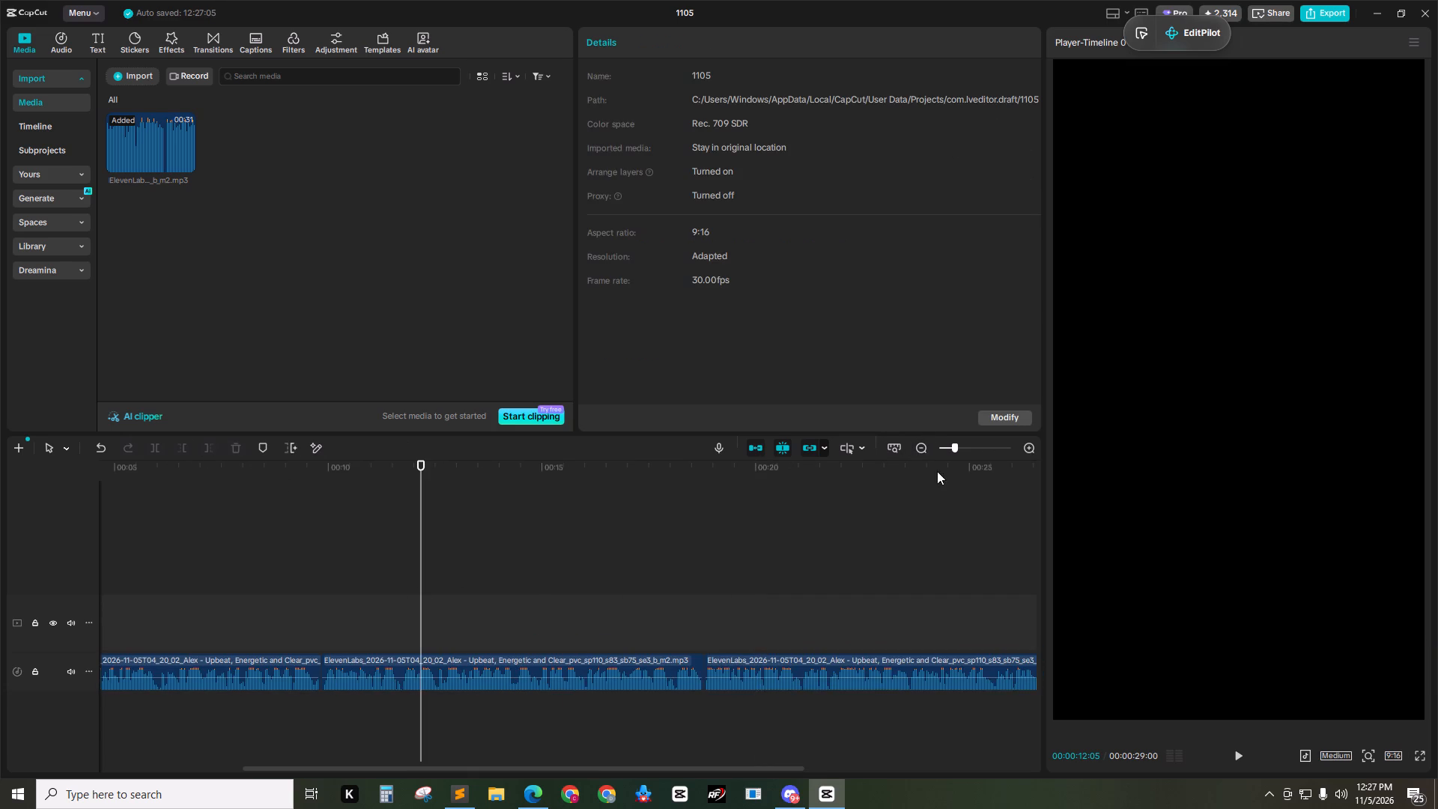
left_click(915, 453)
left_click(418, 527)
left_click_drag(415, 473, 0, 466)
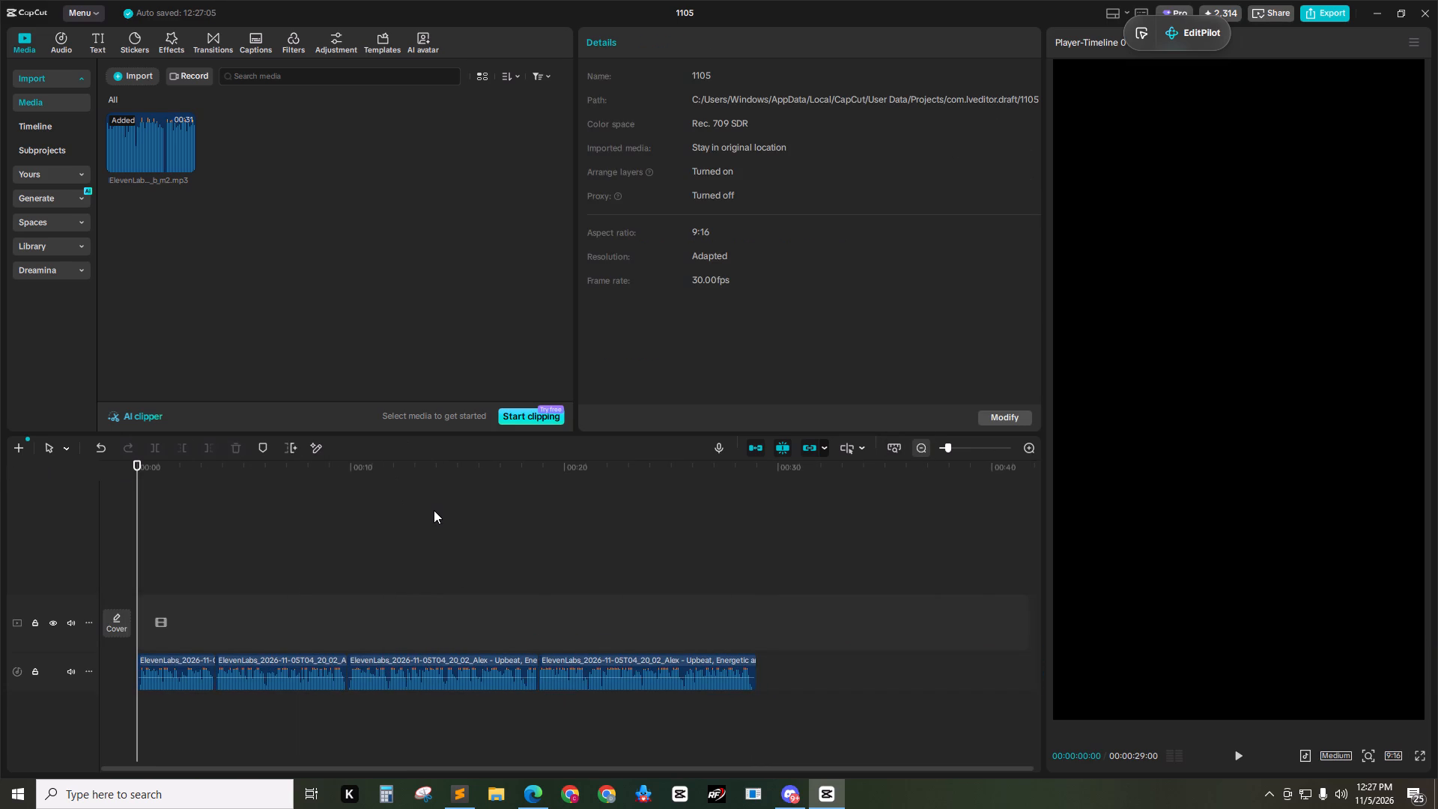
Switch to Microsoft Edge, search YouTube for zack d films from the Michael Jackson Sandwich tab, and open the Zack D. Films channel.
left_click(461, 798)
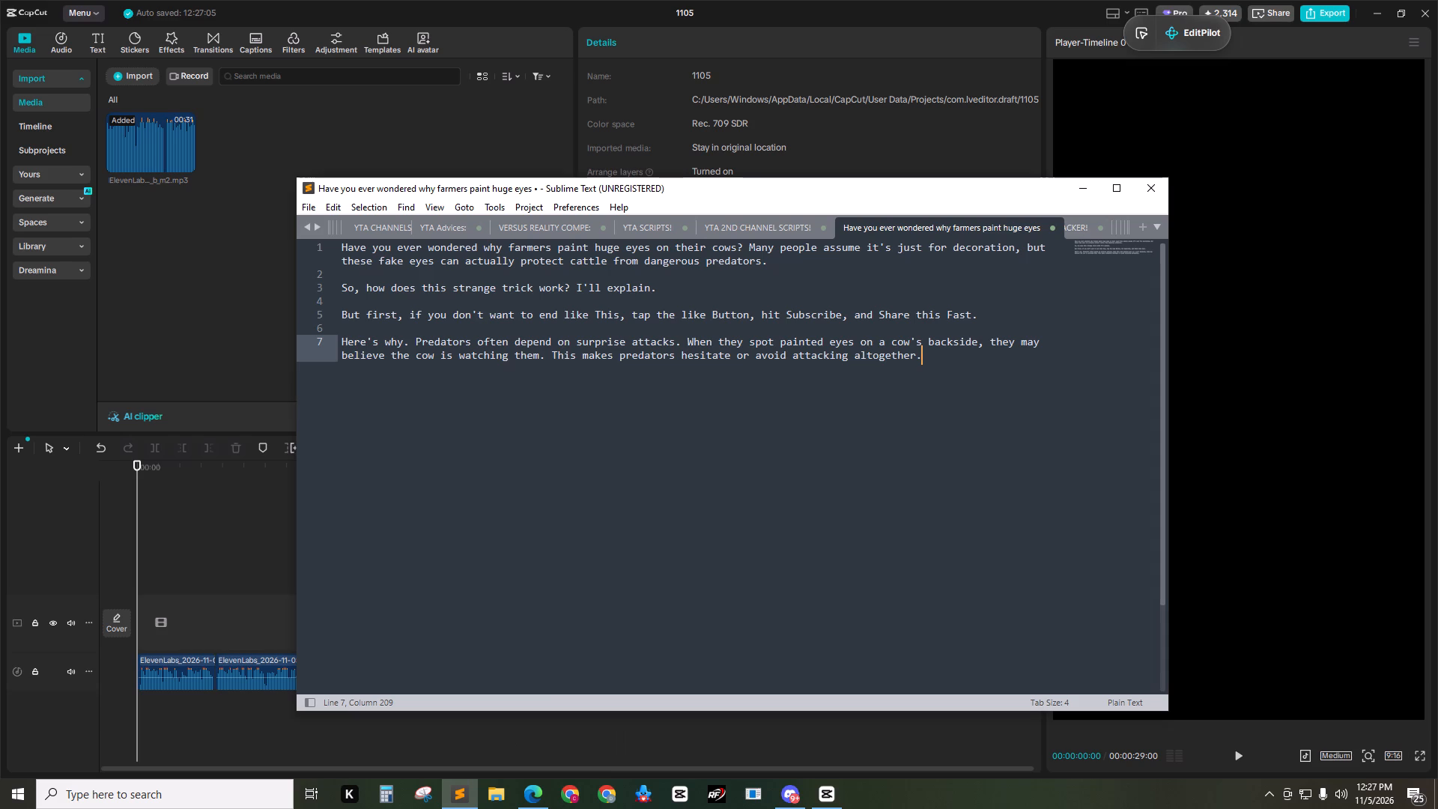
left_click(540, 788)
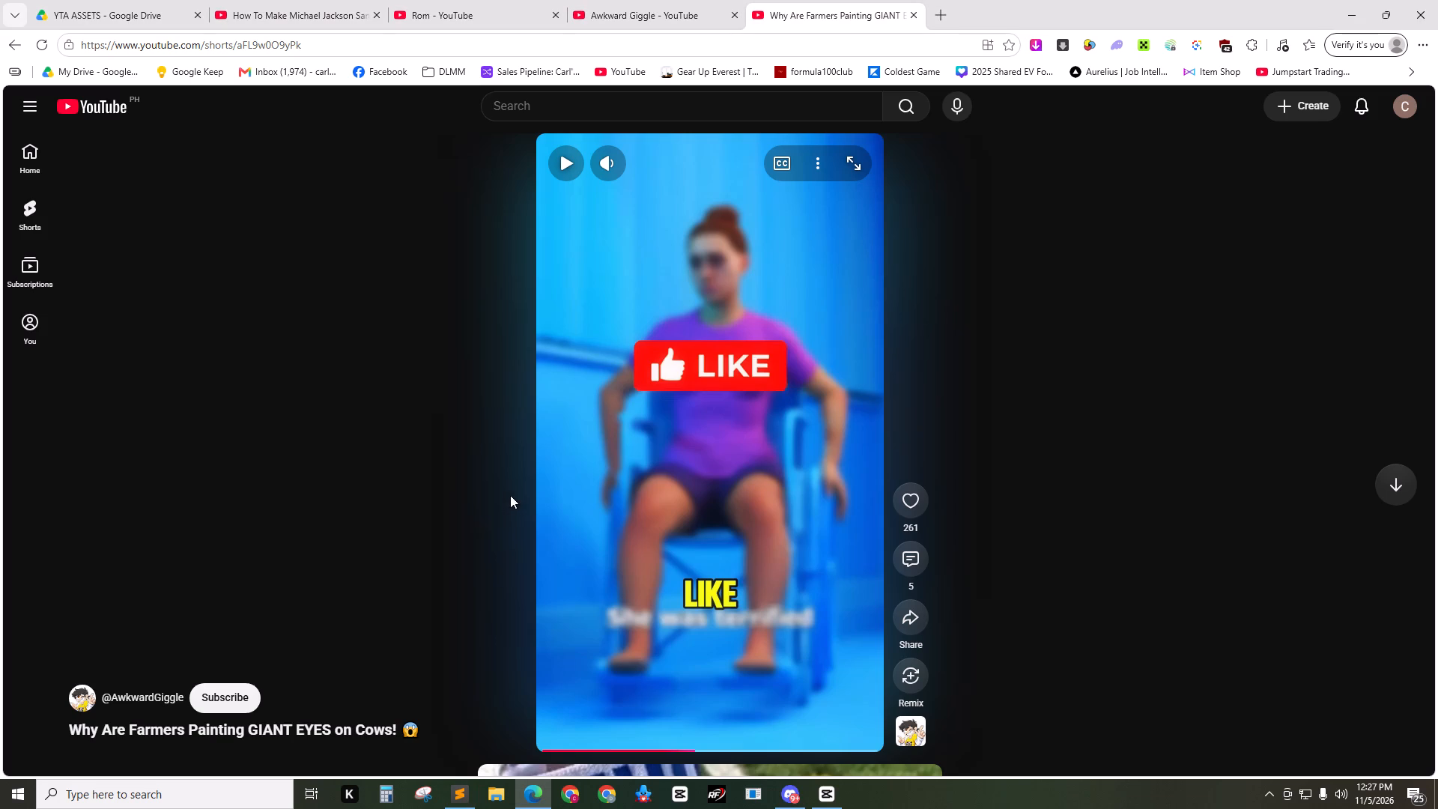
left_click(676, 0)
left_click(488, 0)
left_click(374, 0)
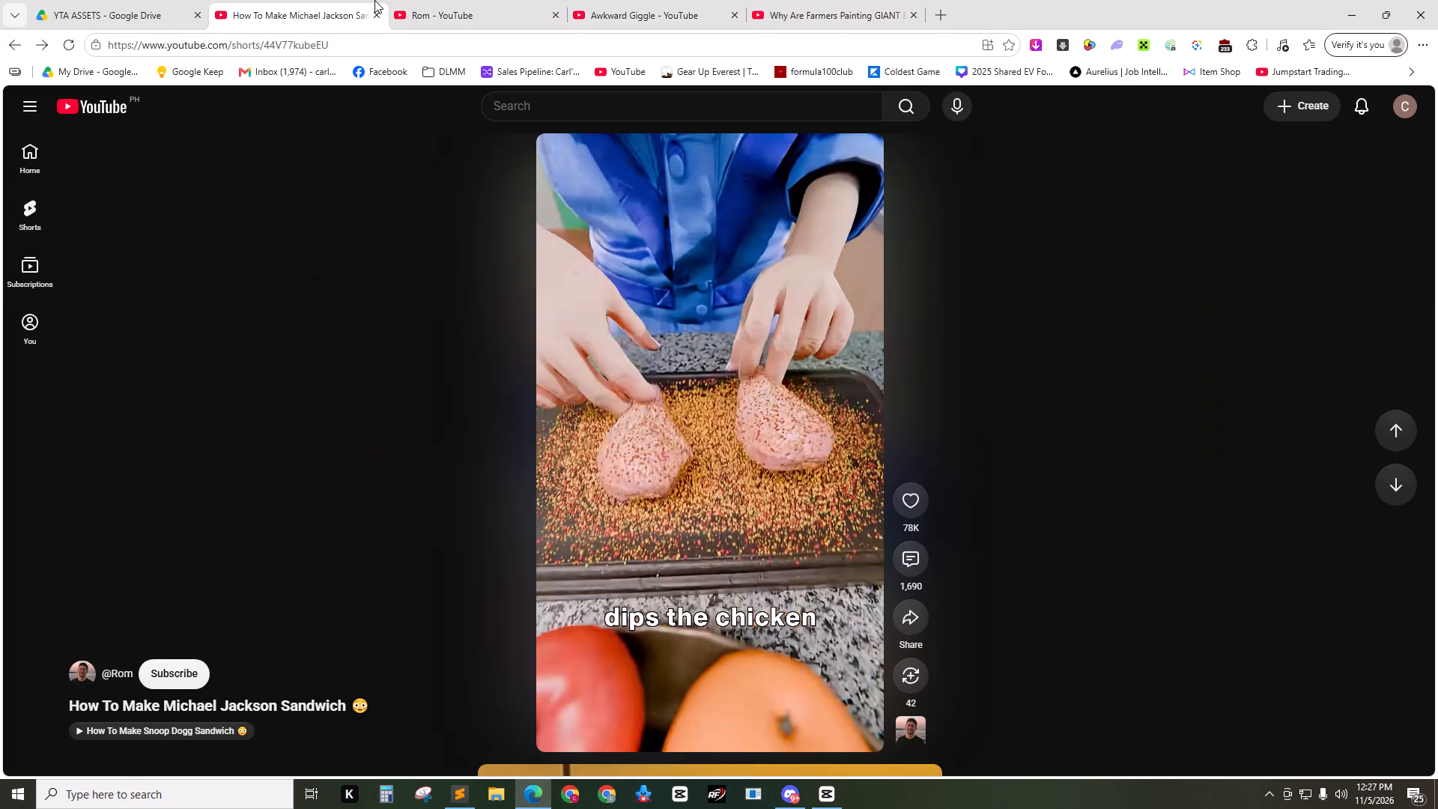
left_click(100, 109)
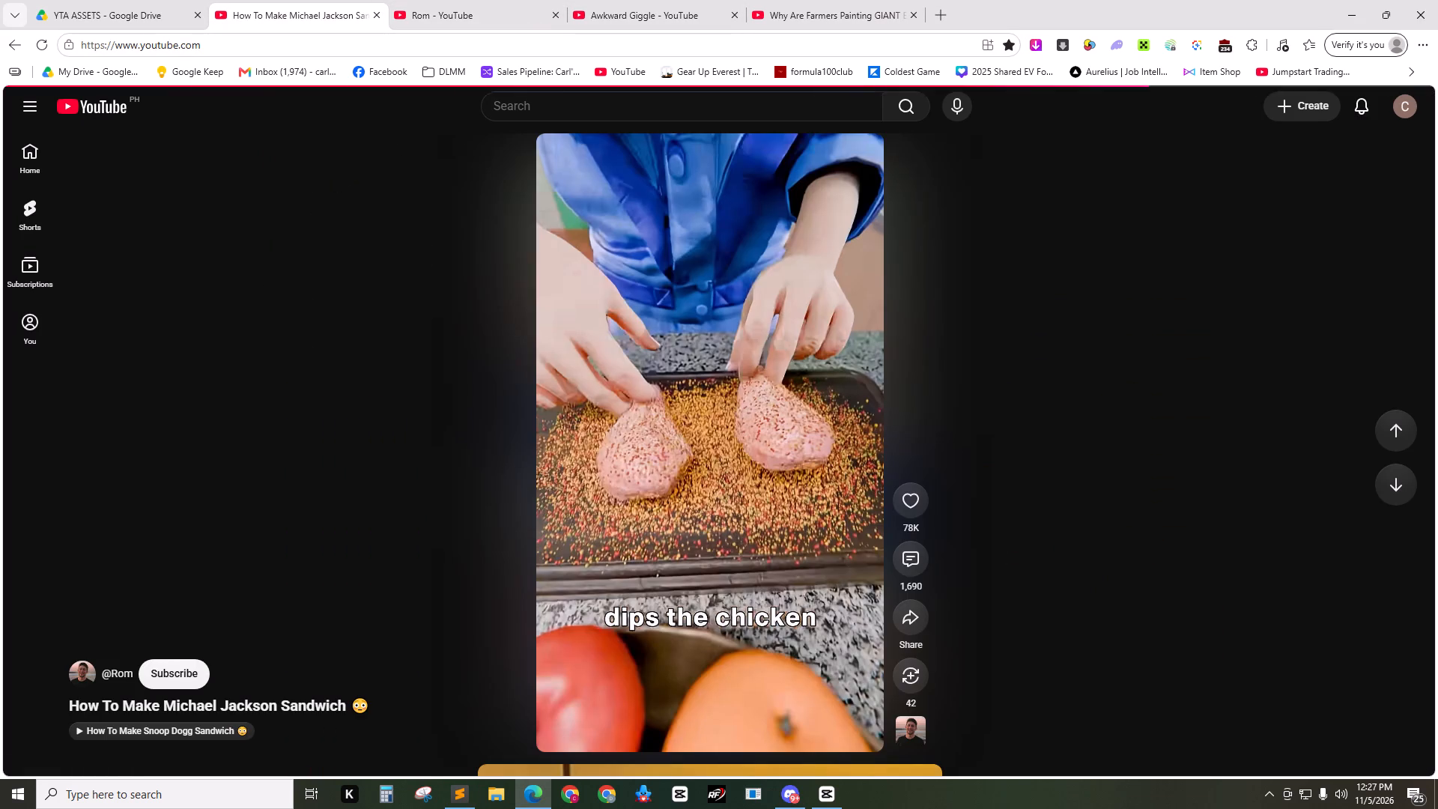
left_click(569, 106)
key("z")
left_click(562, 154)
left_click(324, 0)
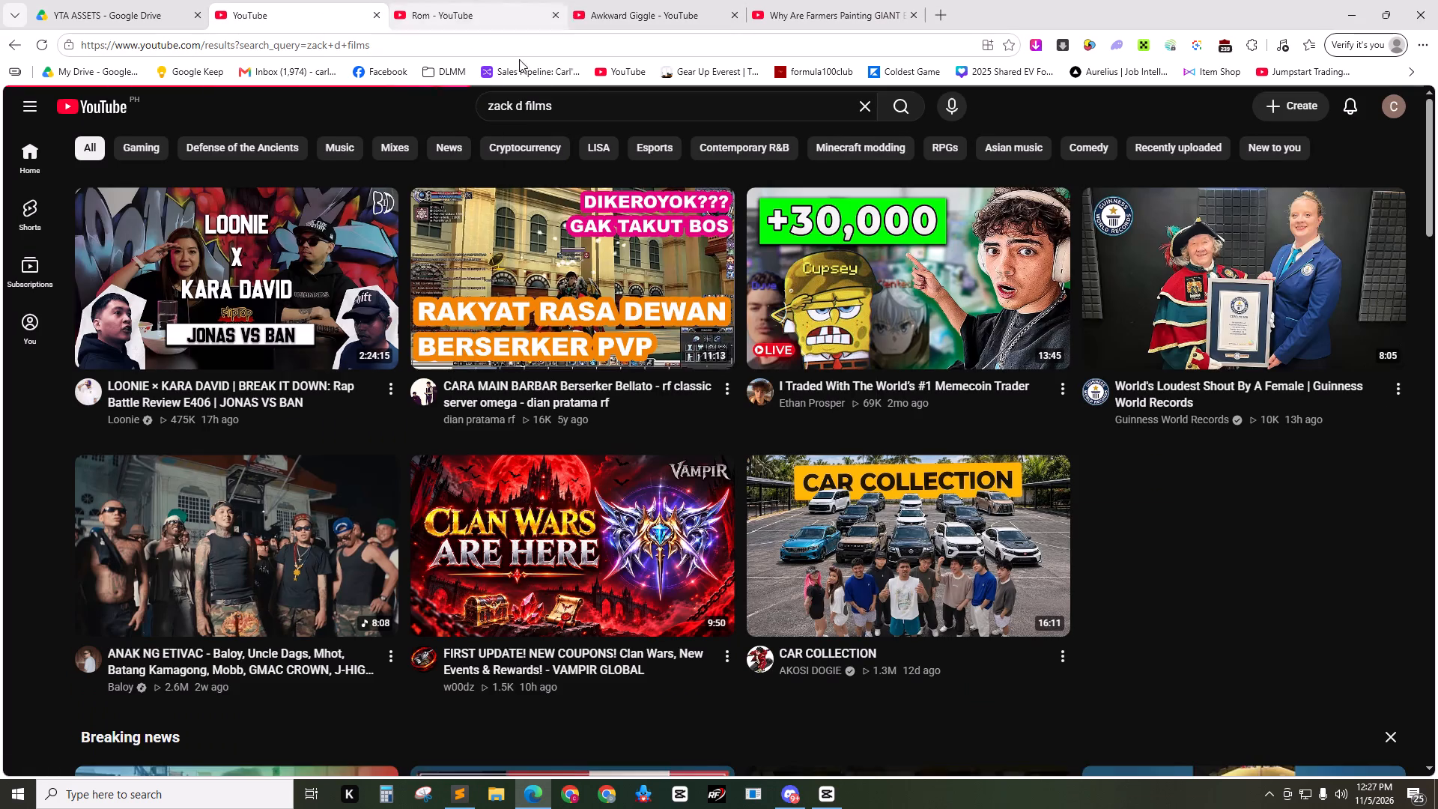
left_click(465, 228)
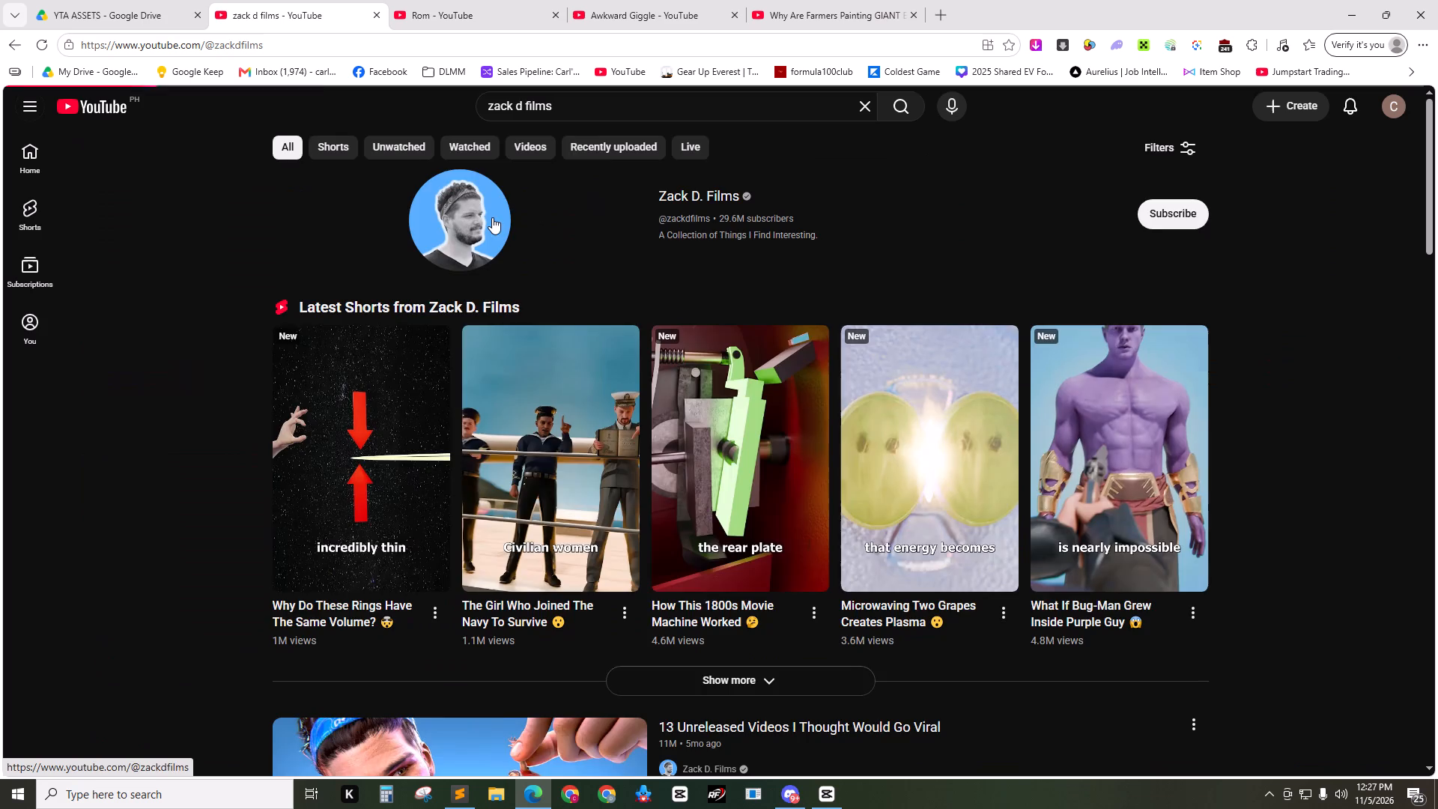
scroll(458, 354, "down", 2)
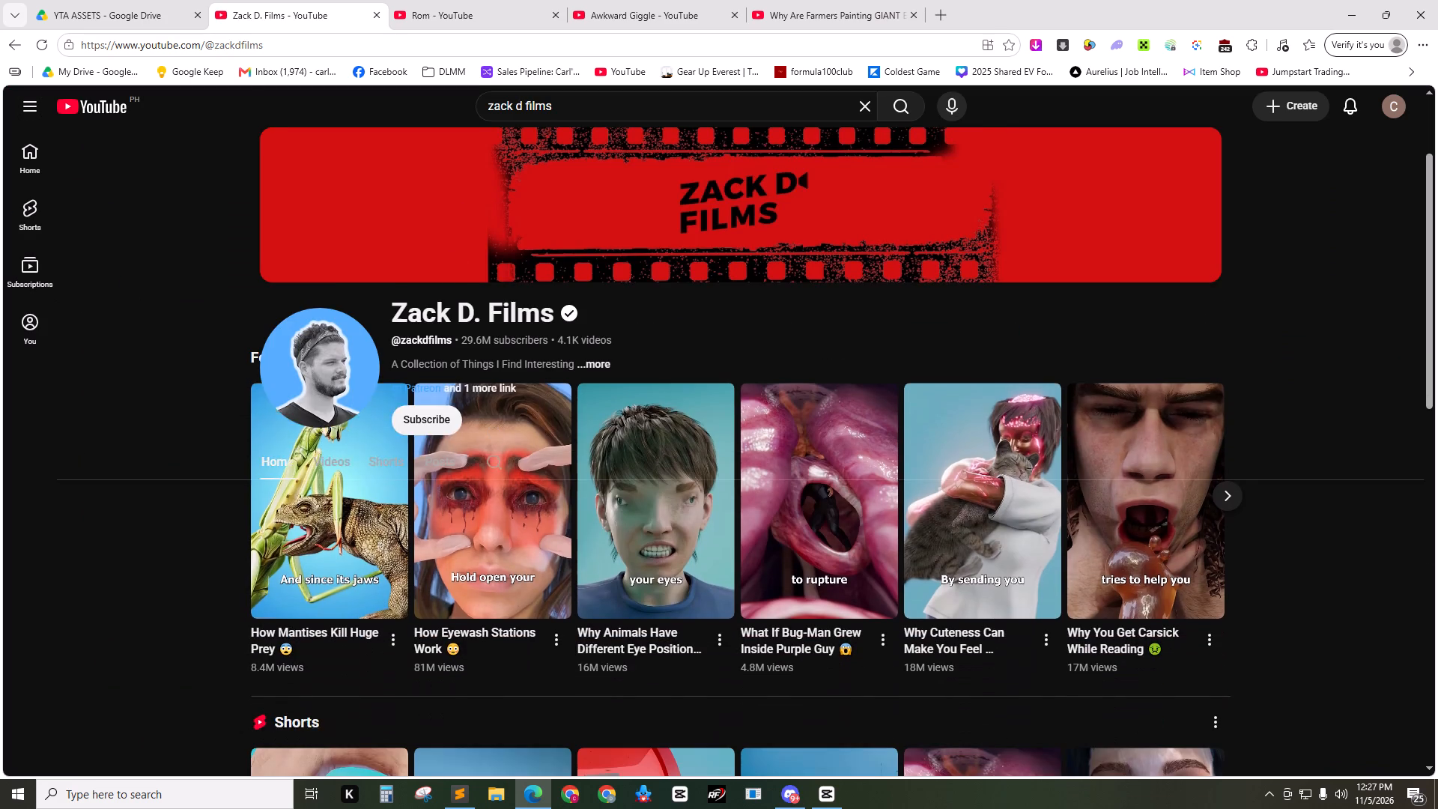
Open five YouTube home pages in new browser tabs.
left_click(289, 0)
middle_click(123, 109)
middle_click(123, 109)
middle_click(123, 109)
middle_click(123, 109)
middle_click(123, 109)
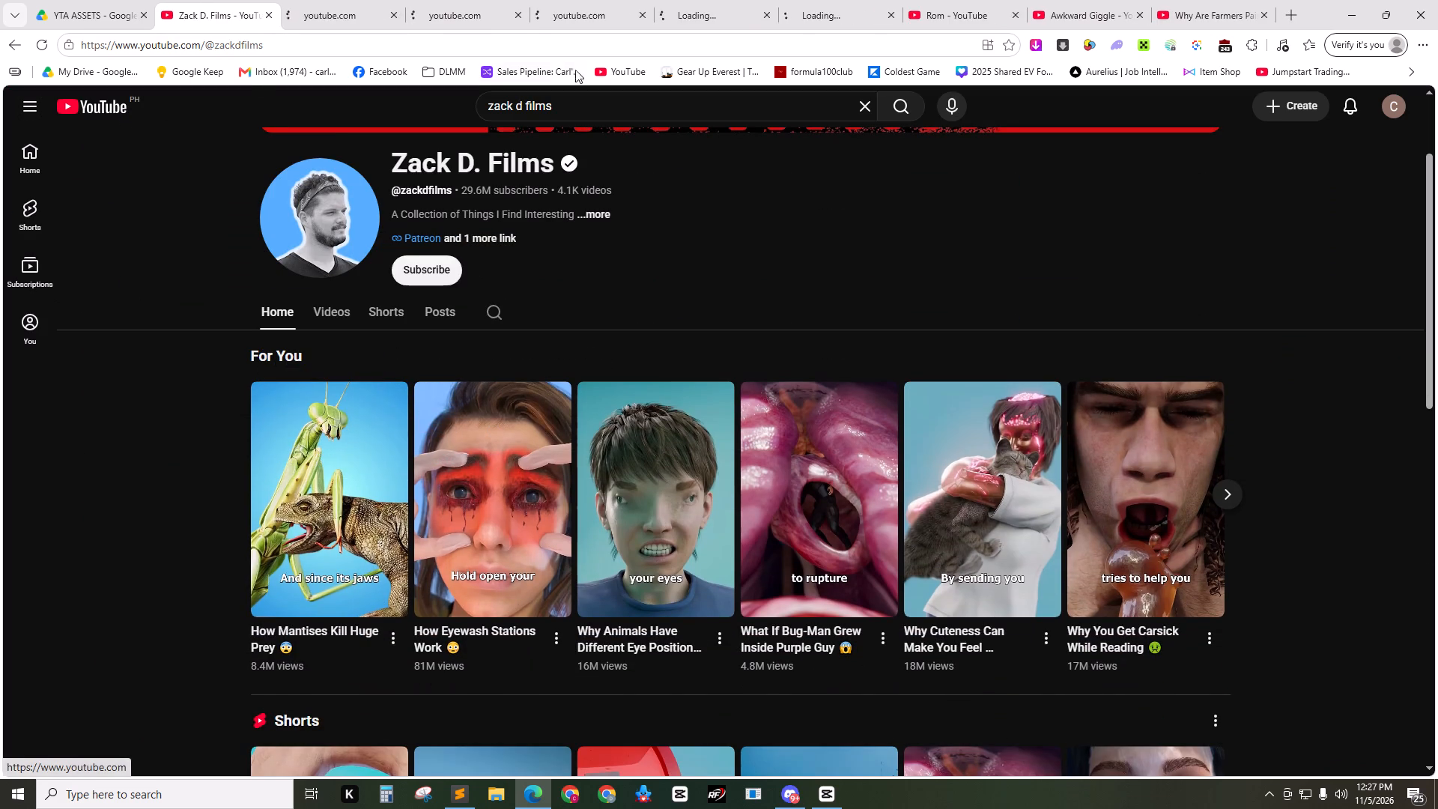
Close the Awkward Giggle channel tab and move the Rom channel tab beside the Zack D. Films tab.
left_click(1144, 16)
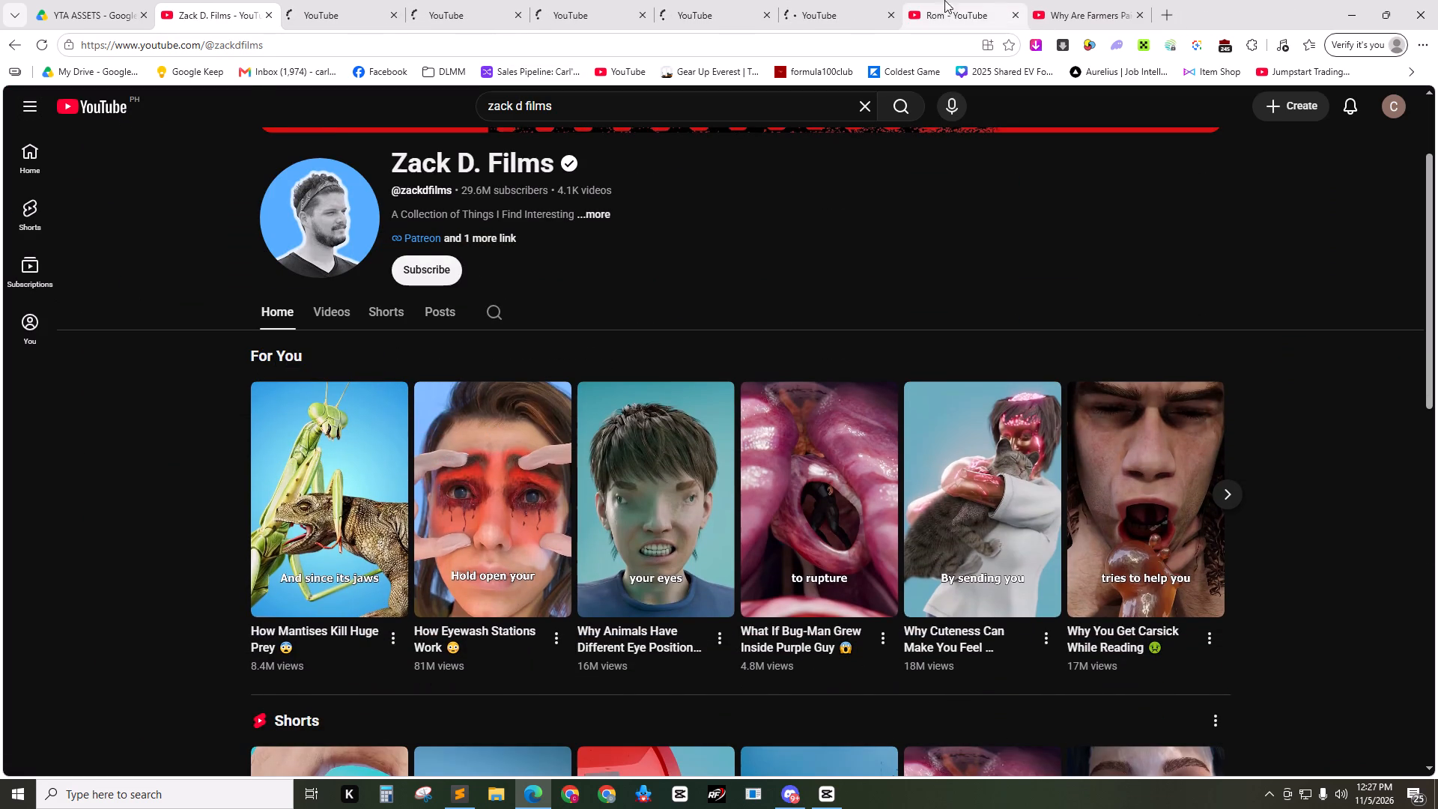
left_click_drag(938, 0, 333, 0)
Revisit the Rom and Zack D. Films channel tabs, and search YouTube for the outliners in the first new tab.
left_click(485, 0)
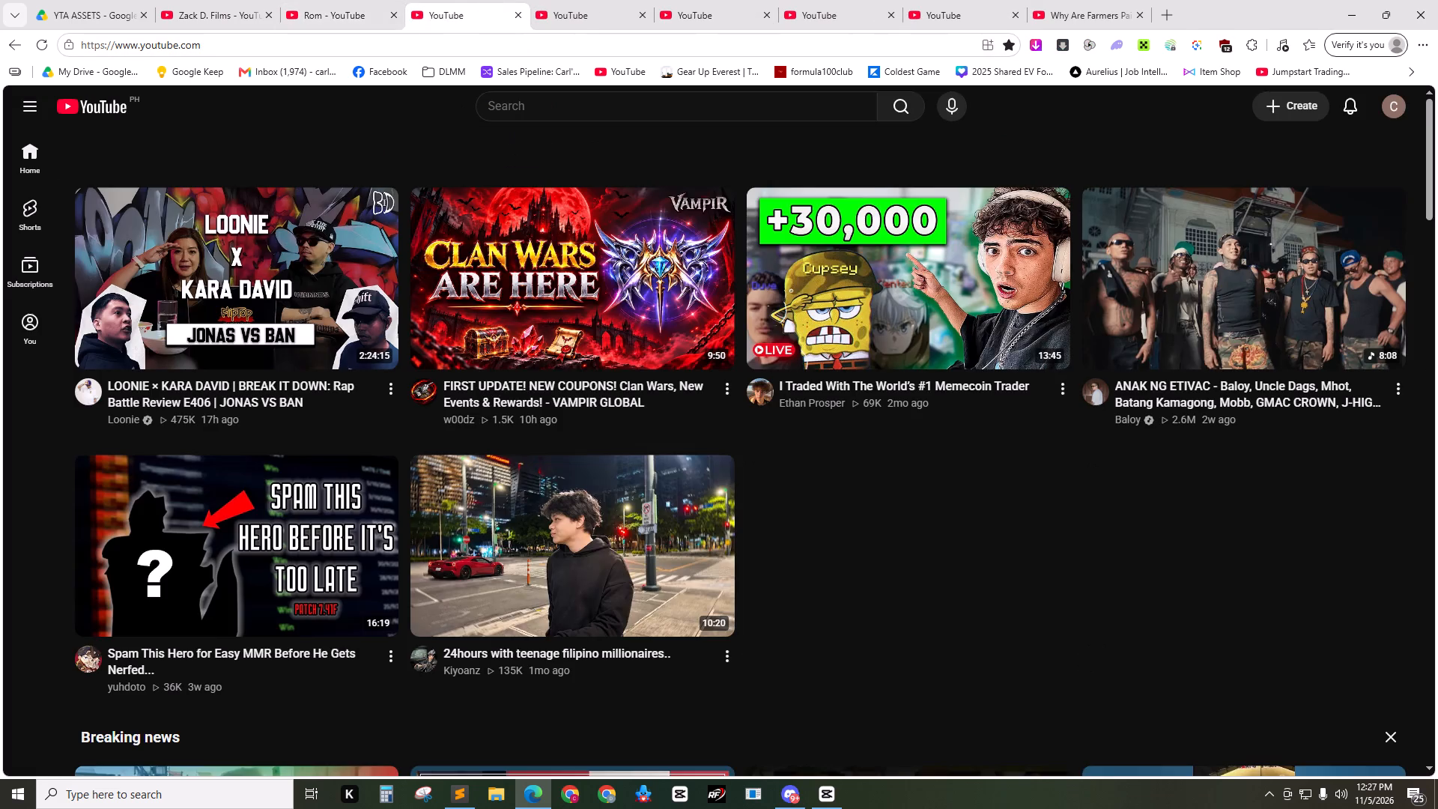
left_click(620, 109)
left_click(362, 0)
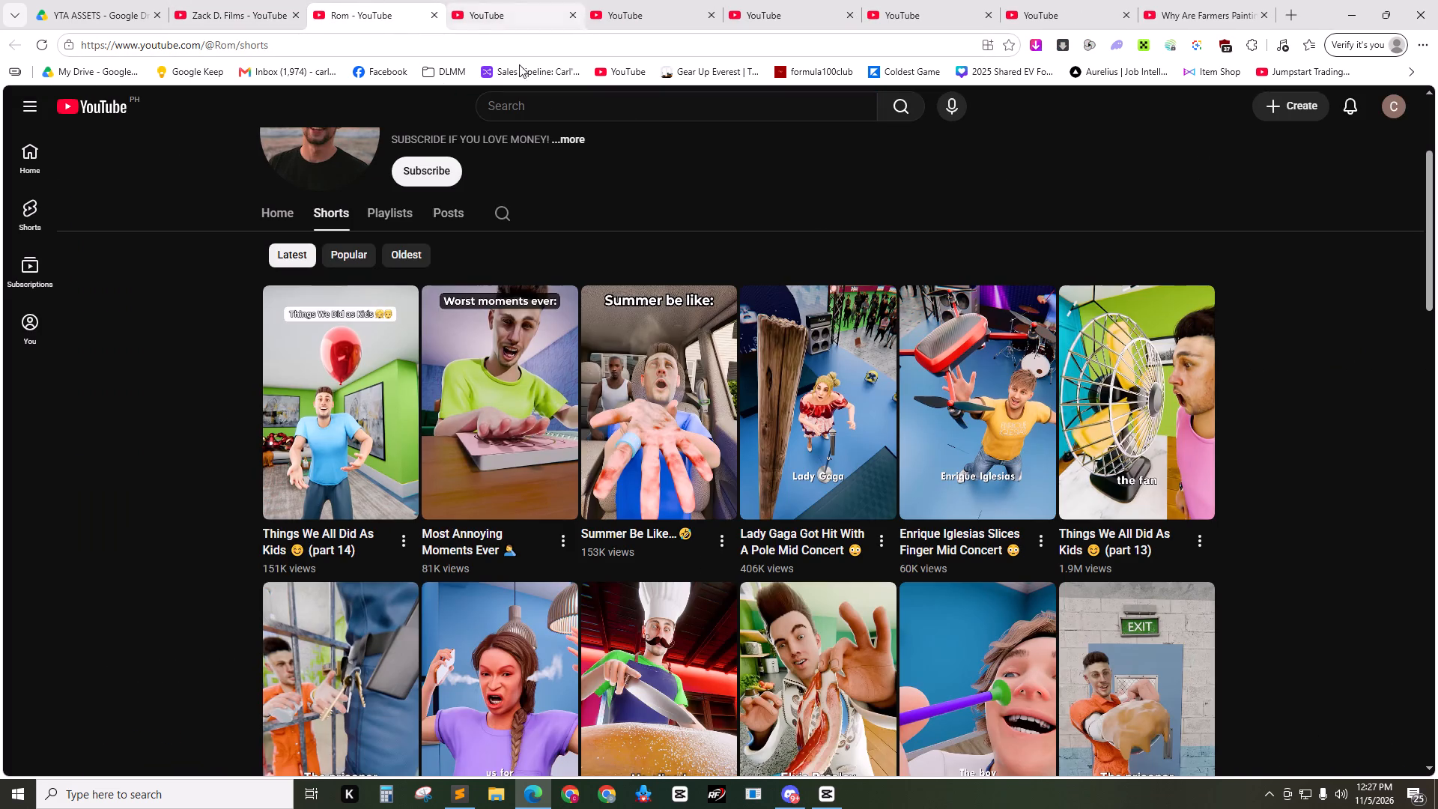
scroll(464, 339, "up", 2)
left_click(231, 0)
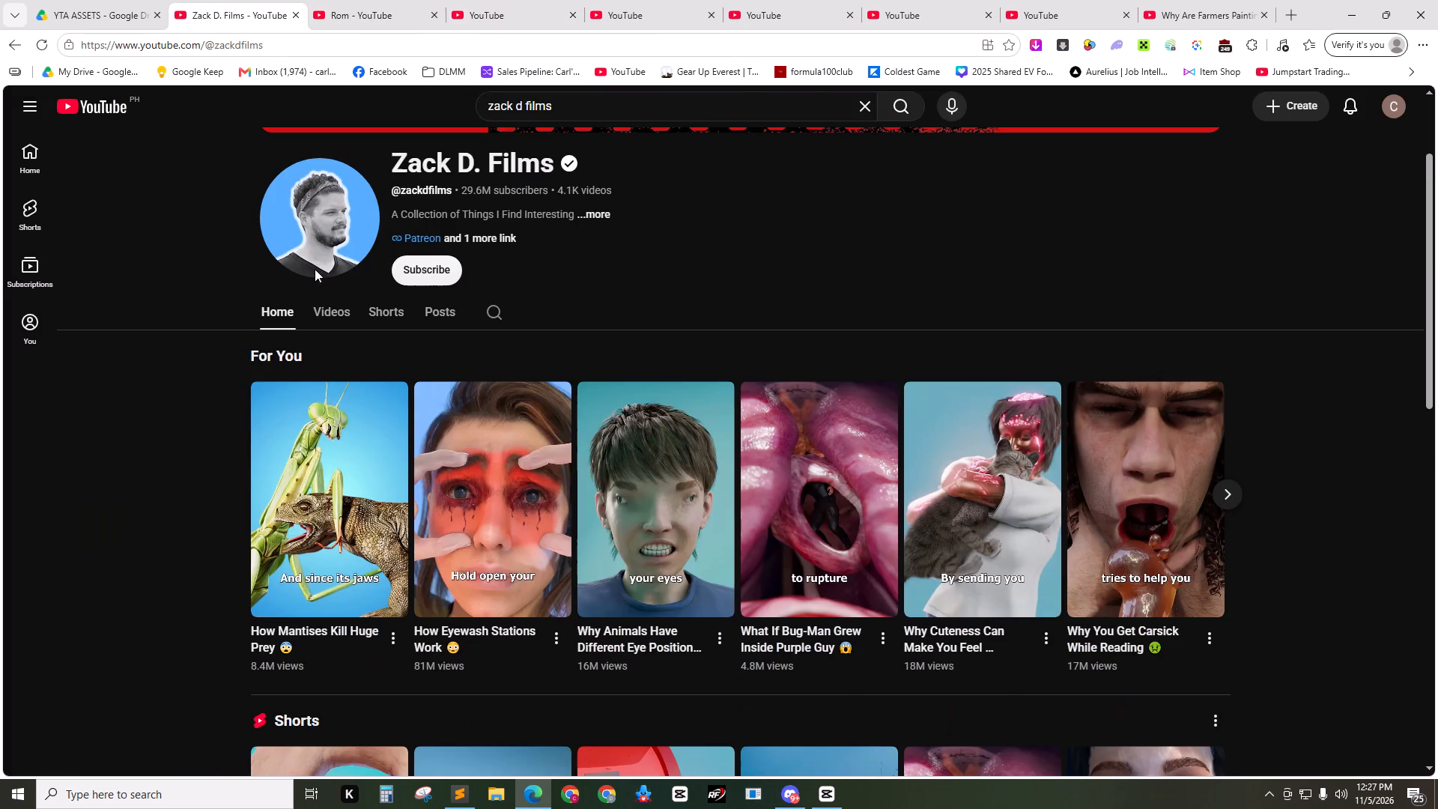
left_click(329, 0)
left_click(527, 0)
left_click(575, 118)
left_click(575, 112)
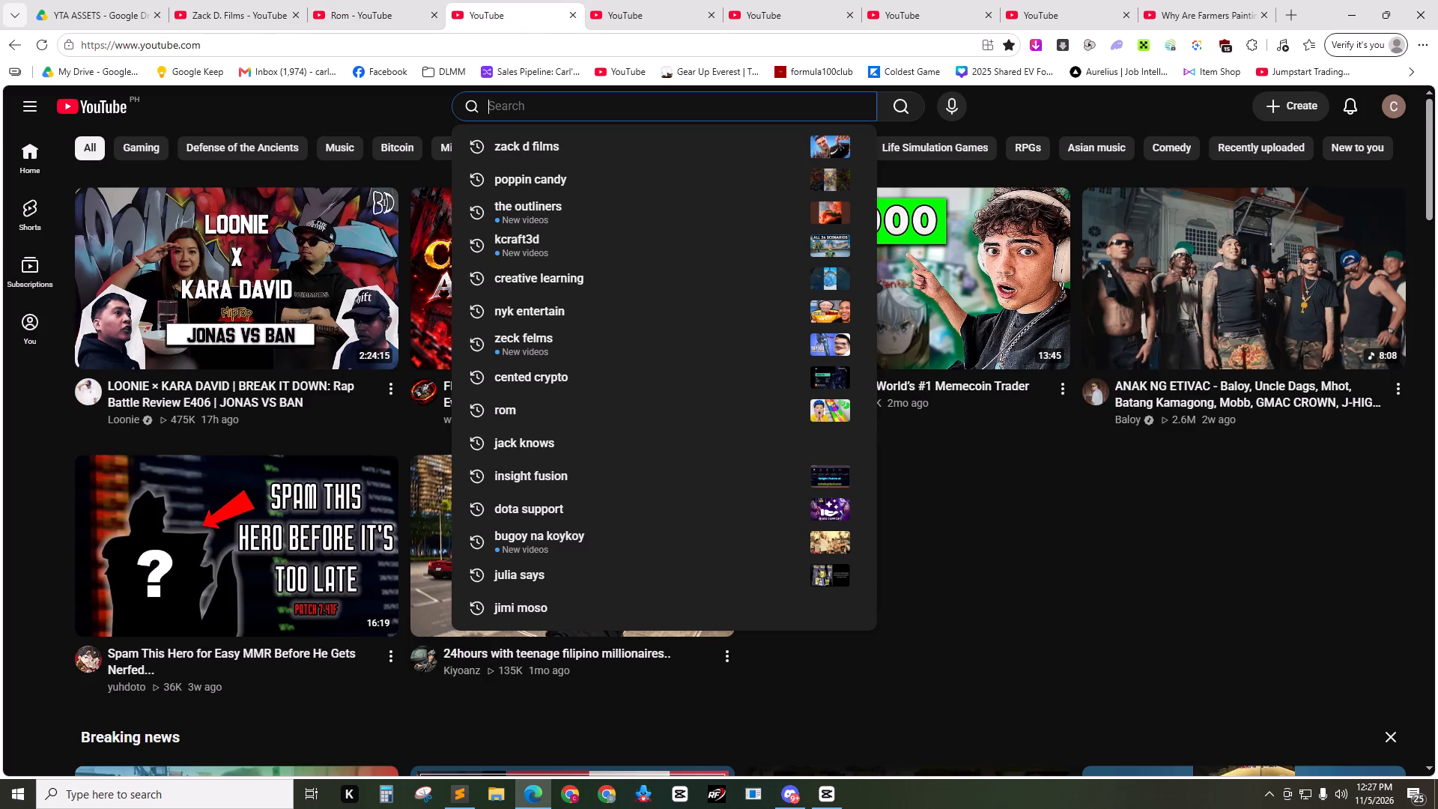
type("the")
left_click(619, 162)
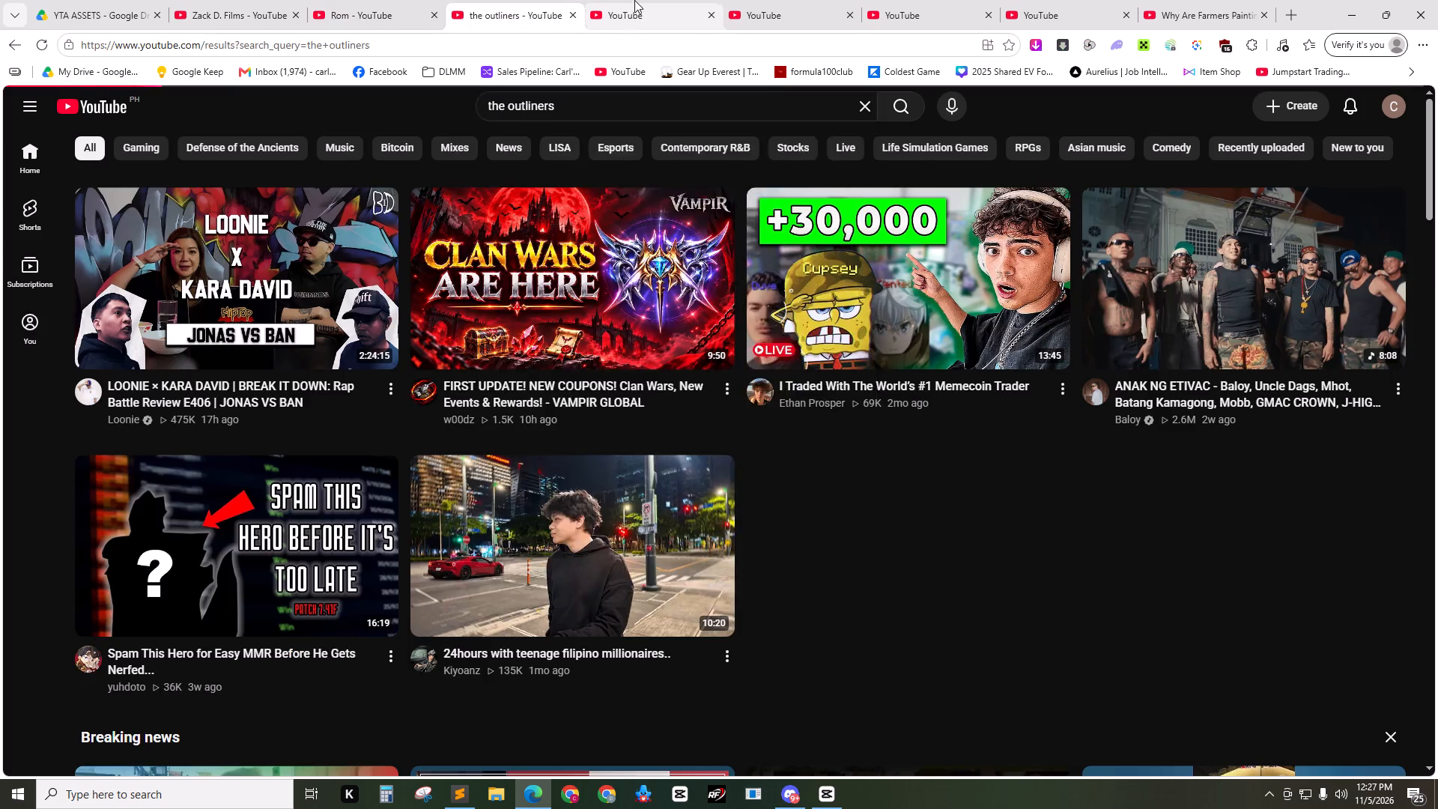
Search YouTube for insight fusion in the second new tab.
left_click(634, 0)
left_click(623, 106)
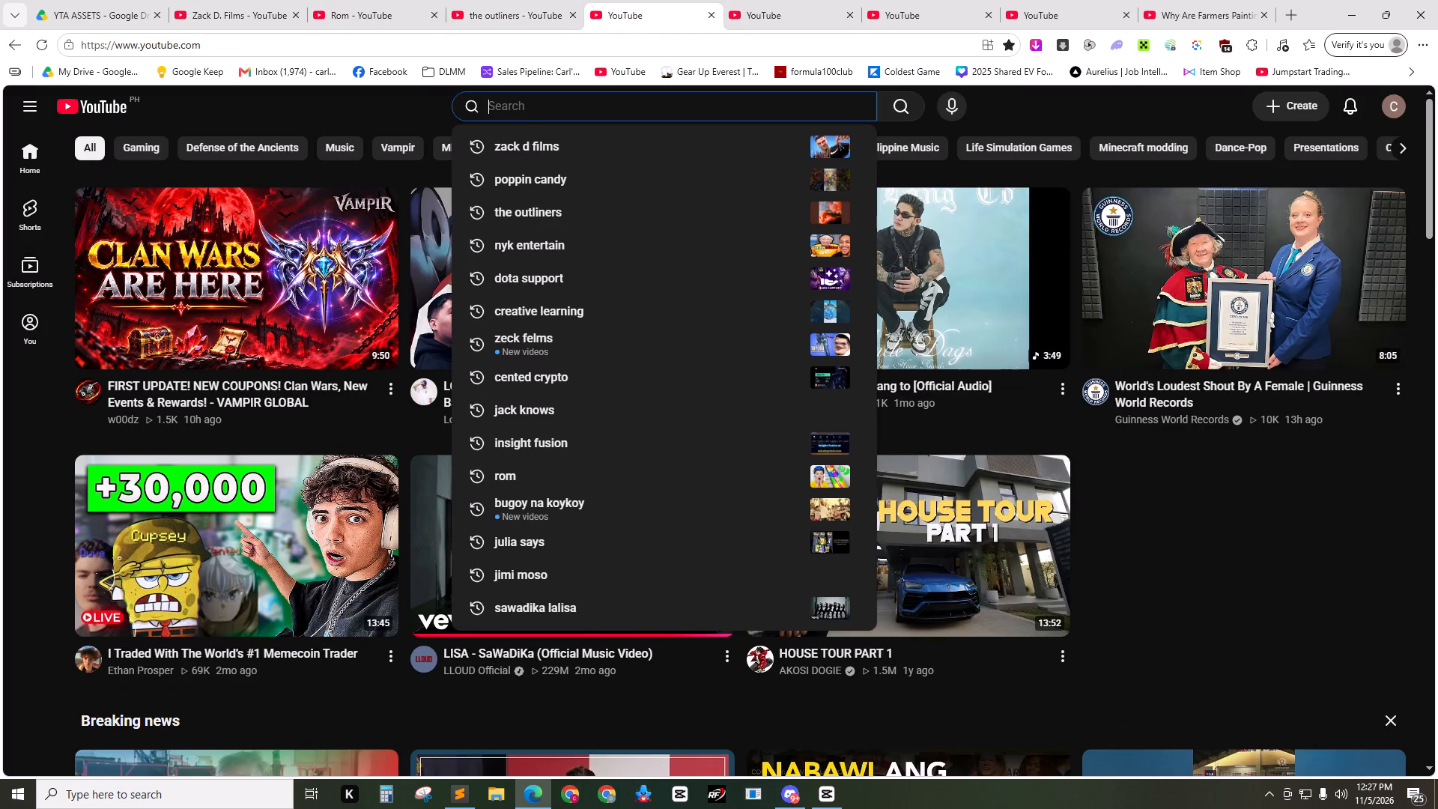
type("insight")
left_click(649, 145)
Search YouTube for nyk entertain in the third new tab.
left_click(775, 0)
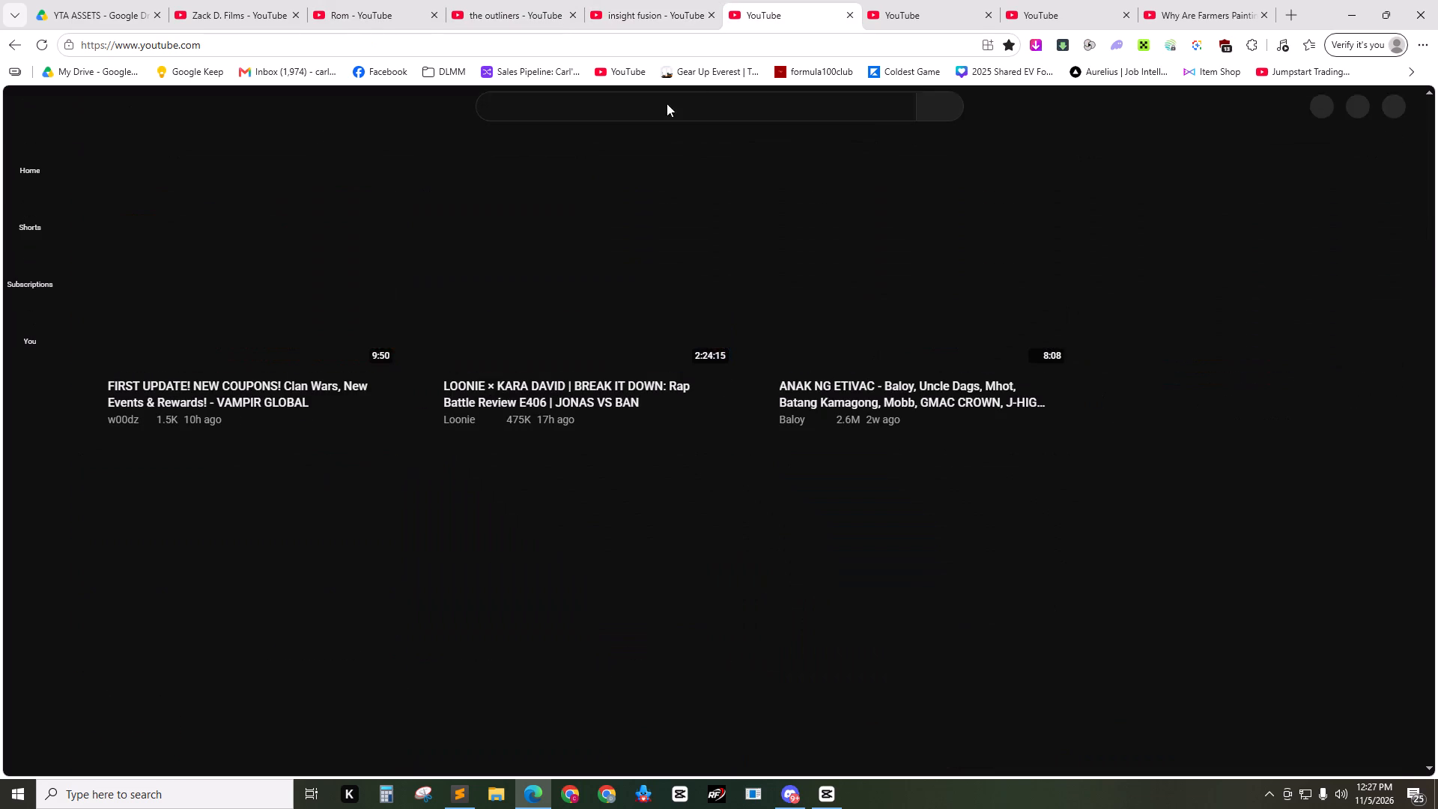
double_click(631, 102)
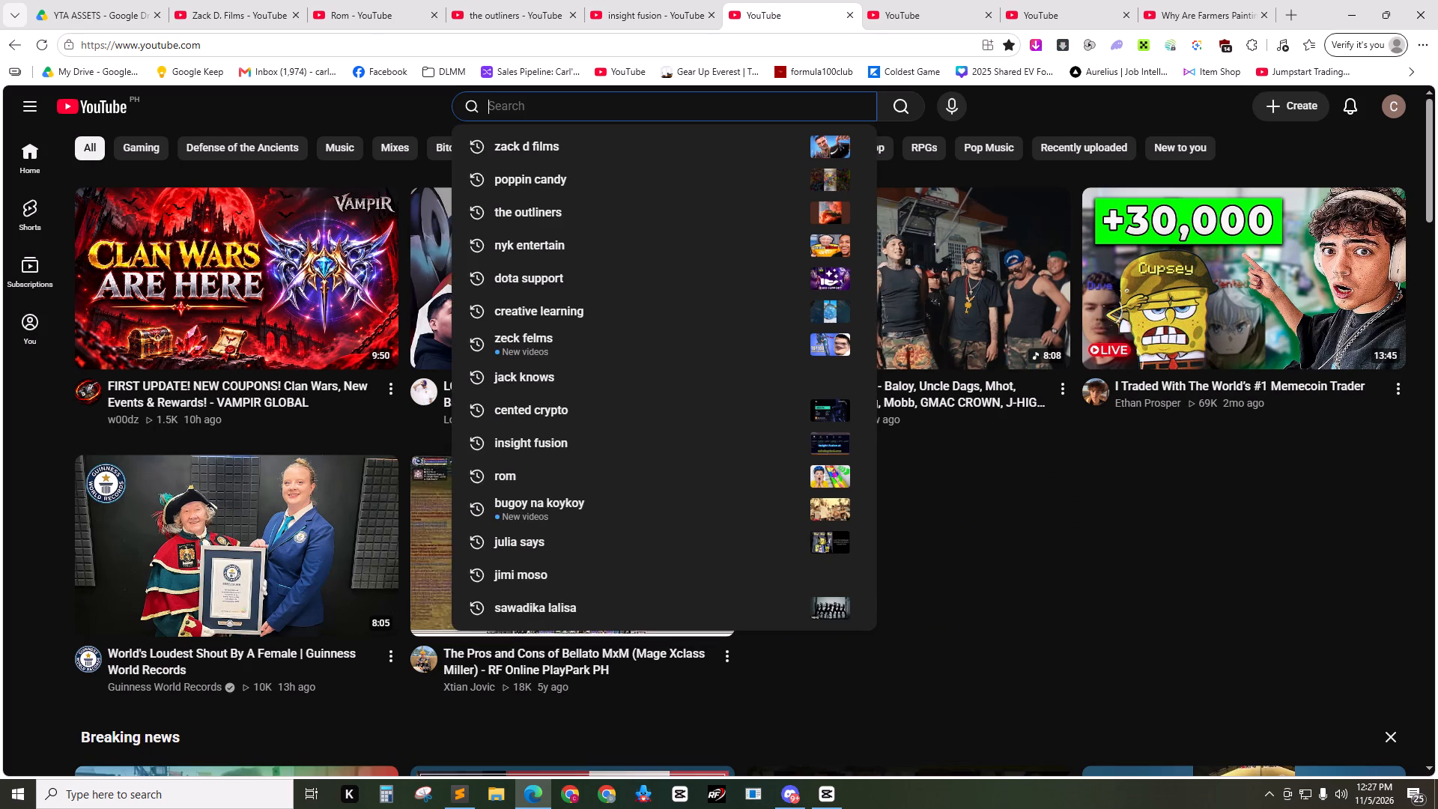
left_click(608, 245)
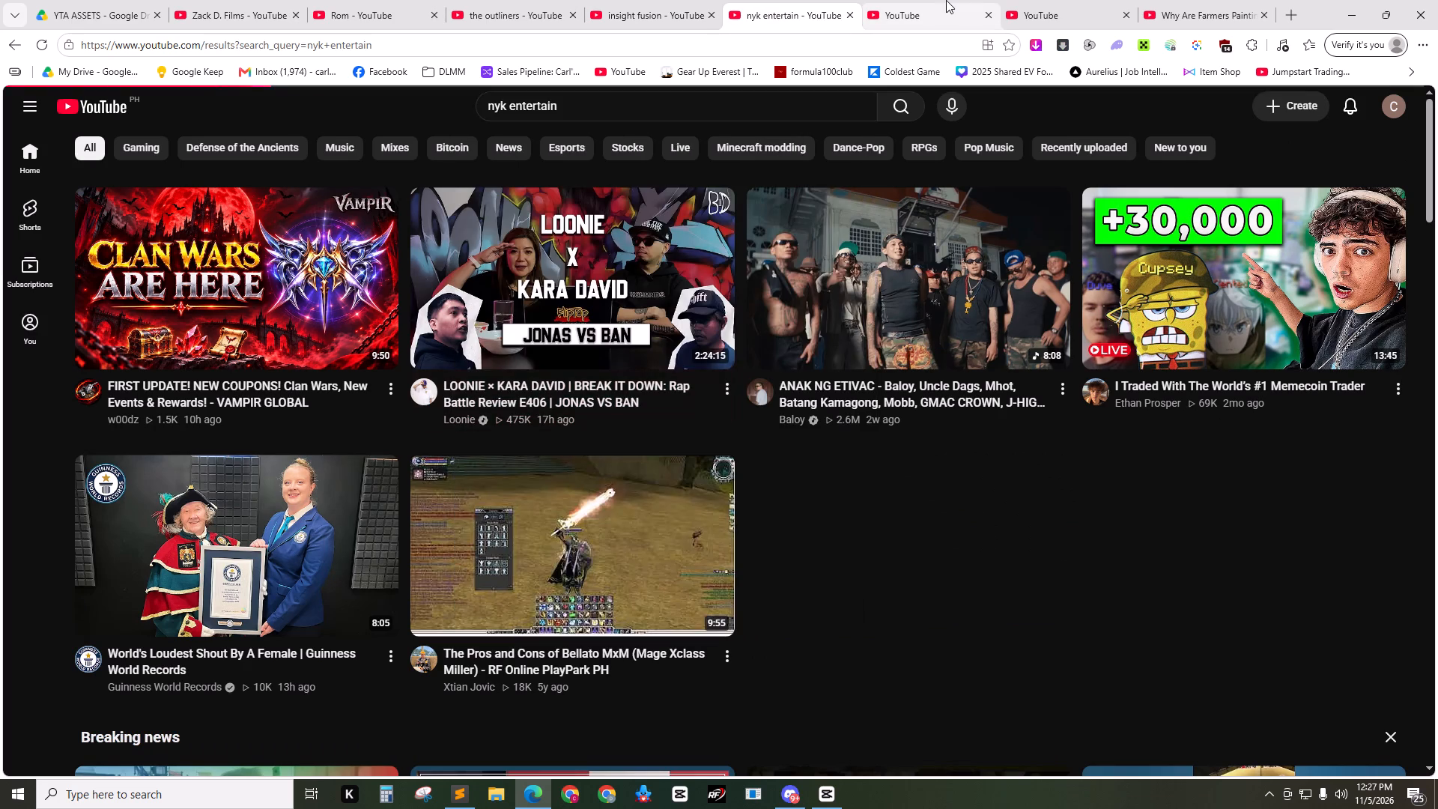
Close the first unused YouTube home tab after the nyk entertain search.
left_click(946, 0)
key("ctrl+w")
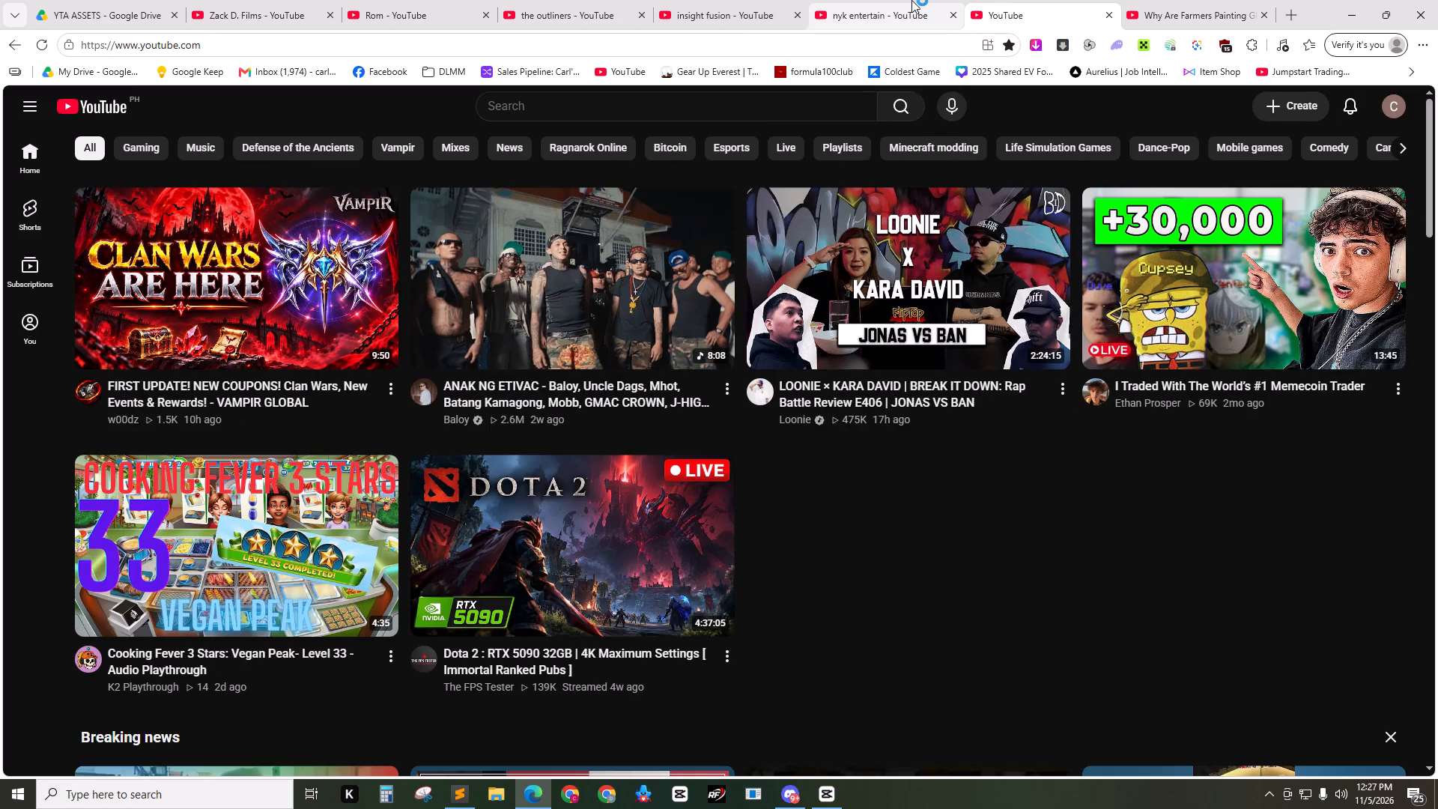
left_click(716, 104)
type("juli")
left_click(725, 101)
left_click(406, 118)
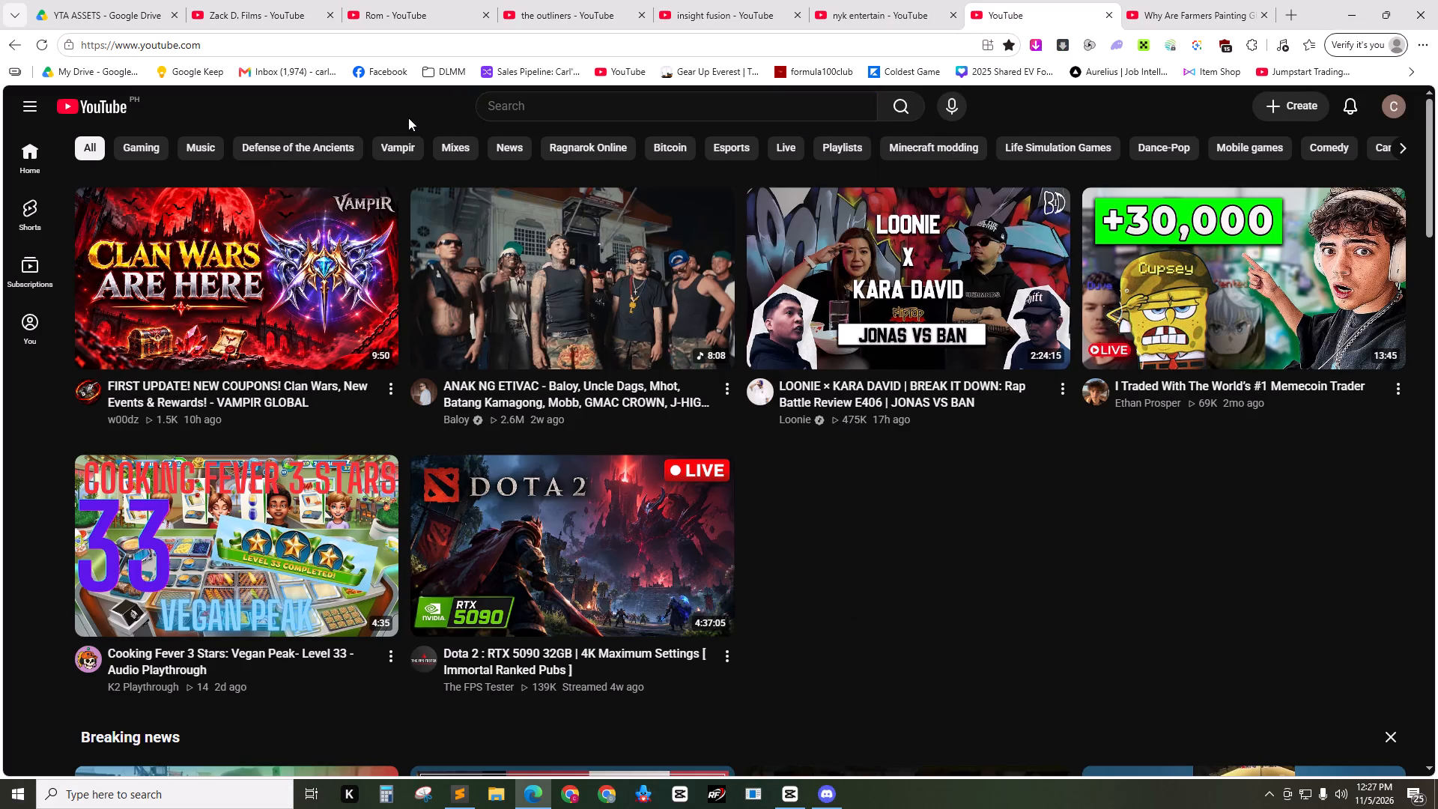
Close the remaining unused YouTube home tab after the nyk entertain search.
left_click(1007, 0)
key("ctrl+w")
Open The Outliners, Insight Fusion and NYKentertain channel pages from the search results in their respective tabs.
left_click(651, 0)
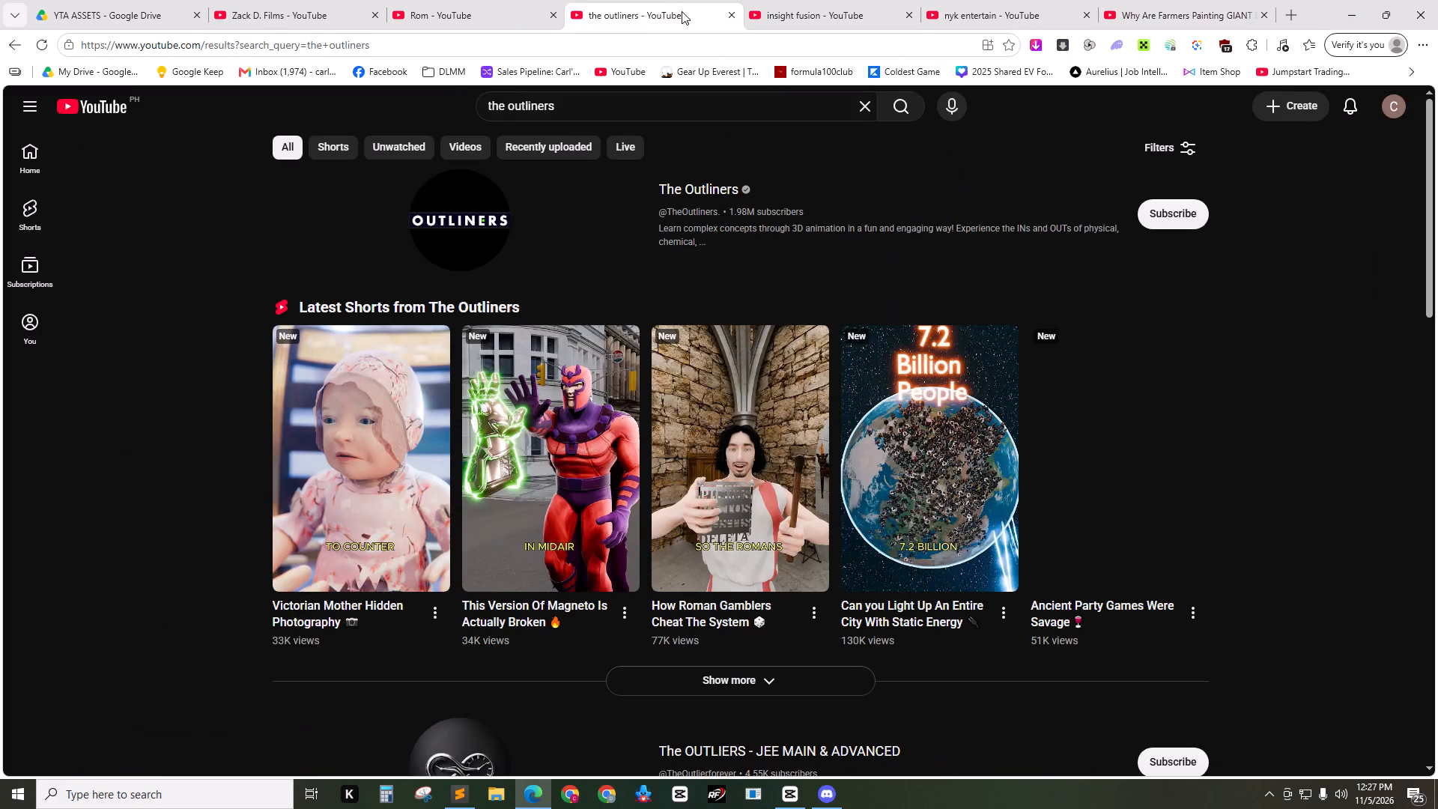
left_click(479, 209)
left_click(873, 0)
left_click(467, 231)
left_click(956, 0)
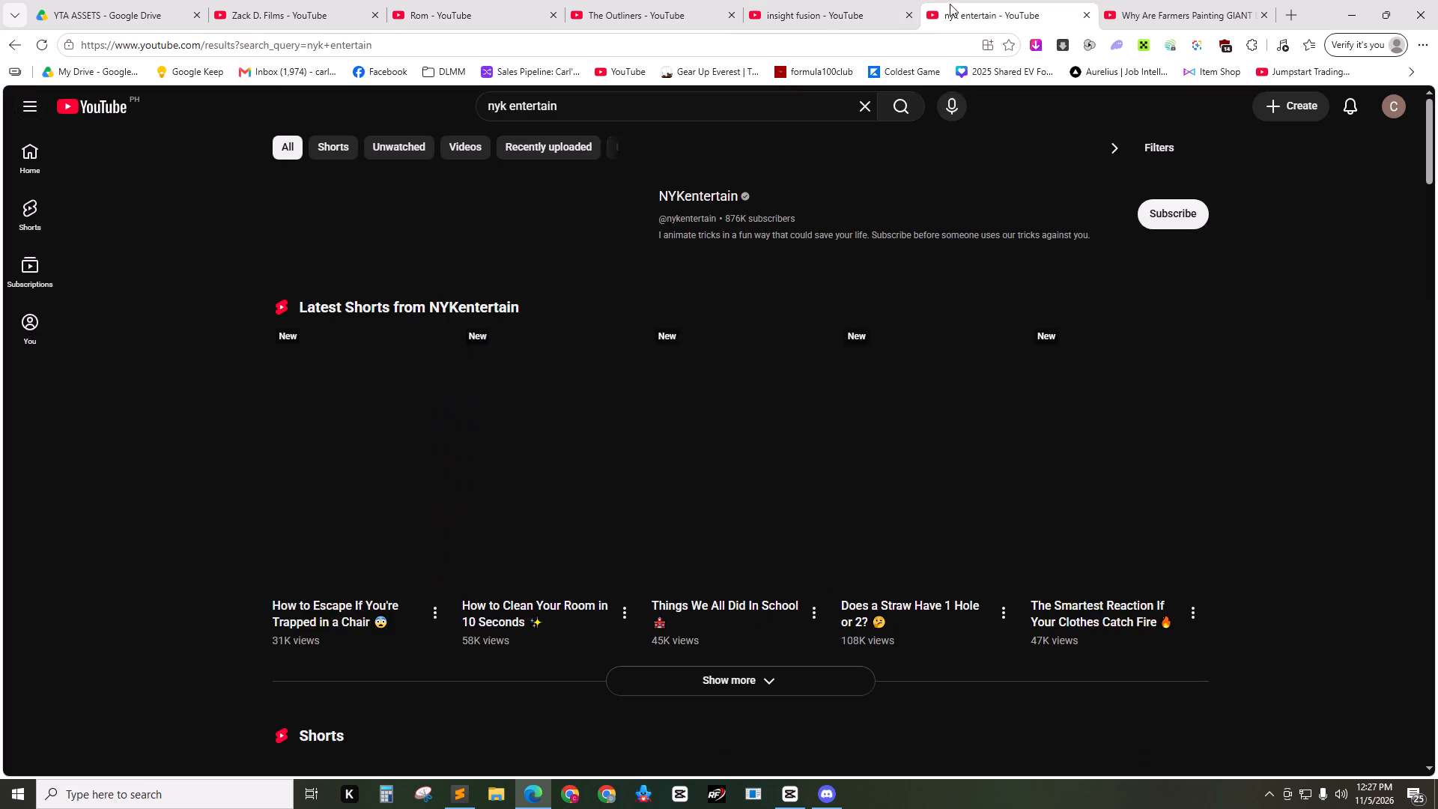
left_click(426, 199)
Open List of Reference Channels.txt in the YTA ASSETS Drive folder, read through its channel lists, and close the preview.
left_click(109, 0)
left_click(994, 485)
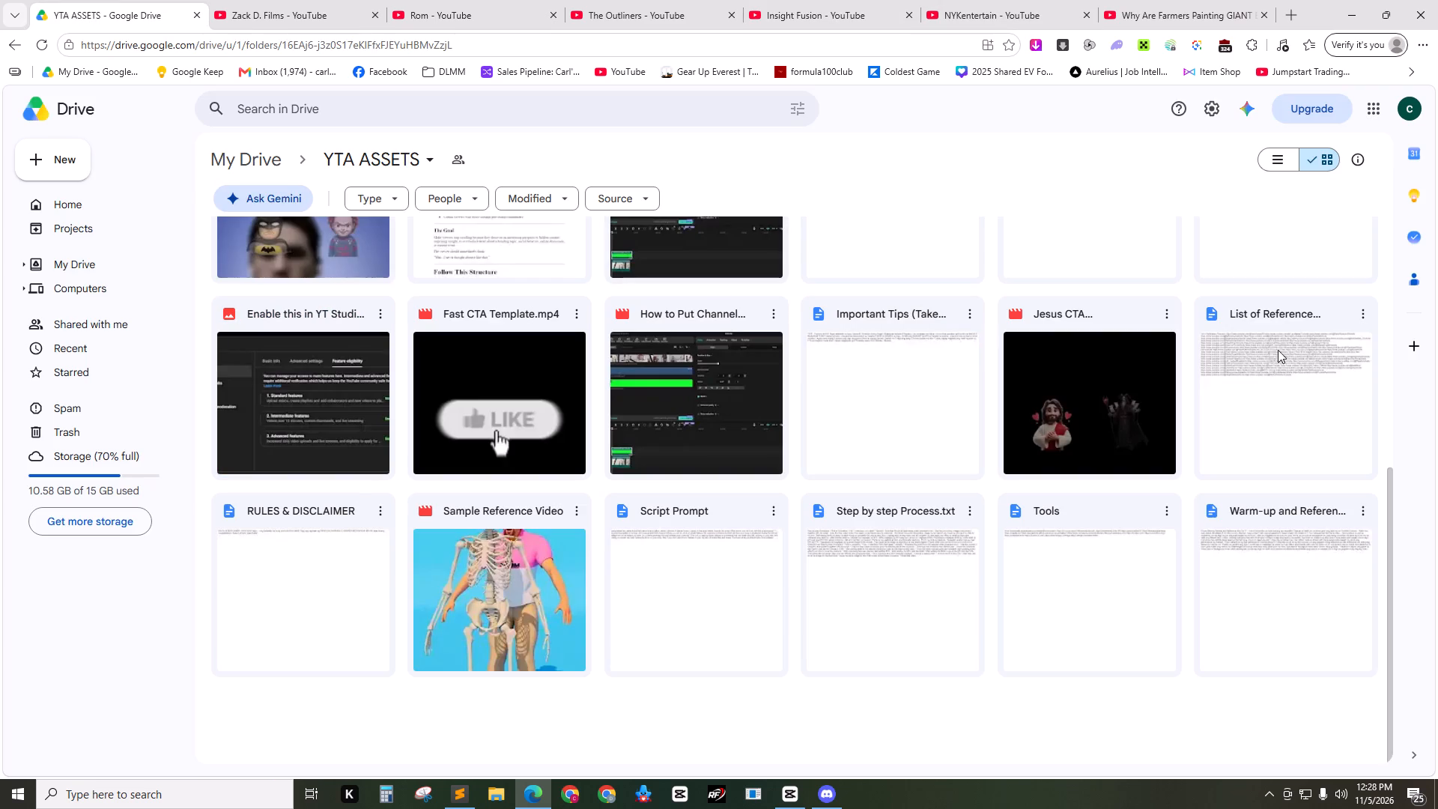
left_click(1296, 333)
double_click(1296, 333)
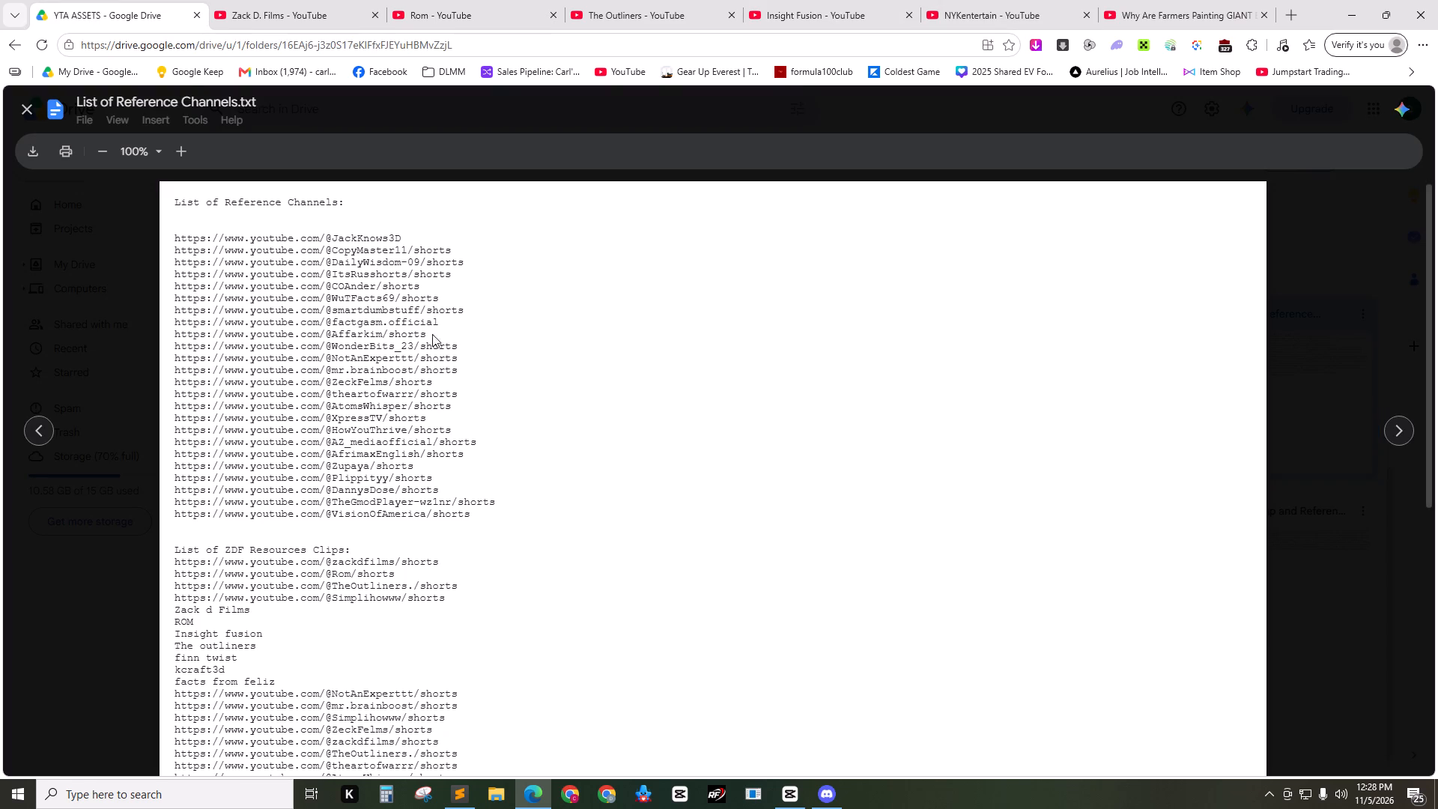
scroll(337, 469, "down", 1)
scroll(371, 565, "down", 4)
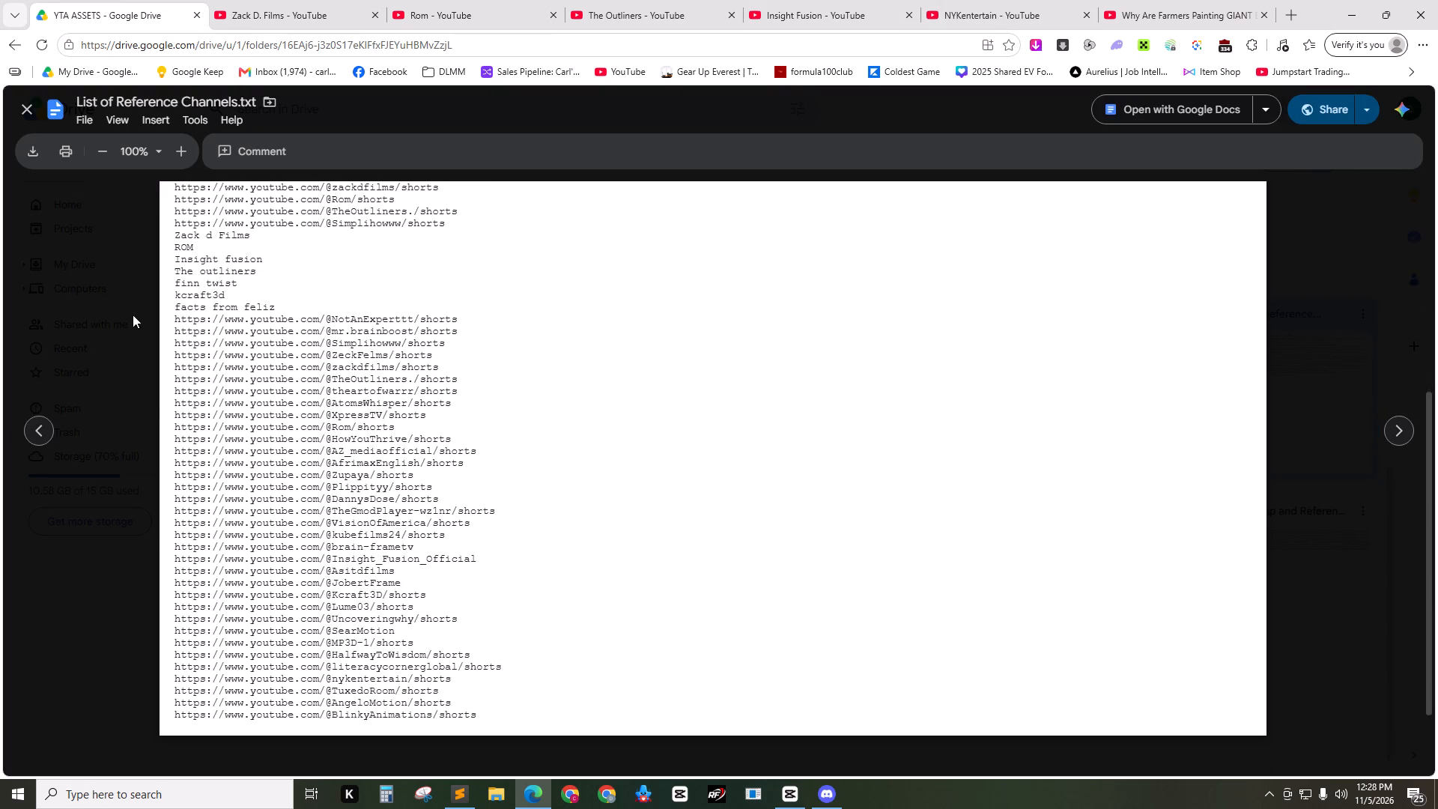
left_click(129, 299)
Open the Shorts section of The Outliners channel and browse its latest Shorts.
left_click(473, 16)
left_click(607, 0)
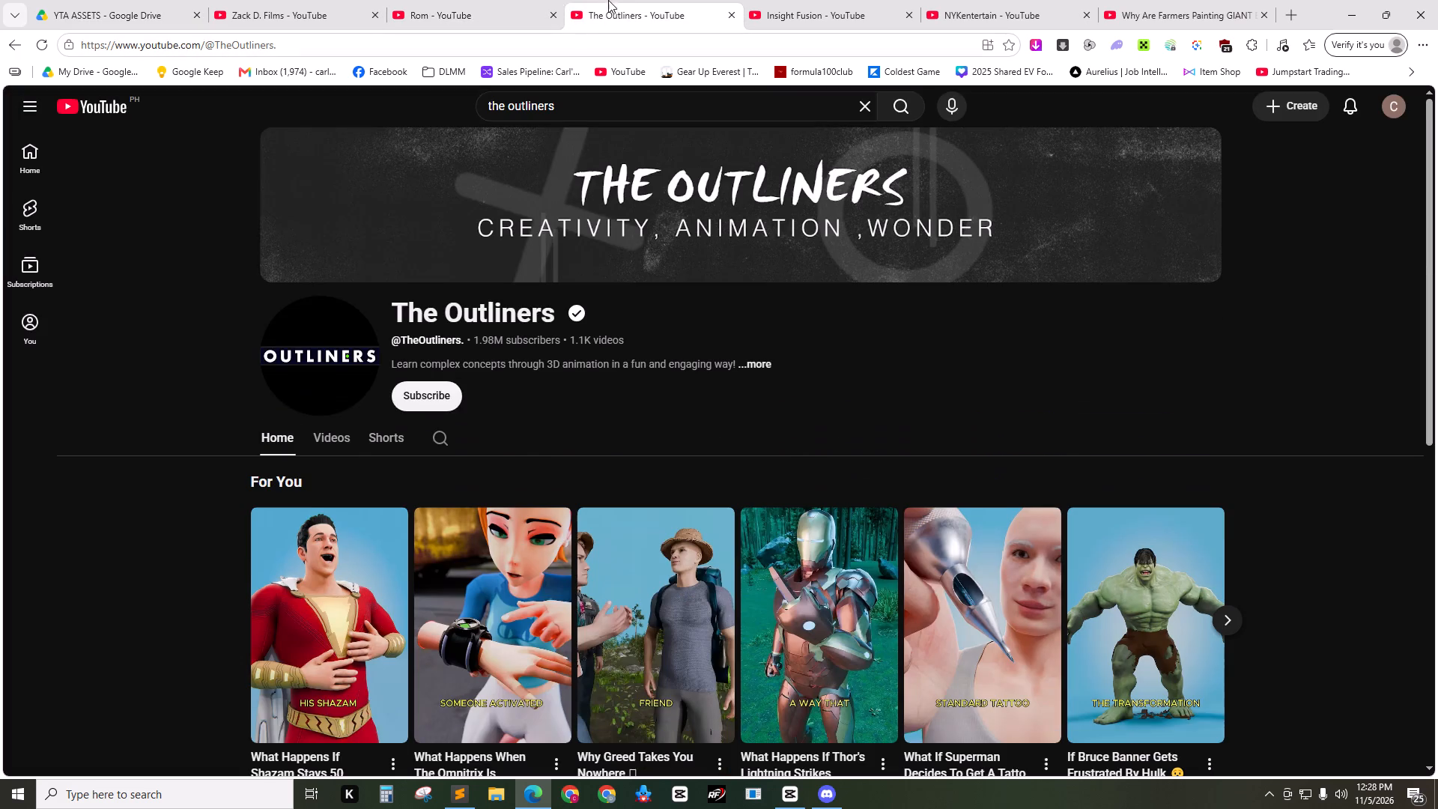
scroll(515, 484, "down", 2)
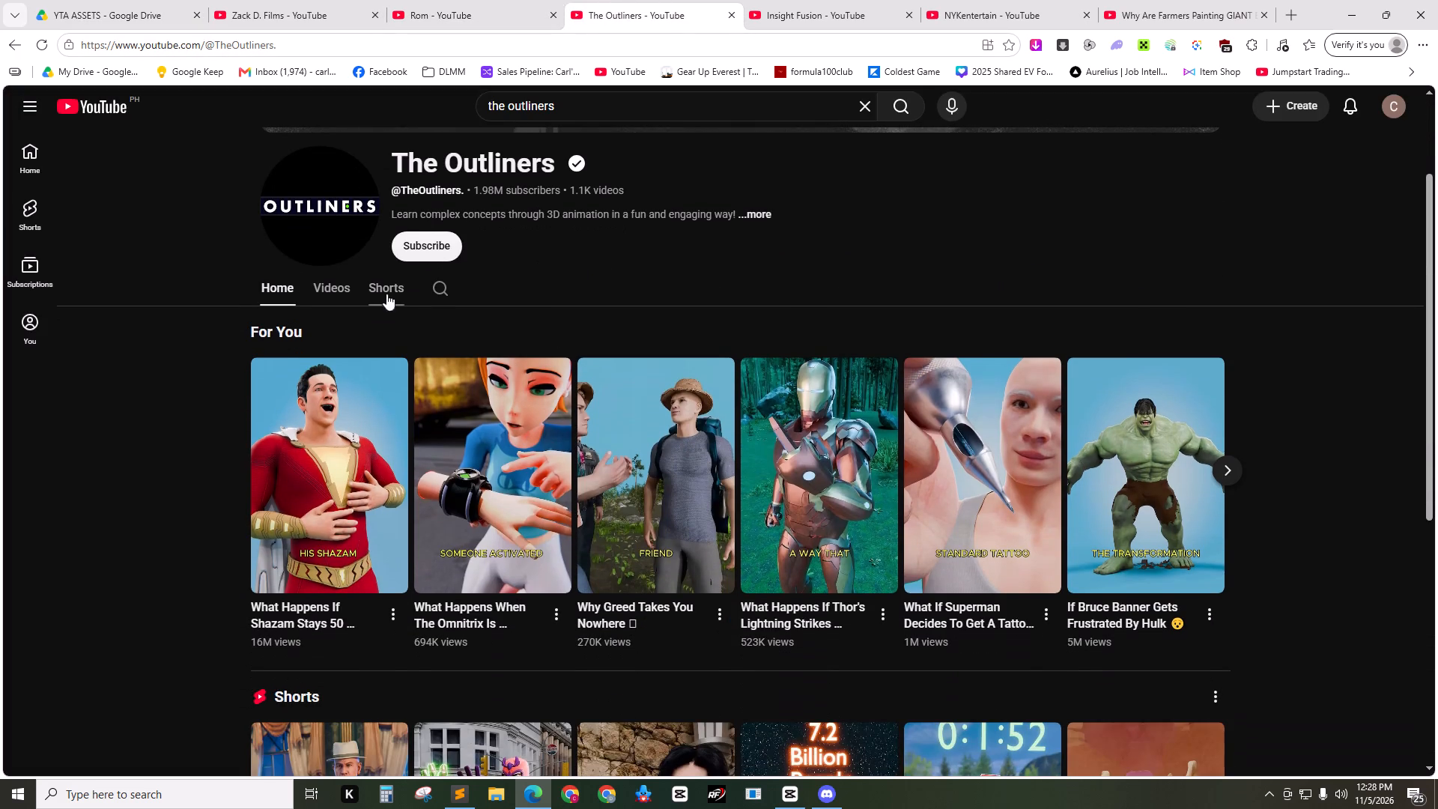
left_click(390, 286)
scroll(452, 477, "down", 1)
scroll(708, 384, "down", 1)
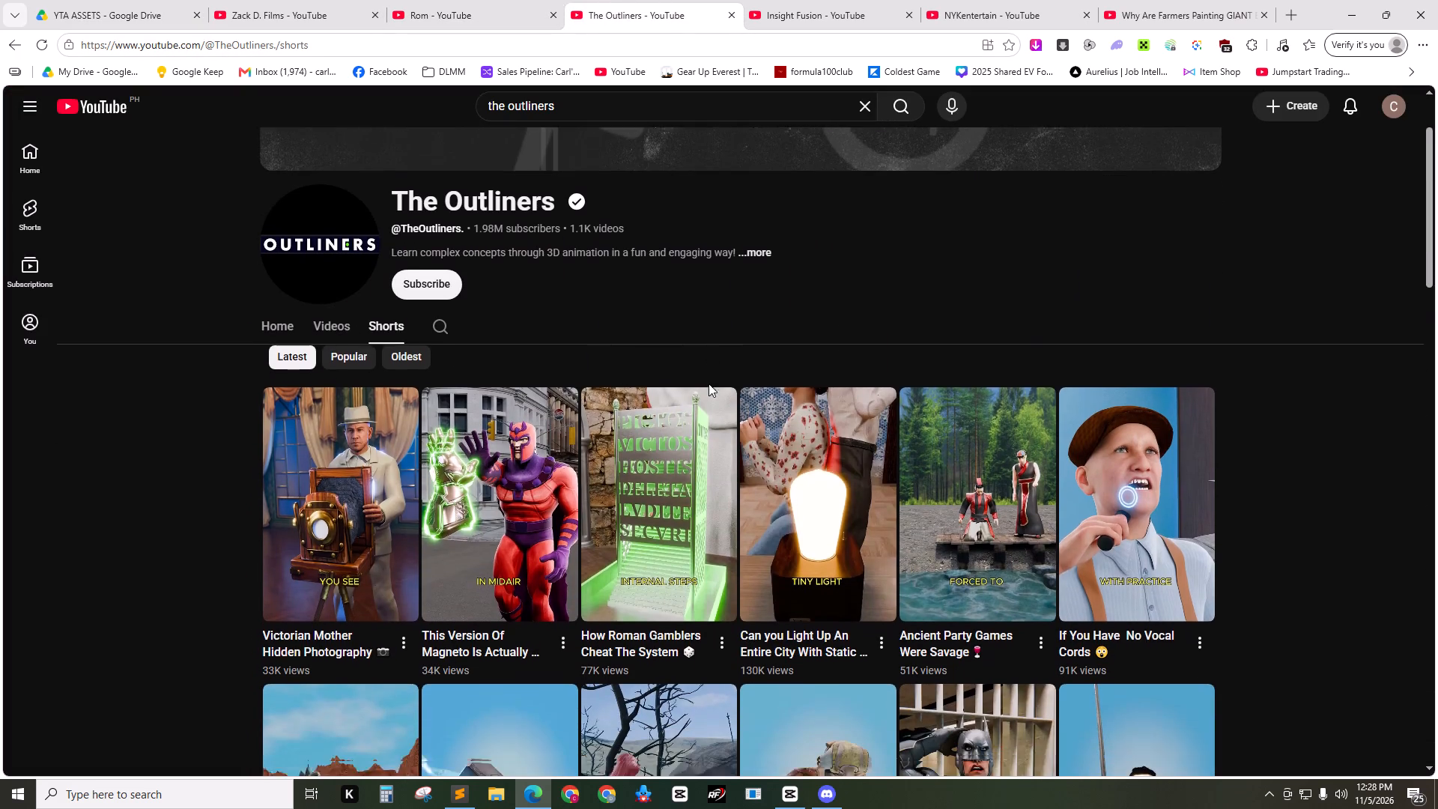
scroll(802, 340, "down", 1)
scroll(794, 339, "up", 1)
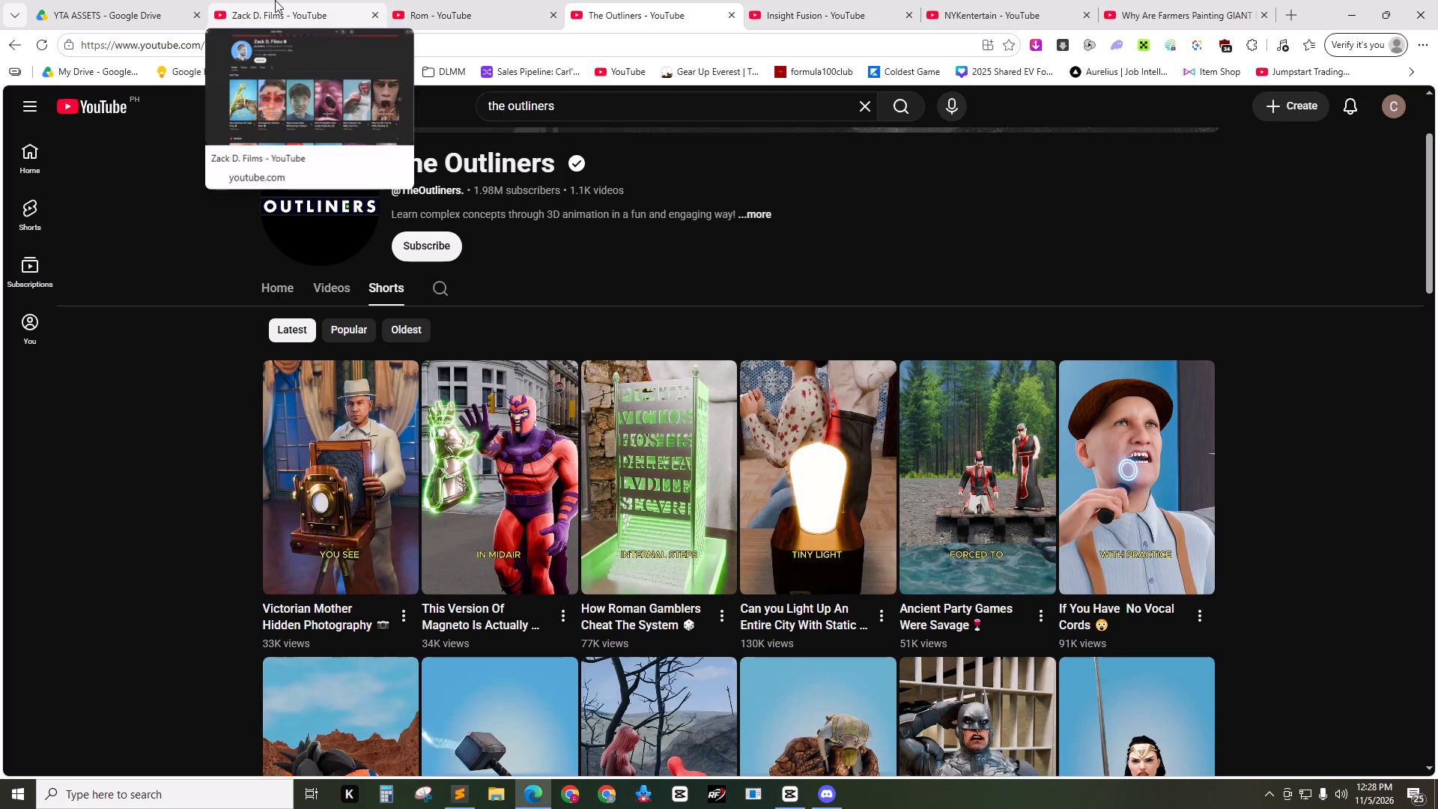
Revisit the Insight Fusion channel page and the Zack D. Films channel page.
left_click(902, 0)
scroll(653, 372, "down", 1)
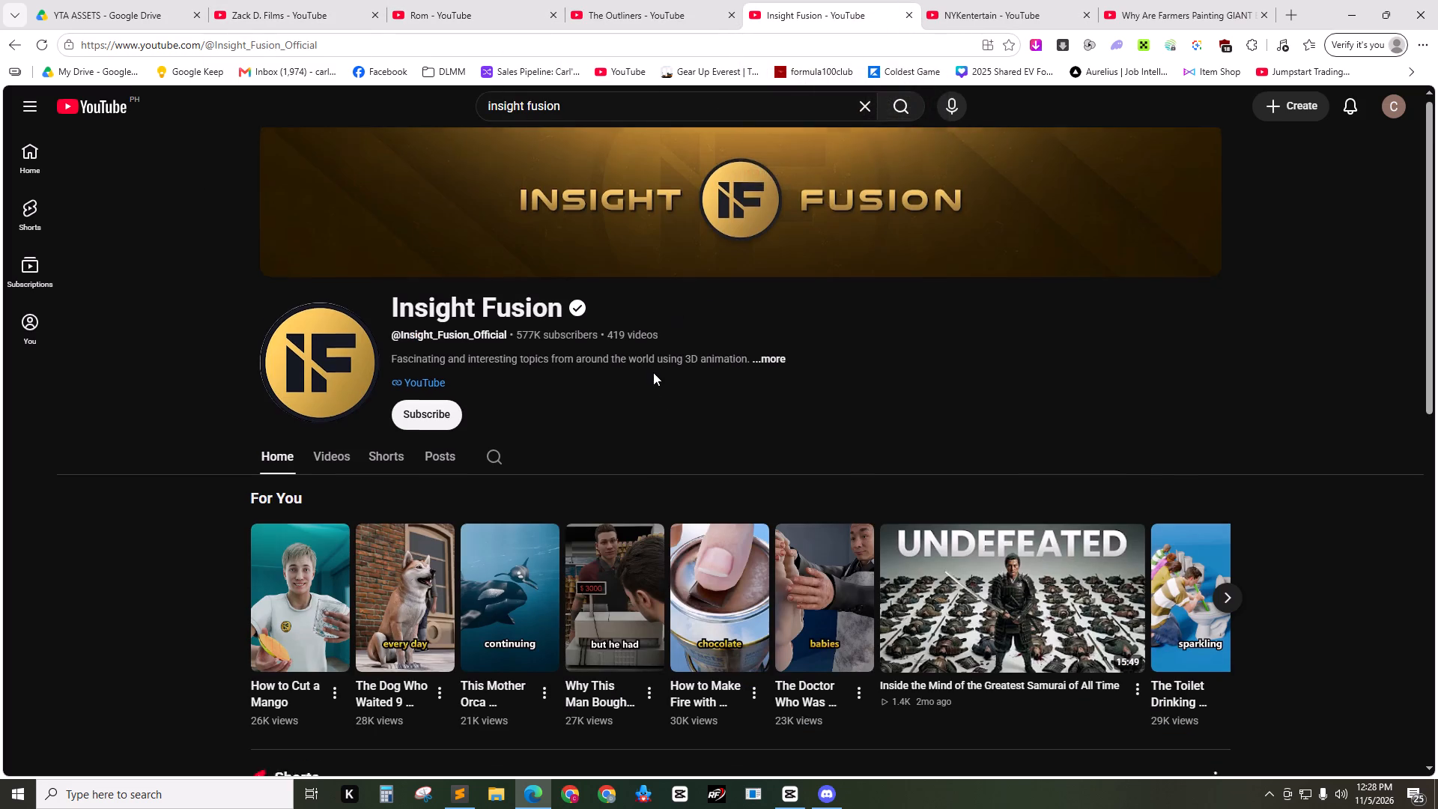
left_click(255, 0)
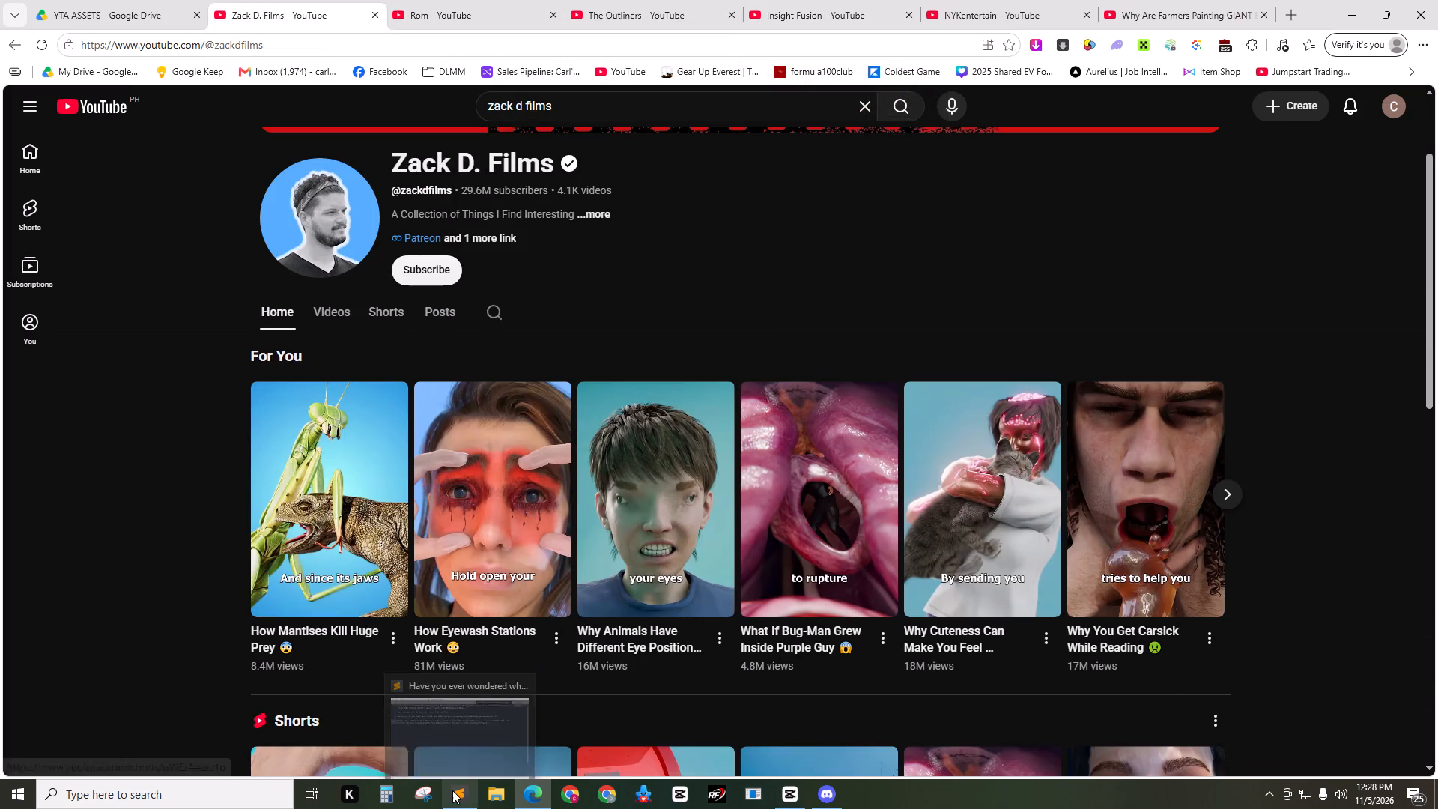
Switch to Sublime Text to view the script about farmers painting huge eyes on their cows.
left_click(452, 790)
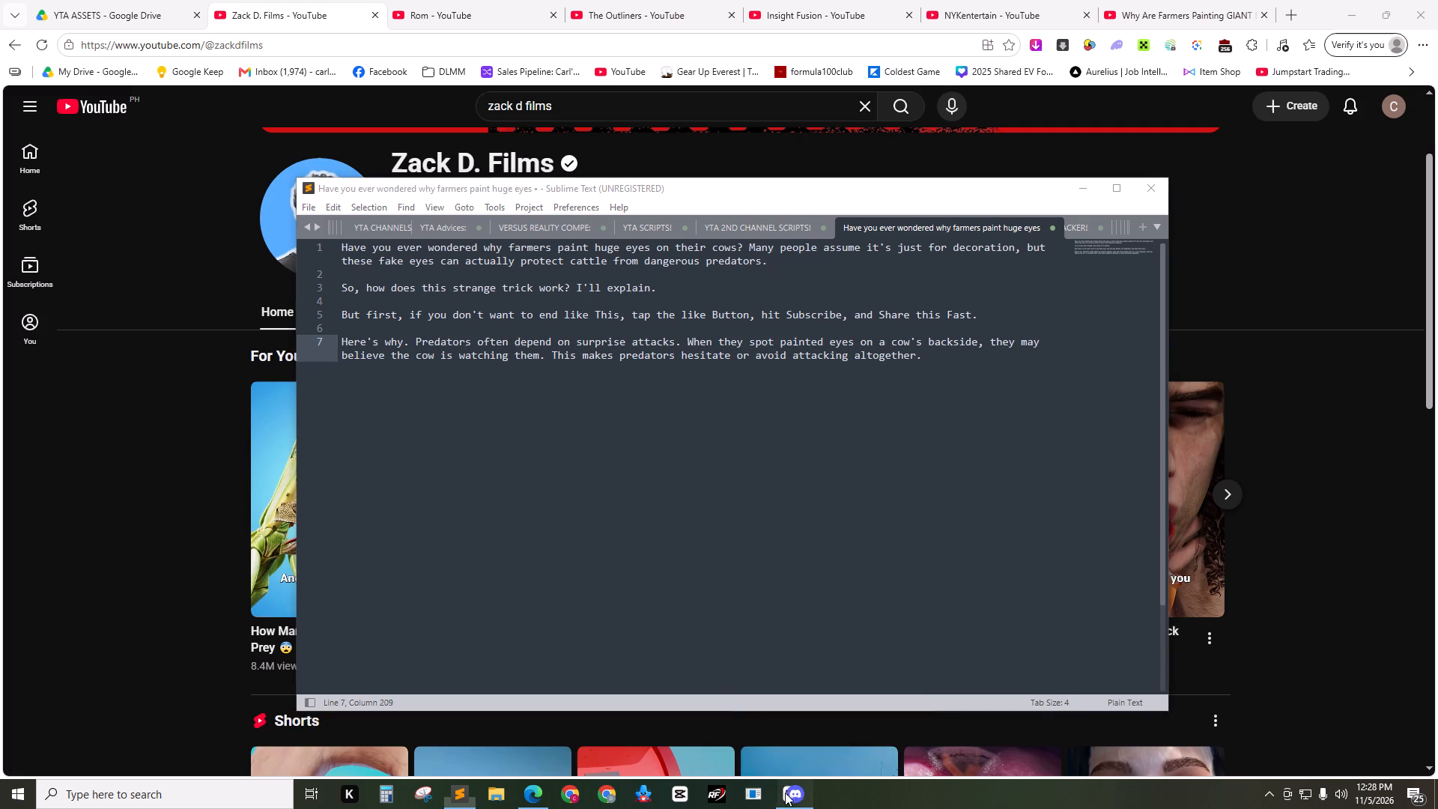
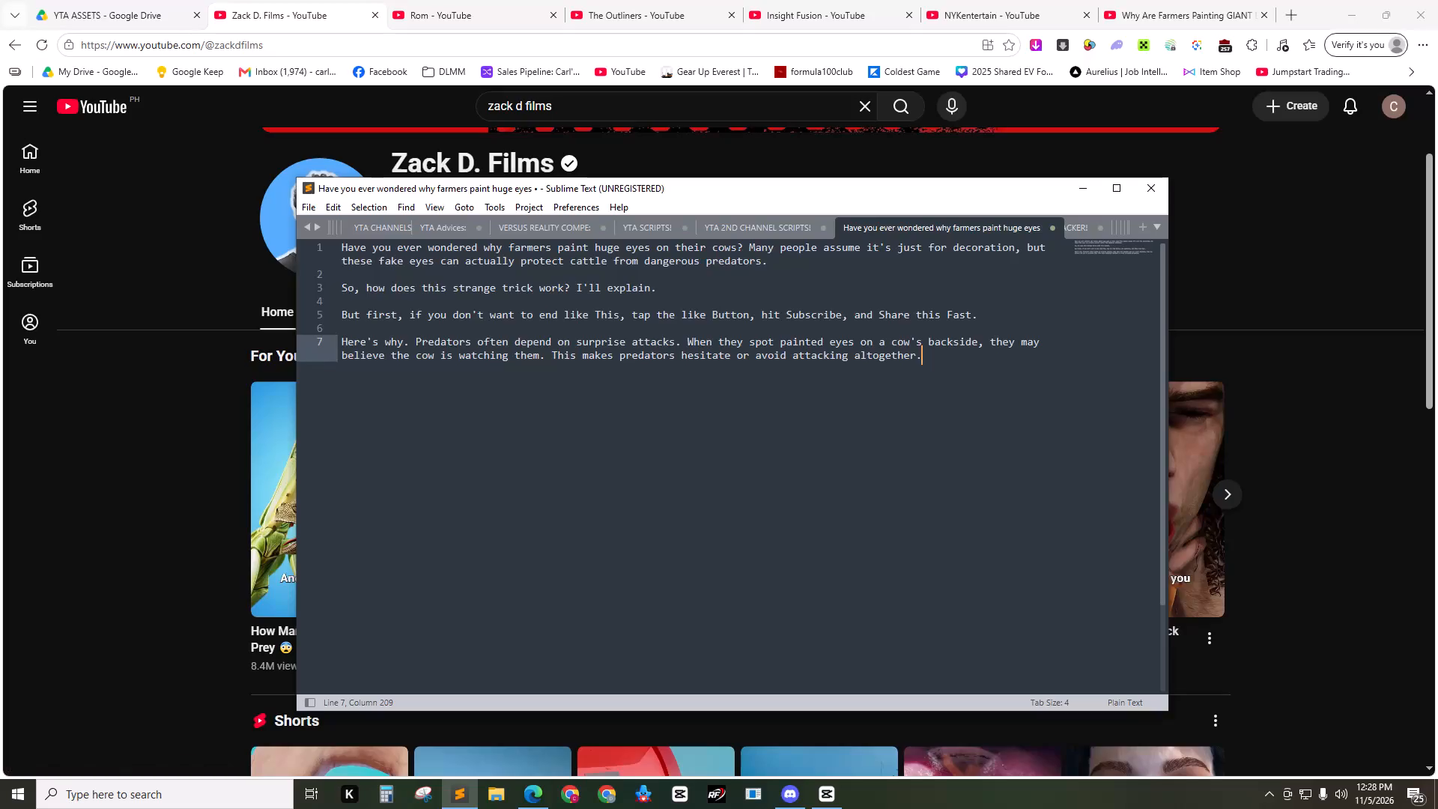
Return to the reference Short "Why Are Farmers Painting GIANT EYES on Cows!" and rewind it to near its beginning.
left_click(825, 262)
left_click(1159, 0)
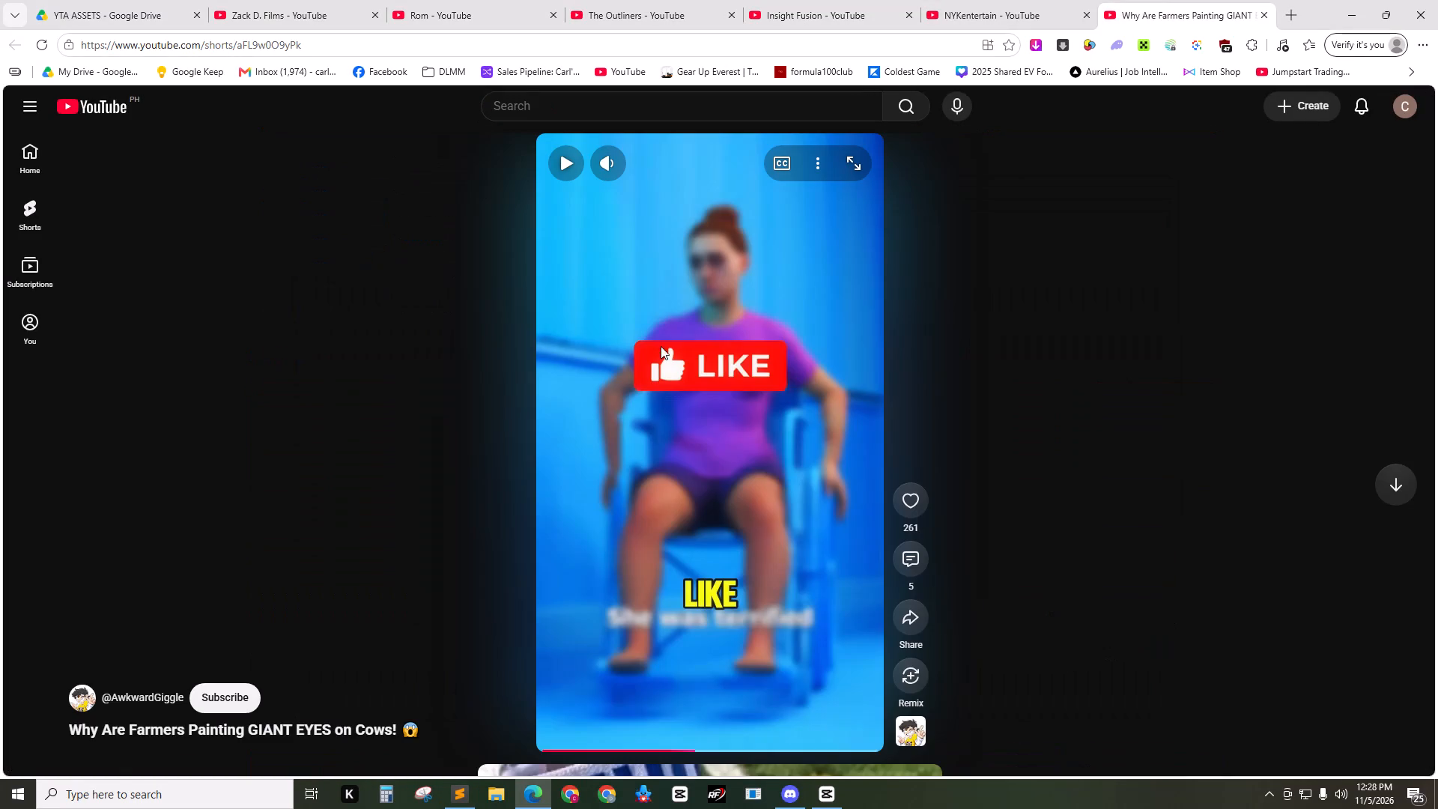
left_click(562, 750)
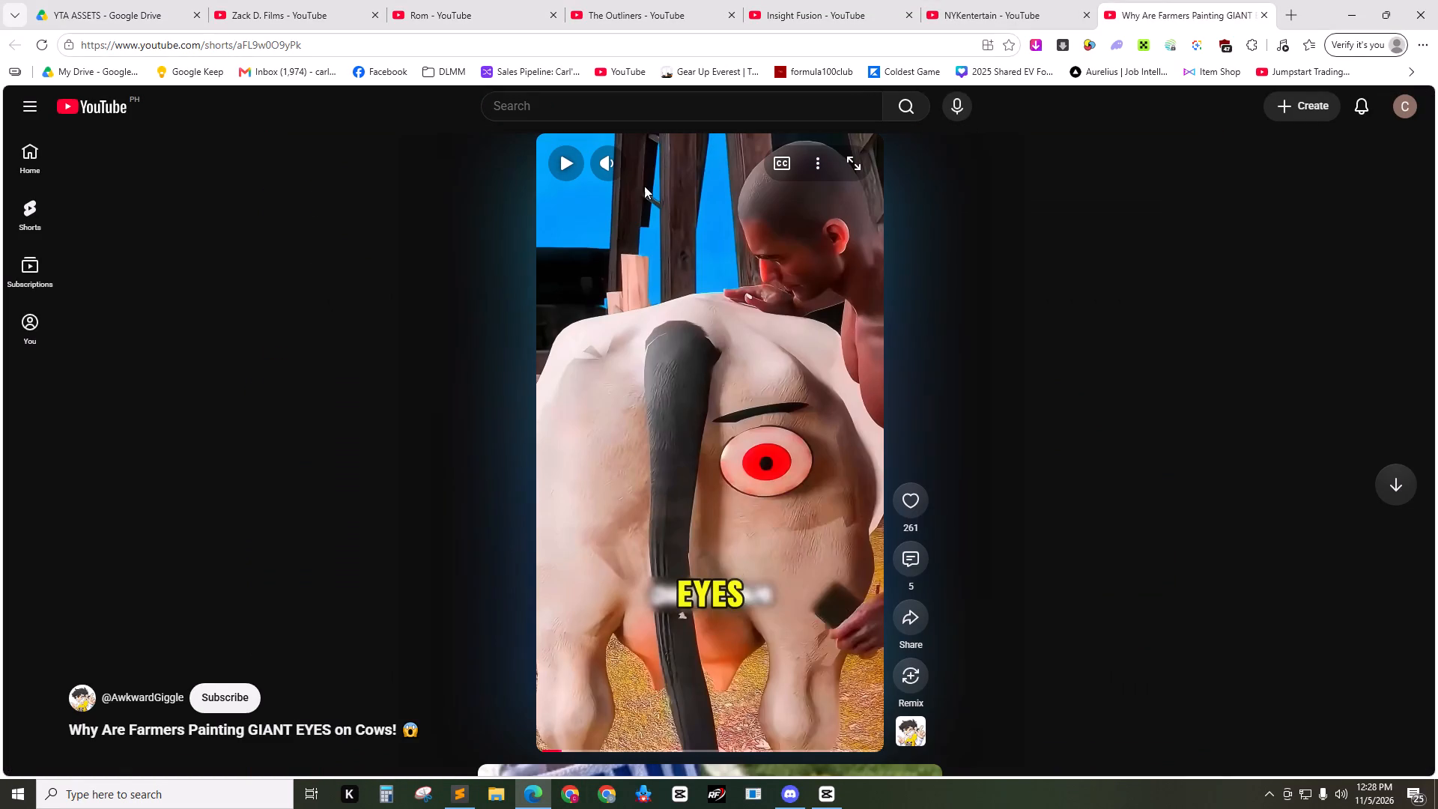
Switch to CapCut to check the opening part of project 1105's voiceover timeline, and return to the browser.
left_click(831, 800)
left_click_drag(155, 570, 350, 638)
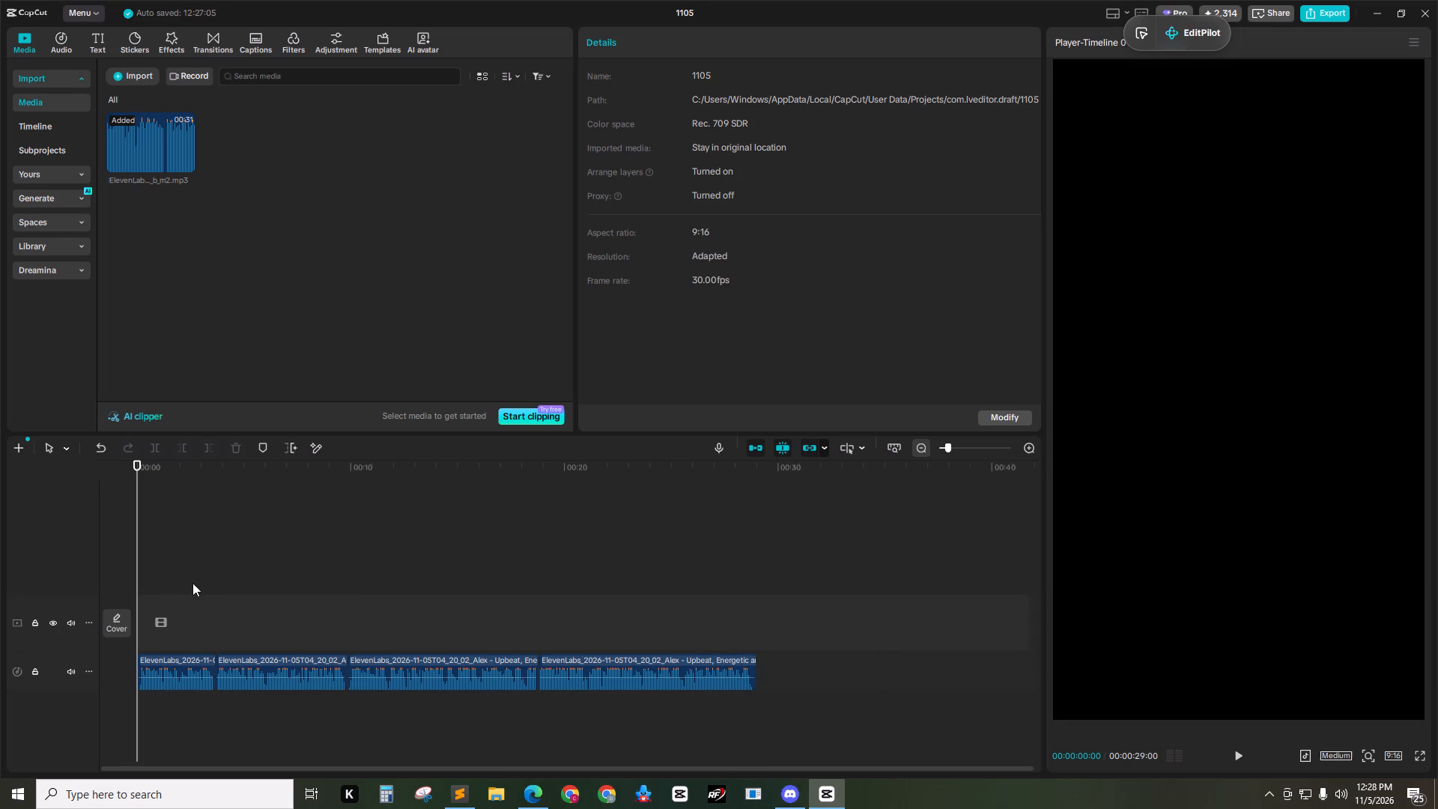
left_click(182, 533)
left_click(390, 578)
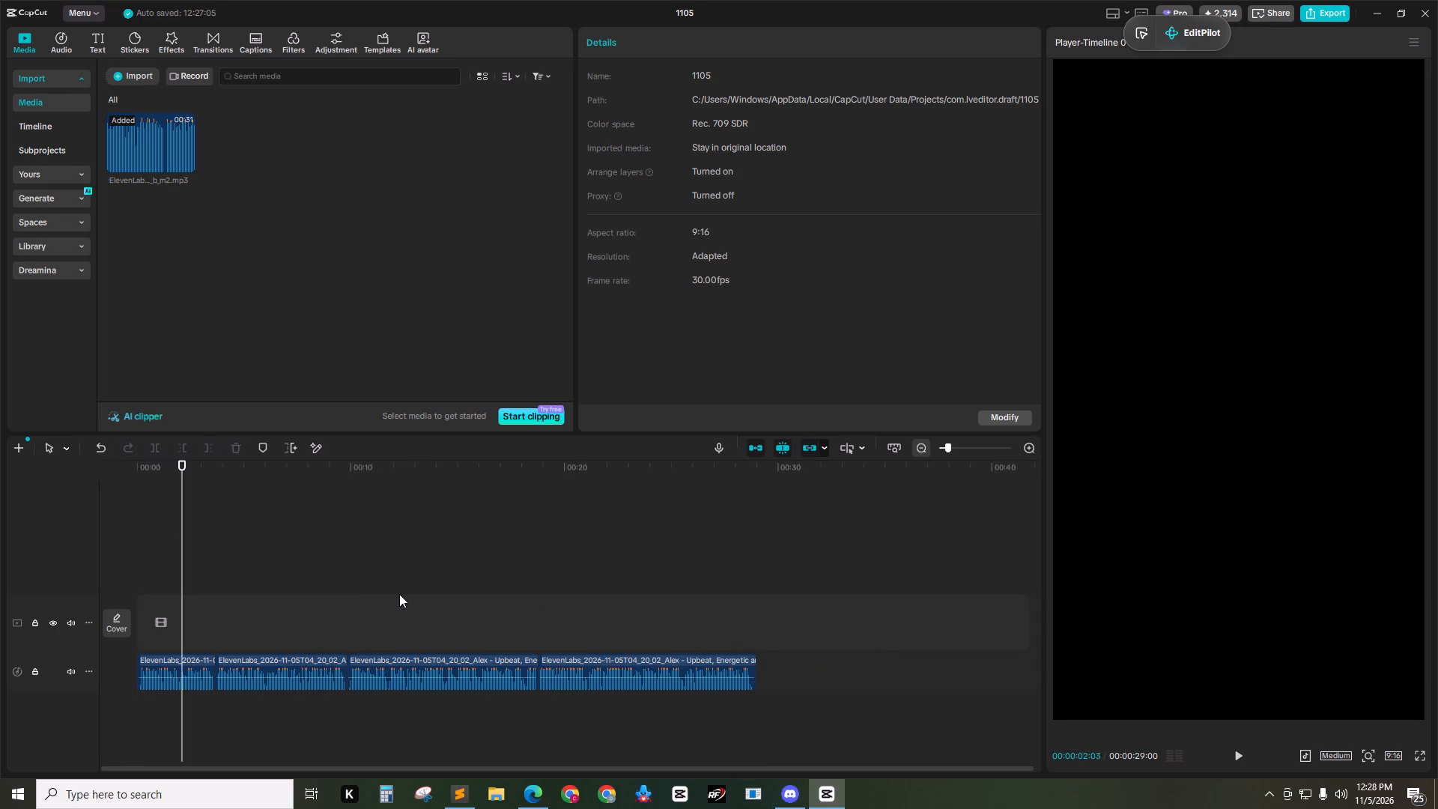
left_click(533, 800)
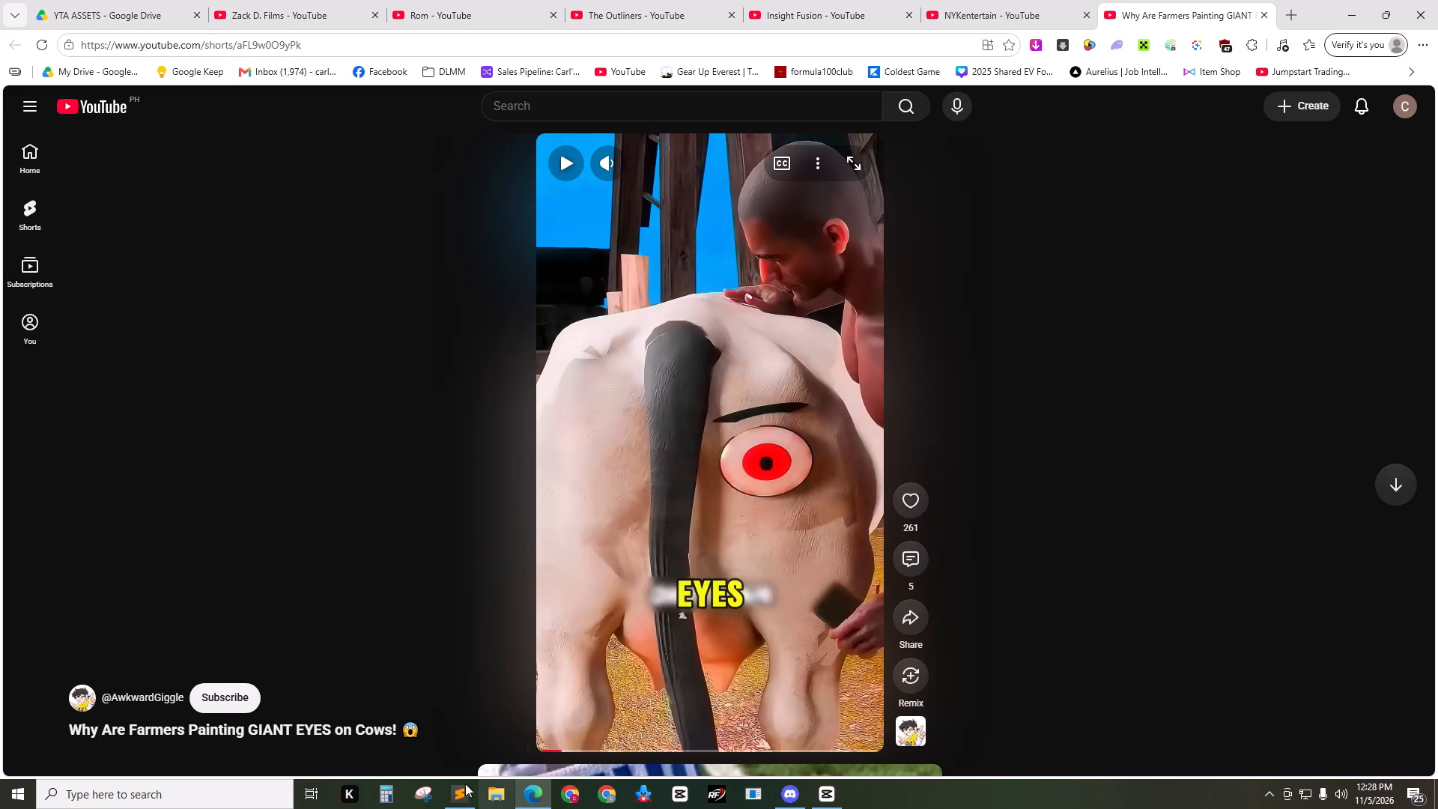
Switch to Sublime Text and read through the script's first paragraph, highlighting its opening question about farmers painting huge eyes on cows.
left_click(459, 783)
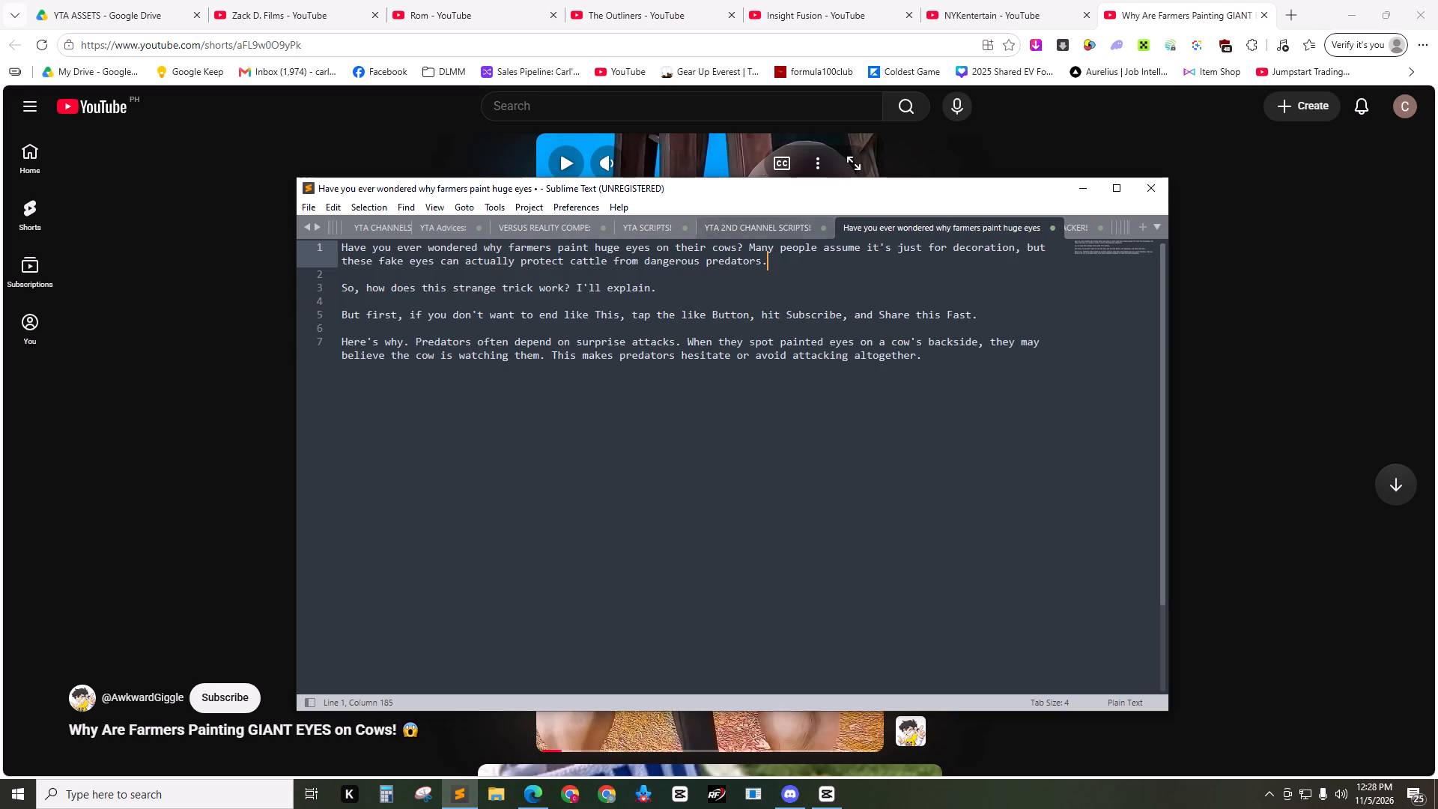
left_click(772, 261)
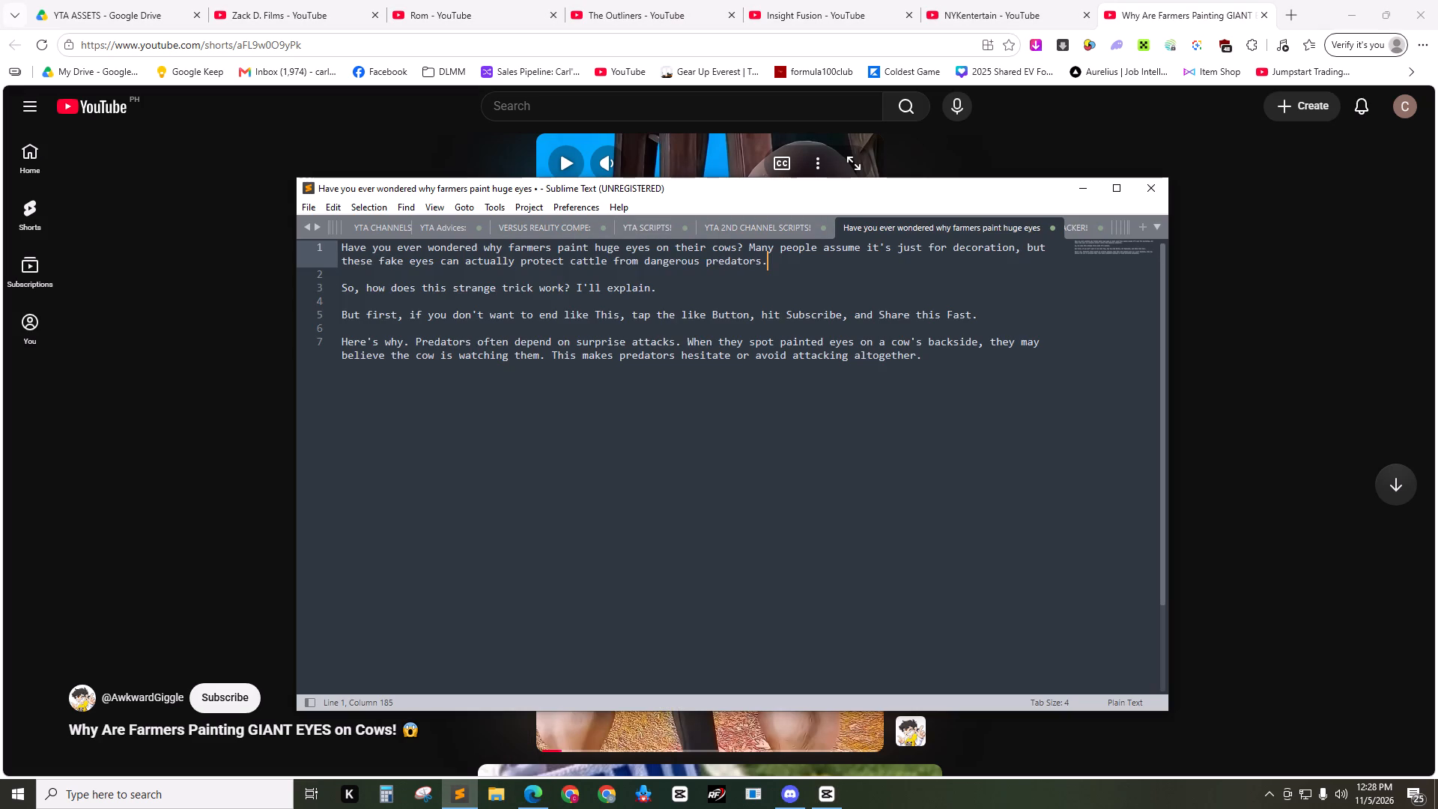
left_click(774, 259)
left_click(827, 274)
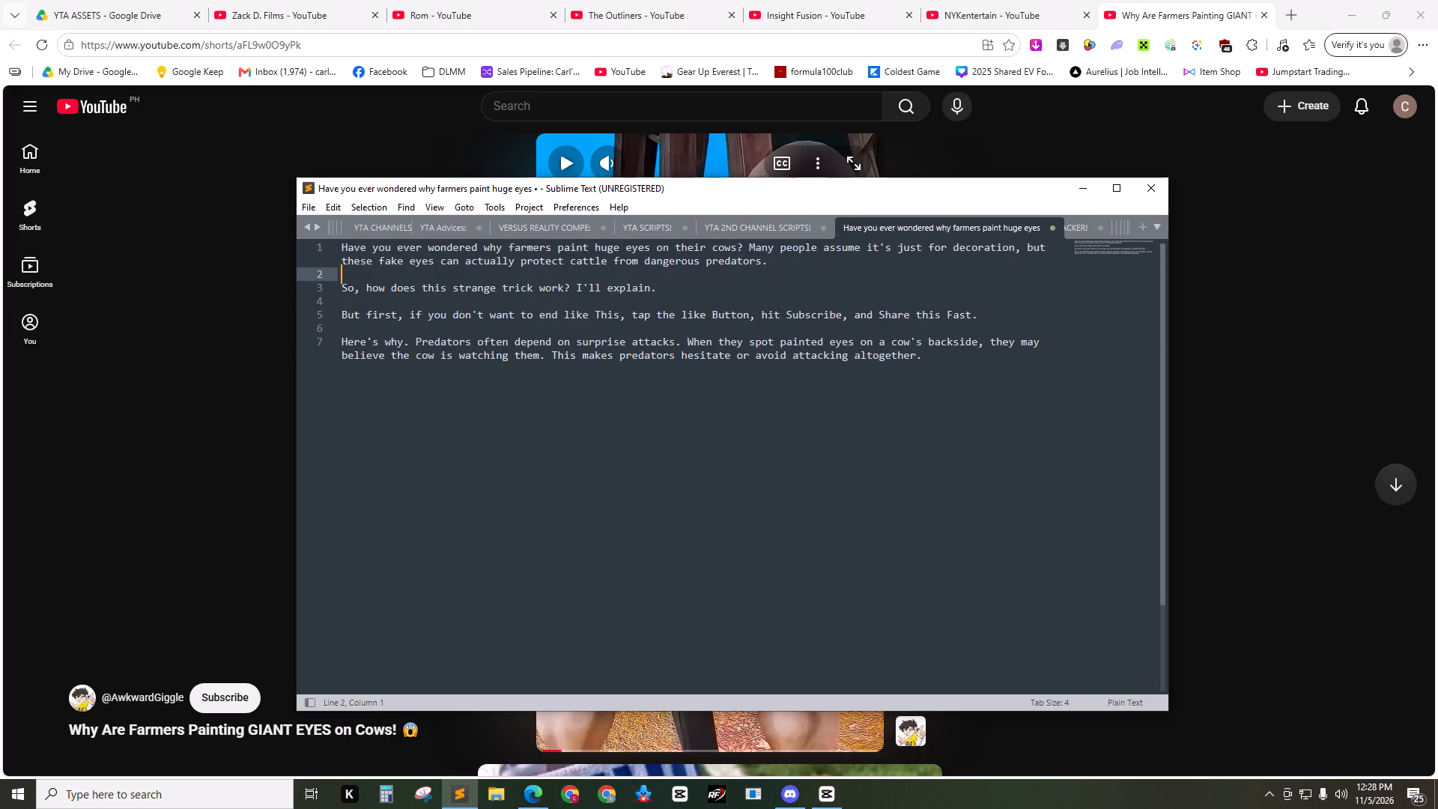
left_click_drag(743, 247, 336, 250)
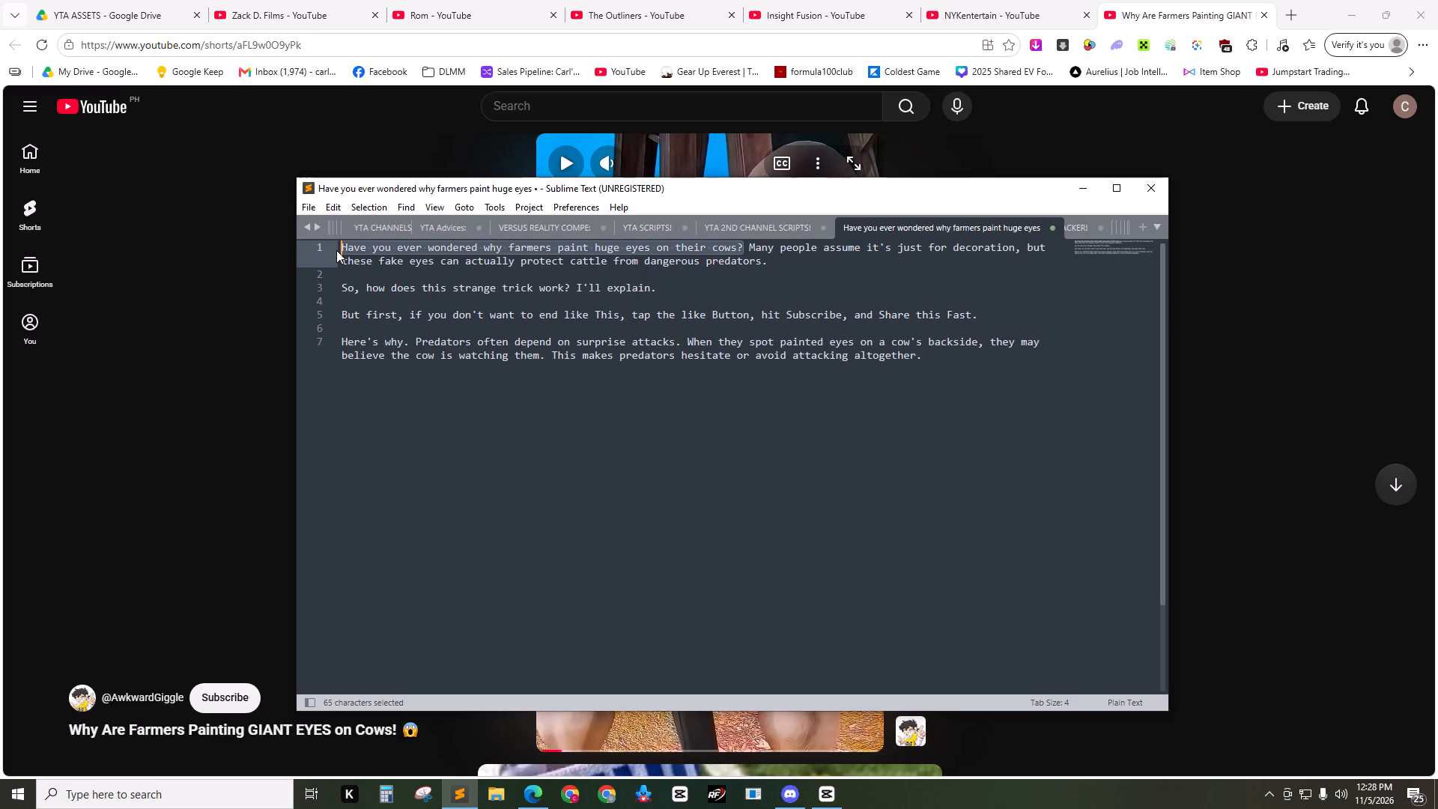
left_click(775, 259)
left_click_drag(783, 262, 747, 250)
left_click(721, 266)
left_click_drag(744, 246, 336, 245)
left_click(494, 250)
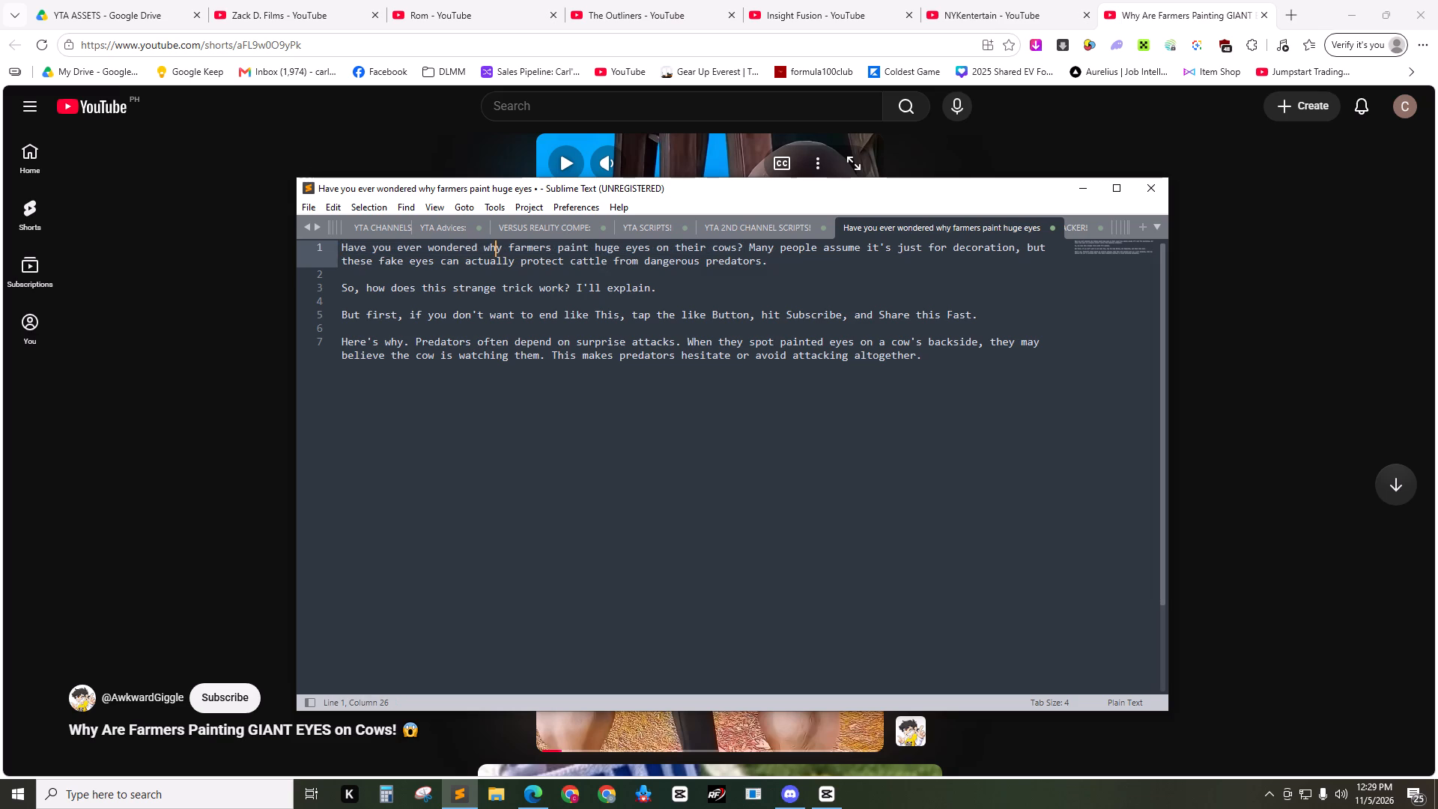
left_click(591, 248)
left_click(540, 247)
left_click_drag(742, 243, 233, 246)
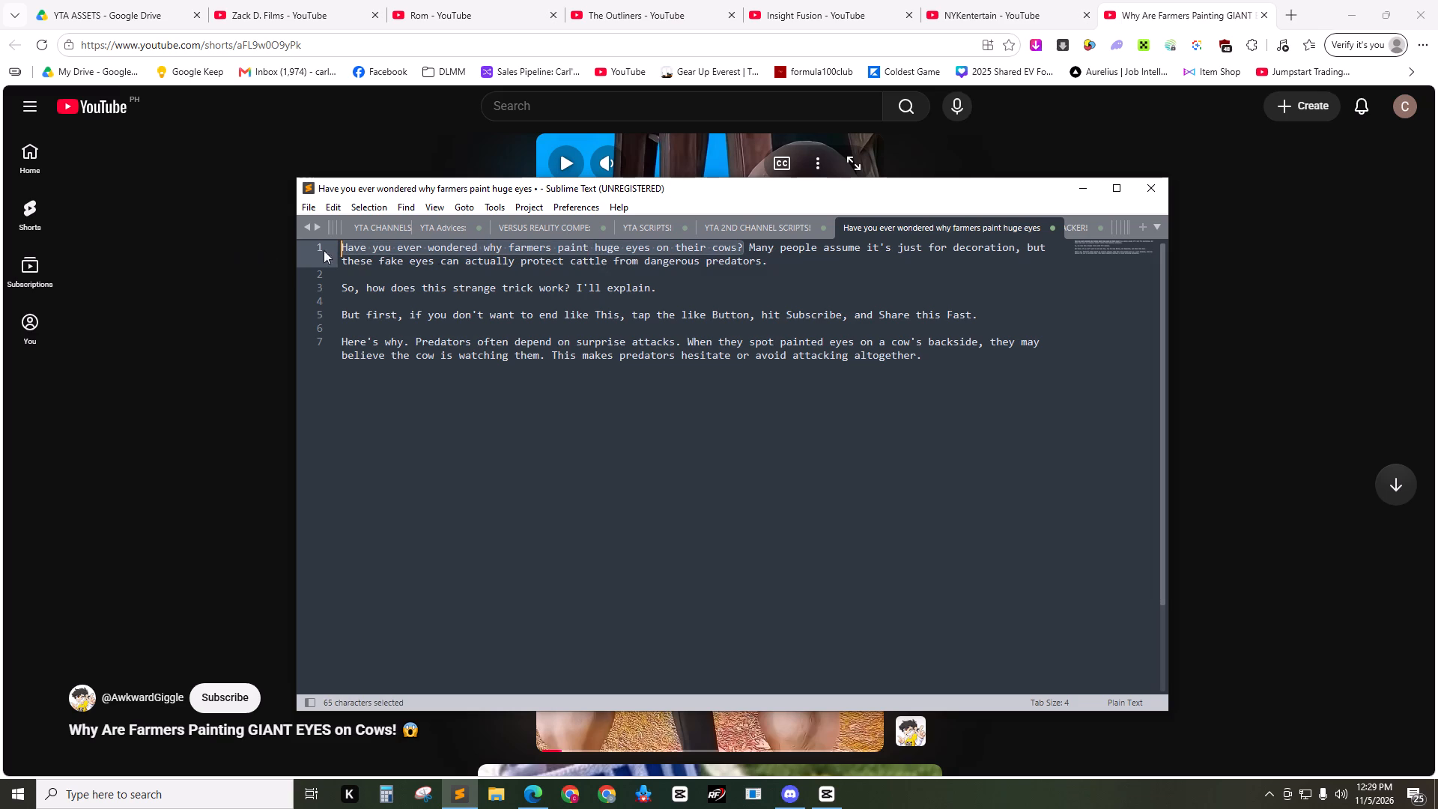
left_click(623, 252)
left_click_drag(604, 247, 646, 249)
left_click(740, 252)
left_click_drag(711, 248, 736, 249)
left_click(744, 250)
left_click(694, 247)
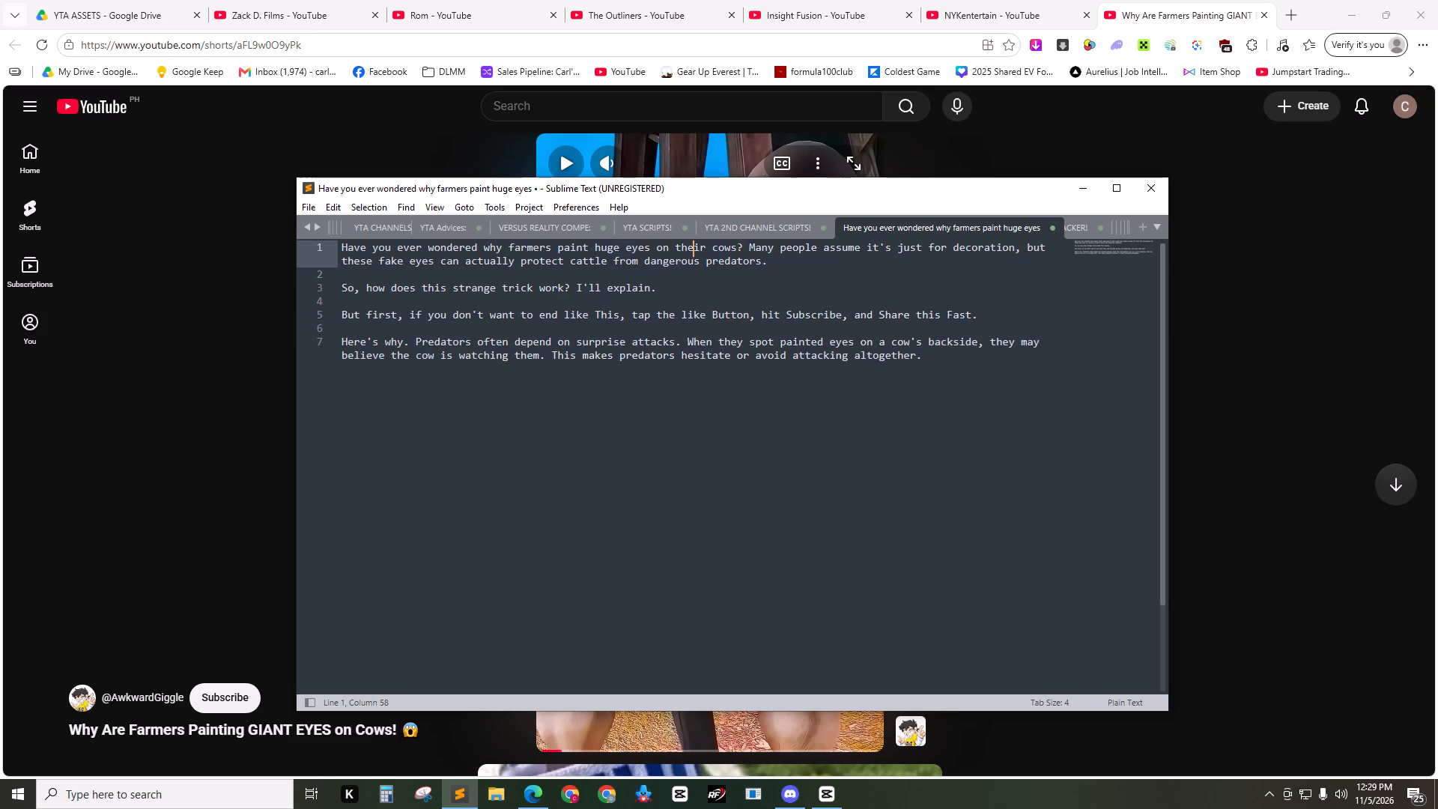
left_click(733, 252)
Return to the Zack D. Films channel page in the browser and open its in-channel search.
left_click(240, 203)
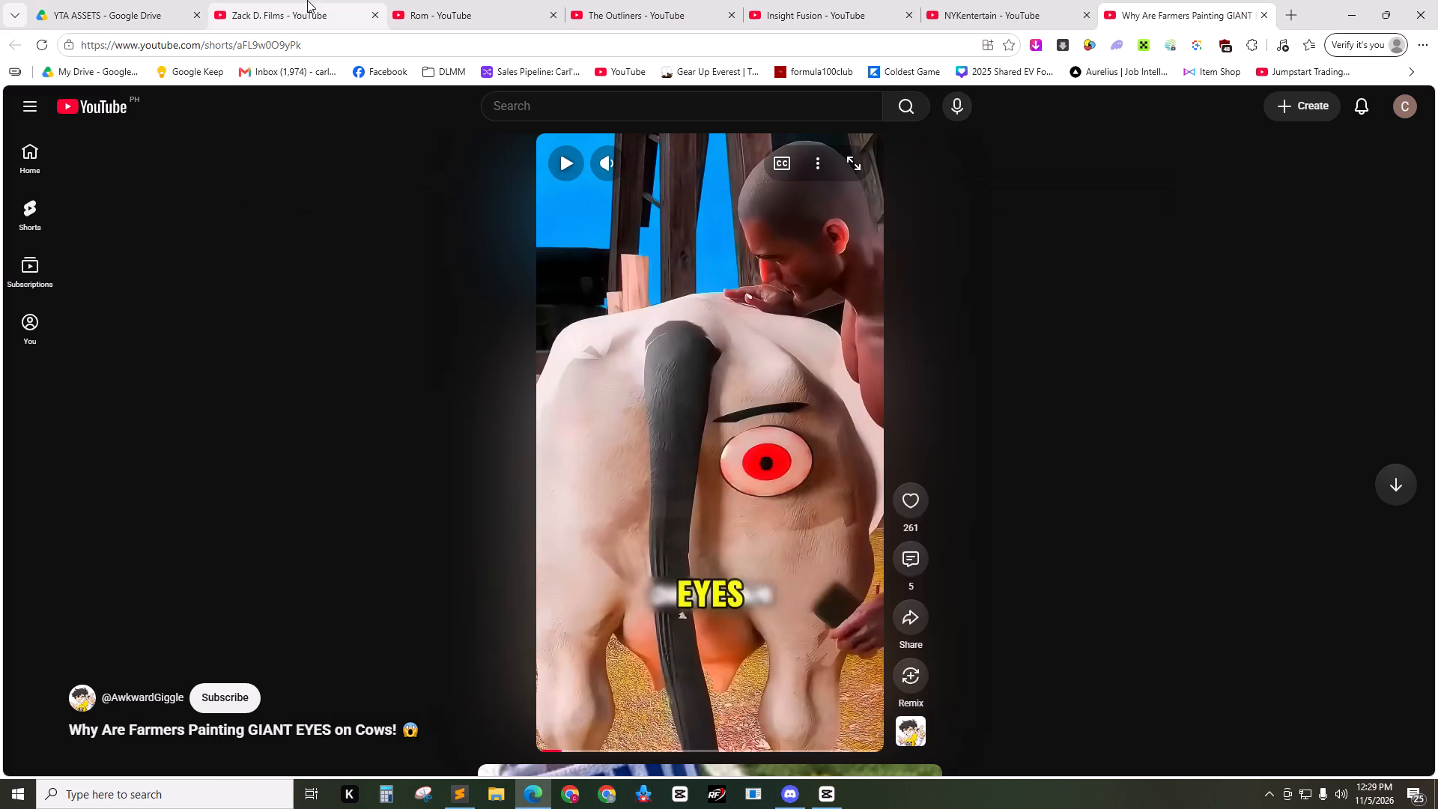
left_click(307, 0)
left_click(568, 332)
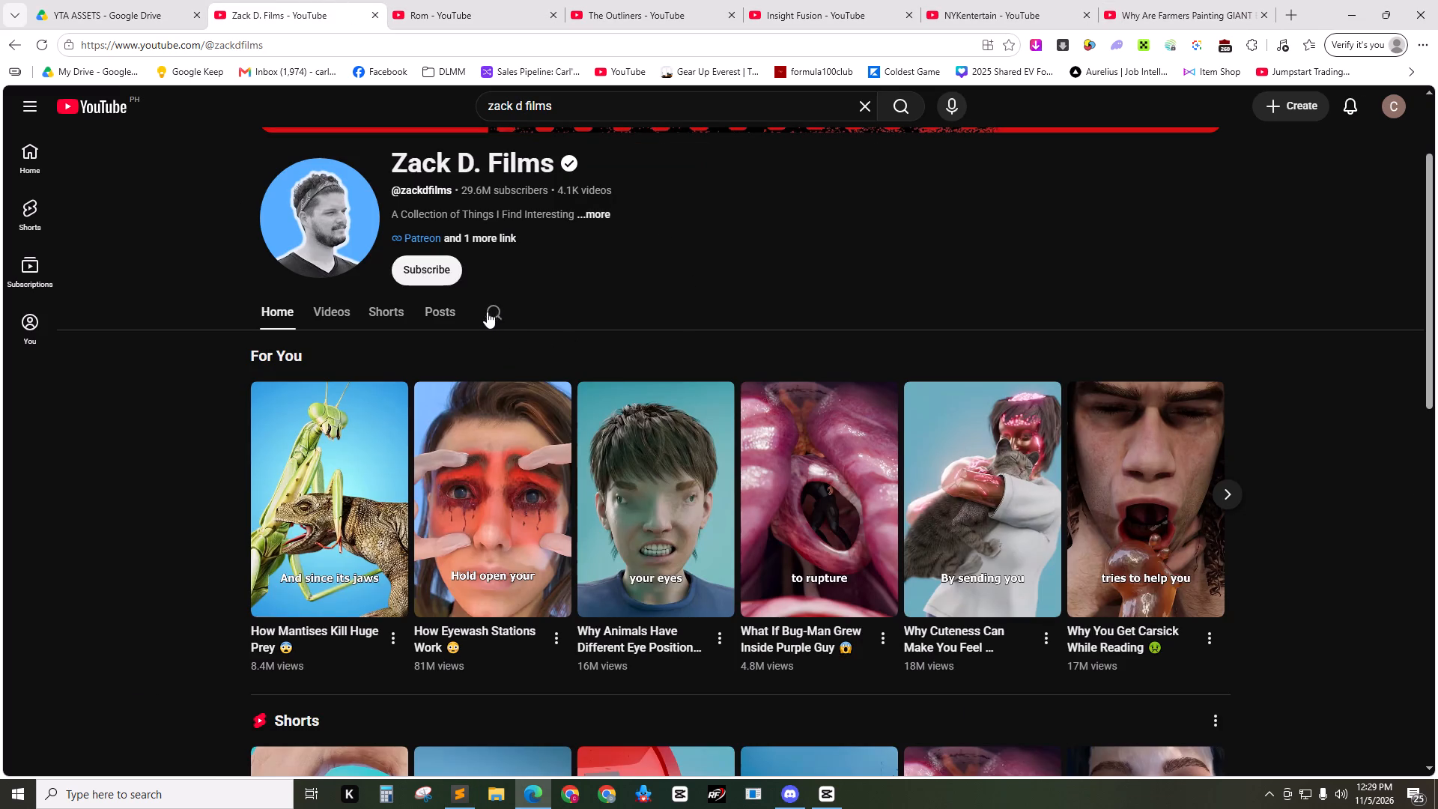
left_click(495, 309)
double_click(556, 309)
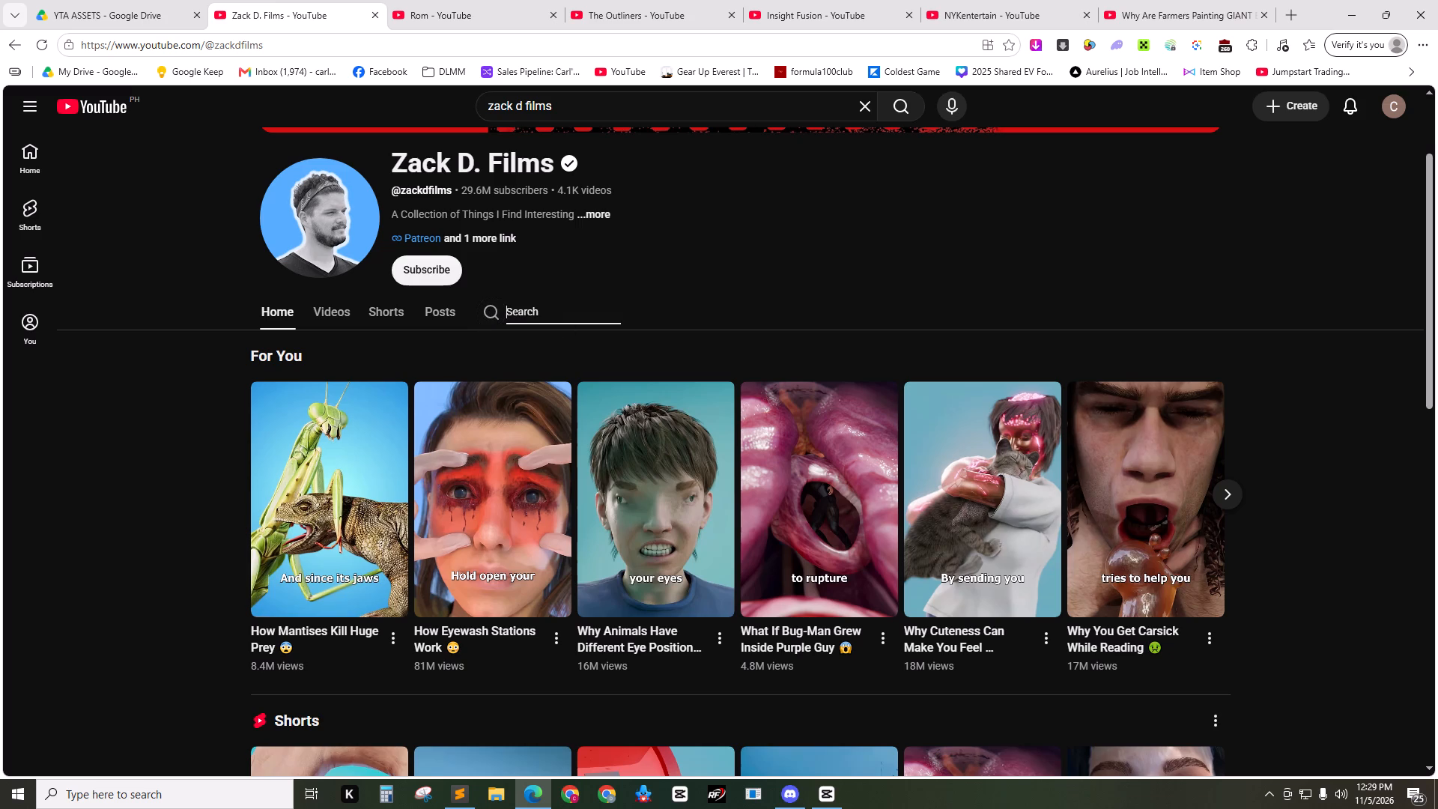
double_click(562, 309)
double_click(562, 310)
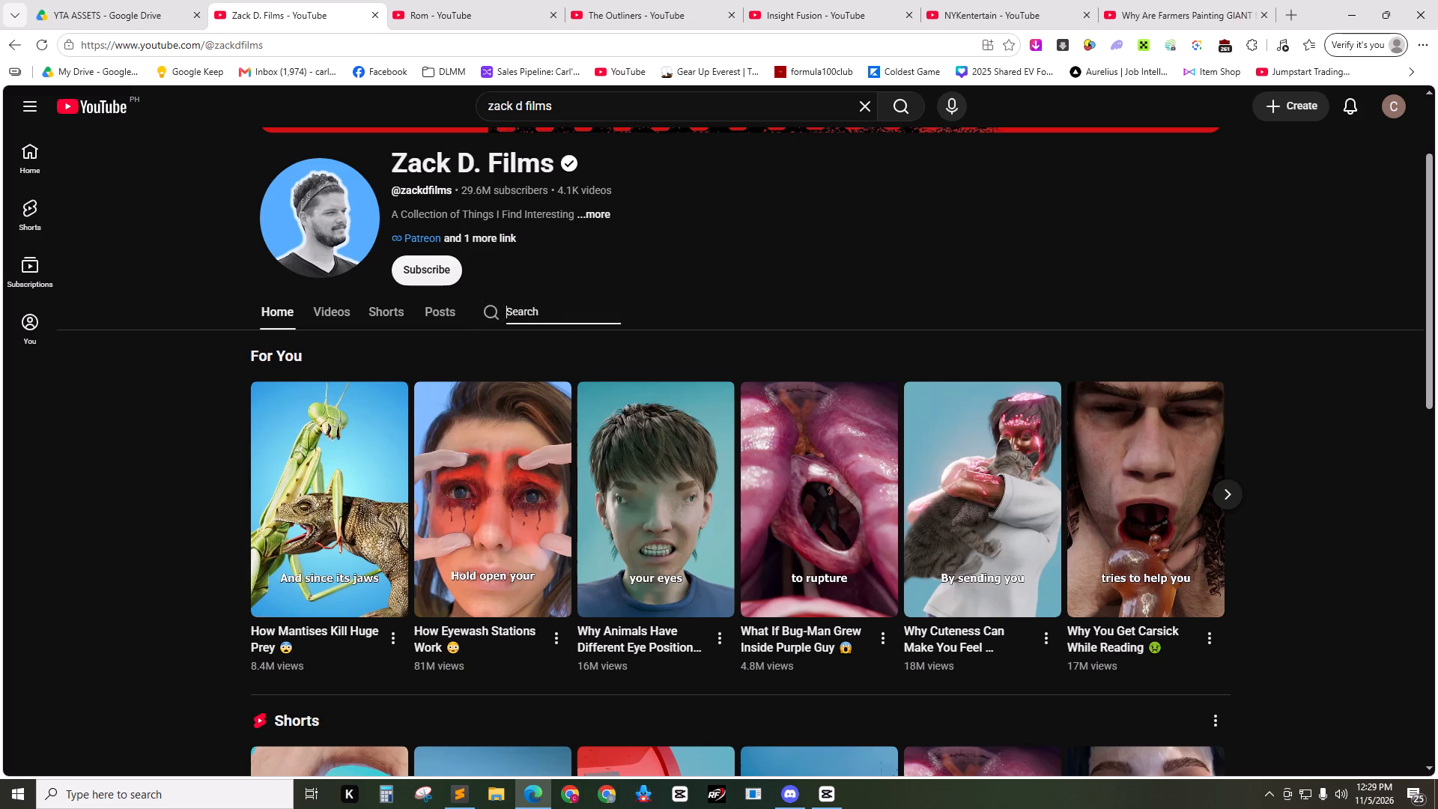
left_click(562, 310)
left_click(562, 310)
left_click(562, 310)
left_click(562, 310)
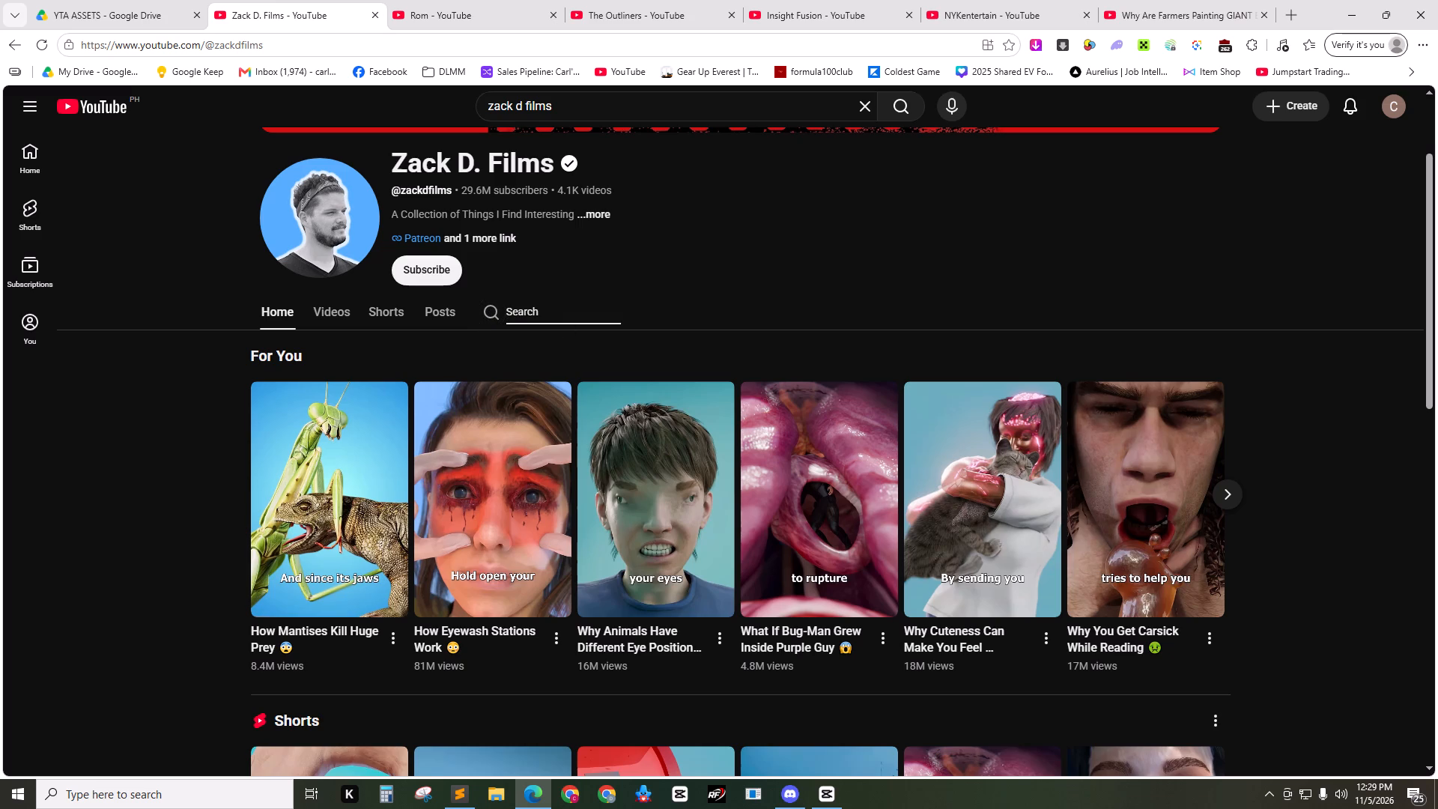
left_click(562, 310)
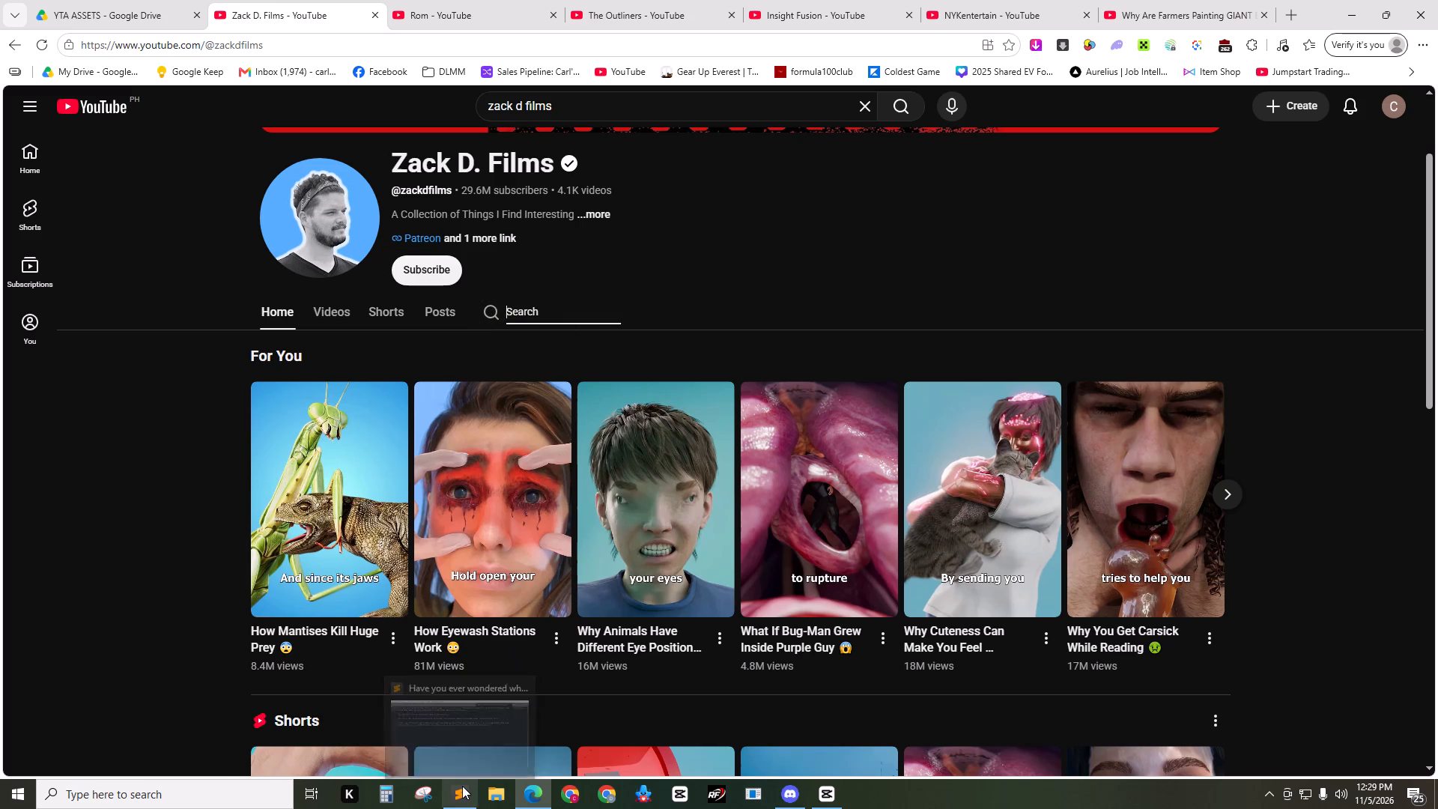
Switch to Sublime Text and highlight the keyword "cows?" in the script's opening question.
left_click(462, 786)
left_click(743, 245)
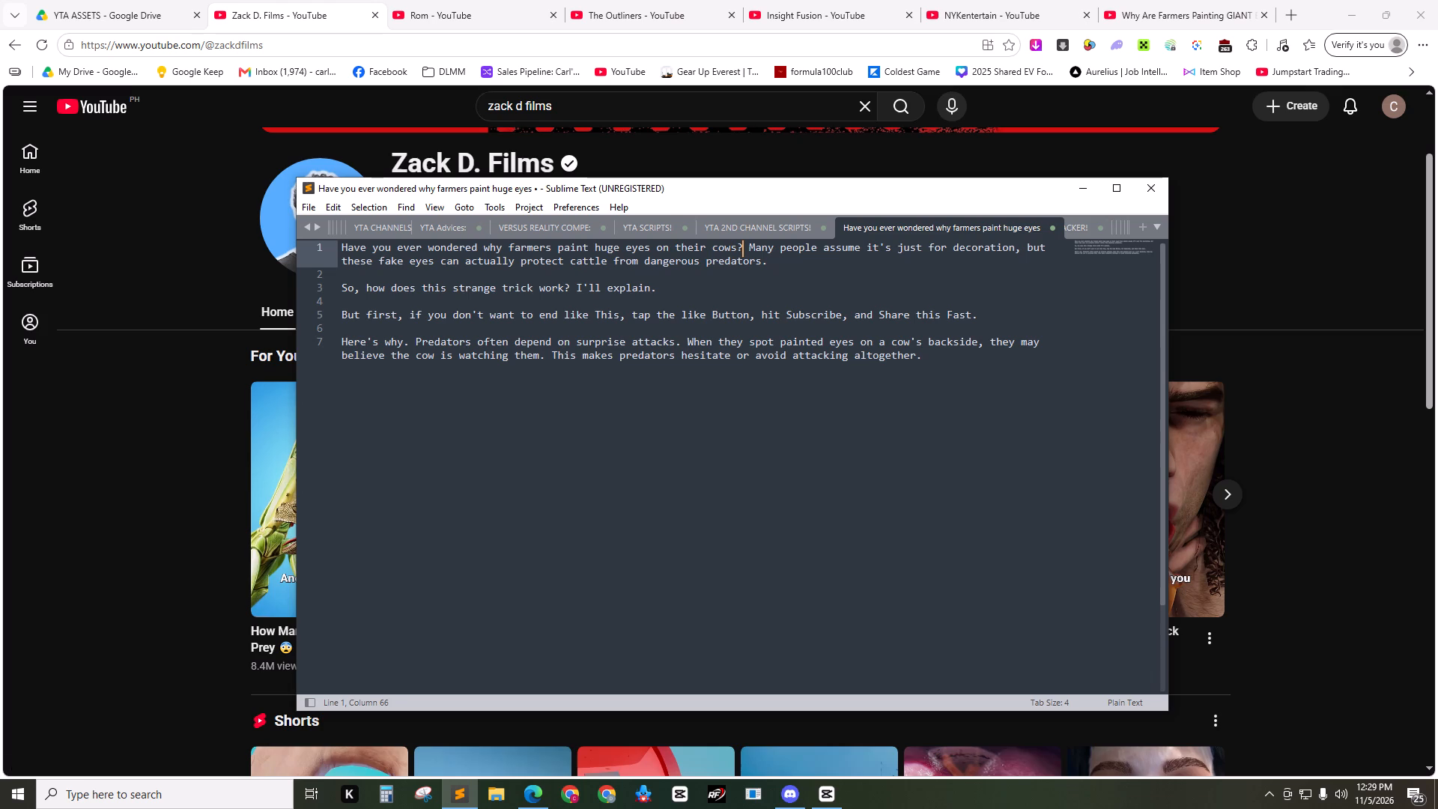
left_click_drag(713, 249, 746, 249)
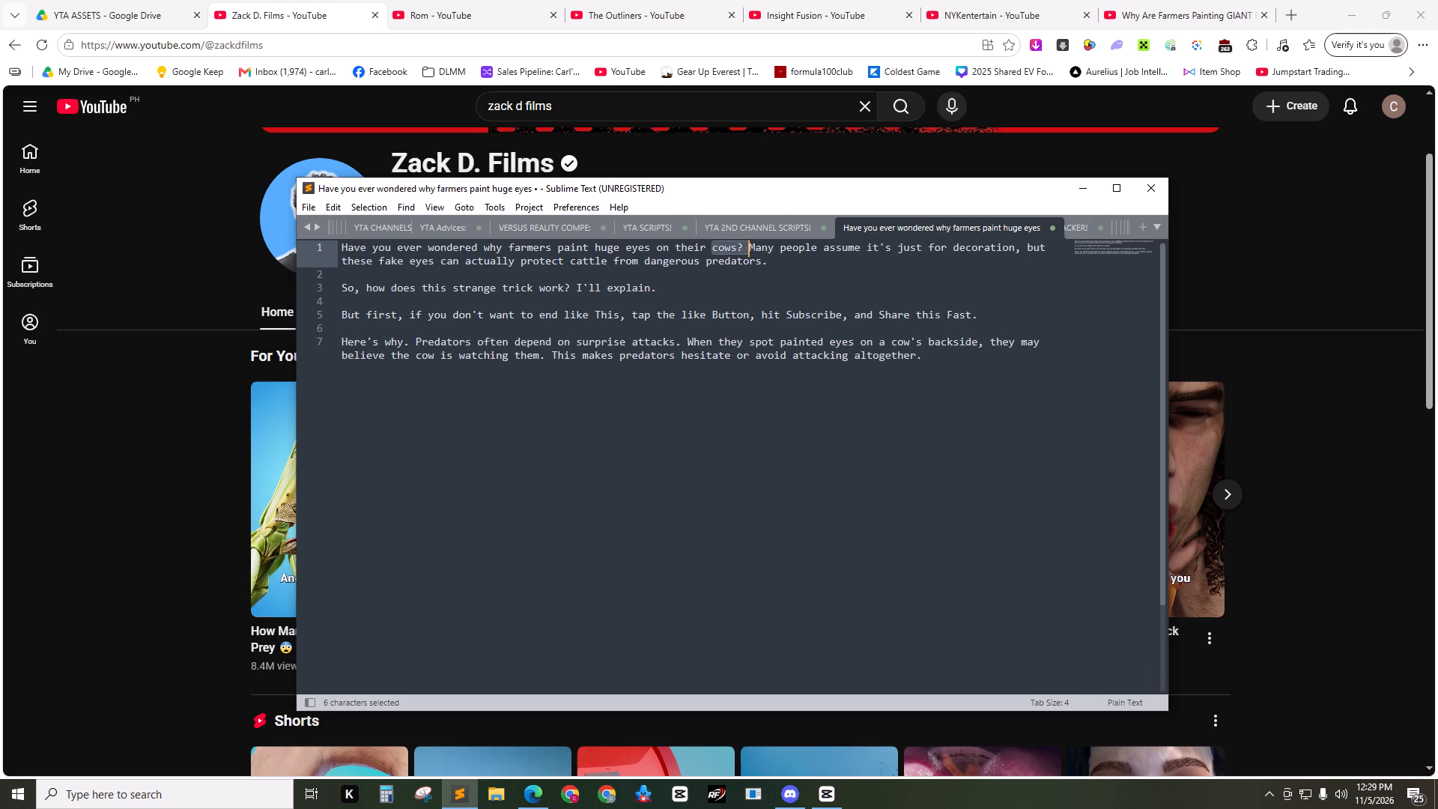
Return to the browser and search the Zack D. Films channel for "cows paint".
left_click(157, 488)
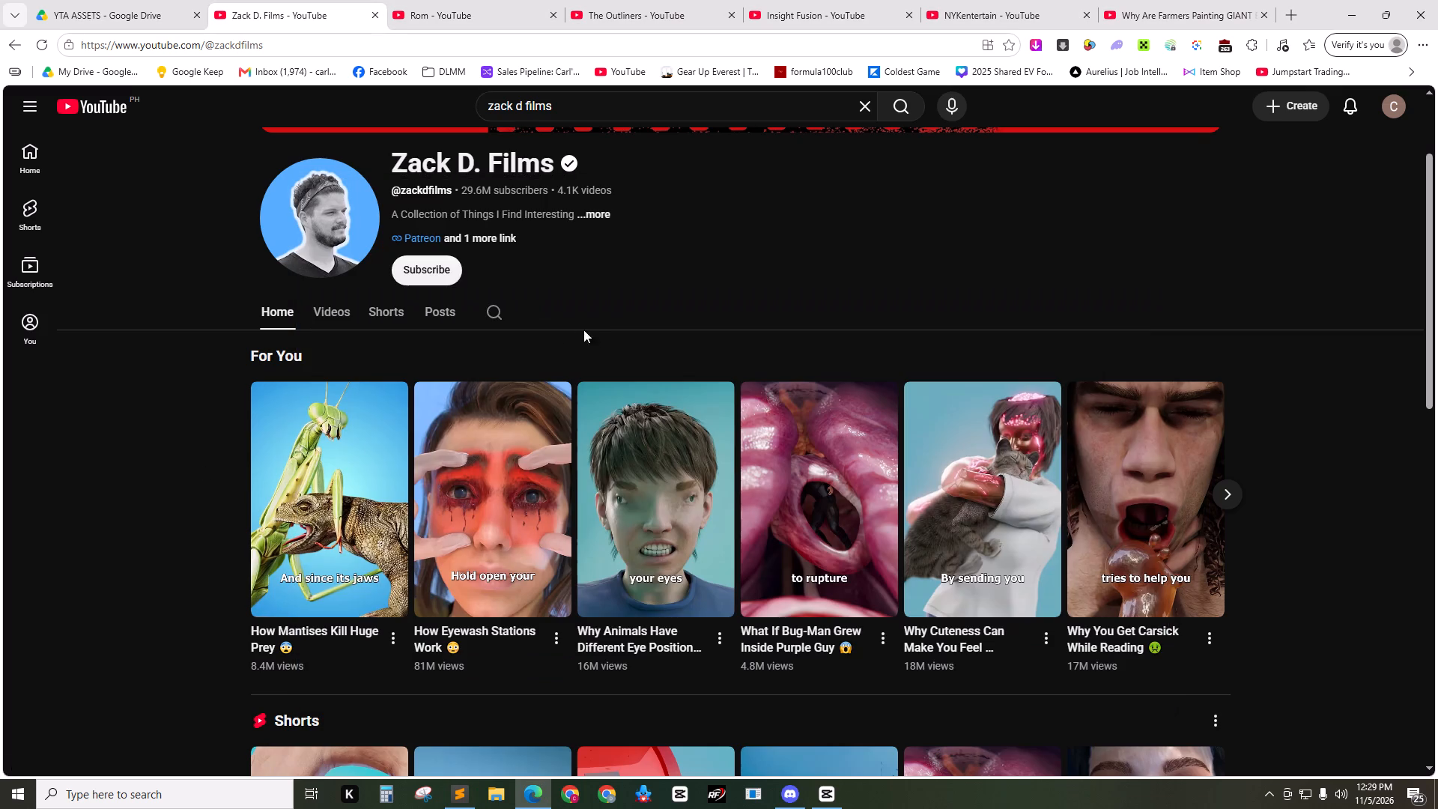
left_click(503, 312)
type("cow")
key("BackSpace")
key("BackSpace")
key("BackSpace")
key("BackSpace")
type("cowns")
key("BackSpace")
key("BackSpace")
type("s paint")
key("Return")
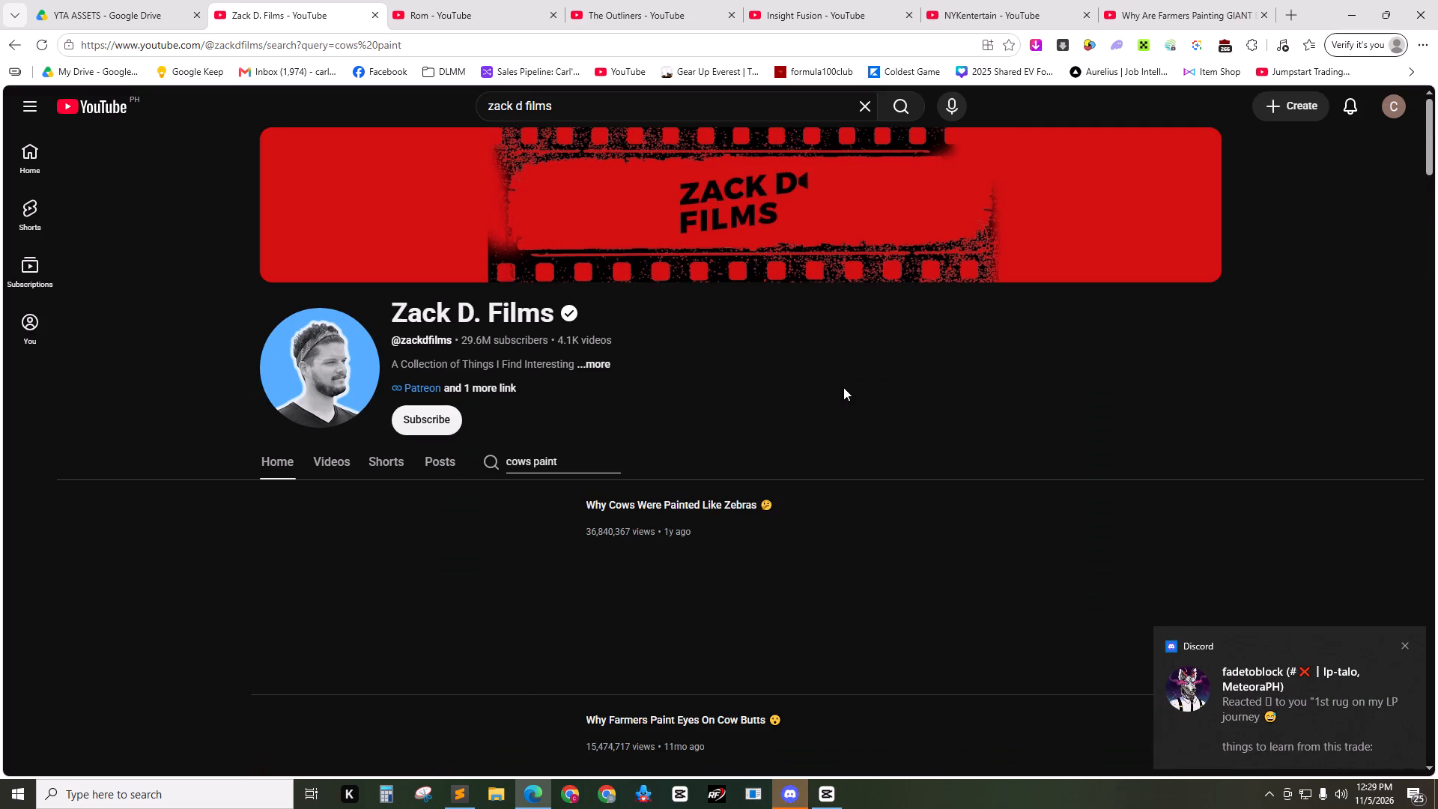
Look through the channel search results and open "Why Farmers Paint Eyes On Cow Butts" in a background tab.
scroll(843, 387, "down", 3)
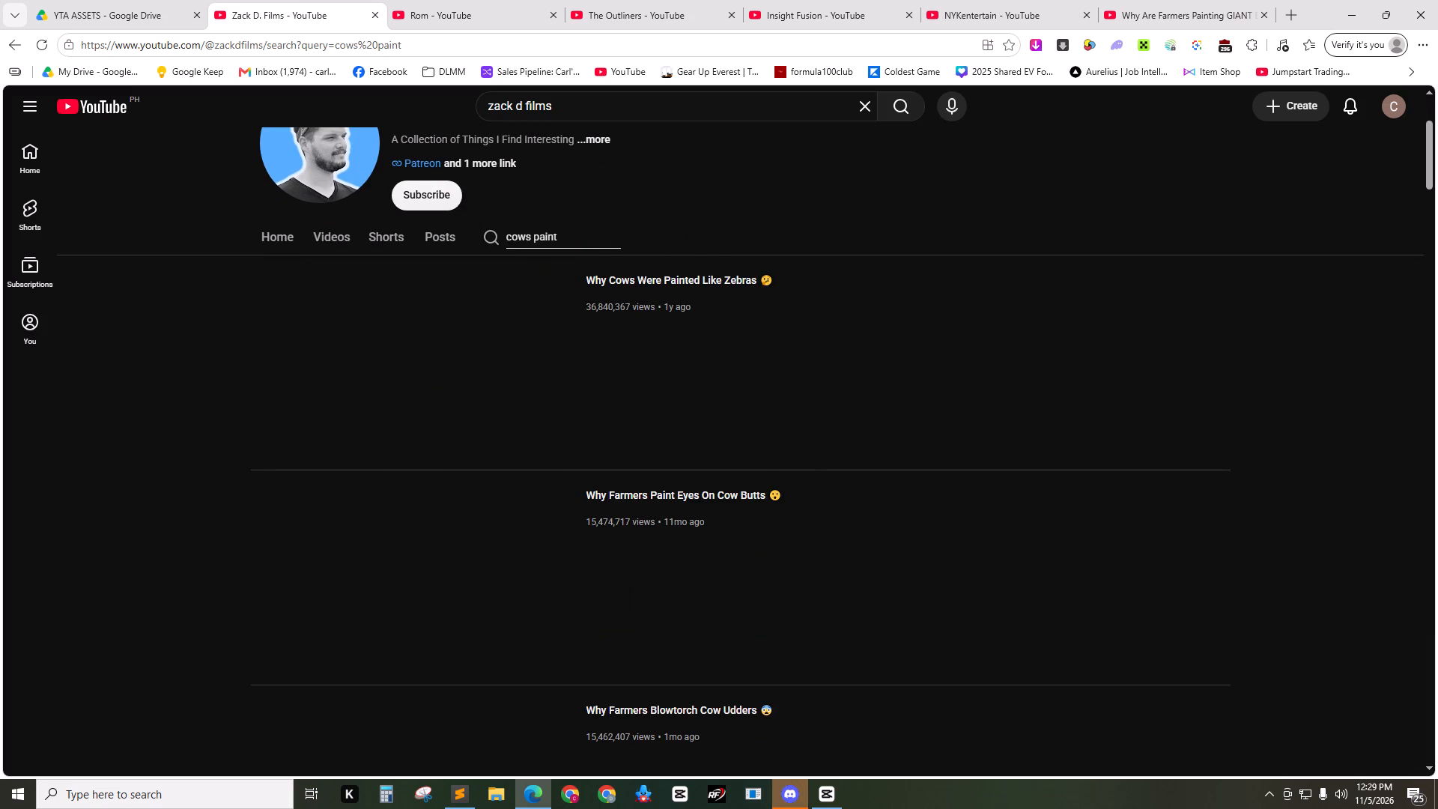
left_click(849, 241)
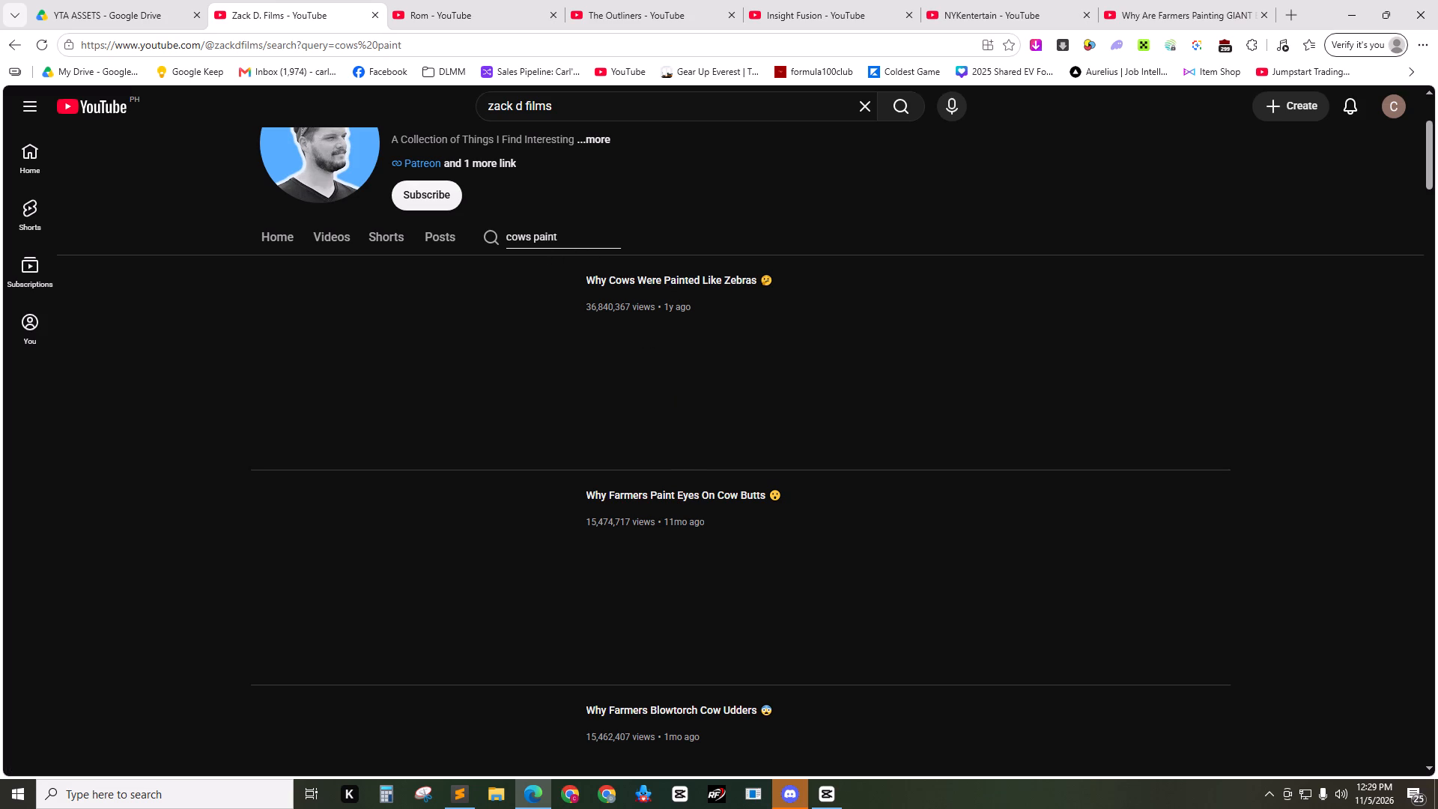
scroll(729, 339, "down", 2)
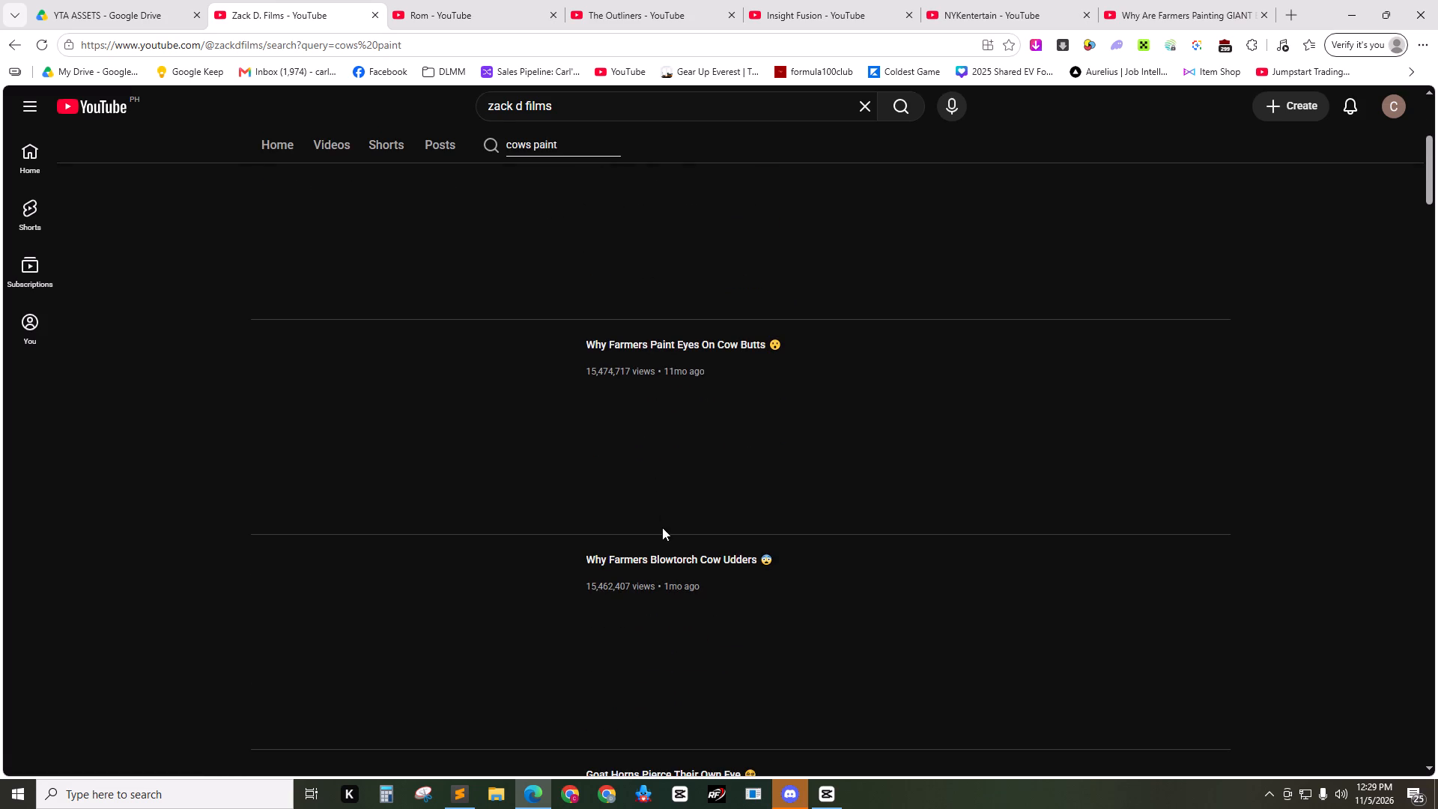
scroll(687, 504, "up", 3)
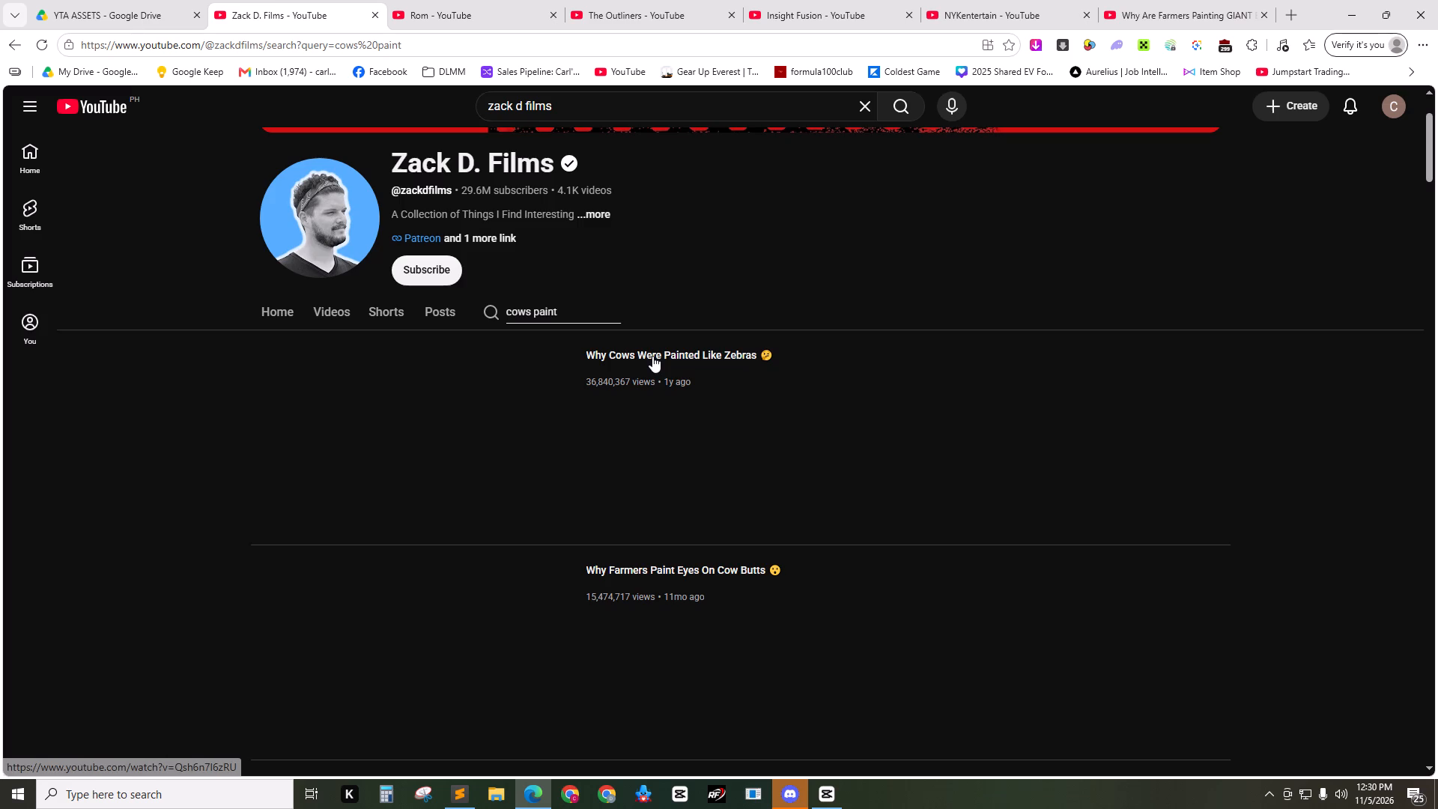
scroll(694, 489, "down", 2)
middle_click(664, 425)
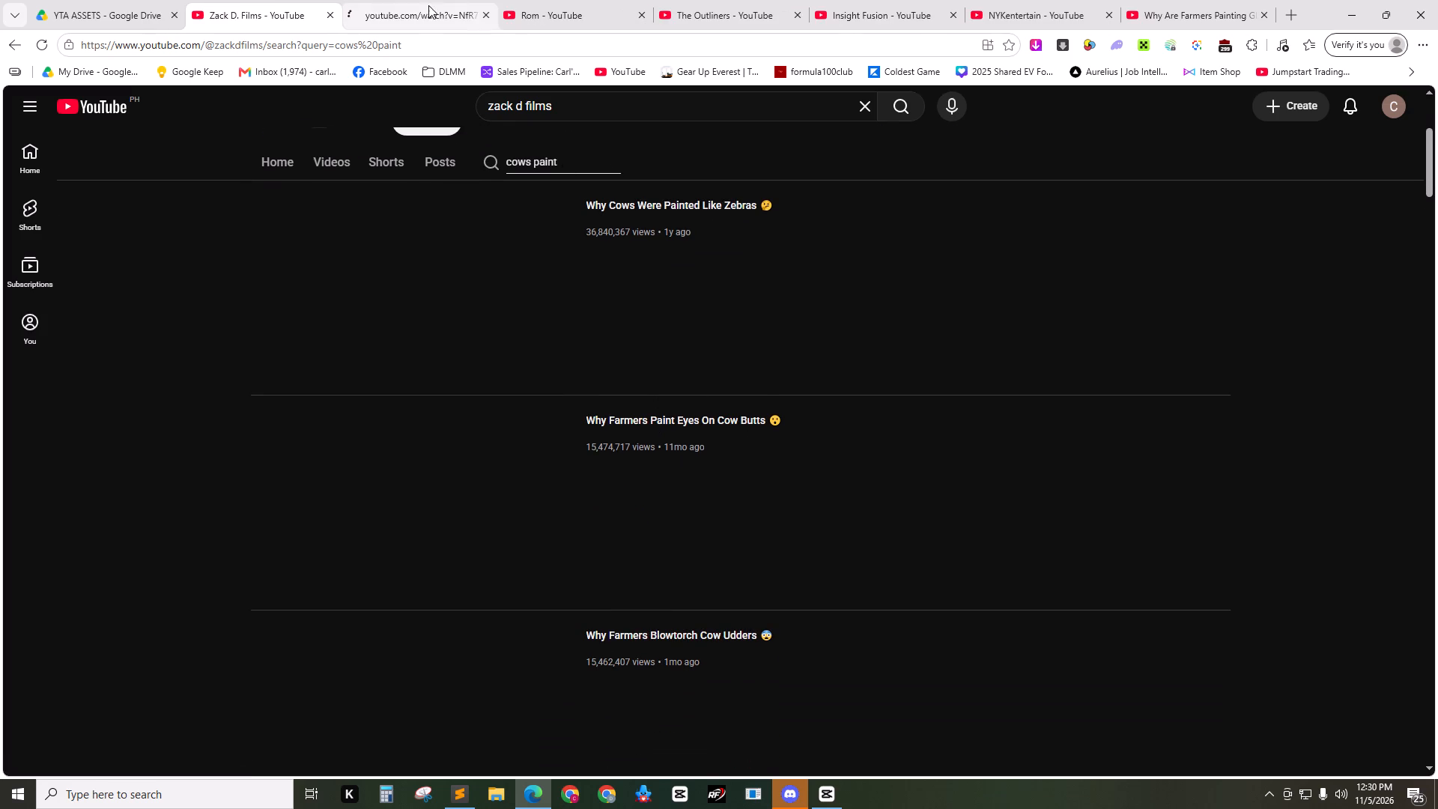
Switch to Sublime Text and highlight the script's full opening question about farmers painting huge eyes on their cows.
left_click(455, 787)
left_click(697, 243)
left_click_drag(741, 245, 505, 245)
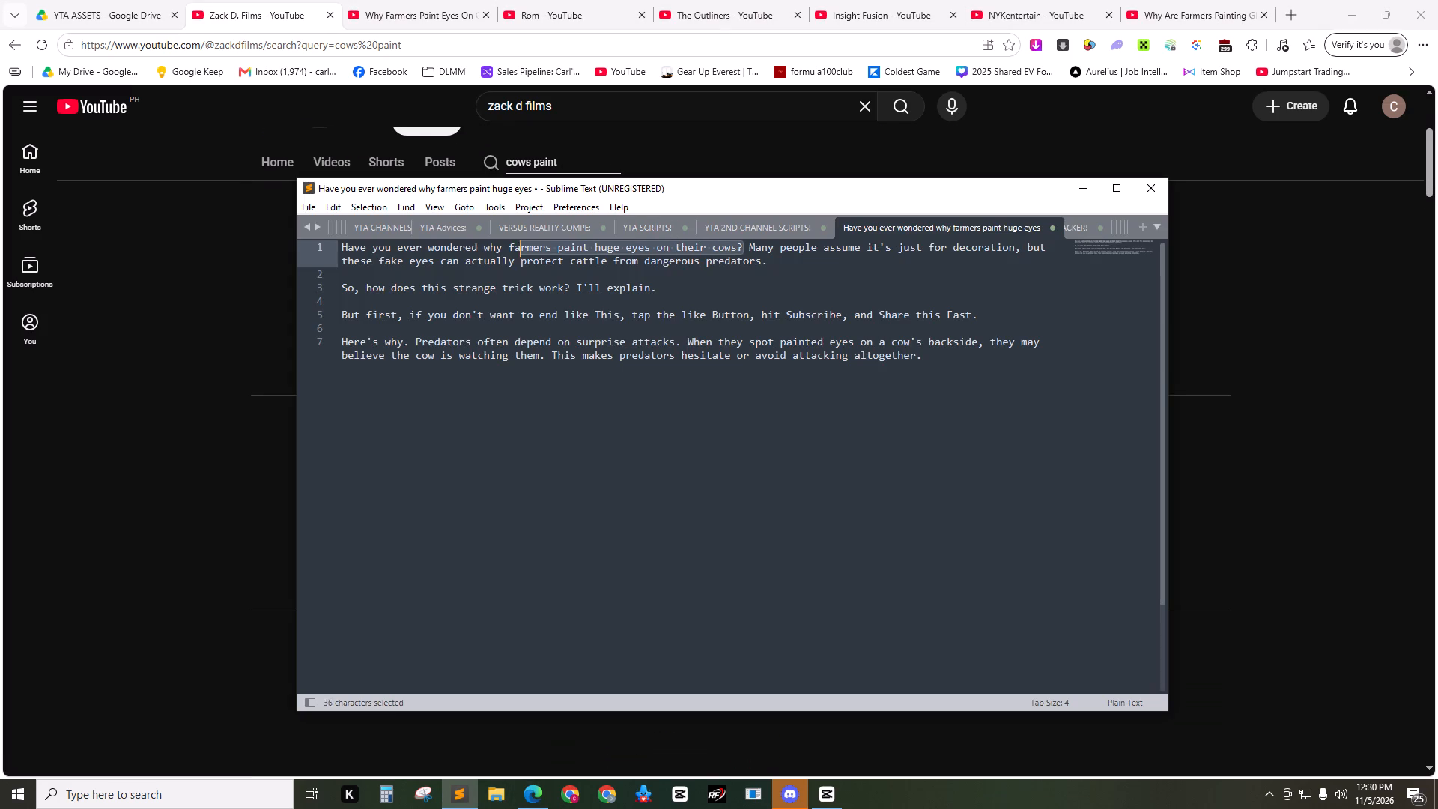
left_click_drag(505, 245, 320, 243)
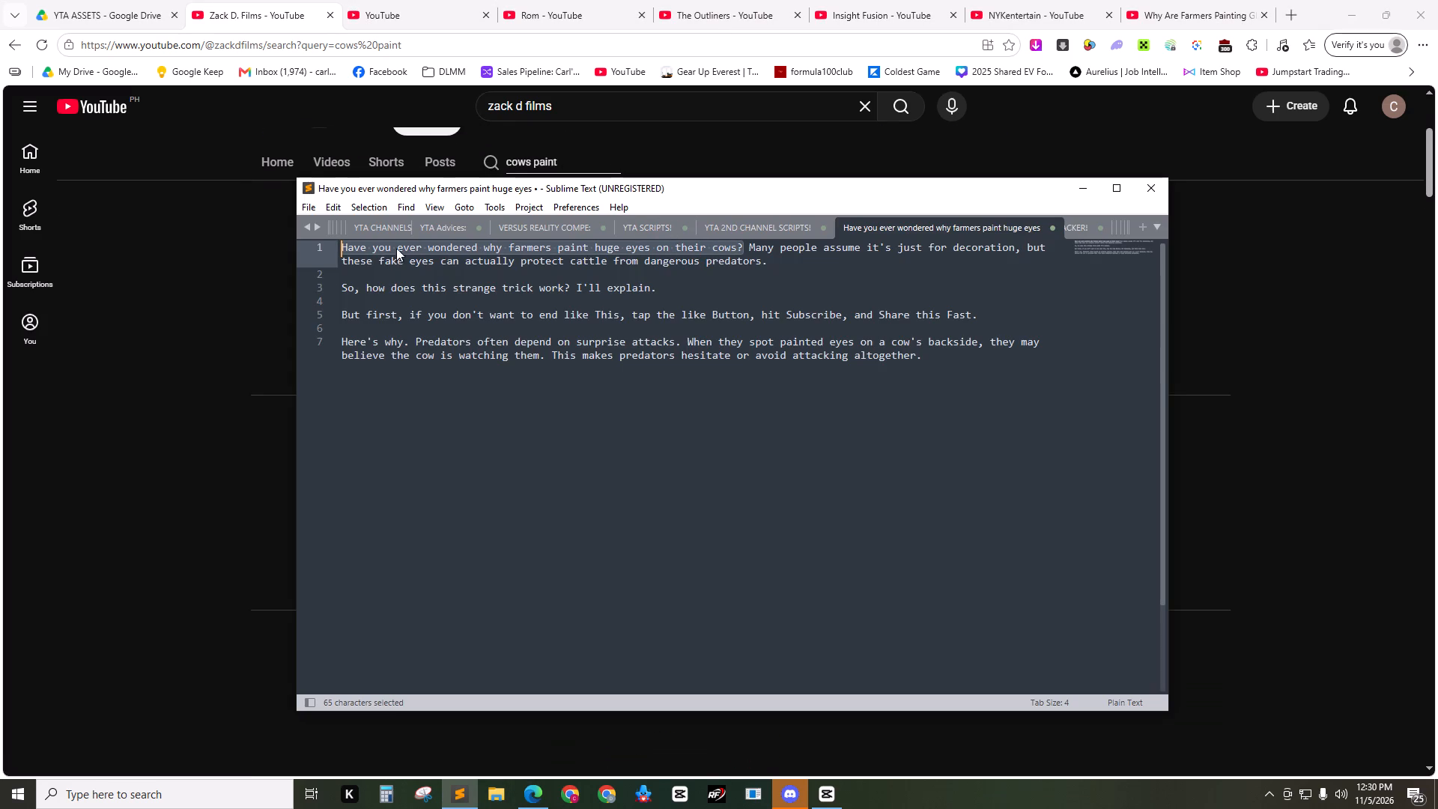
Search the Rom channel in the browser for "cows", copying the search term for reuse.
left_click(186, 196)
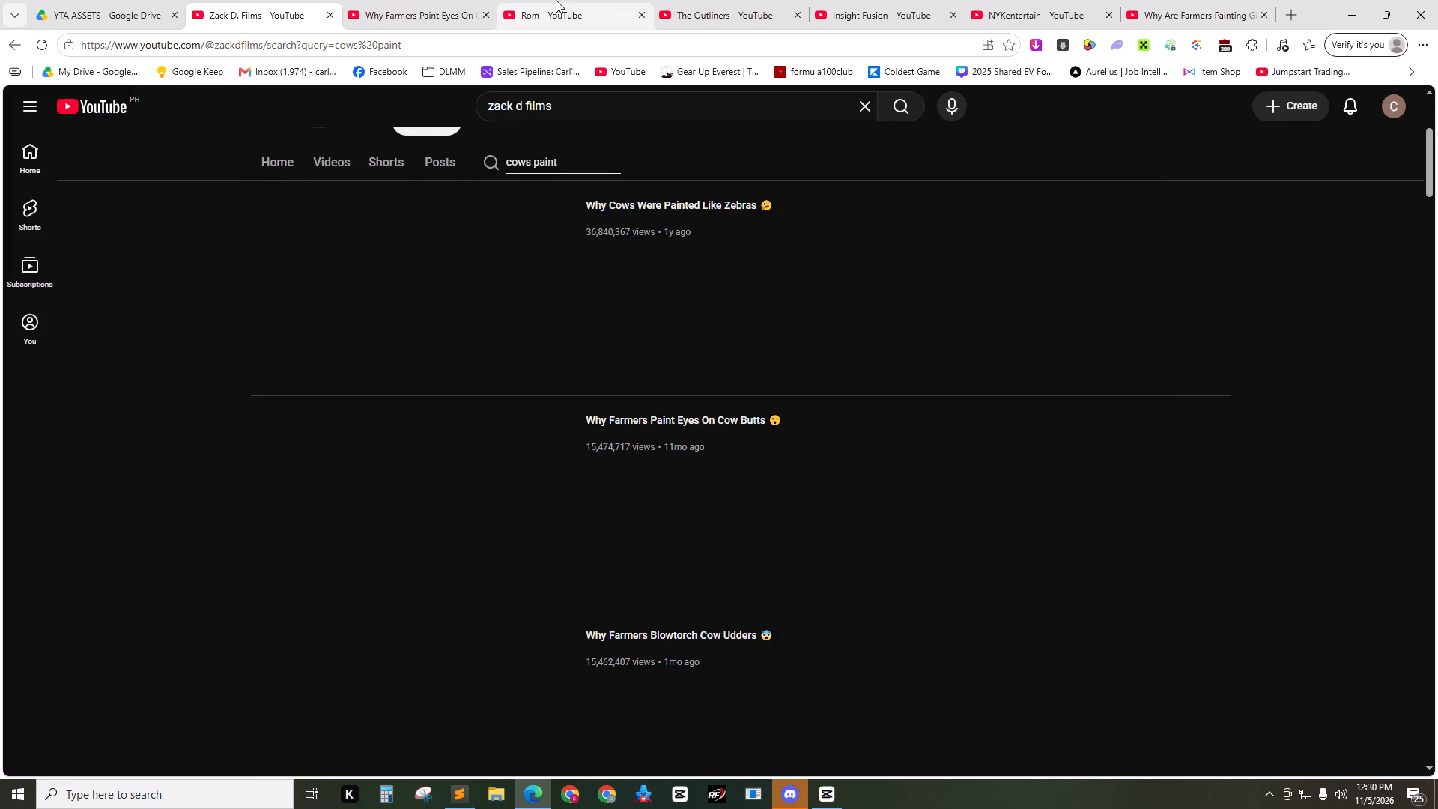
left_click(556, 0)
left_click(504, 361)
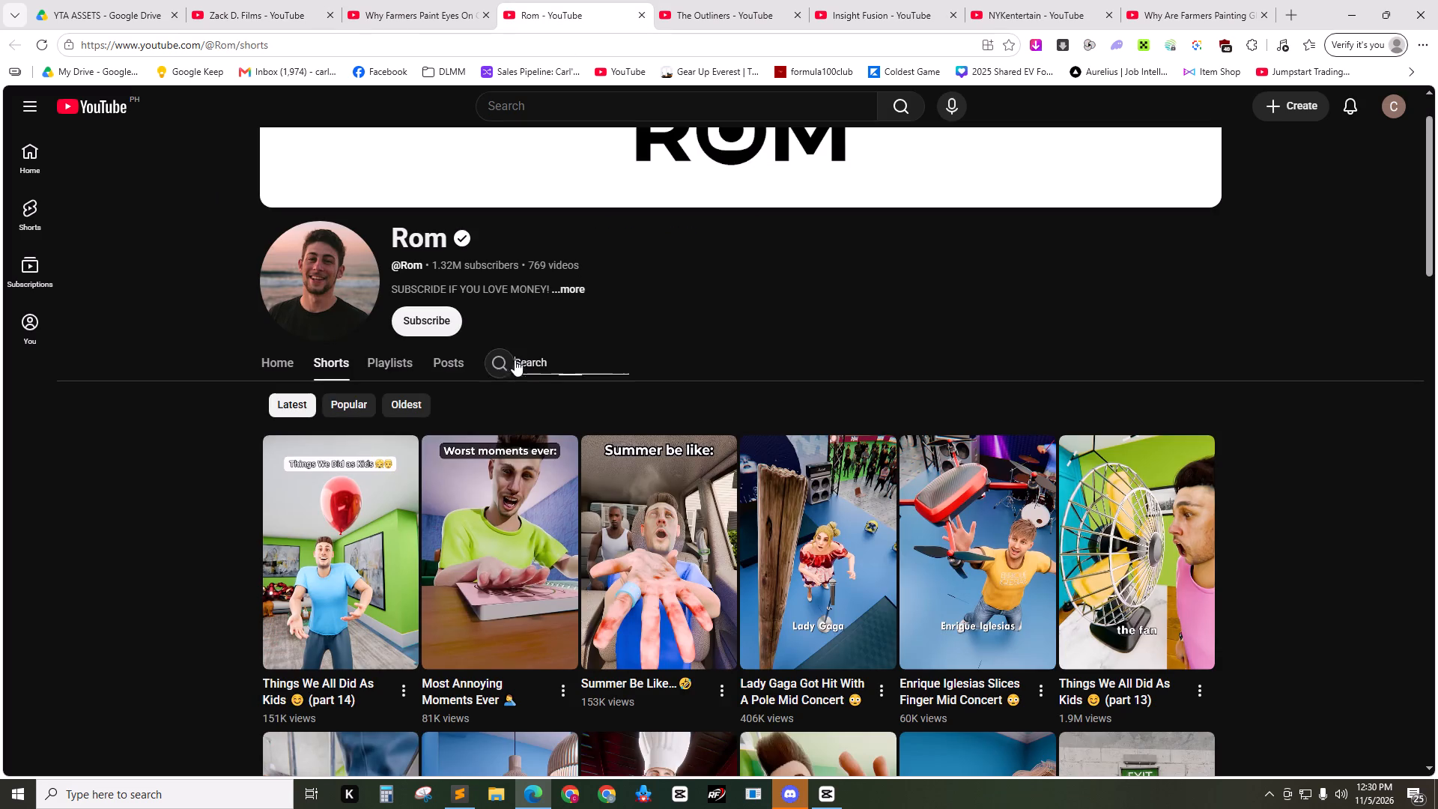
left_click(568, 361)
type("cows")
key("ctrl+a")
key("ctrl+c")
key("Return")
Enter the copied term "cows" in The Outliners channel's search.
left_click(750, 0)
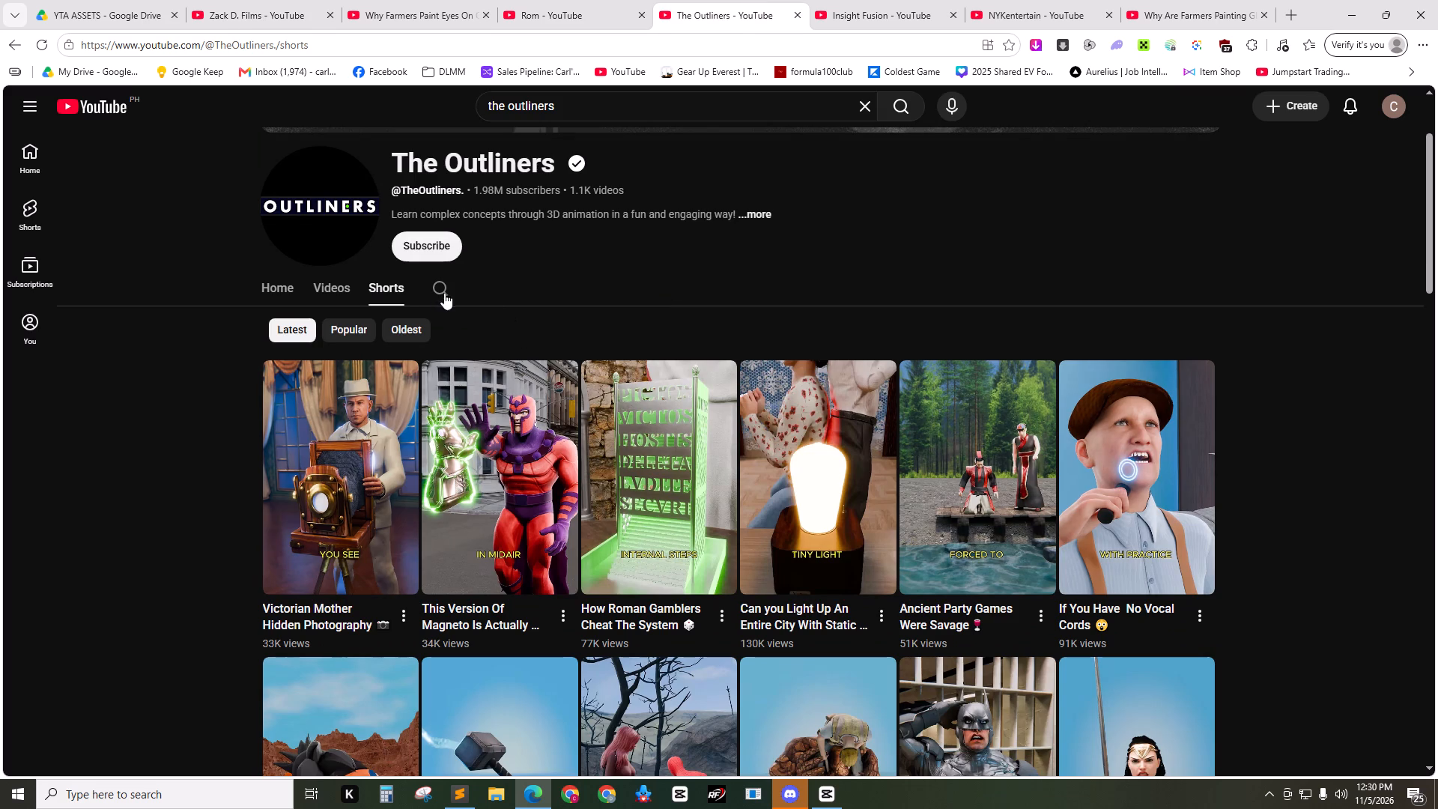
left_click(439, 292)
key("ctrl+v")
Return to the Rom channel and examine its search page for "cows", highlighting the message there.
left_click(645, 0)
scroll(732, 442, "down", 1)
left_click(802, 461)
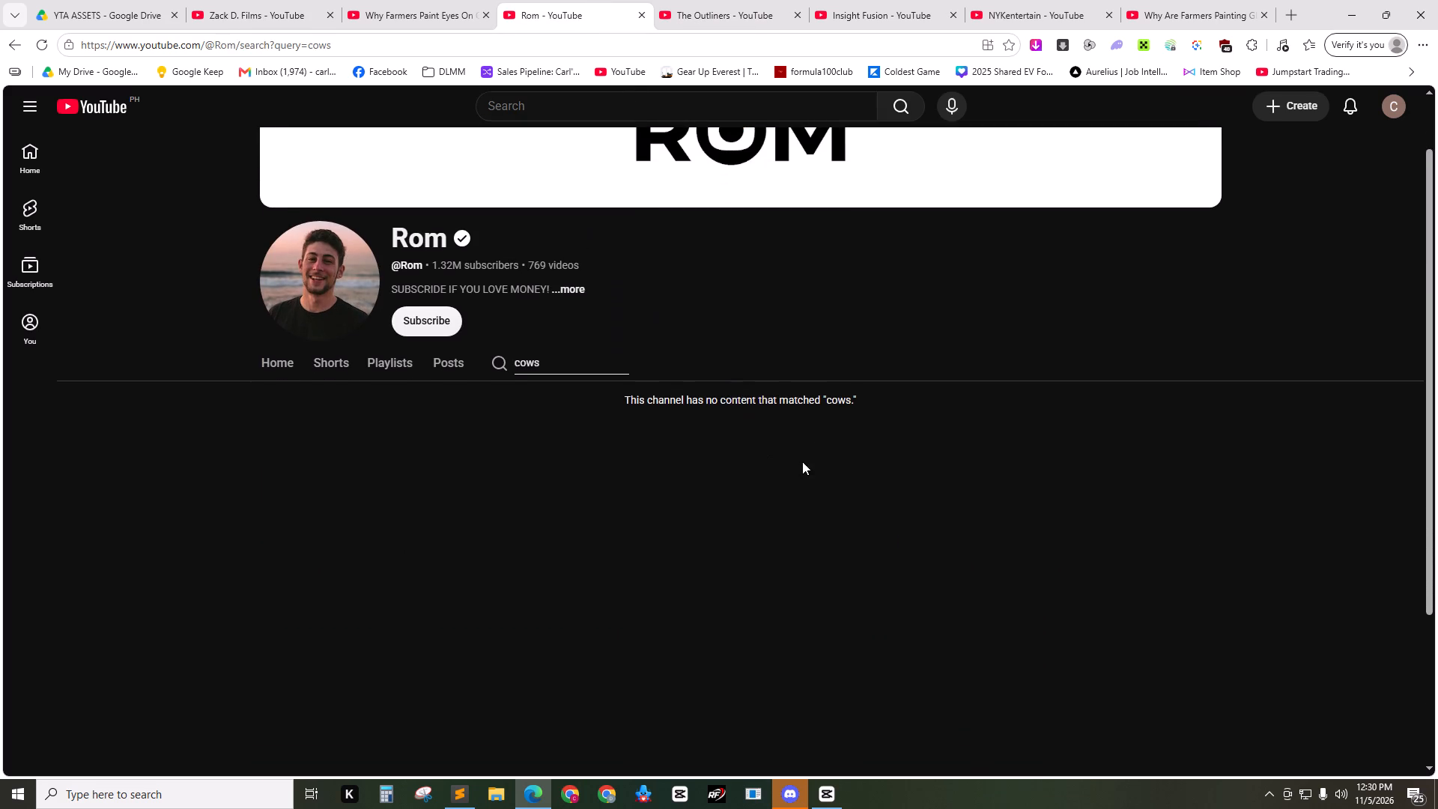
left_click(774, 412)
left_click_drag(712, 404, 855, 402)
left_click(697, 431)
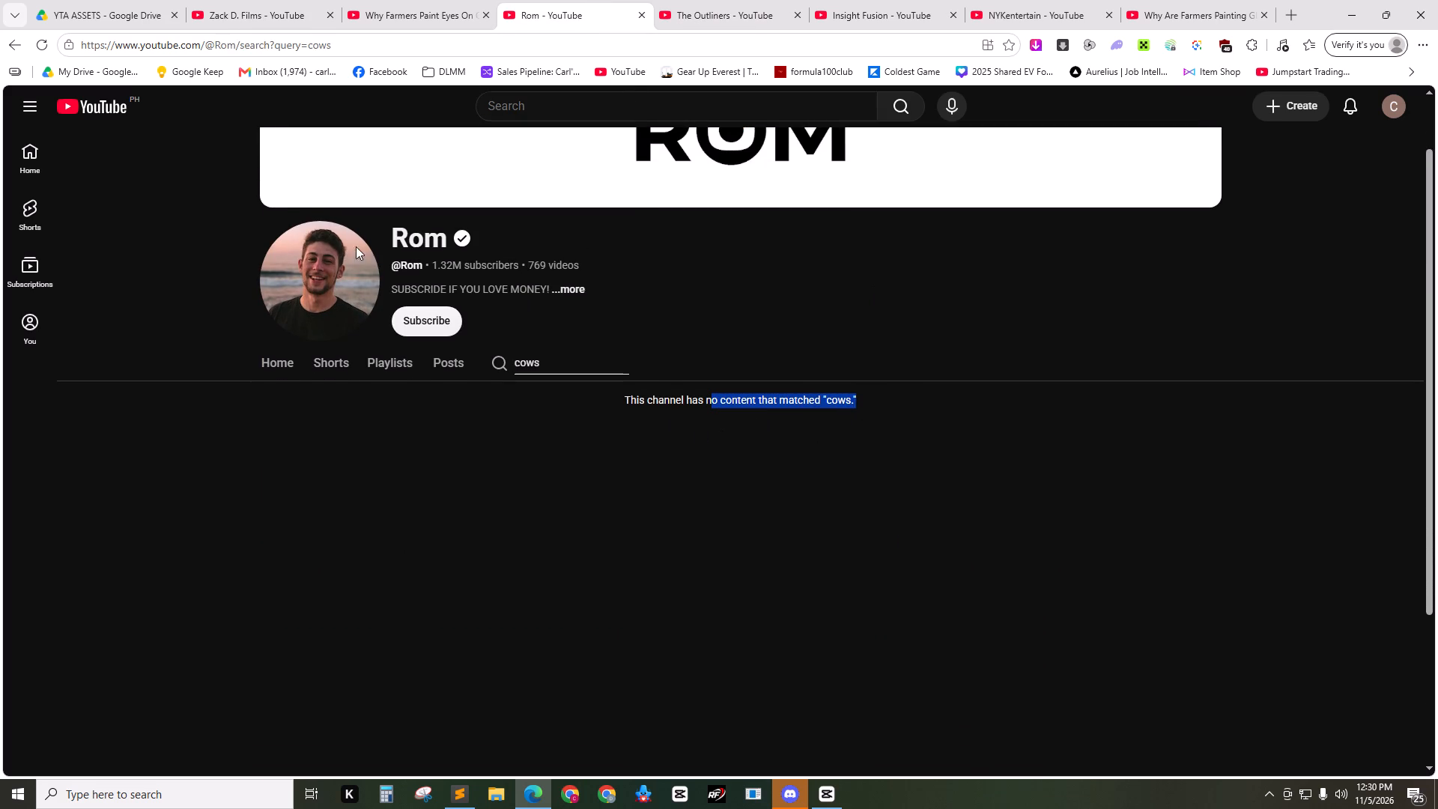
left_click(769, 272)
left_click(752, 434)
left_click(731, 459)
left_click(593, 0)
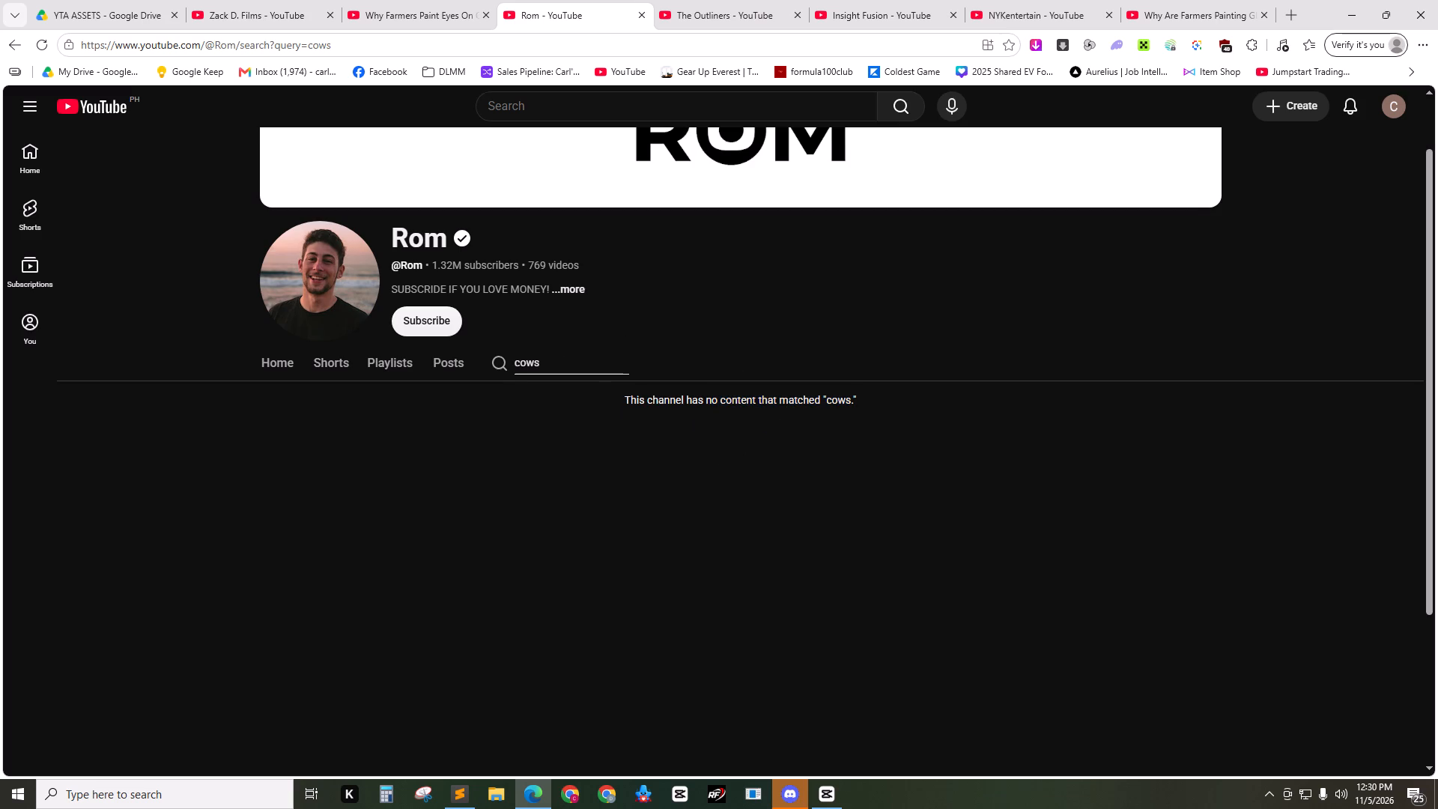
left_click(559, 0)
Open TikTok in a new browser tab.
key("ctrl+t")
type("tik")
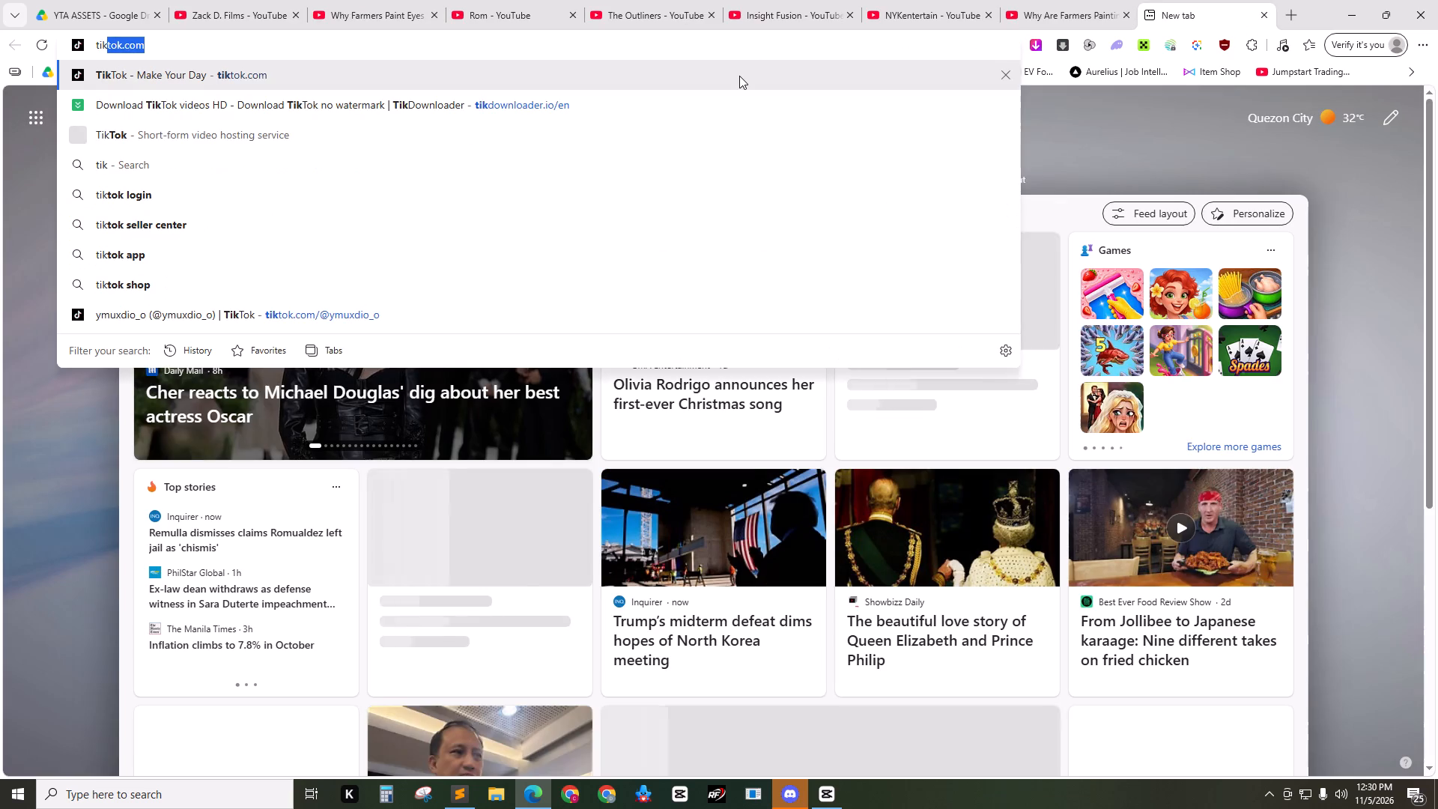
key("Return")
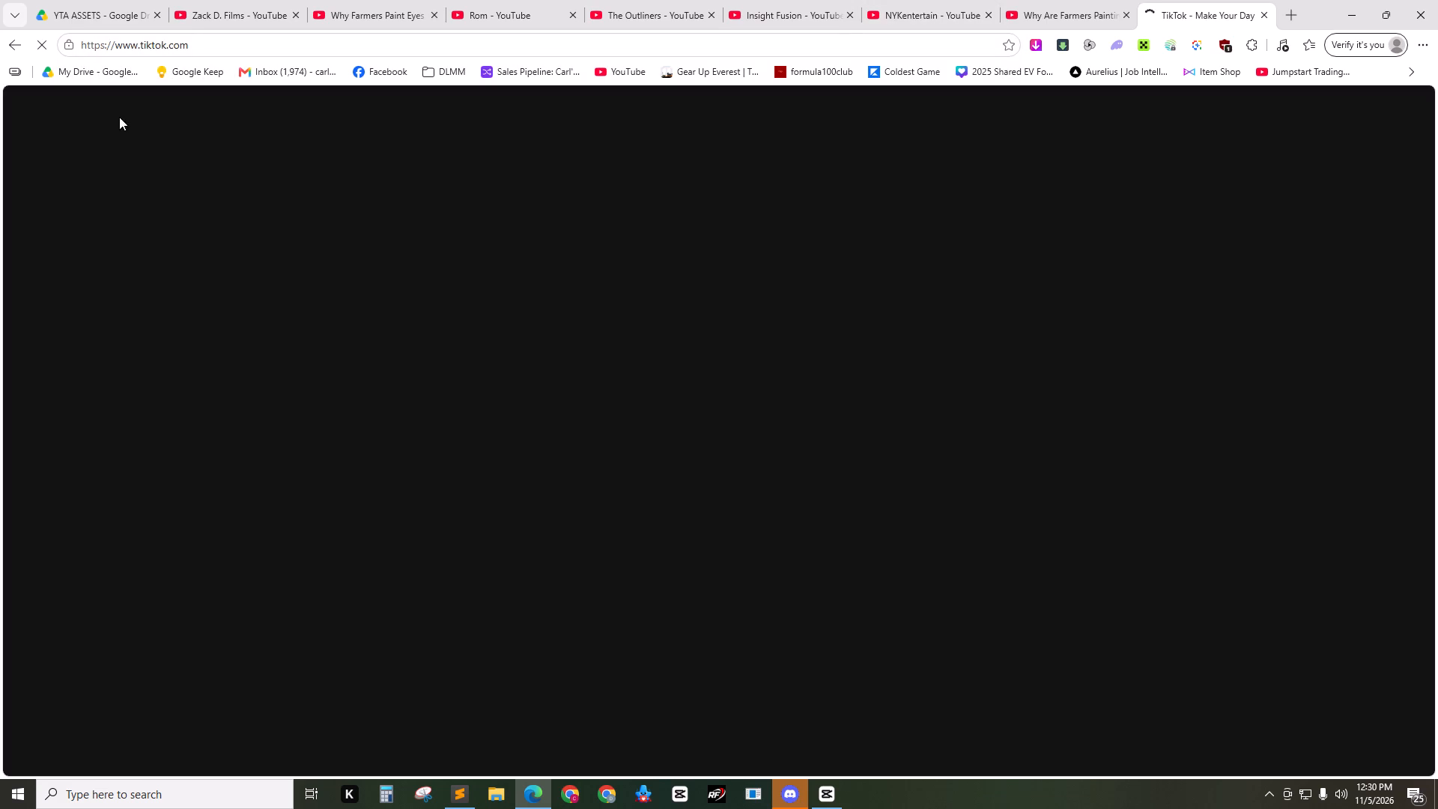
left_click(101, 121)
left_click(77, 118)
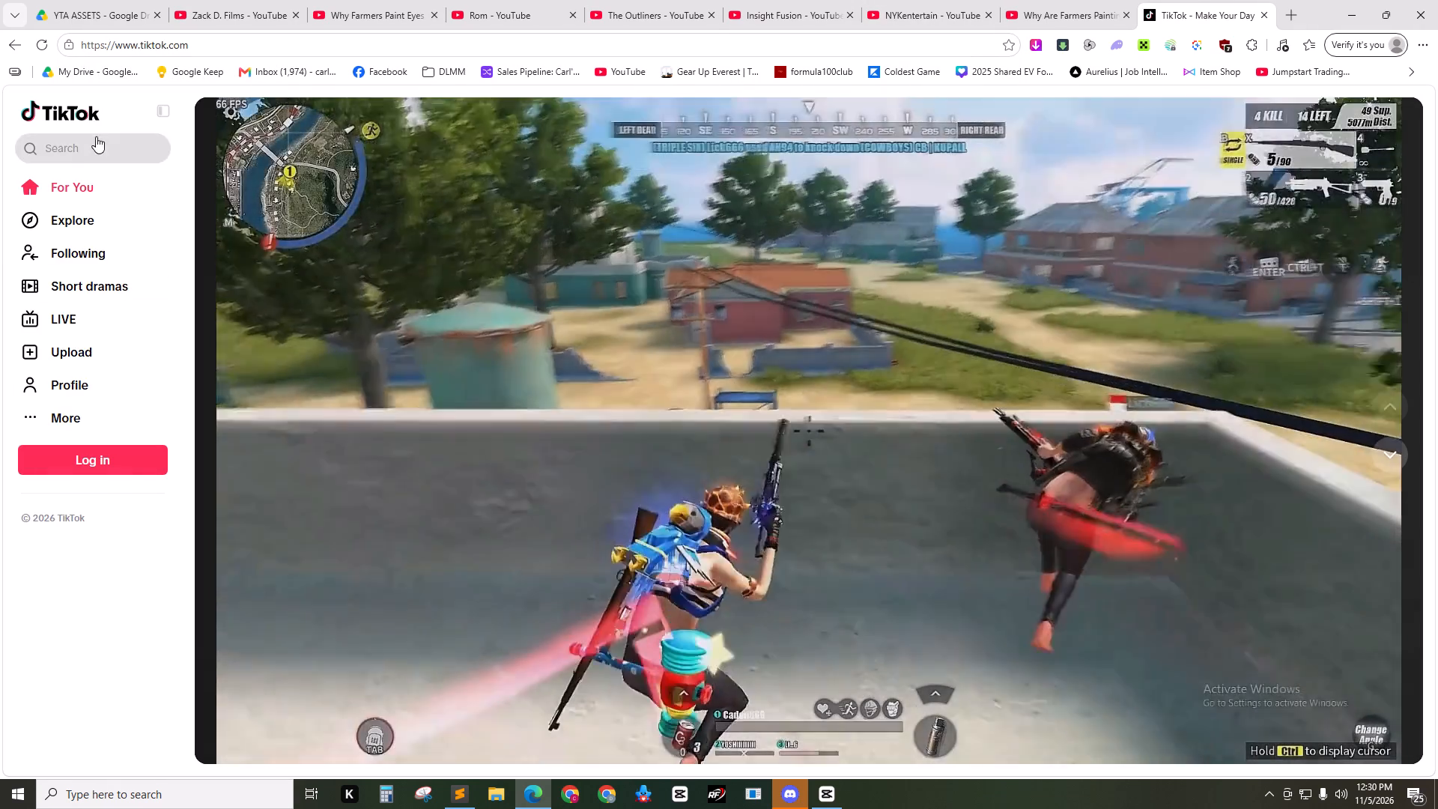
Search TikTok for "cows", leaving out the Zack D. Films channel name.
left_click(88, 143)
key("ctrl+v")
key("space")
type("zack d films")
key("BackSpace")
key("BackSpace")
key("BackSpace")
key("BackSpace")
key("BackSpace")
key("BackSpace")
key("BackSpace")
key("BackSpace")
key("BackSpace")
key("BackSpace")
key("BackSpace")
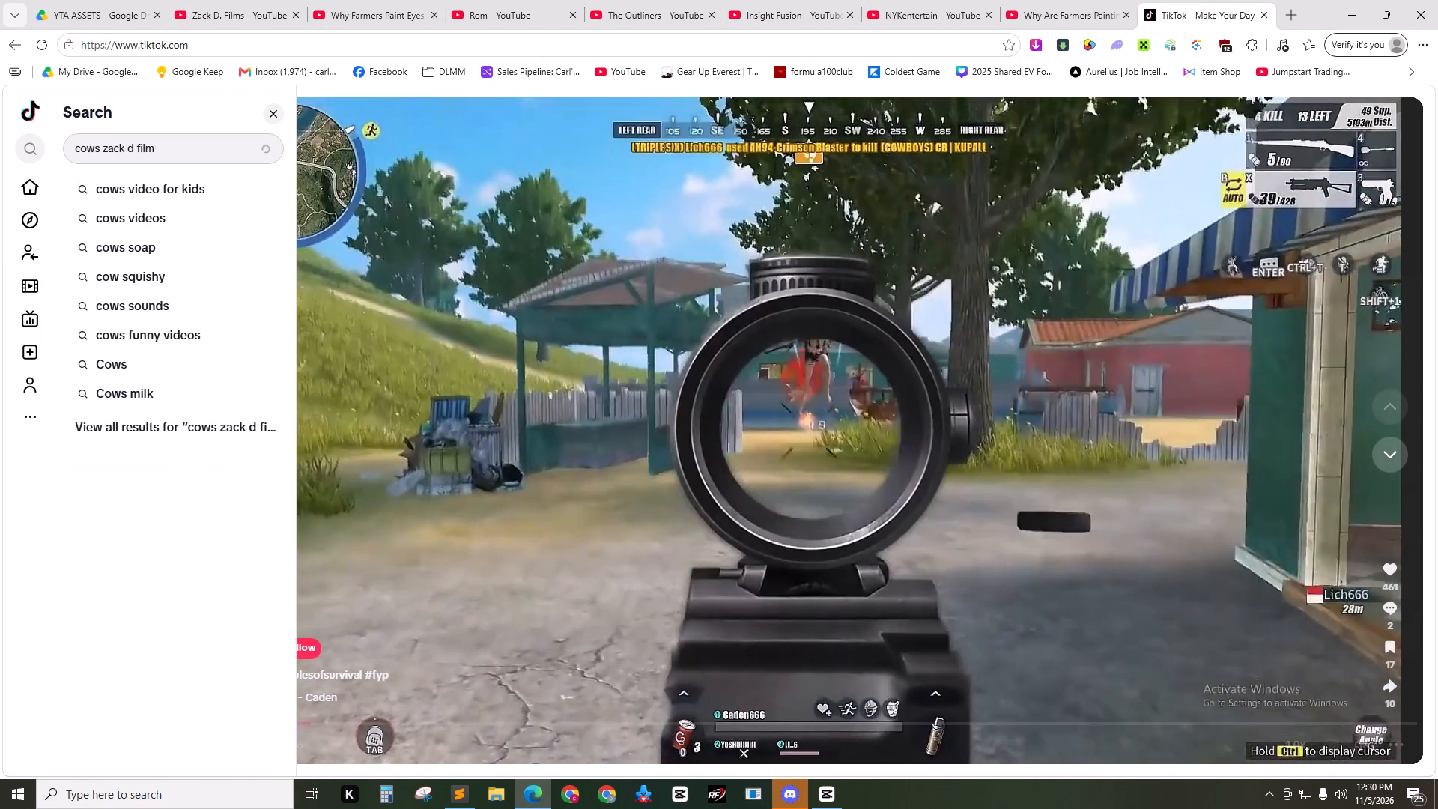
key("BackSpace")
key("Return")
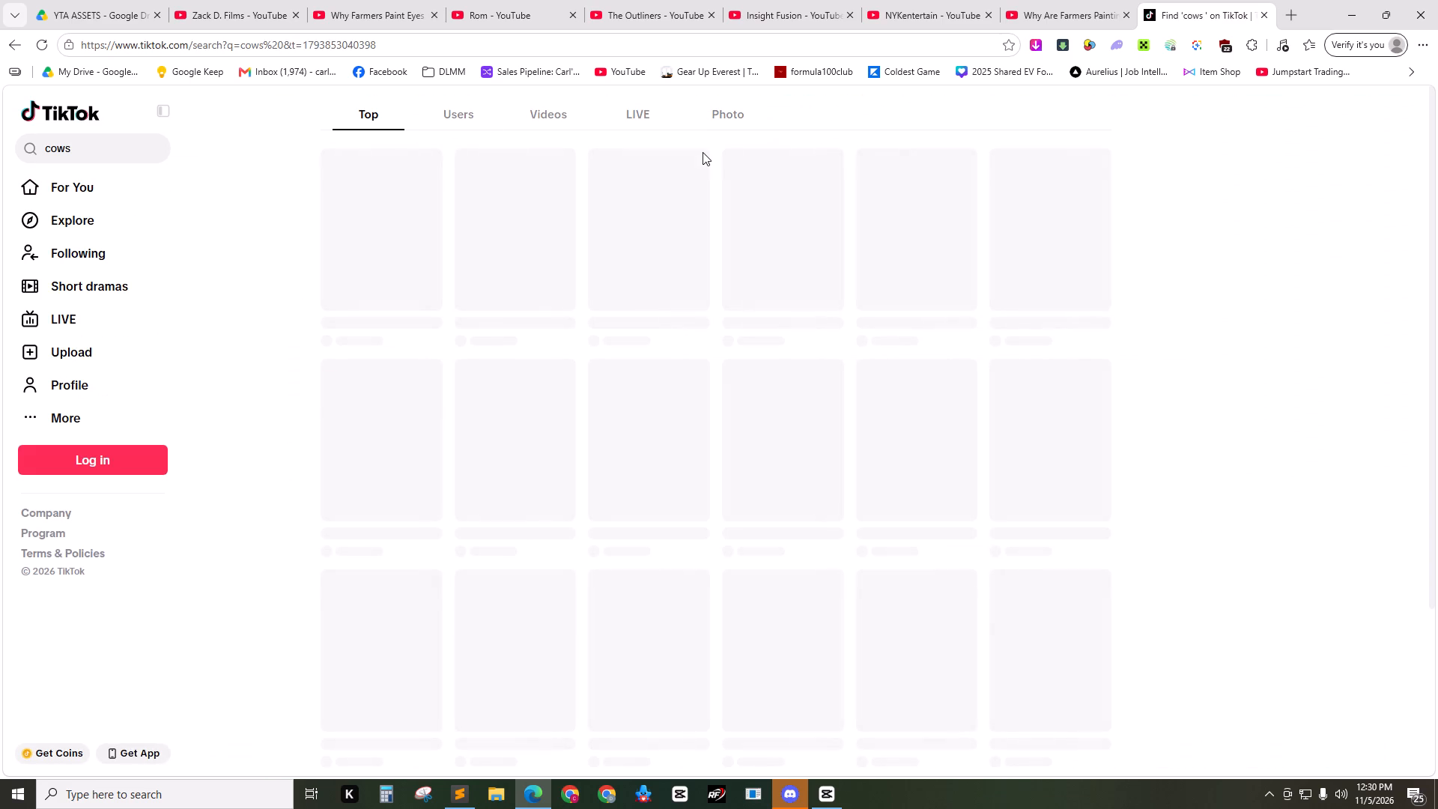
Compare the TikTok "cows" results with the Zack D. Films channel results for "cows paint" as clip sources.
left_click(258, 235)
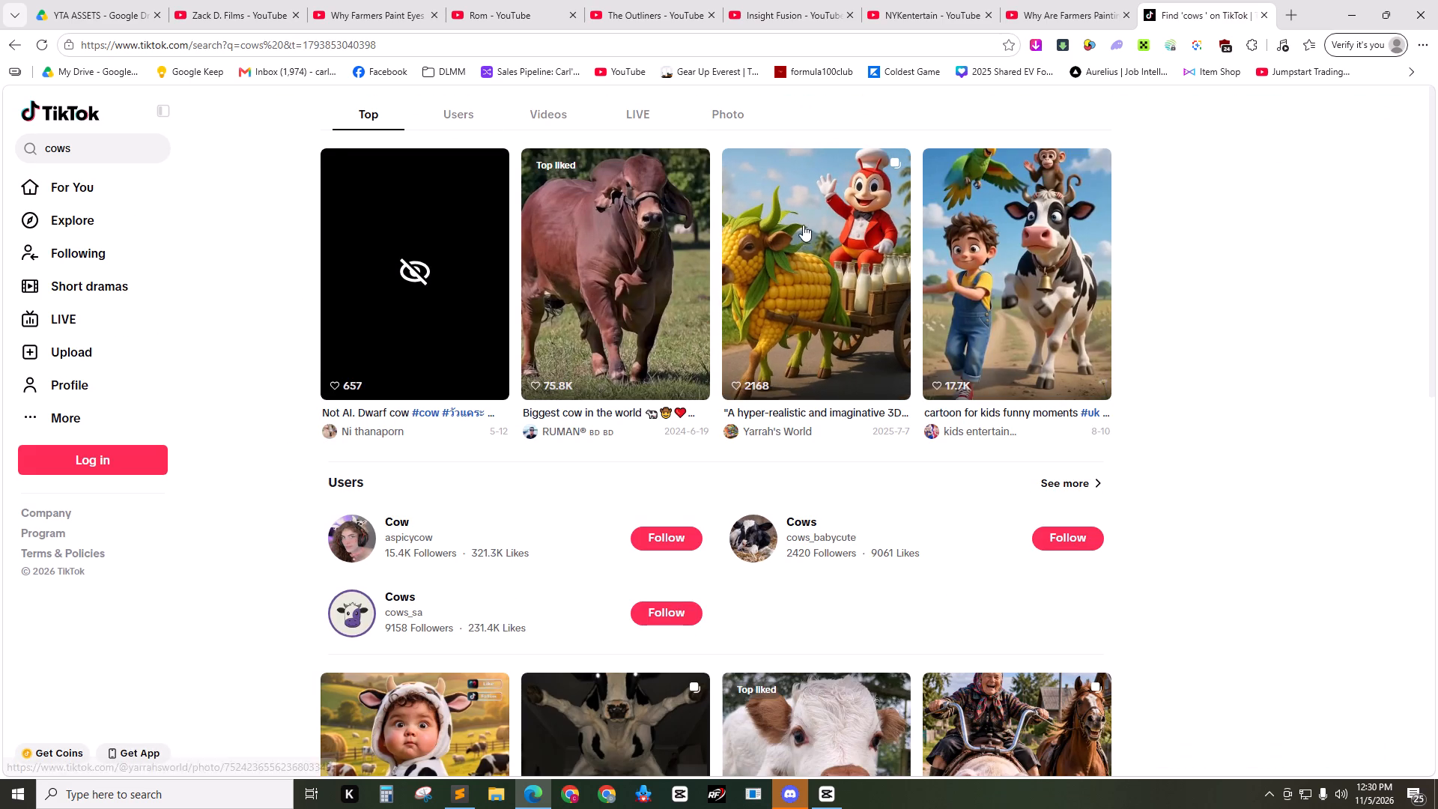
left_click(911, 135)
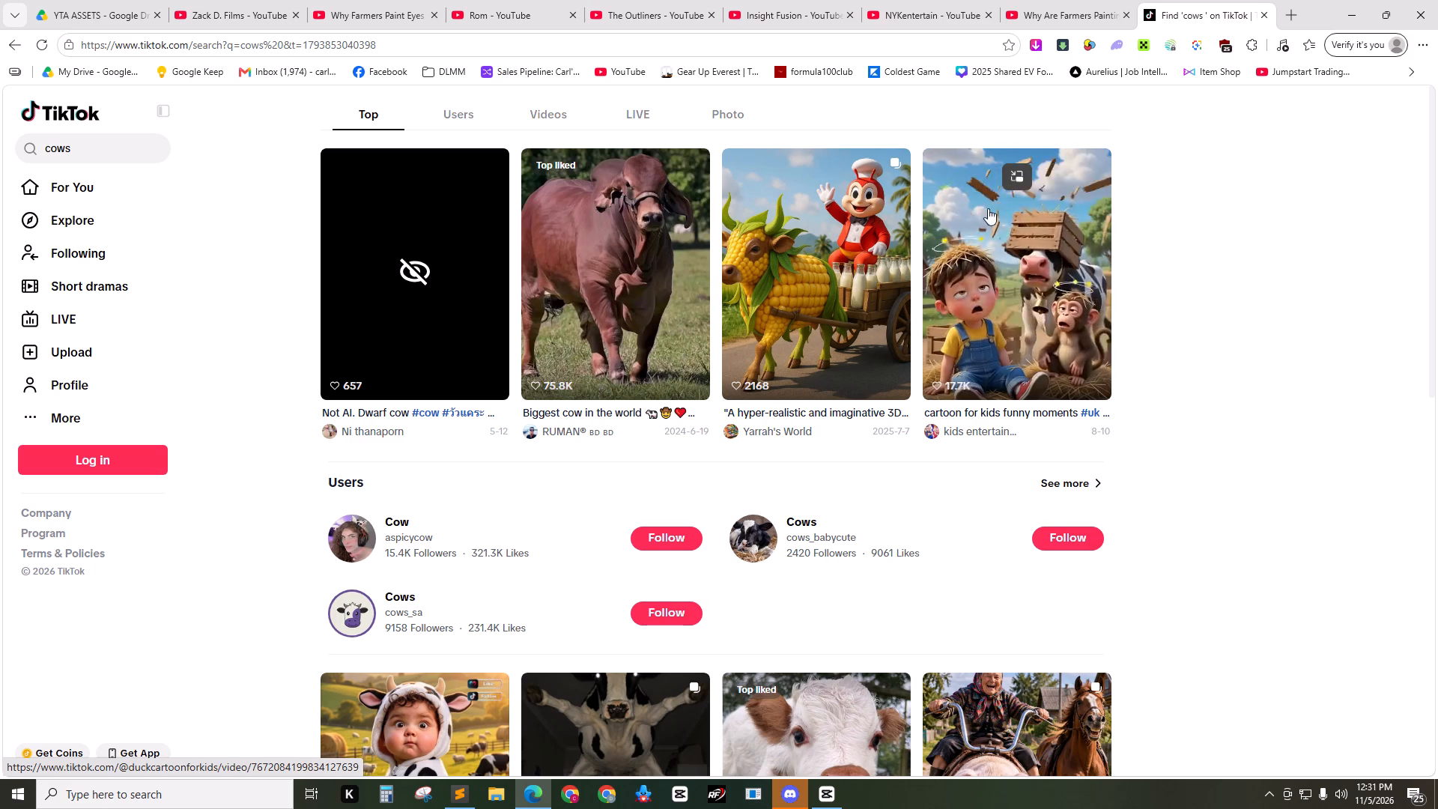
left_click(214, 0)
scroll(544, 325, "up", 1)
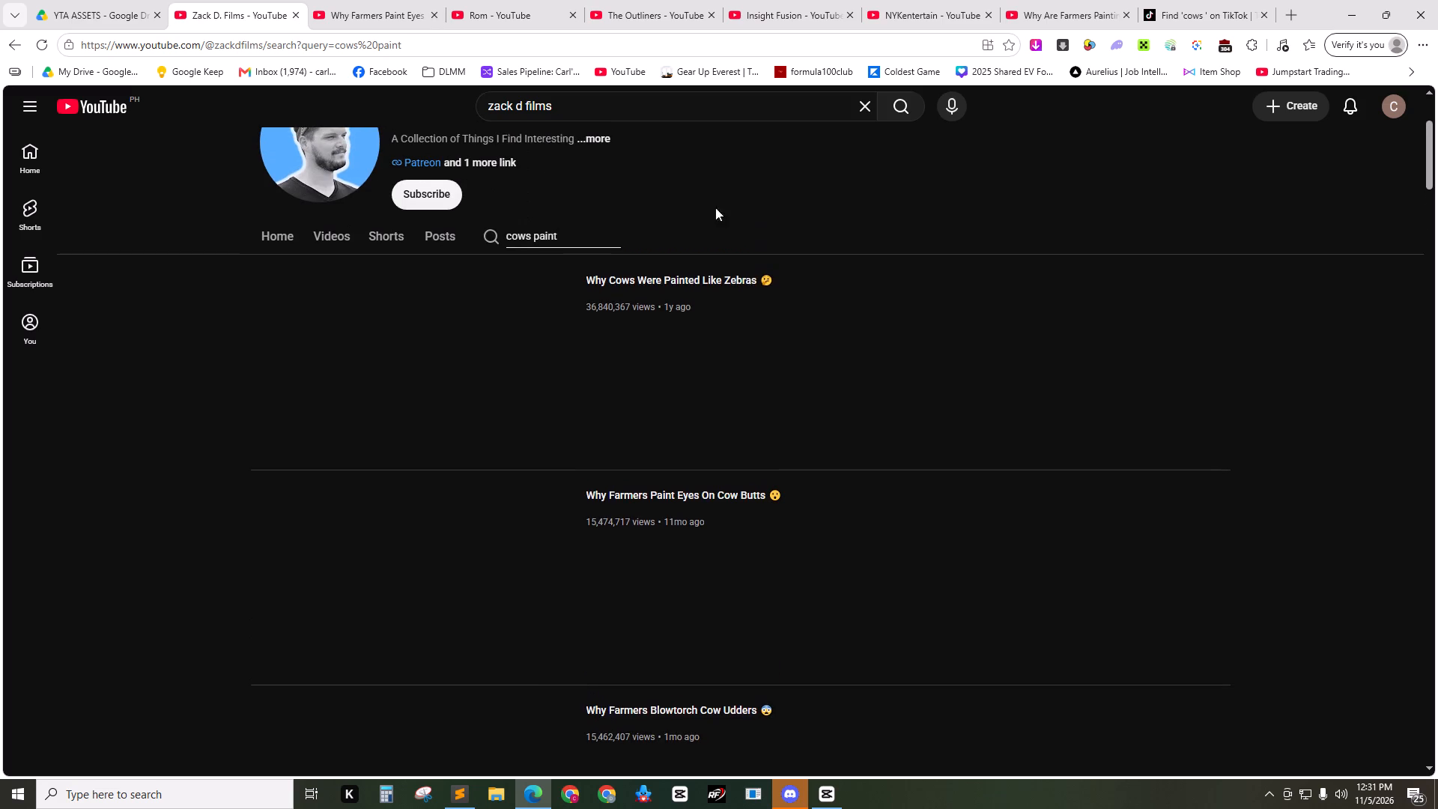
scroll(752, 275, "up", 2)
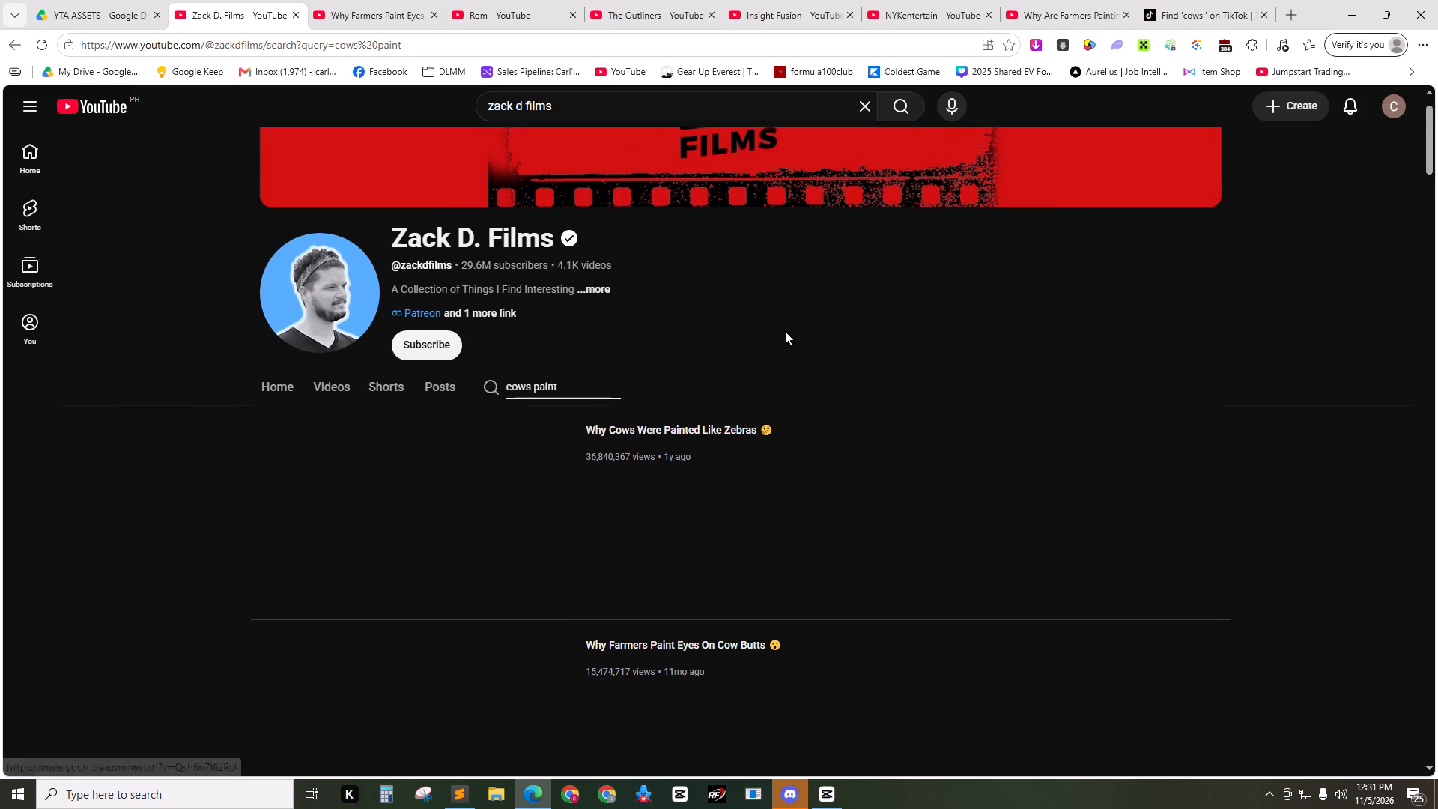
left_click(785, 331)
left_click(784, 333)
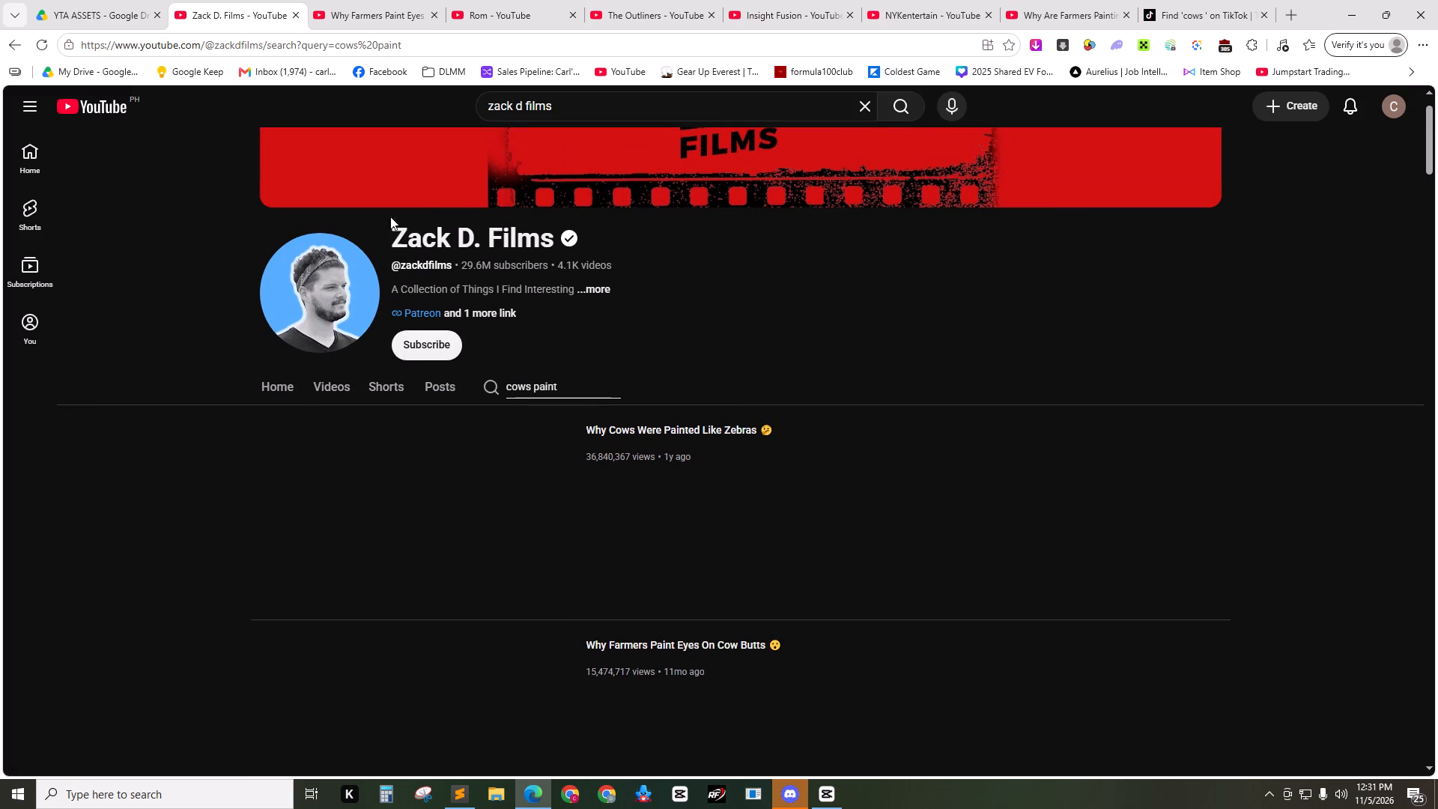
left_click(1234, 0)
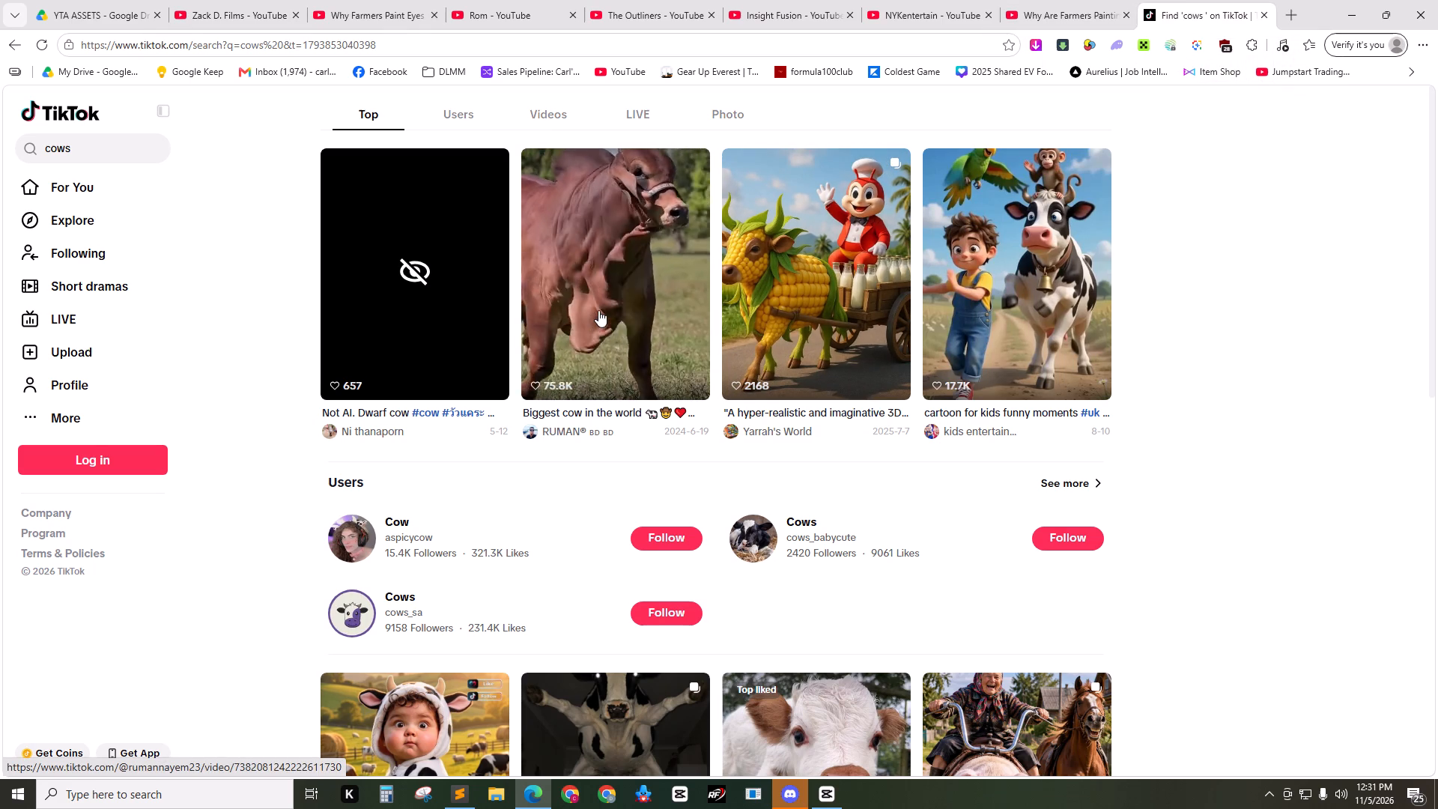
scroll(592, 321, "down", 5)
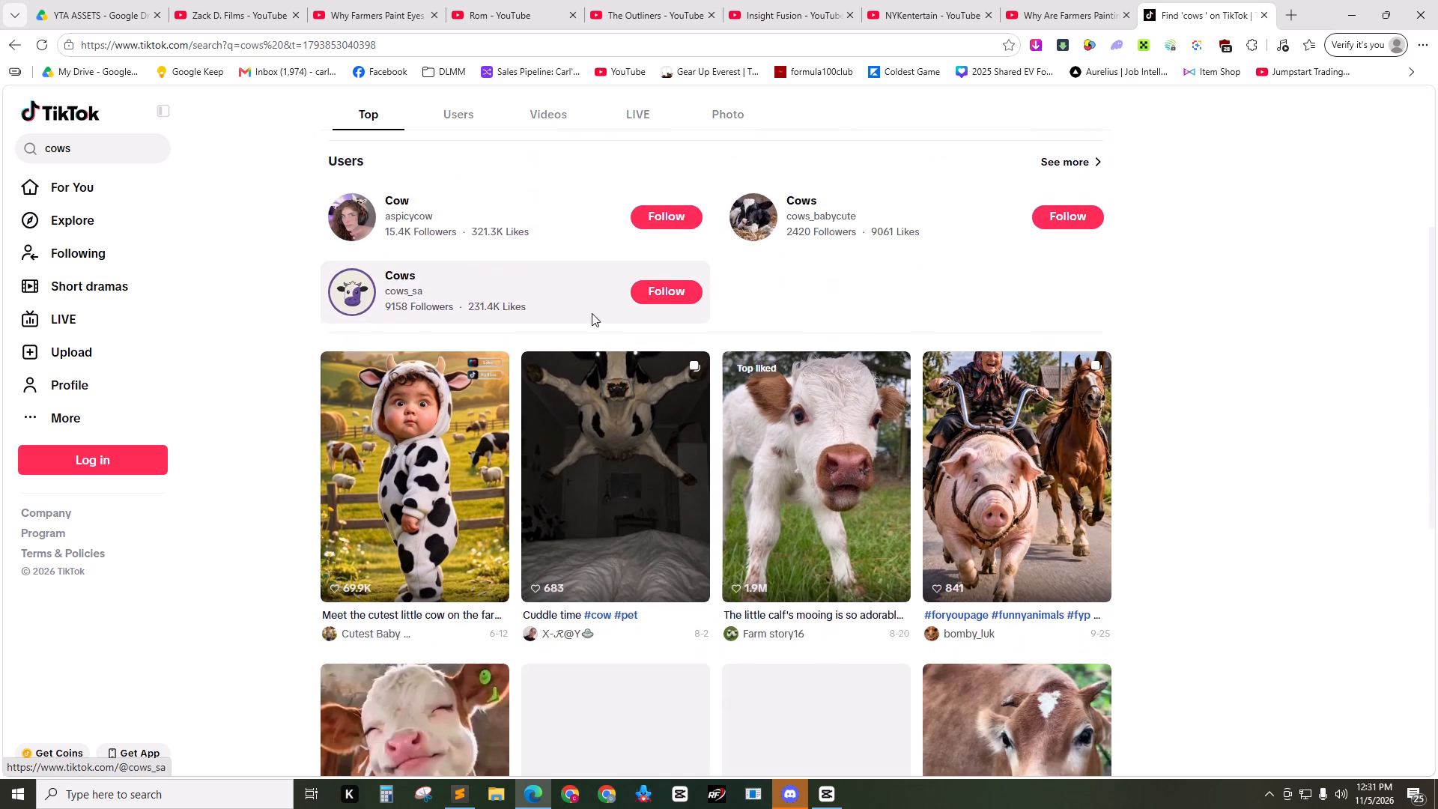
scroll(601, 306, "down", 3)
scroll(782, 376, "down", 2)
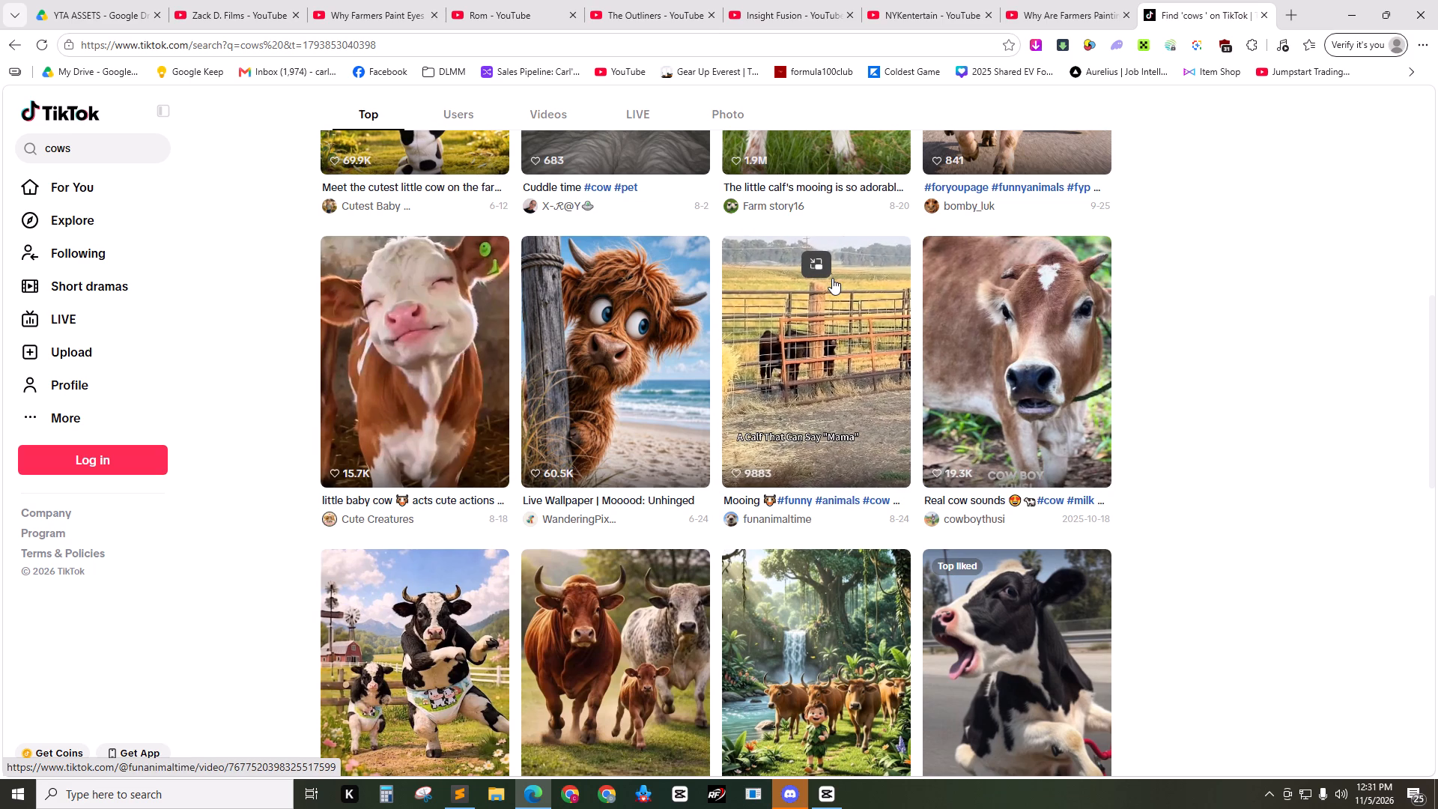
Play the "Why Are Farmers Painting GIANT EYES on Cows!" Short, pausing to examine which kinds of clips it uses.
left_click(1056, 0)
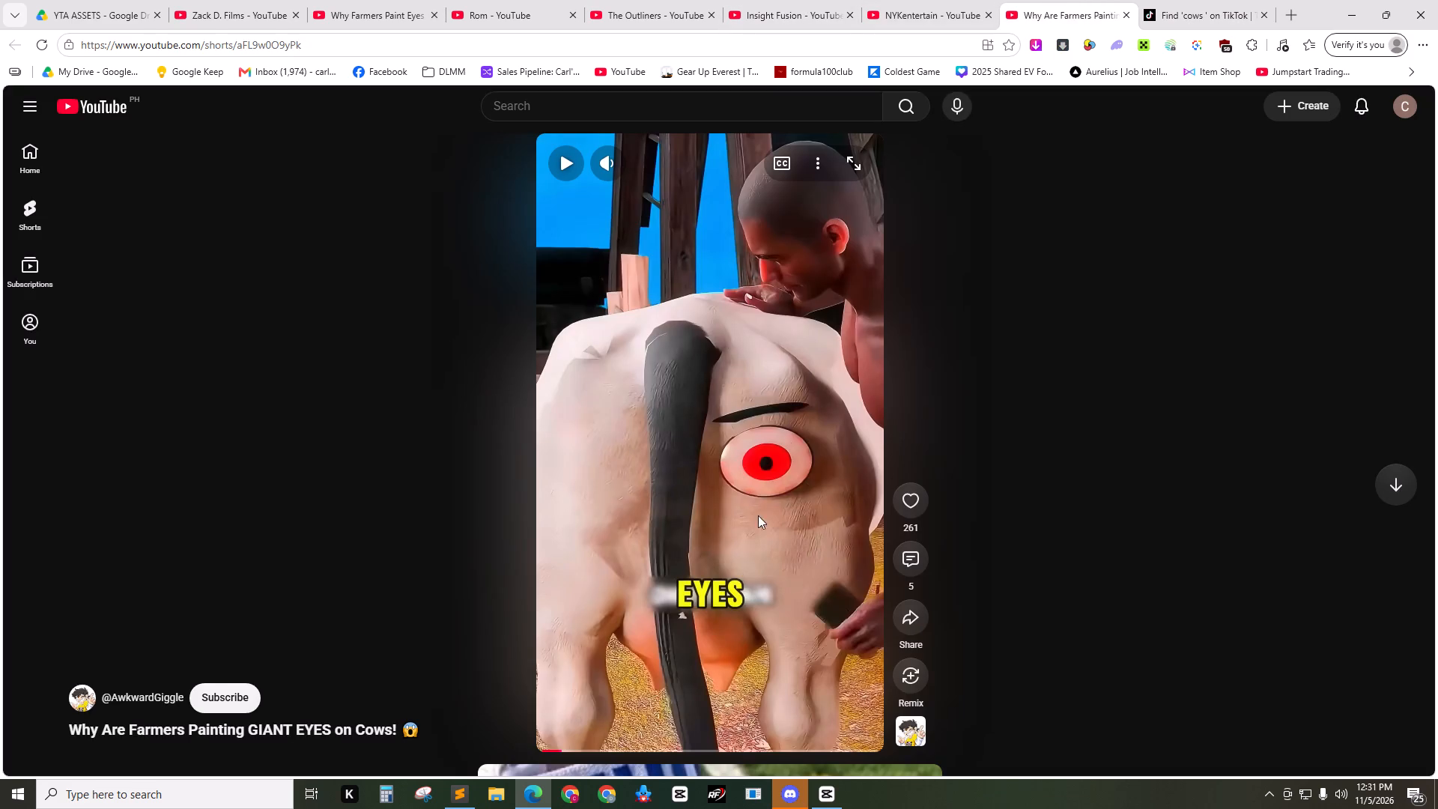
left_click(720, 539)
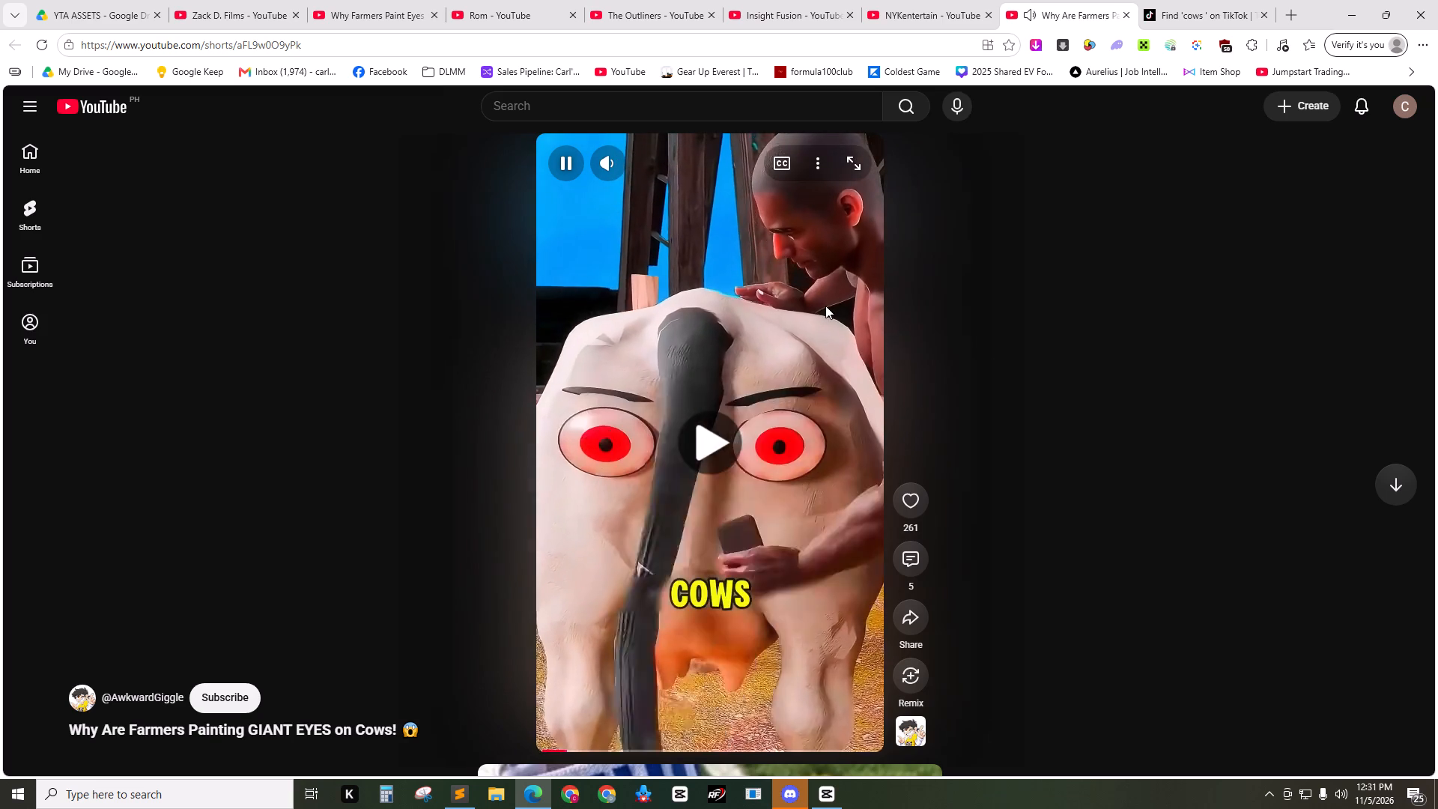
left_click(827, 443)
left_click(750, 521)
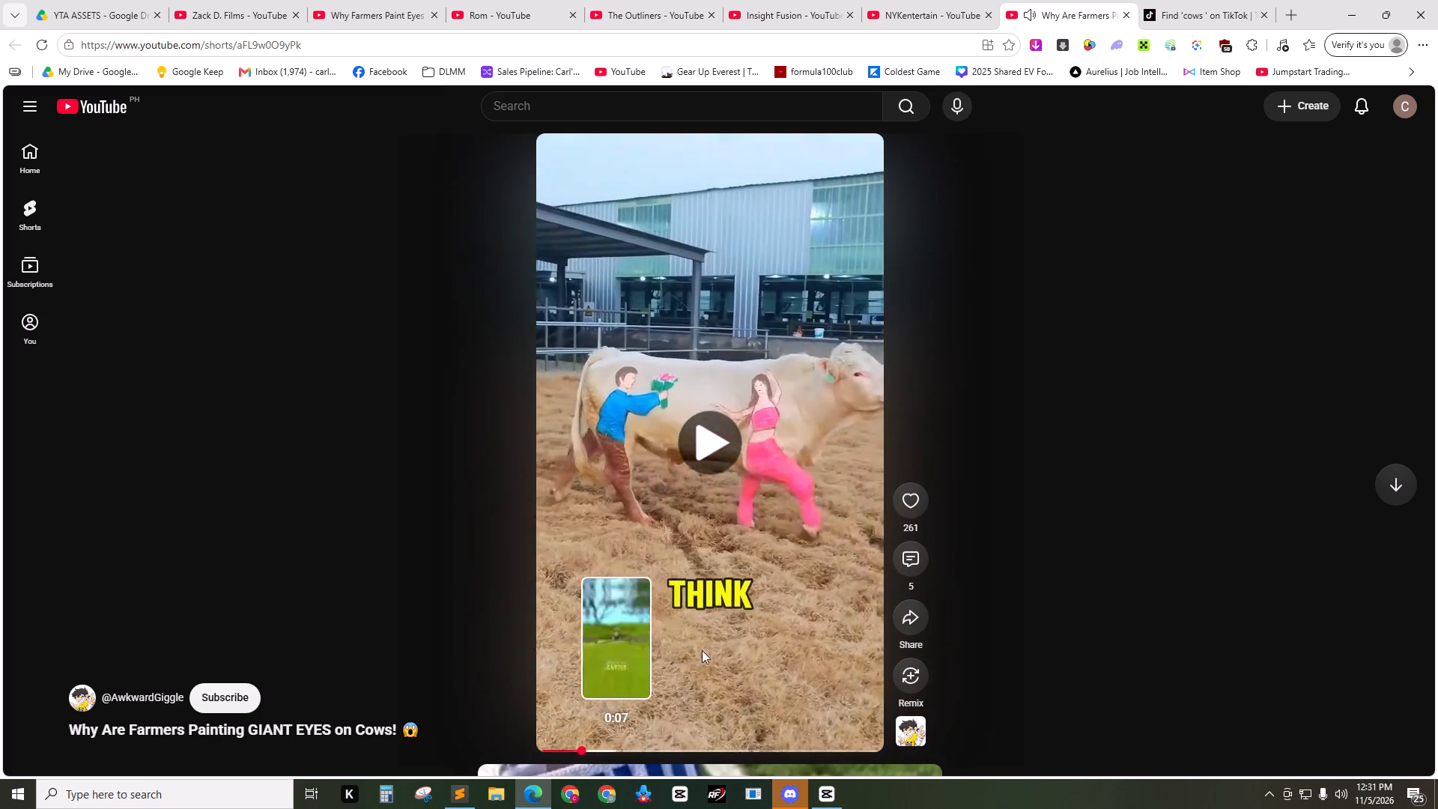
left_click(756, 575)
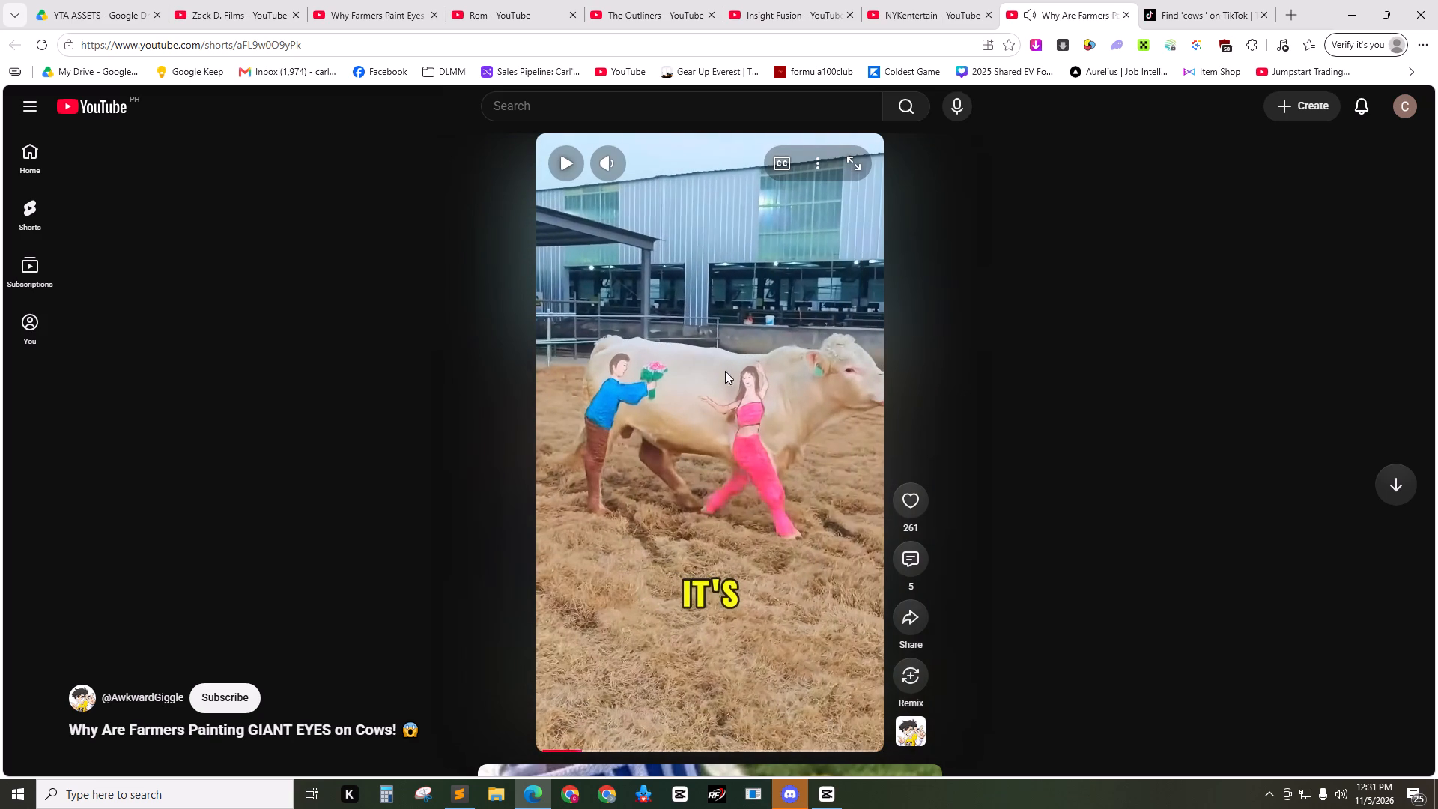
left_click(787, 444)
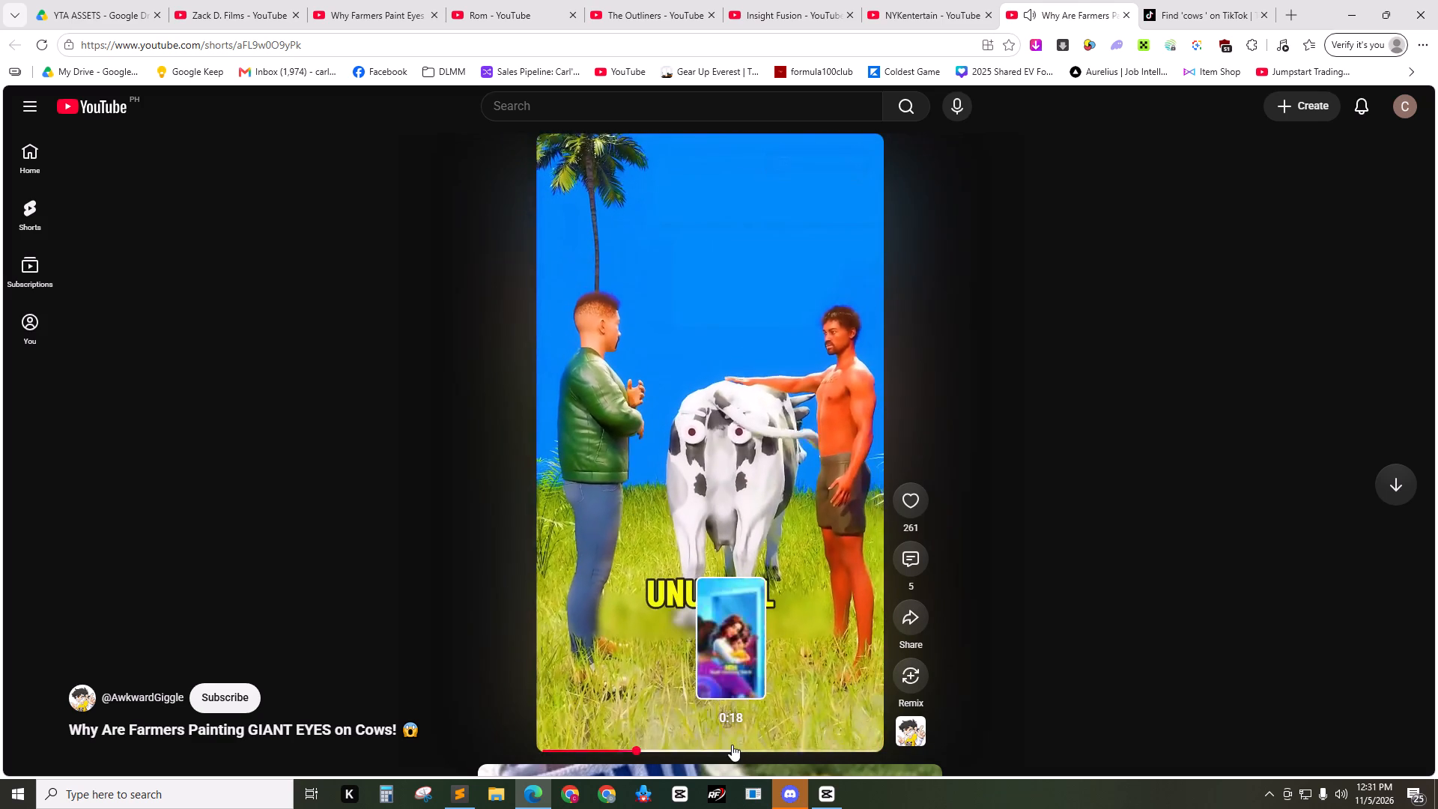
left_click(791, 664)
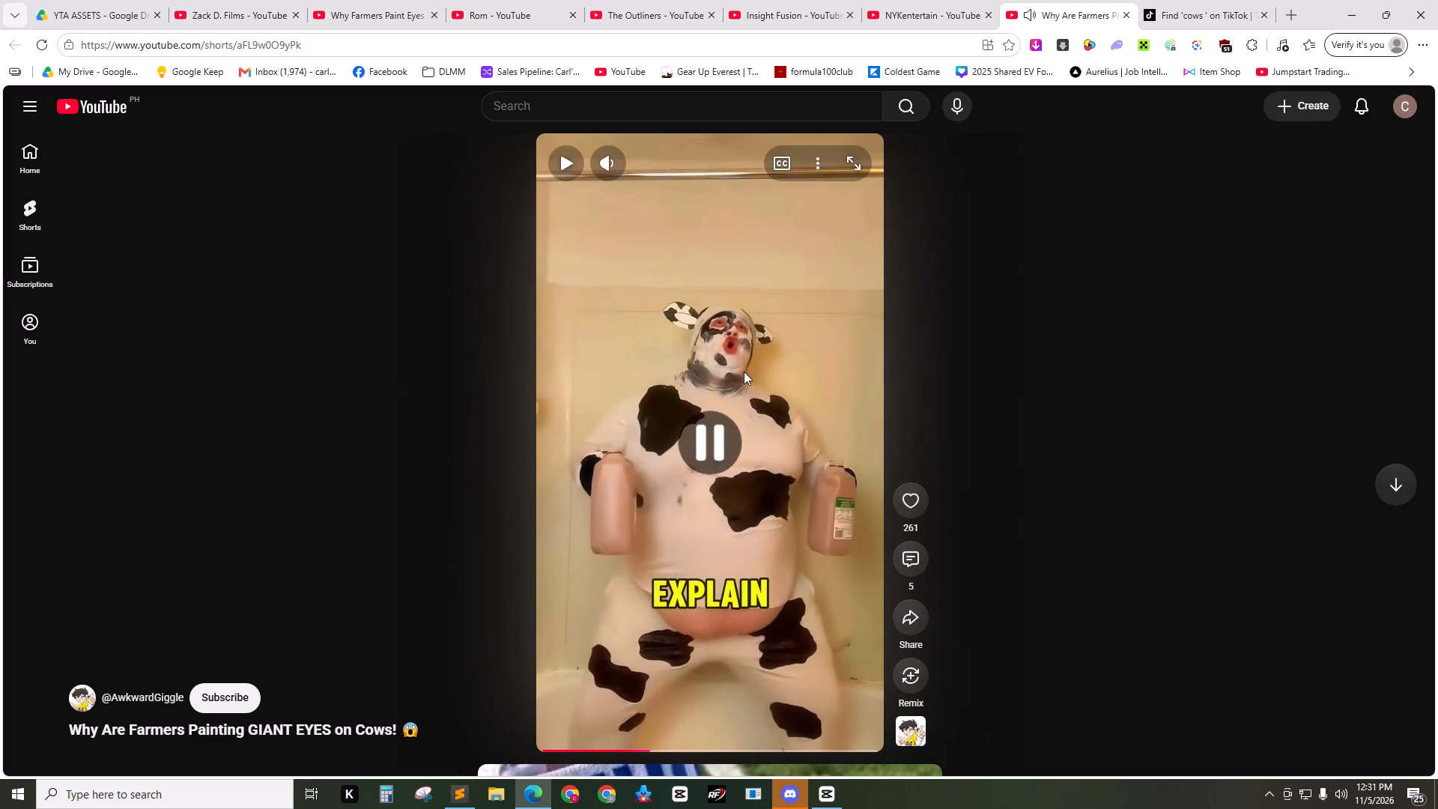
left_click(957, 264)
right_click(957, 264)
left_click(390, 270)
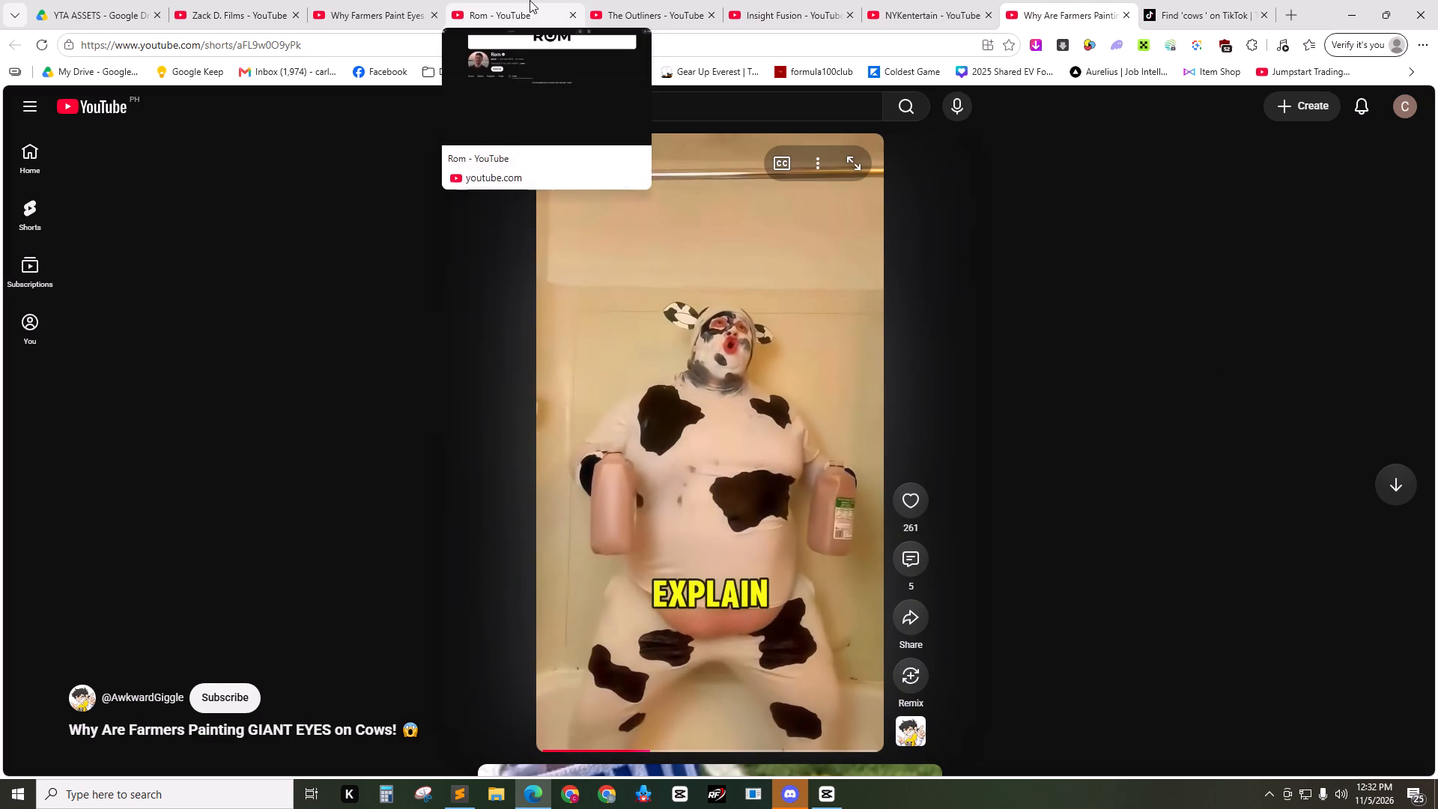
Review the Rom and Zack D. Films channel search results again, comparing them with TikTok's "cows" results.
left_click(535, 0)
right_click(535, 0)
left_click(500, 0)
left_click(753, 363)
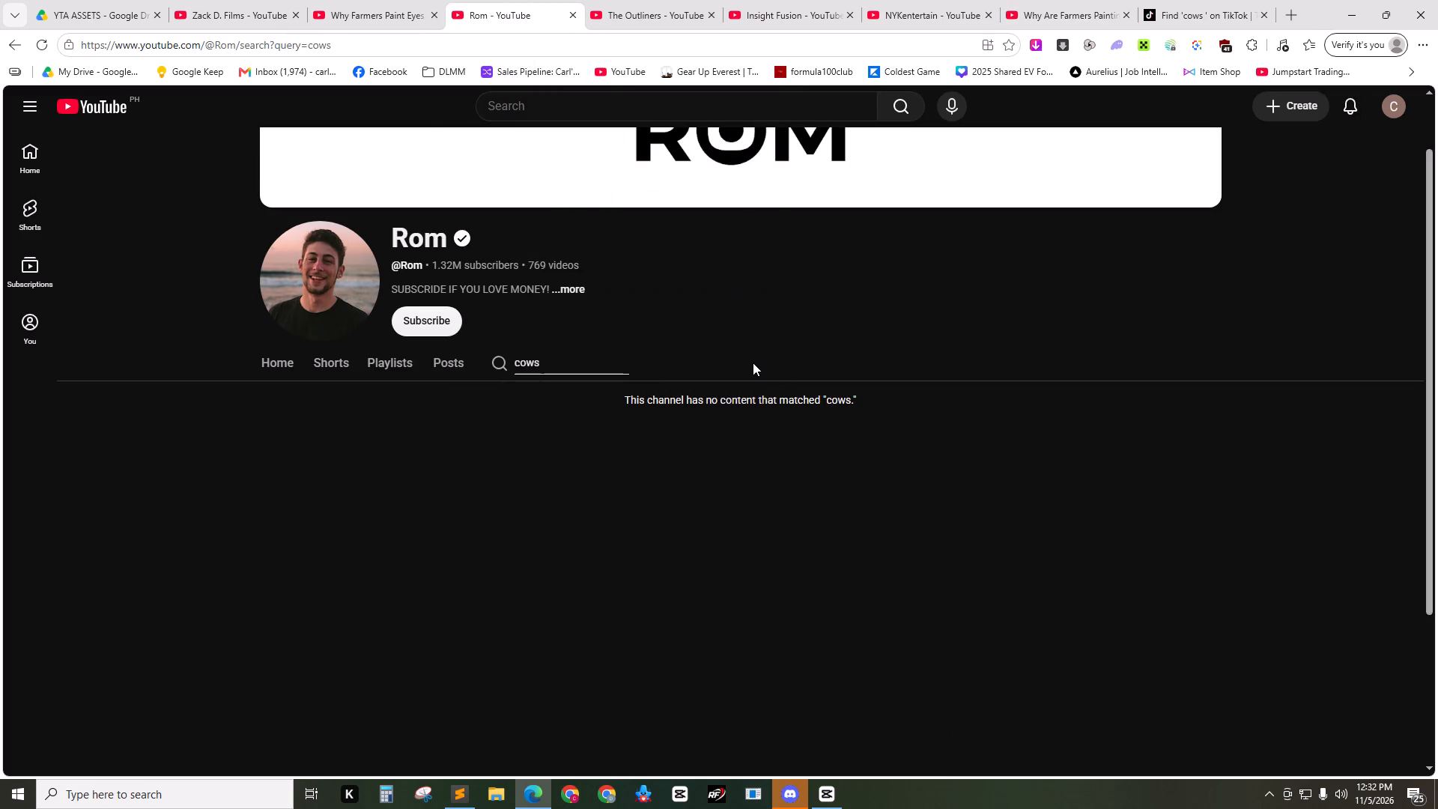
left_click(750, 365)
left_click(193, 0)
scroll(617, 402, "up", 1)
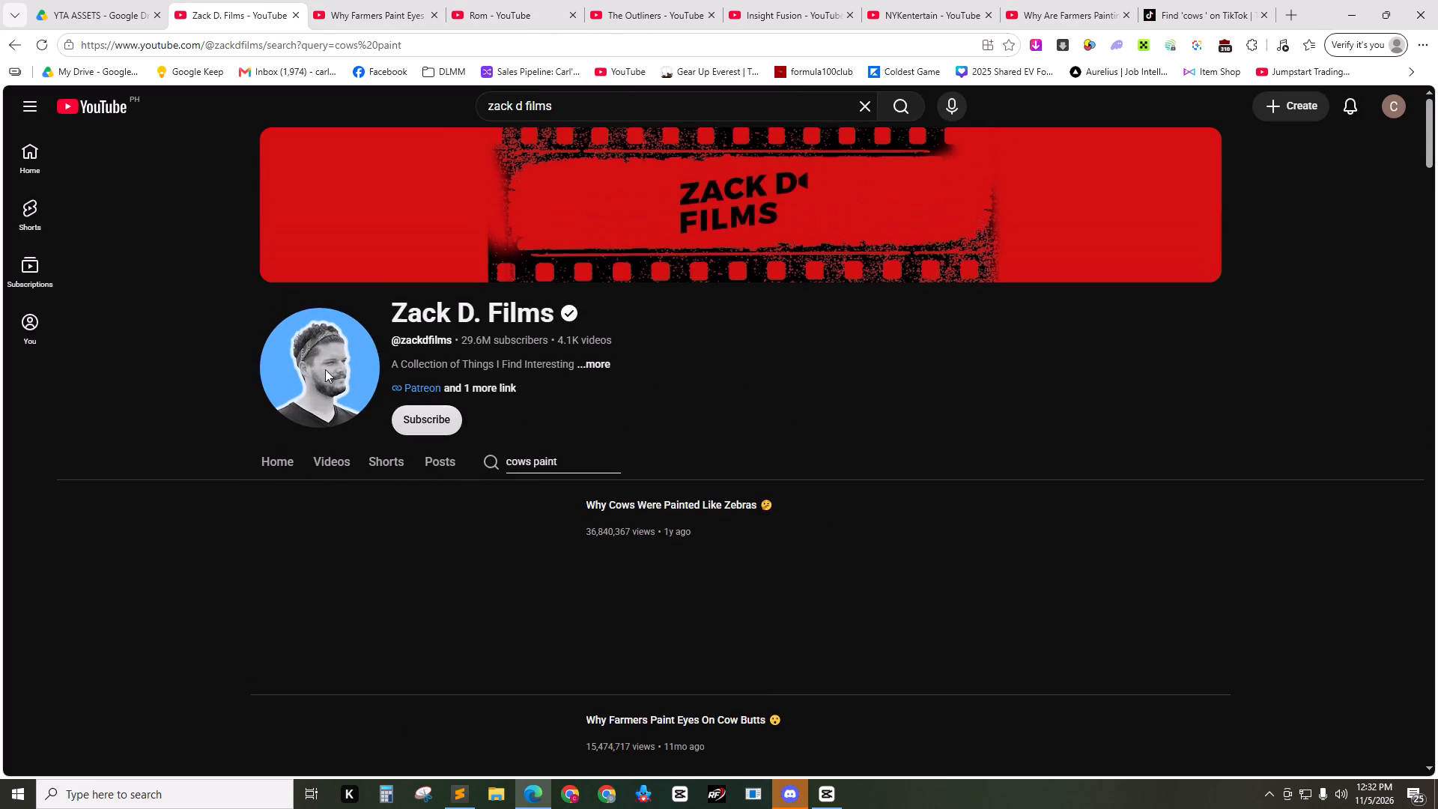
scroll(754, 458, "down", 1)
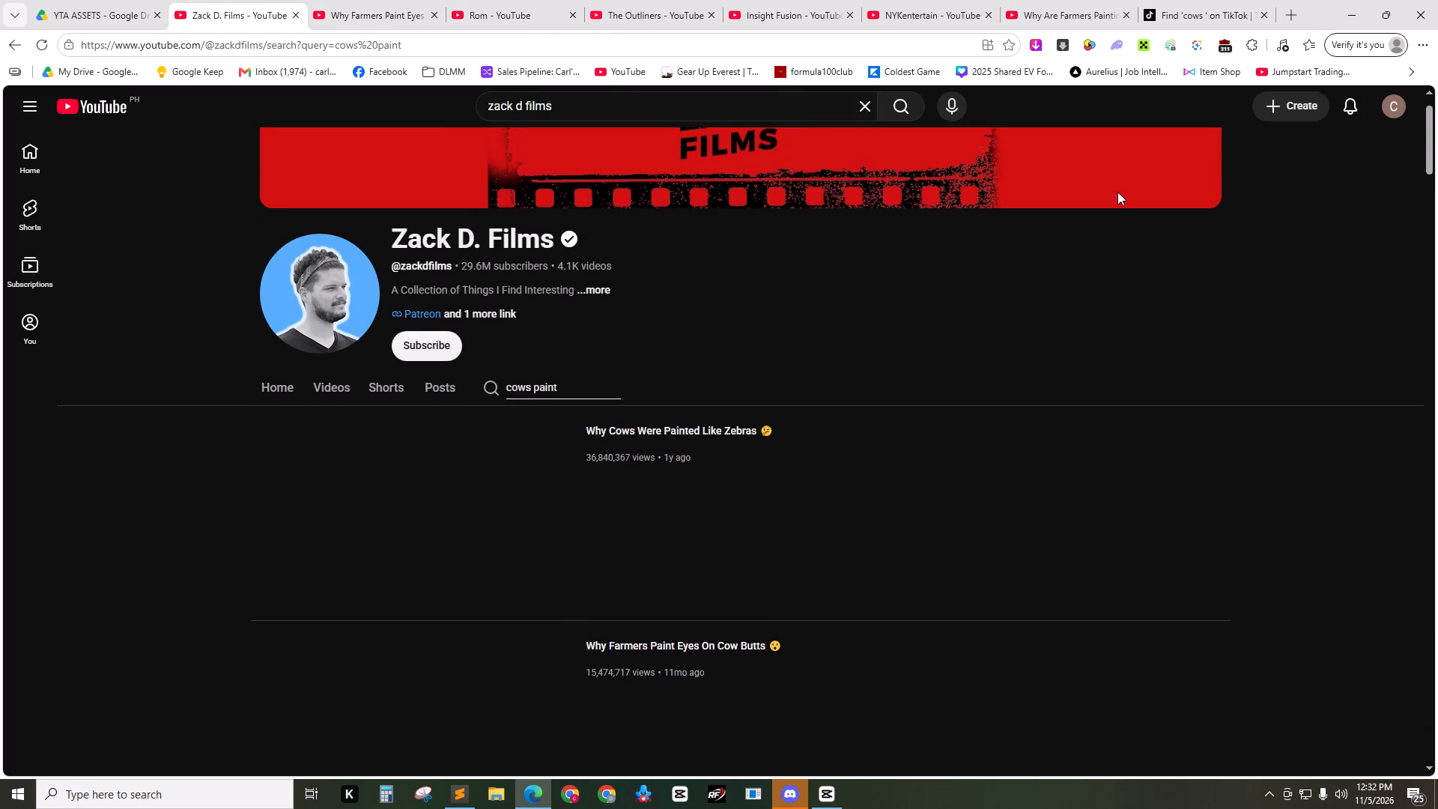
left_click(1214, 5)
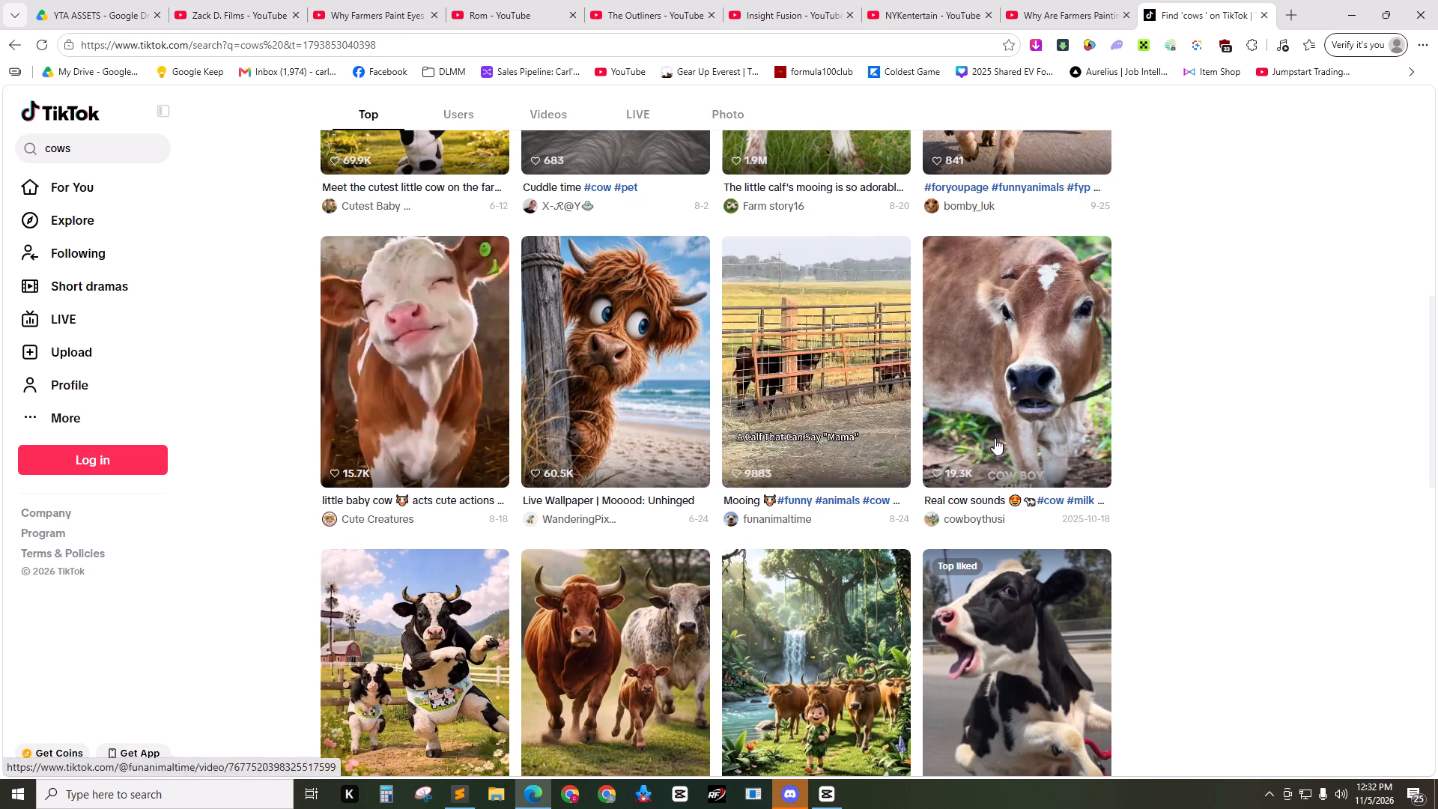
left_click(291, 0)
scroll(628, 329, "down", 3)
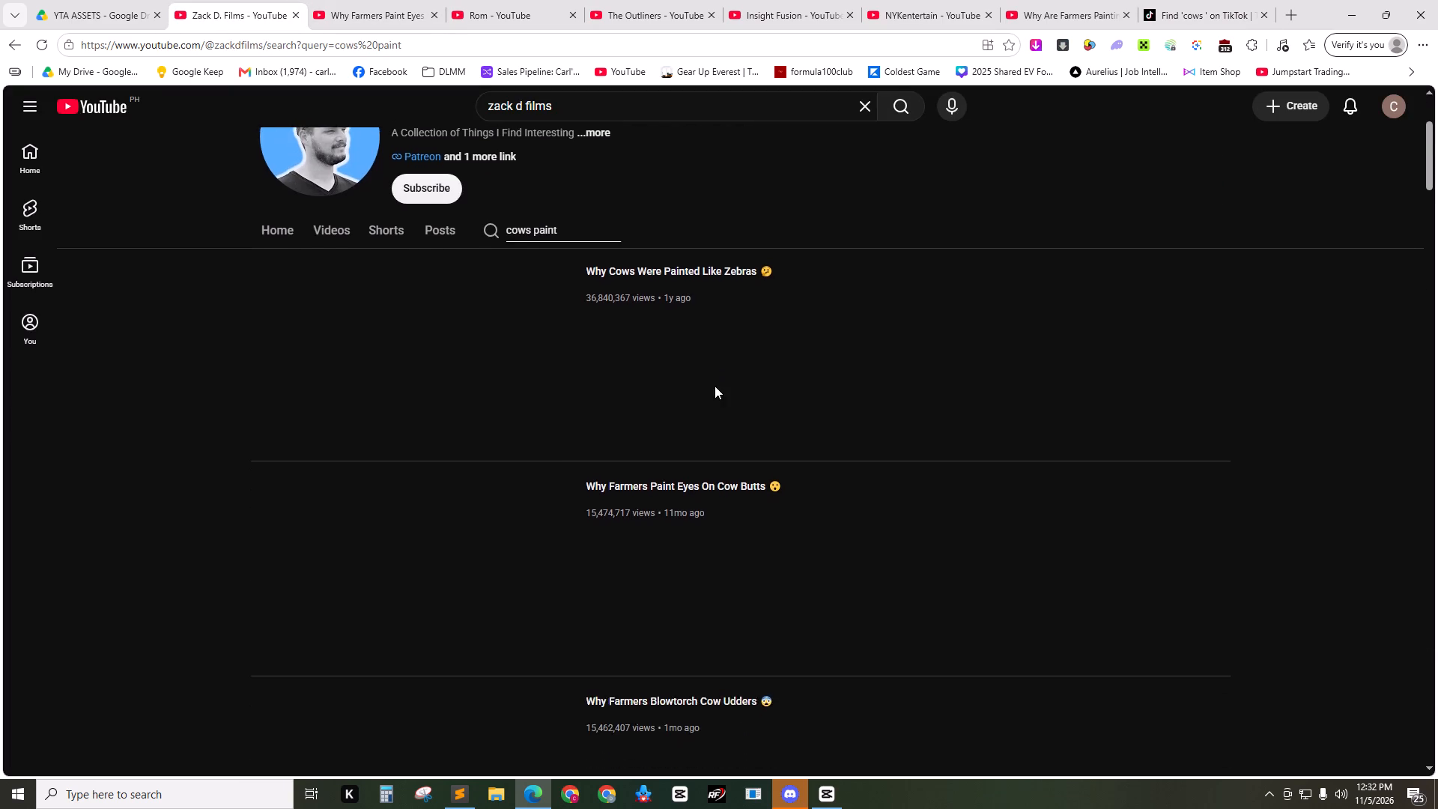
left_click(894, 164)
right_click(894, 164)
left_click(221, 166)
scroll(691, 190, "down", 1)
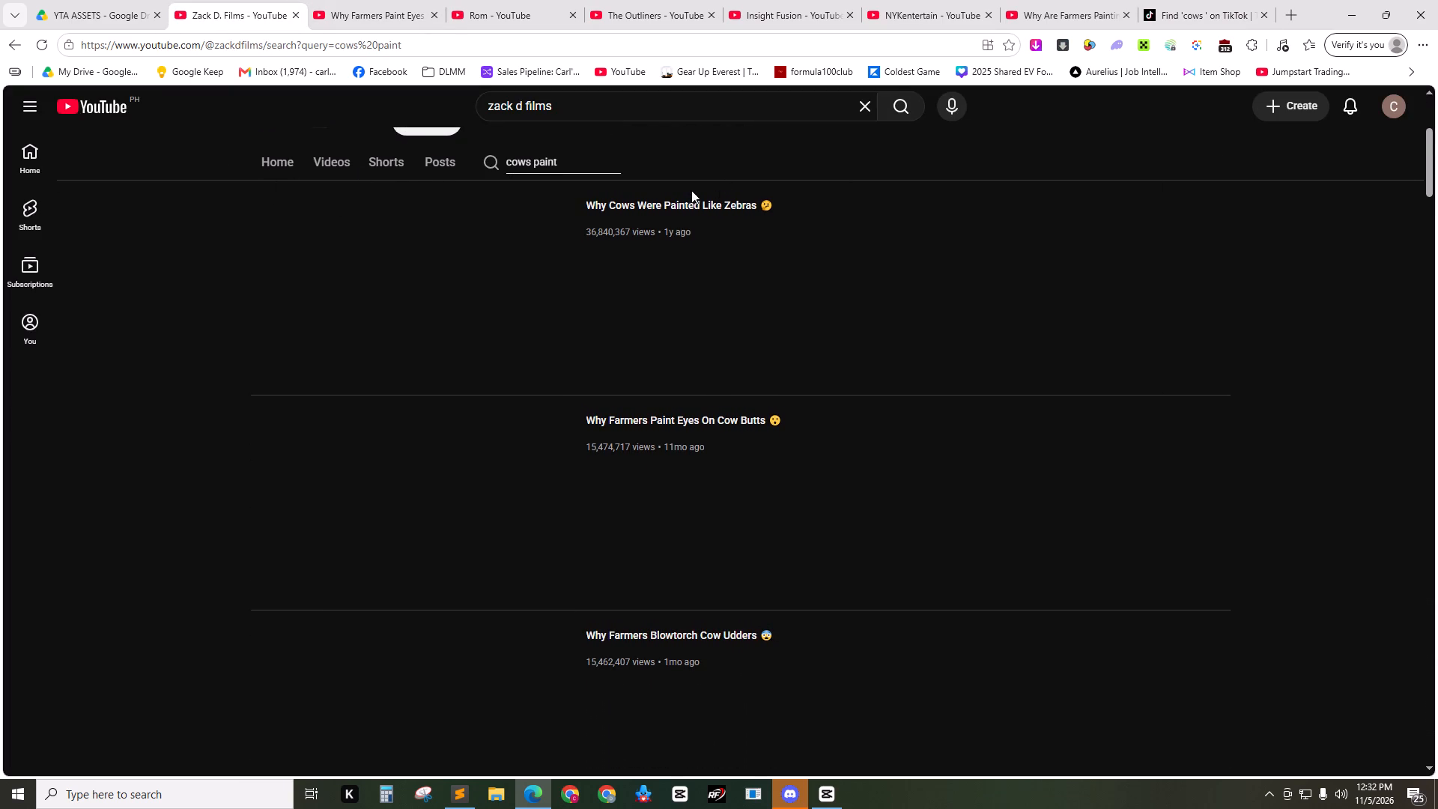
Open the Zack D. Films Short "Why Farmers Paint Eyes On Cow Butts" in a new tab and pause it near the start.
middle_click(664, 345)
left_click(346, 0)
right_click(369, 0)
left_click(328, 0)
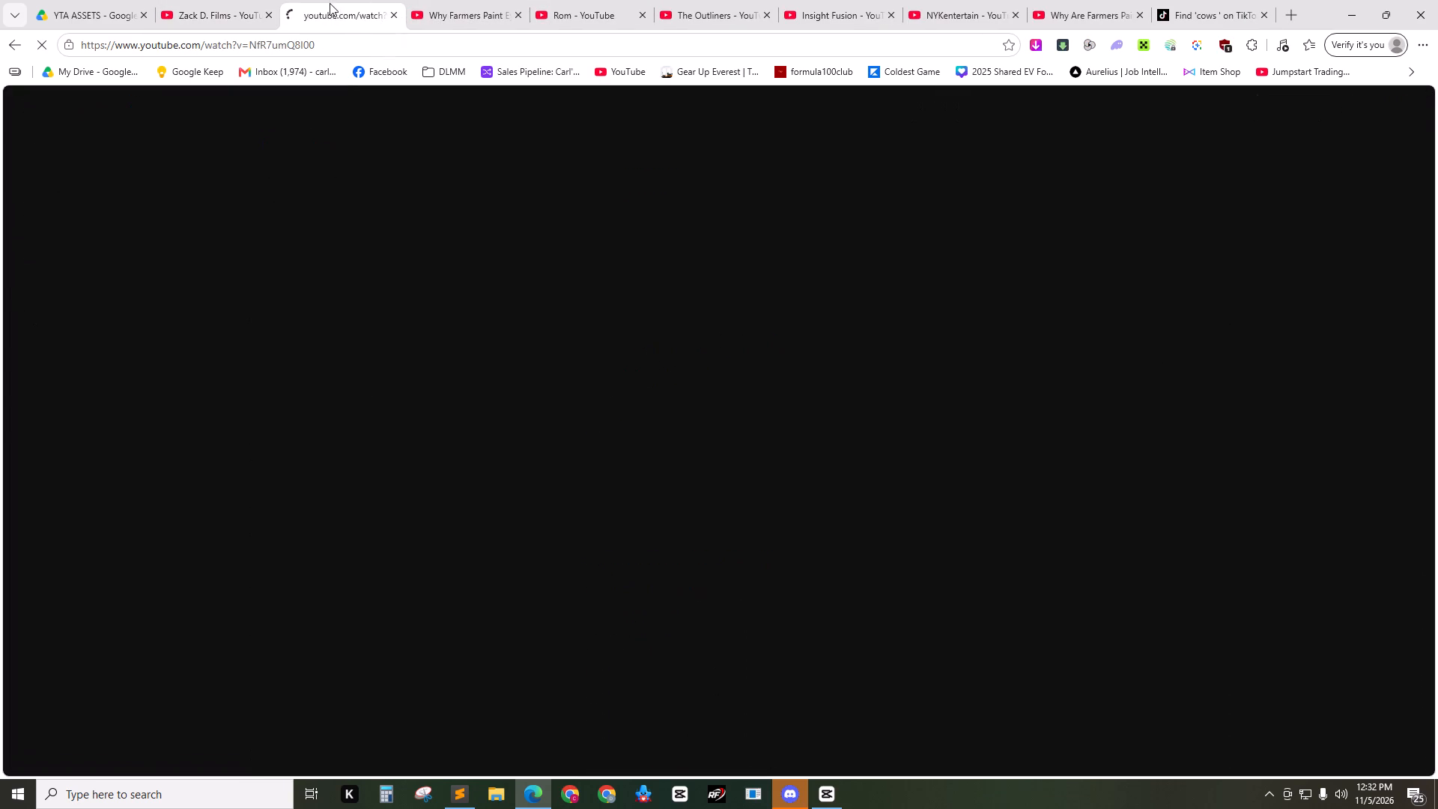
left_click(340, 4)
left_click(577, 416)
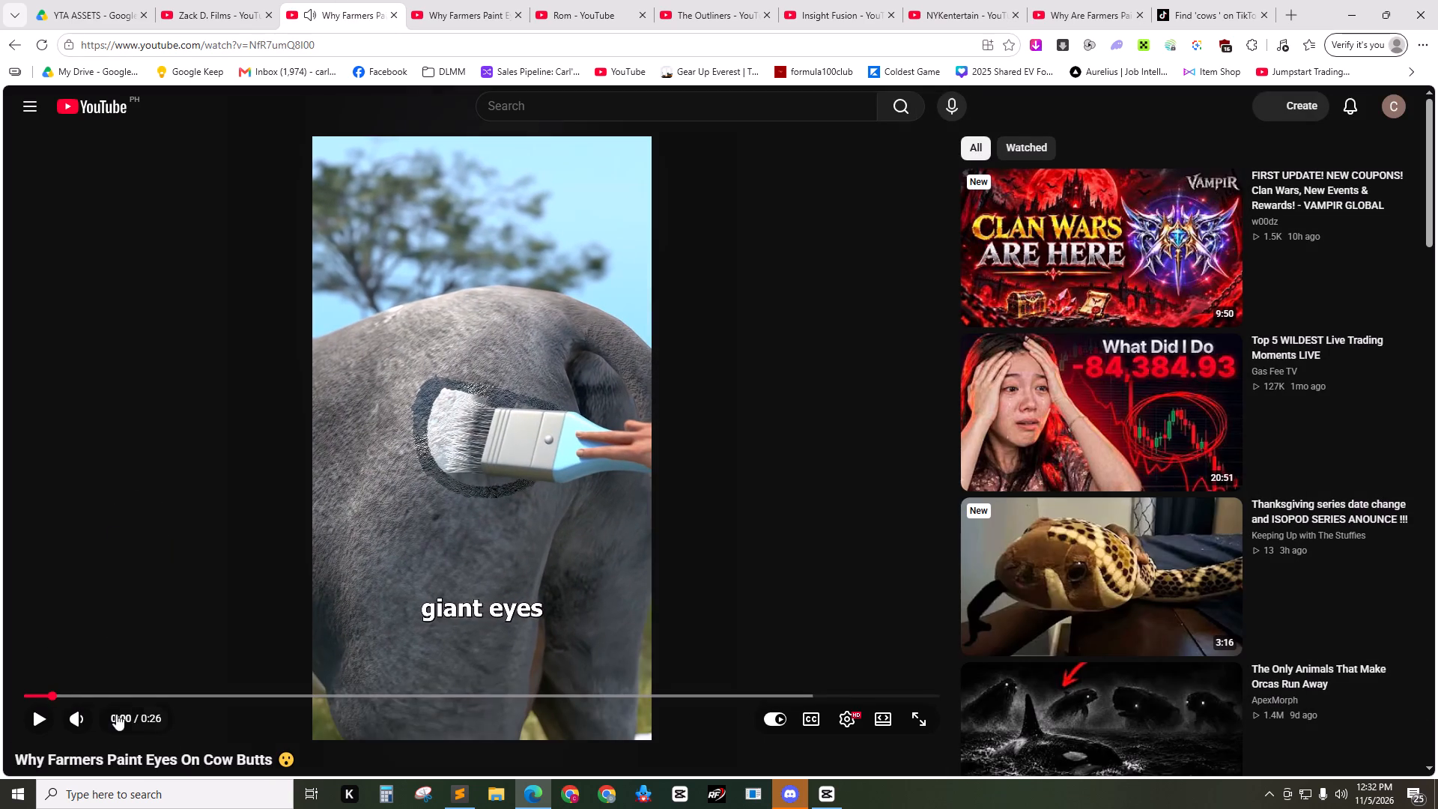
left_click_drag(106, 721, 97, 723)
Copy the Short's URL and start a quick download of it in Arroxy with the "YTA 2k Reso + No Audio" profile.
left_click(323, 34)
key("ctrl+c")
left_click(649, 790)
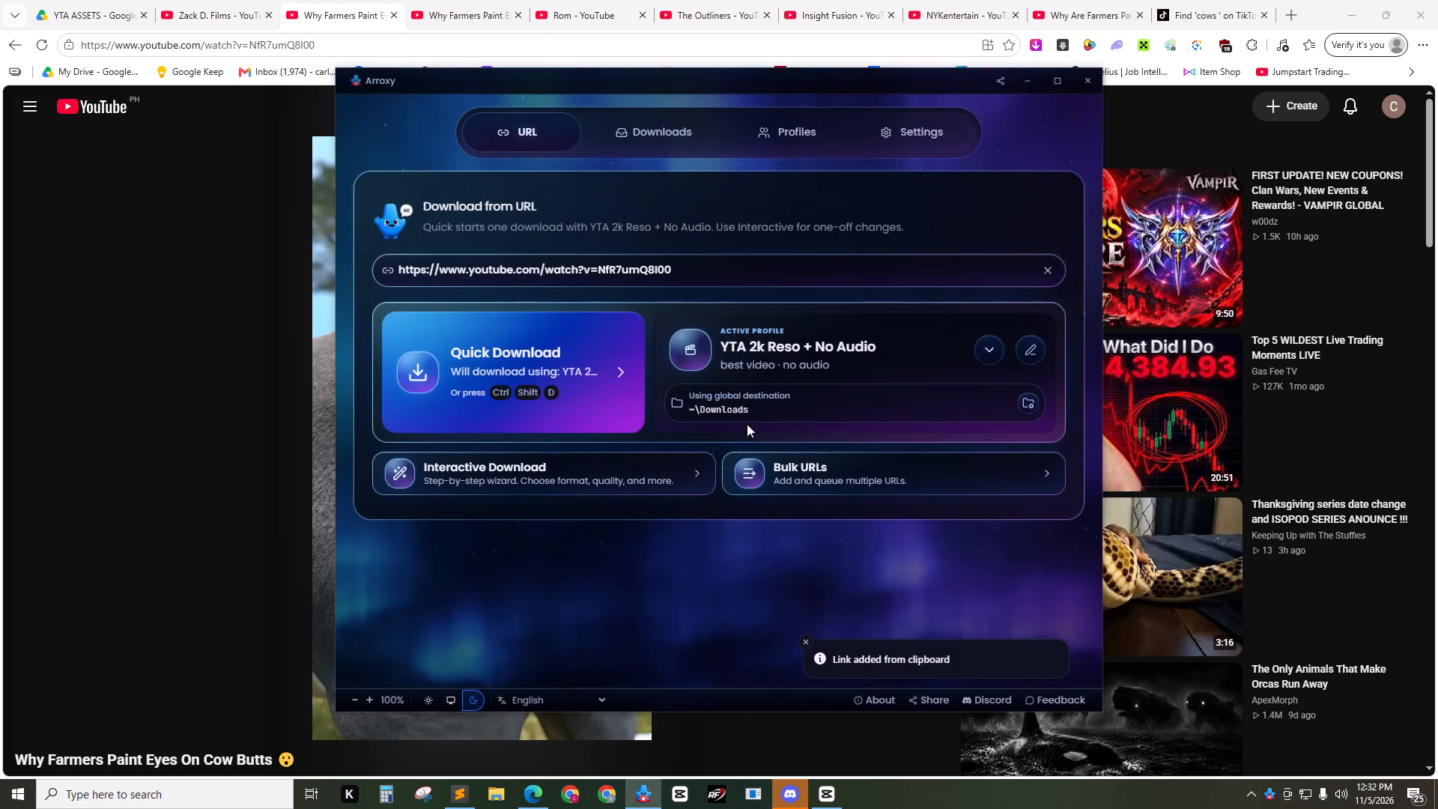
left_click(717, 265)
key("ctrl+a")
key("ctrl+v")
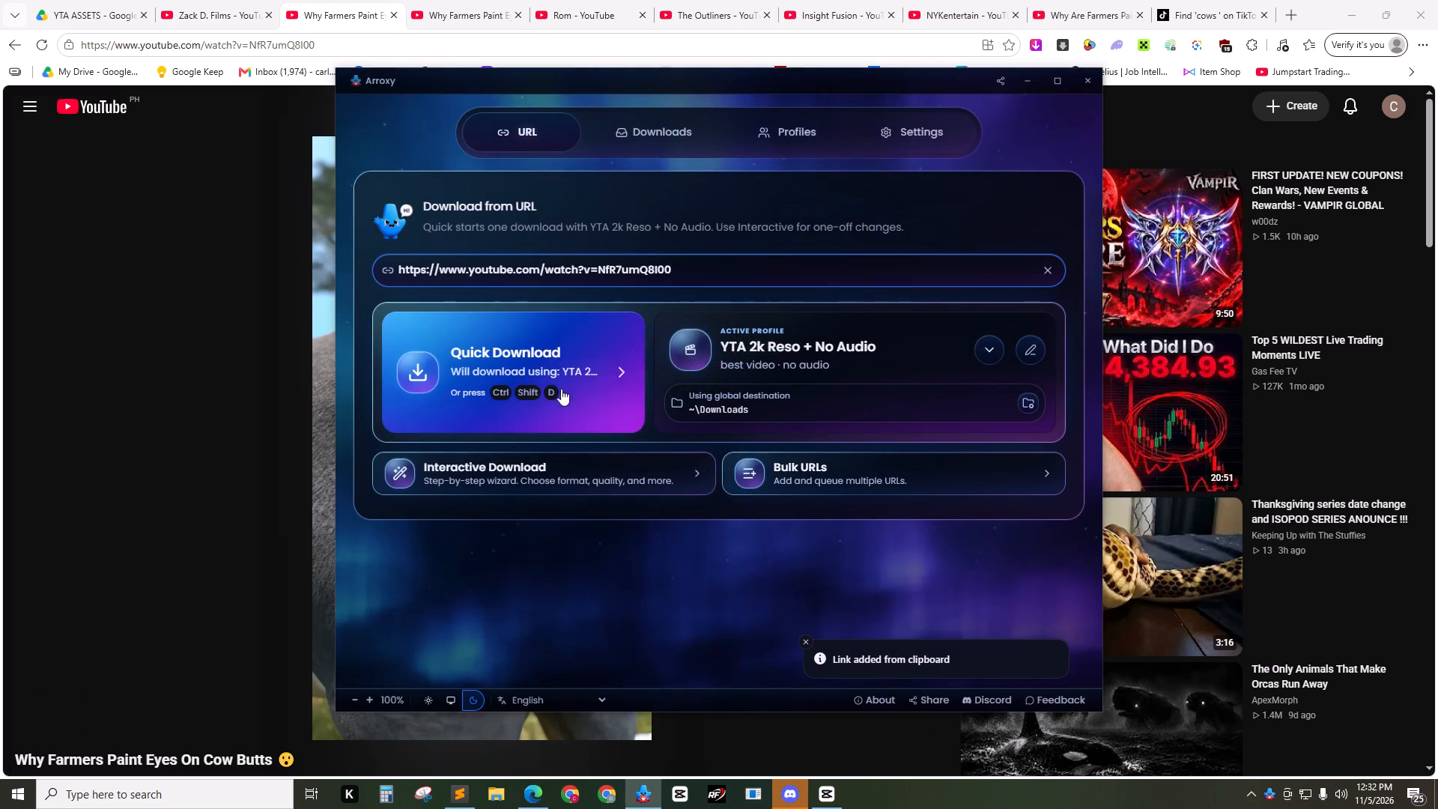
left_click(548, 370)
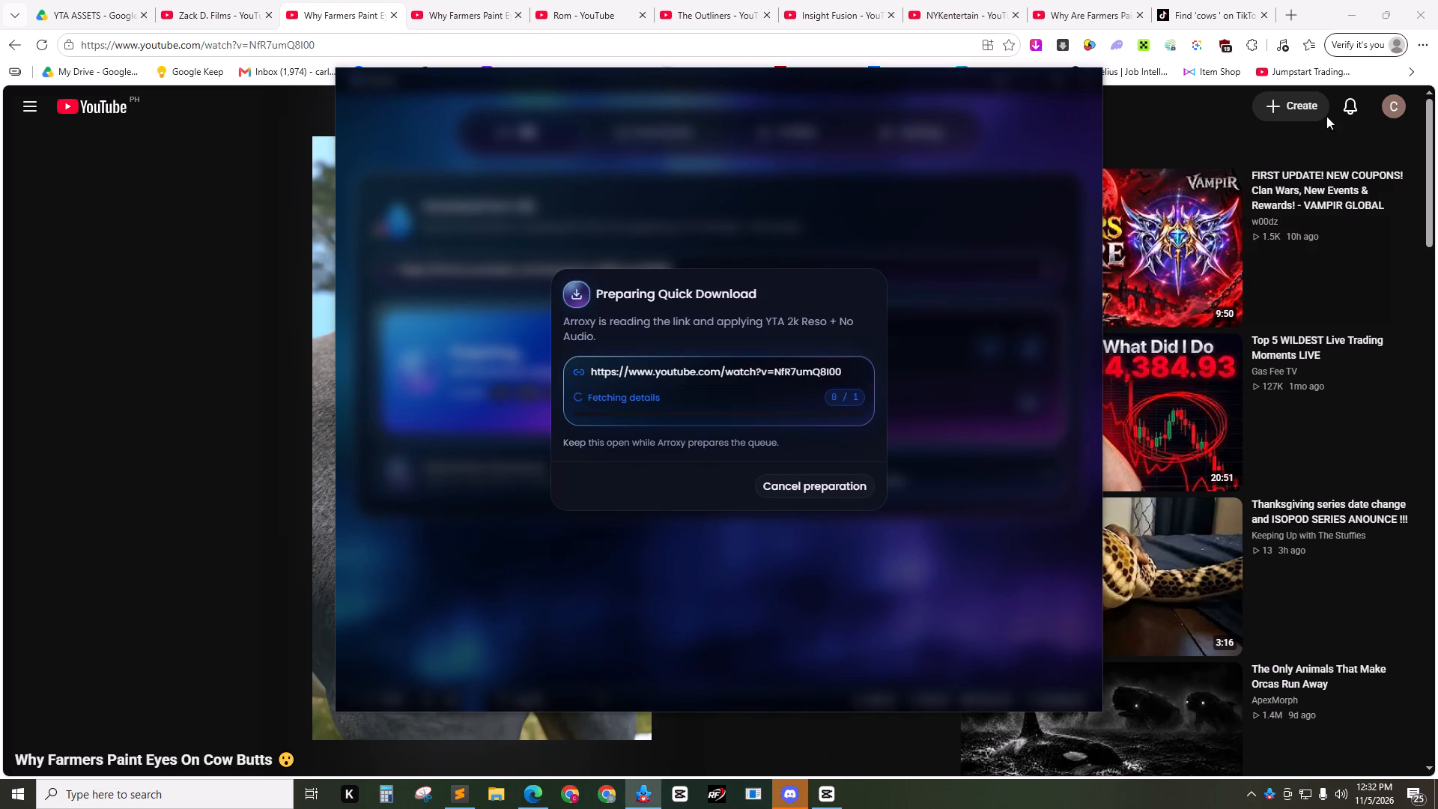
Switch back to Edge and open the bookmarked Arroxy GitHub page in a new tab.
left_click(1414, 72)
scroll(1347, 378, "down", 2)
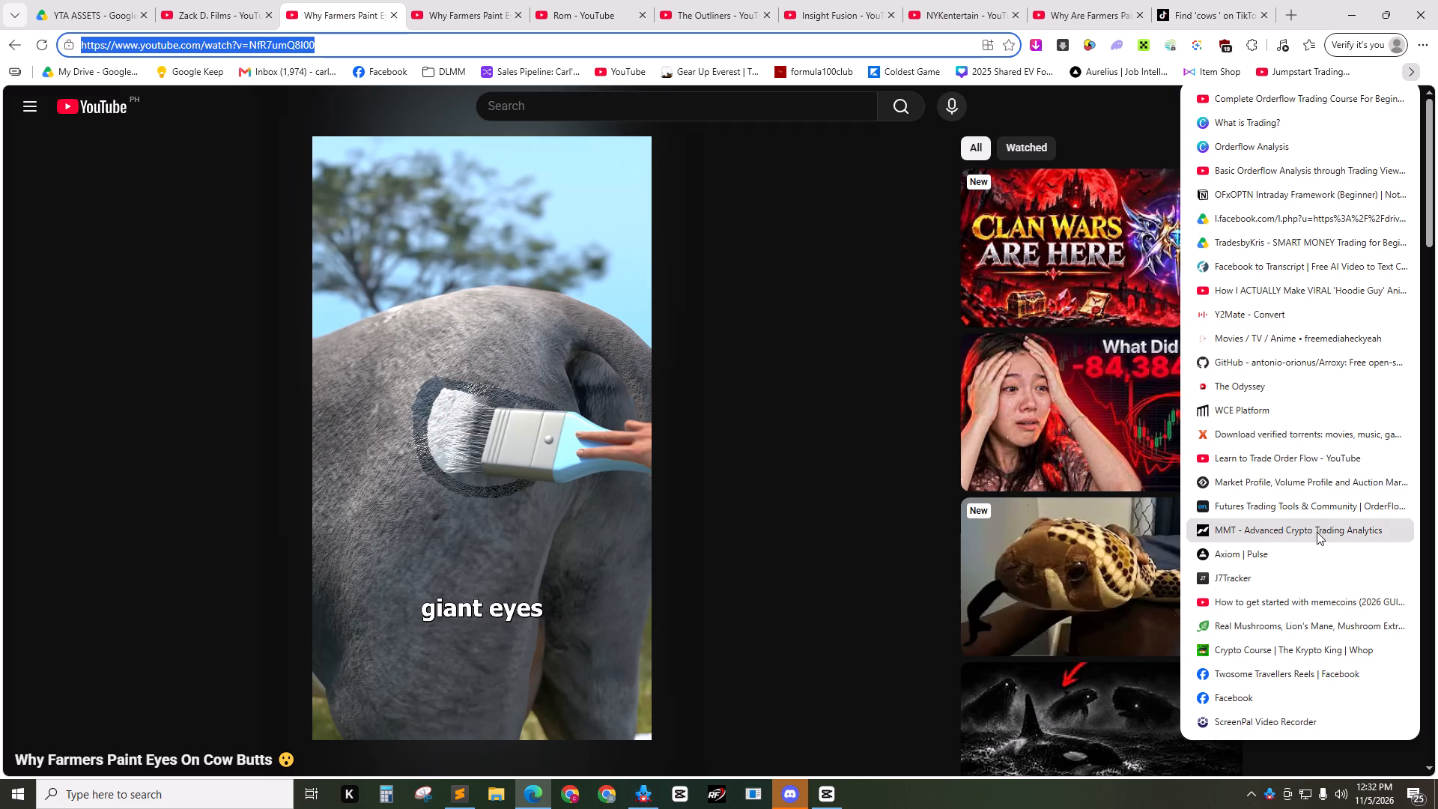
scroll(1317, 532, "down", 6)
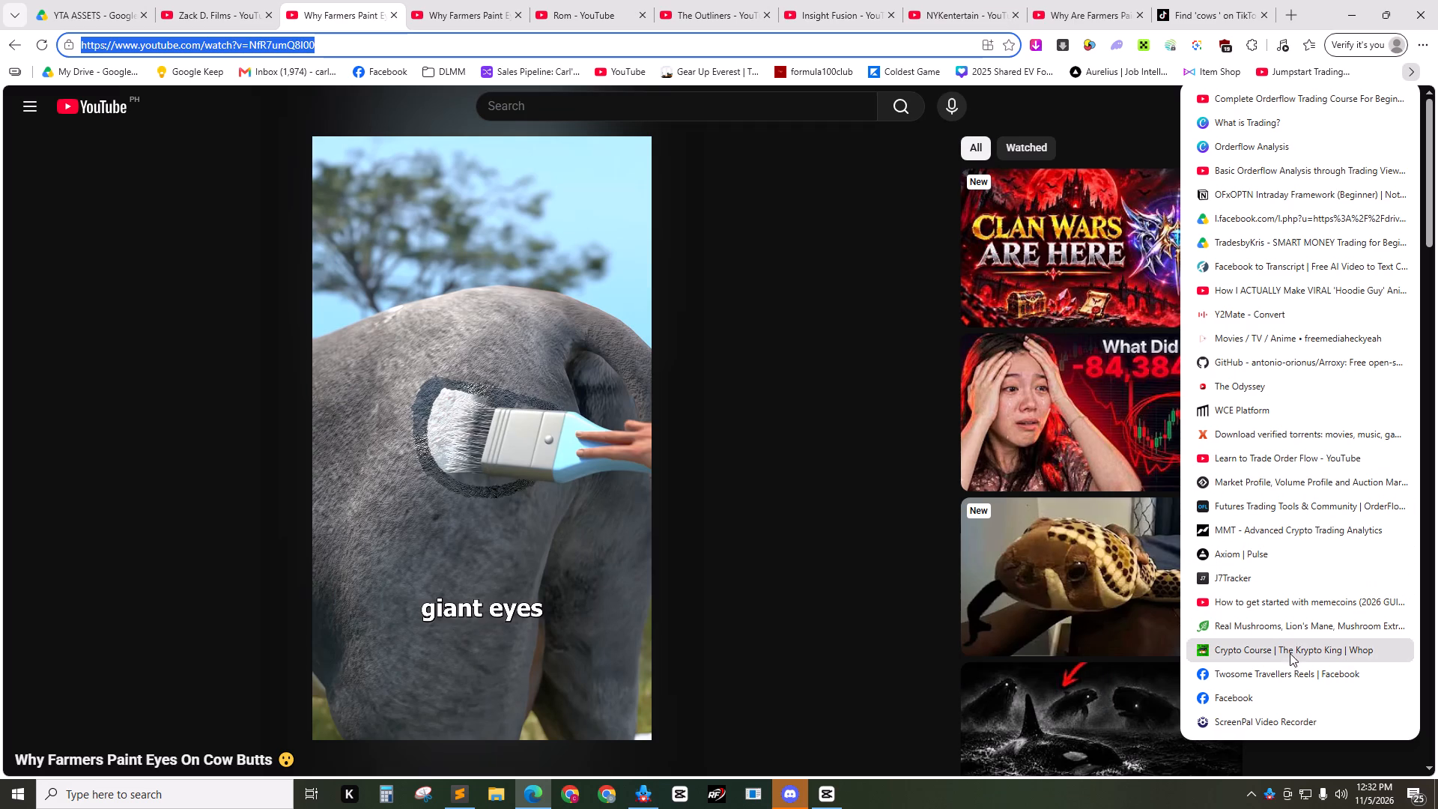
scroll(1289, 658, "down", 1)
scroll(1274, 384, "up", 1)
middle_click(1273, 373)
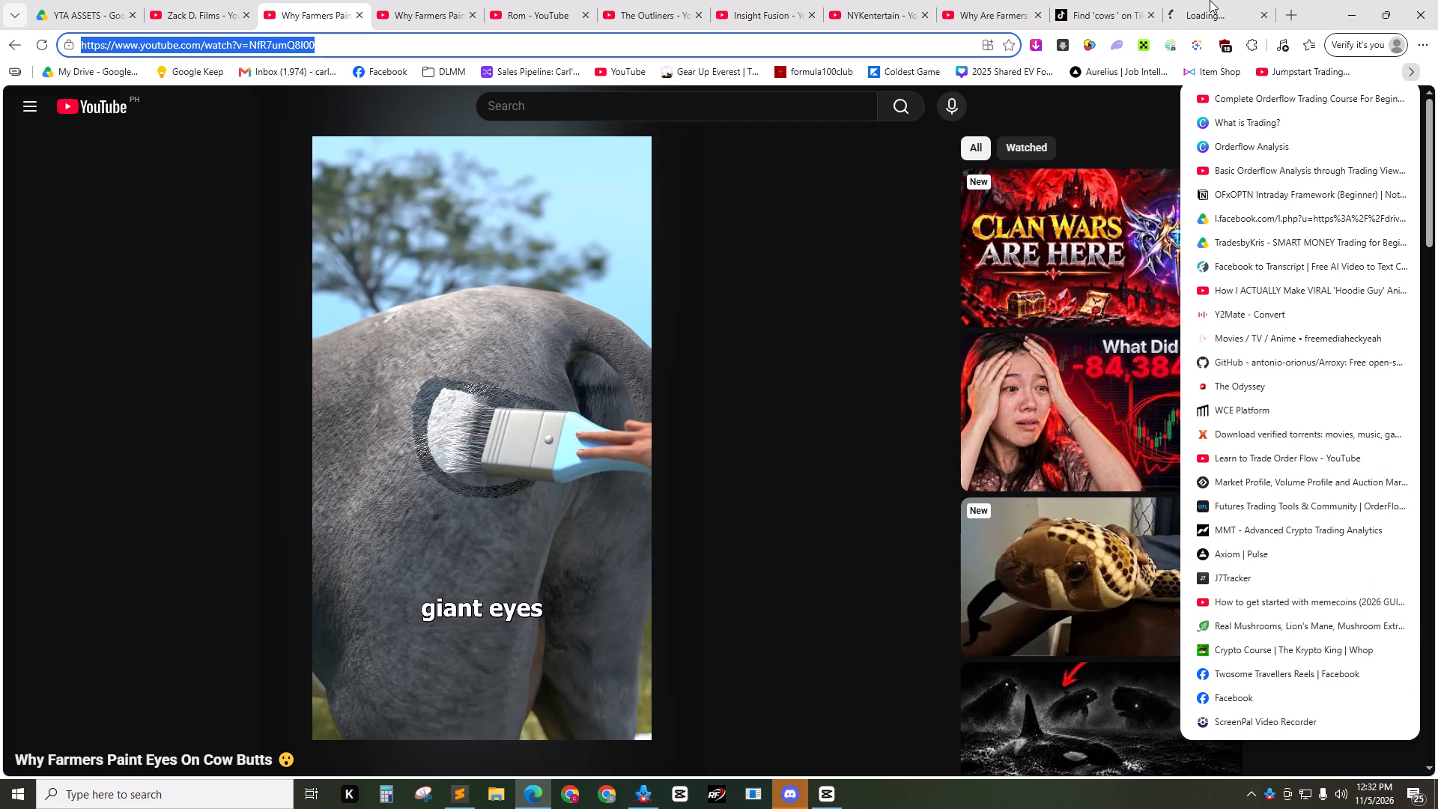
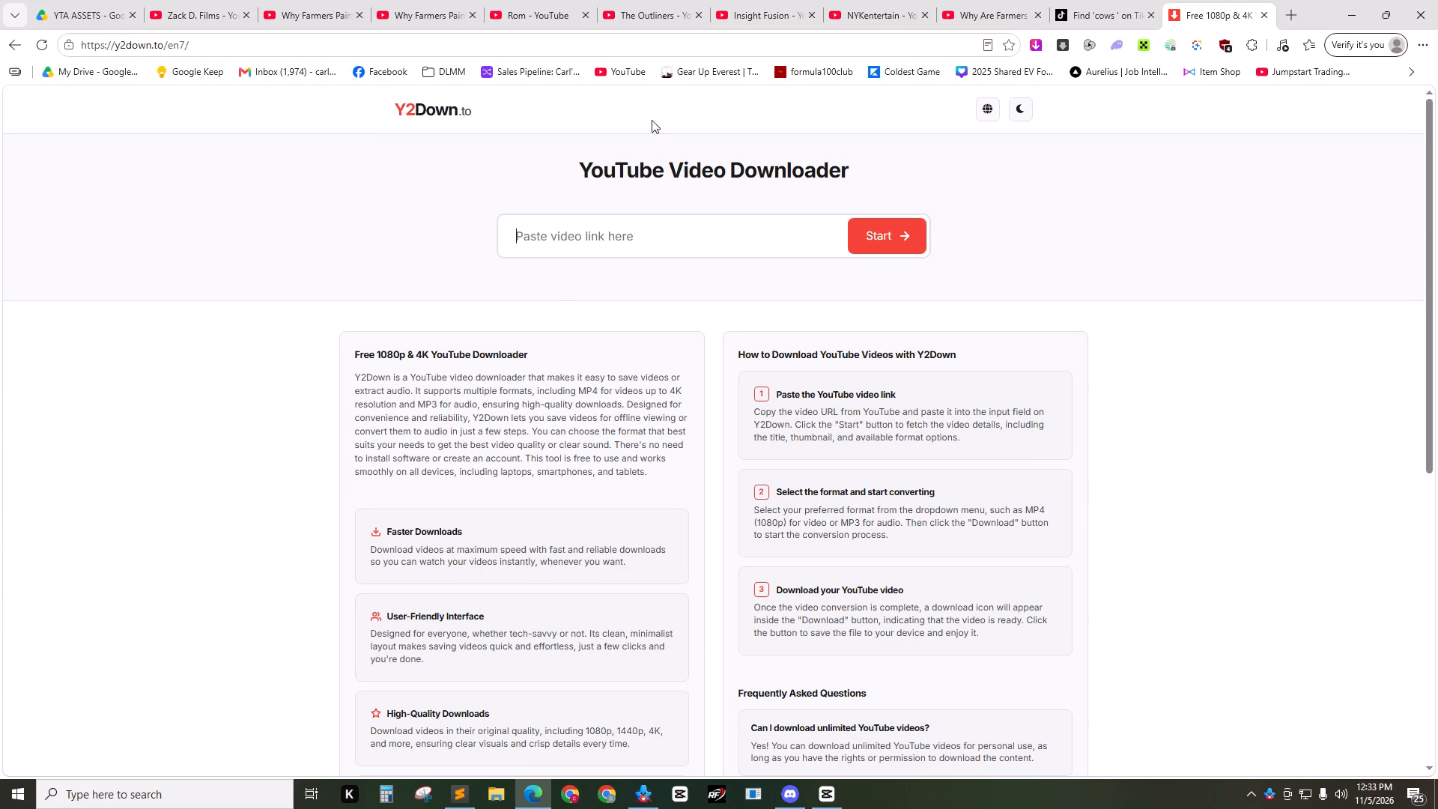
Close the duplicate tab of the "Why Farmers Paint Eyes On Cow Butts" Short, keeping one copy open.
left_click(297, 0)
left_click(434, 0)
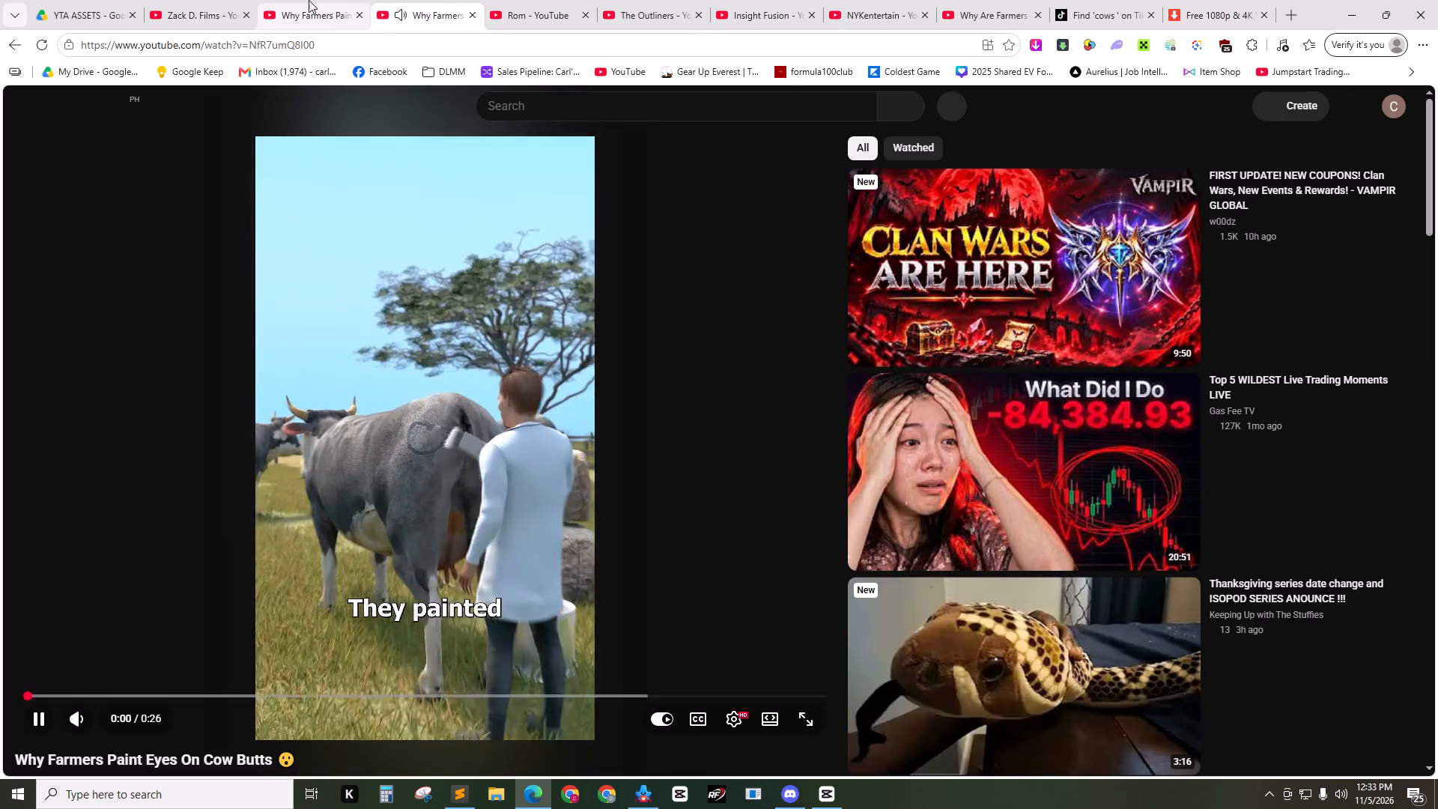
left_click(306, 0)
left_click(474, 16)
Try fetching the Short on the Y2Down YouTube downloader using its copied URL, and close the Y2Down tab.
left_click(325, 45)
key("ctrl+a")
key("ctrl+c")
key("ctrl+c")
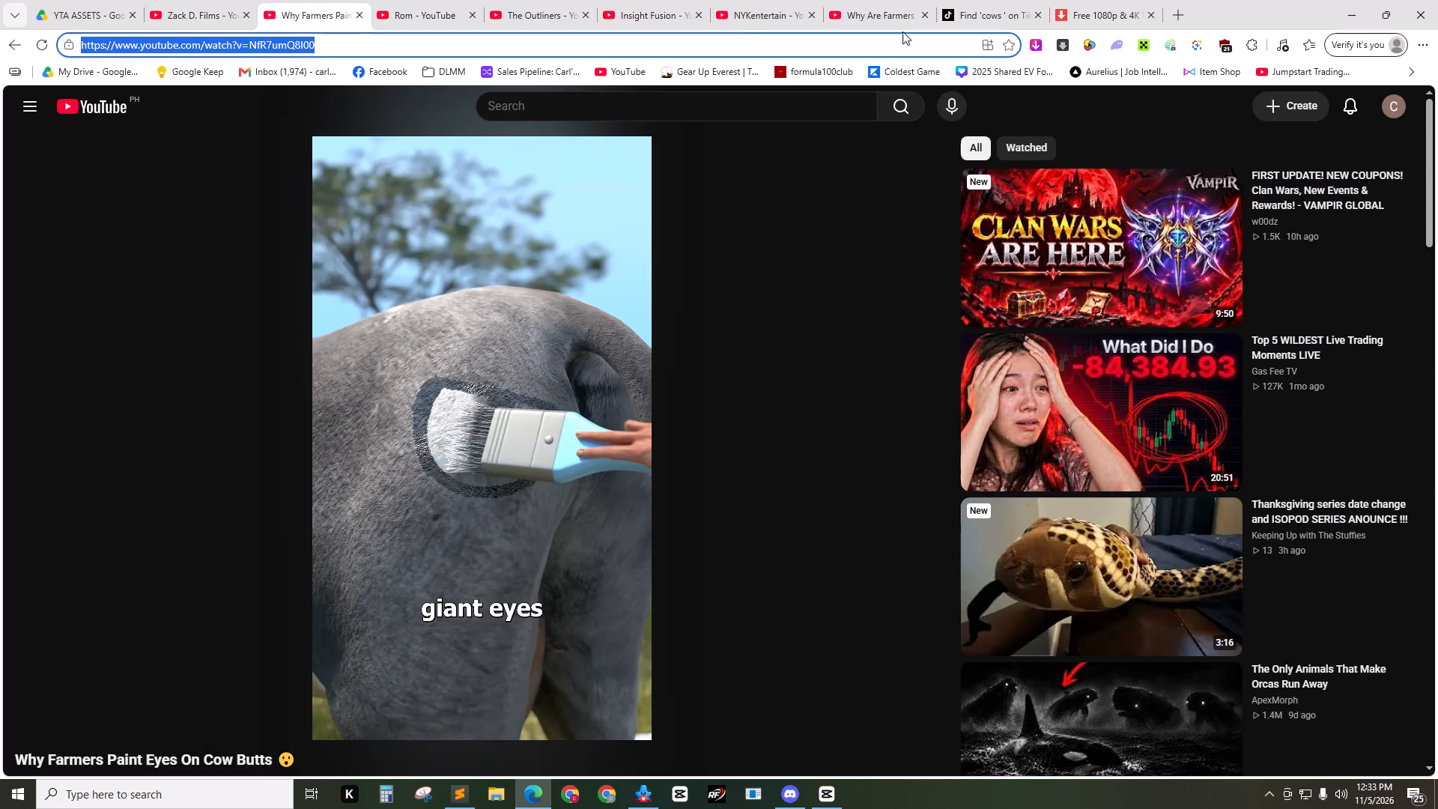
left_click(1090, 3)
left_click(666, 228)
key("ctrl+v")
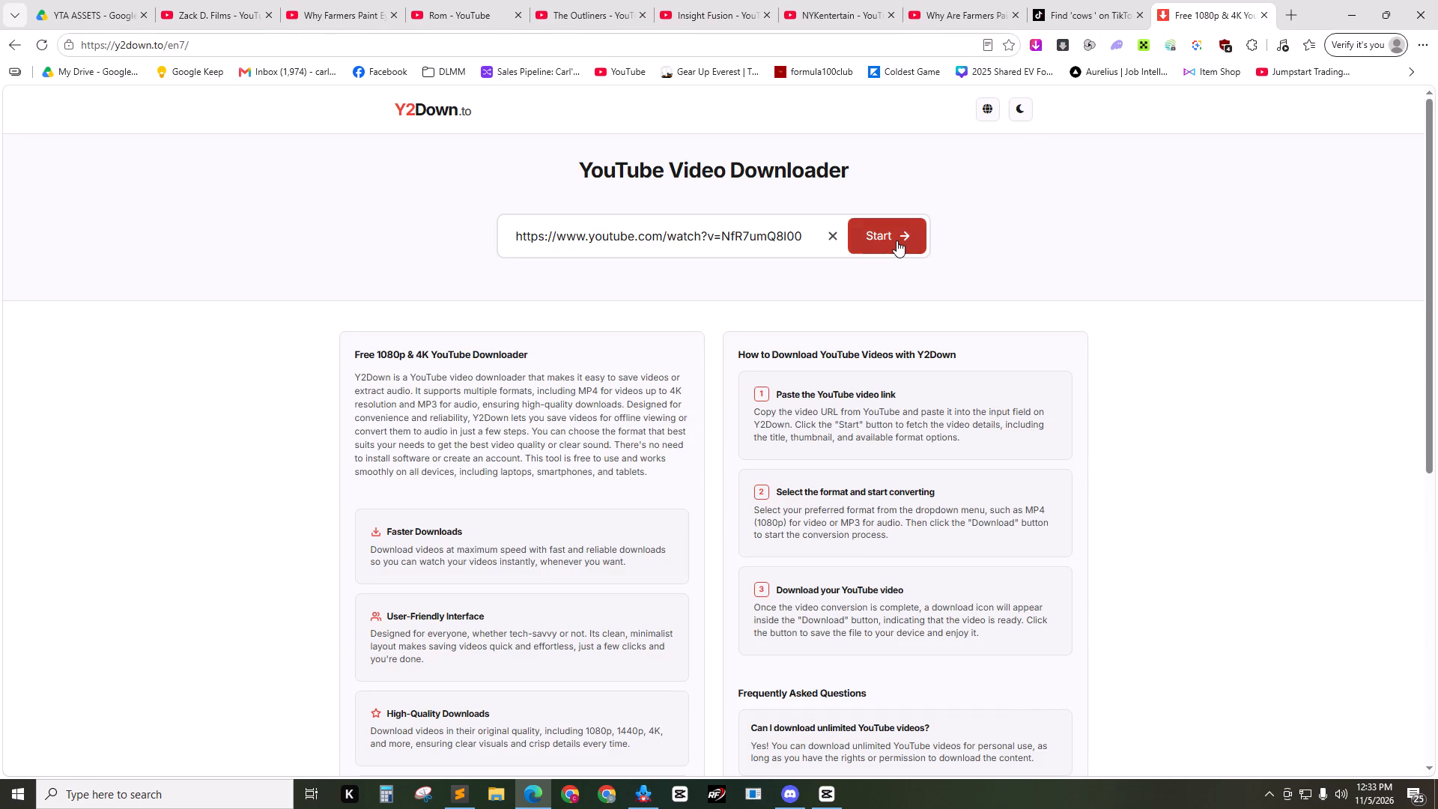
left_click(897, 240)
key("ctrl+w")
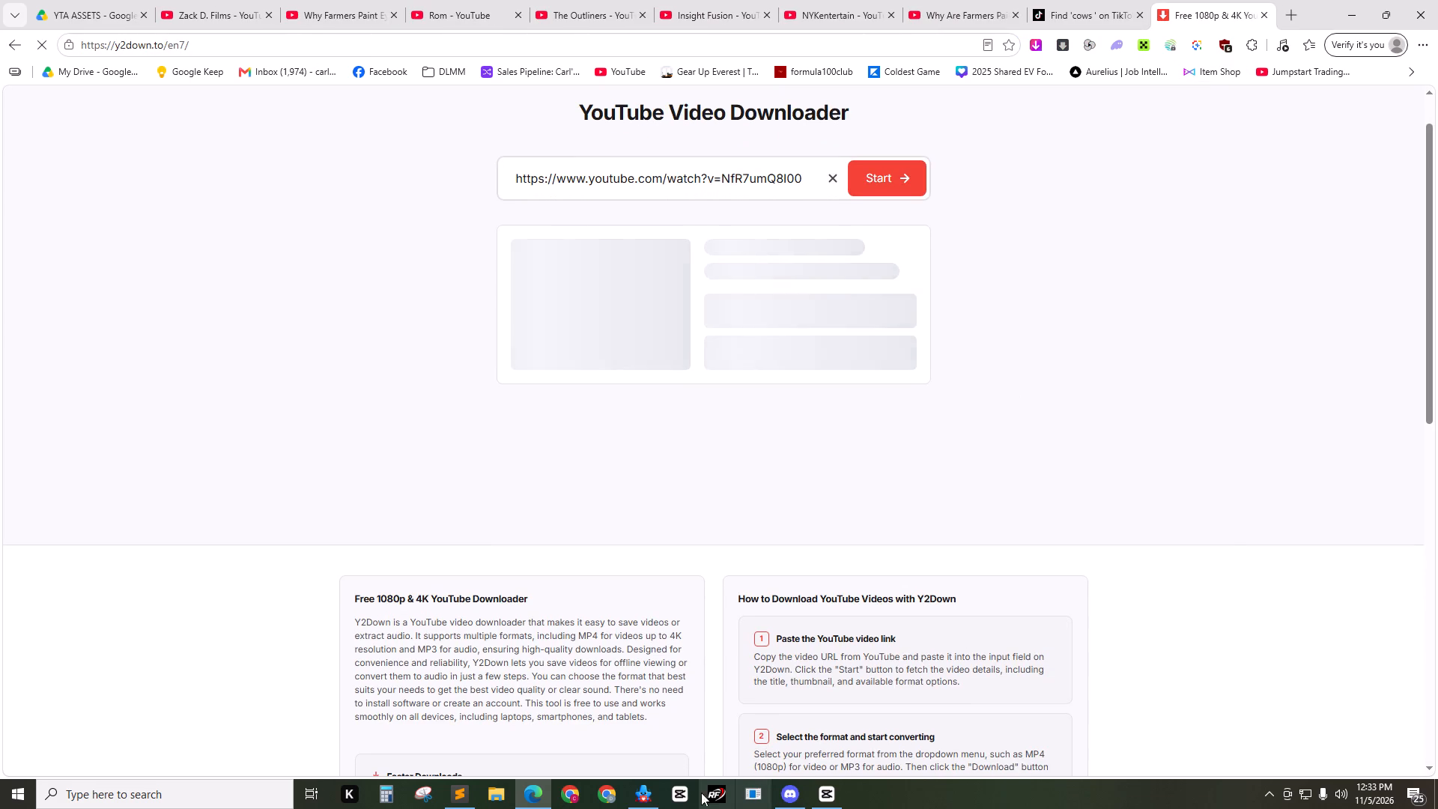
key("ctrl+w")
Switch to Arroxy, check the Short's entry in the downloads list, and return to the empty URL field.
left_click(649, 794)
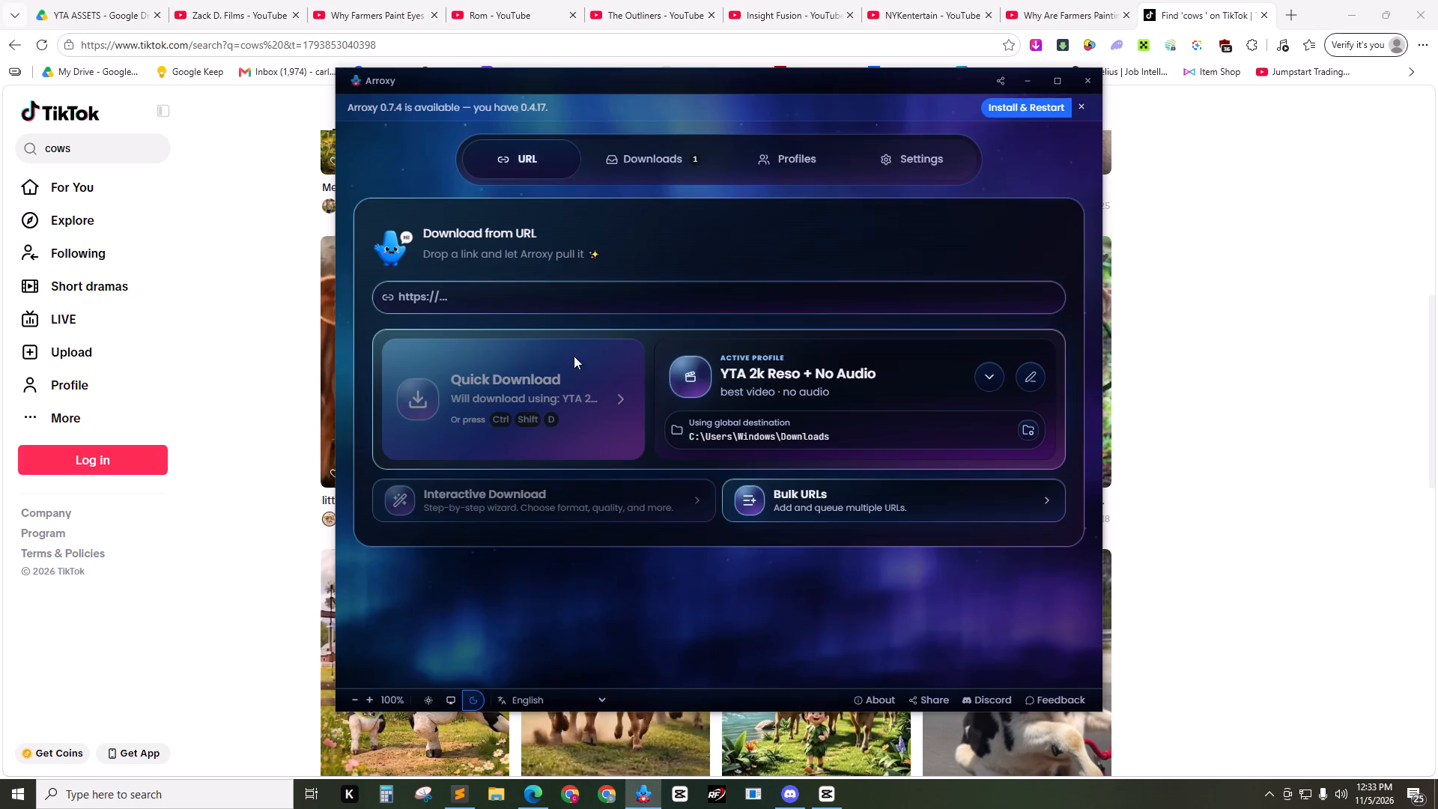
left_click(657, 158)
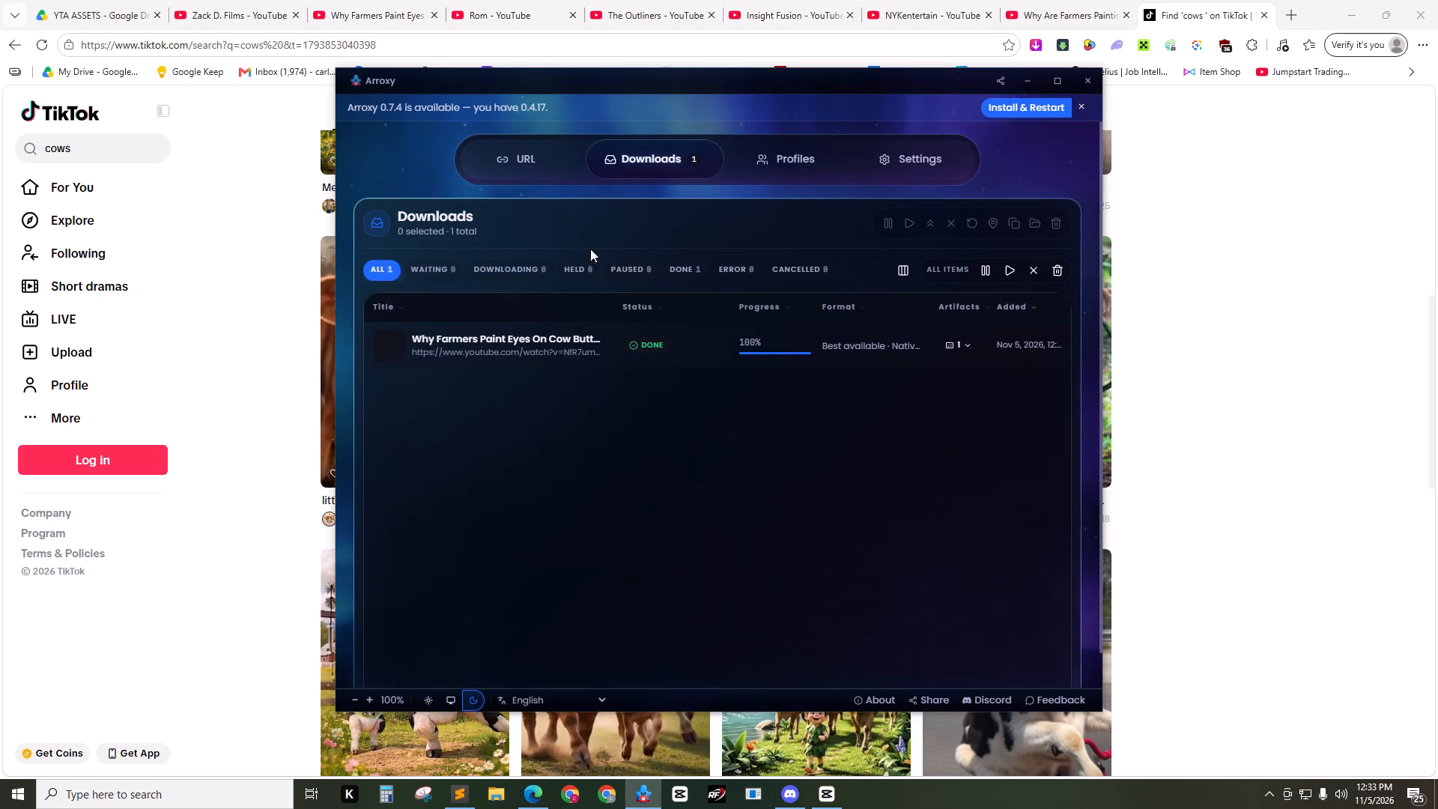
left_click(530, 150)
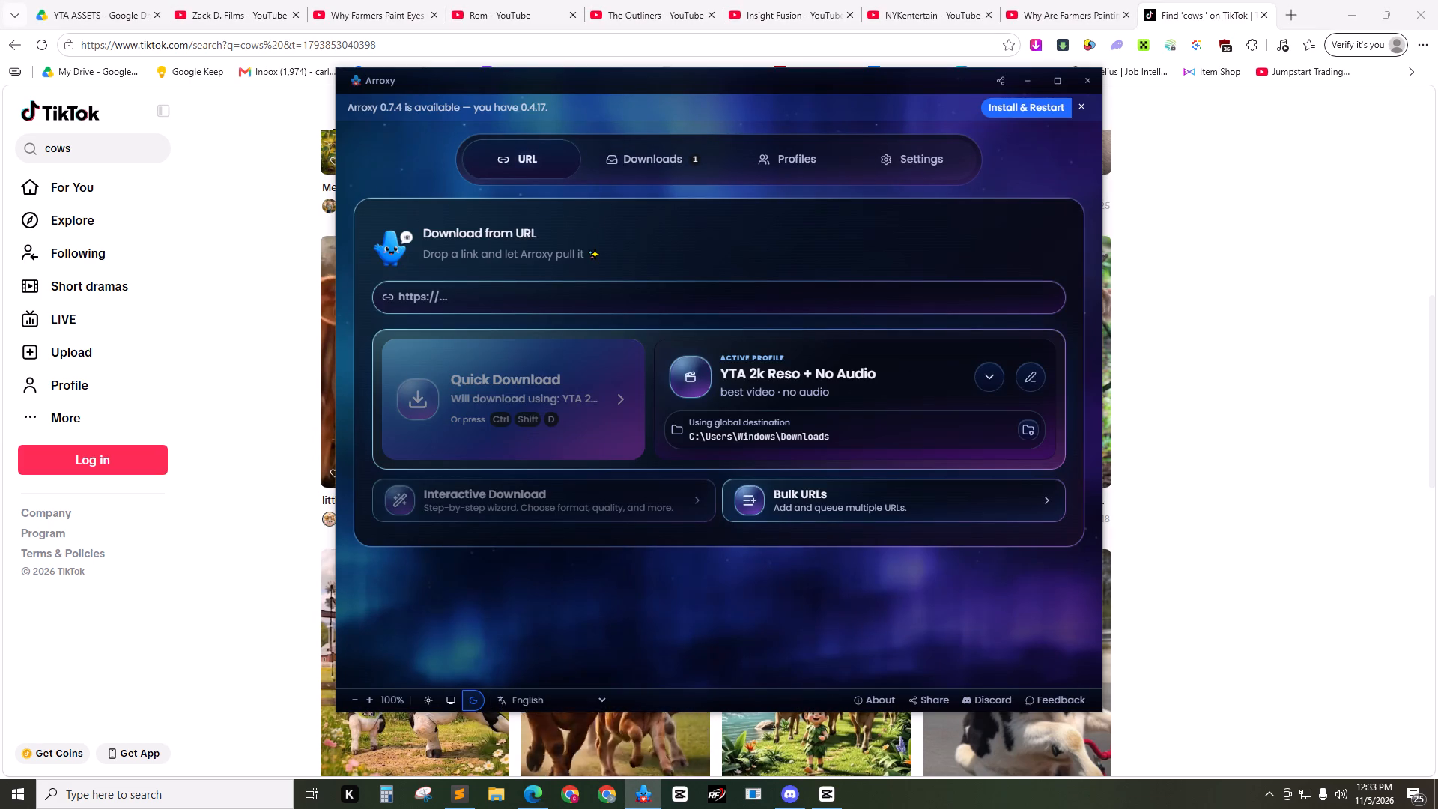
left_click(861, 303)
left_click(861, 303)
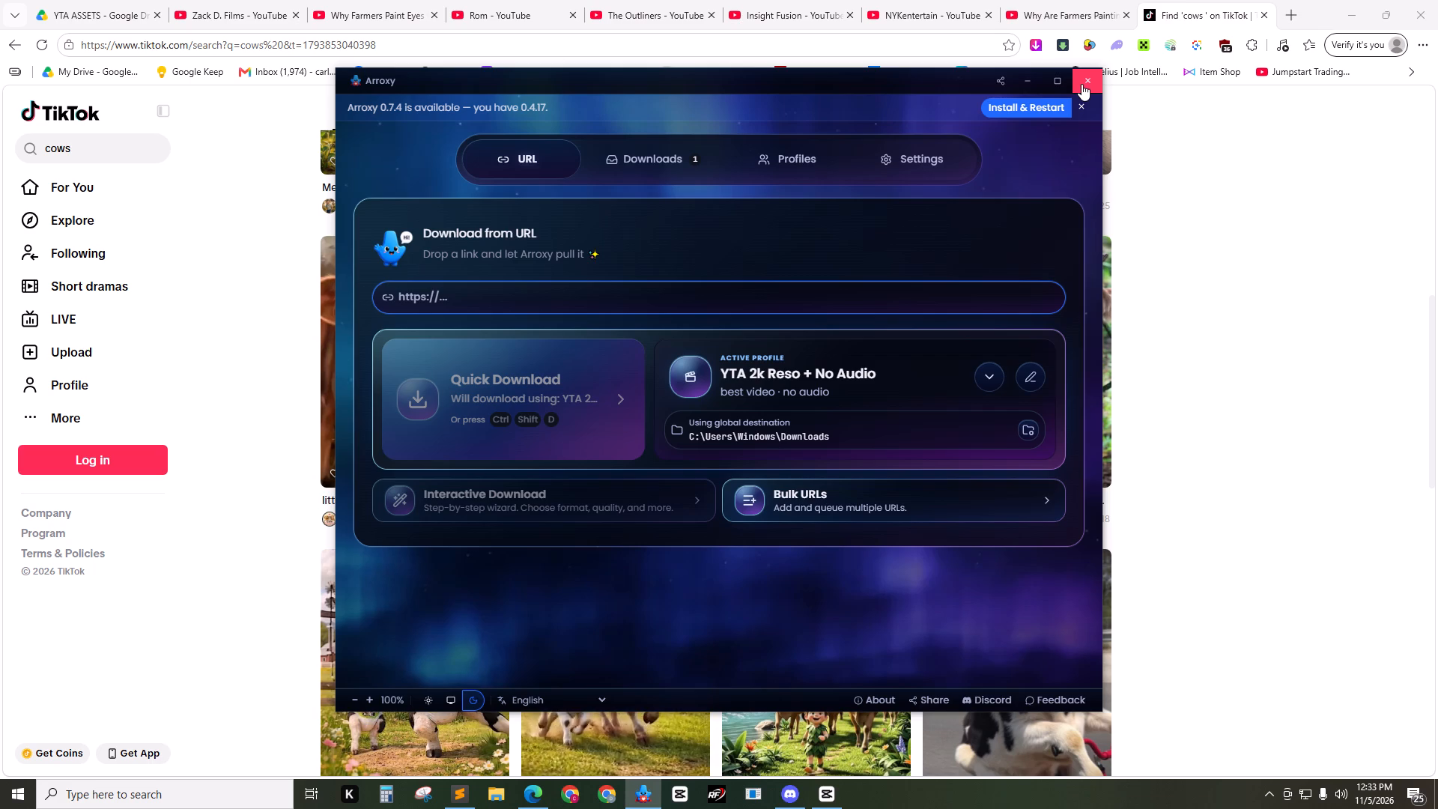
Revisit the "Why Farmers Paint Eyes On Cow Butts" Short in Edge and switch back to Arroxy.
left_click(1262, 242)
left_click(410, 0)
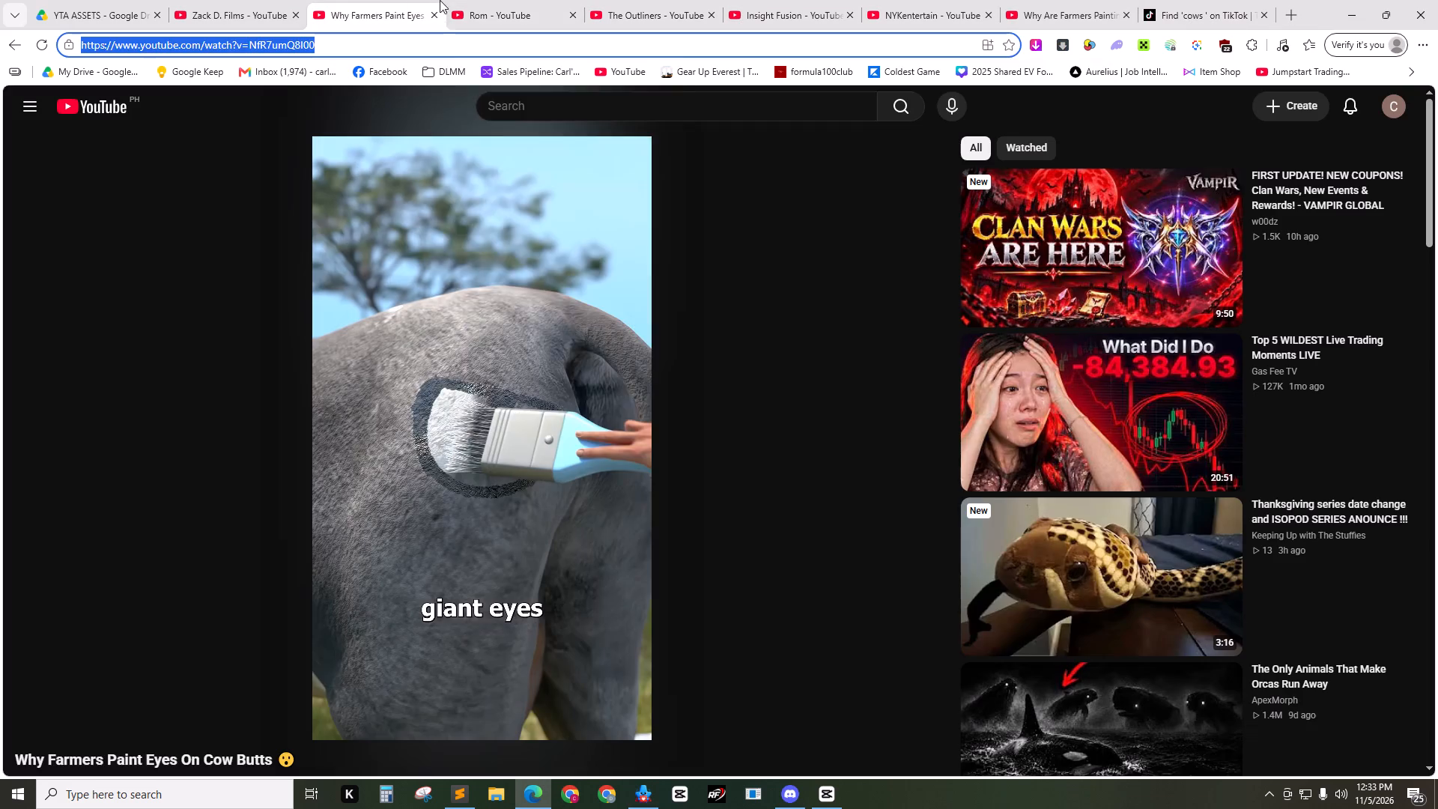
right_click(440, 0)
left_click(374, 0)
left_click(646, 794)
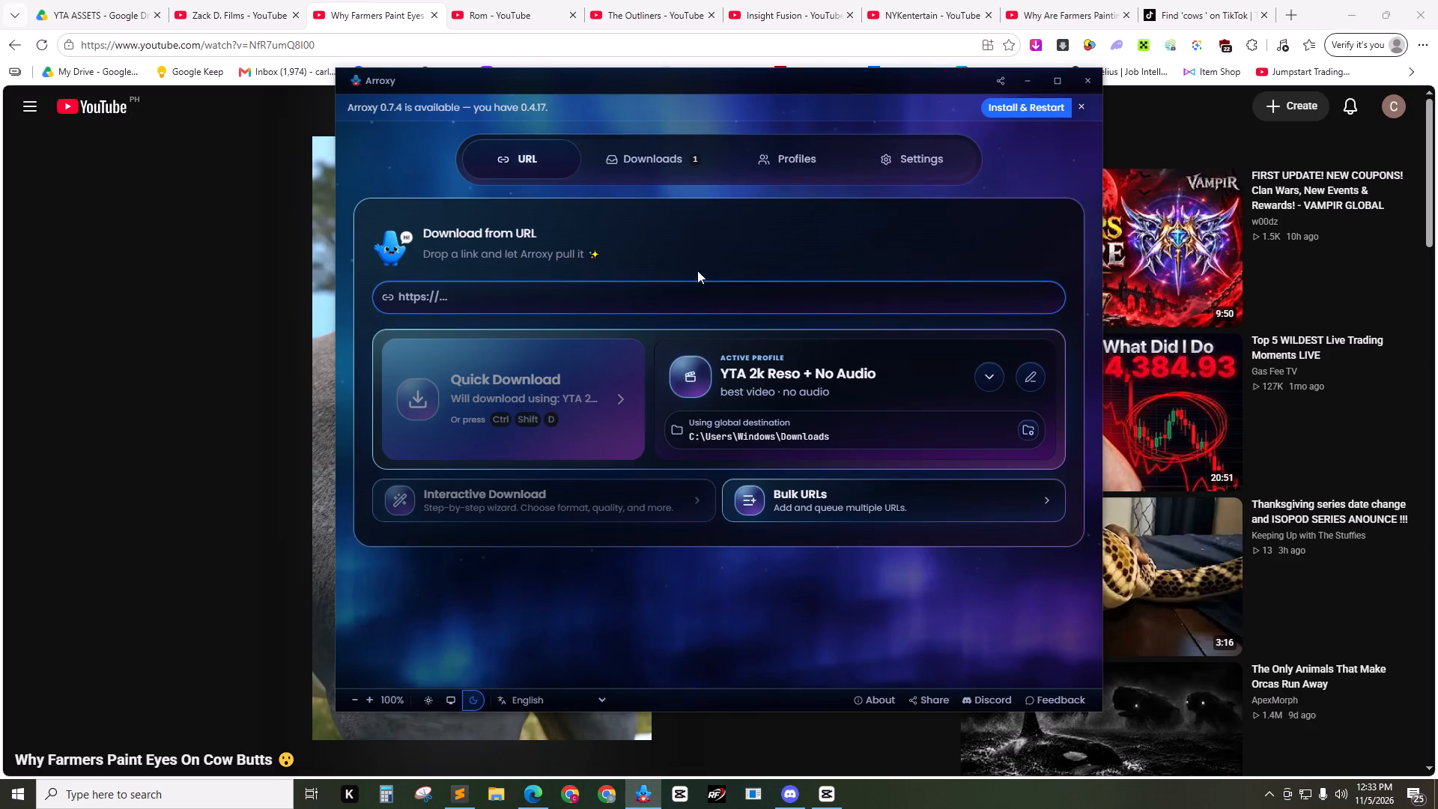
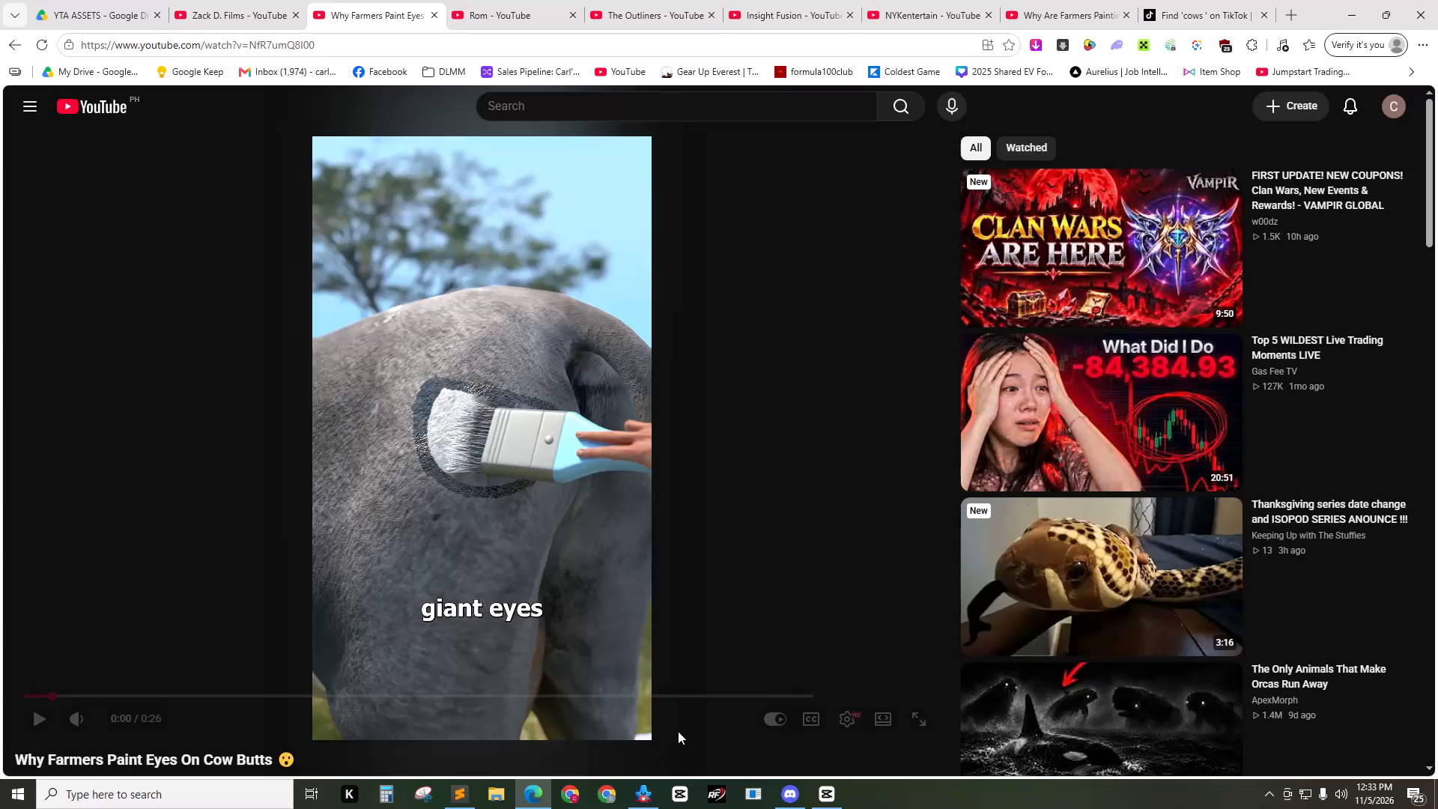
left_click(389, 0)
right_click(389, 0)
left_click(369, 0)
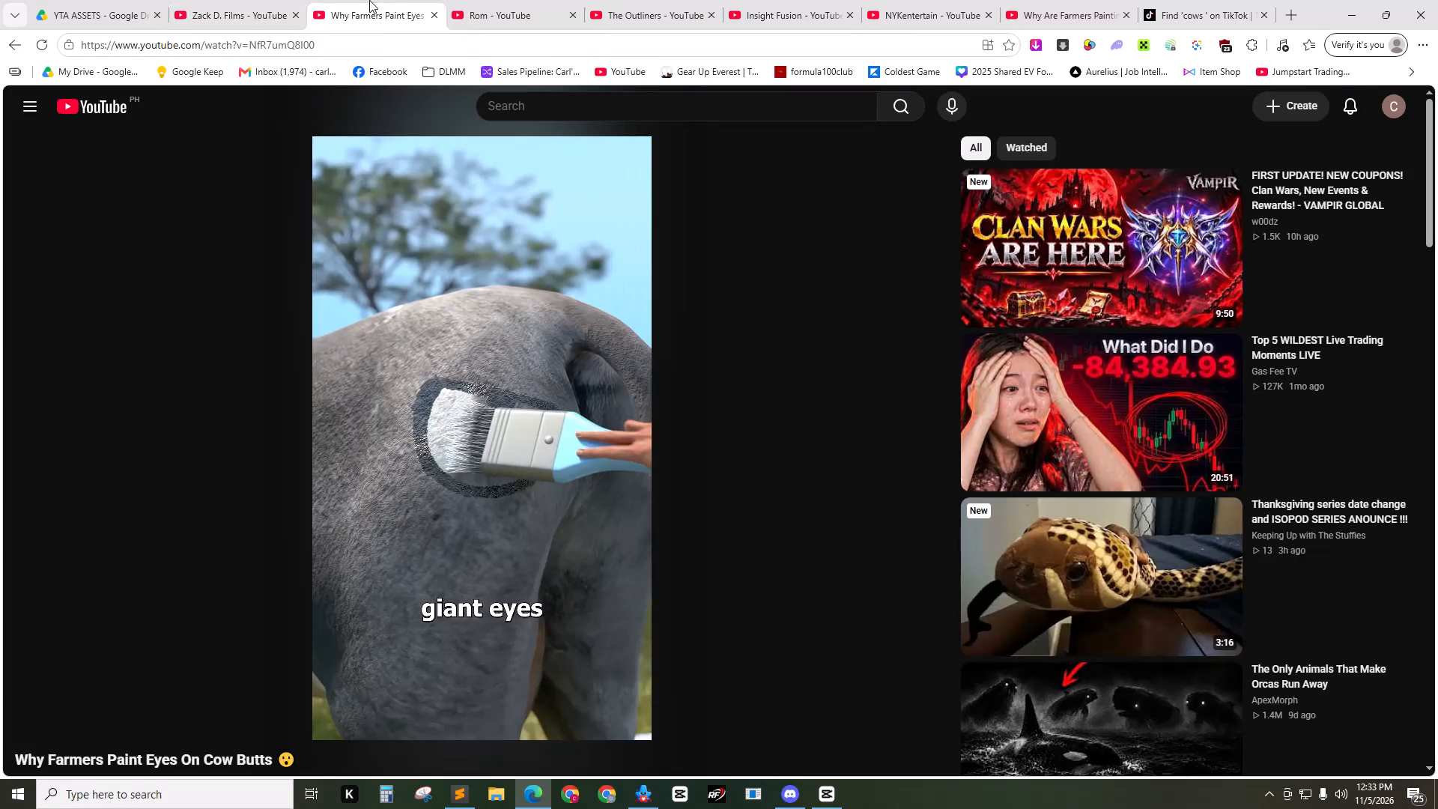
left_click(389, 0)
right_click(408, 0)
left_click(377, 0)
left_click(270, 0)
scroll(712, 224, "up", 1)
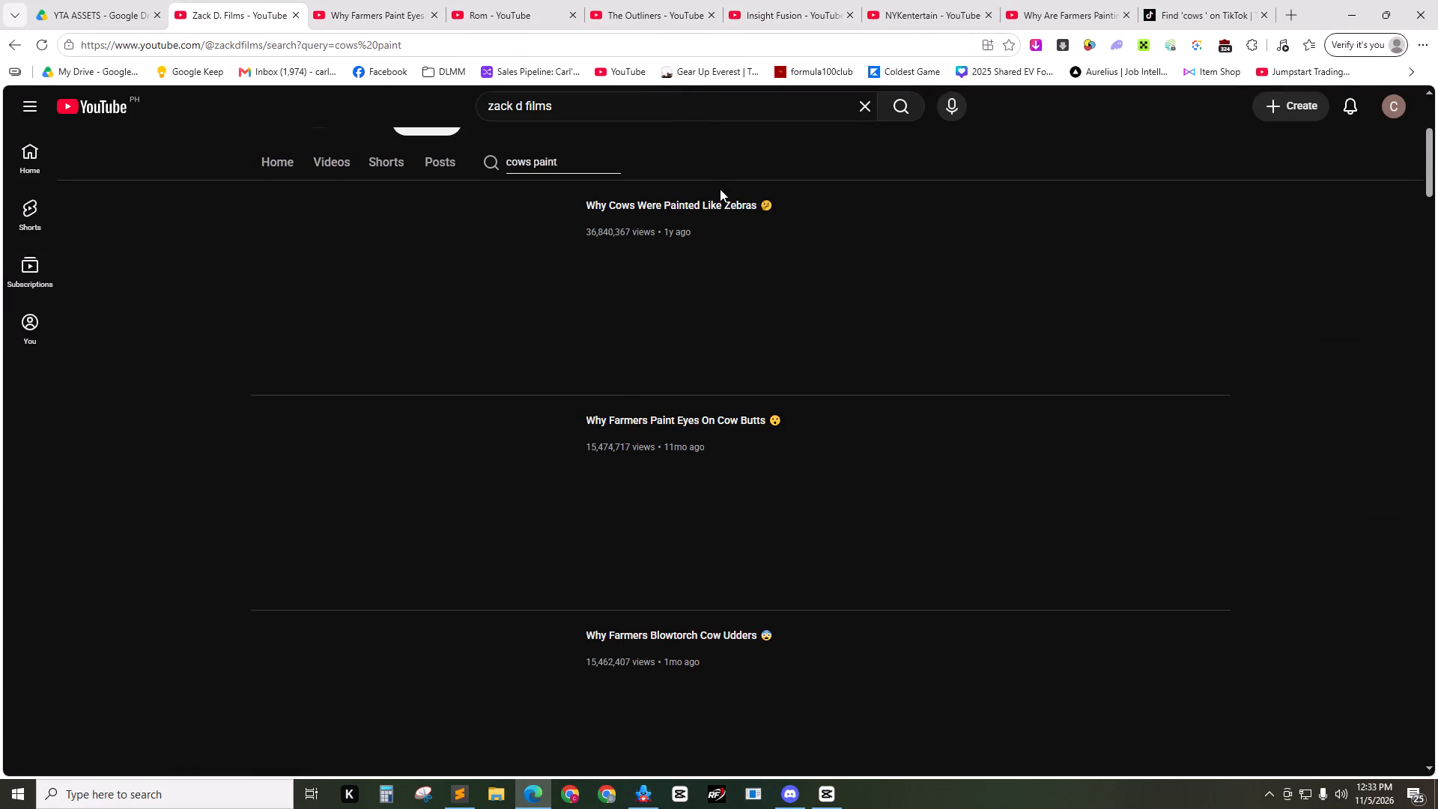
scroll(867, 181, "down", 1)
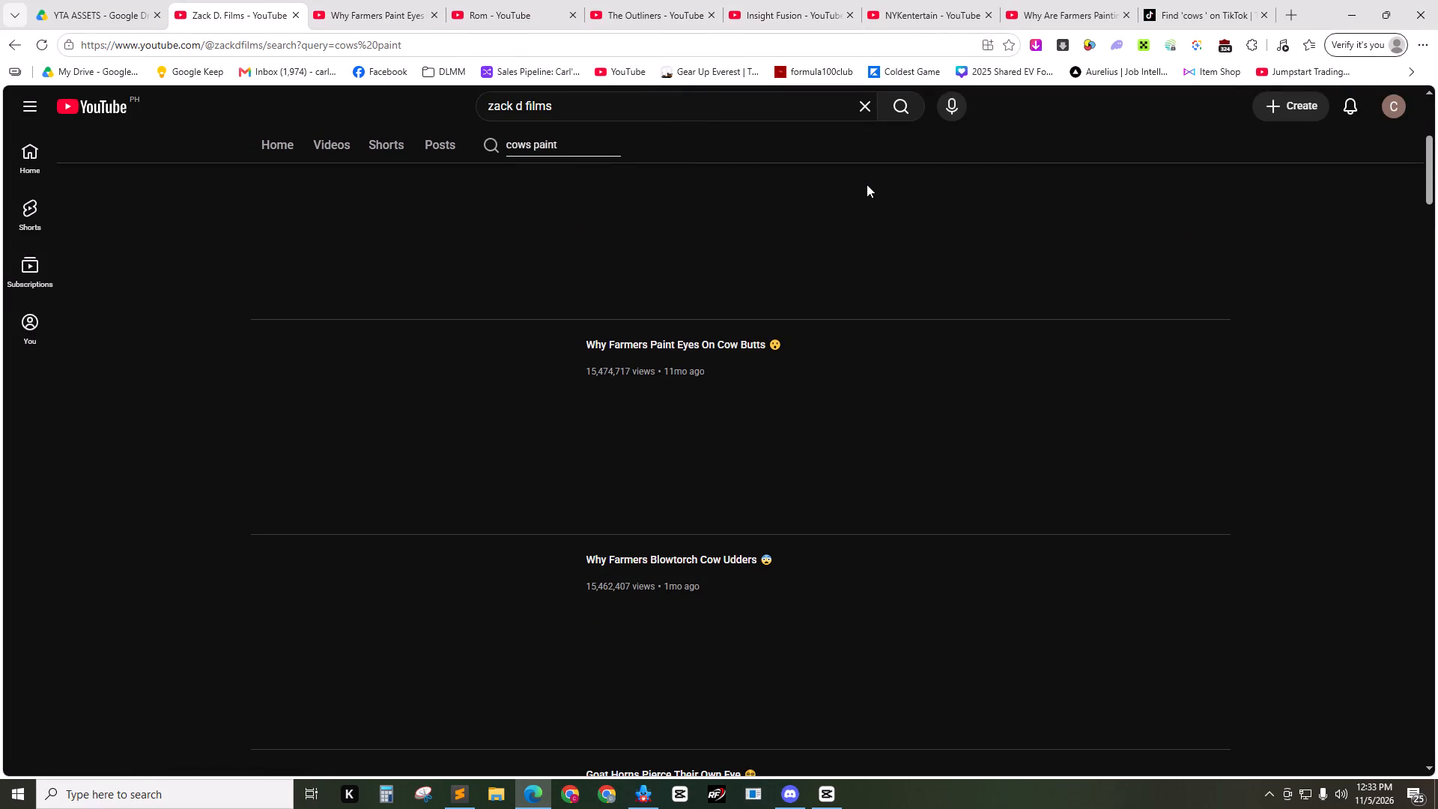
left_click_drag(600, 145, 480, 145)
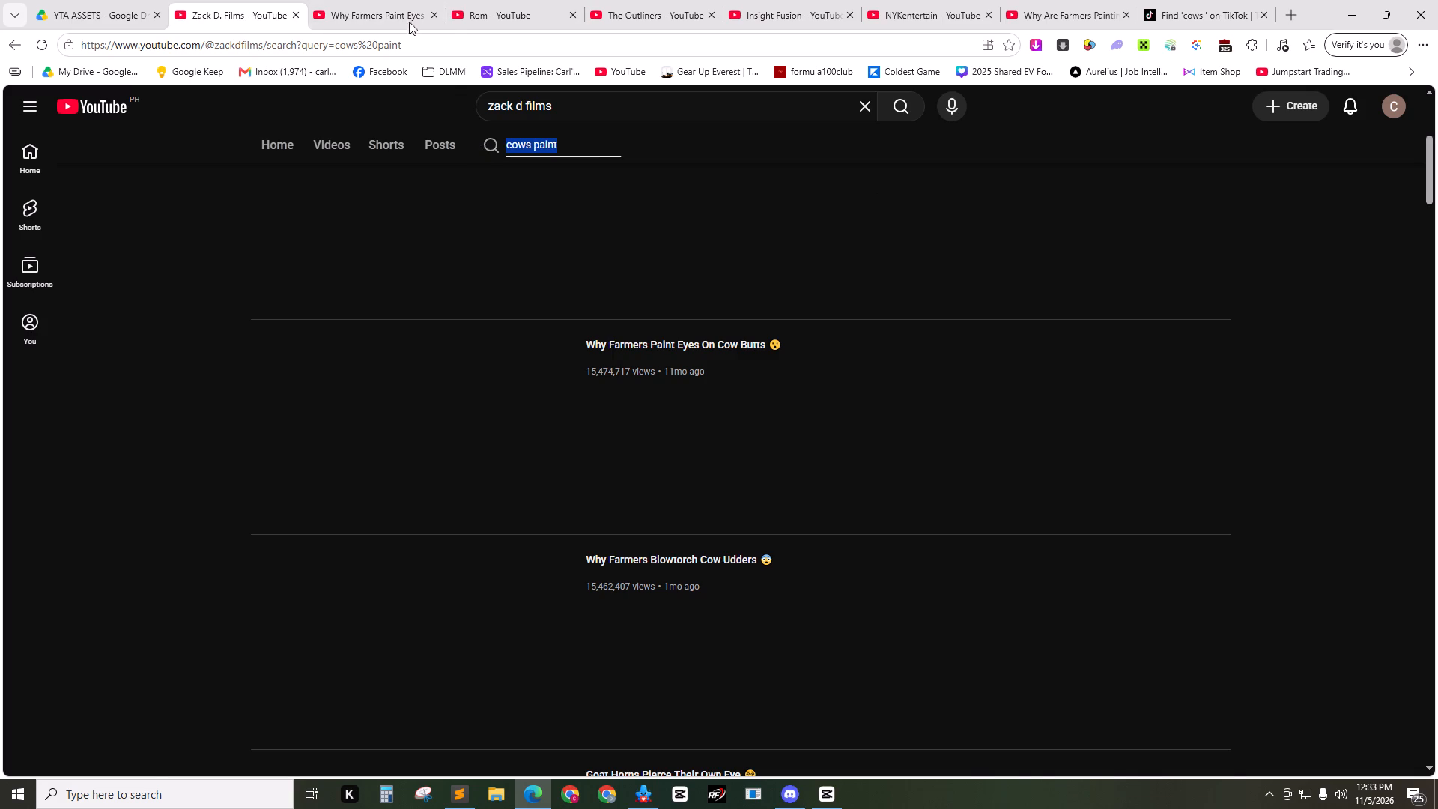
Close the tab of the "Why Farmers Paint Eyes On Cow Butts" Short.
left_click(383, 0)
left_click(508, 0)
left_click(437, 12)
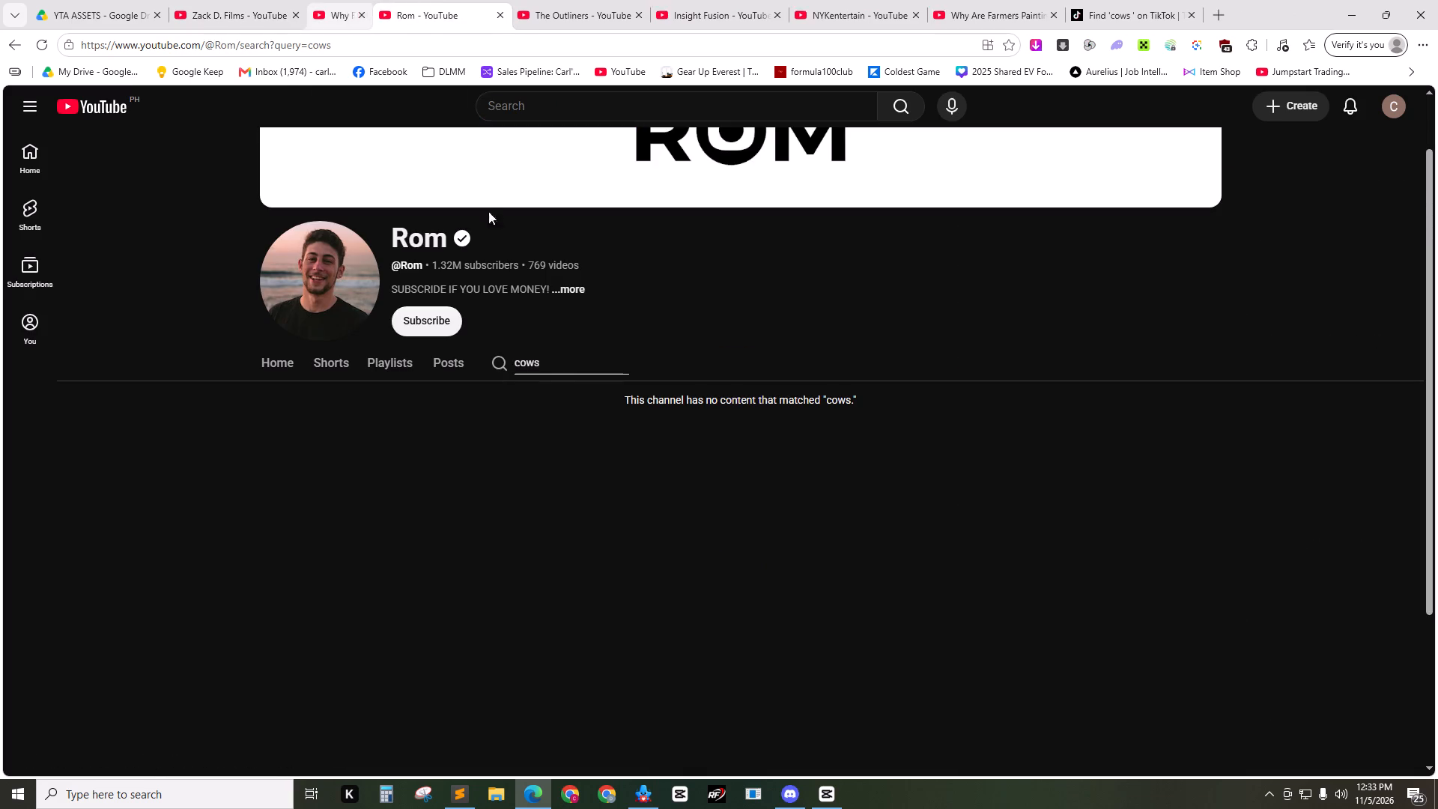
Search the Rom channel for "farmer paint cow" and copy the query for reuse on other channels.
left_click_drag(558, 365, 482, 364)
type("farmer paint cow")
key("ctrl+a")
key("ctrl+c")
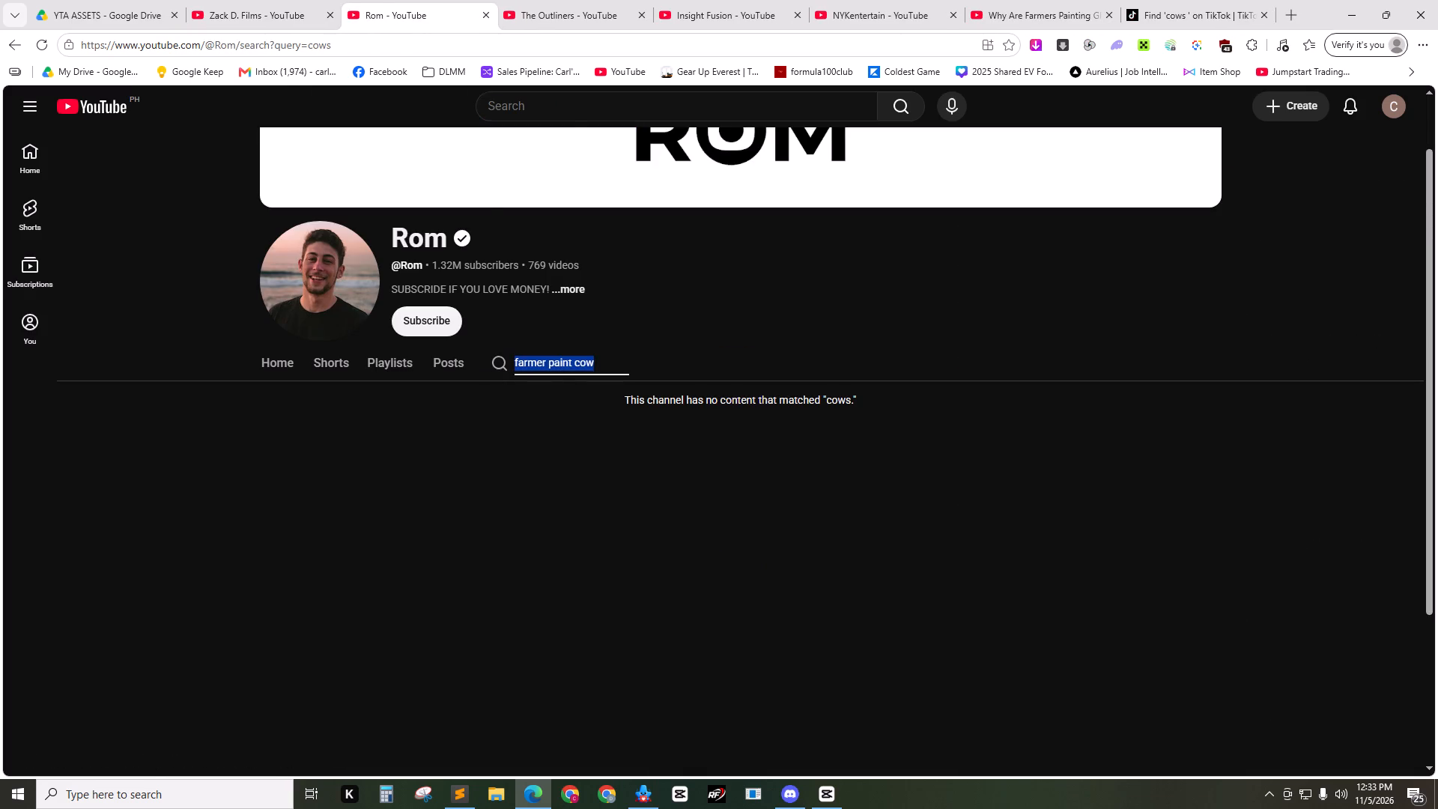
key("Return")
Search The Outliners channel for "farmer paint cow".
left_click(559, 7)
left_click(490, 290)
key("ctrl+a")
key("ctrl+v")
key("shift+Return")
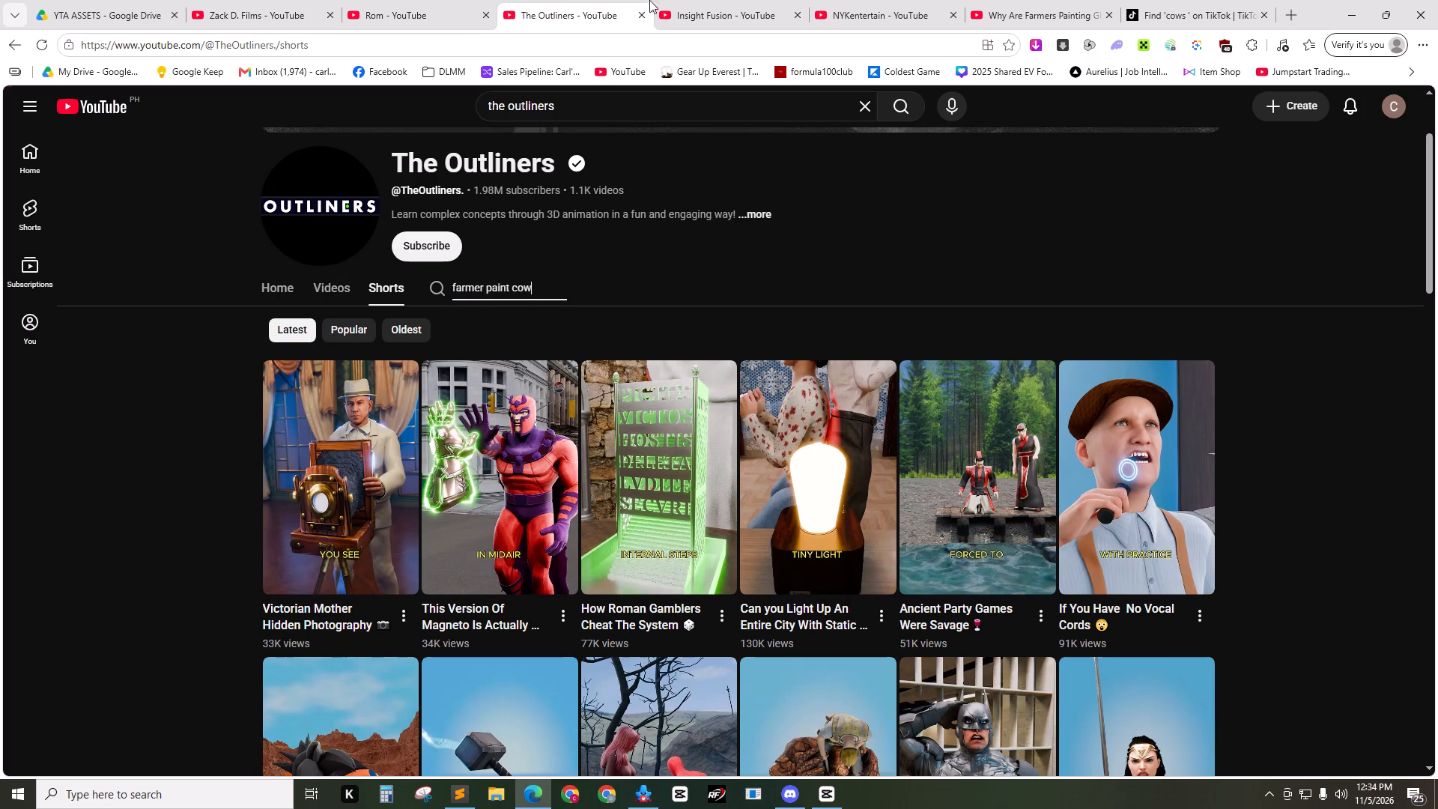
Search the Insight Fusion channel for "farmer paint cow".
left_click(688, 0)
left_click(493, 393)
key("ctrl+a")
key("ctrl+v")
key("Return")
Search the NYKentertain channel for "farmer paint cow".
left_click(828, 0)
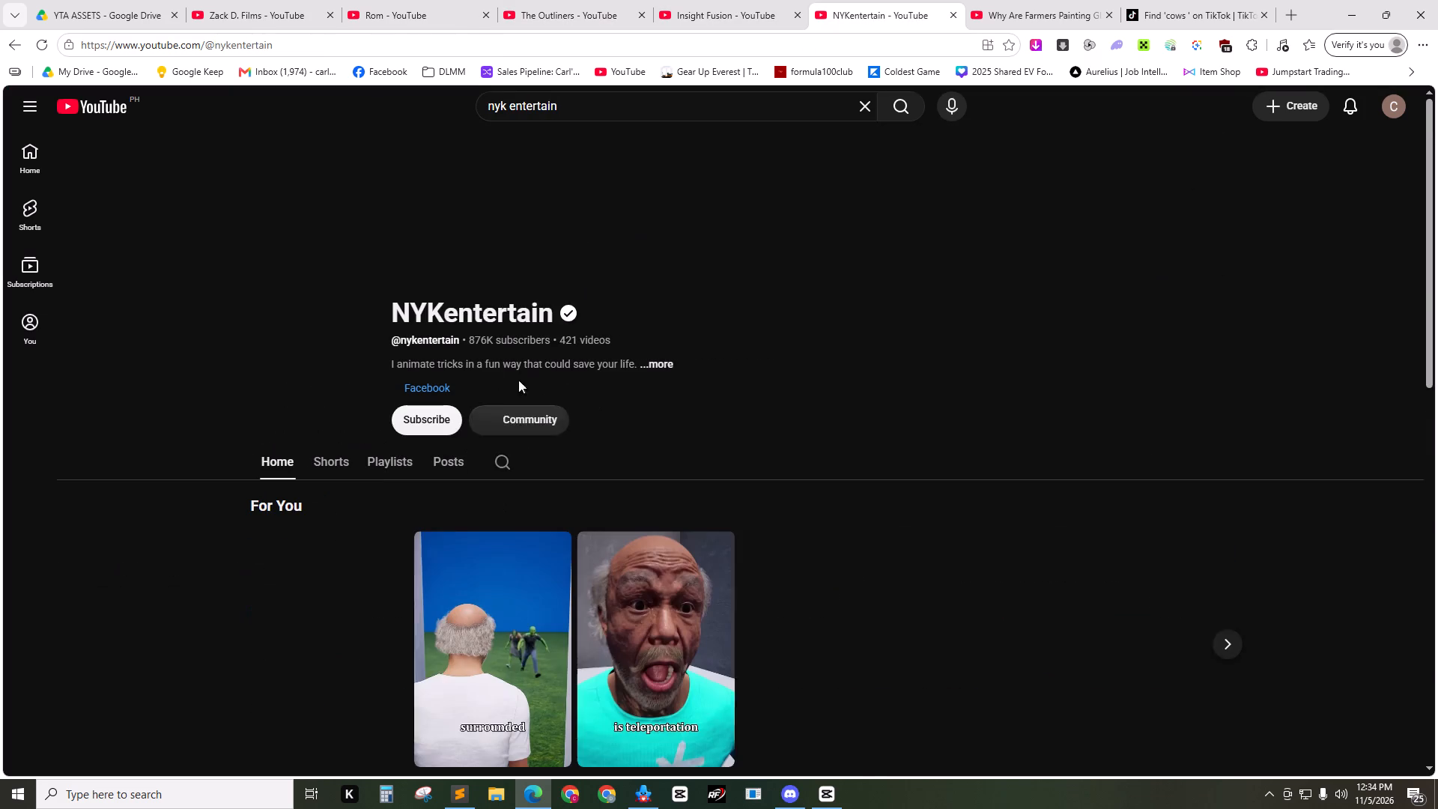
left_click(496, 458)
key("ctrl+a")
key("ctrl+v")
key("Return")
Open the YouTube home page in a new tab from the "Why Are Farmers Painting GIANT EYES on Cows!" Short.
left_click(1009, 0)
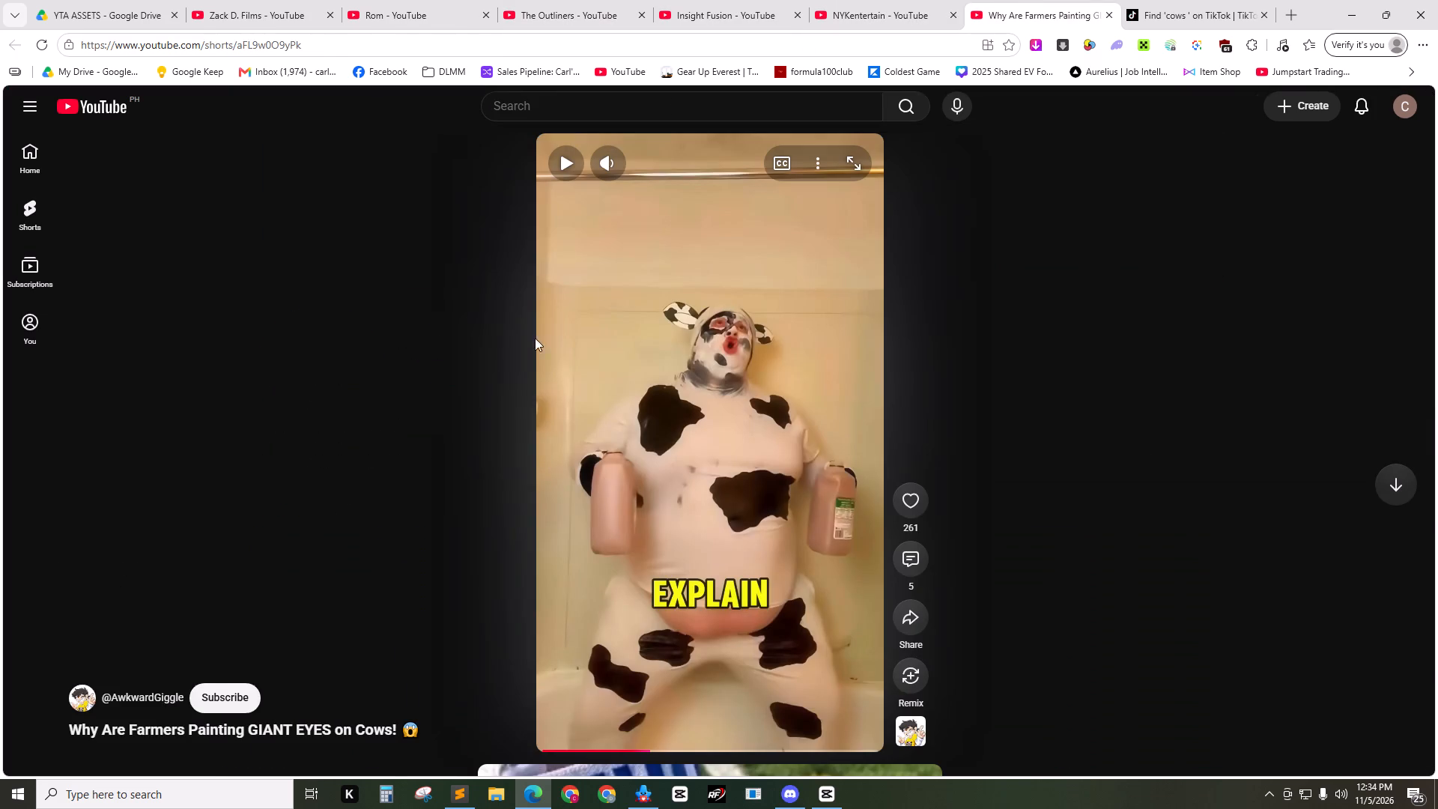
middle_click(105, 113)
left_click(1038, 0)
right_click(1070, 0)
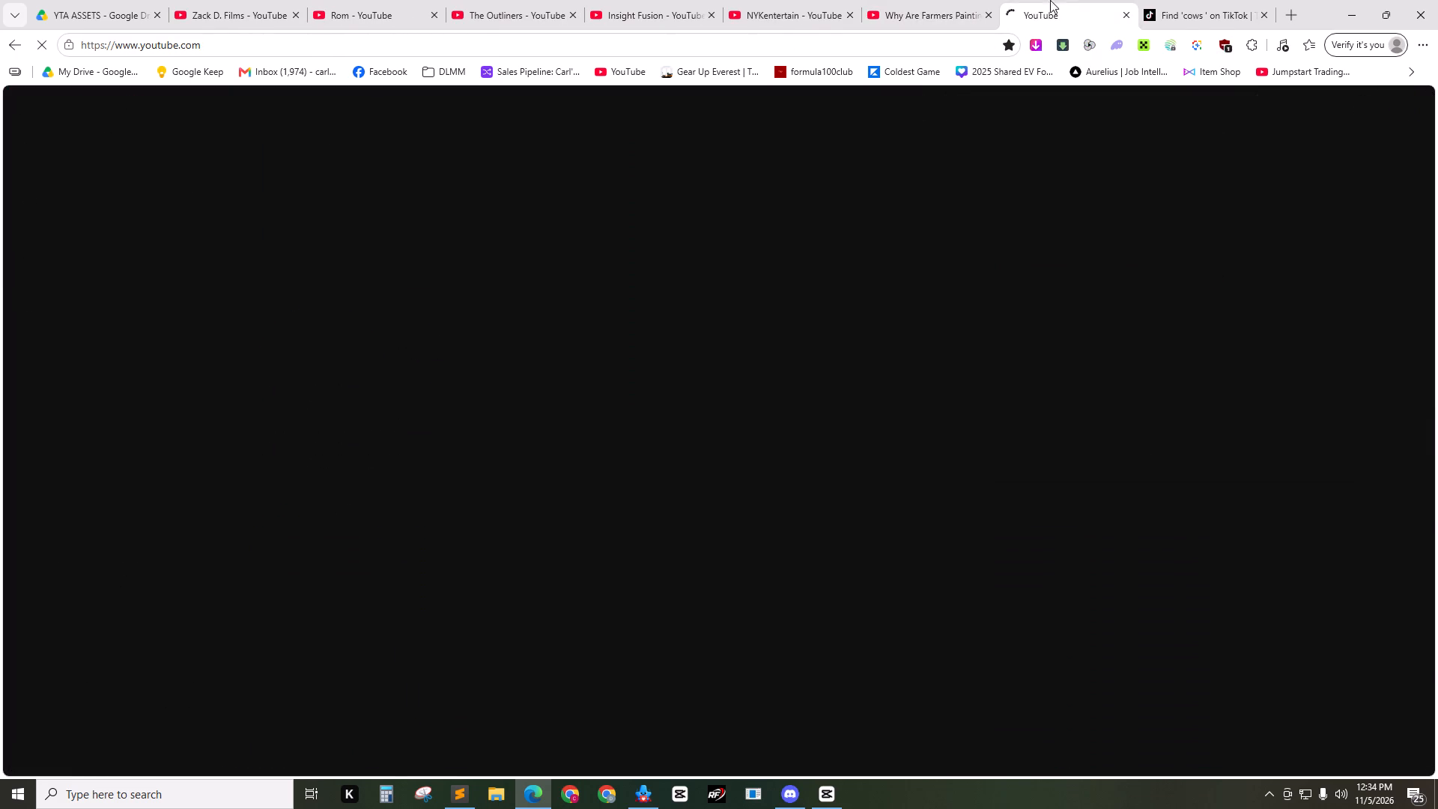
left_click(1031, 0)
left_click(1100, 0)
Search all of YouTube for "farmer paint eyes on cow".
left_click(524, 109)
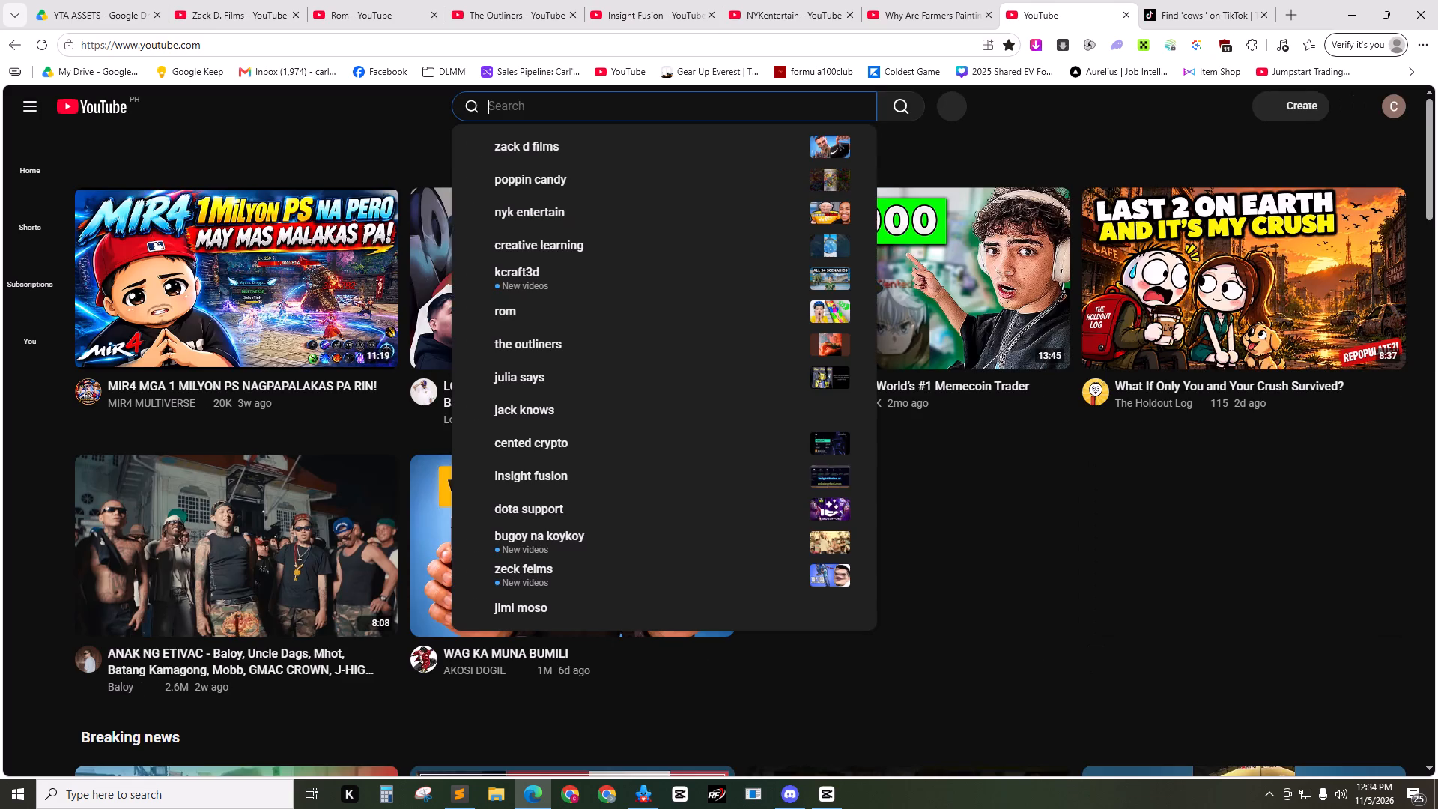
left_click(526, 109)
key("ctrl+a")
key("ctrl+v")
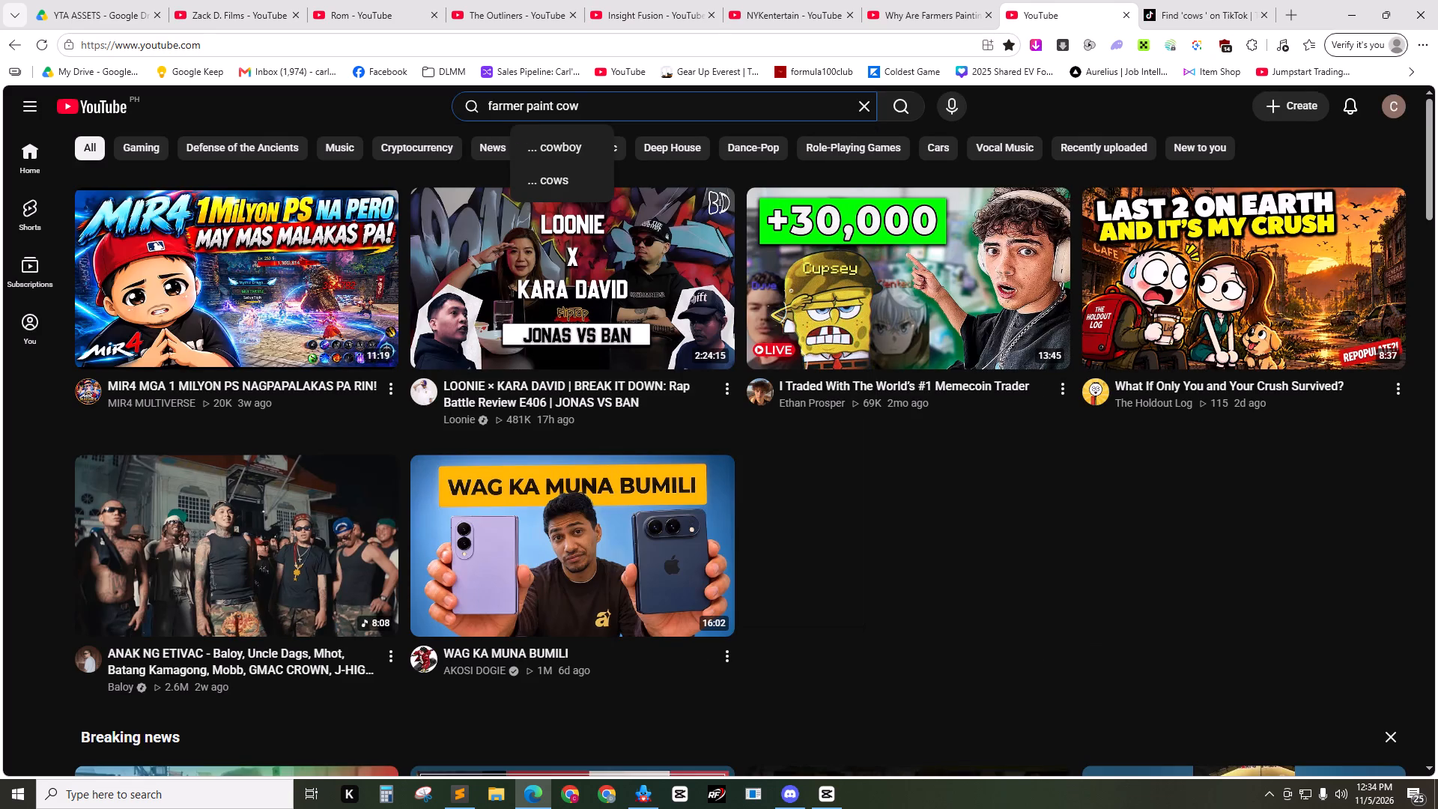
type("s eys")
key("BackSpace")
key("BackSpace")
key("BackSpace")
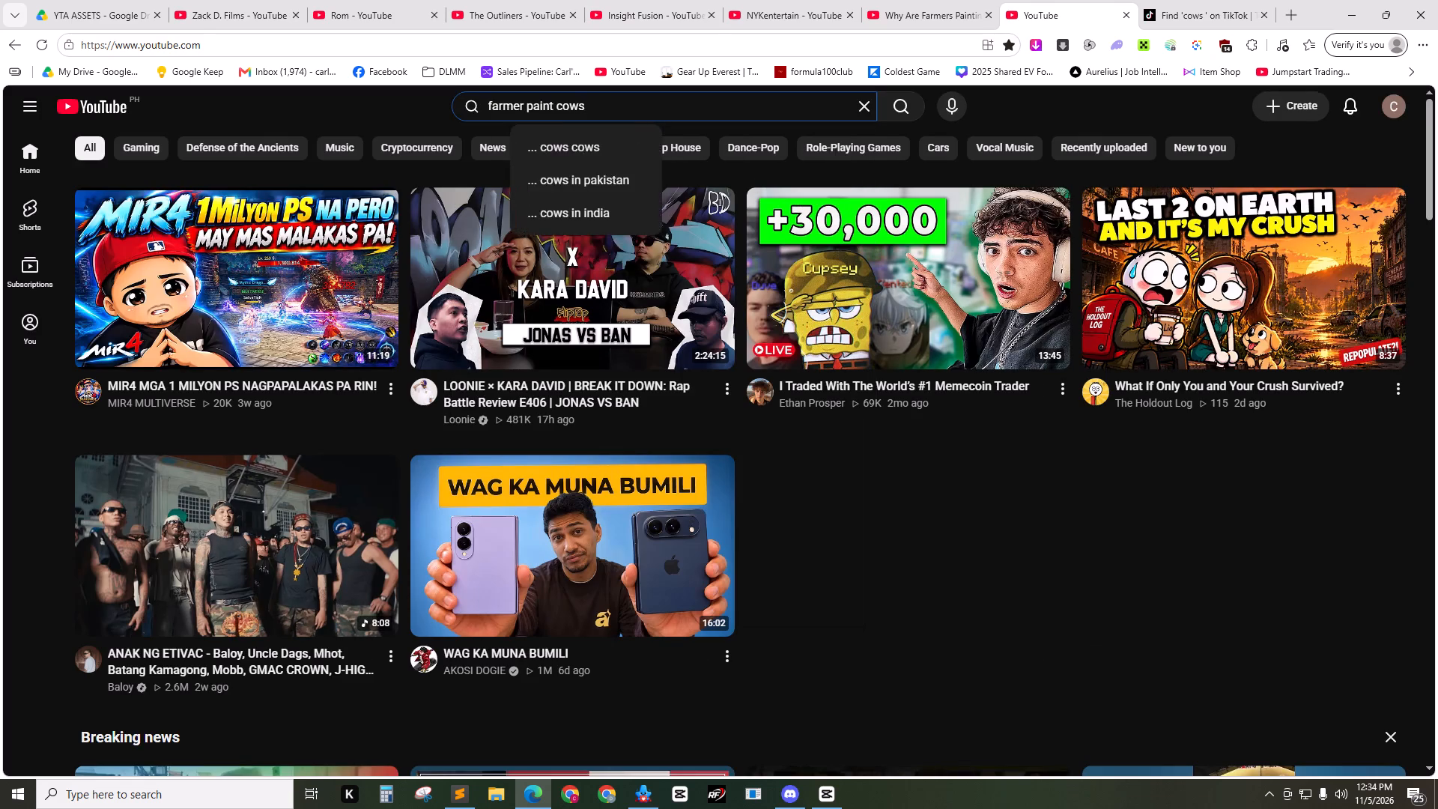
key("BackSpace")
key("BackSpace")
key("BackSpace")
key("BackSpace")
key("BackSpace")
type("eyes on cow")
key("Return")
Filter the search results to Shorts and examine them for usable clips of eyes painted on cows.
left_click(333, 146)
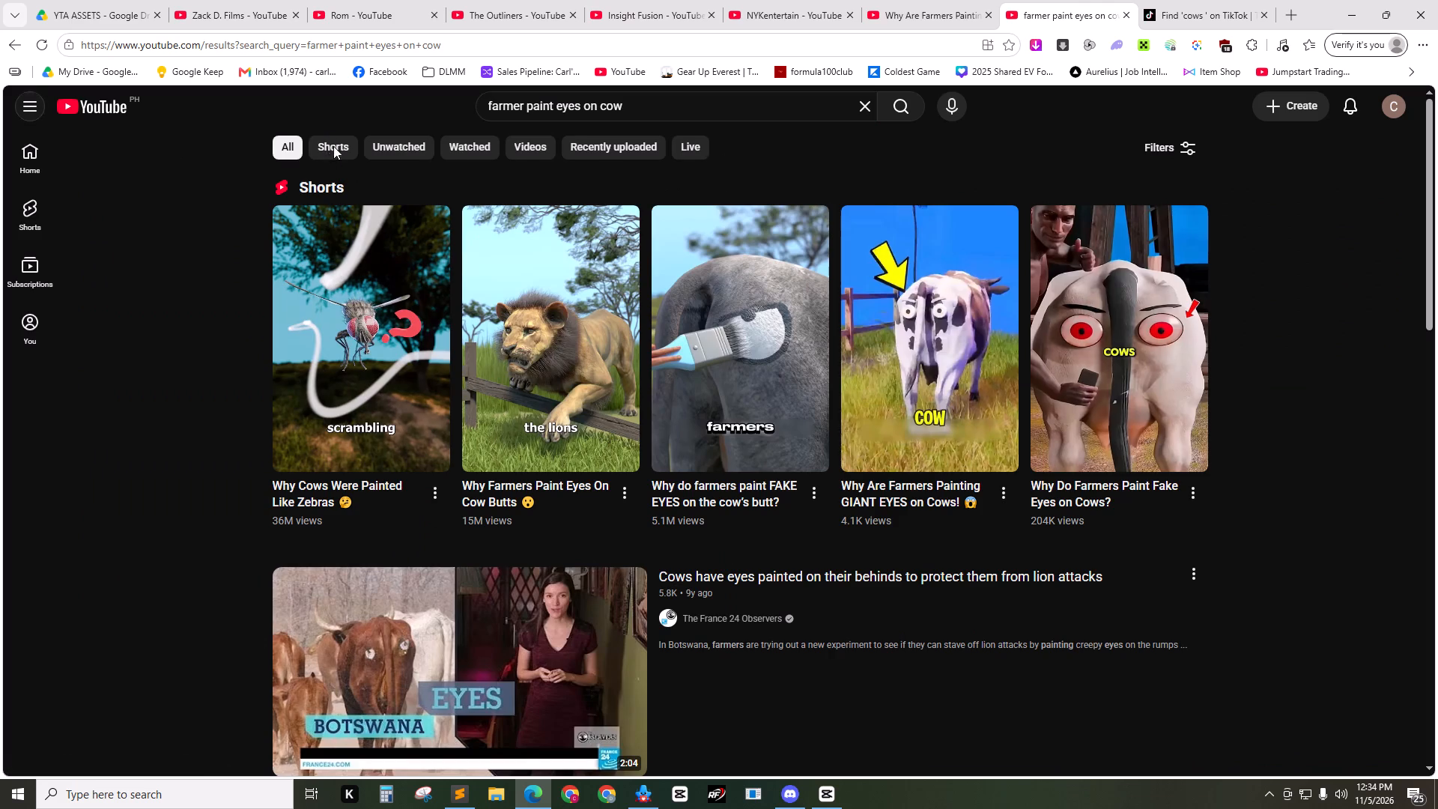
left_click(152, 364)
scroll(354, 321, "down", 1)
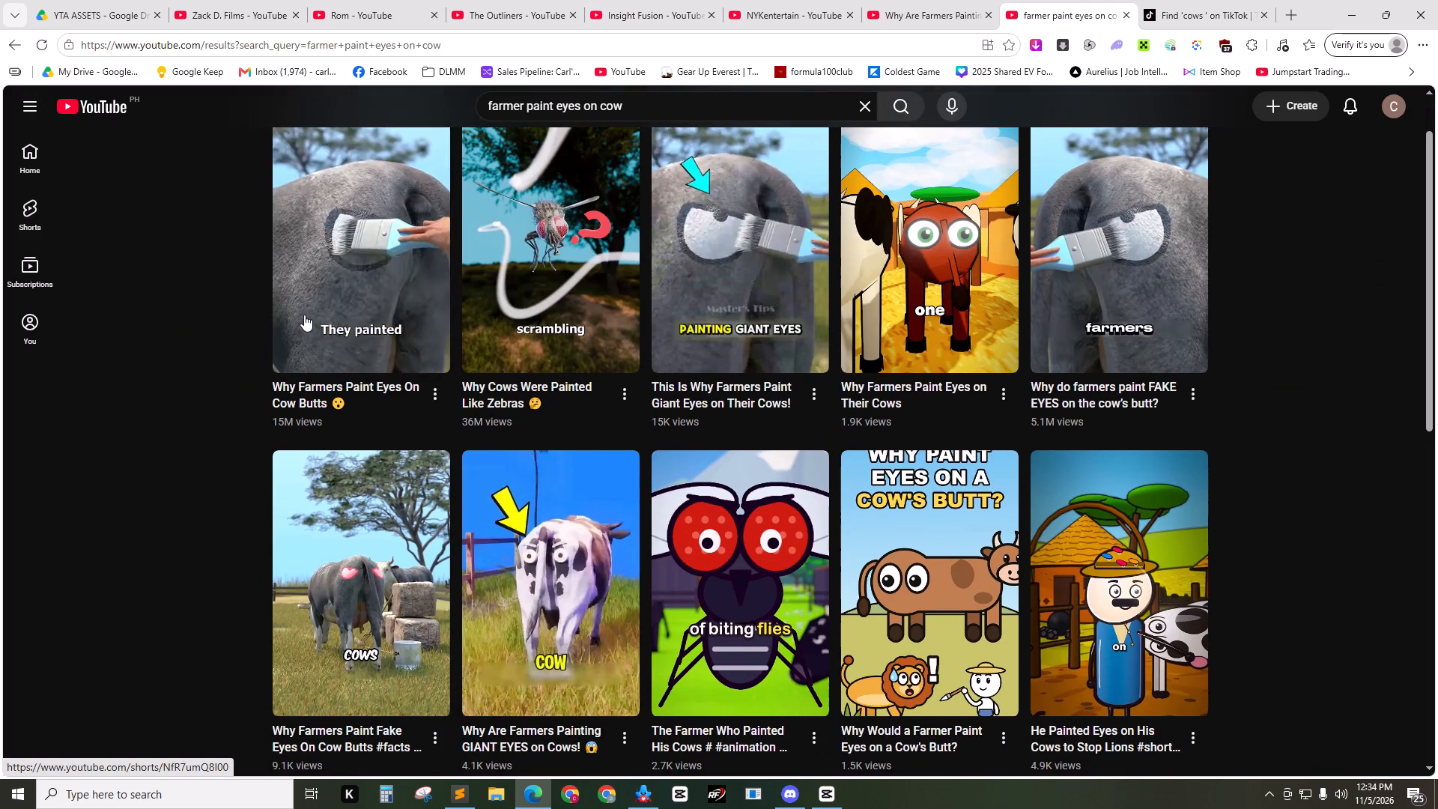
scroll(303, 315, "down", 3)
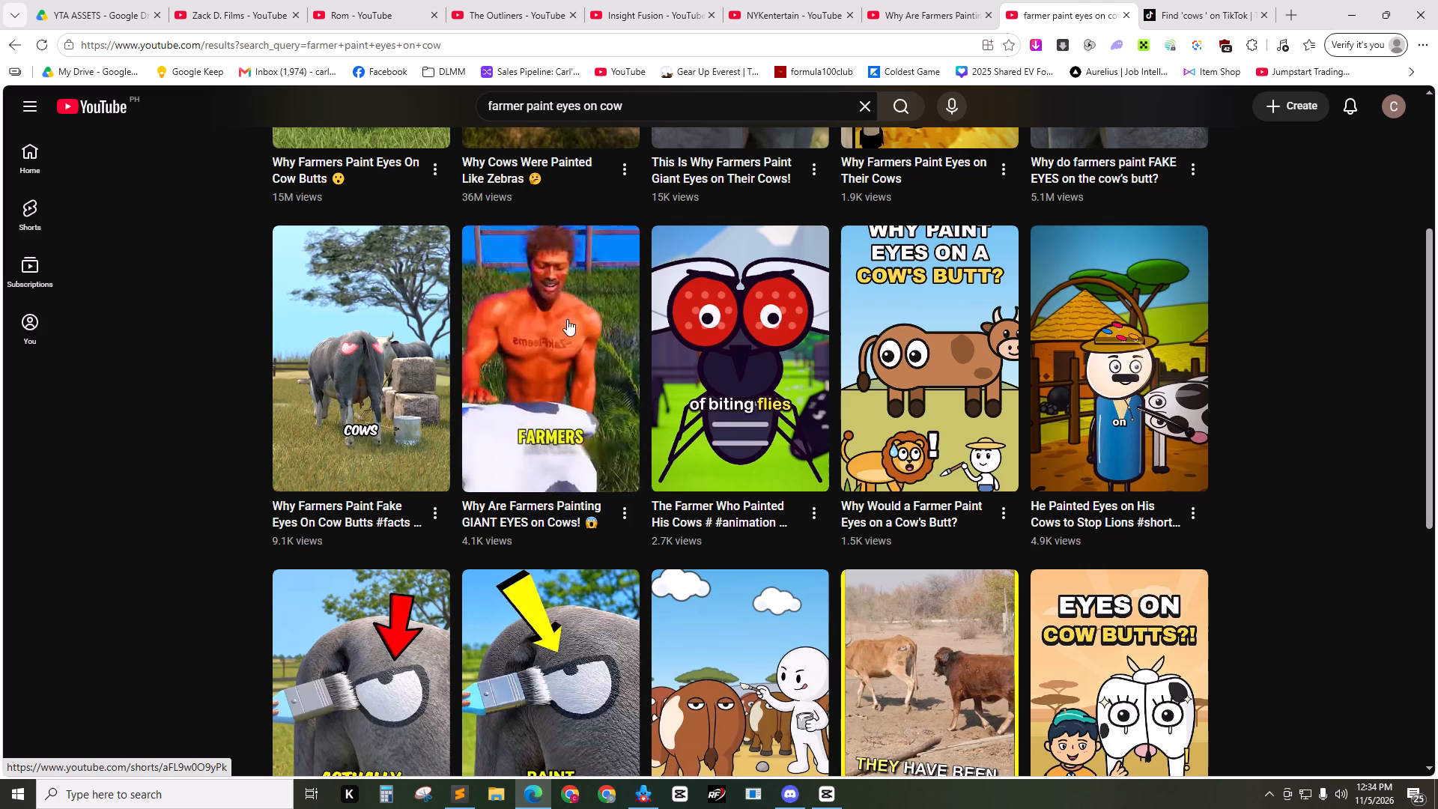
scroll(1226, 315, "down", 3)
left_click(1308, 315)
scroll(1308, 315, "down", 2)
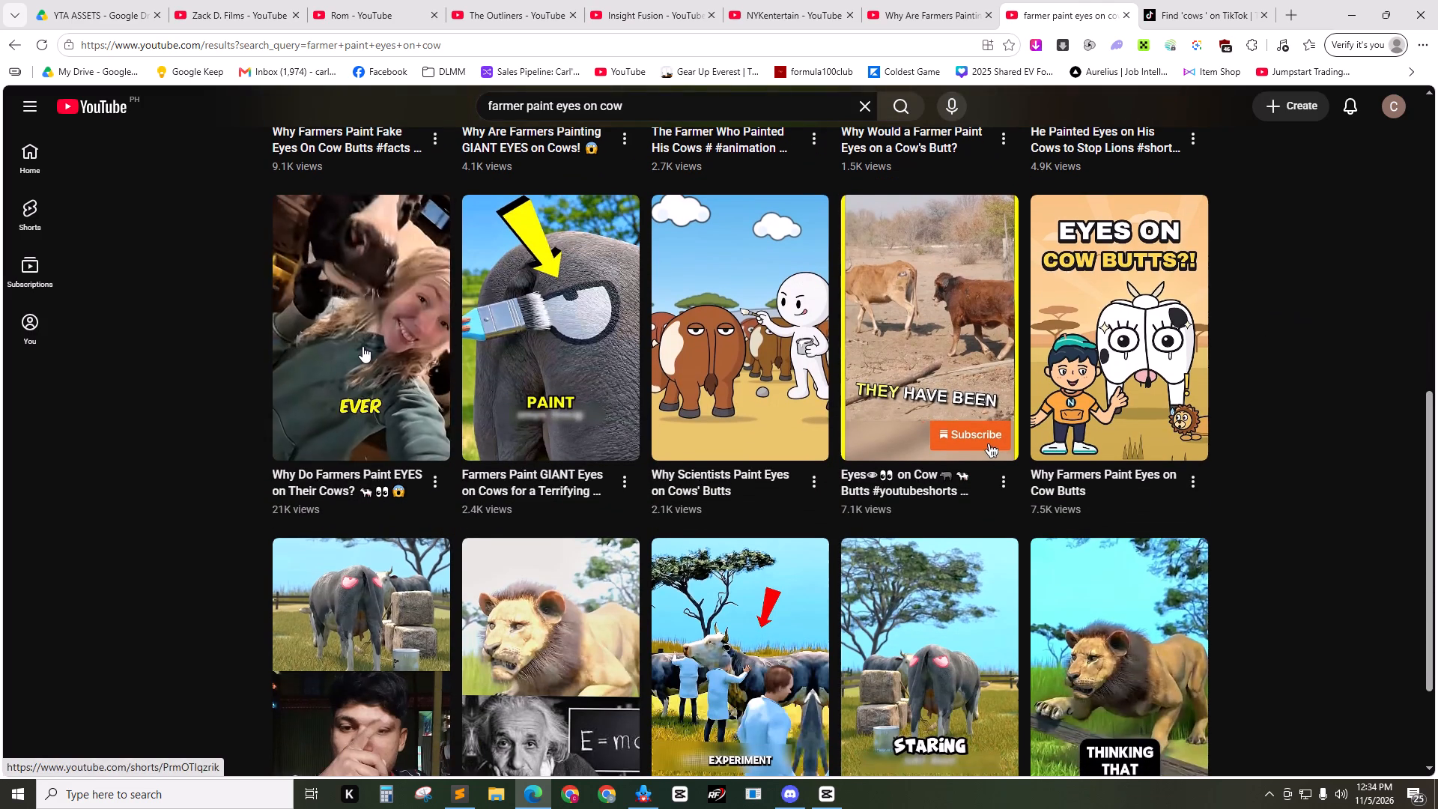
left_click(124, 346)
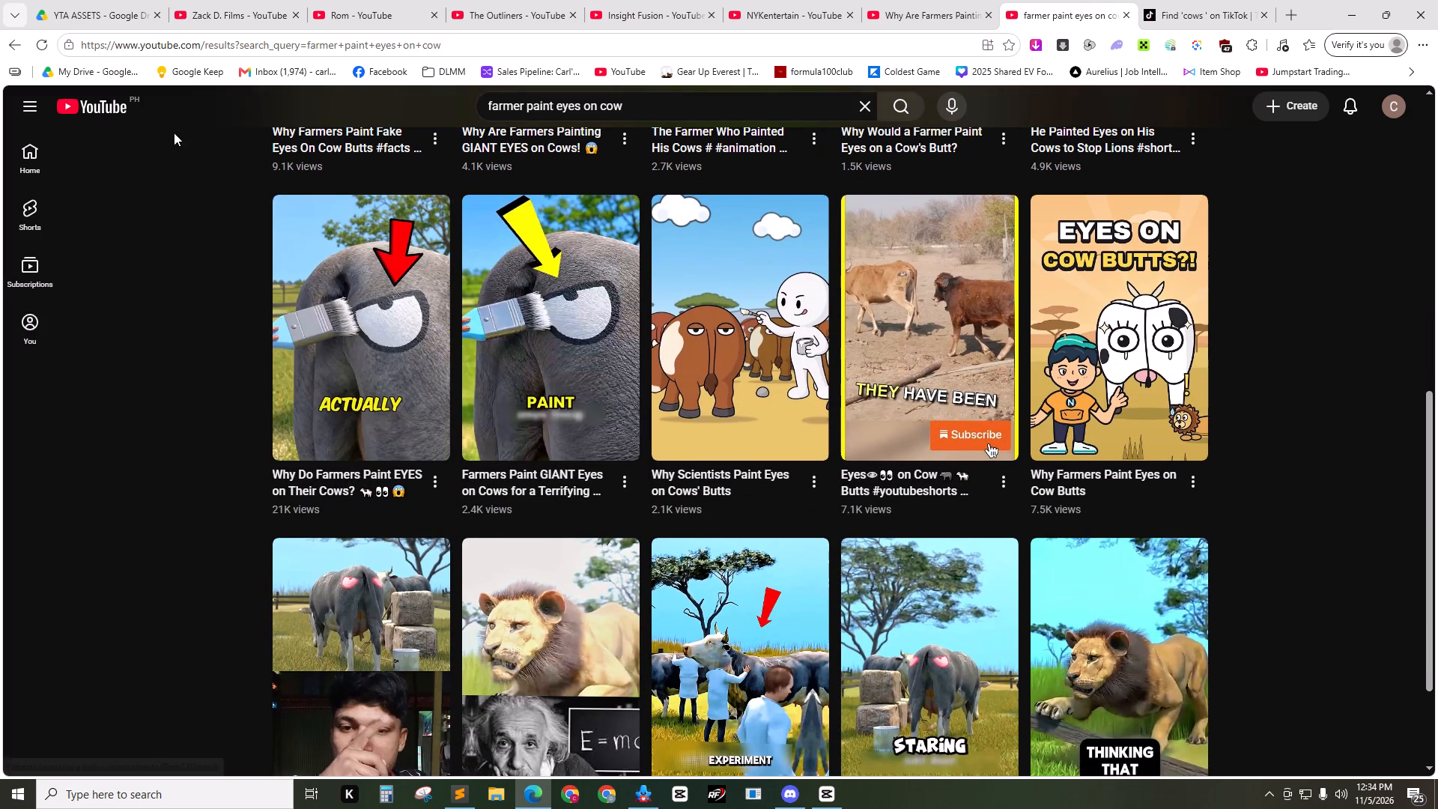
Close the Rom channel tab.
left_click(379, 0)
left_click(490, 0)
left_click(400, 0)
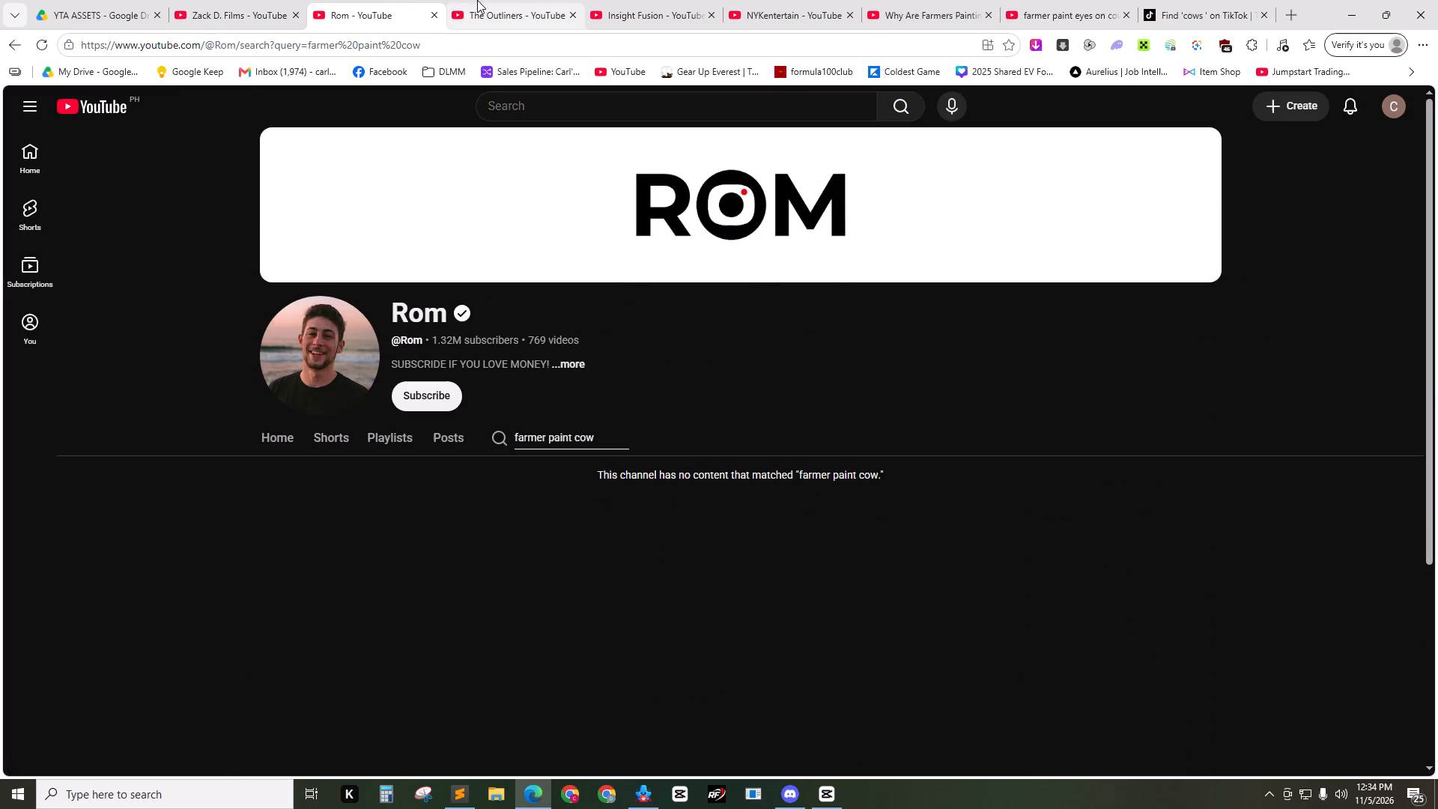
key("ctrl+w")
Examine the "farmer paint cow" results on The Outliners, Insight Fusion and NYKentertain for relevant clips.
scroll(589, 396, "down", 2)
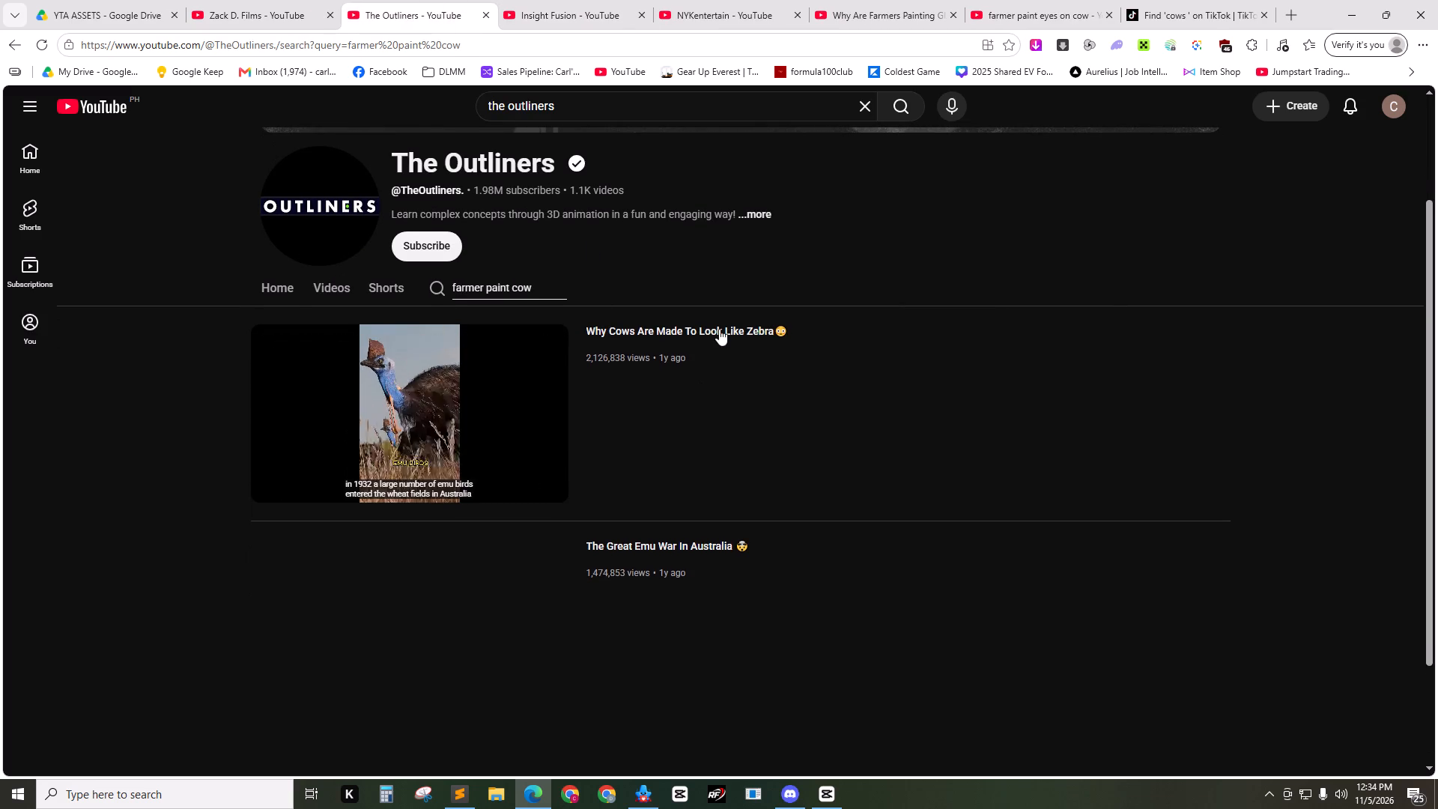
left_click(574, 0)
scroll(676, 303, "down", 1)
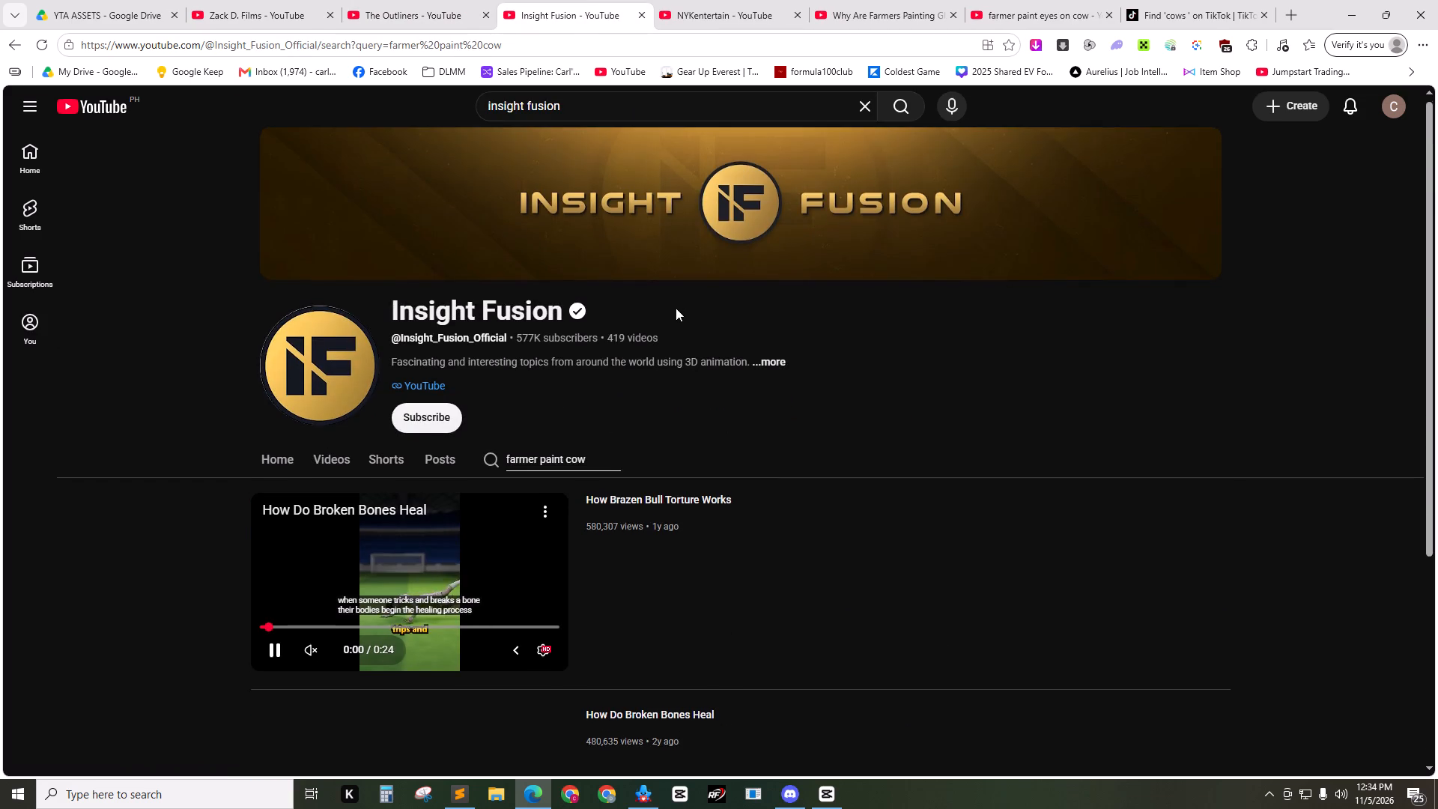
scroll(676, 308, "down", 2)
left_click(749, 0)
scroll(748, 416, "down", 2)
left_click(855, 0)
left_click(773, 0)
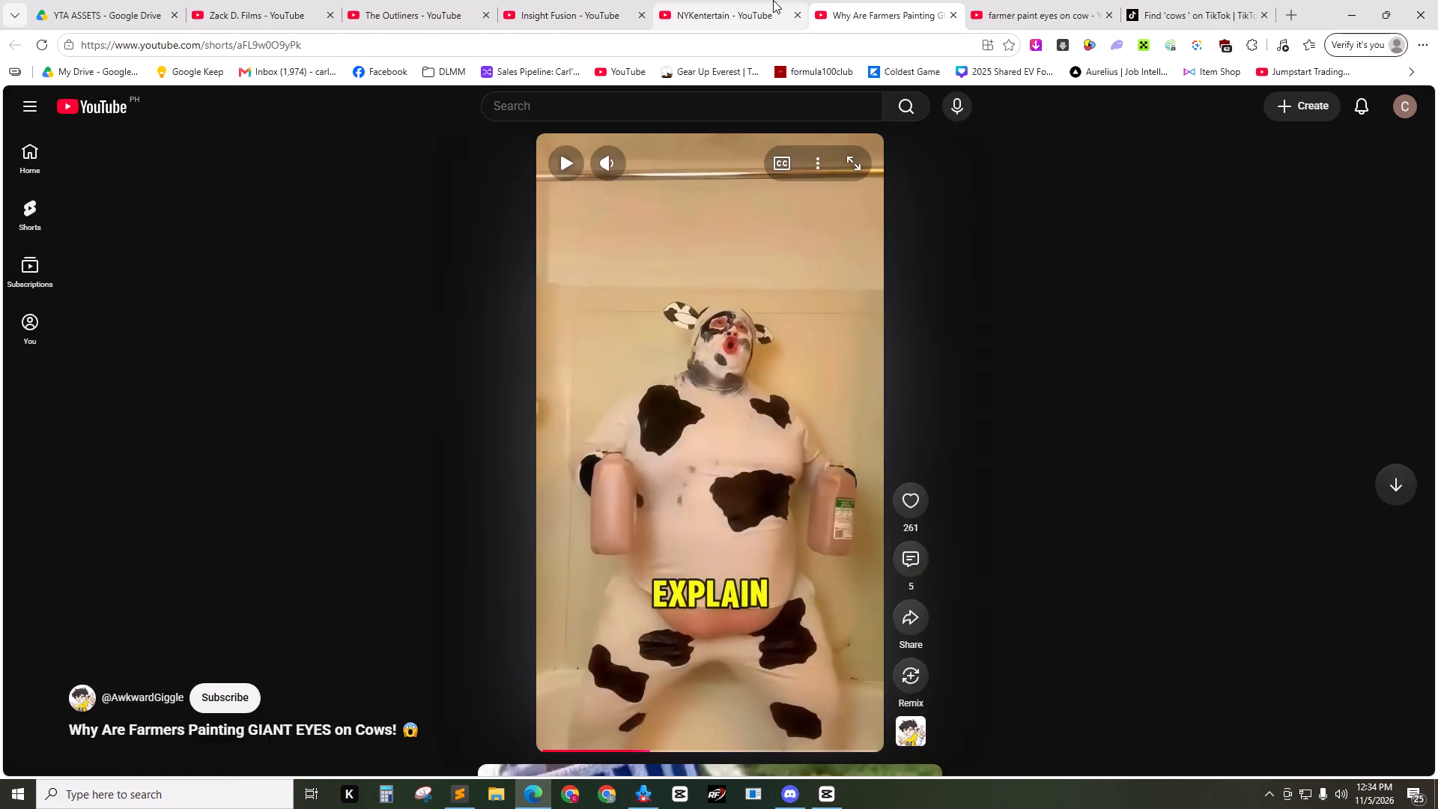
left_click(607, 0)
left_click(434, 0)
left_click(525, 0)
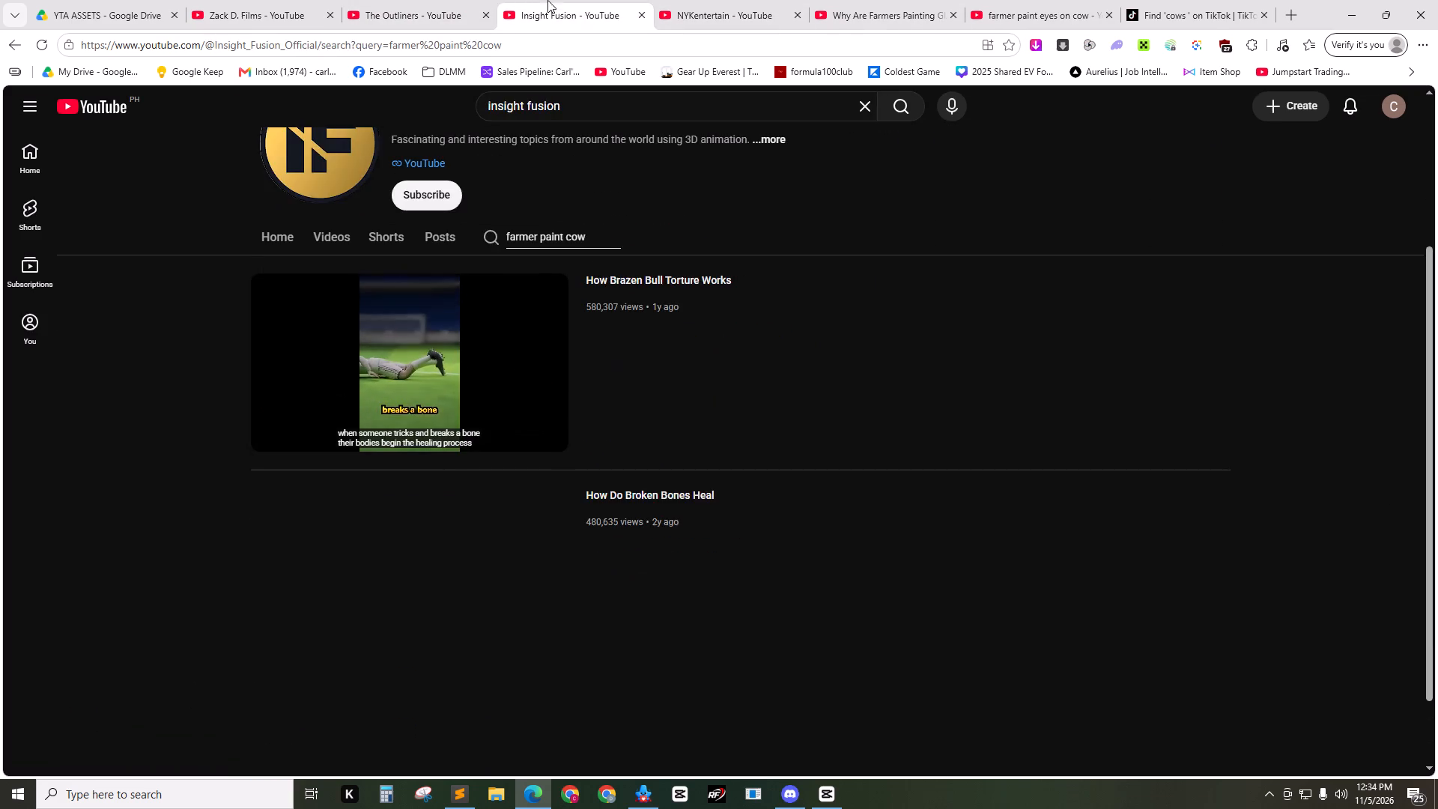
left_click(432, 0)
left_click(273, 0)
left_click(374, 0)
left_click(272, 0)
Search The Outliners channel again with the query shortened to "cow".
left_click(443, 0)
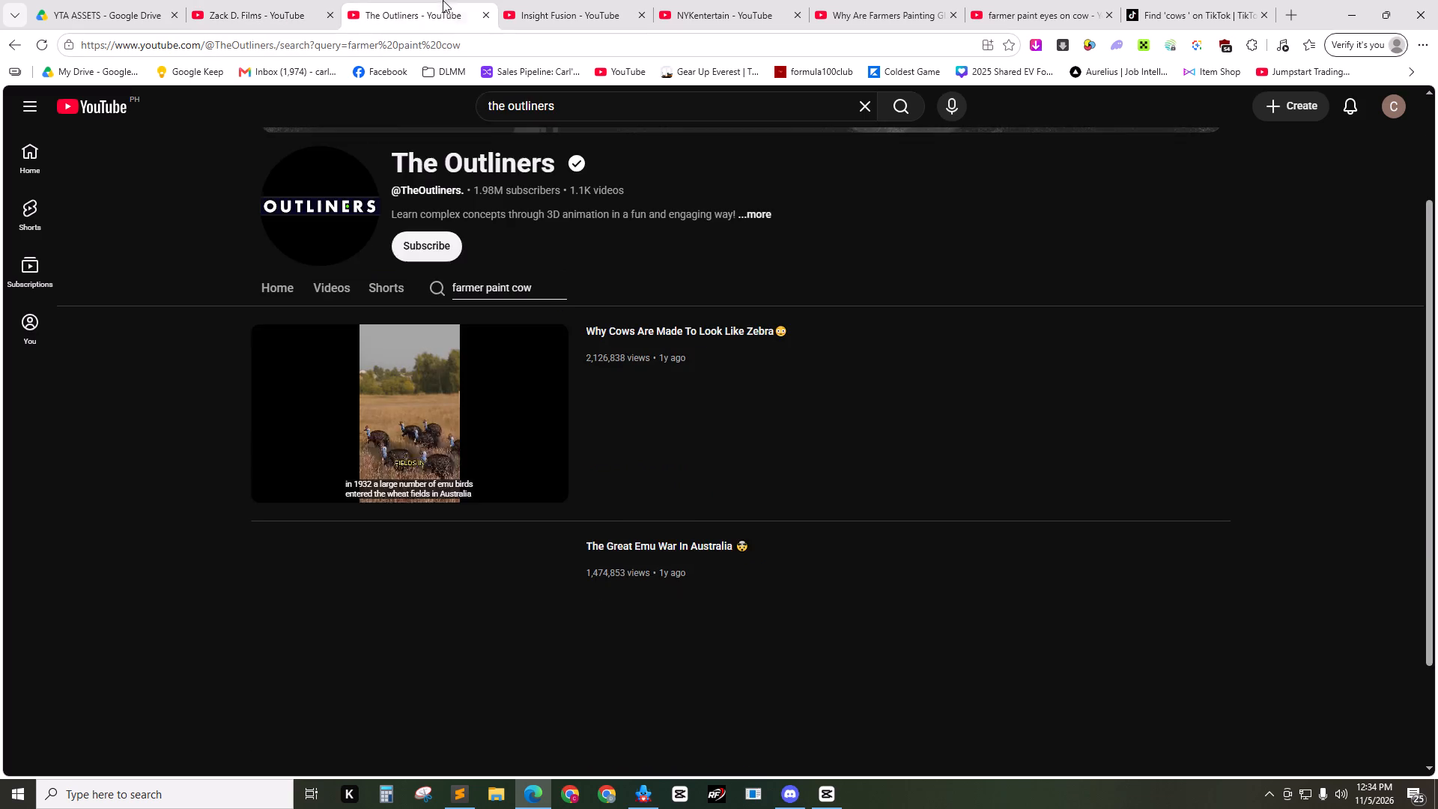
scroll(643, 409, "down", 1)
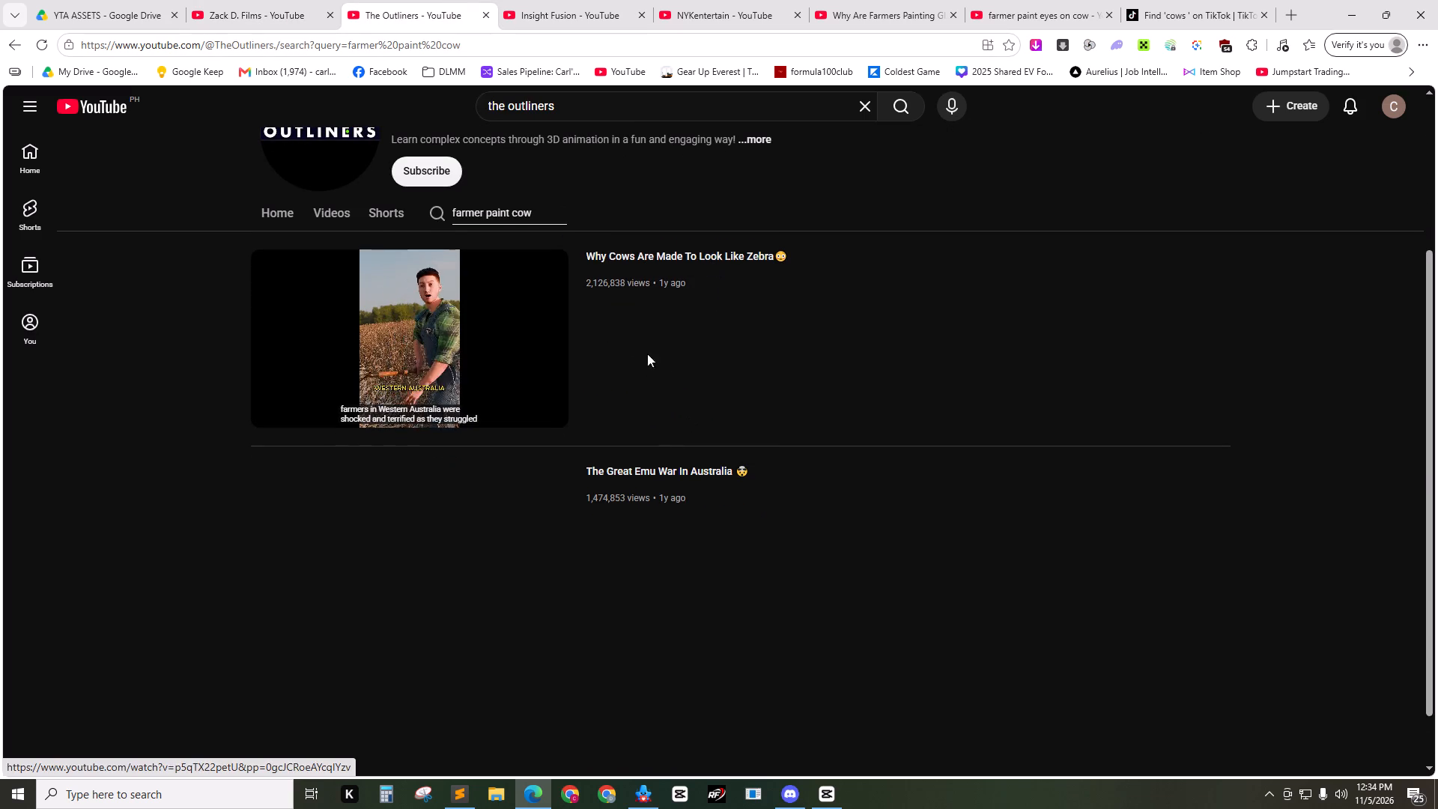
left_click_drag(513, 211, 375, 219)
key("BackSpace")
key("Return")
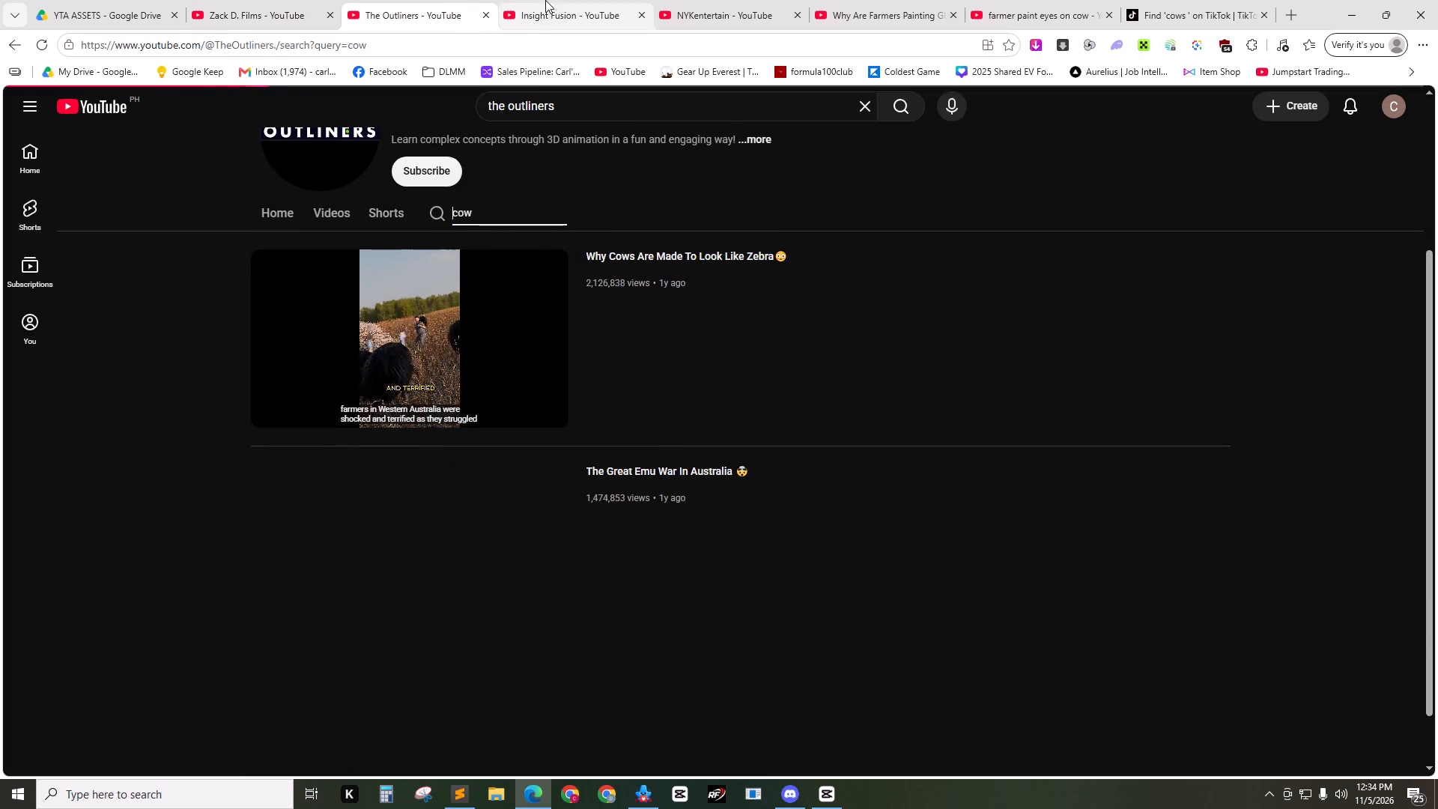
Search the Insight Fusion channel again with the query shortened to "cow".
left_click(545, 0)
left_click_drag(567, 231, 444, 234)
key("BackSpace")
key("Return")
Search the NYKentertain channel for just "cow" and look through the listed videos.
left_click(670, 0)
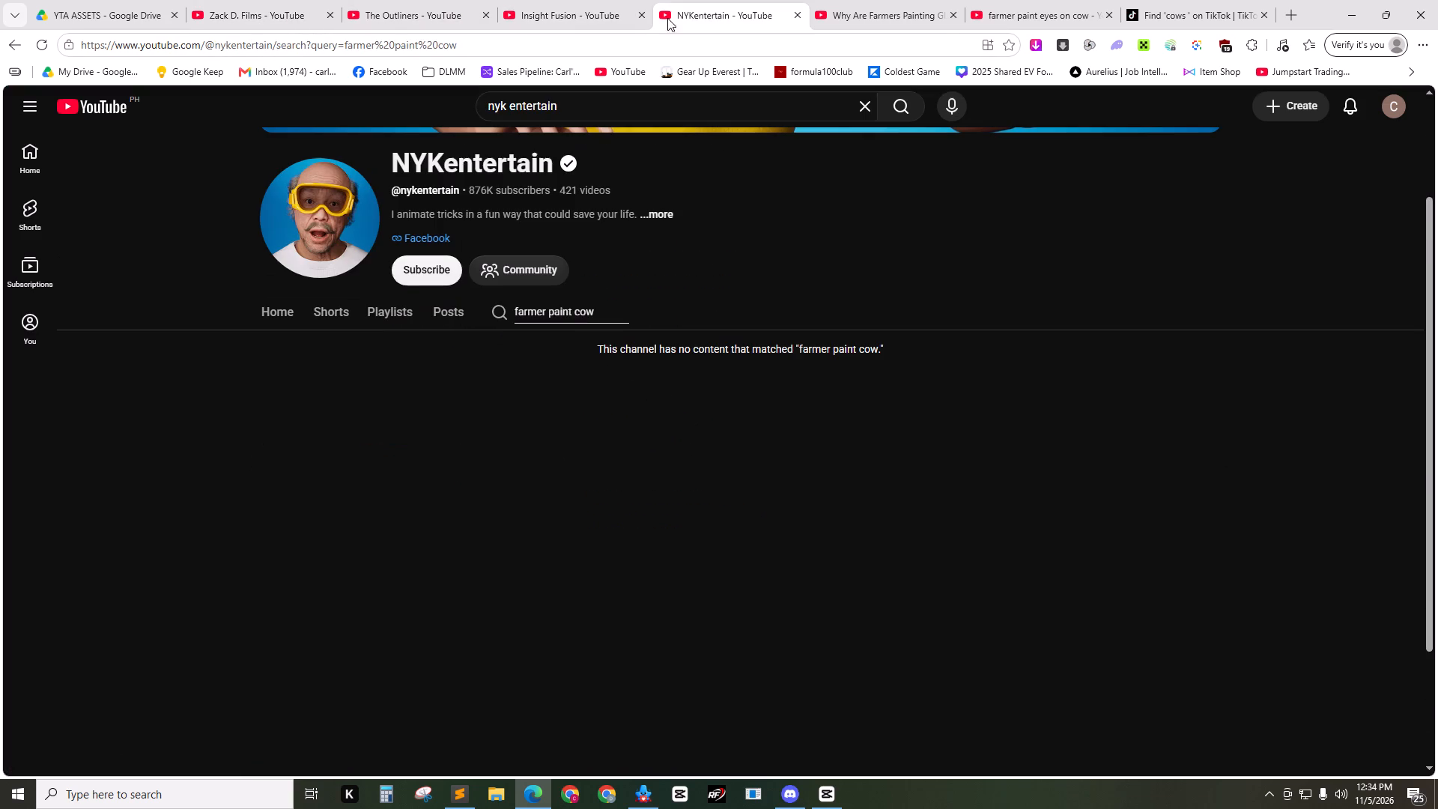
left_click_drag(575, 309, 466, 312)
key("BackSpace")
key("Return")
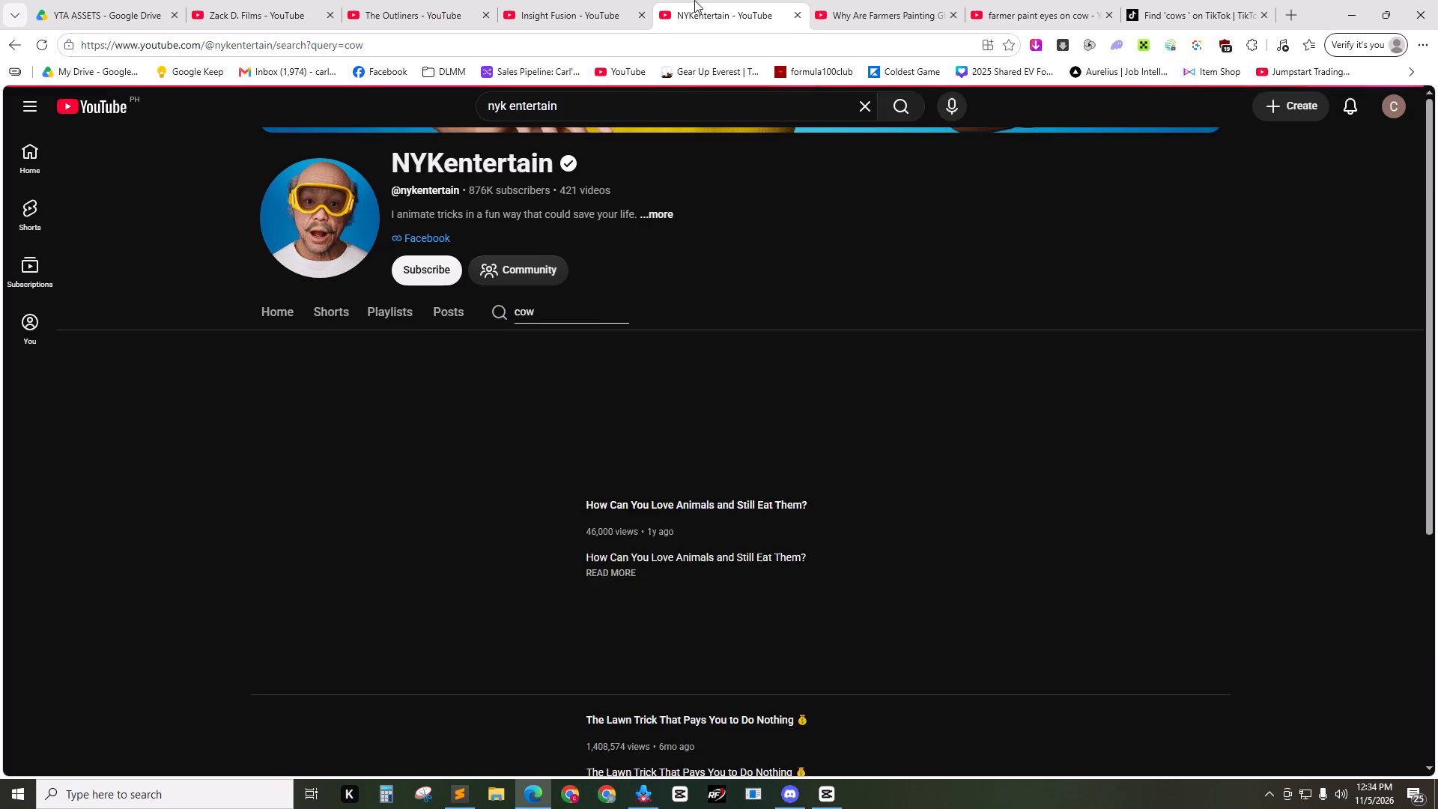
scroll(795, 295, "down", 1)
scroll(870, 321, "down", 2)
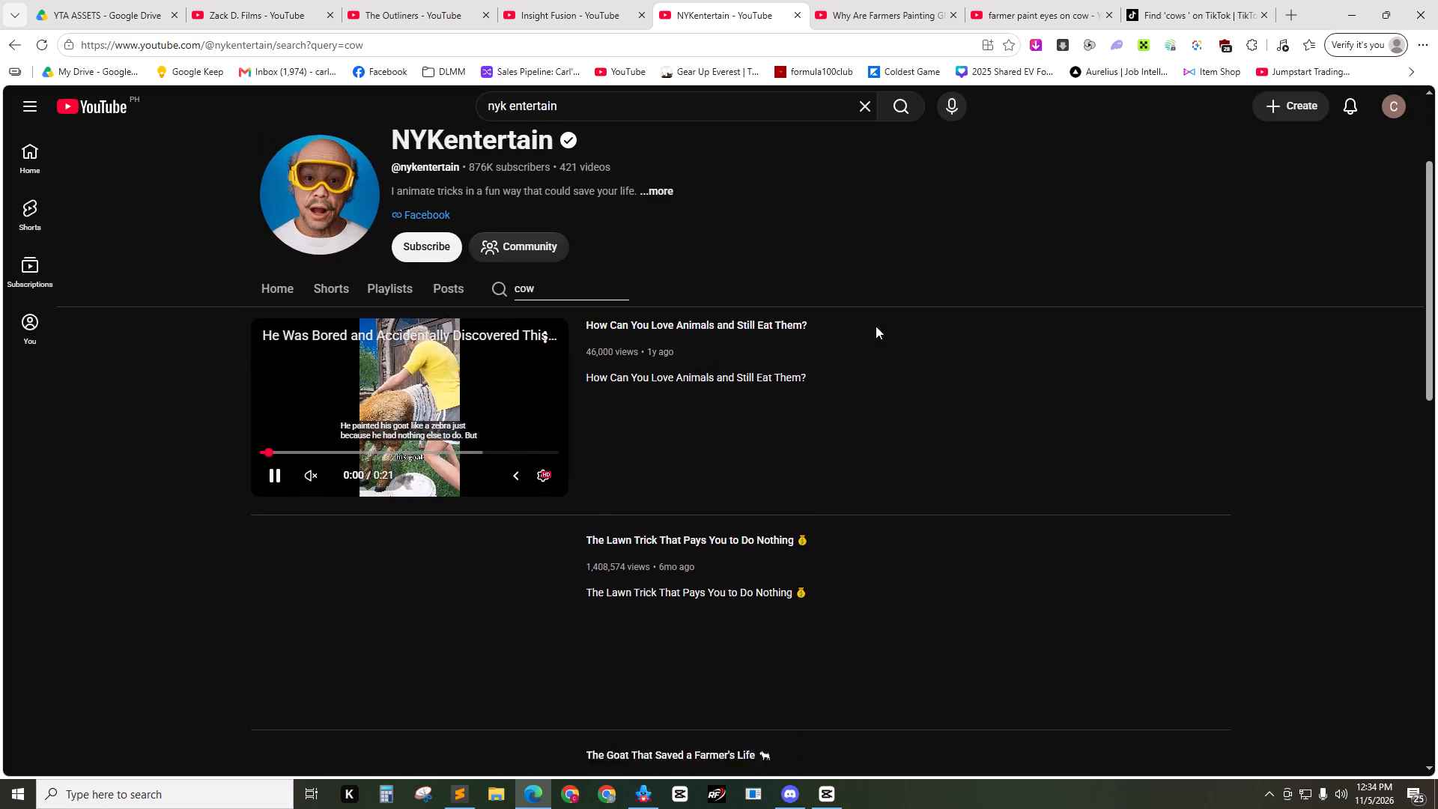
scroll(962, 316, "down", 3)
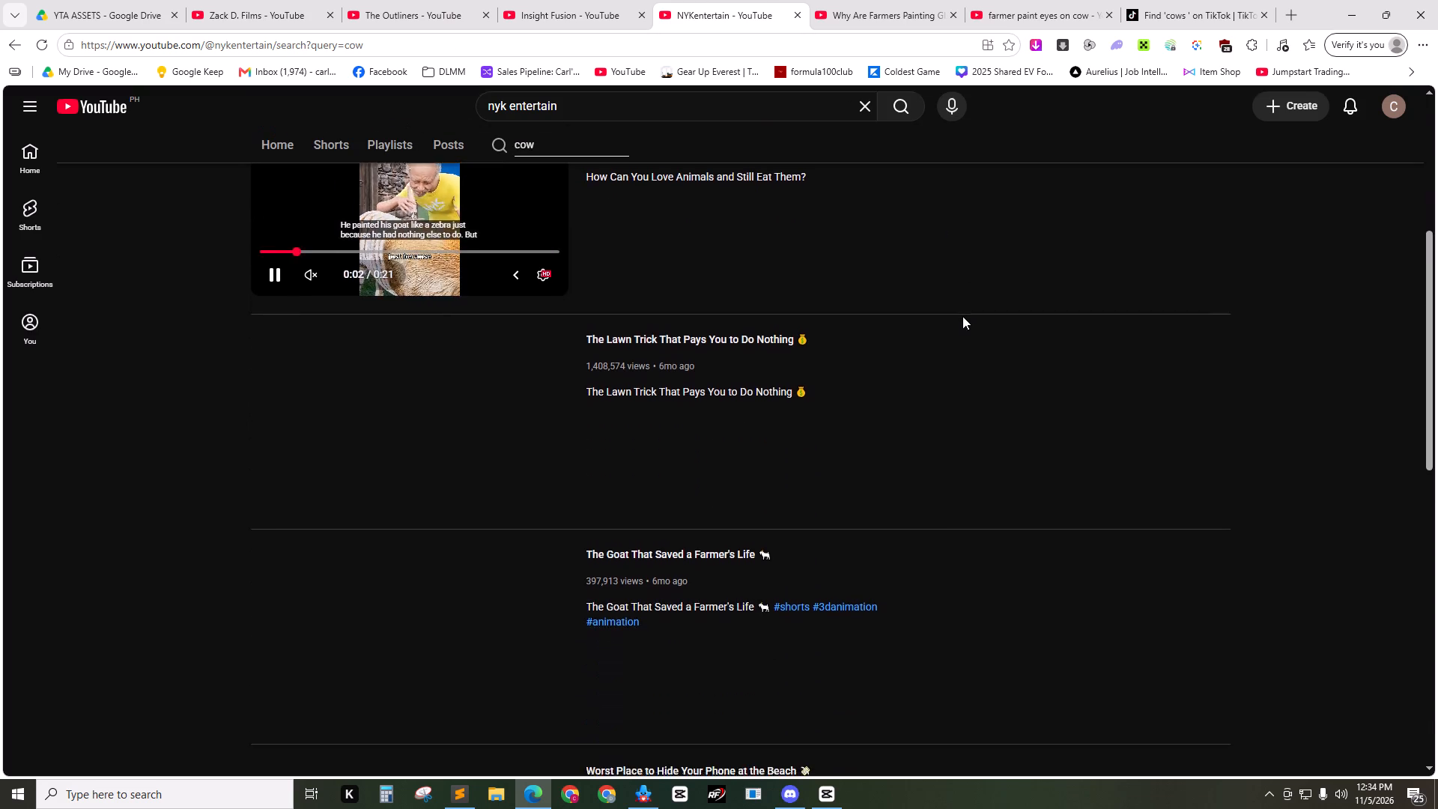
Revisit the YouTube Shorts results for "farmer paint eyes on cow" and the TikTok results for "cows".
left_click(1050, 0)
scroll(340, 440, "up", 2)
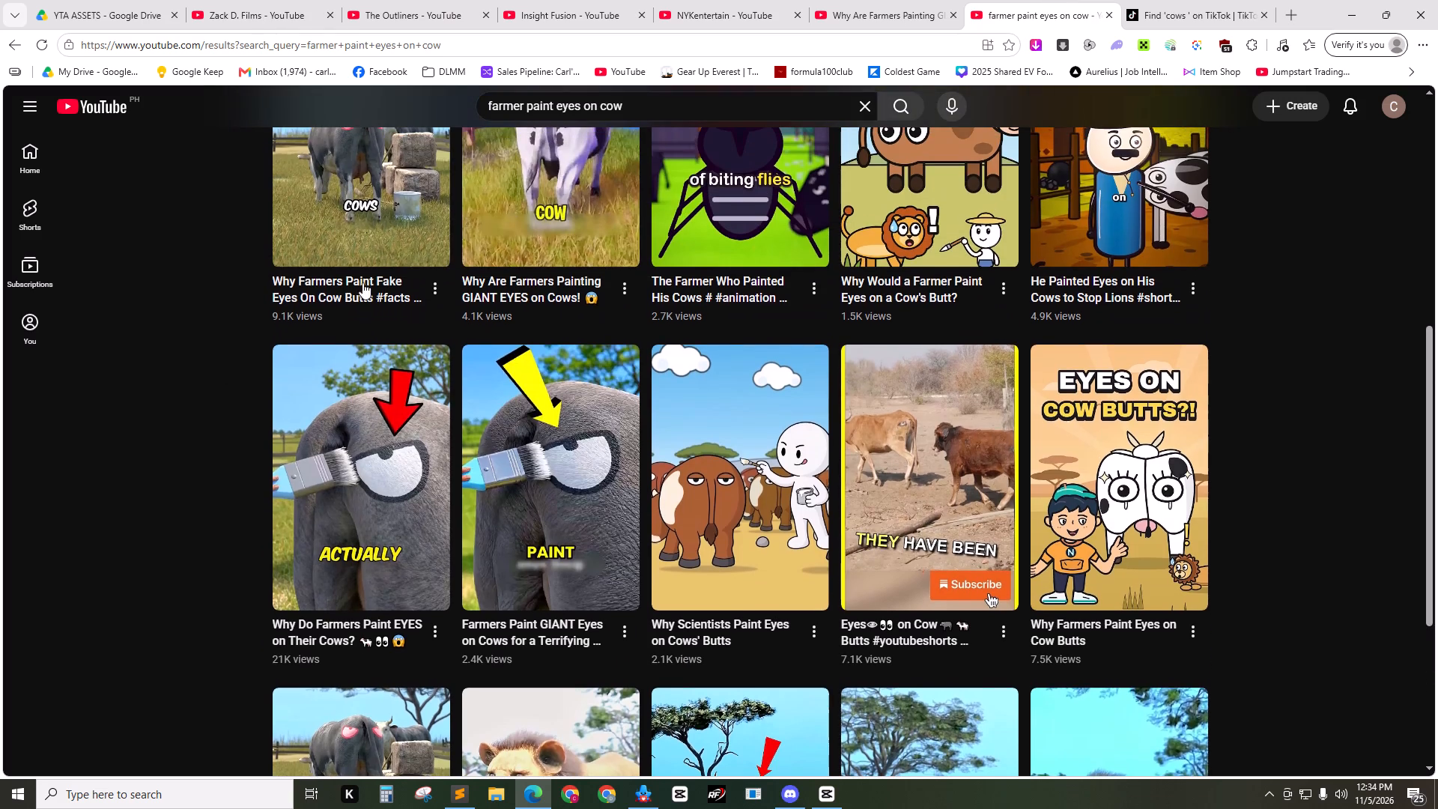
left_click(1182, 0)
scroll(861, 273, "up", 2)
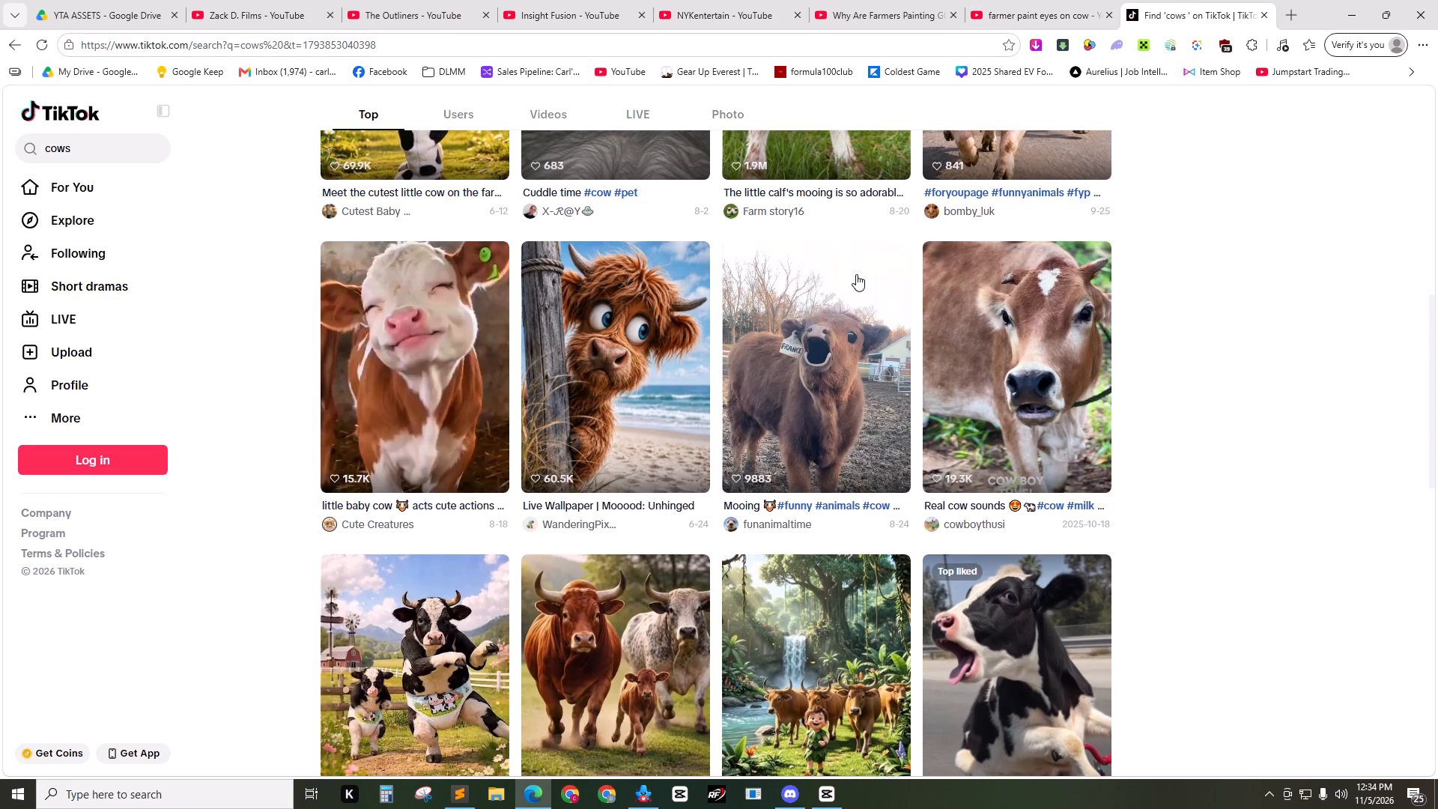
Review The Outliners channel's "cow" results again and check them against the cow-eyes script in Sublime Text.
left_click(586, 0)
left_click(484, 0)
left_click(346, 0)
scroll(682, 460, "down", 2)
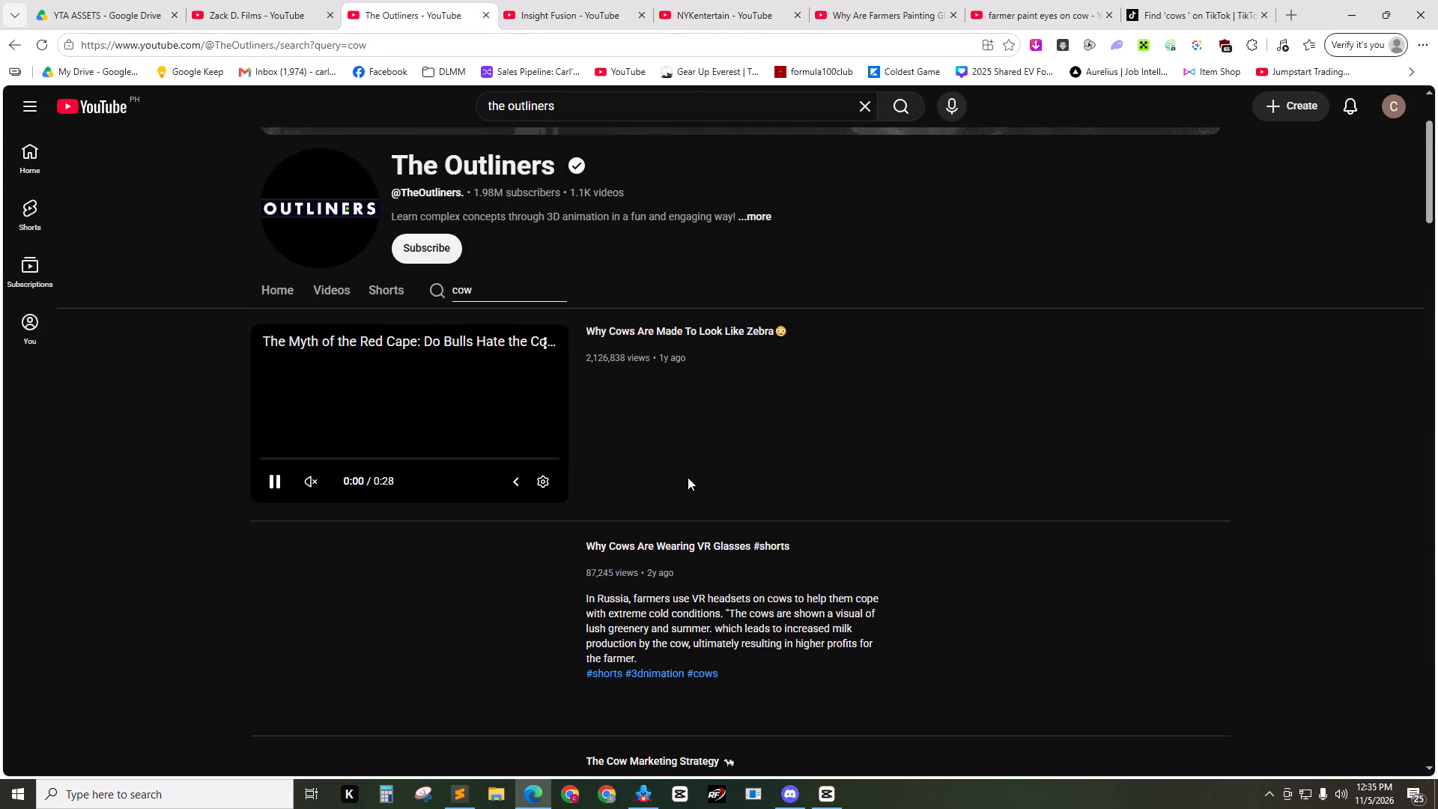
scroll(688, 530, "down", 5)
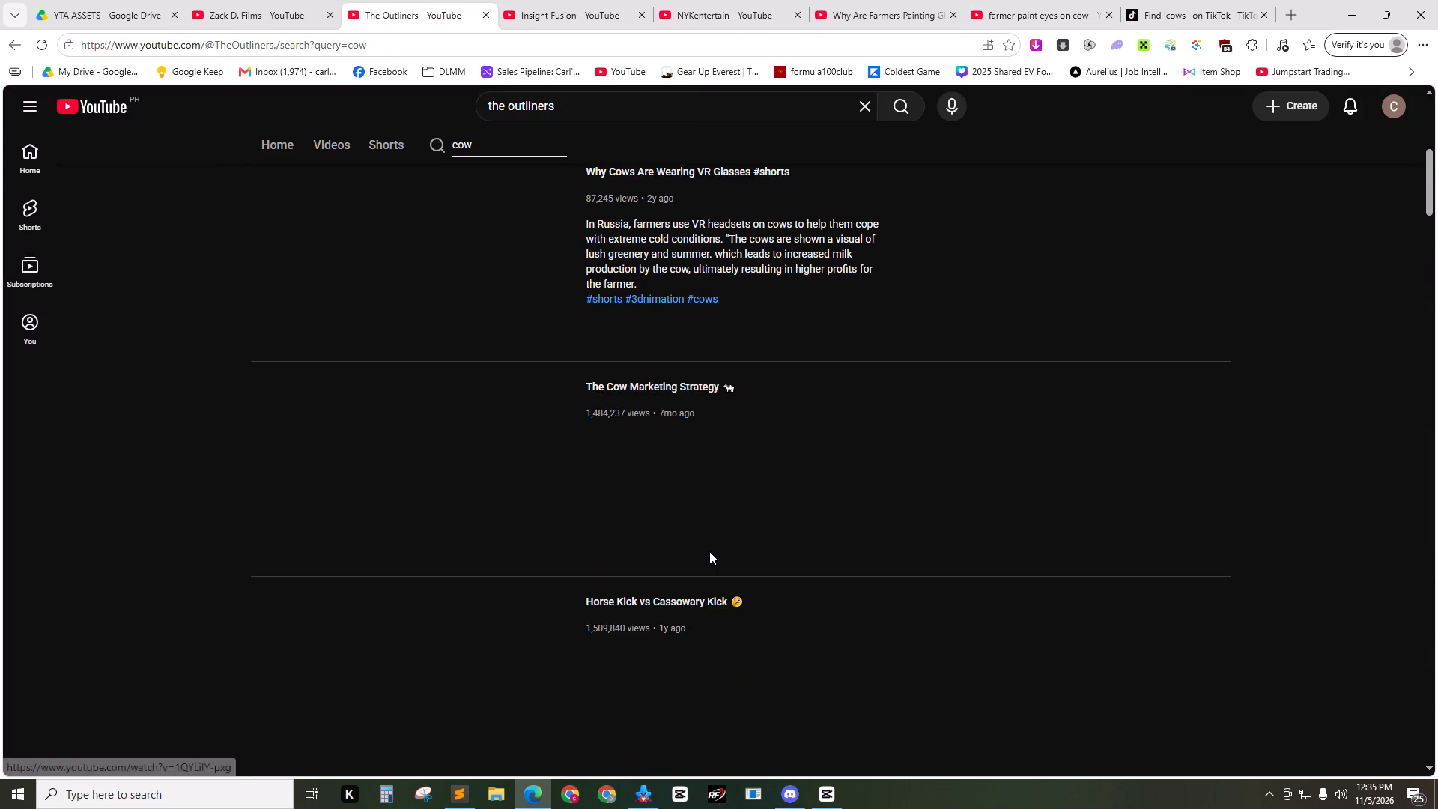
scroll(709, 551, "down", 2)
left_click(464, 787)
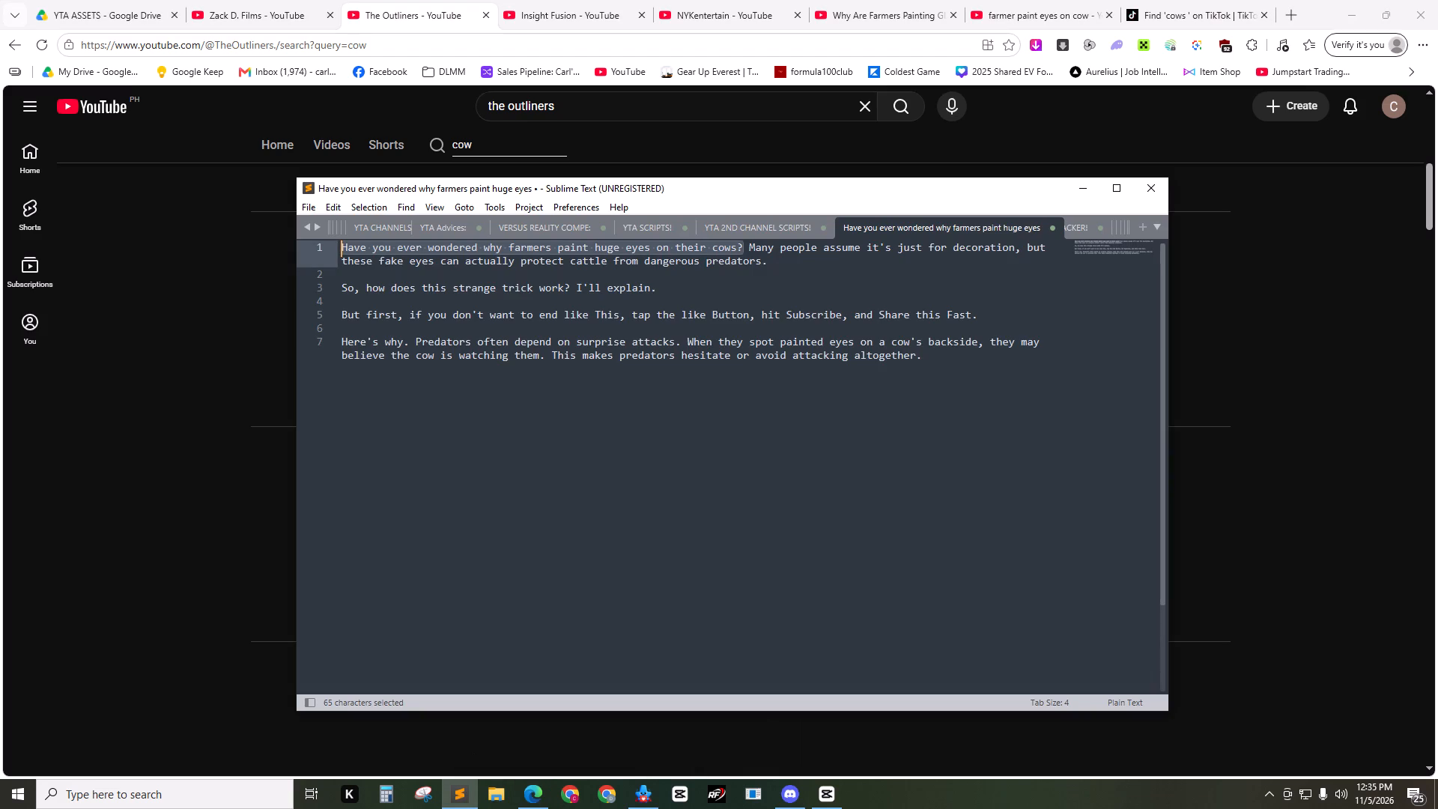
left_click(1342, 394)
Switch to CapCut and import the downloaded "Why Farmers Paint Eyes On Cow Butts" video from Downloads into the project media.
left_click(828, 802)
left_click(416, 536)
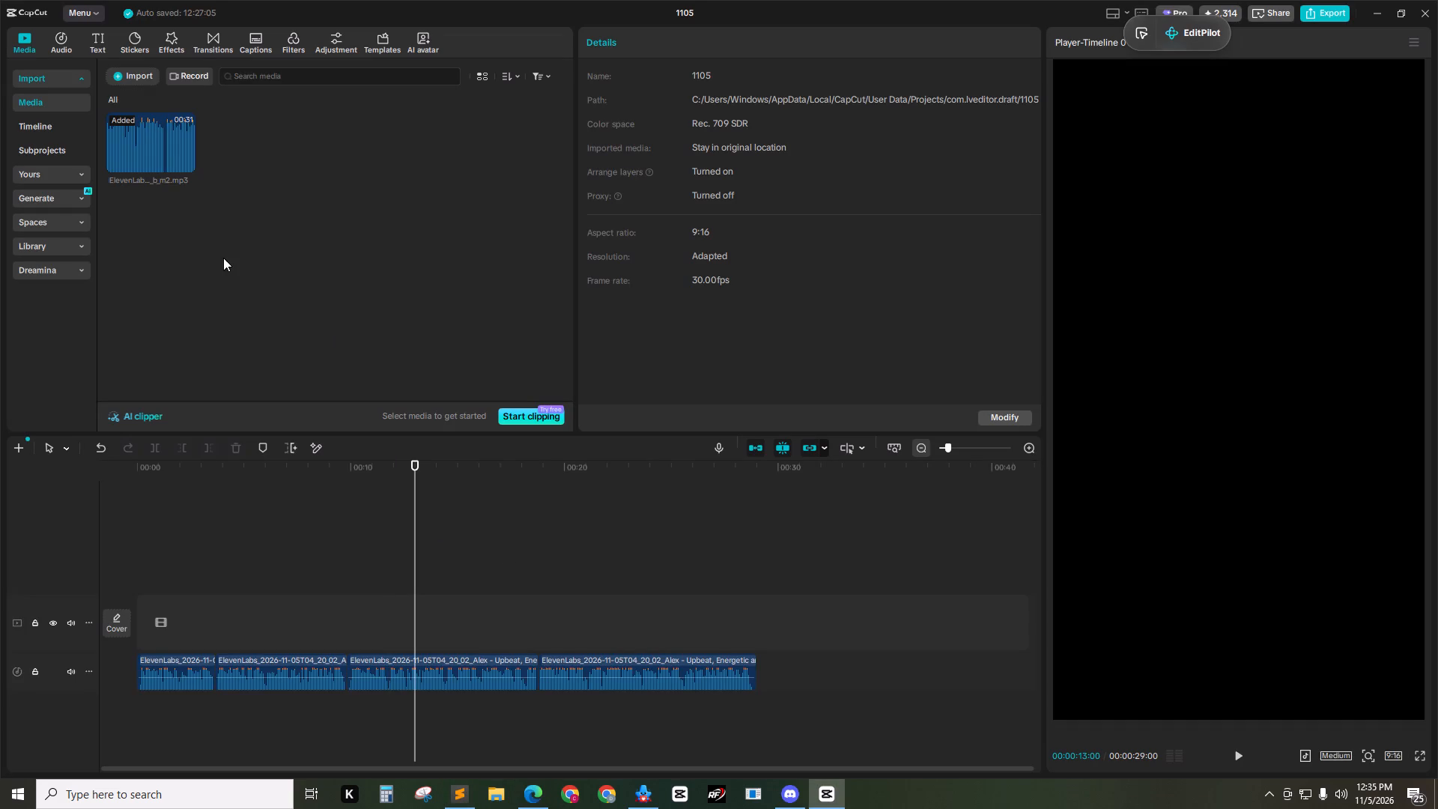
left_click(223, 258)
left_click(261, 276)
key("ctrl+i")
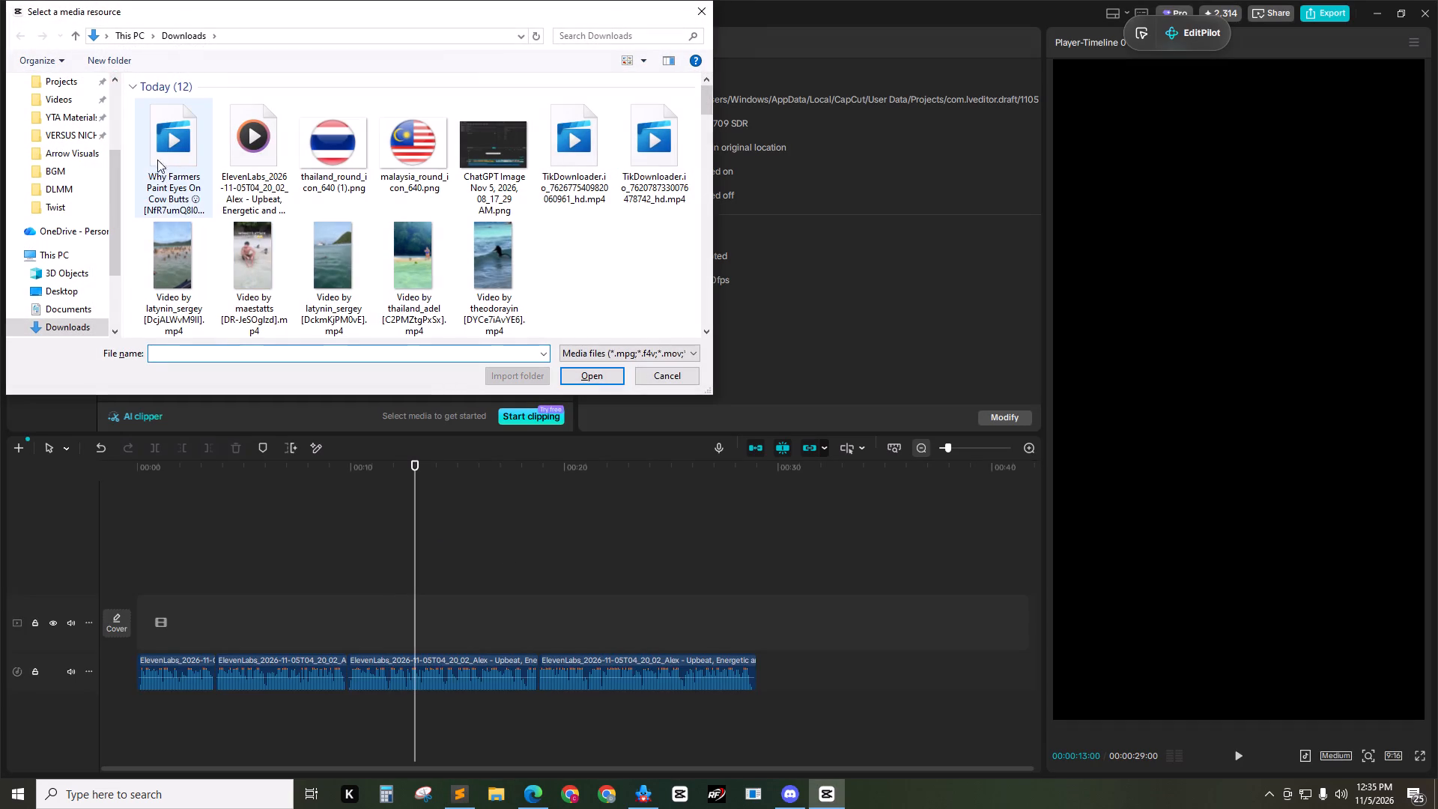
left_click(240, 184)
left_click(196, 170)
left_click_drag(580, 372, 586, 374)
Place the imported cow video at the start of the main video track, above the voice-over.
left_click_drag(258, 151, 318, 497)
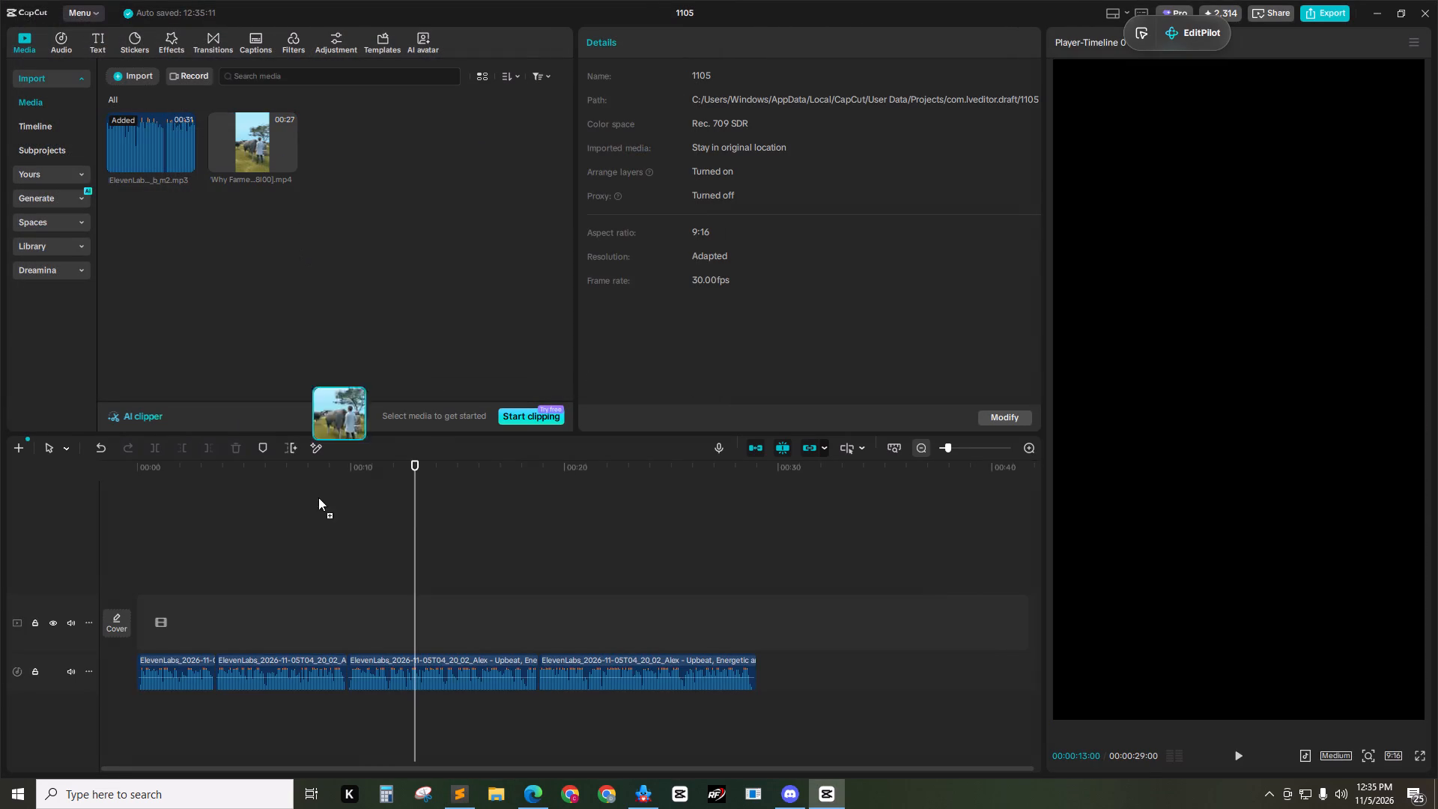
left_click_drag(318, 497, 129, 620)
left_click(202, 480)
left_click_drag(201, 466, 142, 474)
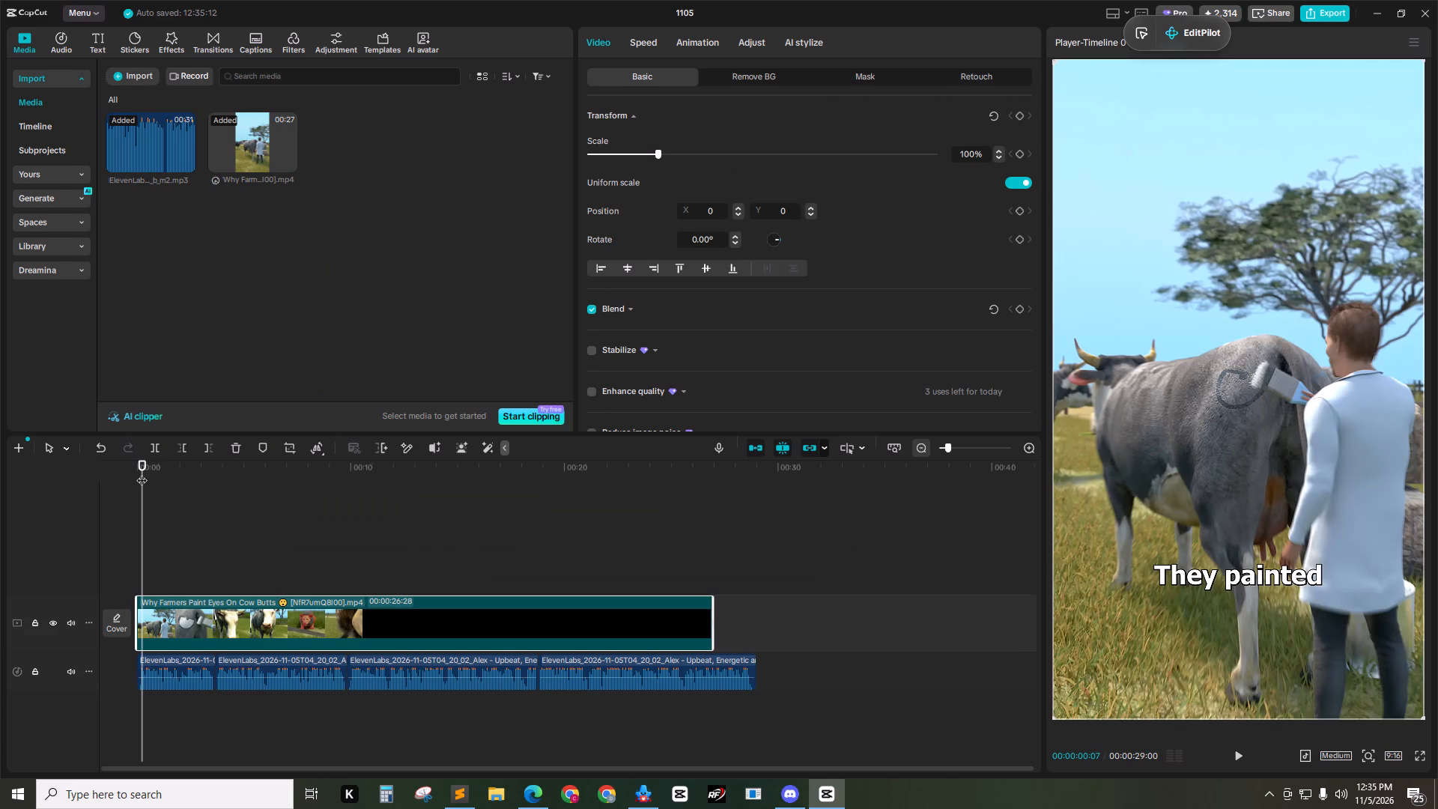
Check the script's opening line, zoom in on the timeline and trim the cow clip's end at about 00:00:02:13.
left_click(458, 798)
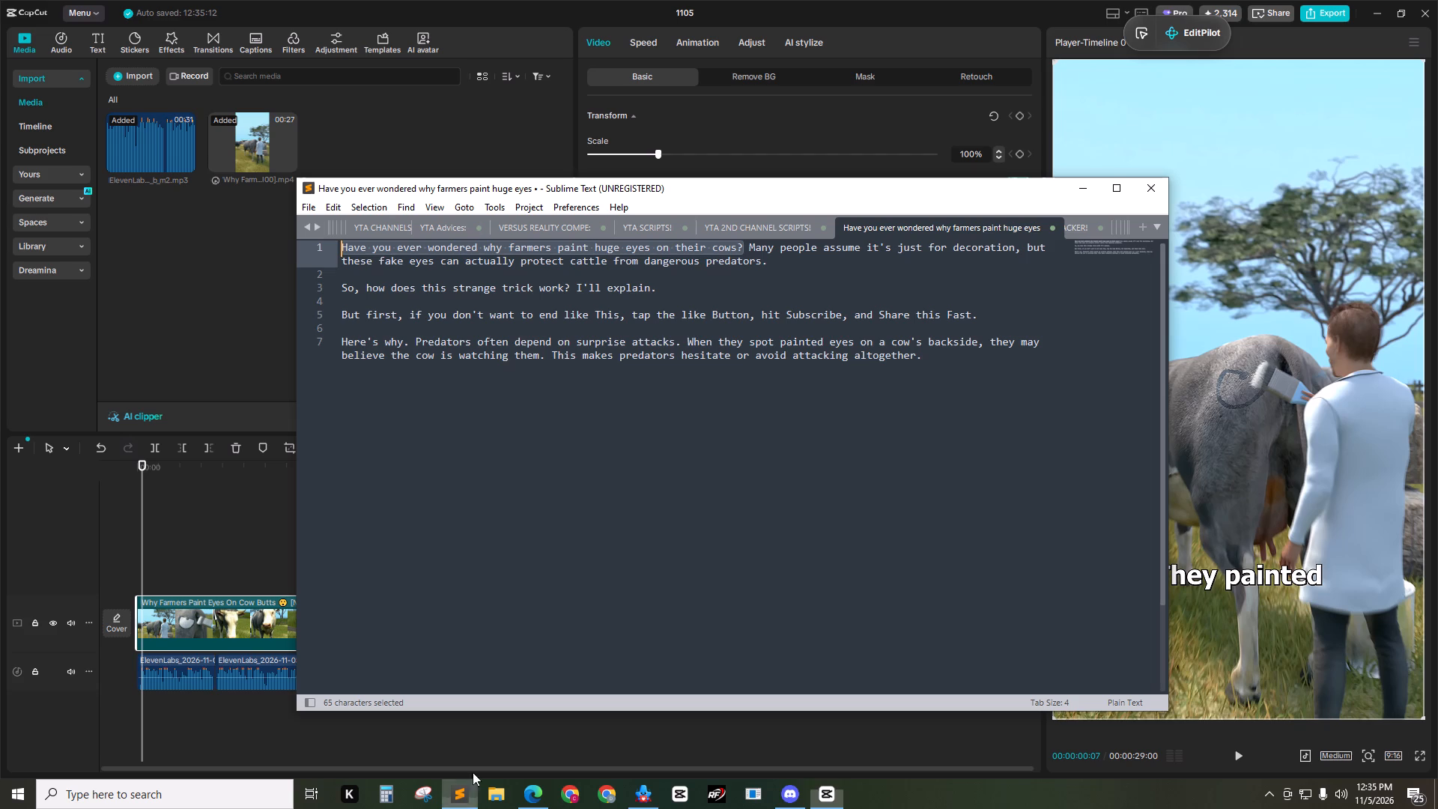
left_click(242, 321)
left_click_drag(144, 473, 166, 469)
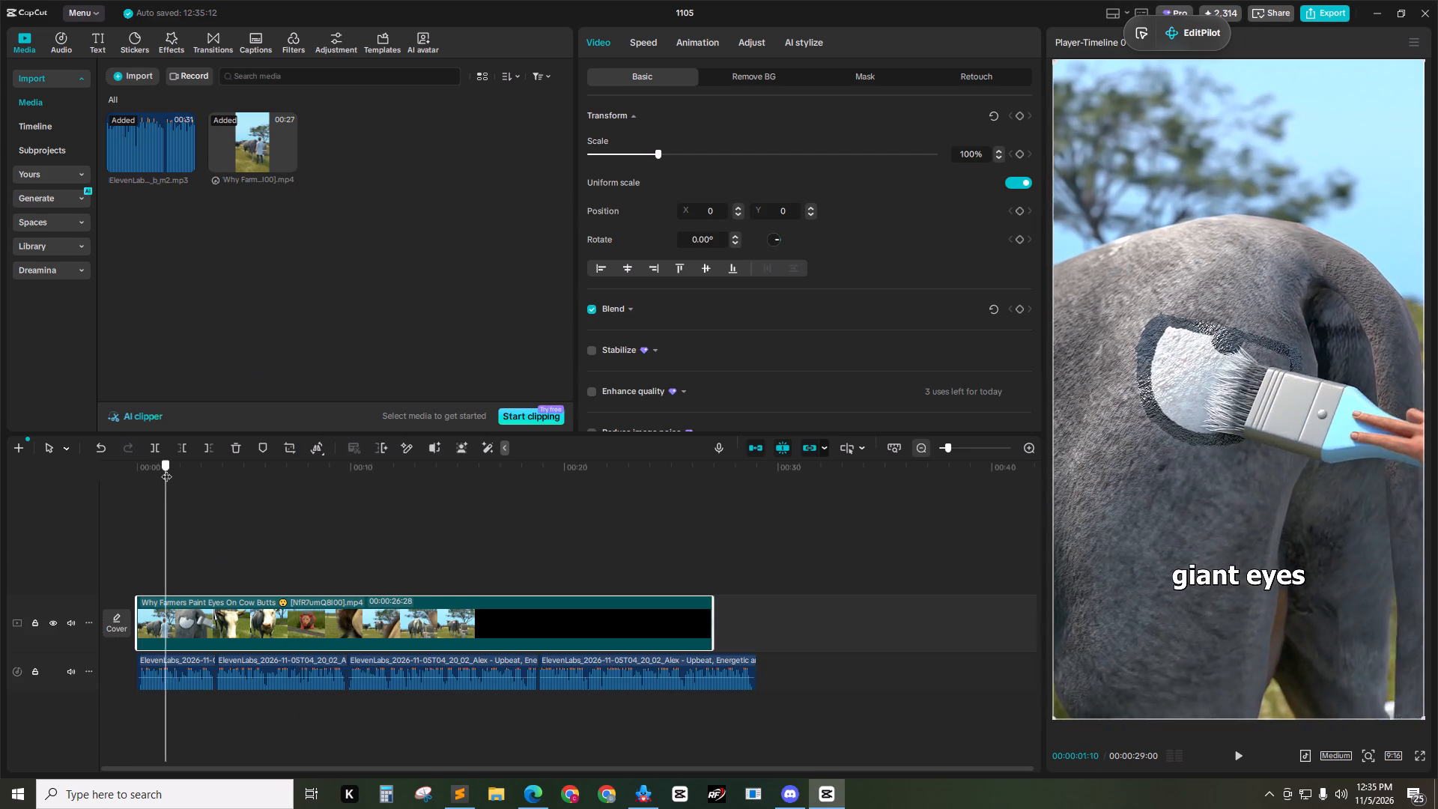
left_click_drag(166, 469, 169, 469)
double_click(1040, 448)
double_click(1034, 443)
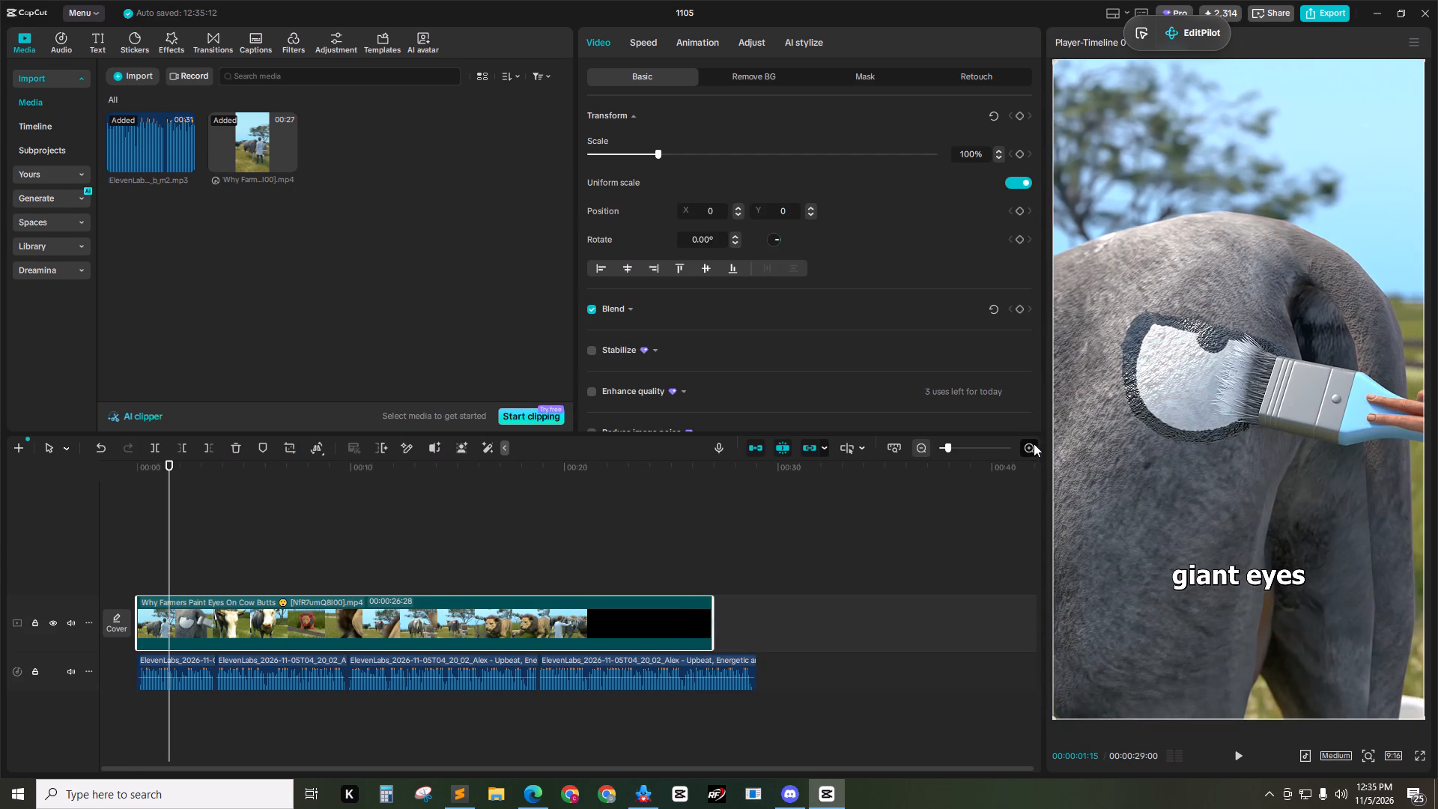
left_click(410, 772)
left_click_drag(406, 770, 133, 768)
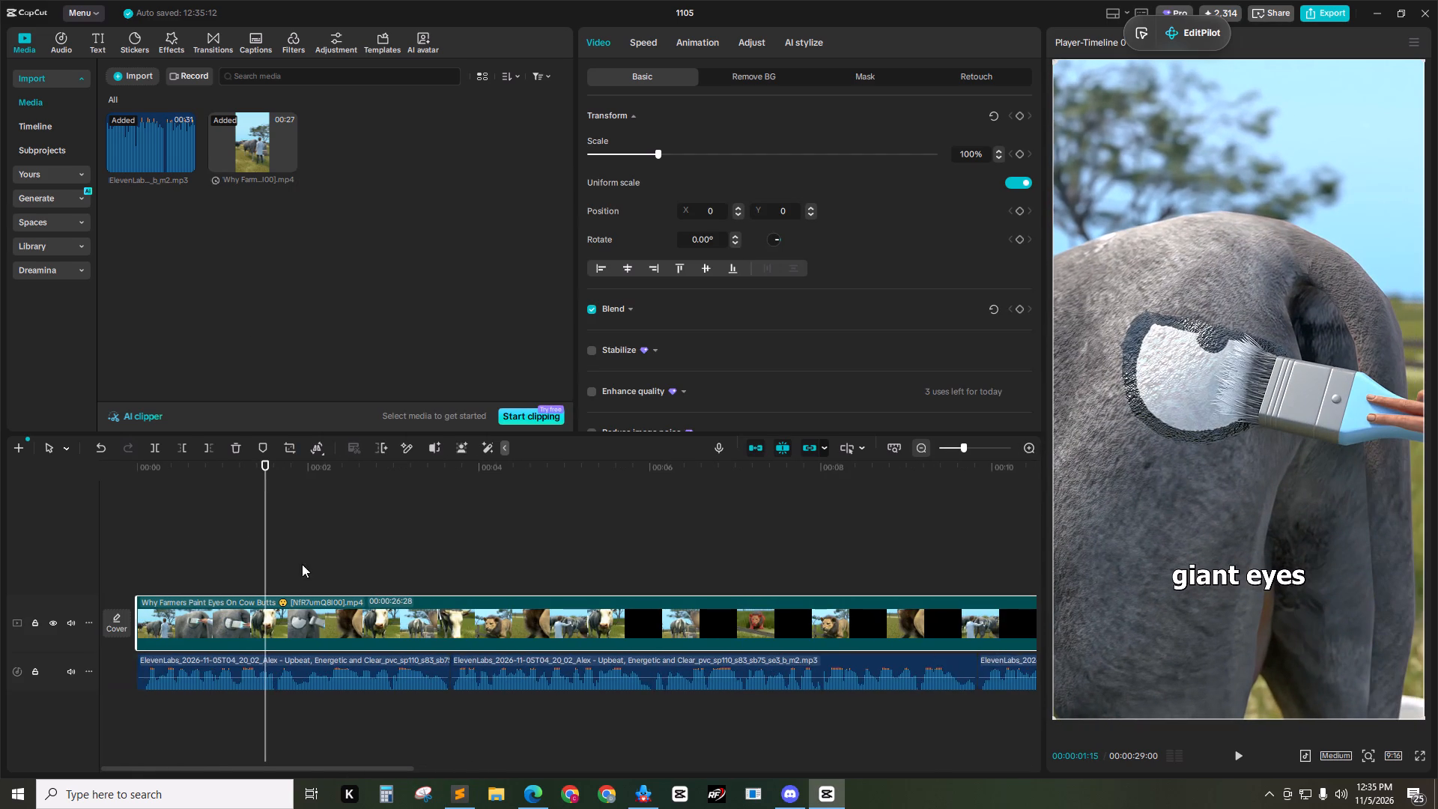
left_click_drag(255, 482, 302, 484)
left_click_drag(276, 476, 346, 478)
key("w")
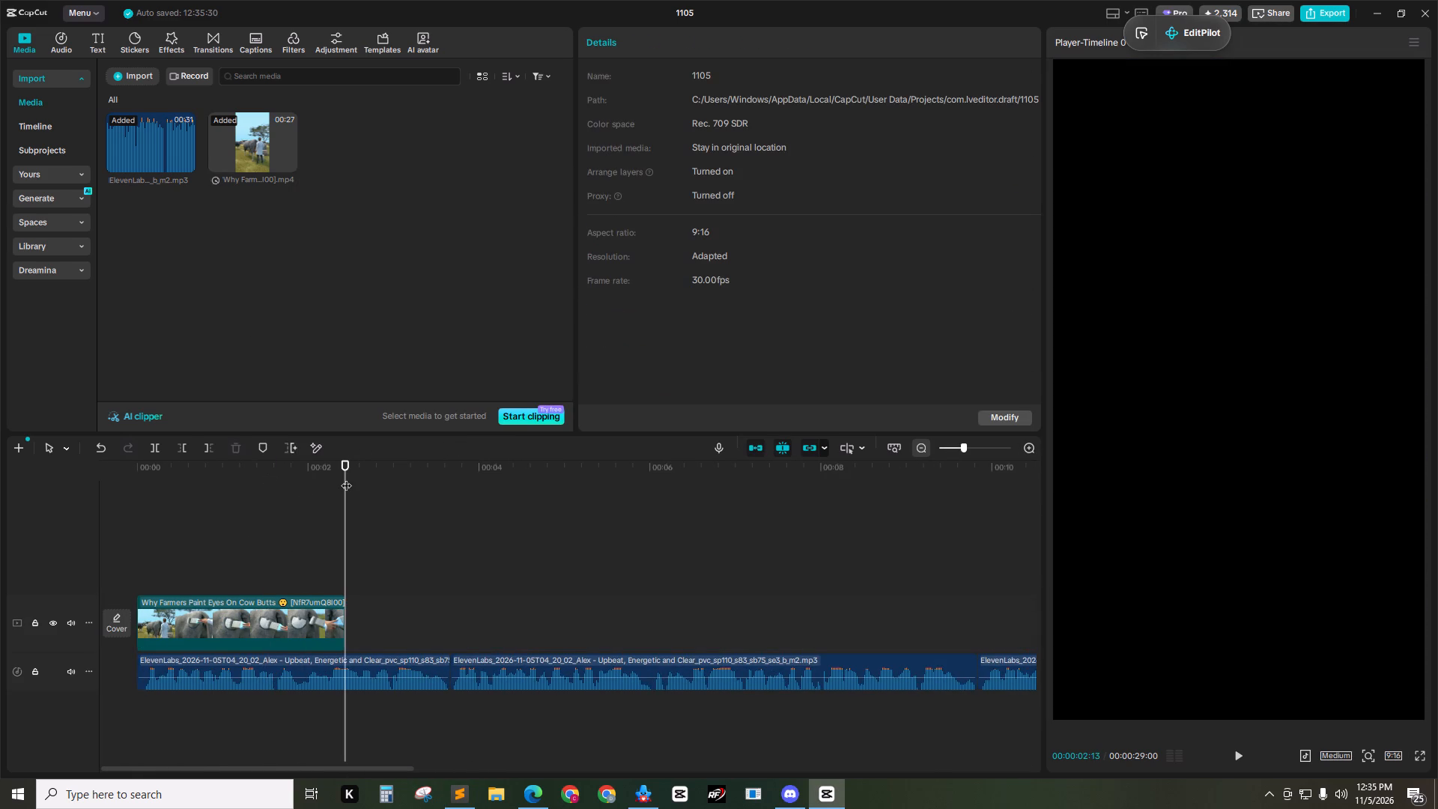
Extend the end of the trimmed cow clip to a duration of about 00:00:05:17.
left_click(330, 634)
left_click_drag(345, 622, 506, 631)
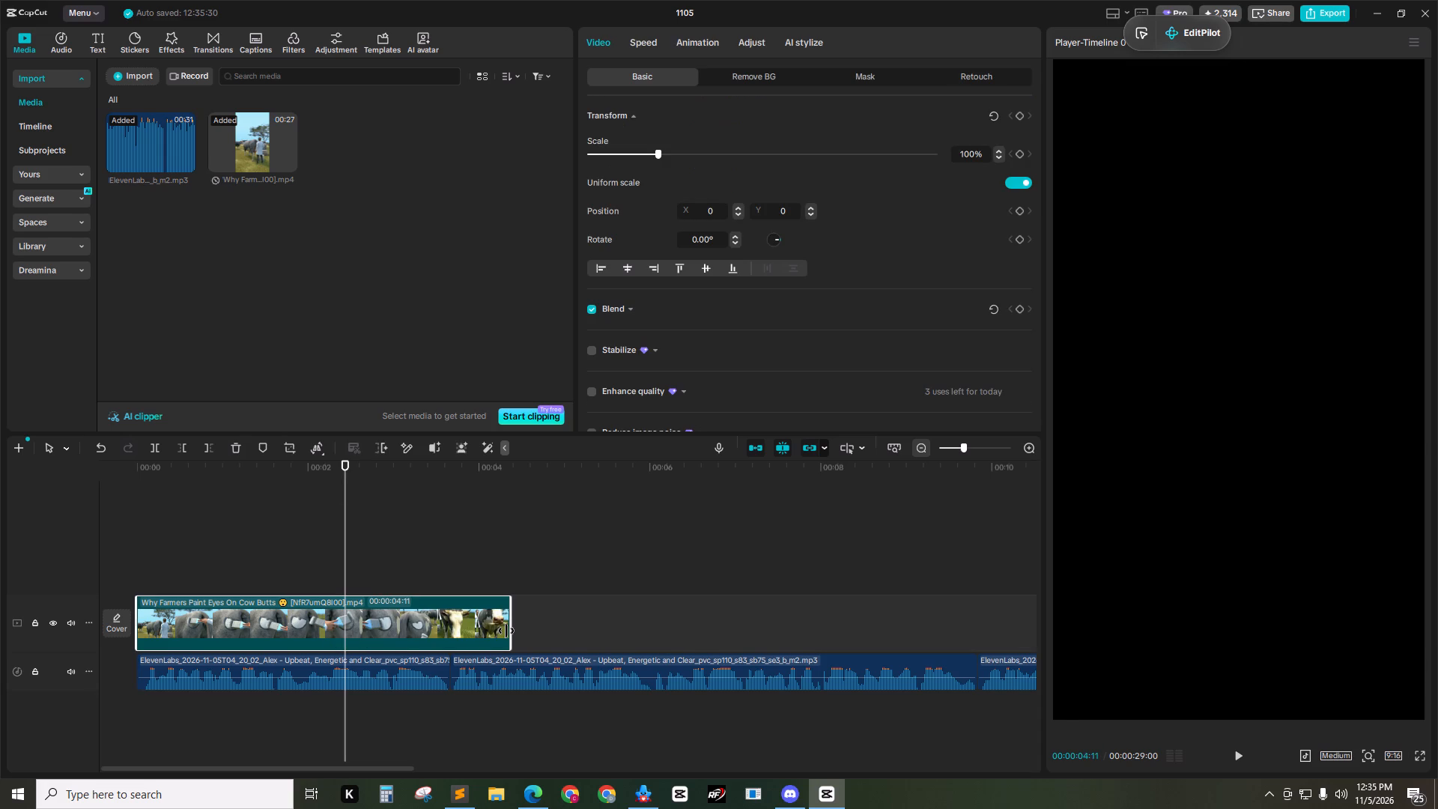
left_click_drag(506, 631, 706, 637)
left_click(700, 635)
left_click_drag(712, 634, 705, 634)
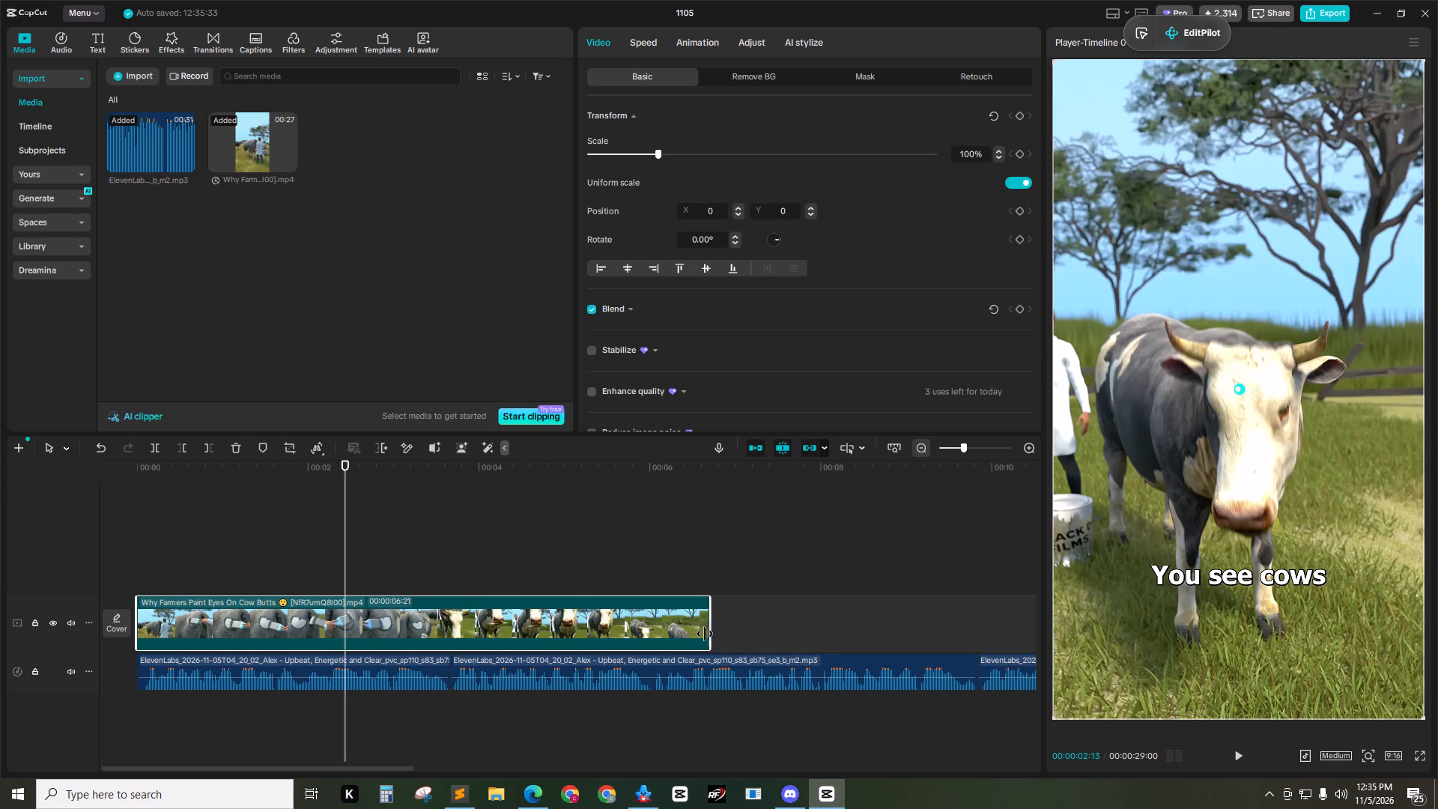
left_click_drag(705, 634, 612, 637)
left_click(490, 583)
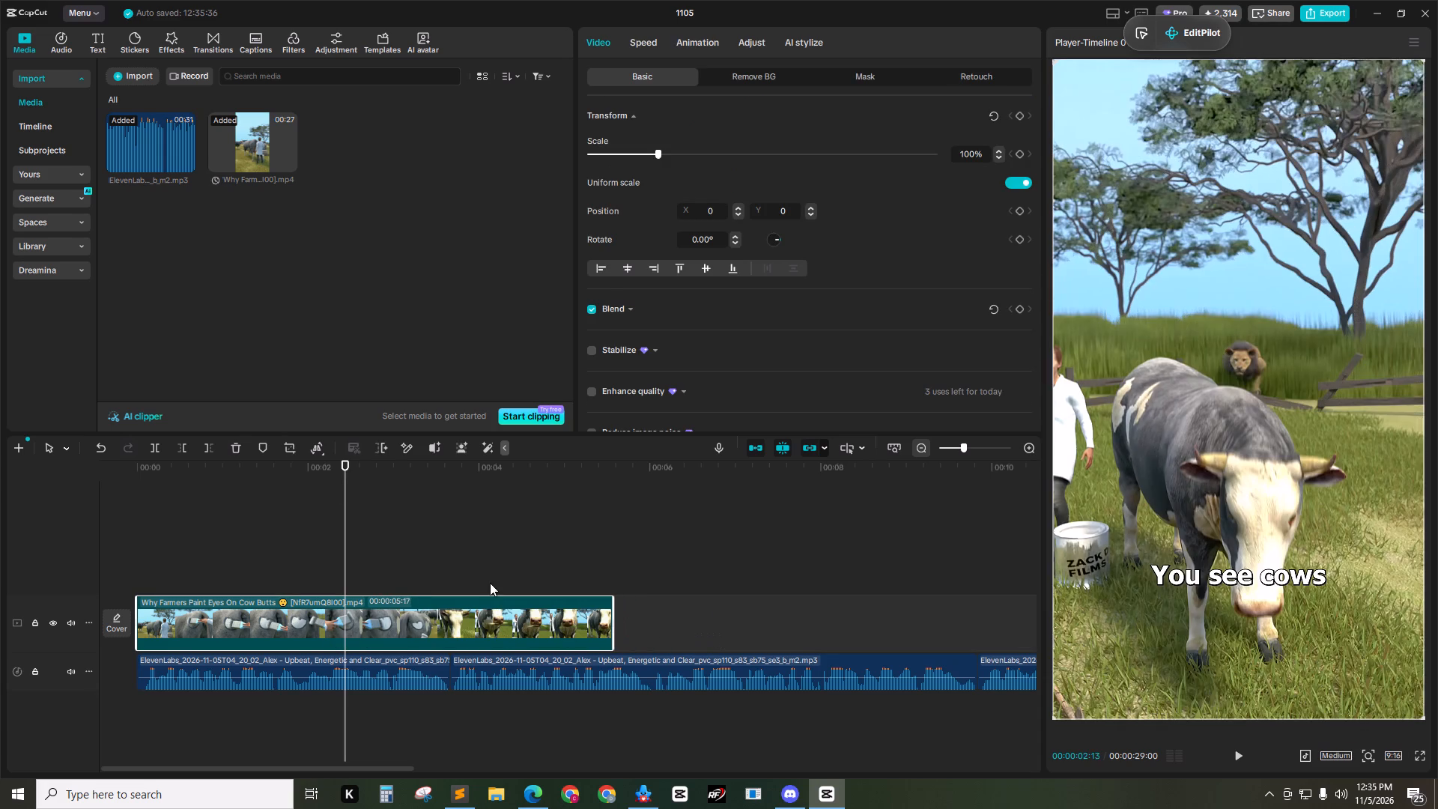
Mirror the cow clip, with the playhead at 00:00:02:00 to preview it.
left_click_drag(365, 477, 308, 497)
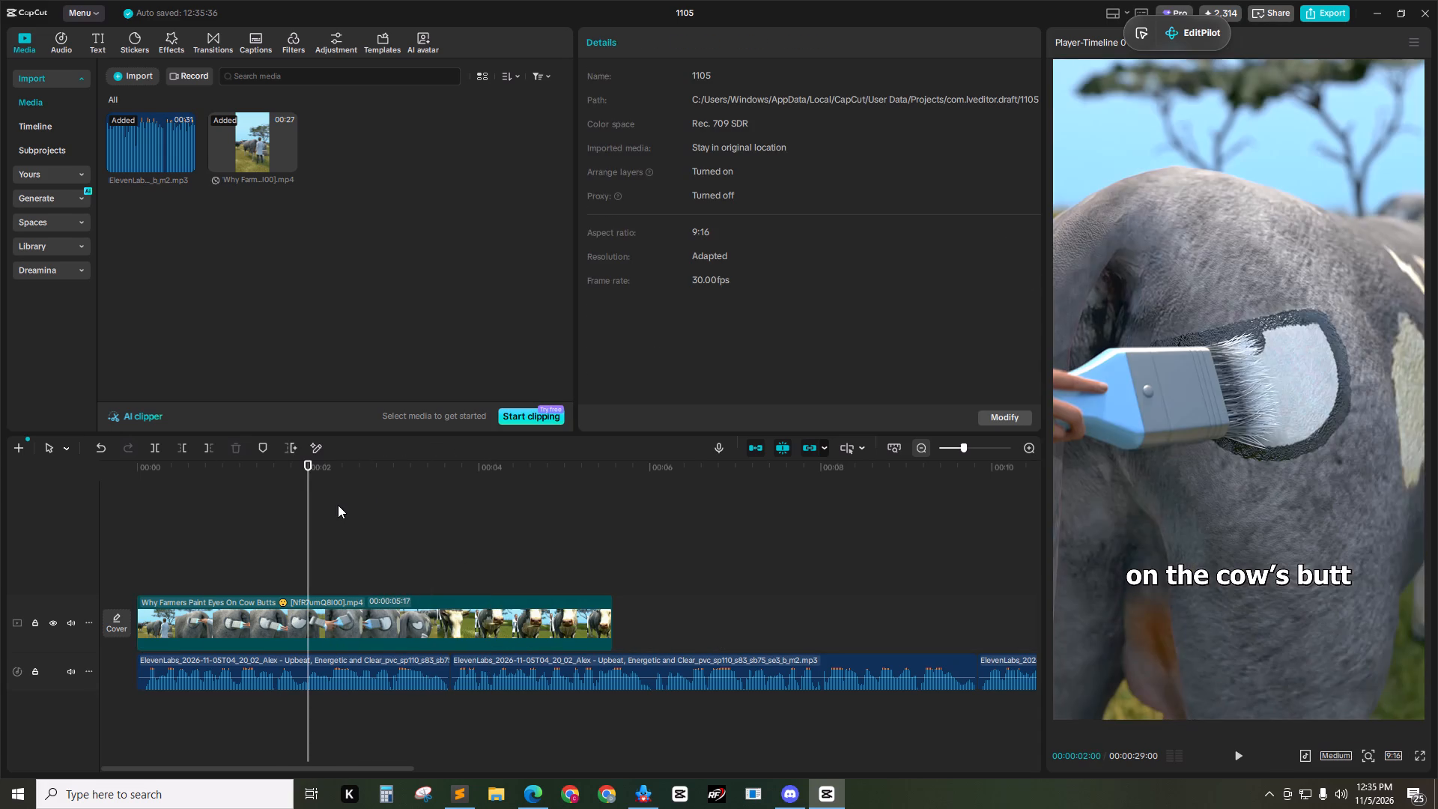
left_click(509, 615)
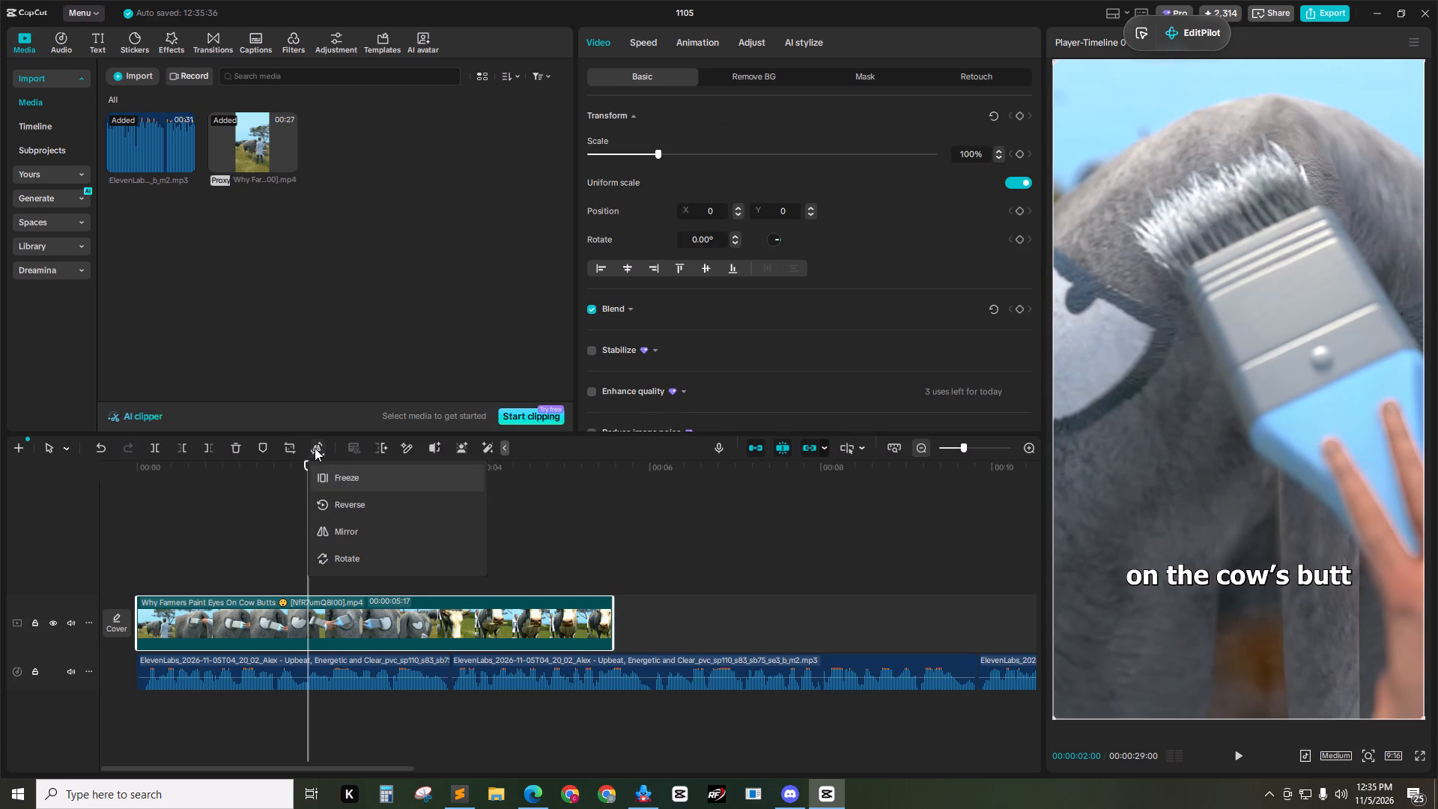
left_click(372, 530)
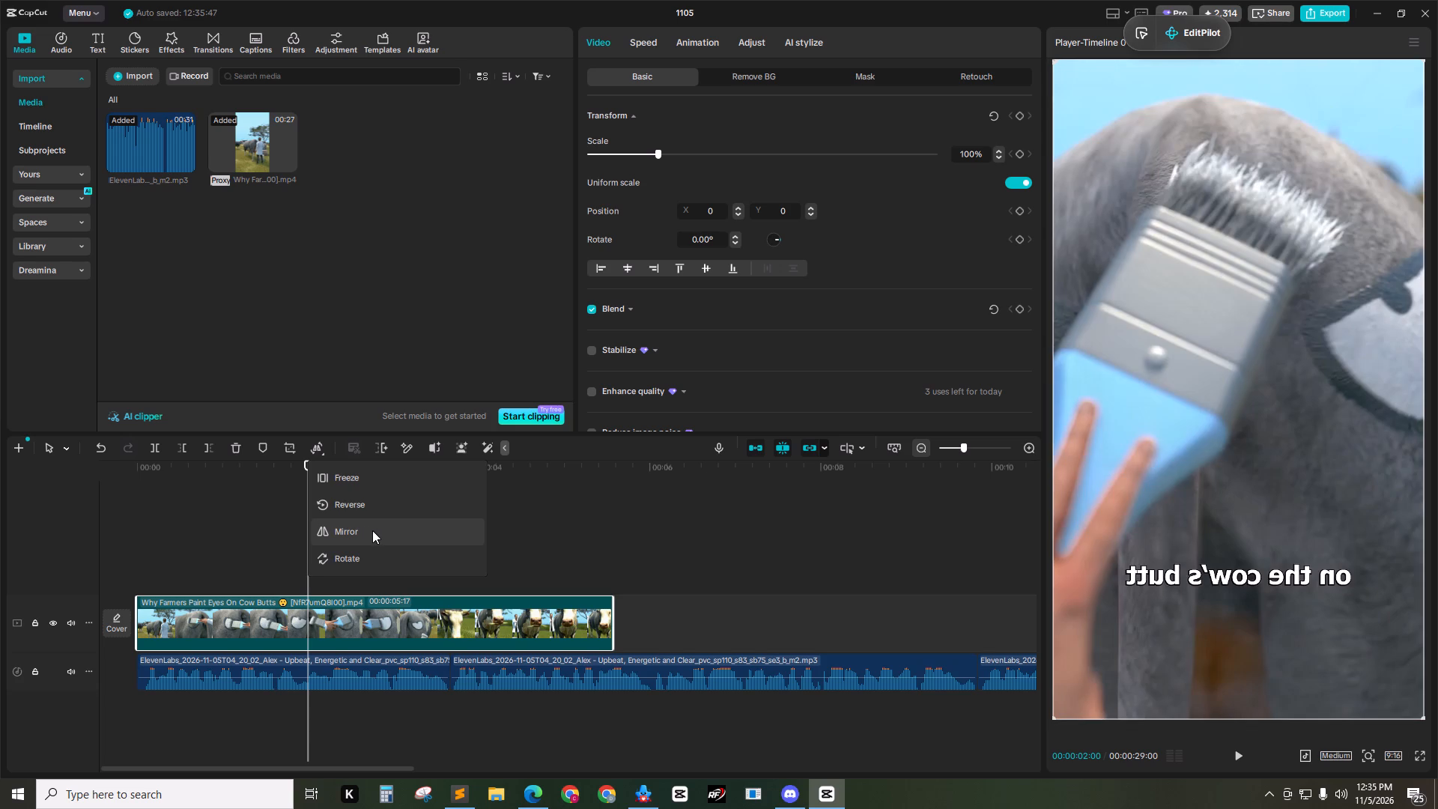
Look through the cow clip's basic Adjust settings, retry loading the missing groups, and return to its Video settings.
left_click(755, 46)
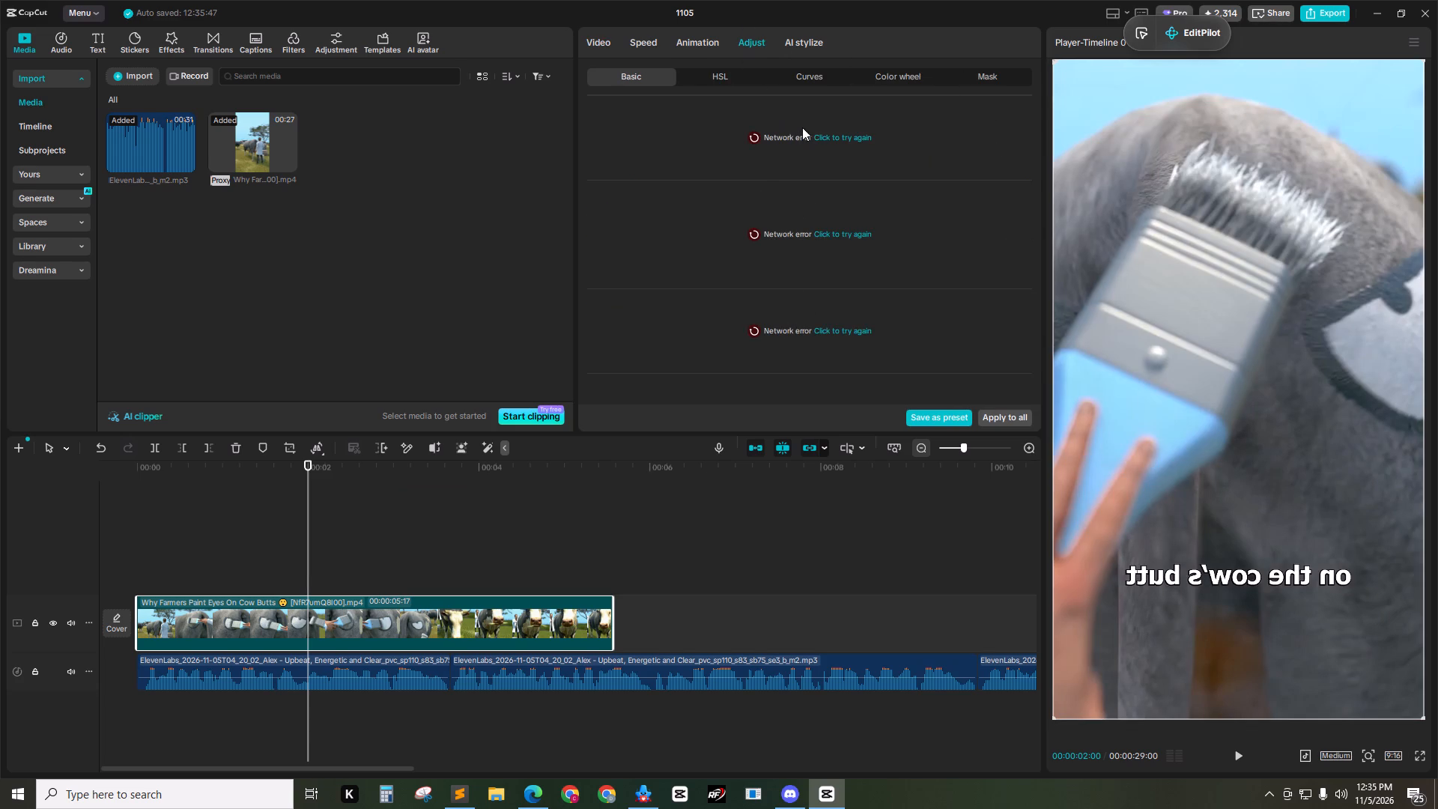
left_click(843, 138)
left_click(826, 238)
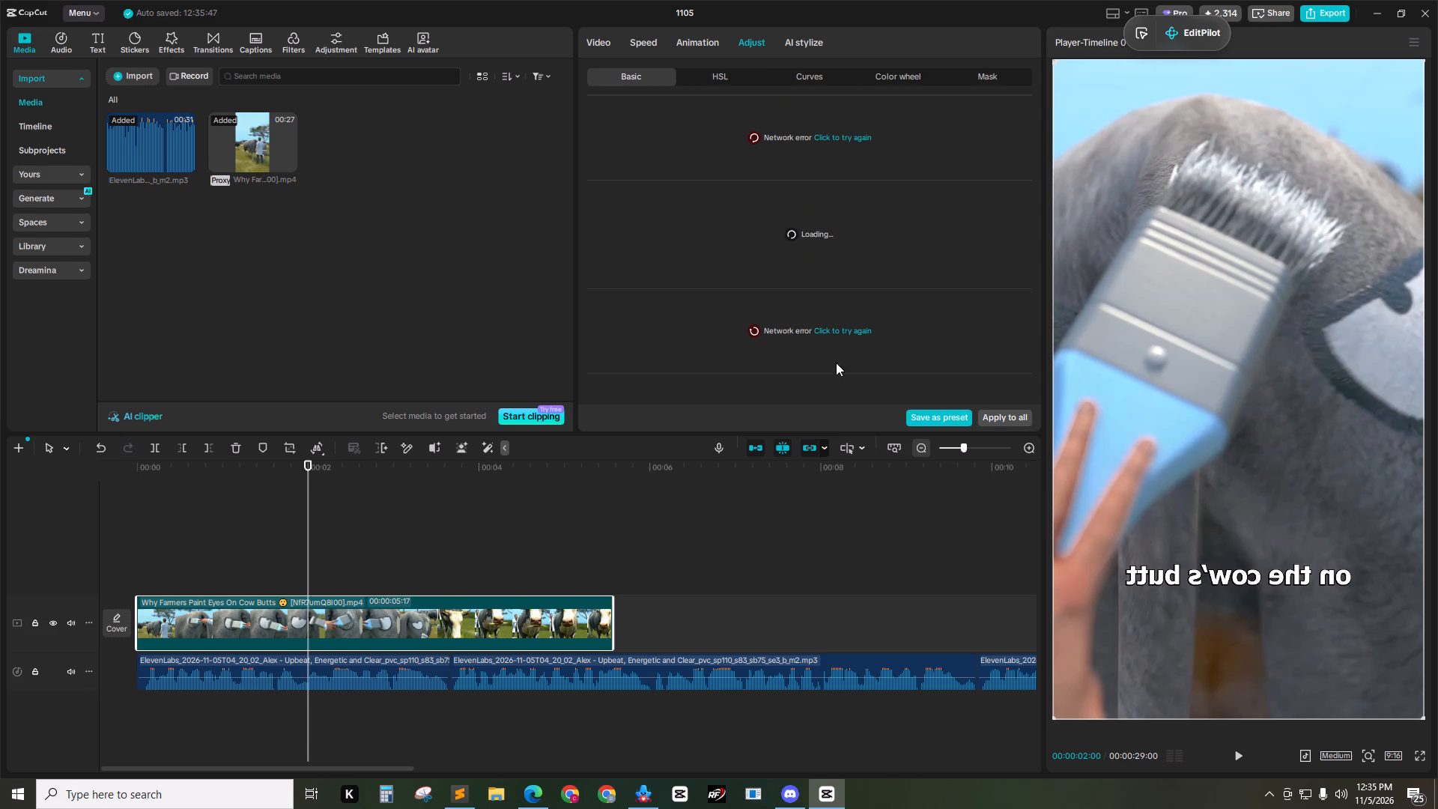
left_click(843, 333)
left_click(763, 38)
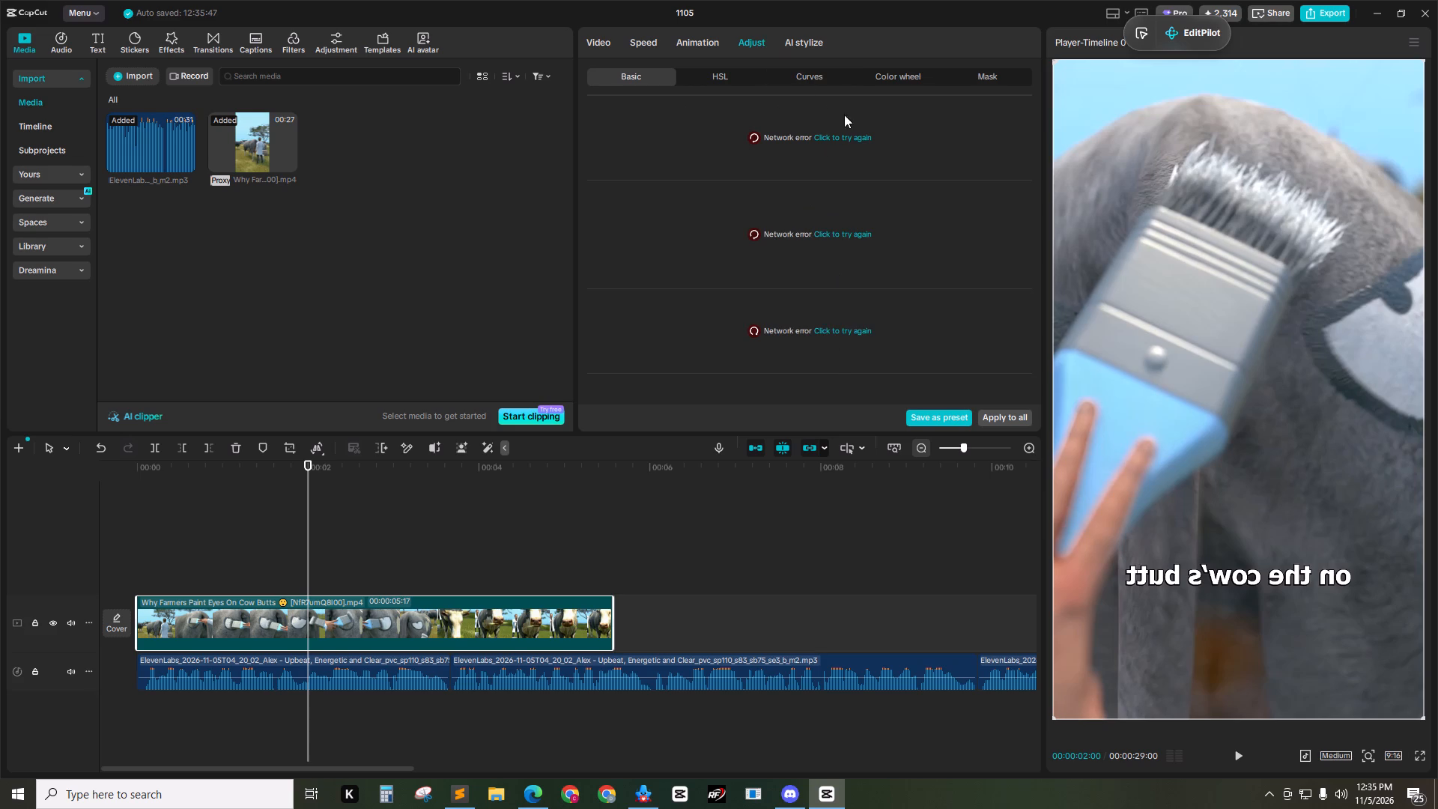
scroll(820, 221, "down", 1)
scroll(795, 212, "up", 1)
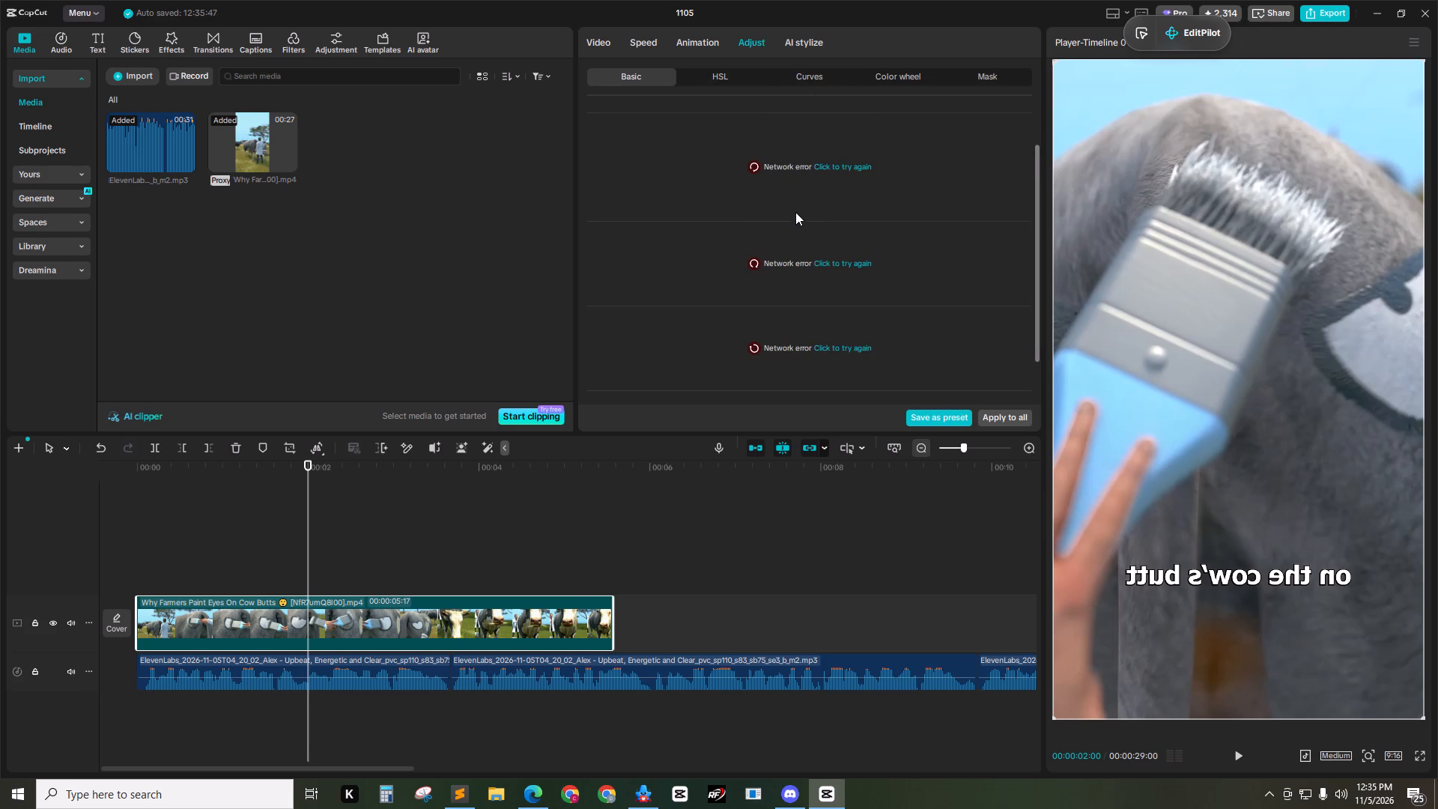
scroll(760, 208, "up", 1)
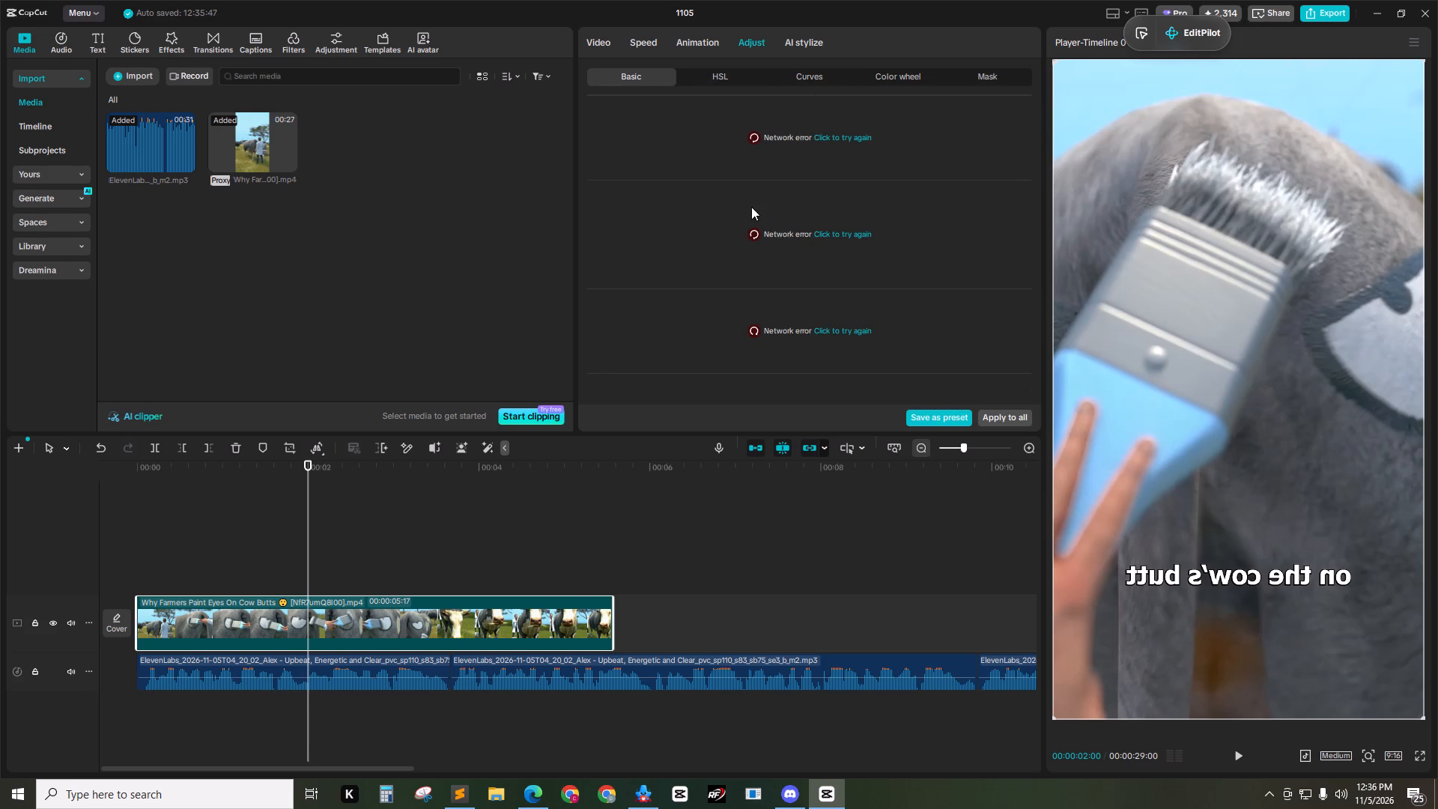
left_click_drag(765, 222, 903, 217)
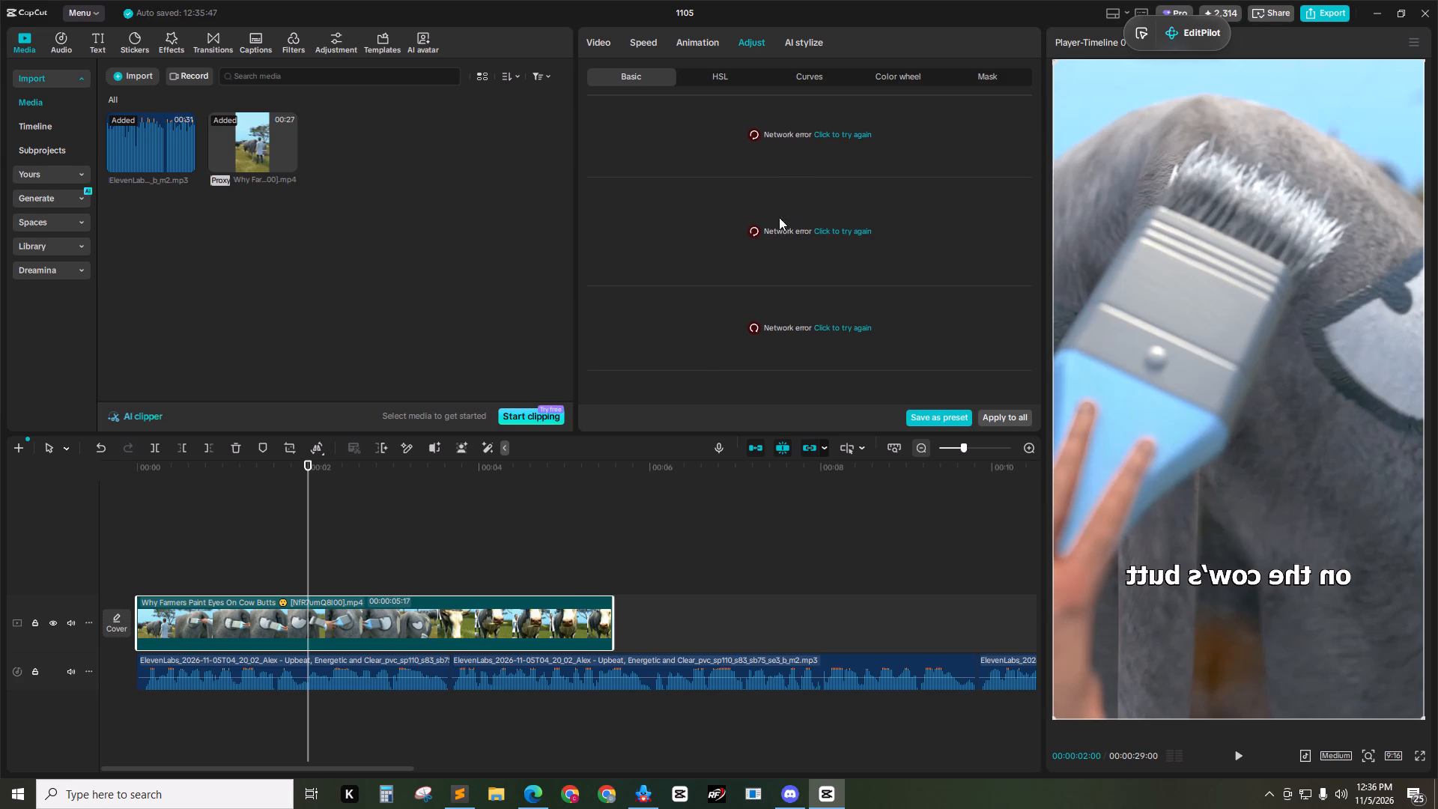
left_click(600, 43)
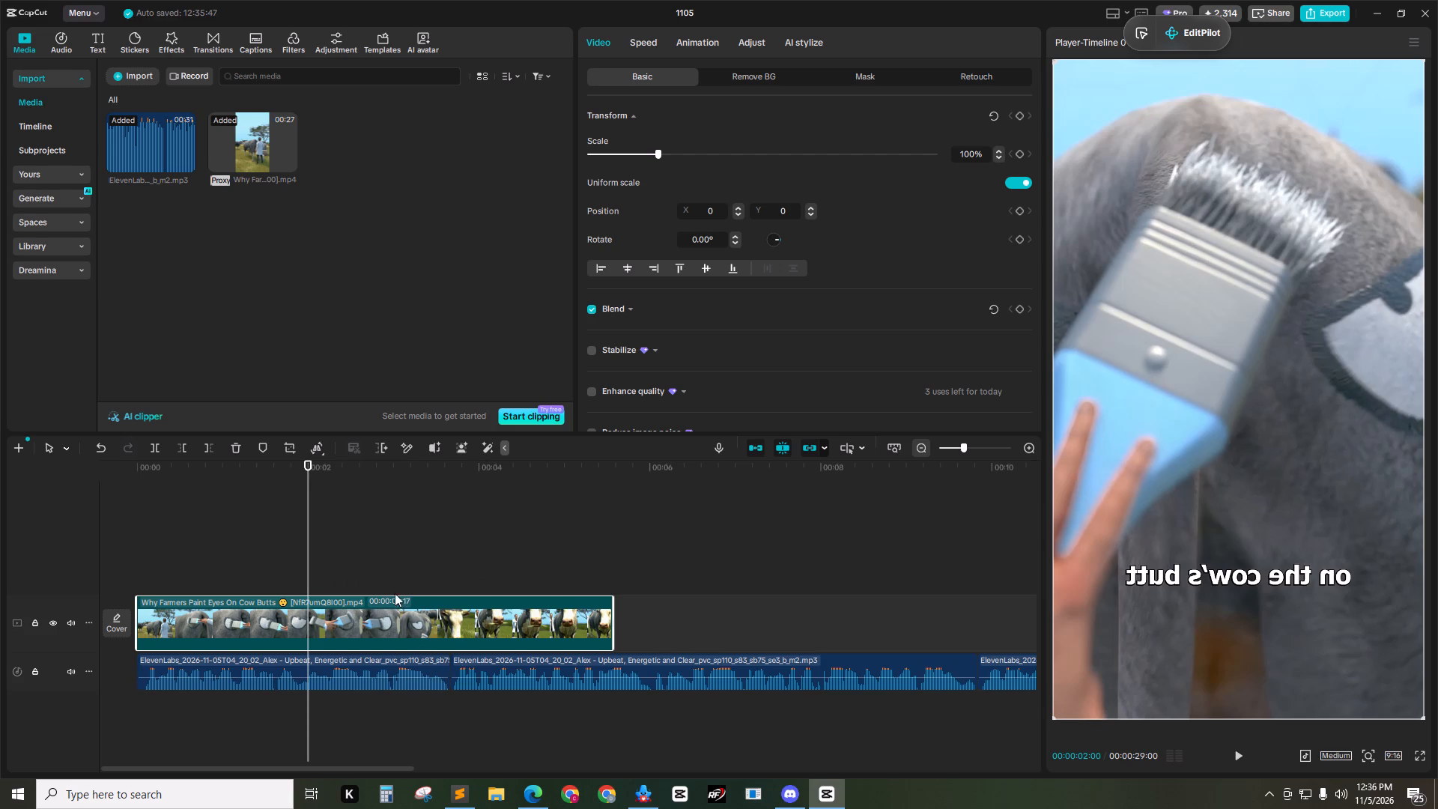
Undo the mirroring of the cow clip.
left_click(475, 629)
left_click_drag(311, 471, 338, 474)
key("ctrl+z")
Trim the cow clip's end so that only about the first second remains.
left_click_drag(338, 474, 187, 472)
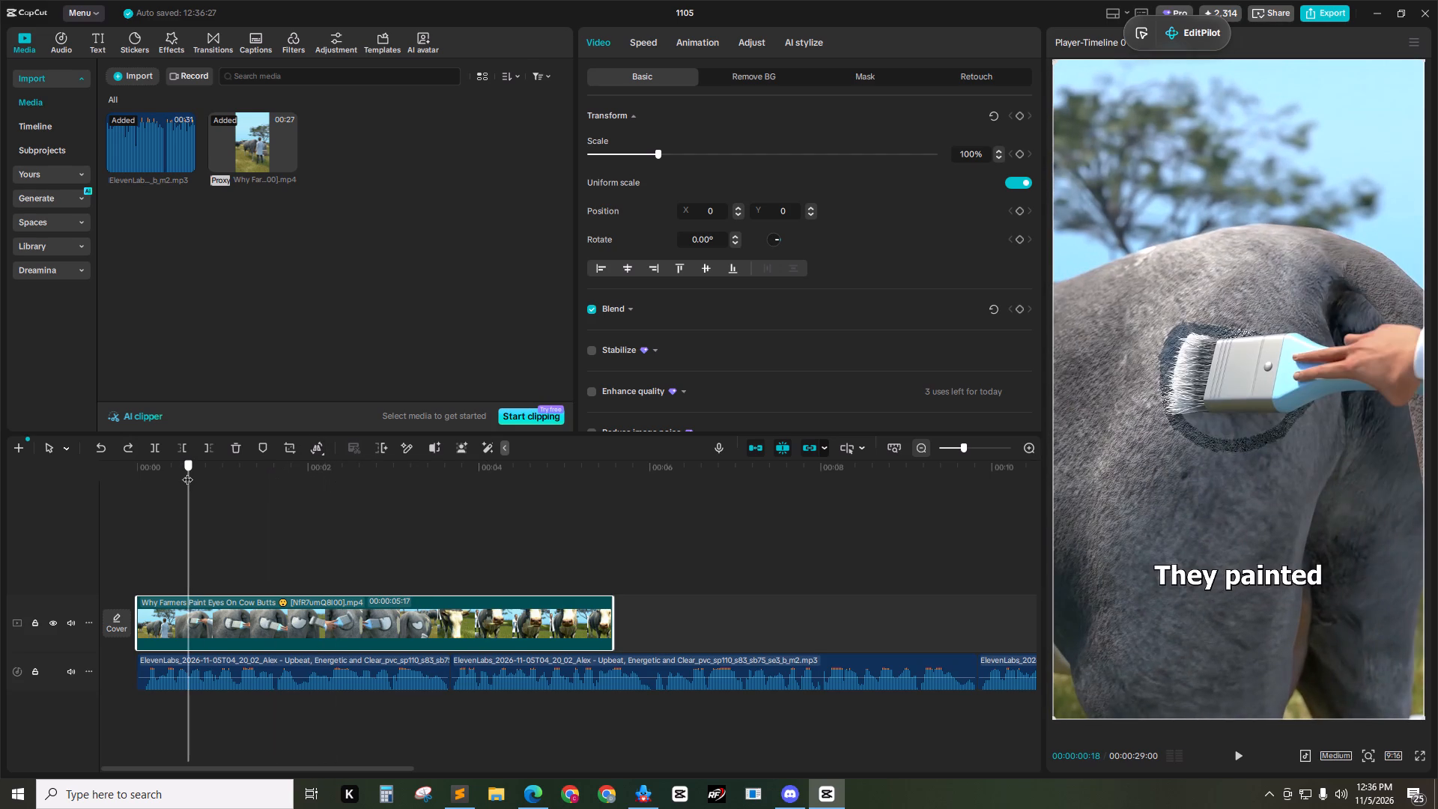
left_click_drag(187, 472, 224, 477)
key("w")
Scrub through the trimmed cow clip around 00:00:00:12 to 00:00:00:22 to examine the eye-painting shot.
left_click_drag(219, 468, 194, 467)
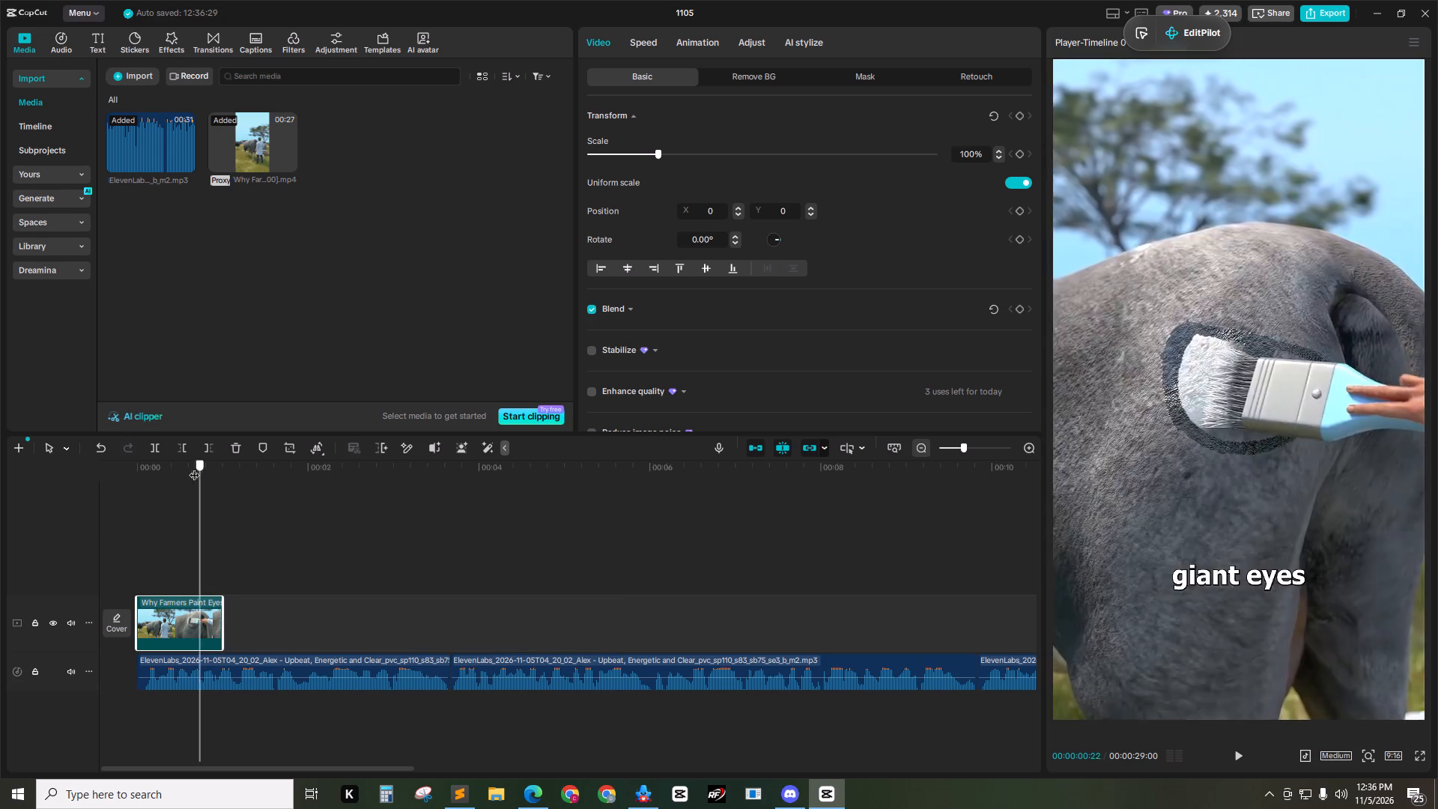
left_click_drag(194, 467, 174, 483)
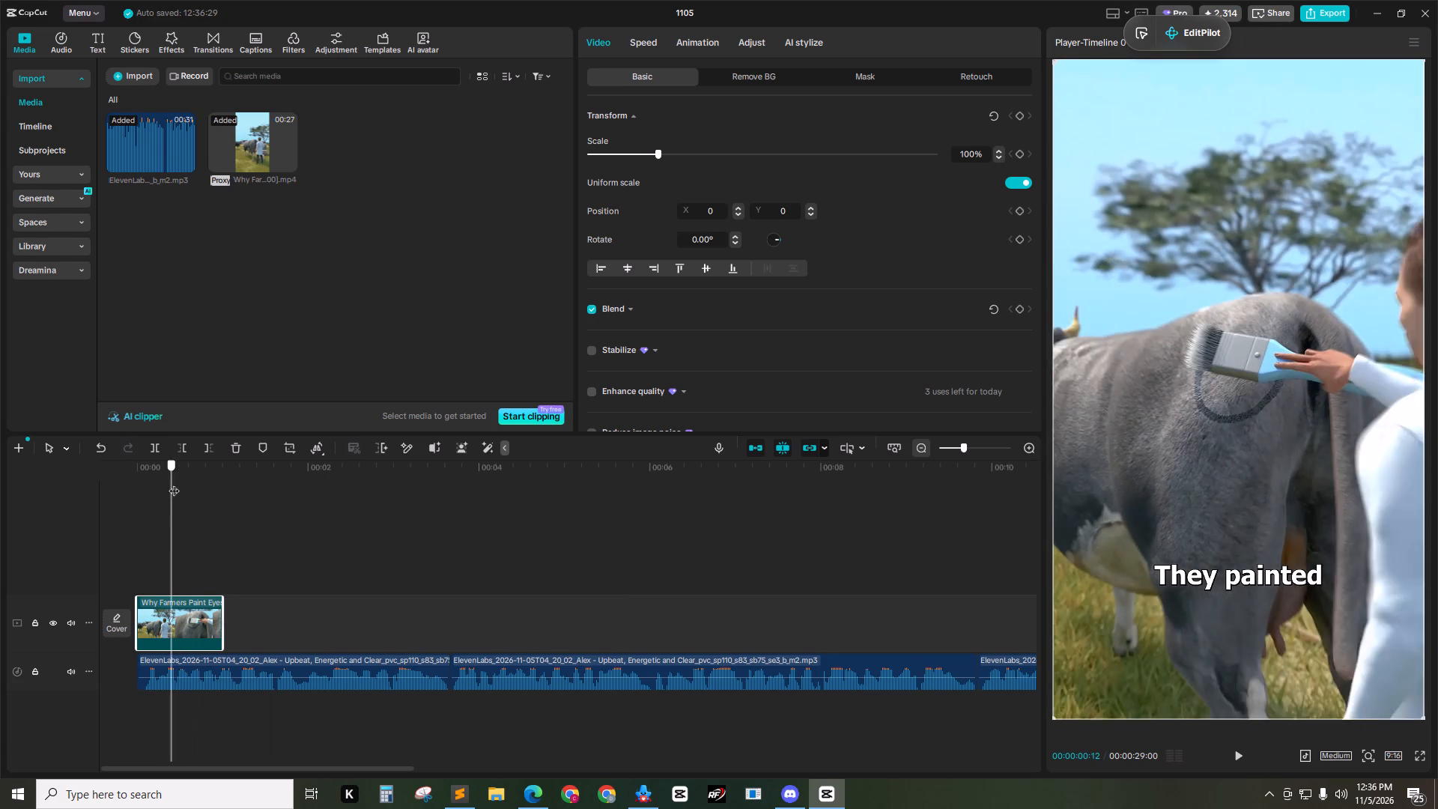
left_click_drag(174, 483, 175, 483)
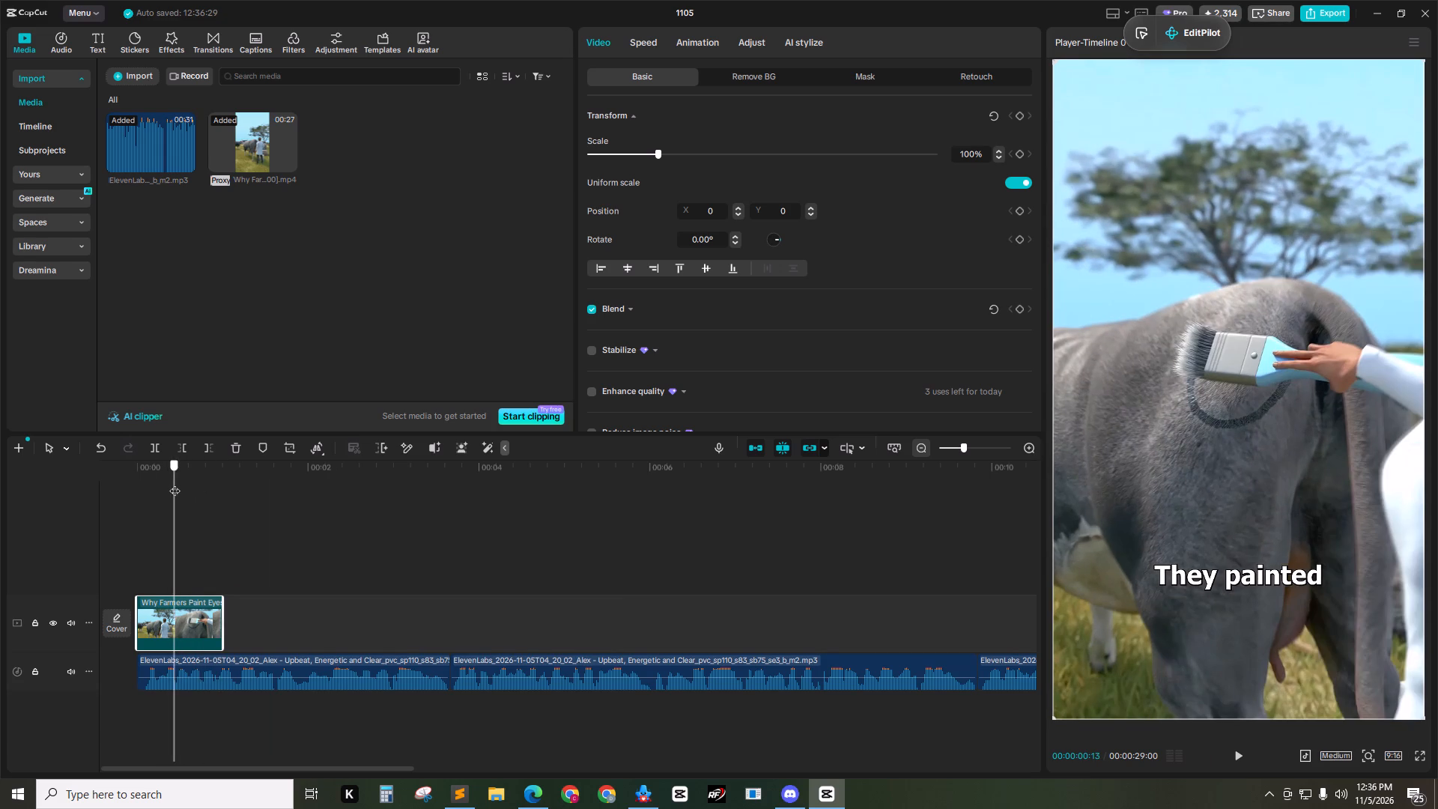
left_click_drag(175, 483, 181, 487)
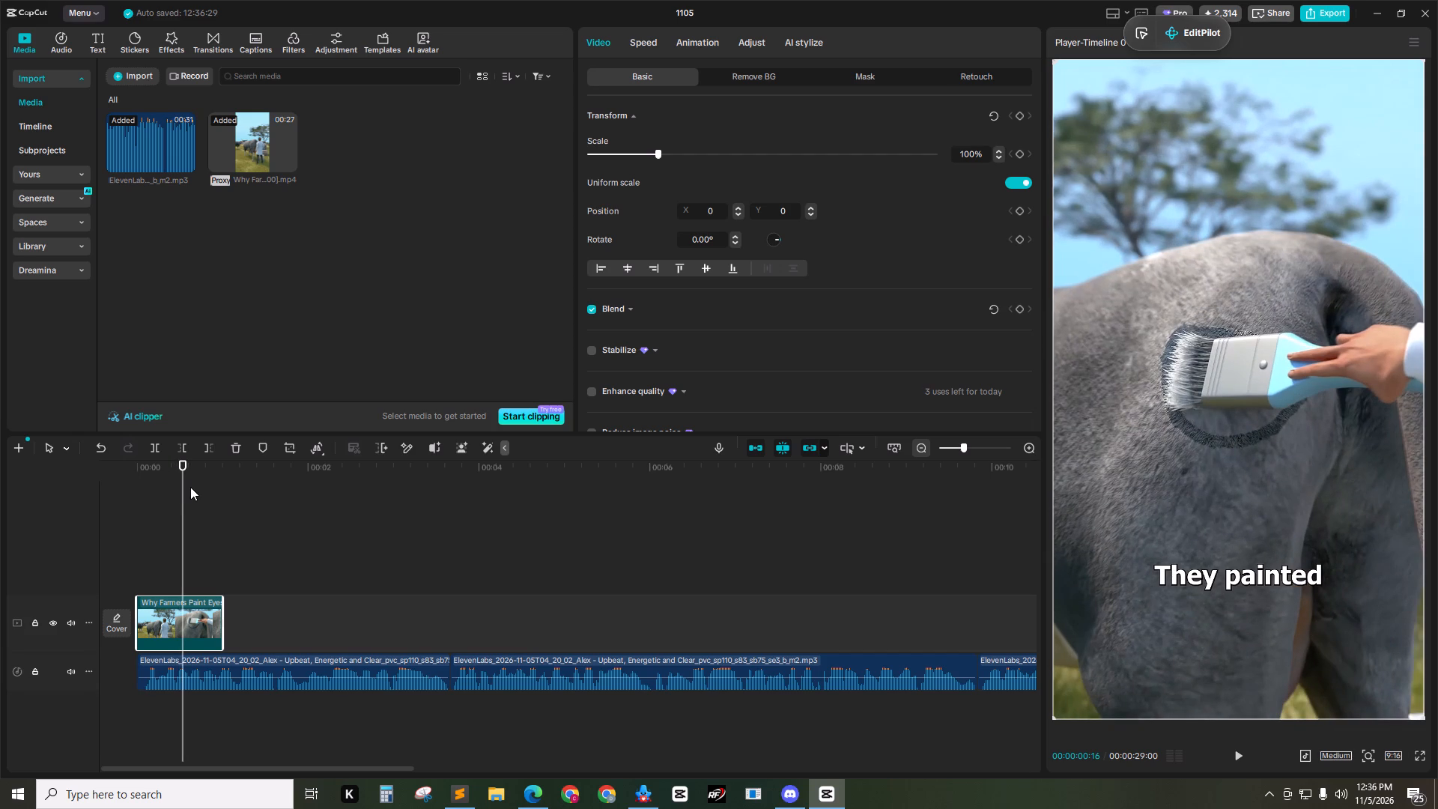
left_click(186, 482)
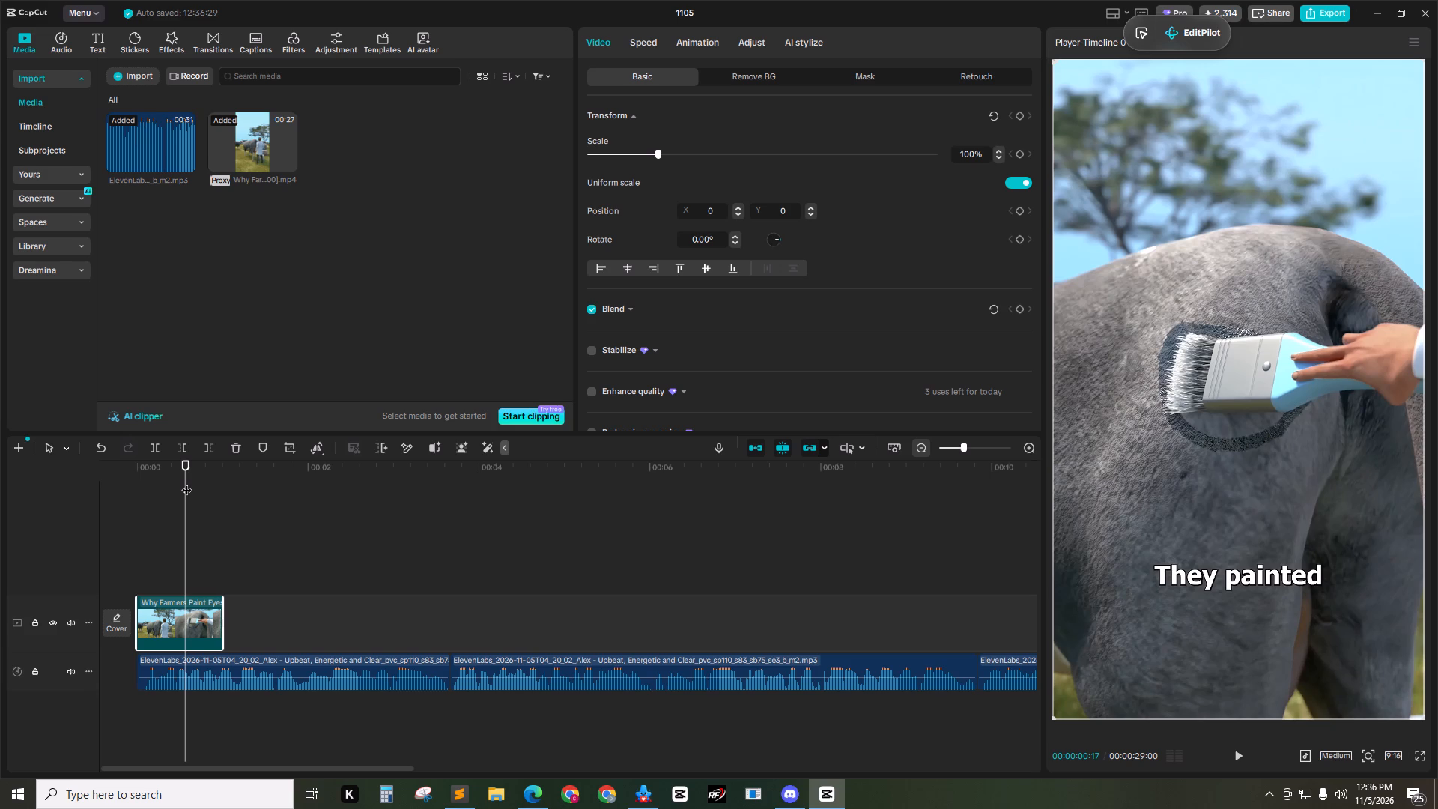
left_click_drag(186, 482, 173, 478)
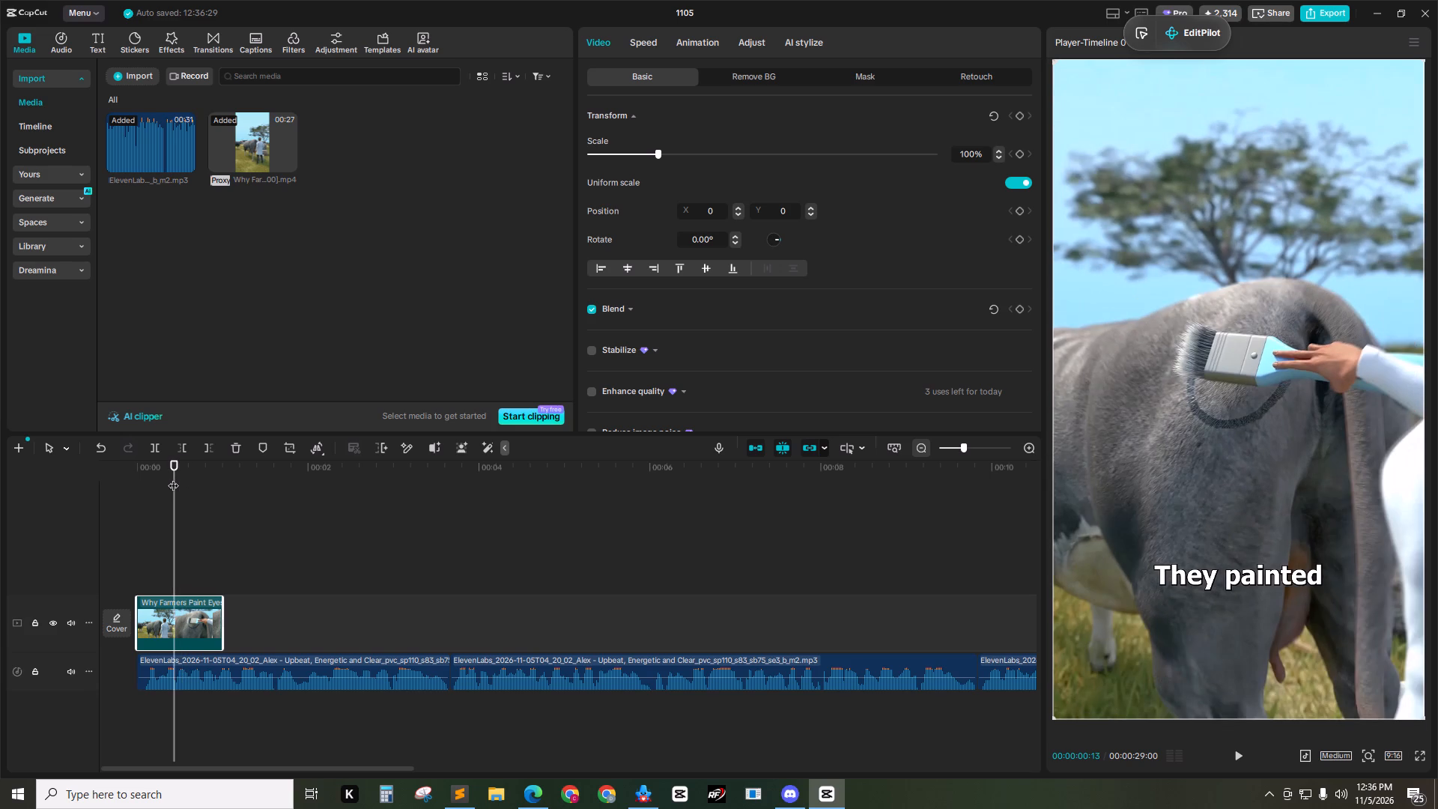
left_click_drag(174, 478, 171, 477)
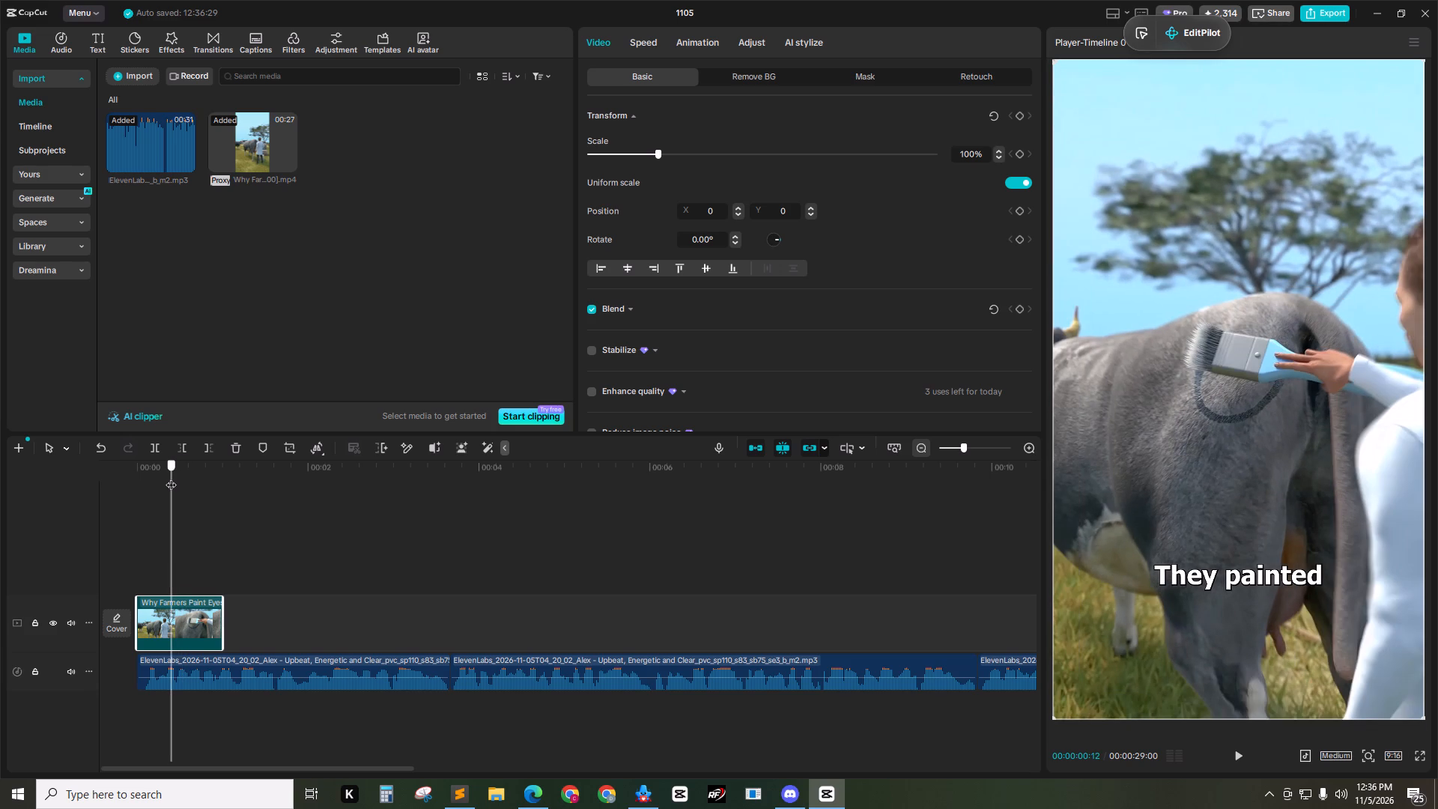
Scrub back and forth through the trimmed cow clip's first second to examine the brush painting the eye.
left_click_drag(171, 477, 180, 486)
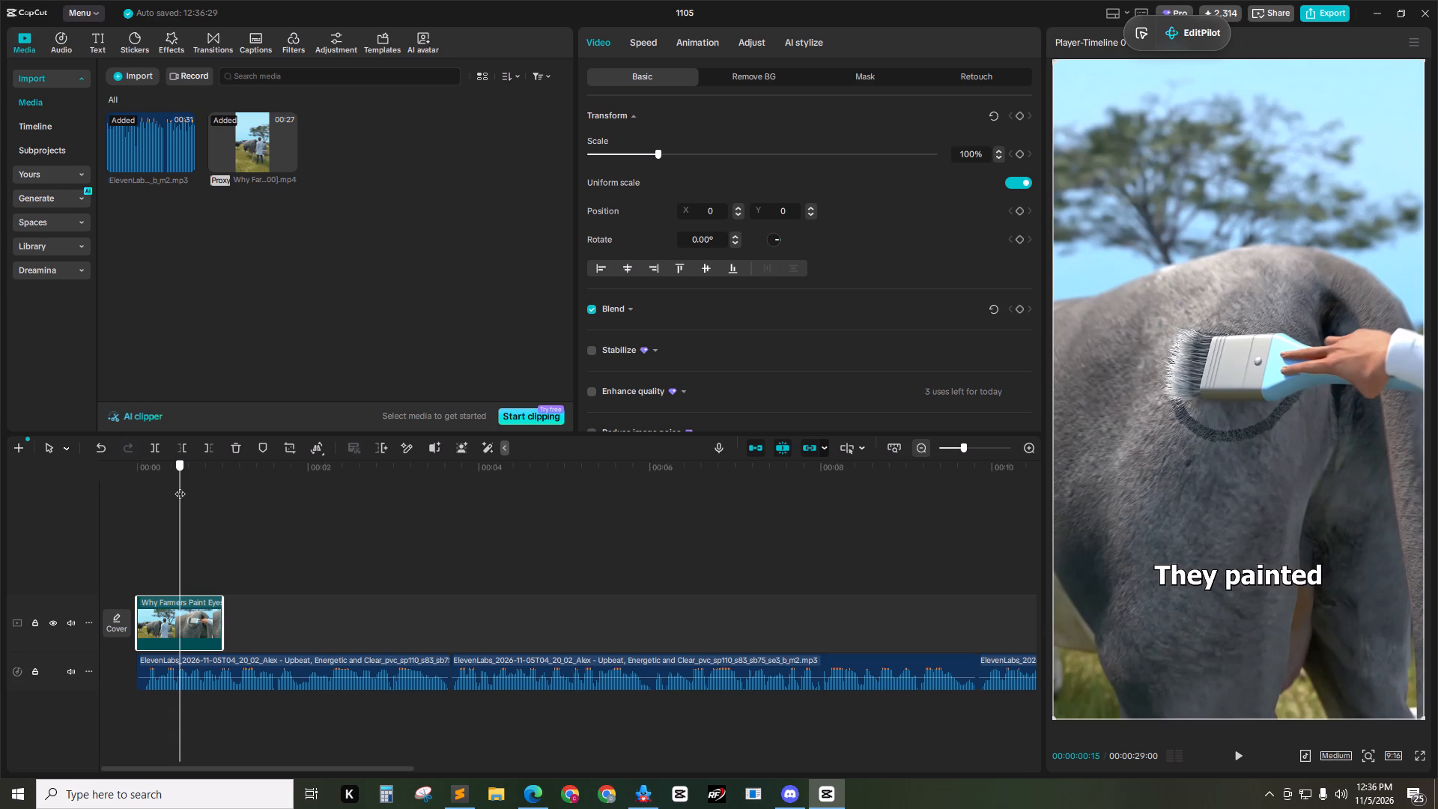
left_click_drag(180, 486, 189, 486)
left_click(213, 485)
left_click_drag(216, 473, 168, 480)
left_click(203, 490)
left_click_drag(204, 473, 176, 473)
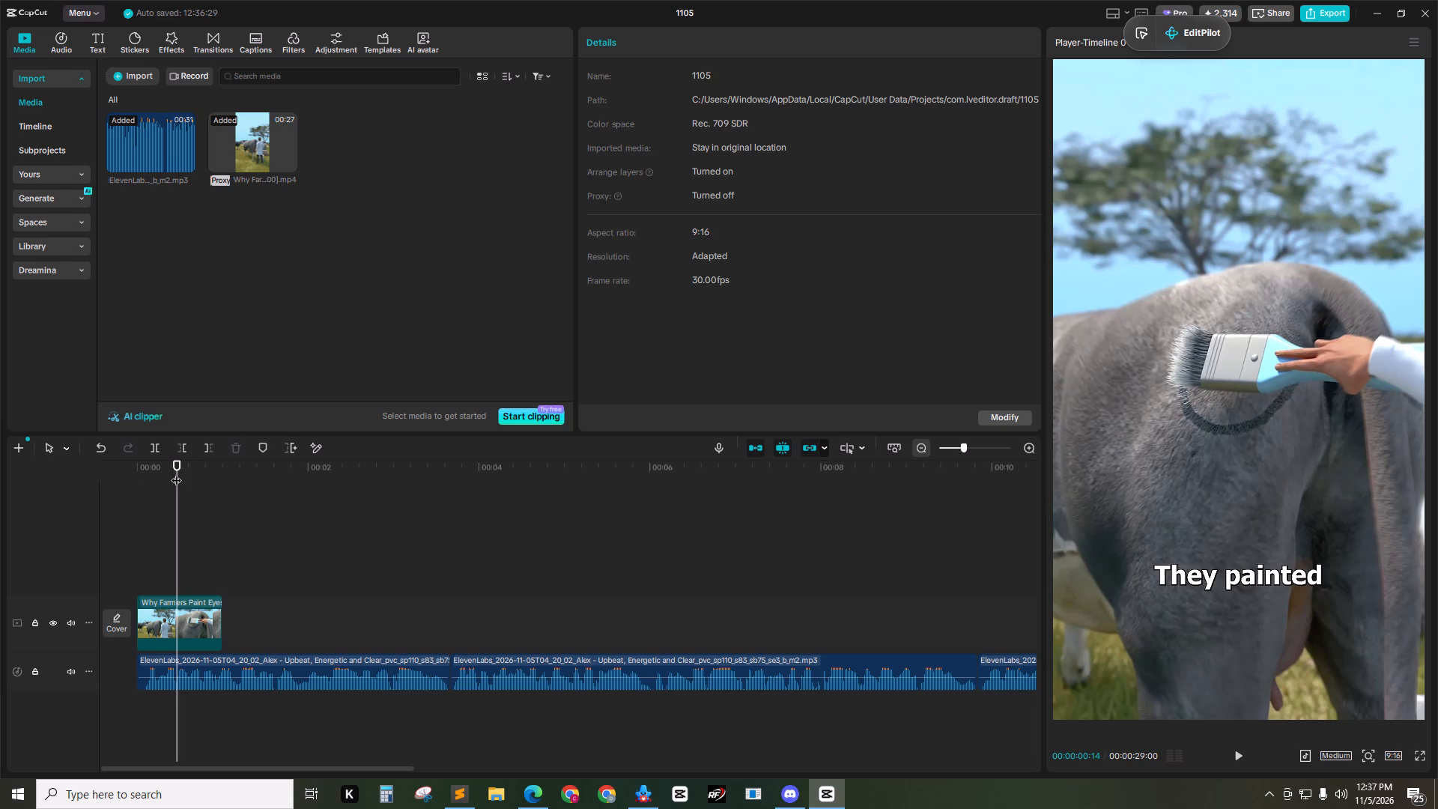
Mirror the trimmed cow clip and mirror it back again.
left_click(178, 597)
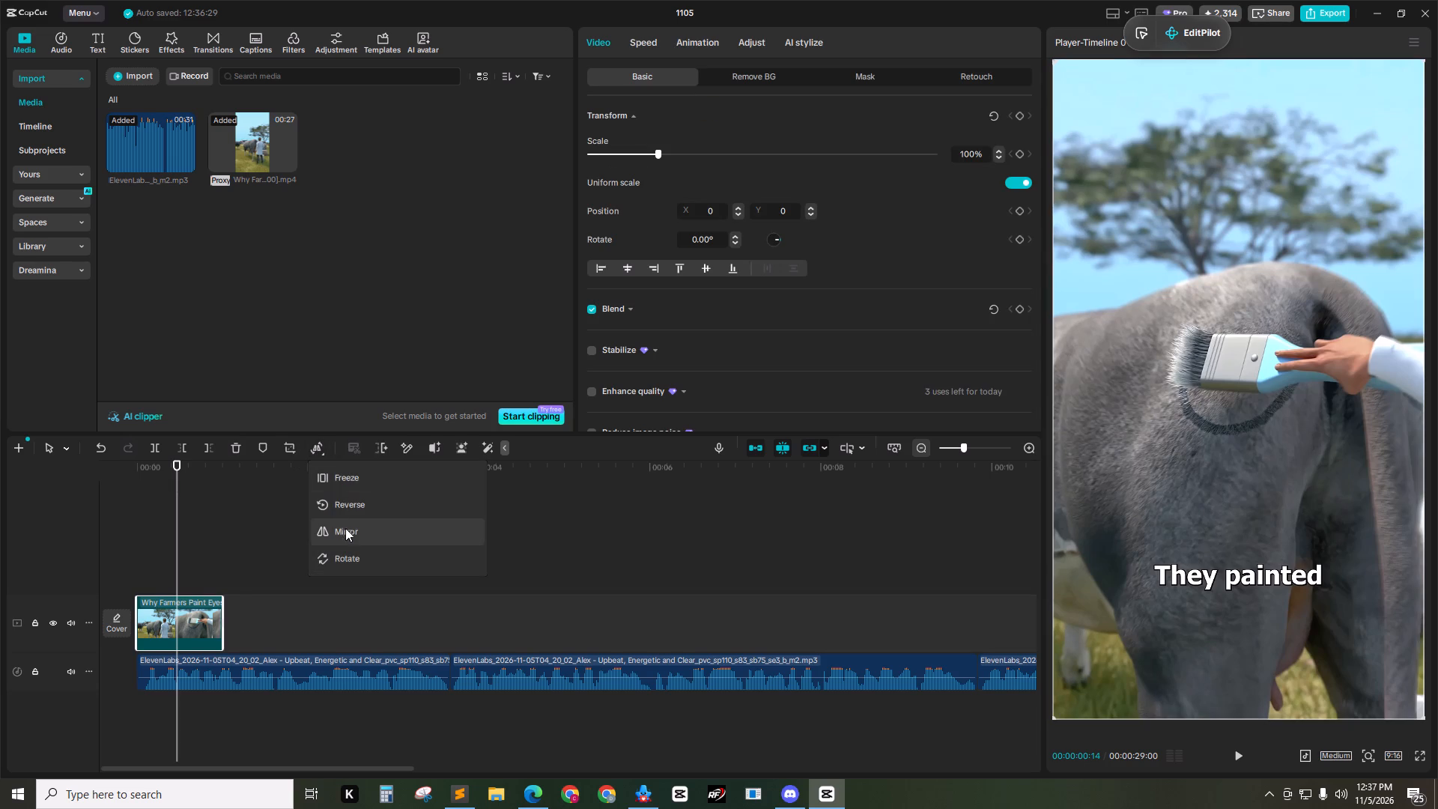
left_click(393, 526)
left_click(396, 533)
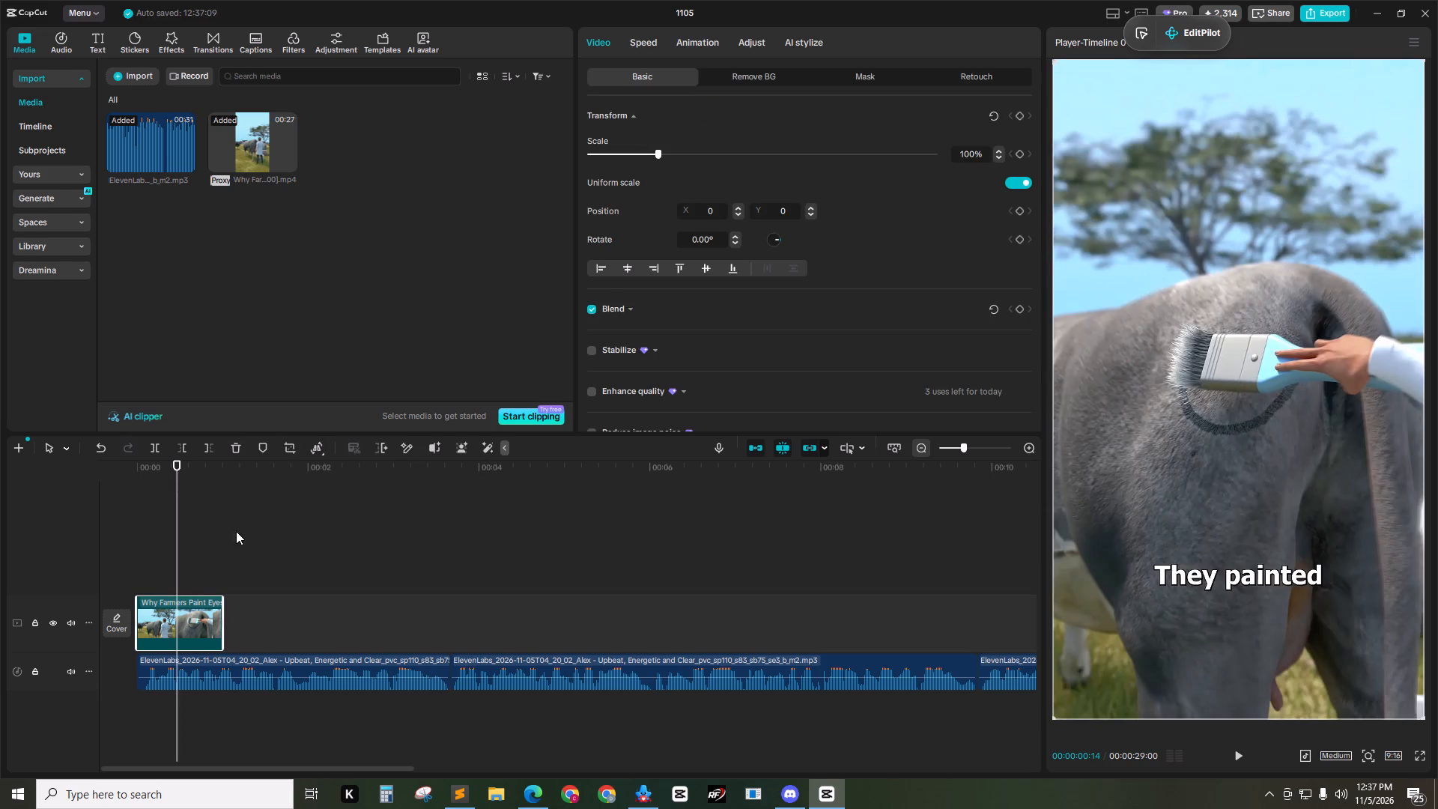
Delete the trimmed cow clip and place the full "Why Farmers Paint Eyes On Cow Butts" video at the start of the main track.
left_click(236, 531)
left_click_drag(259, 463, 192, 474)
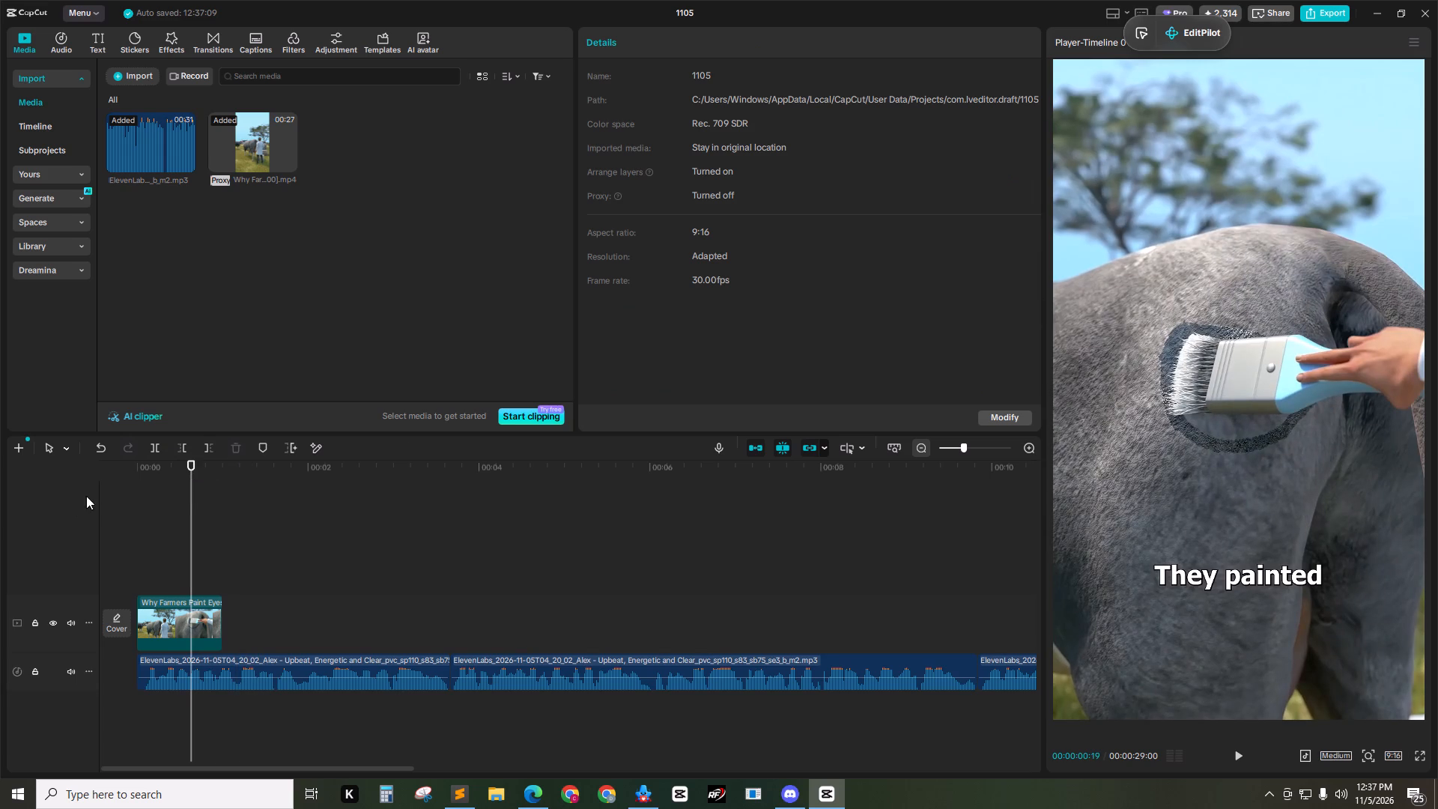
left_click_drag(187, 470, 98, 479)
left_click(210, 618)
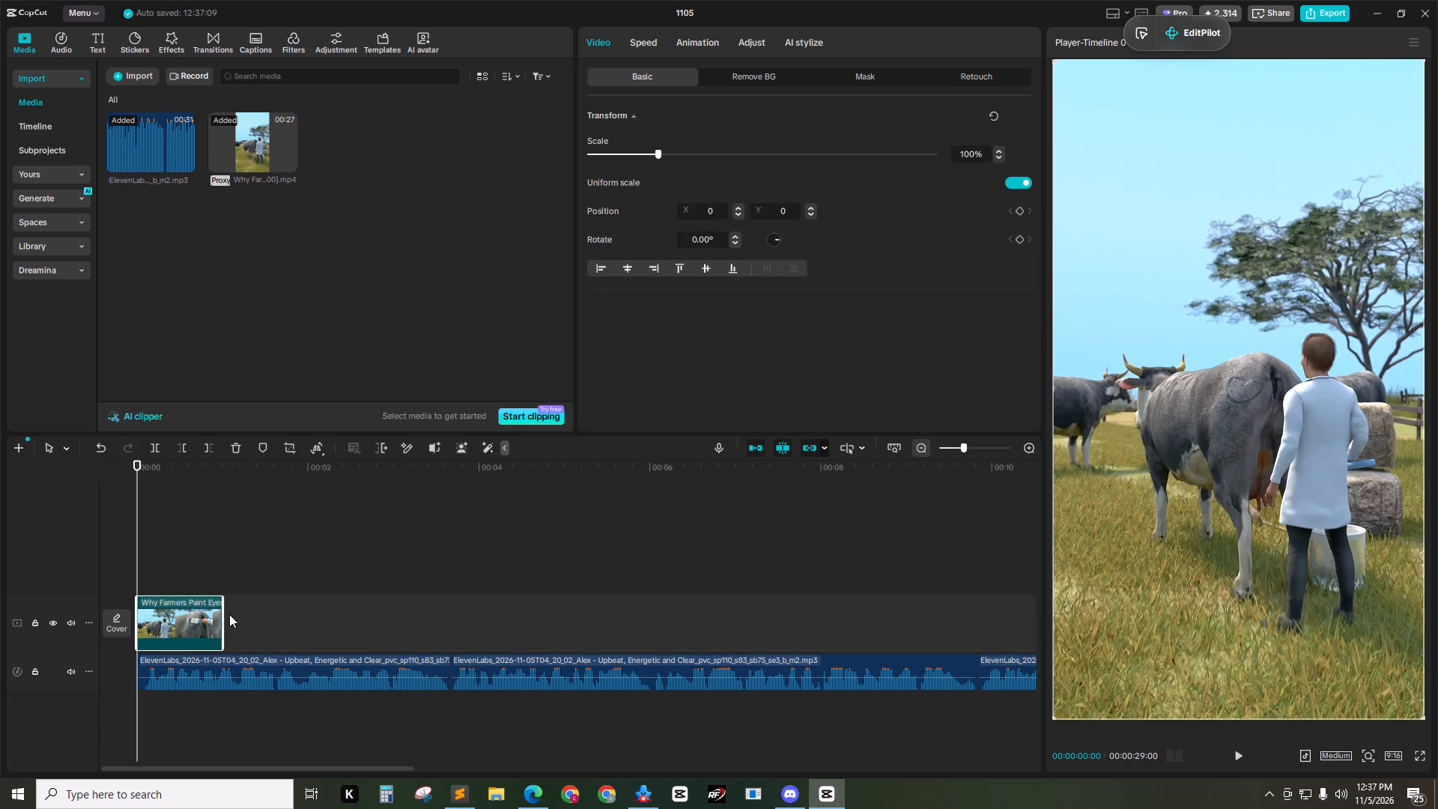
left_click(221, 618)
key("Delete")
left_click_drag(255, 148, 207, 548)
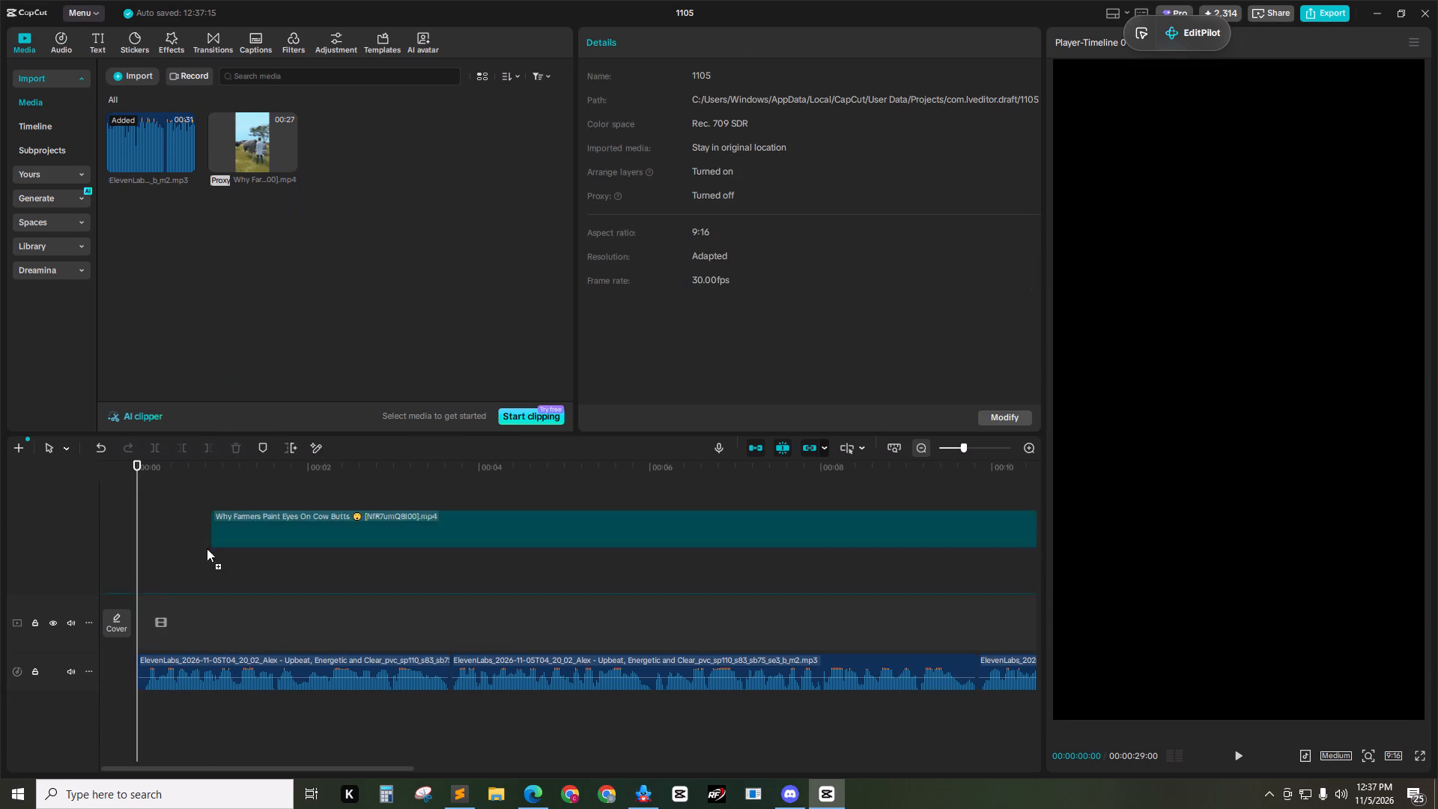
left_click_drag(207, 548, 148, 625)
Play the cow clip over the voice-over and trim off everything after about 00:00:04:01, during the grazing cow shot.
left_click(231, 496)
left_click_drag(222, 461, 117, 472)
key("space")
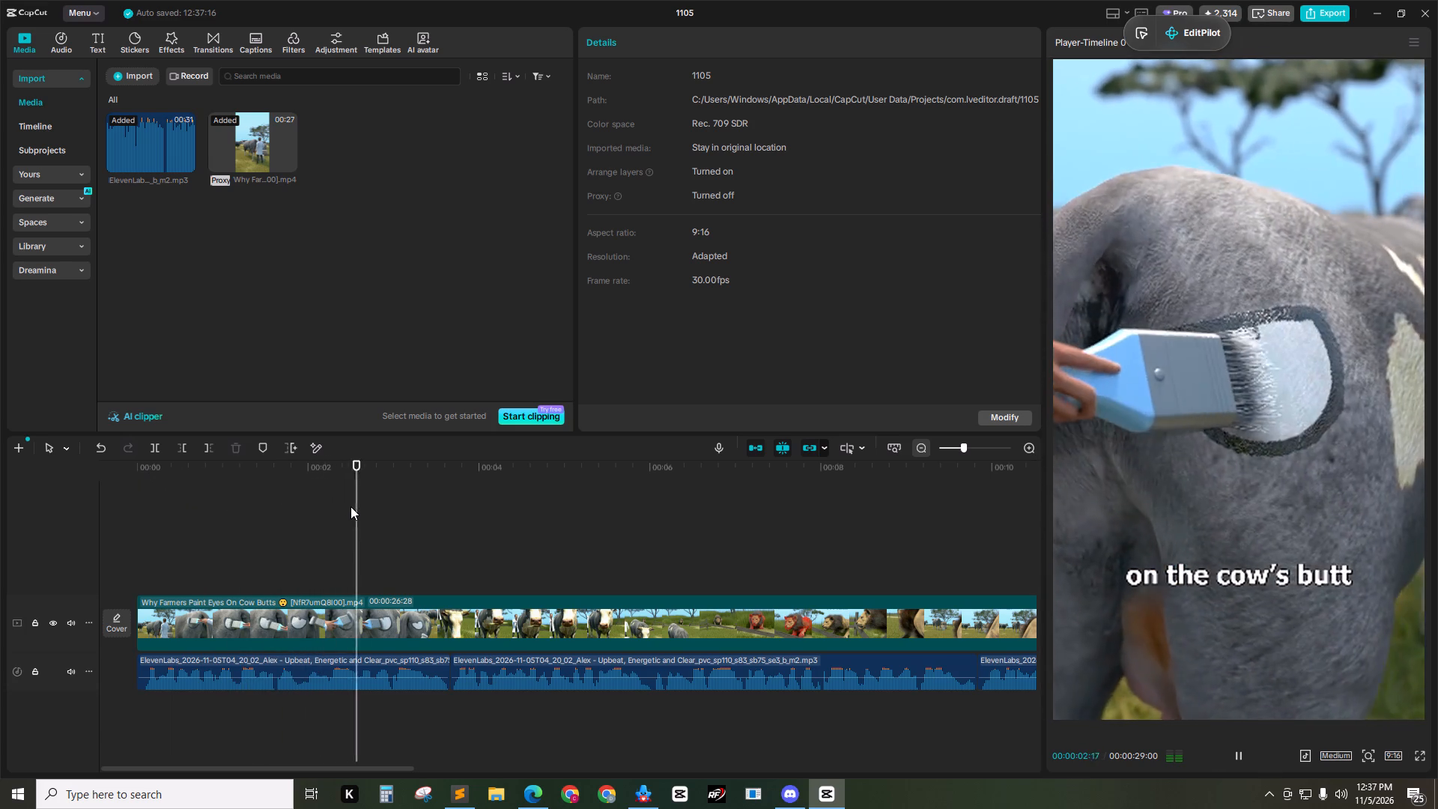
key("space")
left_click_drag(453, 481, 439, 481)
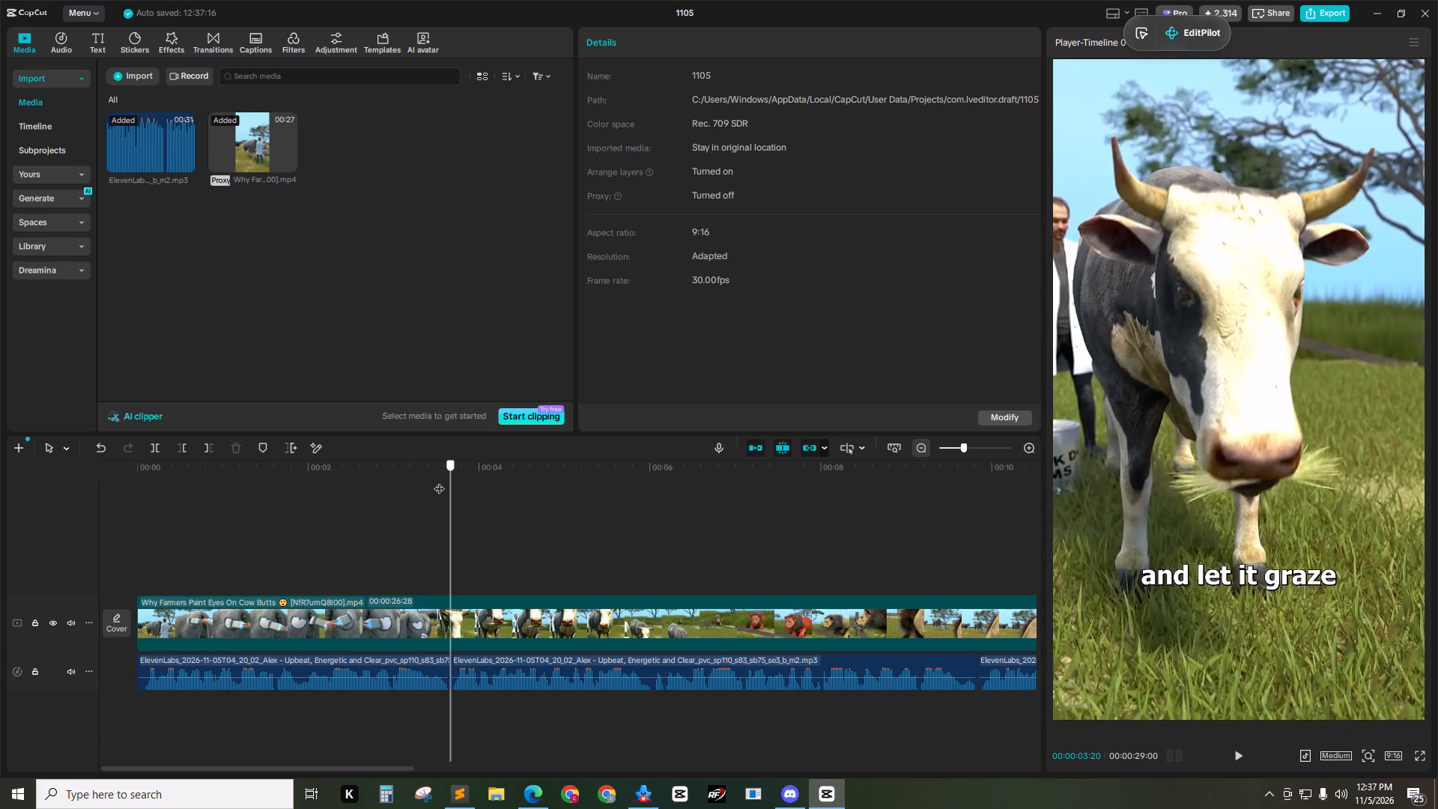
left_click_drag(439, 481, 482, 485)
left_click(521, 626)
key("w")
Set the cow clip's speed to 1.1x so it ends with the first voice-over segment at about 00:00:03:20.
left_click_drag(481, 472, 463, 472)
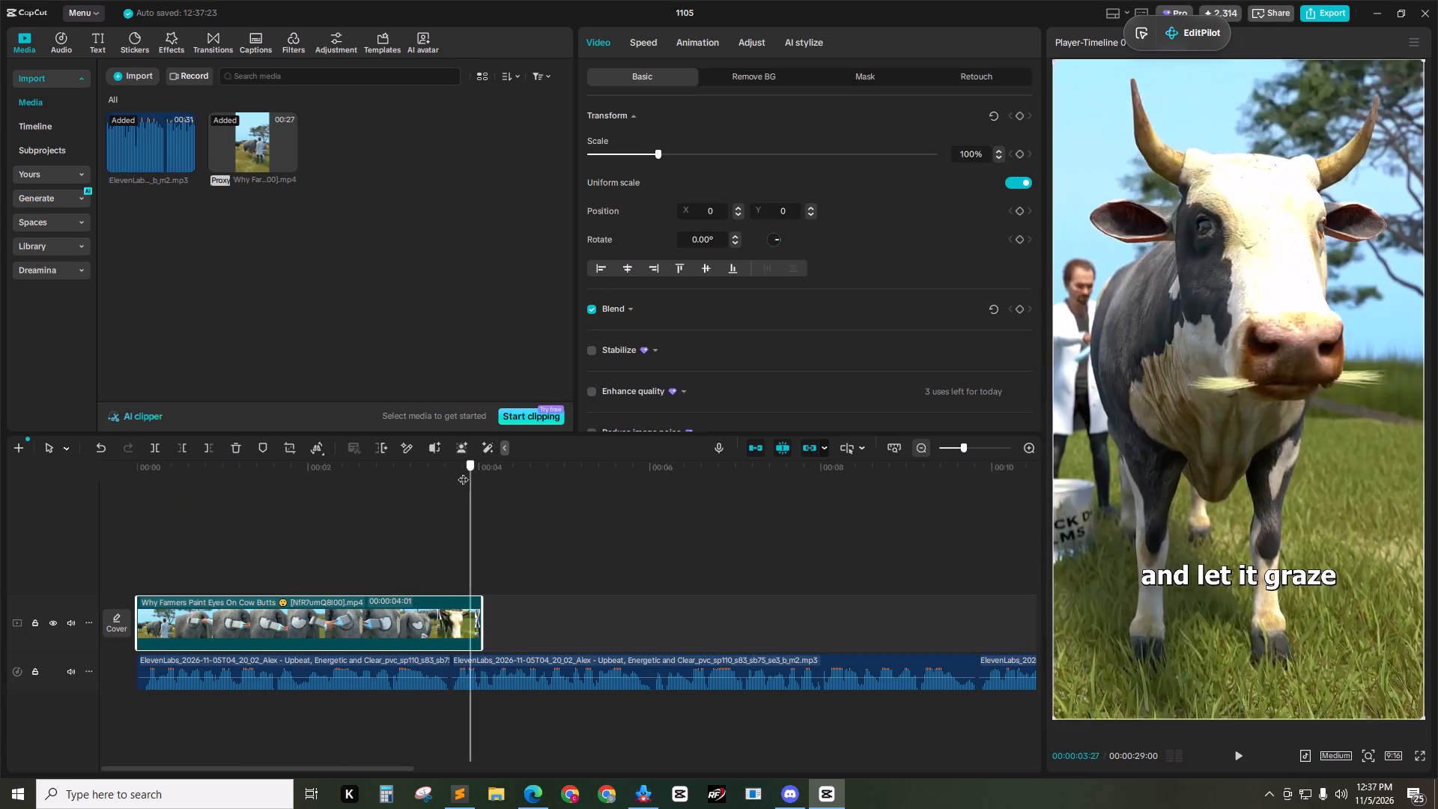
left_click_drag(463, 472, 452, 475)
left_click(463, 631)
left_click(452, 631)
left_click(646, 43)
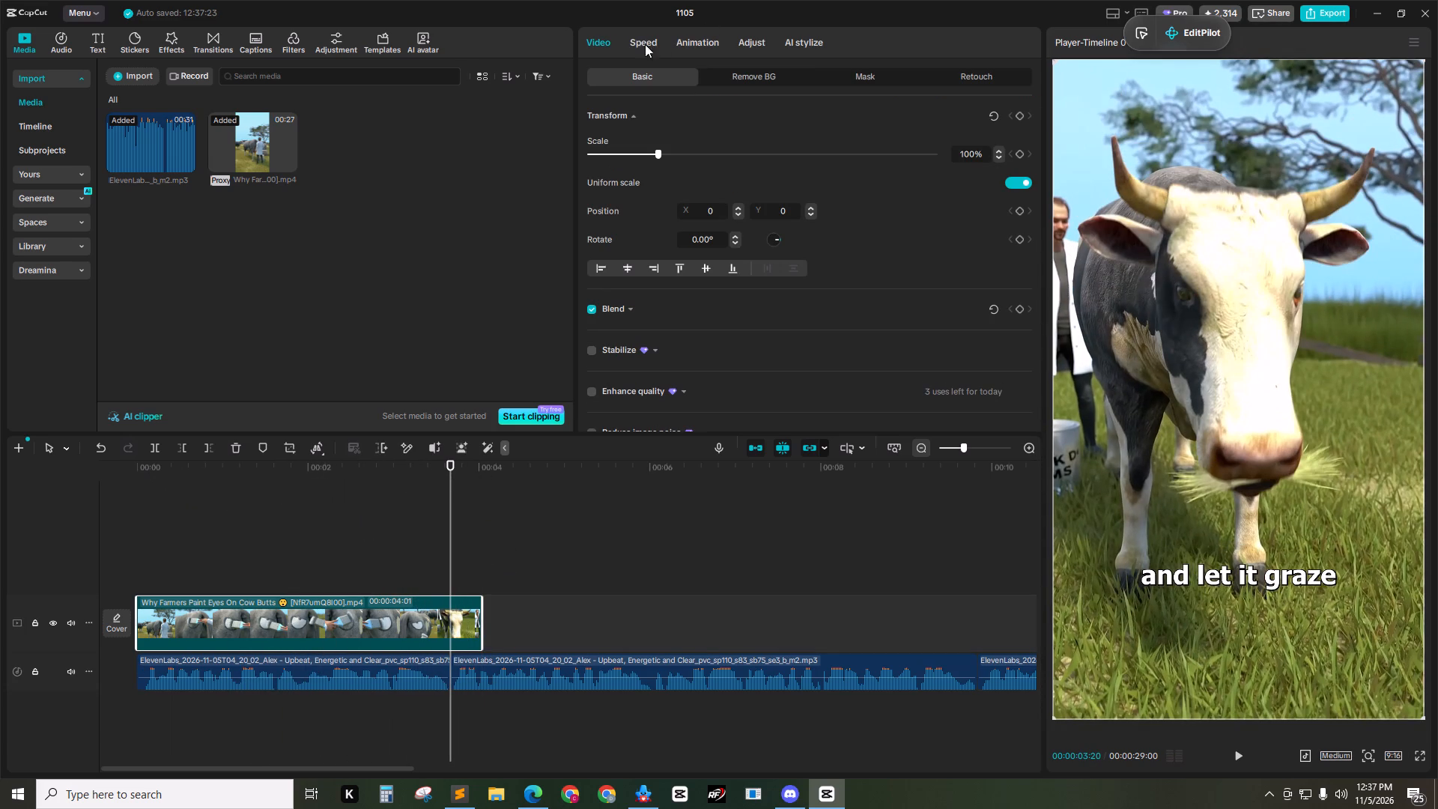
left_click(1029, 131)
left_click(416, 557)
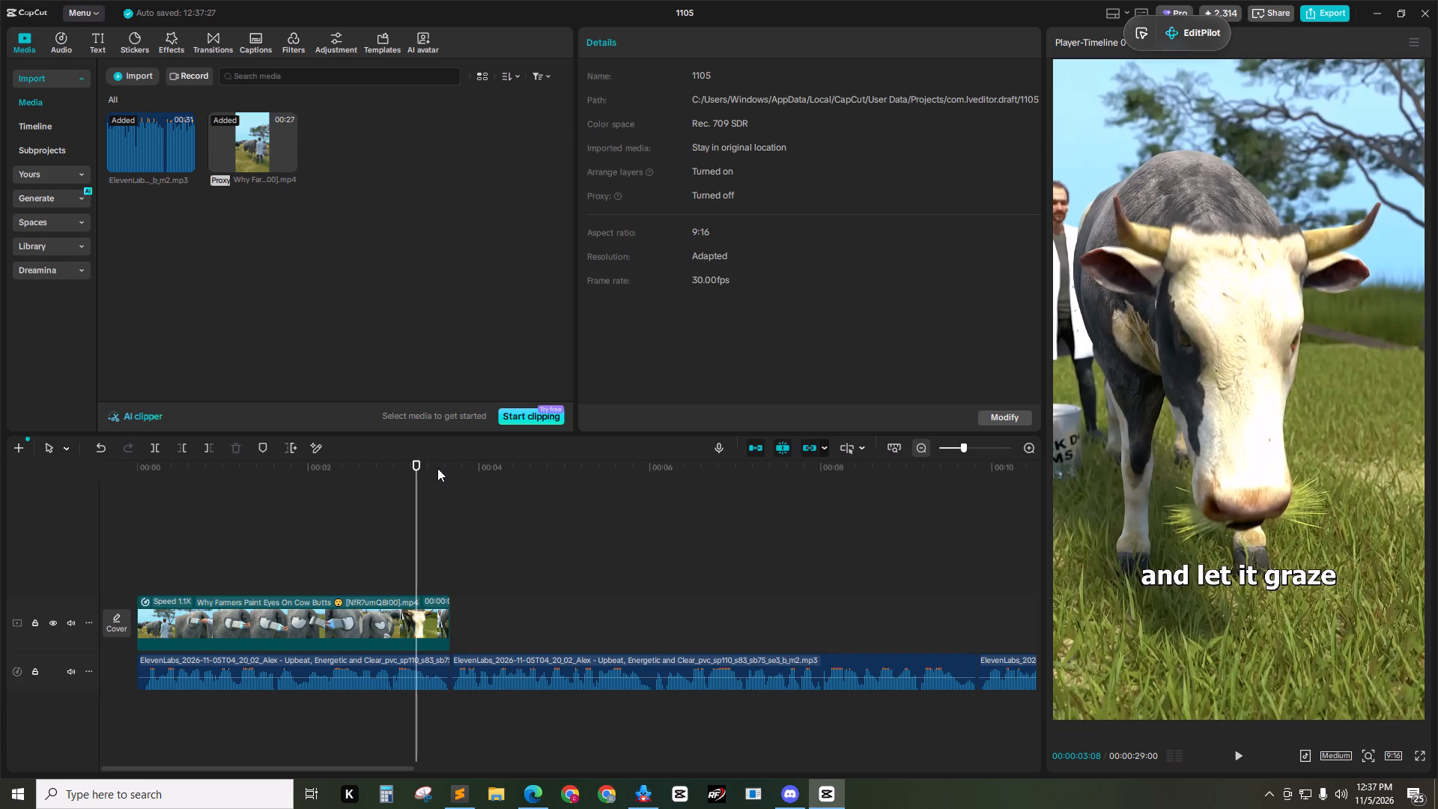
left_click_drag(441, 483, 412, 491)
left_click_drag(422, 473, 452, 485)
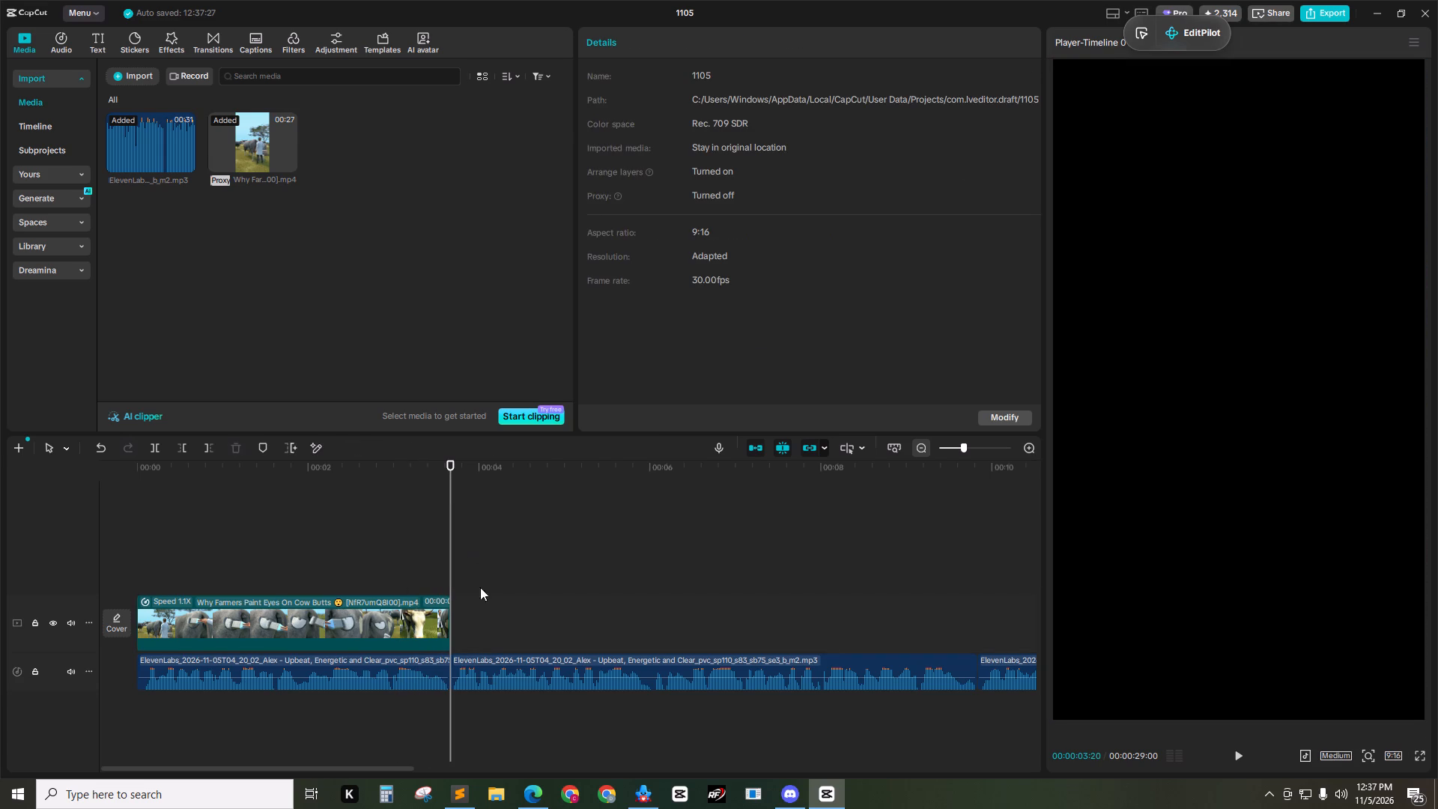
Switch to the script in Sublime Text and point out the end of the first sentence, "on their cows?".
left_click(454, 798)
left_click(740, 240)
left_click(743, 246)
left_click_drag(744, 248, 715, 249)
left_click(739, 252)
left_click(744, 246)
left_click(189, 341)
Return to CapCut and play the sped-up cow clip from the start to check it against the first voice-over segment.
left_click(196, 511)
left_click_drag(188, 468, 170, 467)
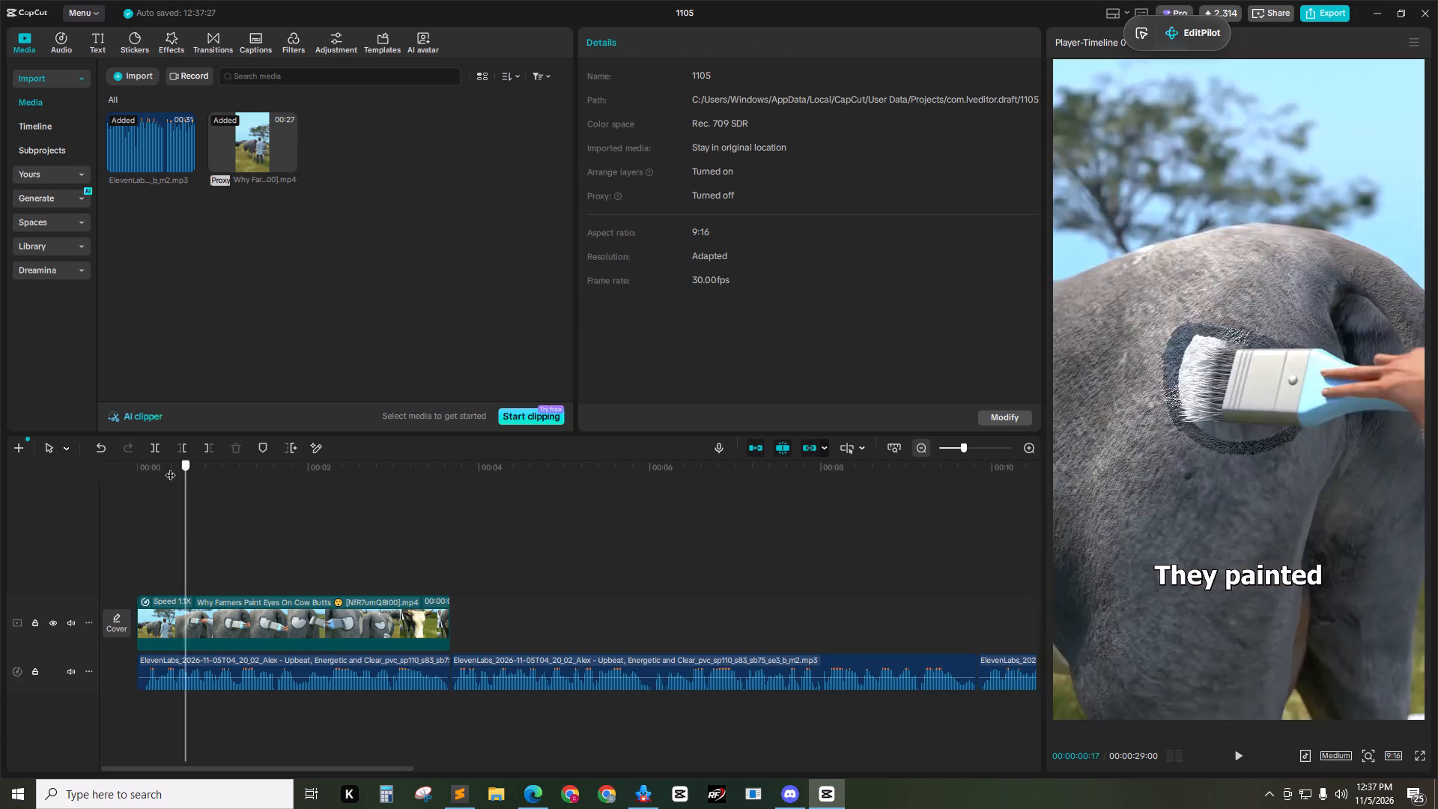
left_click_drag(170, 467, 111, 476)
key("space")
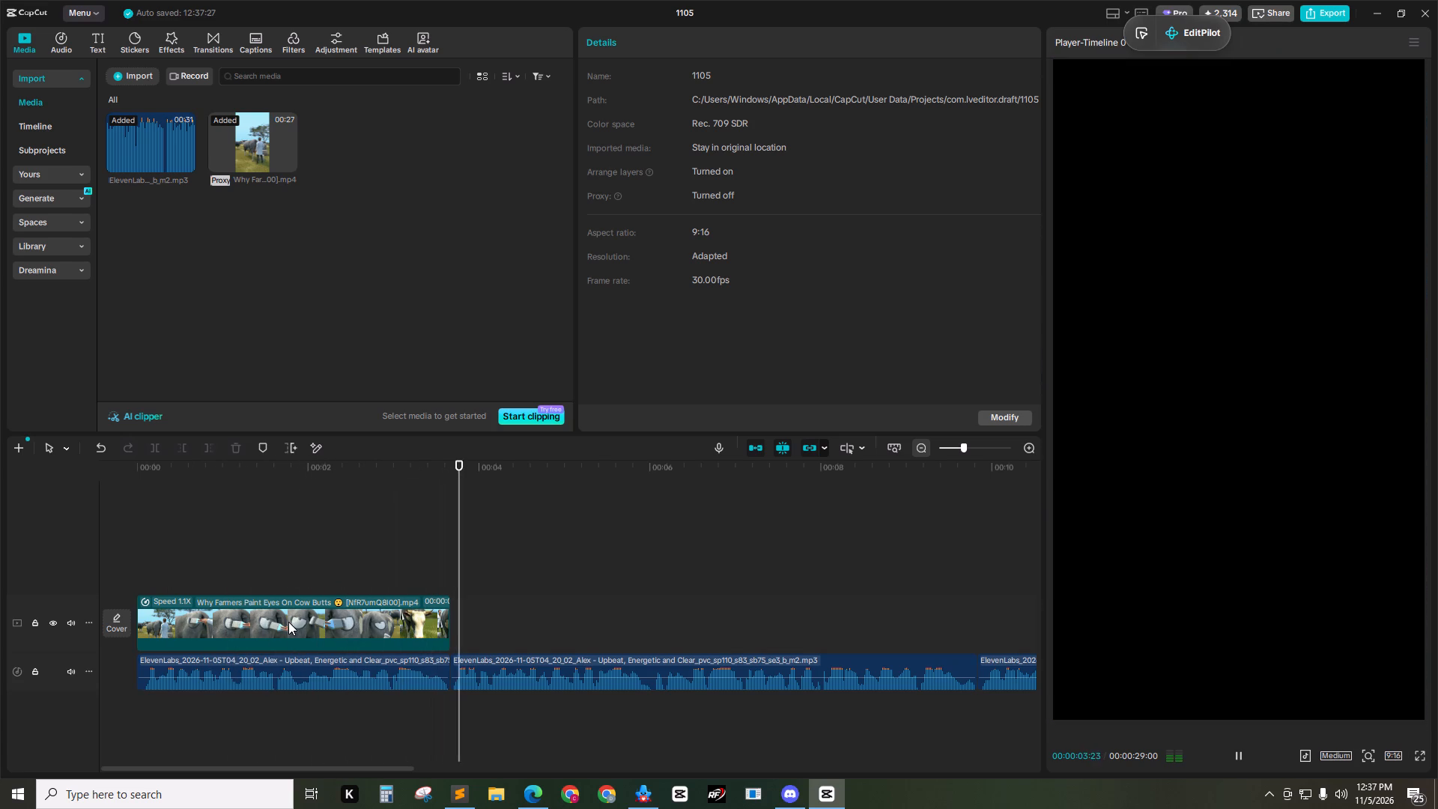
key("space")
left_click(424, 525)
left_click(452, 470)
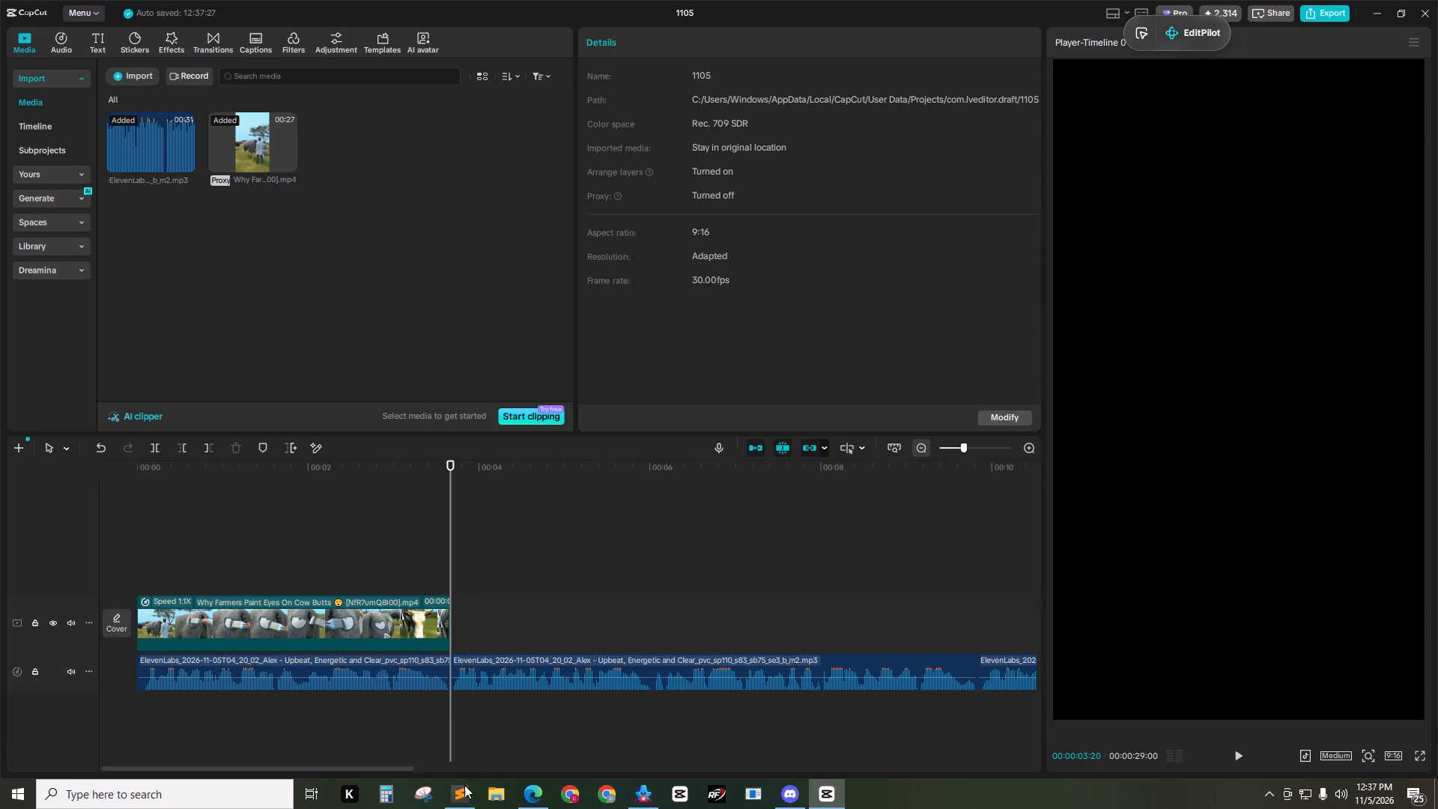
In the Sublime Text script, highlight the opening question and the following line, "Many people assume it's just for decoration,".
left_click(464, 787)
left_click_drag(743, 245, 308, 234)
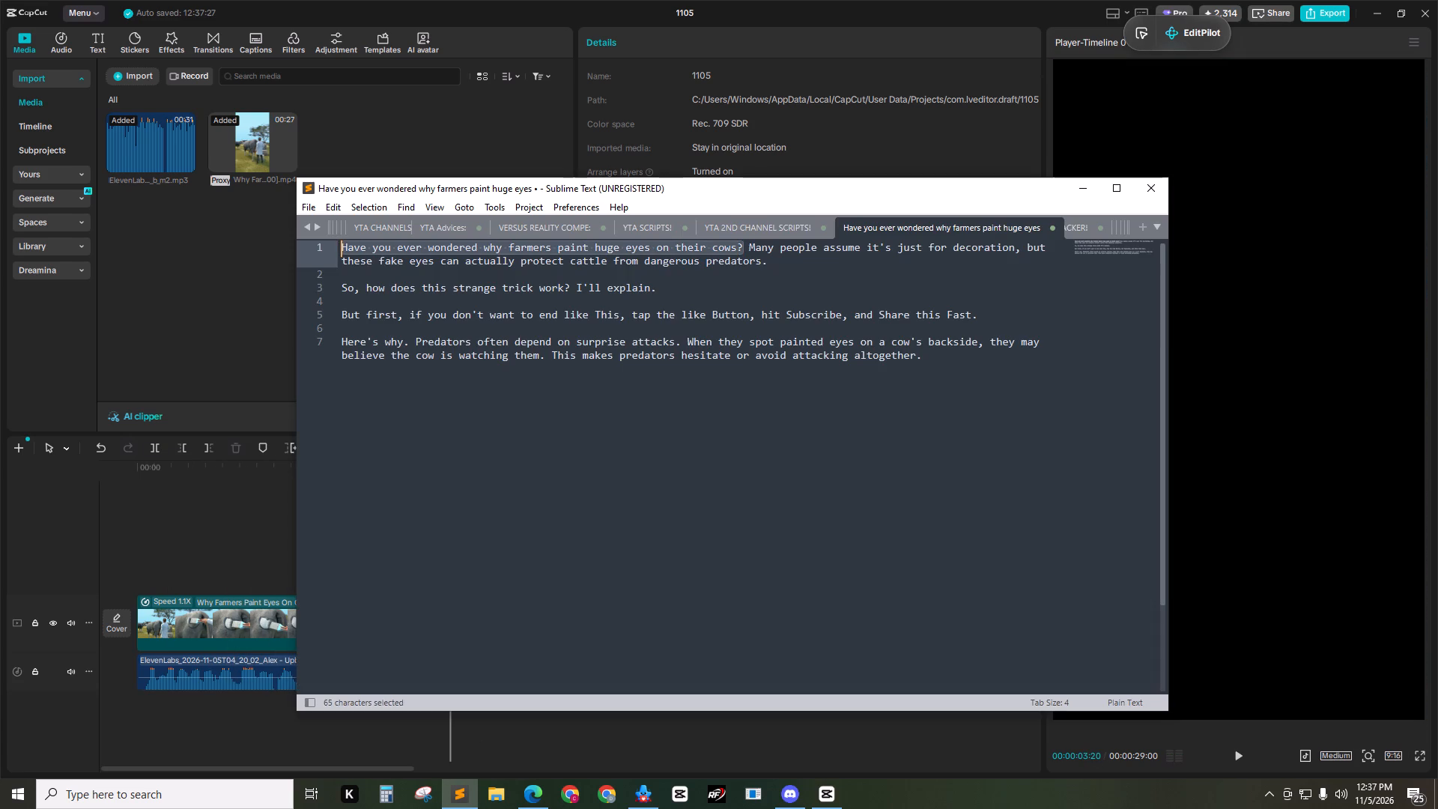
left_click_drag(308, 234, 309, 234)
left_click(773, 282)
left_click(780, 261)
left_click_drag(749, 245, 837, 255)
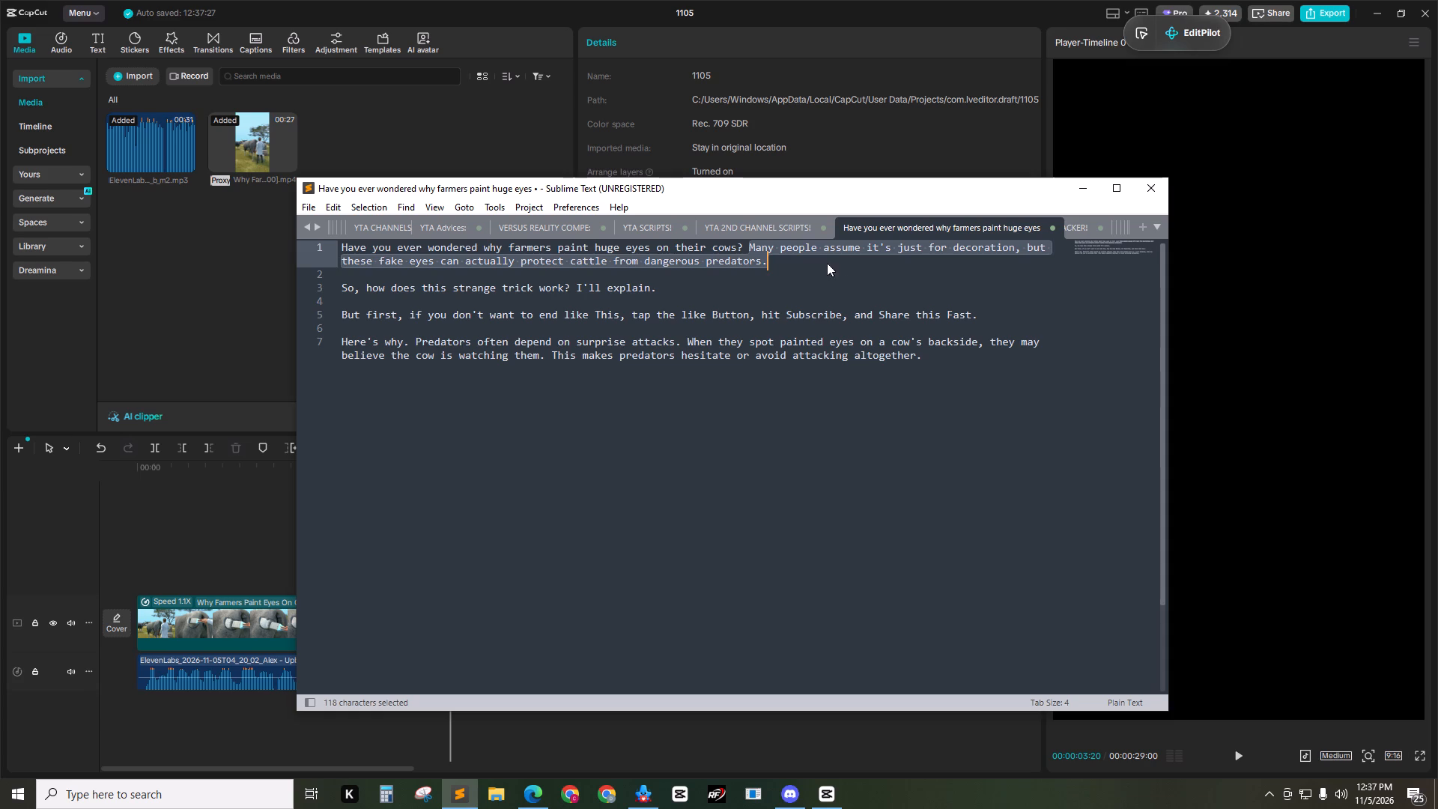
left_click(803, 260)
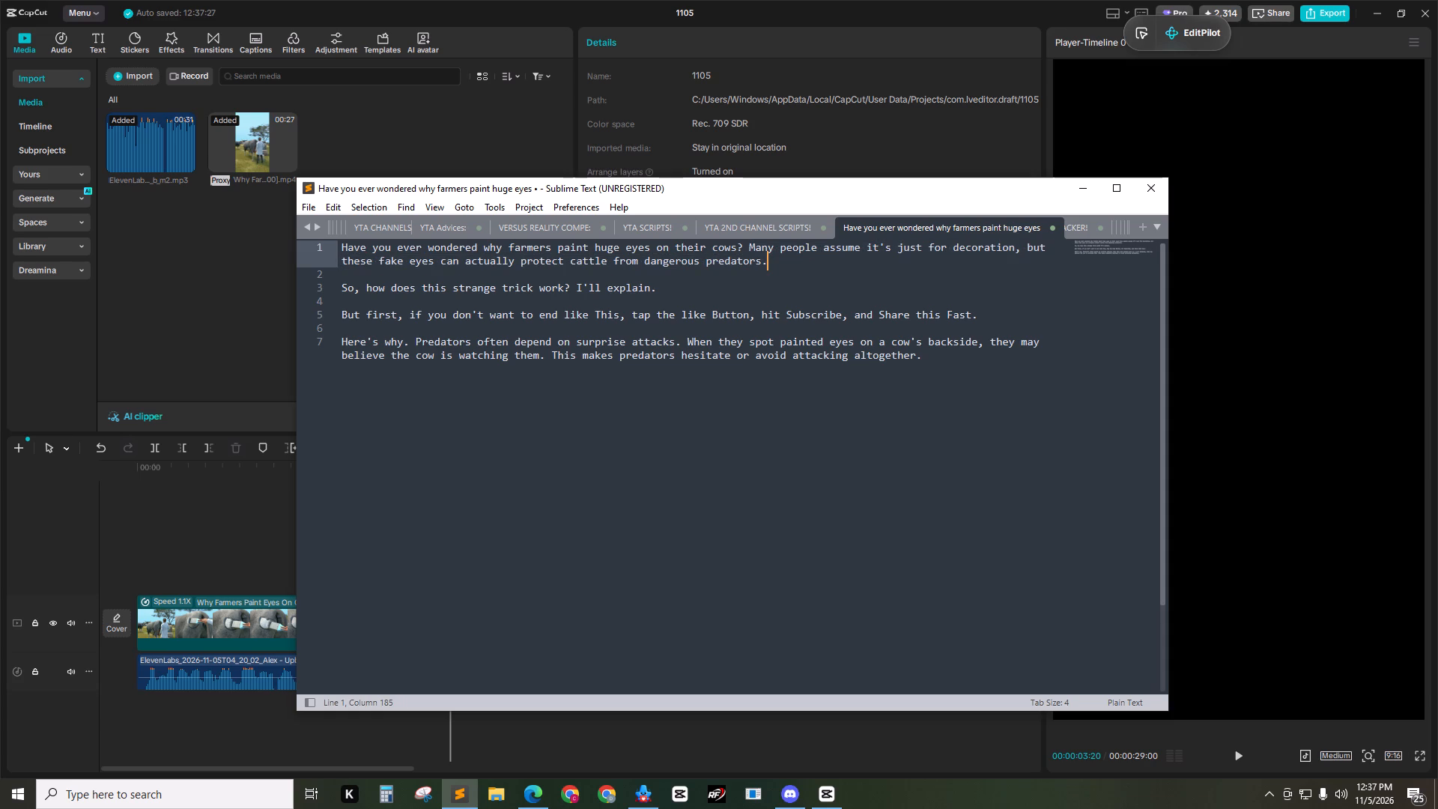
left_click(1019, 247)
left_click_drag(1025, 248, 891, 246)
left_click(953, 273)
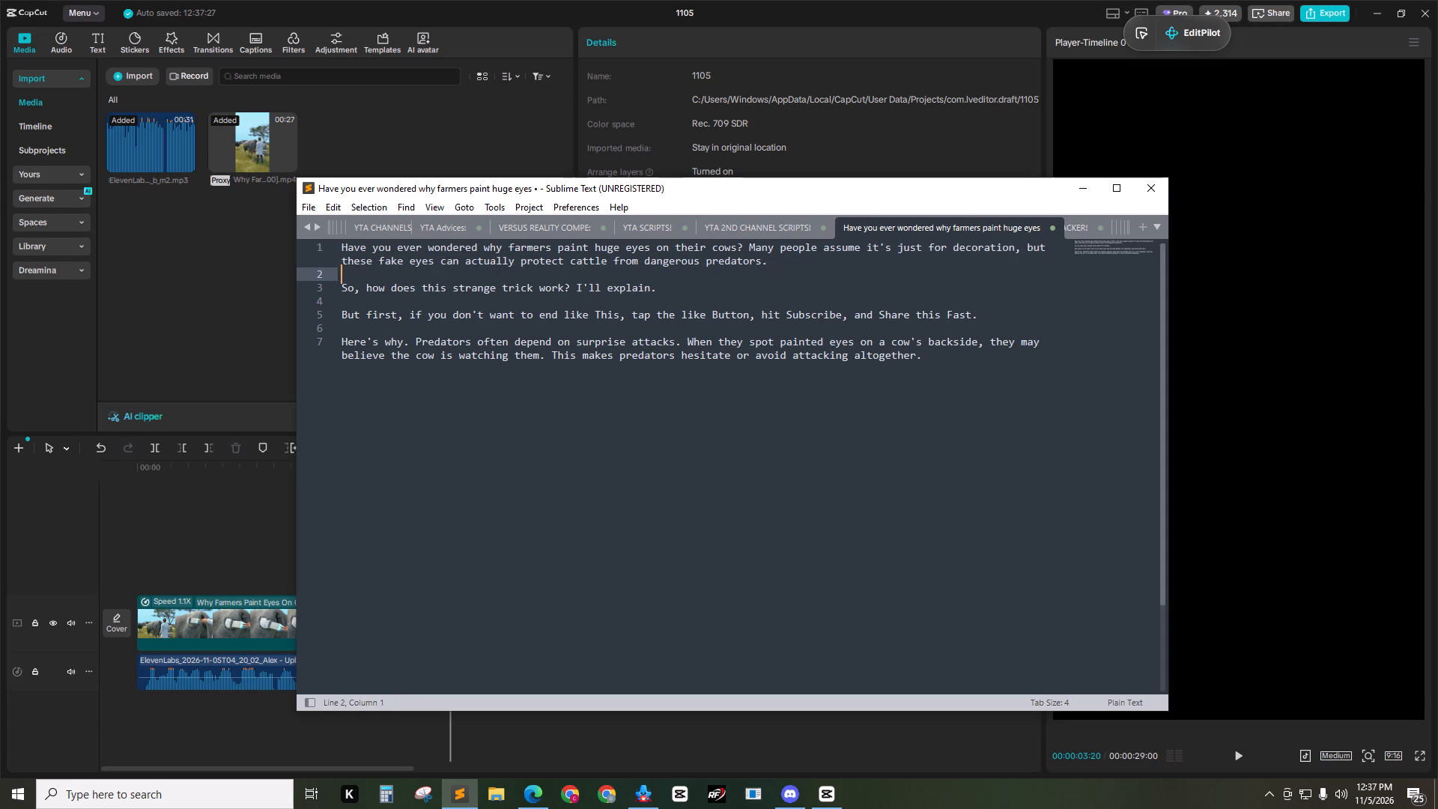
left_click_drag(1019, 248, 750, 240)
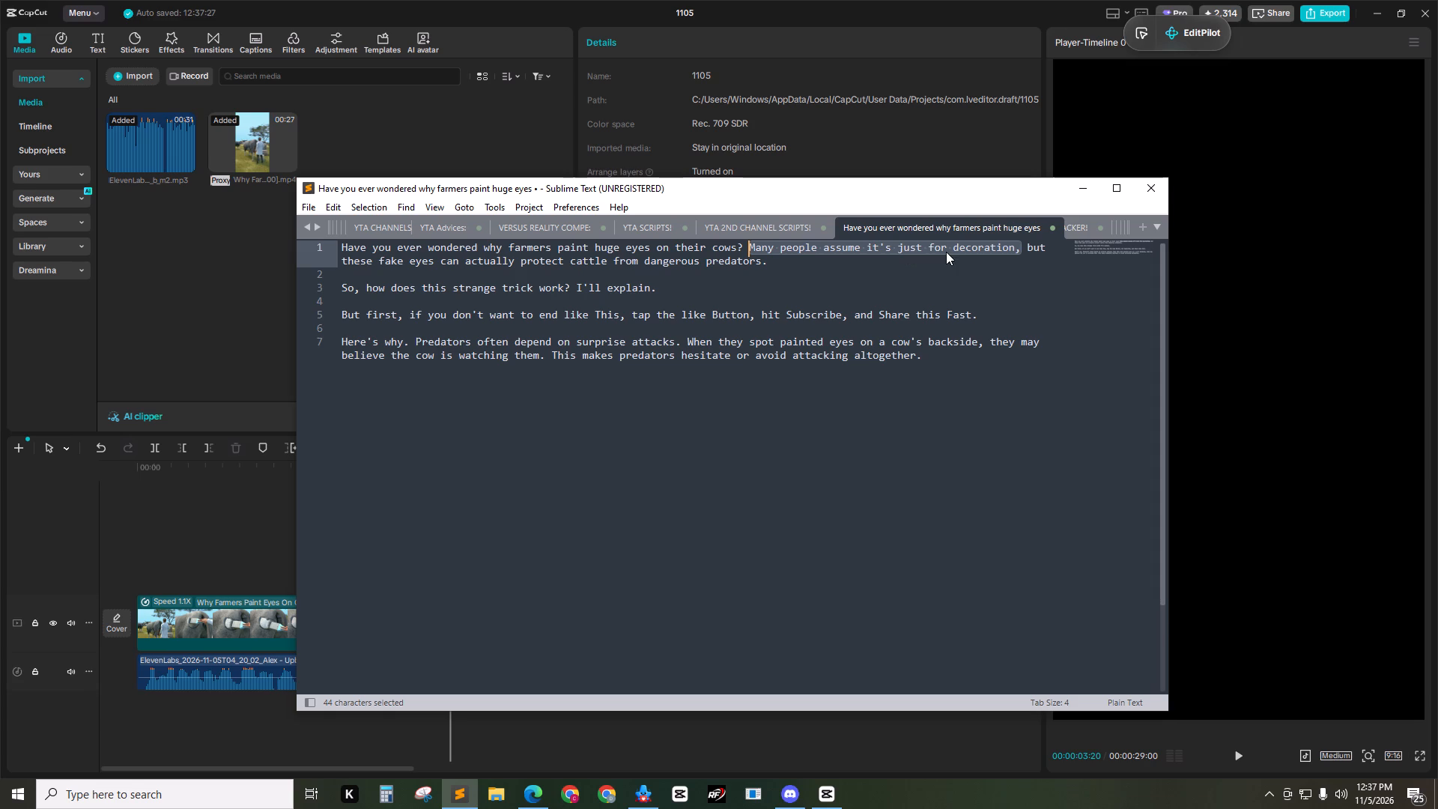
Switch to Microsoft Edge and review the Zack D. Films channel results for "cows paint", referring back to the highlighted script line.
left_click(539, 781)
left_click(320, 0)
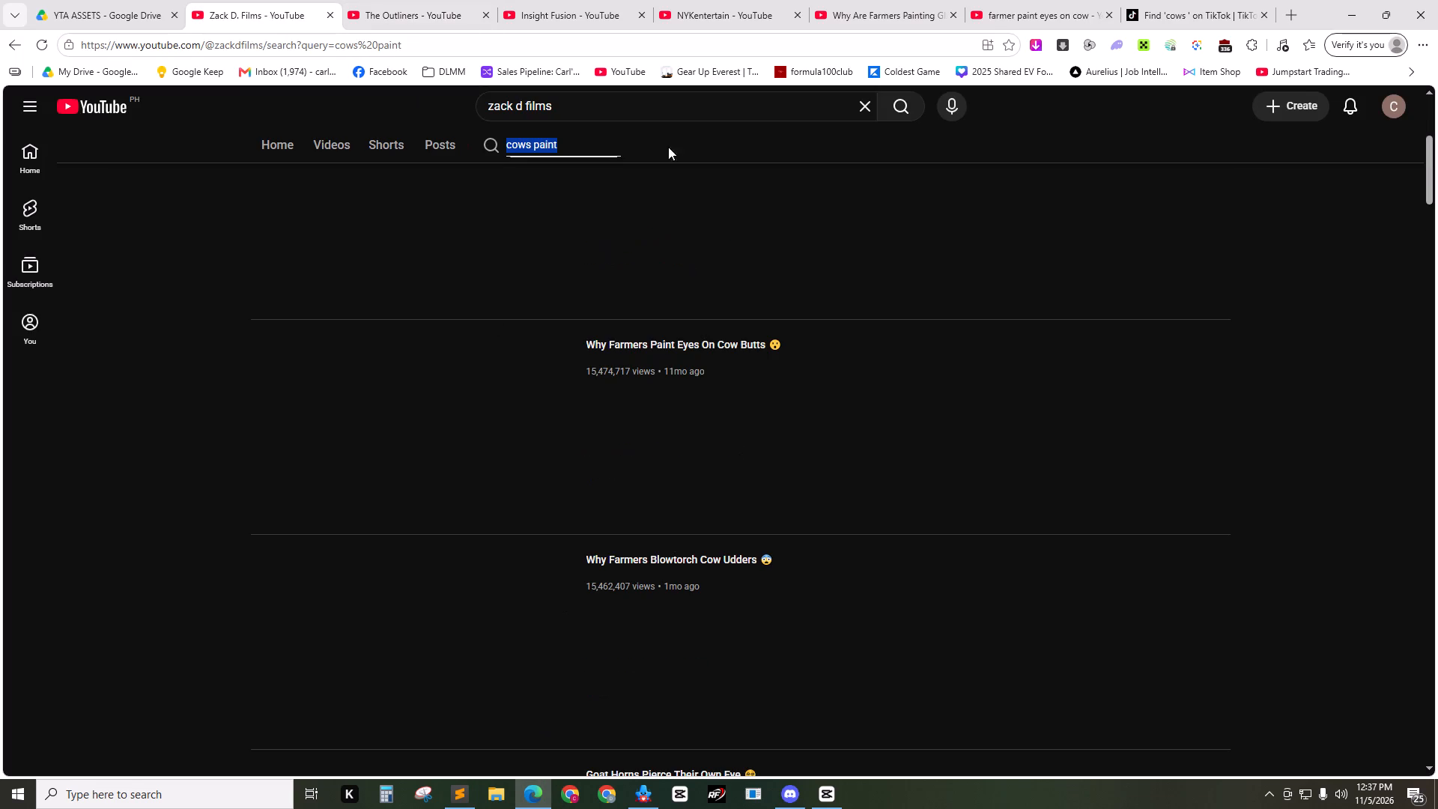
left_click(454, 787)
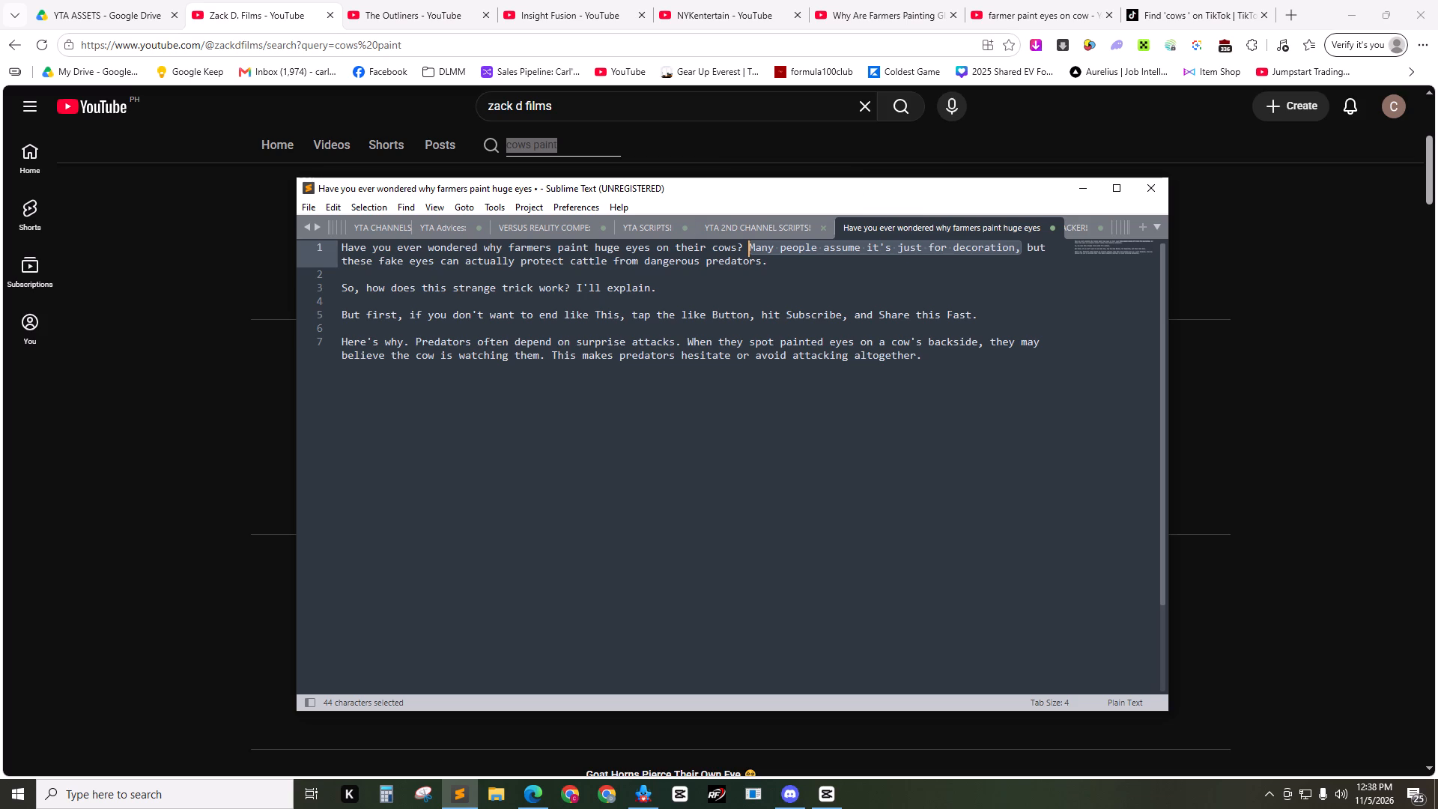
left_click(702, 146)
left_click(584, 145)
left_click(585, 145)
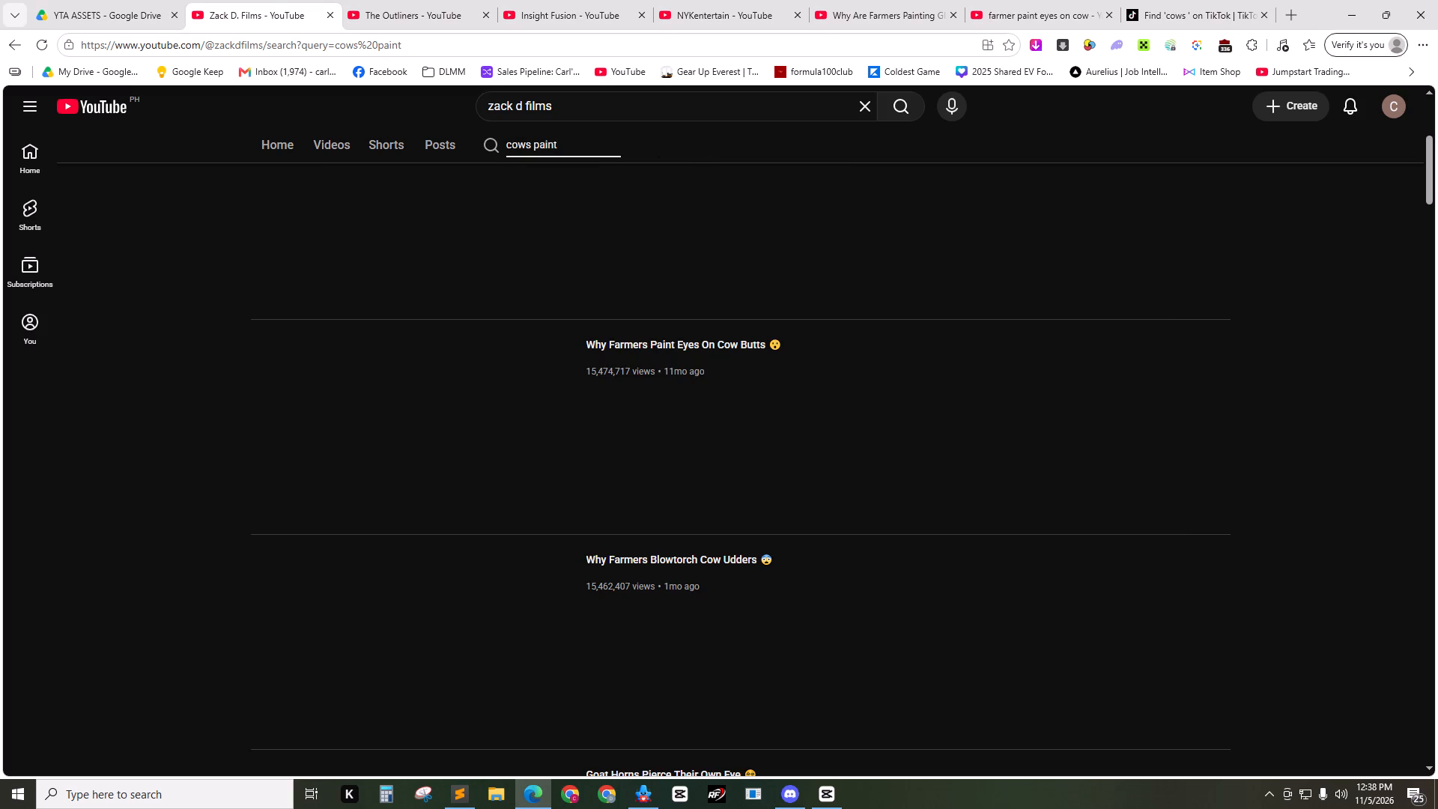
left_click(585, 145)
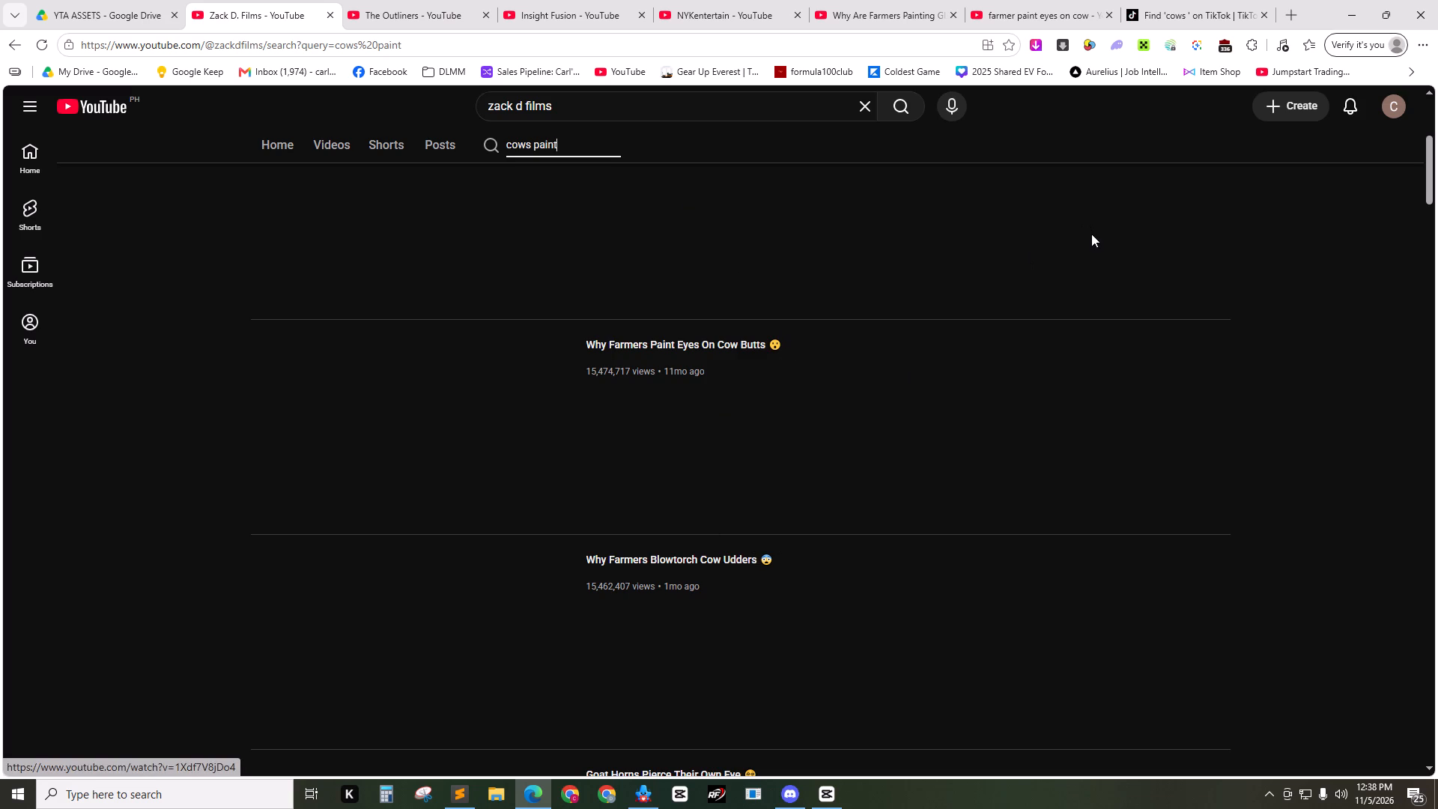
scroll(1093, 236, "down", 2)
Search TikTok for "farmers paint eyes on cows".
left_click(1200, 0)
left_click(153, 145)
left_click(181, 152)
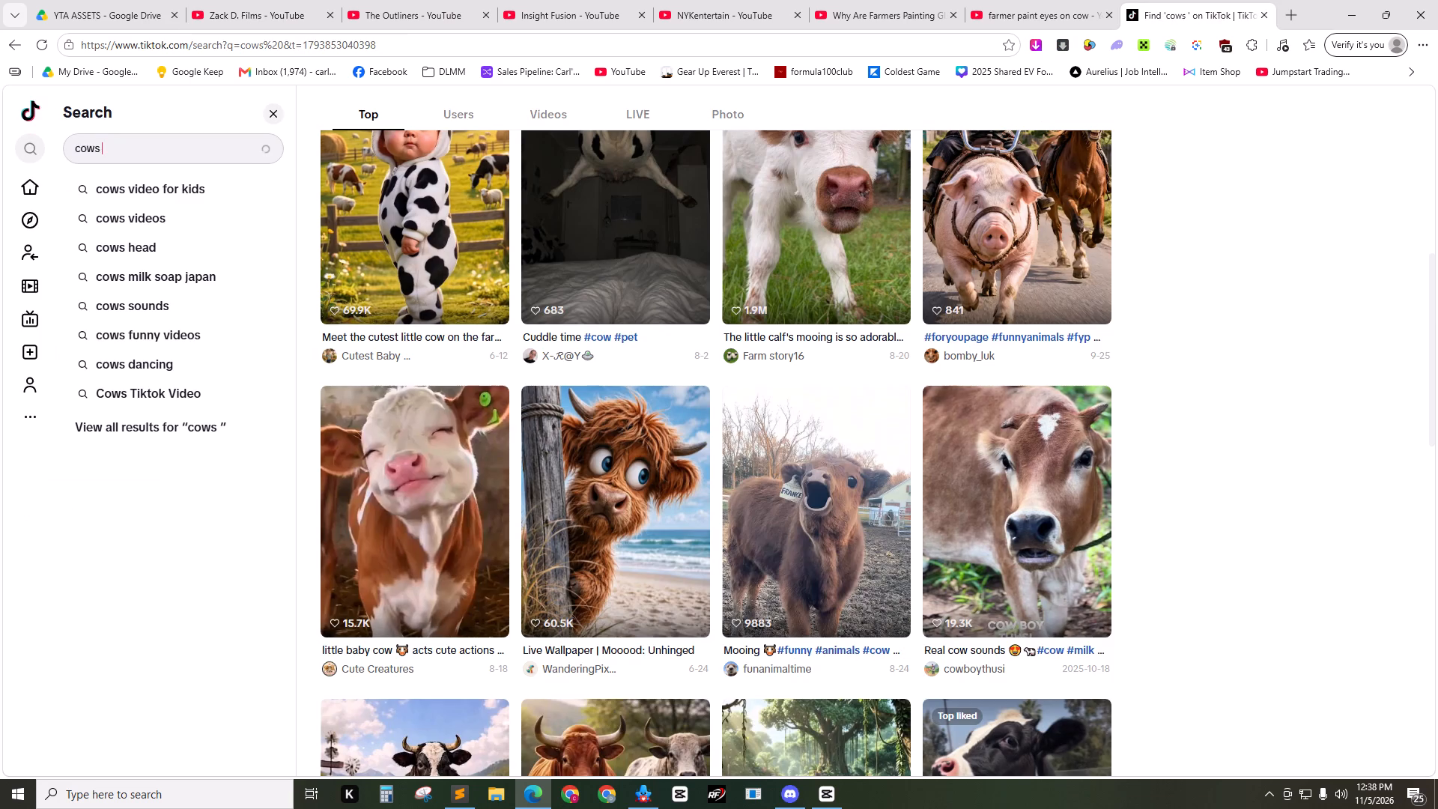
key("ctrl+a")
type("farmers paint eyes on cows")
key("Return")
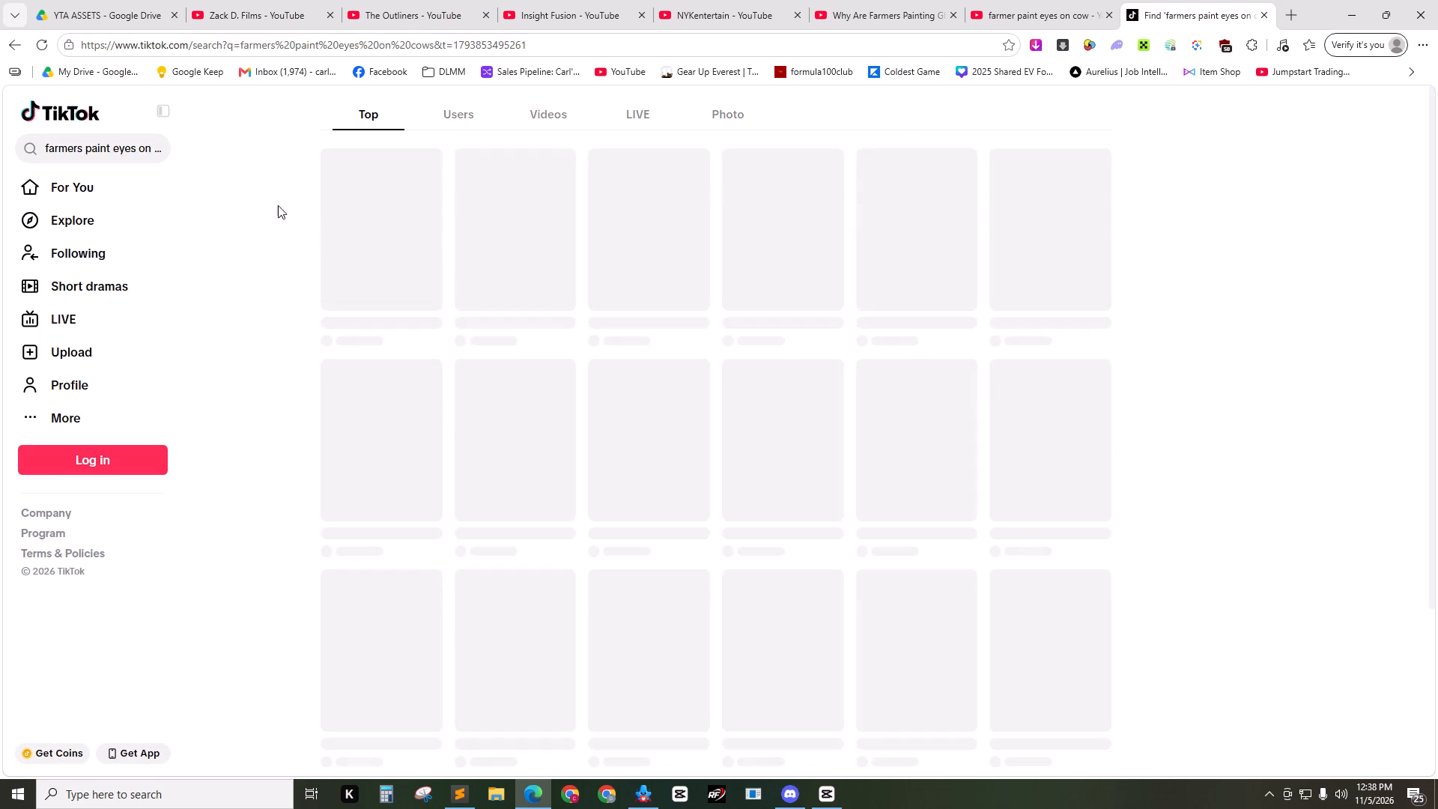
Browse the TikTok search results and preview thumbnails for clips suited to the "just for decoration" script line.
left_click(278, 209)
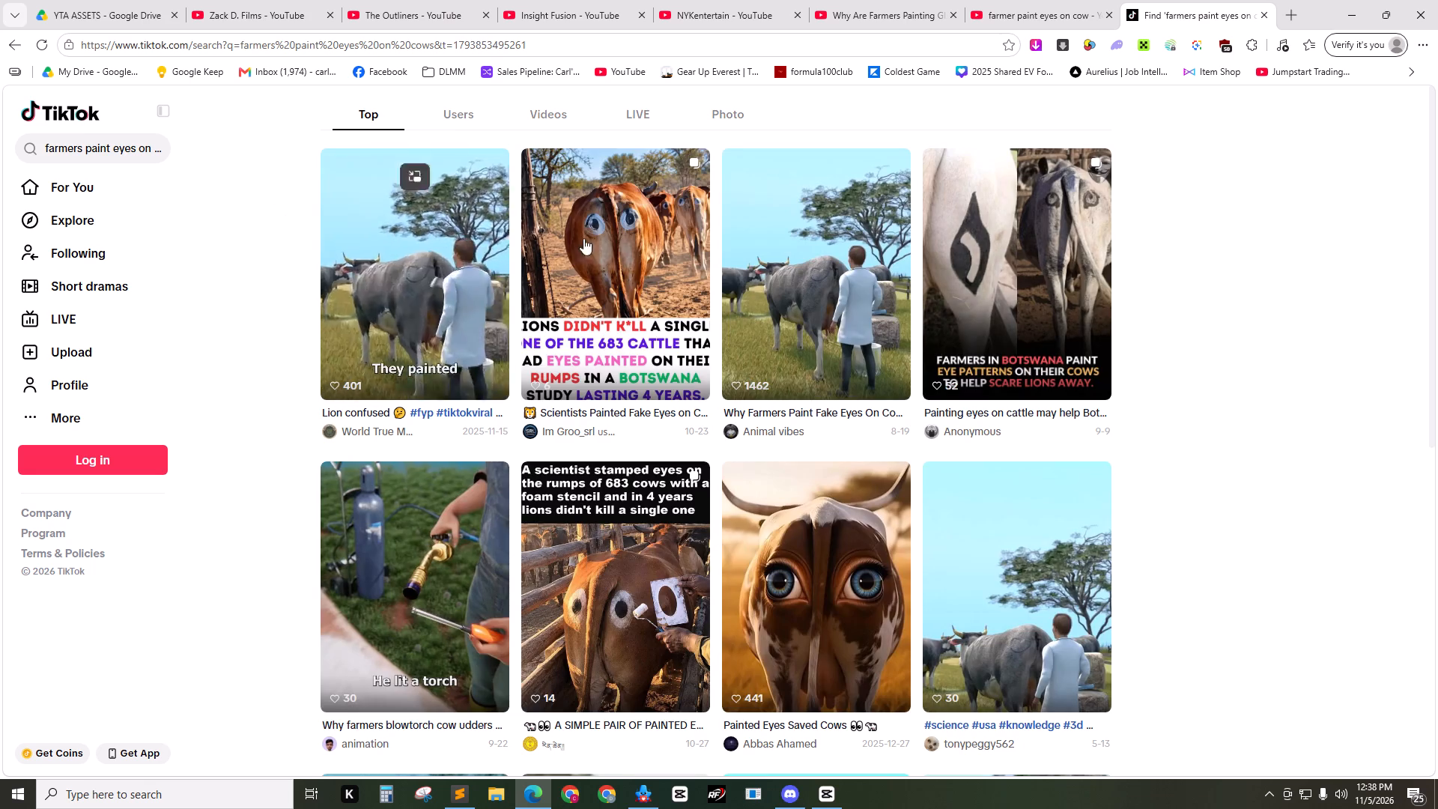
scroll(580, 258, "down", 3)
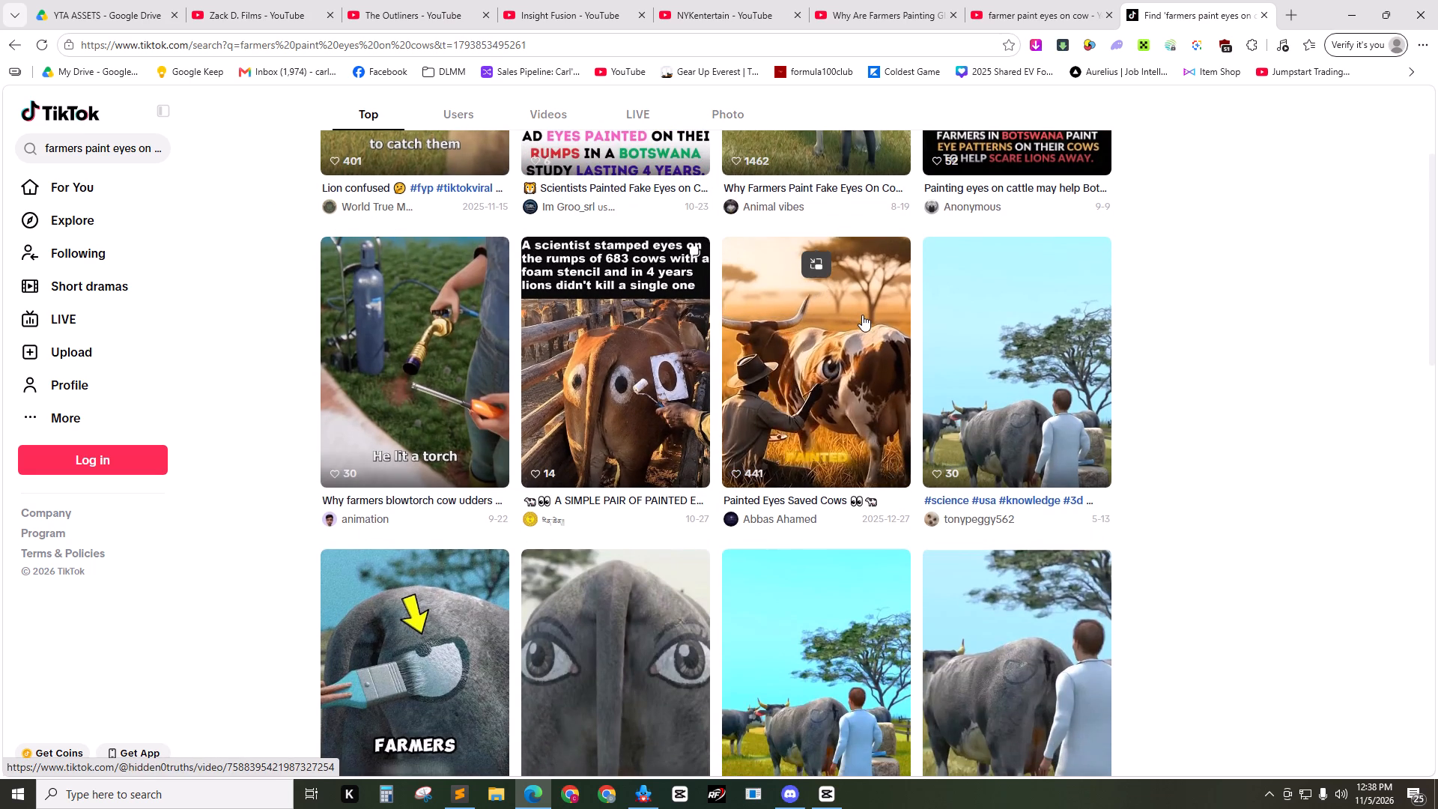
scroll(862, 315, "down", 1)
scroll(613, 570, "down", 2)
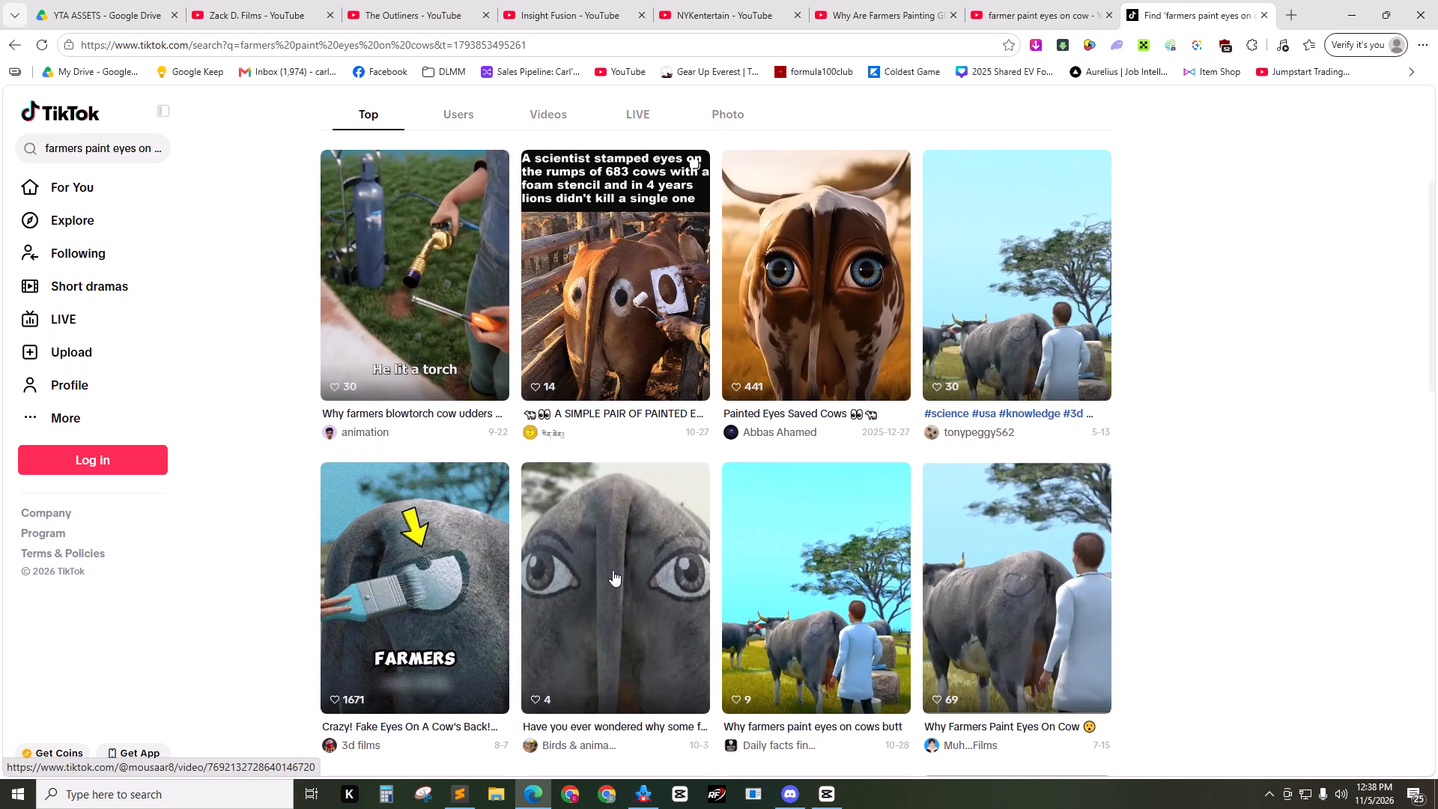
left_click(260, 461)
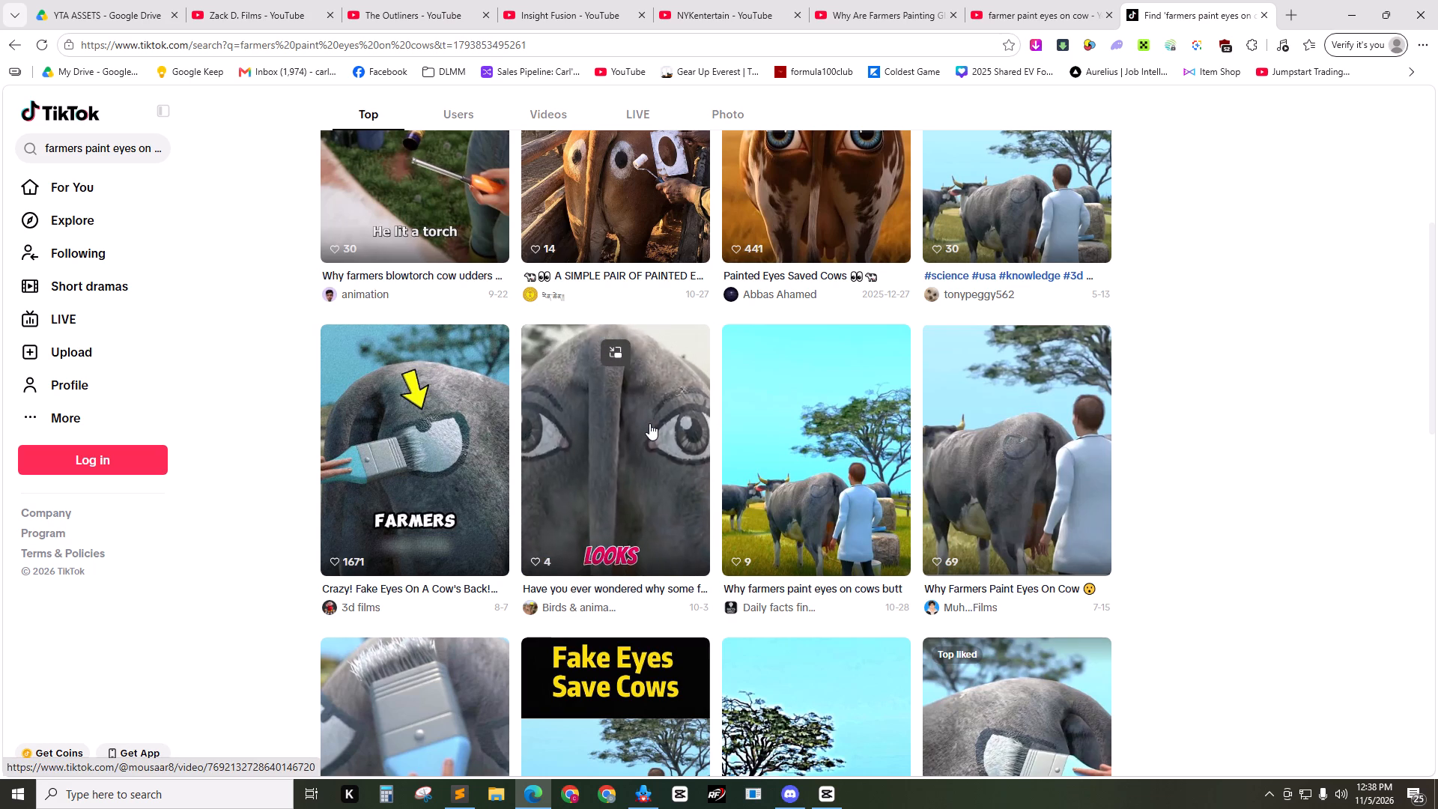
scroll(823, 425, "down", 3)
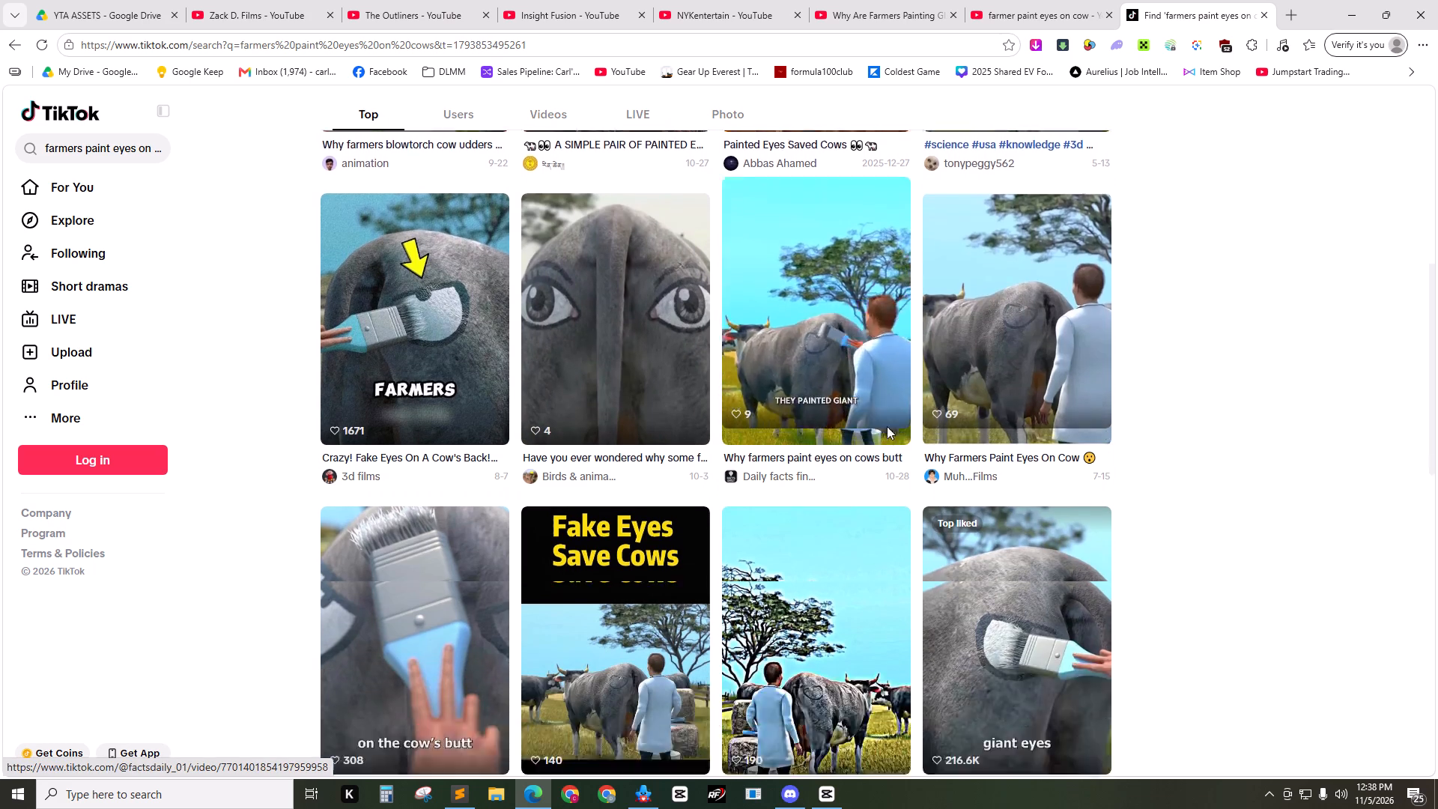
scroll(1072, 393, "down", 6)
left_click(1392, 352)
scroll(1392, 352, "down", 3)
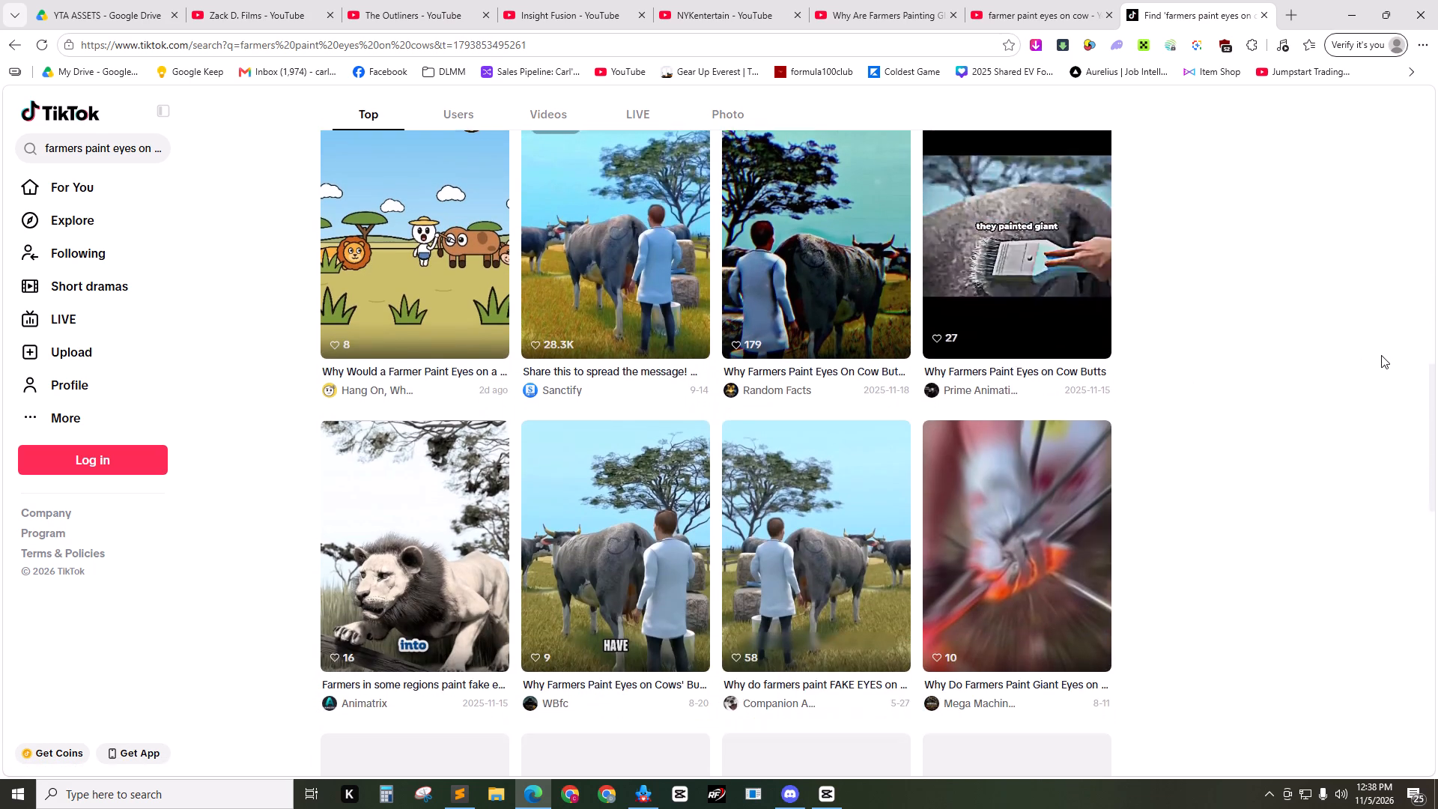
scroll(1371, 360, "down", 2)
scroll(470, 359, "down", 3)
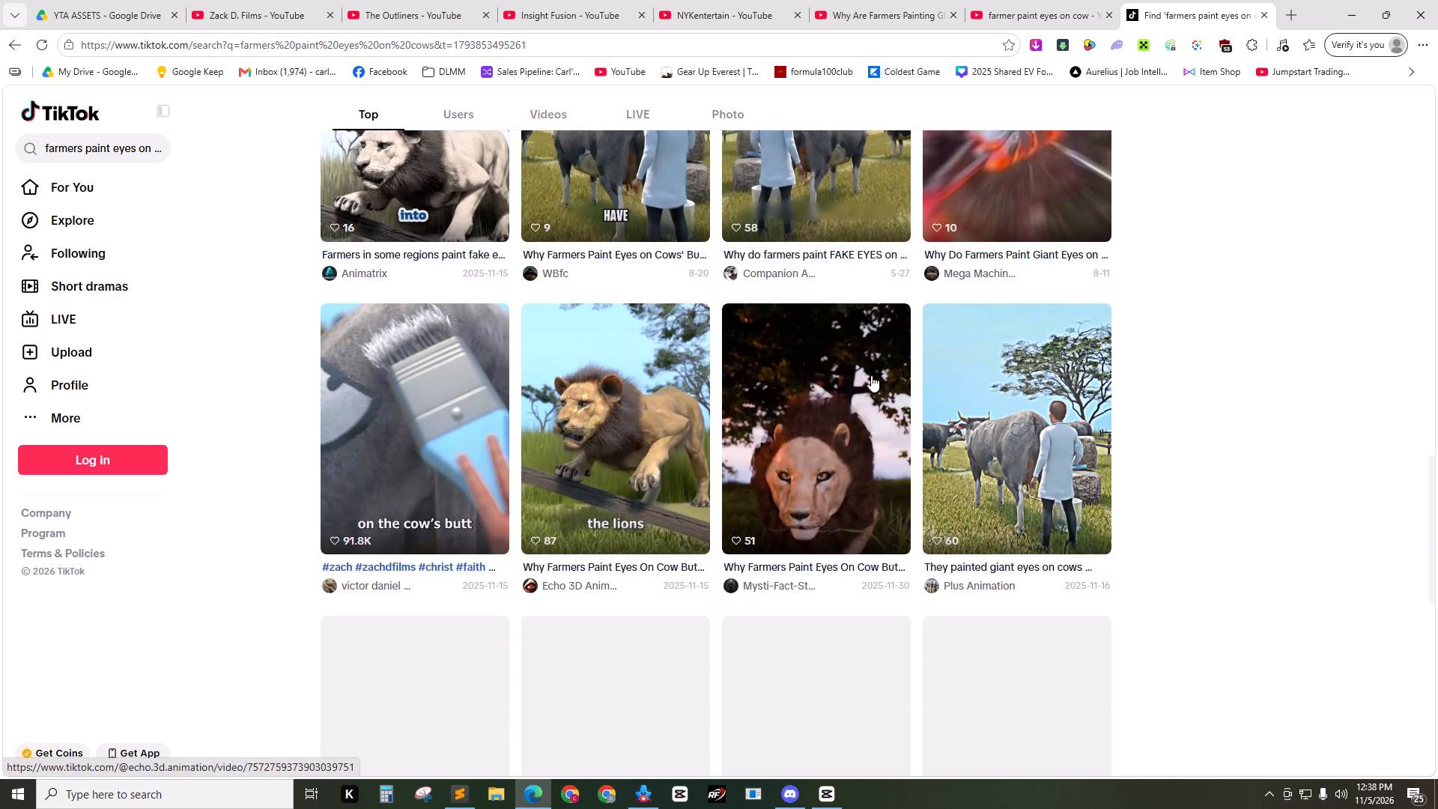
scroll(1083, 377, "down", 4)
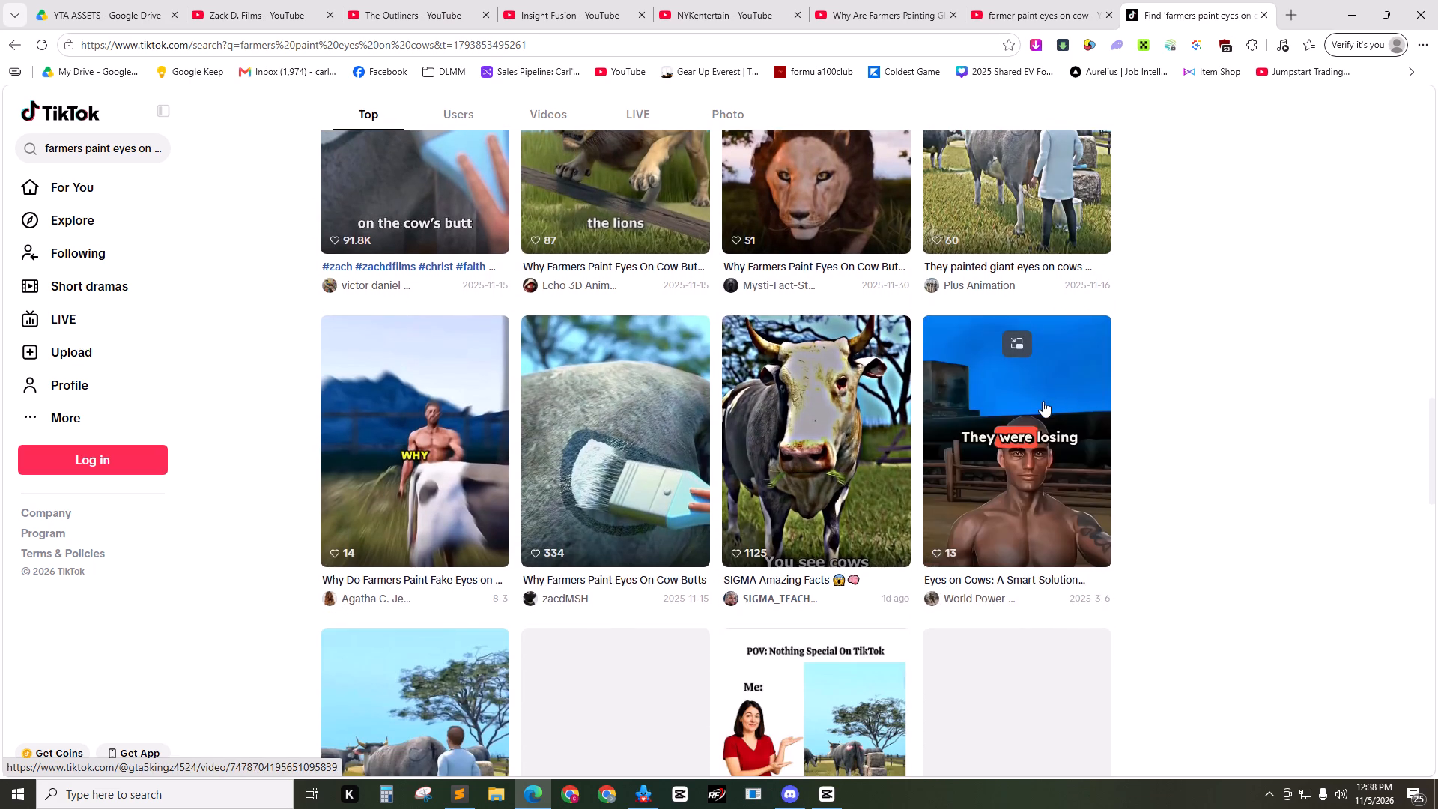
scroll(1074, 402, "down", 1)
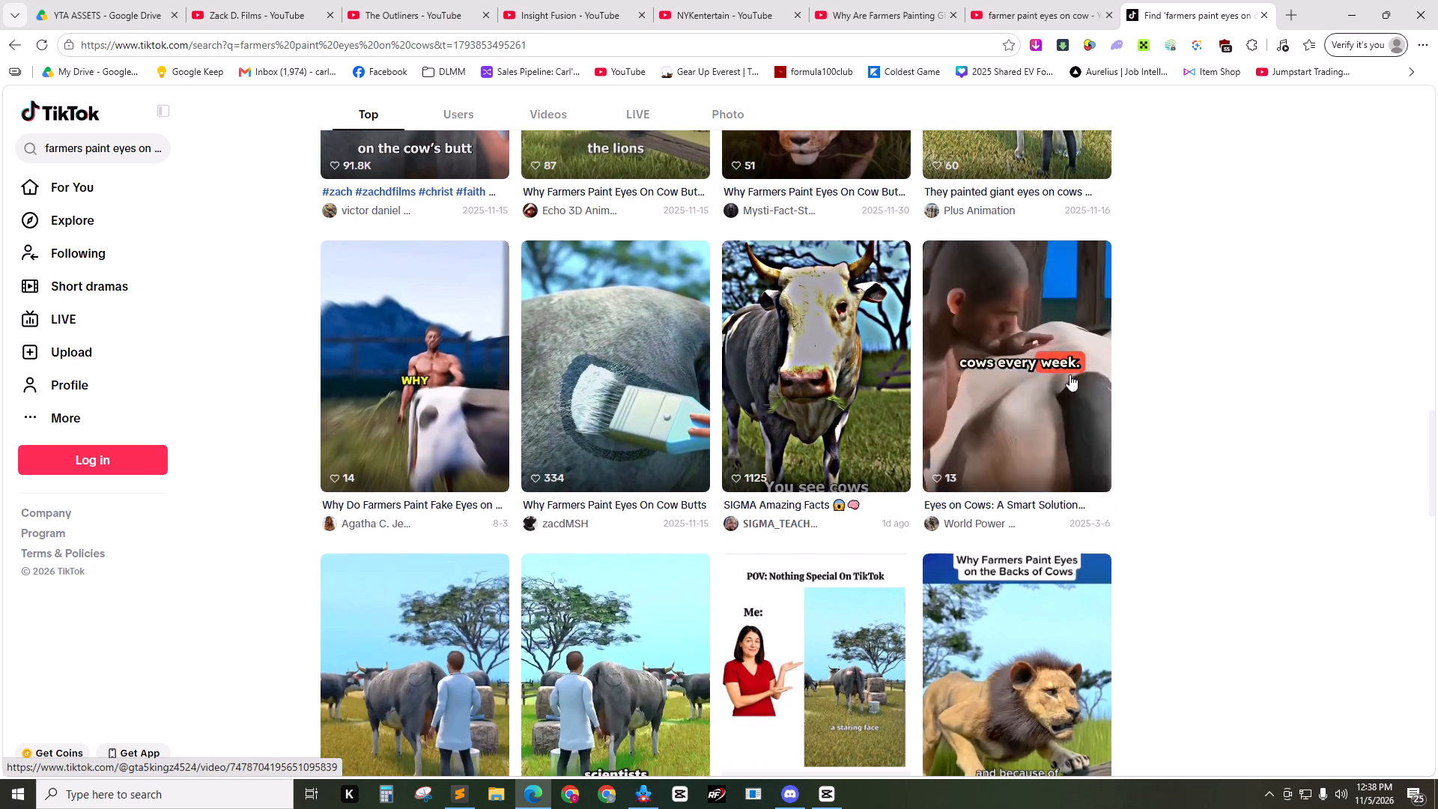
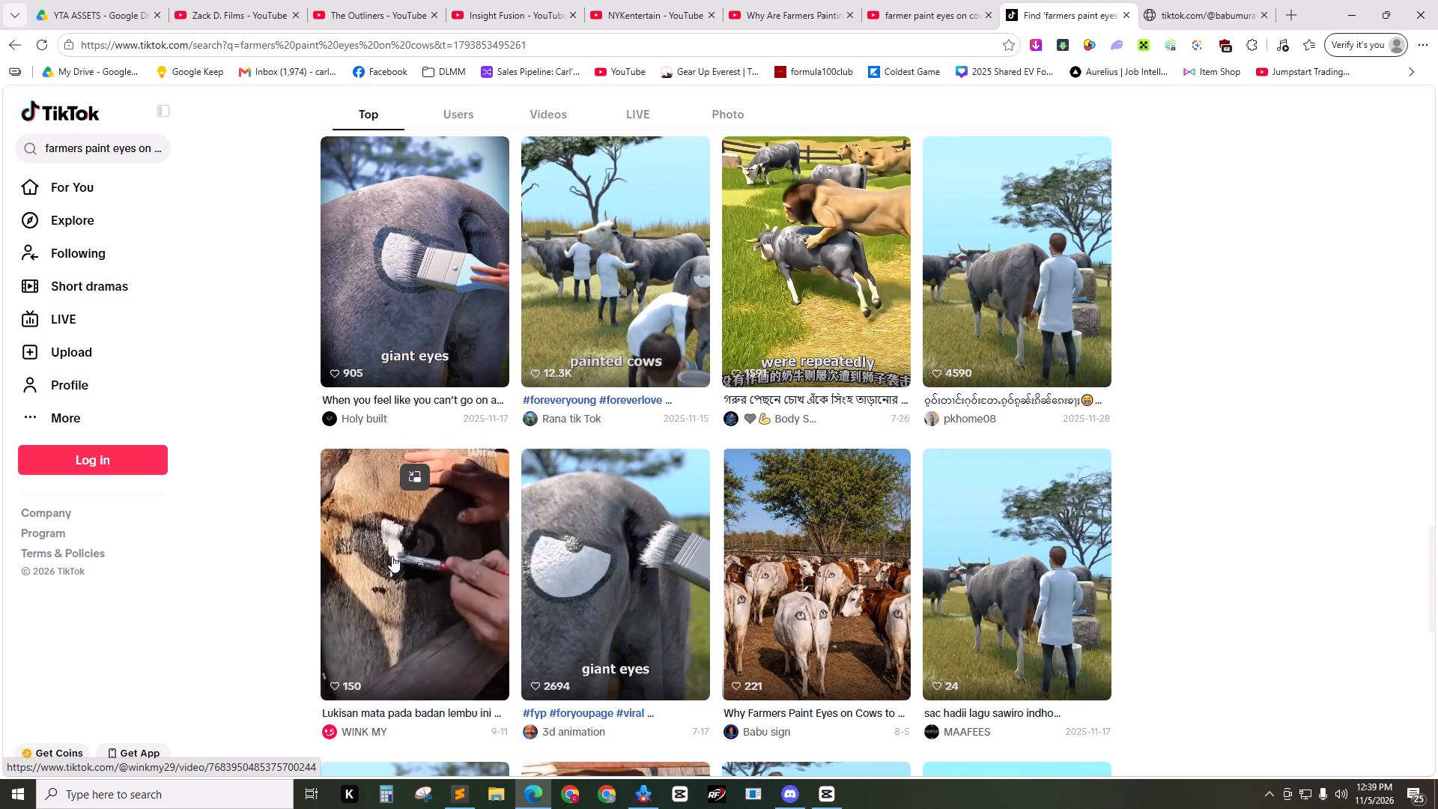
Open the WINK MY TikTok result of a hand painting an eye on a cow and copy its video link.
middle_click(448, 545)
left_click(1114, 0)
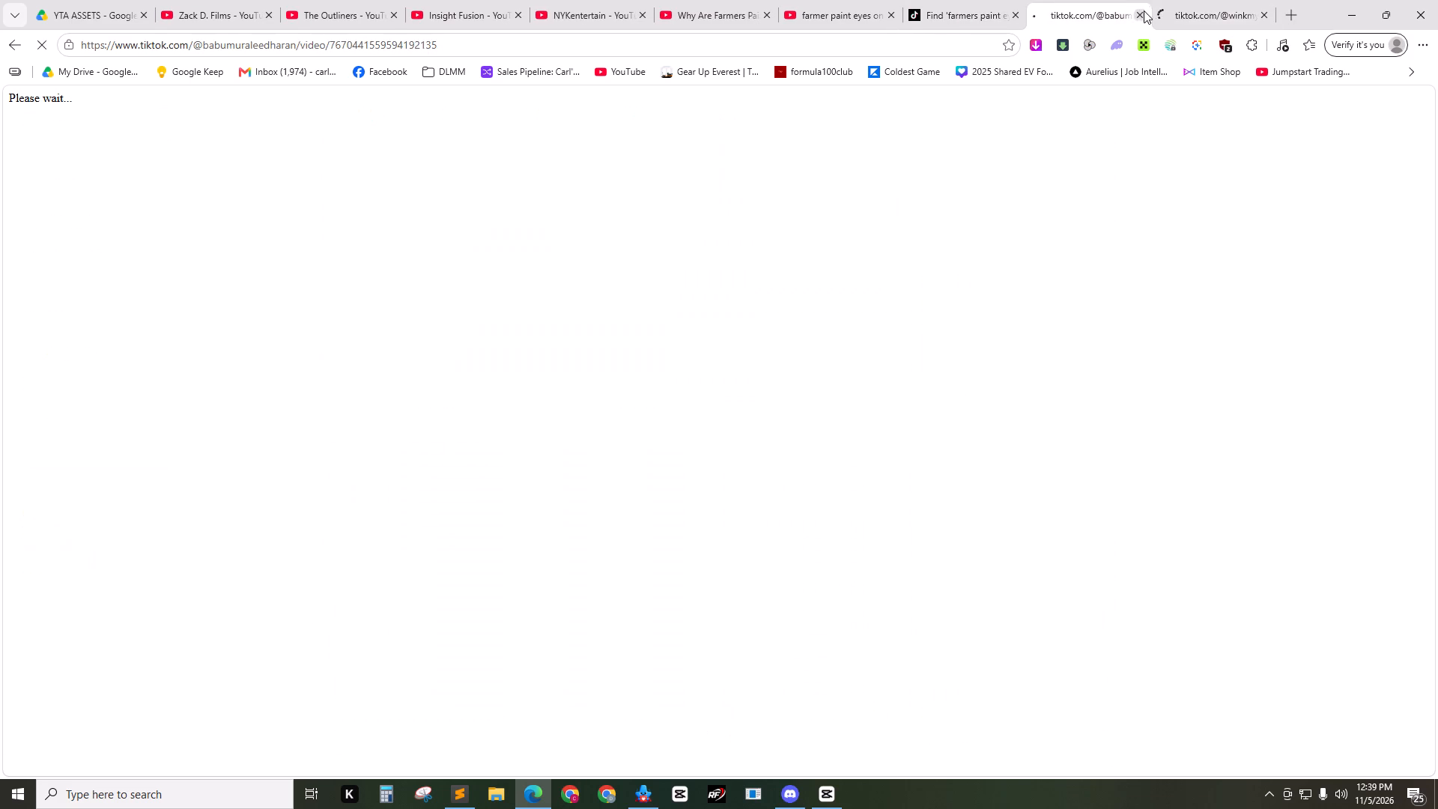
left_click(1145, 10)
left_click(1104, 0)
left_click(888, 52)
key("ctrl+c")
key("ctrl+w")
Download the copied TikTok video as MP4 HD through tikdownloader.io, glancing at the Sublime Text script during the download.
key("ctrl+t")
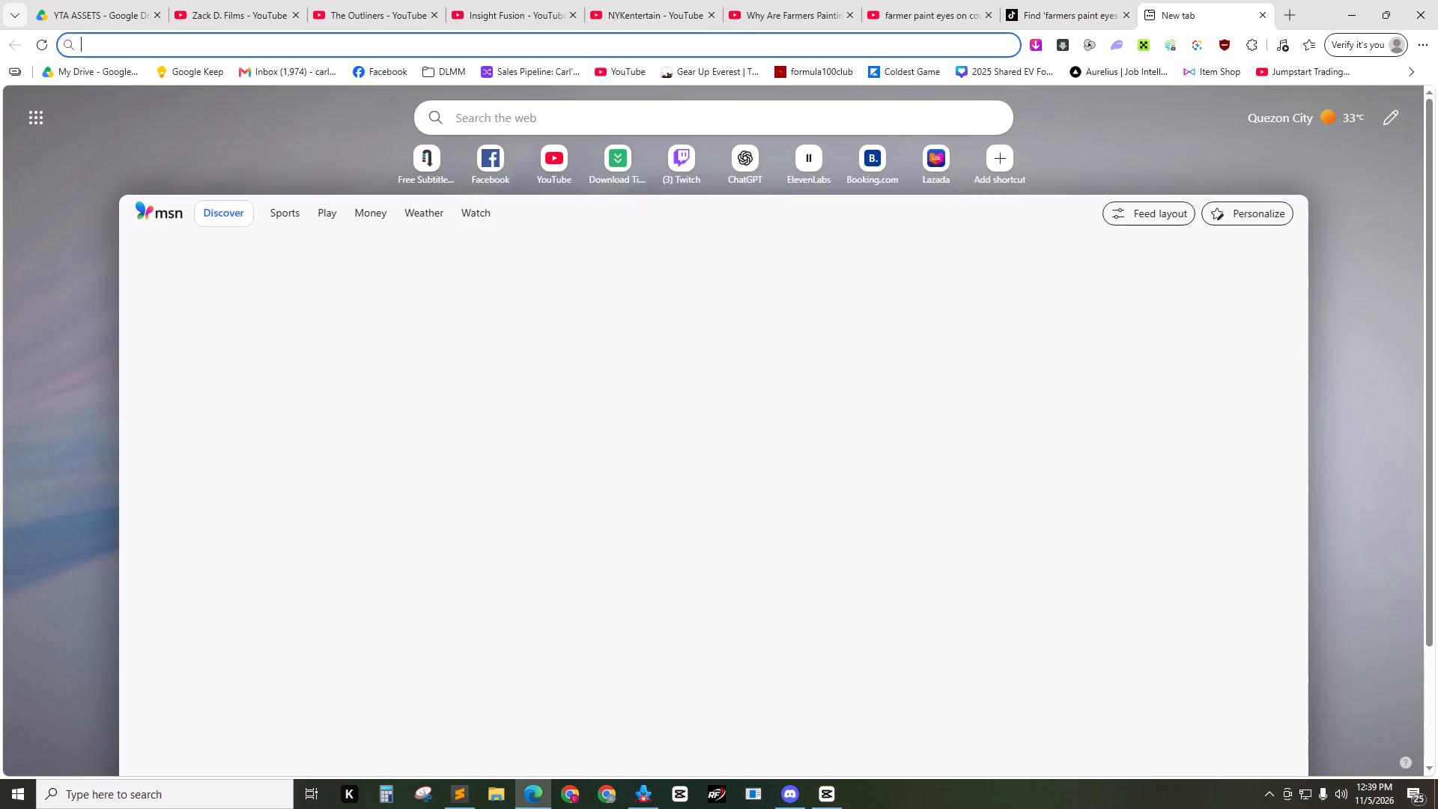
type("ti")
key("k")
key("d")
key("Return")
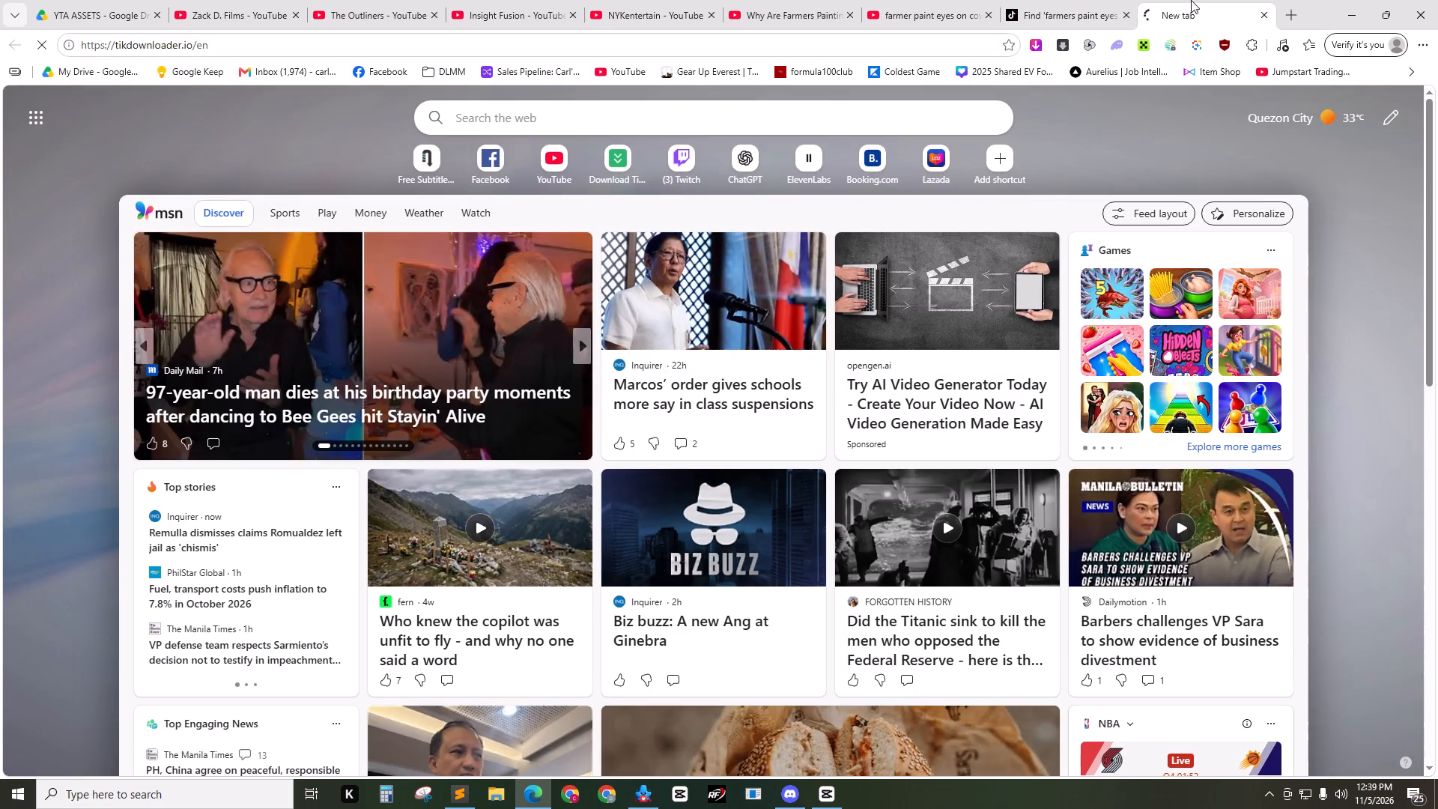
left_click(1191, 0)
right_click(1210, 0)
left_click(1163, 0)
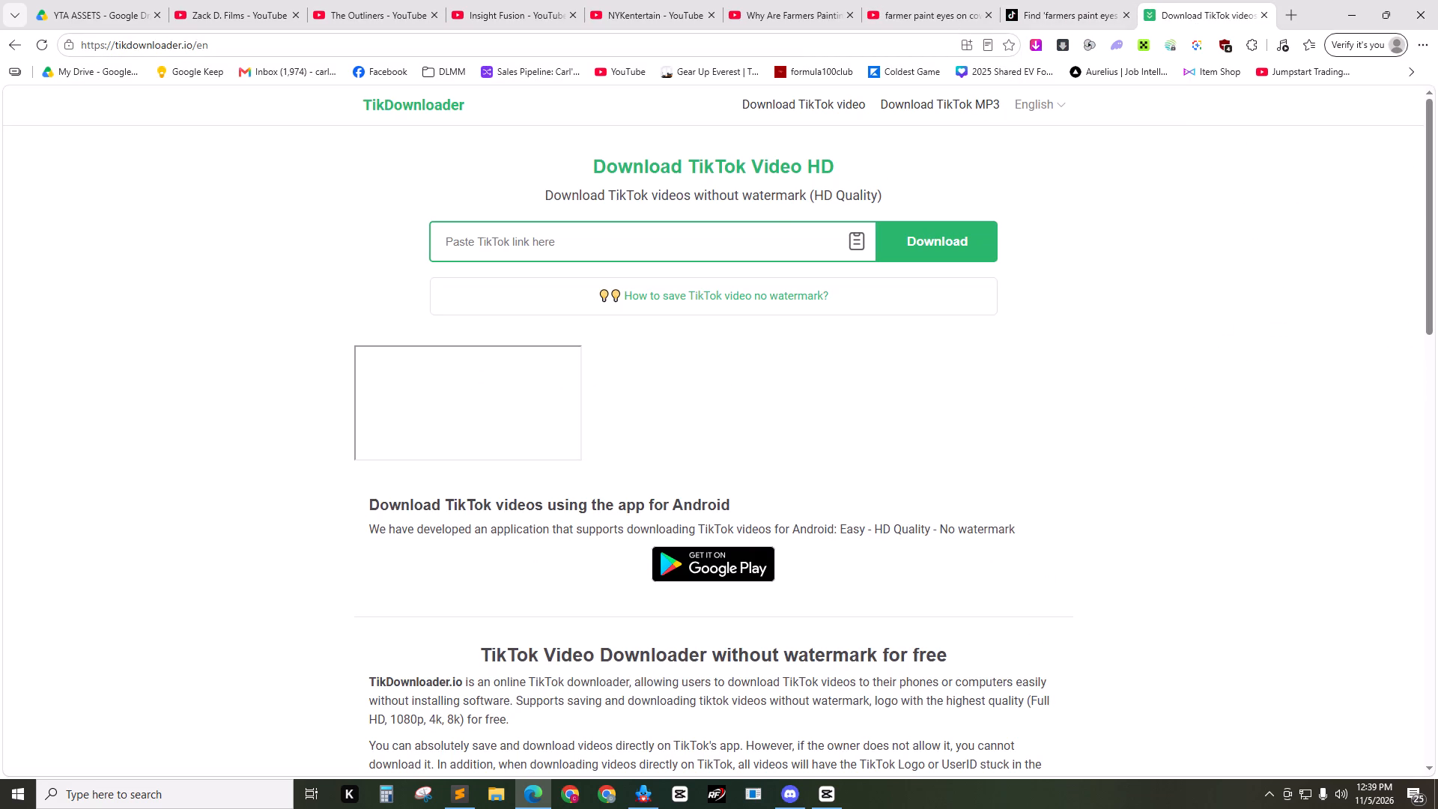
left_click(729, 243)
key("ctrl+v")
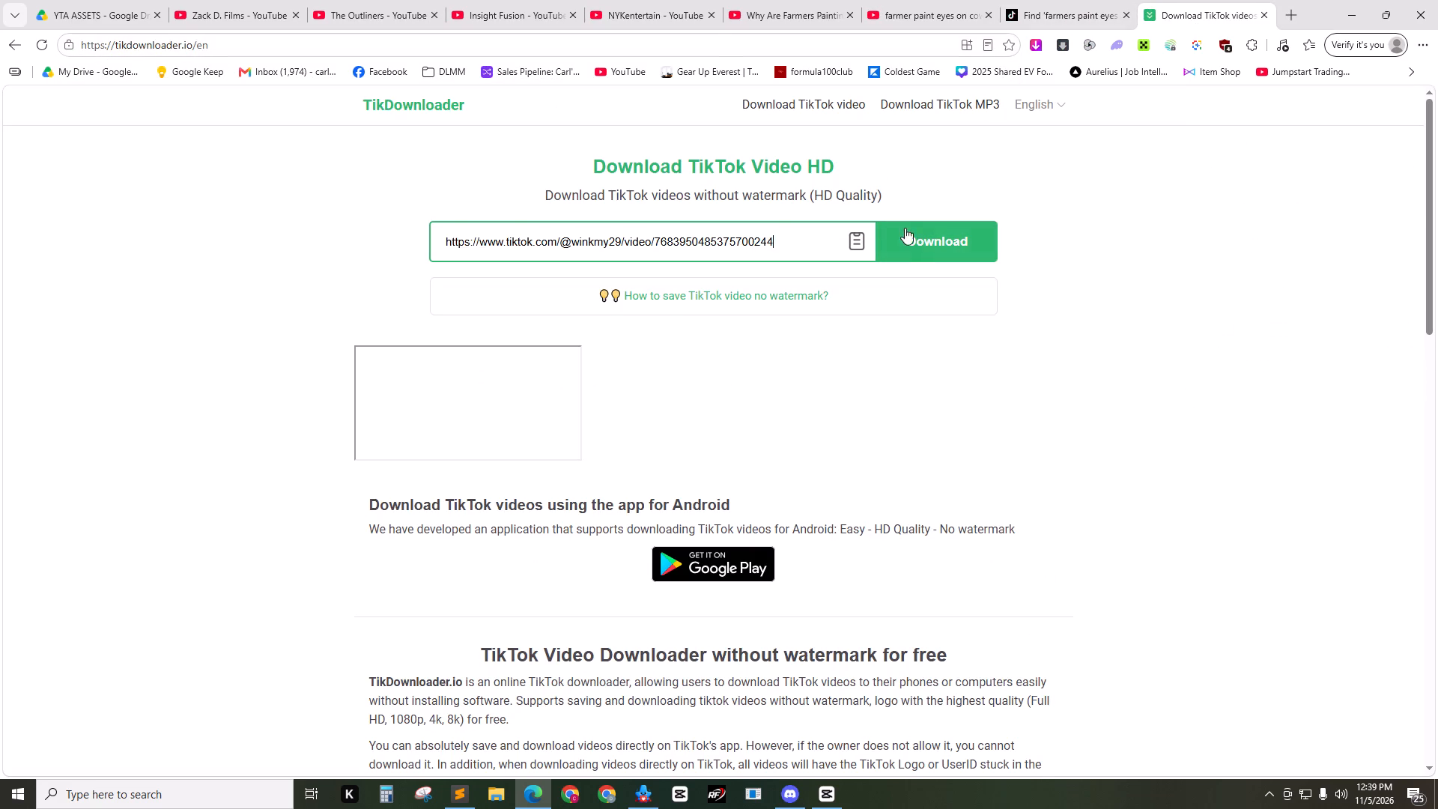
left_click(919, 250)
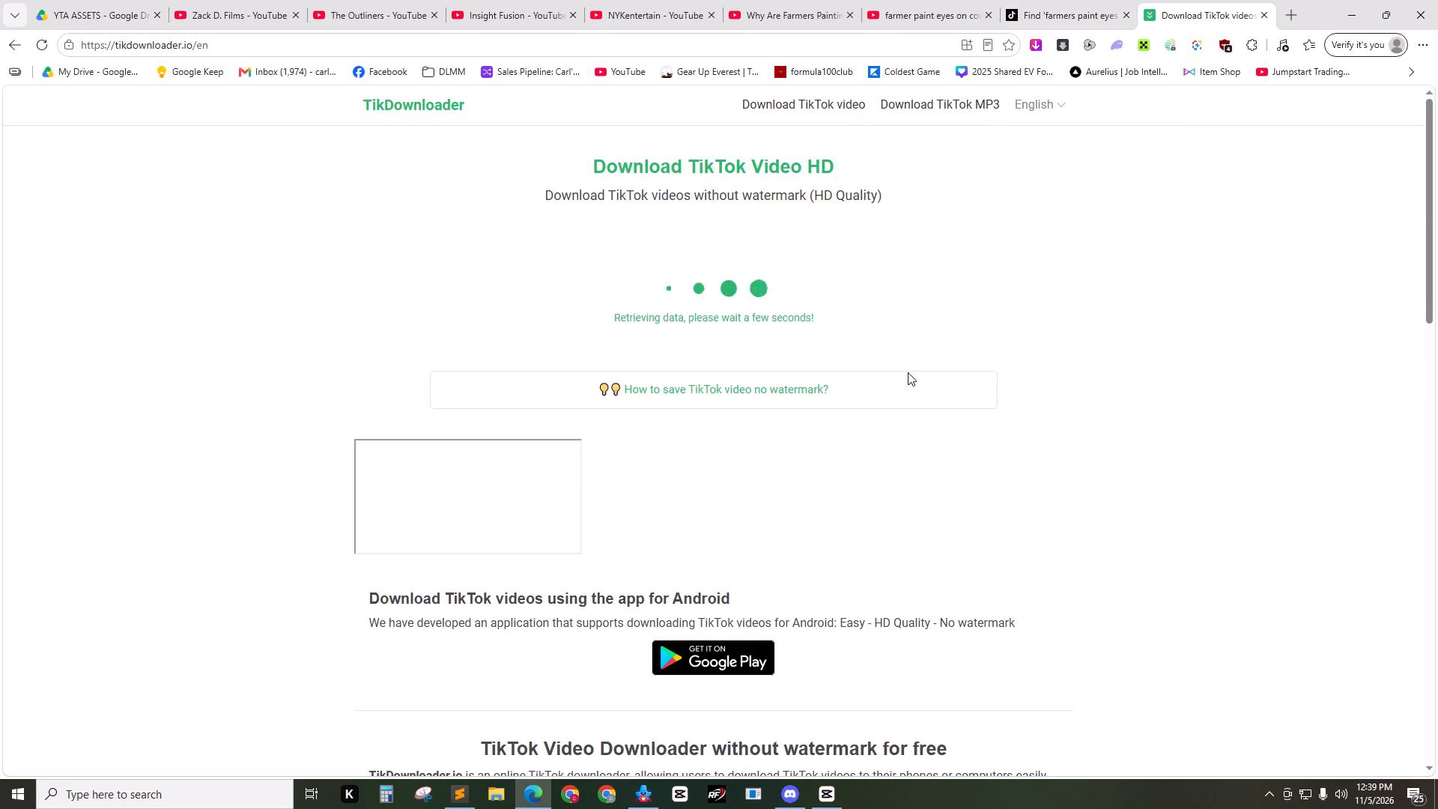
left_click(972, 387)
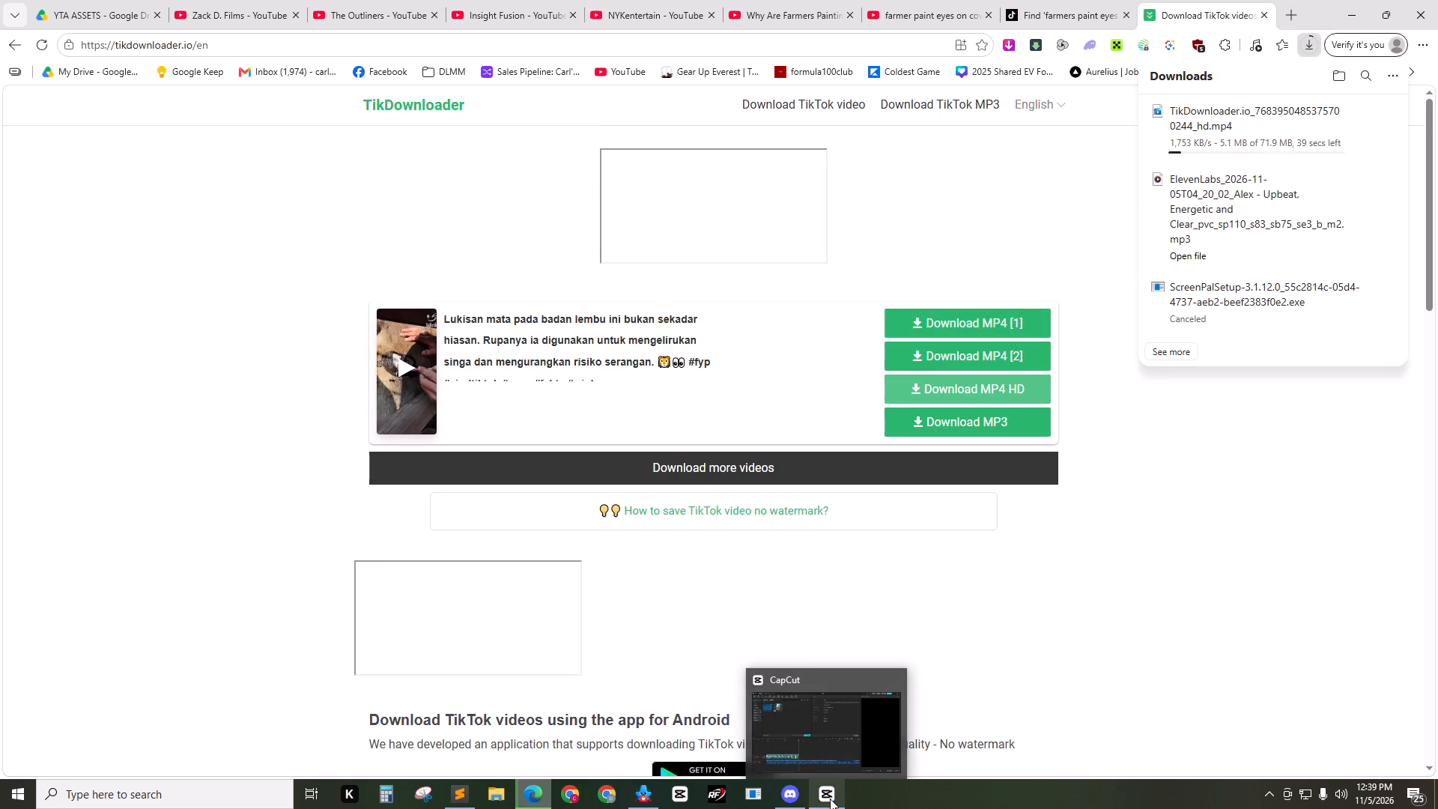
left_click(464, 790)
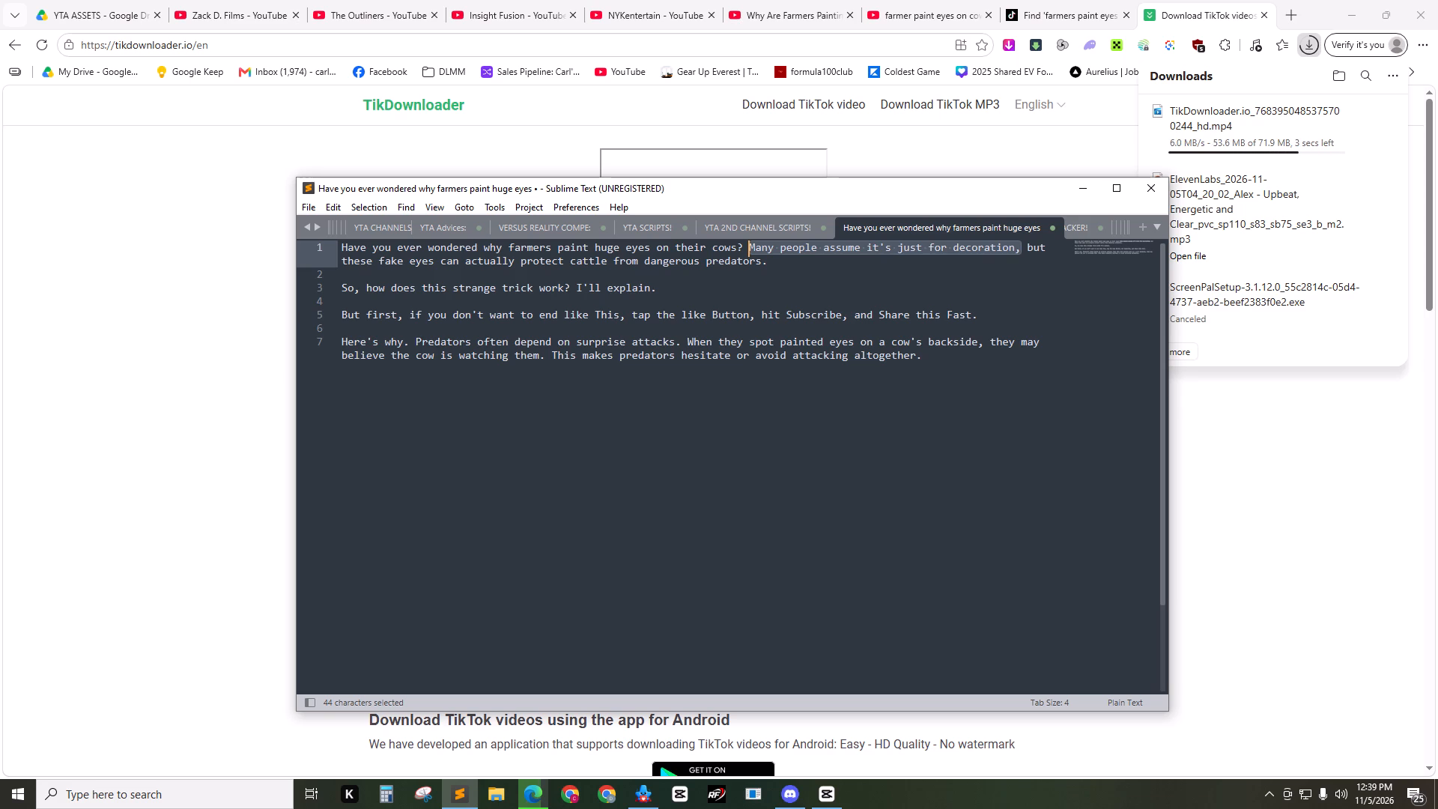
left_click(1283, 506)
Switch to CapCut, import the downloaded TikDownloader video, and place it on the timeline directly after the first cow clip.
left_click(836, 798)
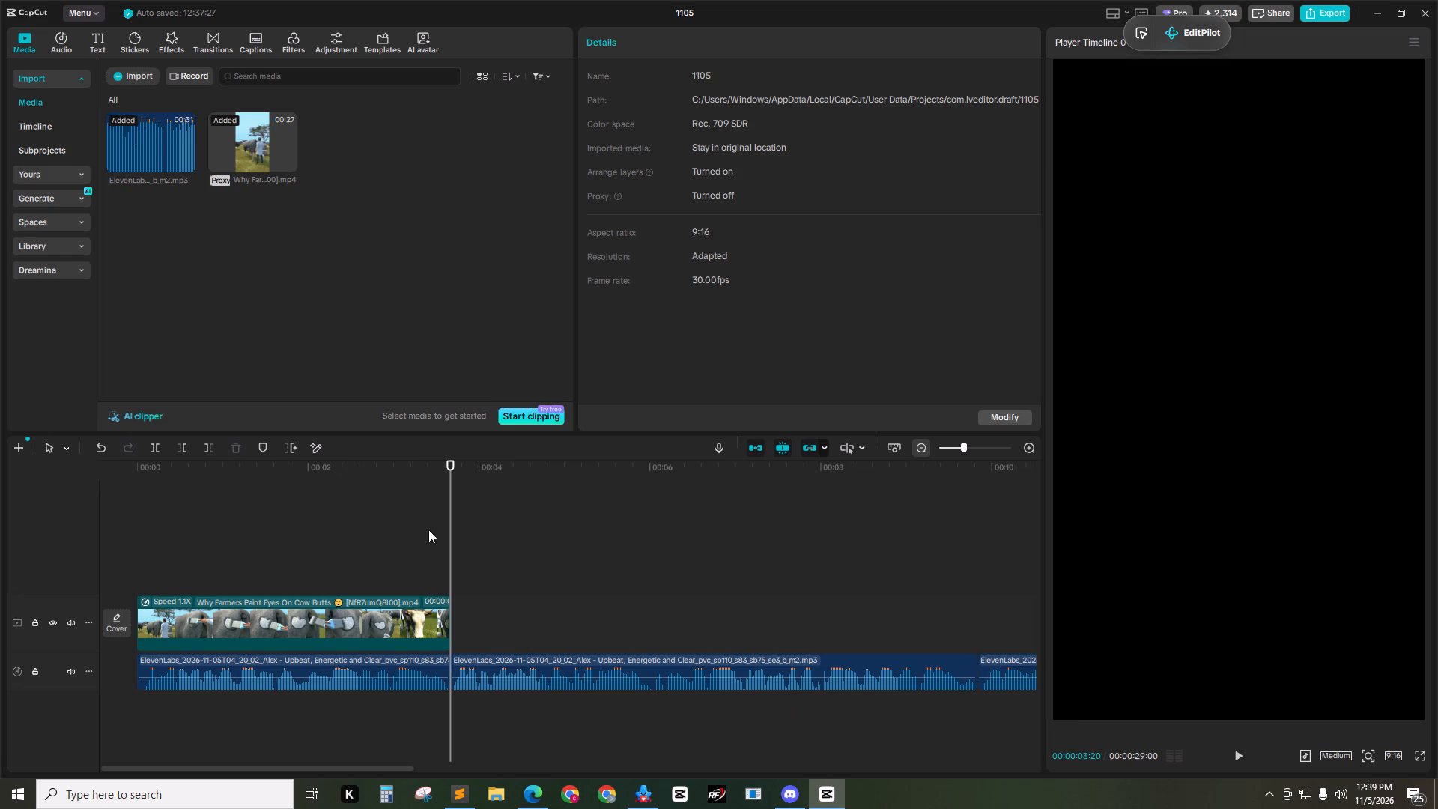
left_click(428, 530)
key("ctrl+i")
left_click(198, 148)
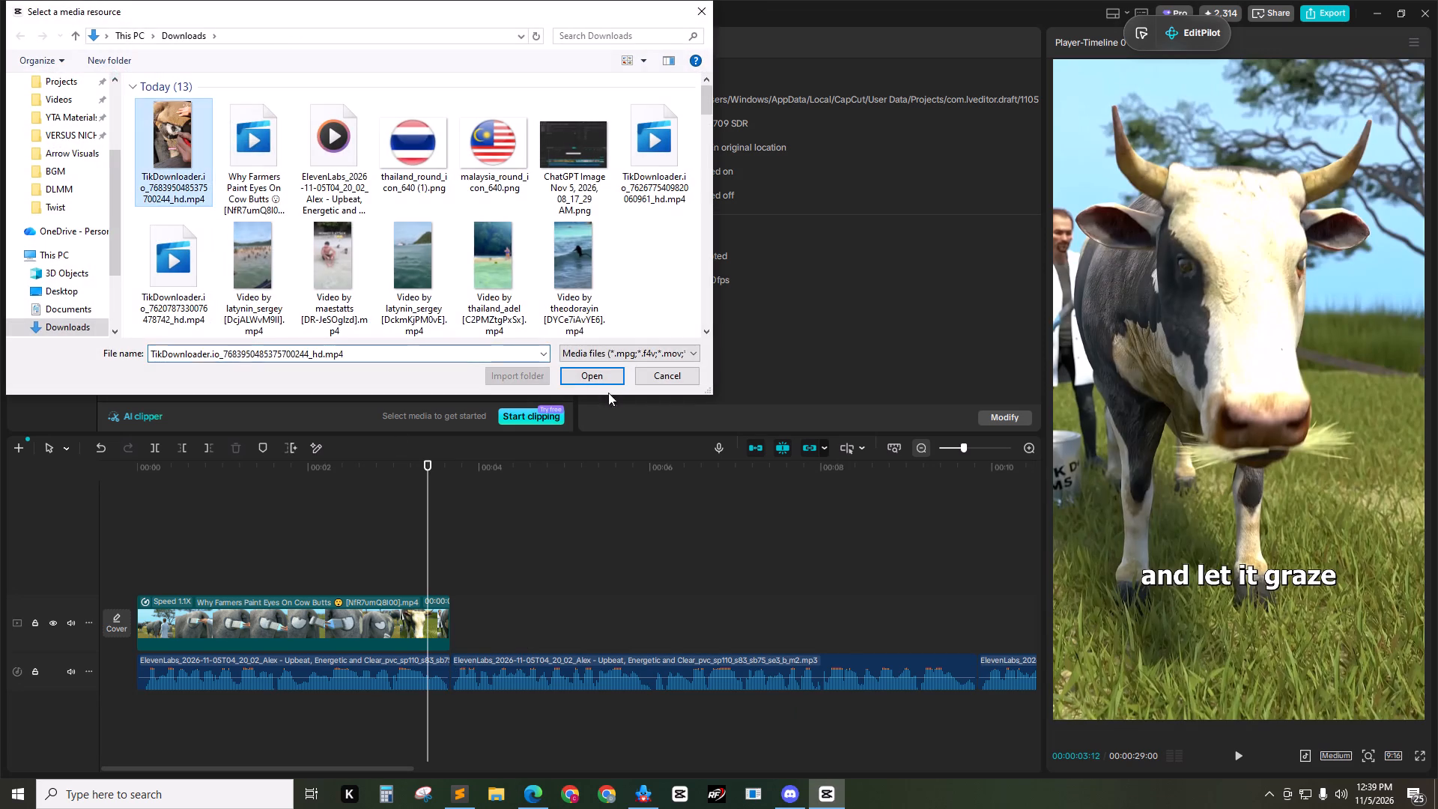
left_click(604, 379)
left_click_drag(357, 130, 463, 619)
Turn the newly placed eye-painting clip's volume all the way down.
triple_click(634, 46)
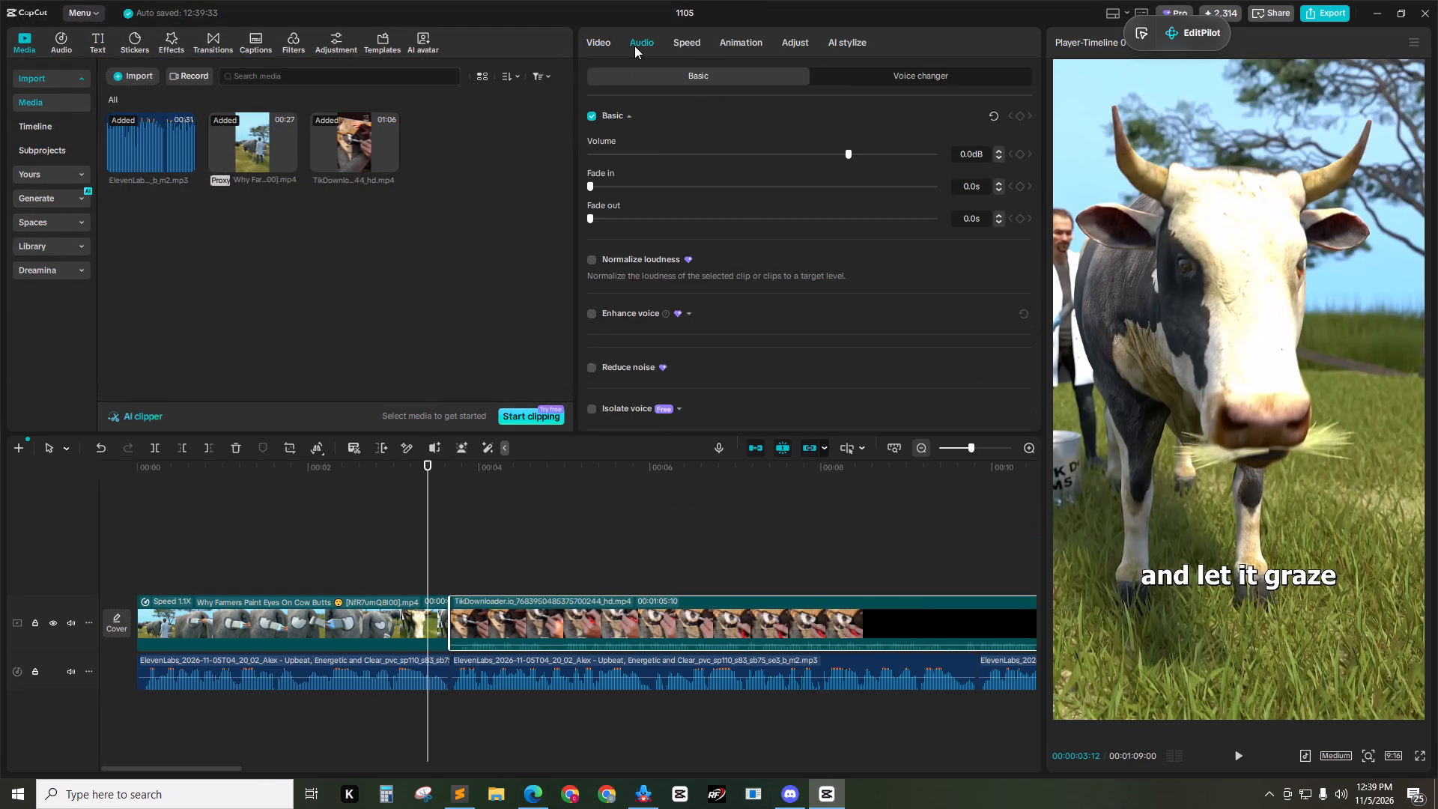
left_click_drag(647, 152, 394, 207)
Play the timeline from the start of the eye-painting clip to hear where the "just for decoration" voice-over line ends.
left_click(571, 524)
left_click_drag(524, 469, 450, 478)
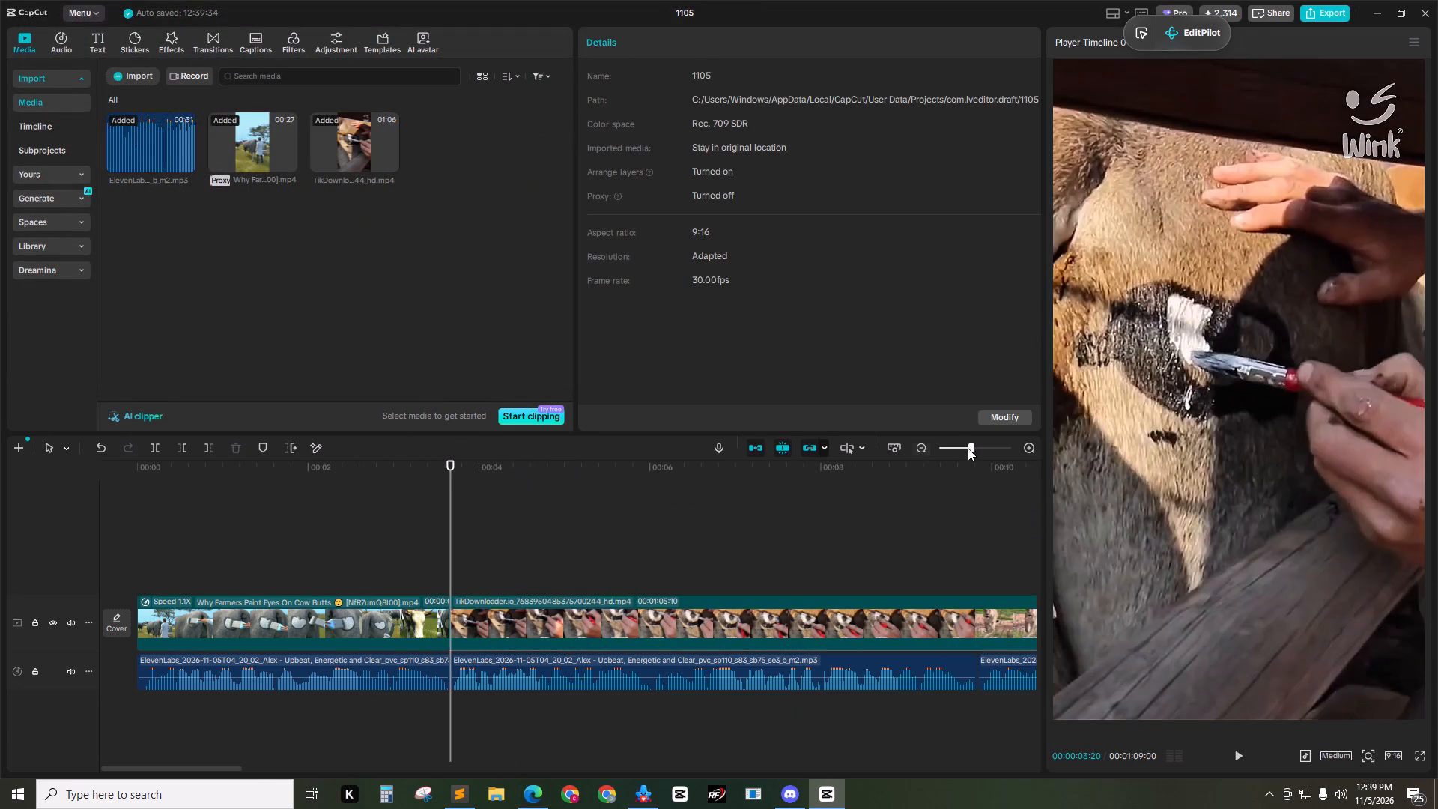
left_click(920, 446)
left_click(554, 521)
left_click_drag(407, 468, 321, 466)
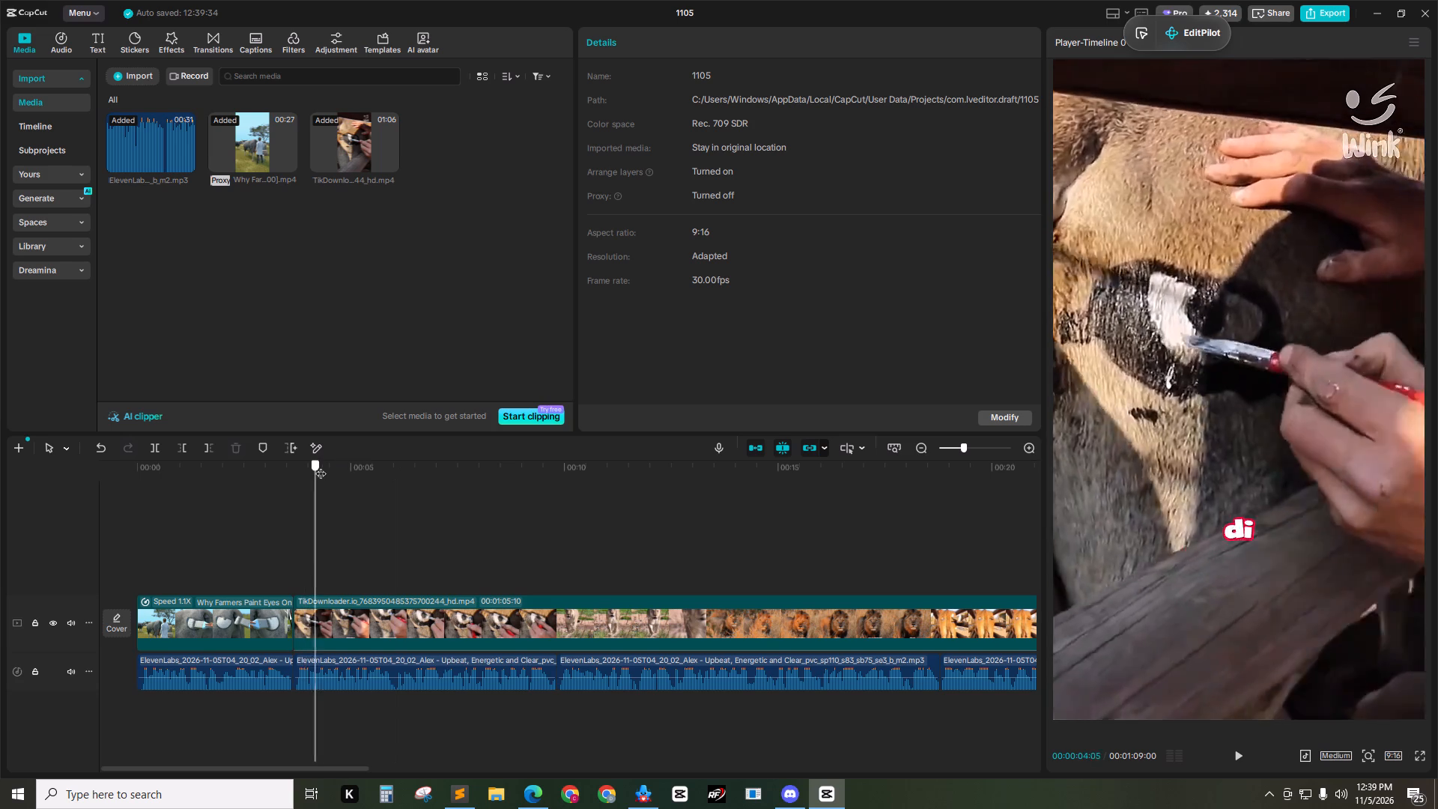
left_click_drag(321, 466, 302, 464)
key("space")
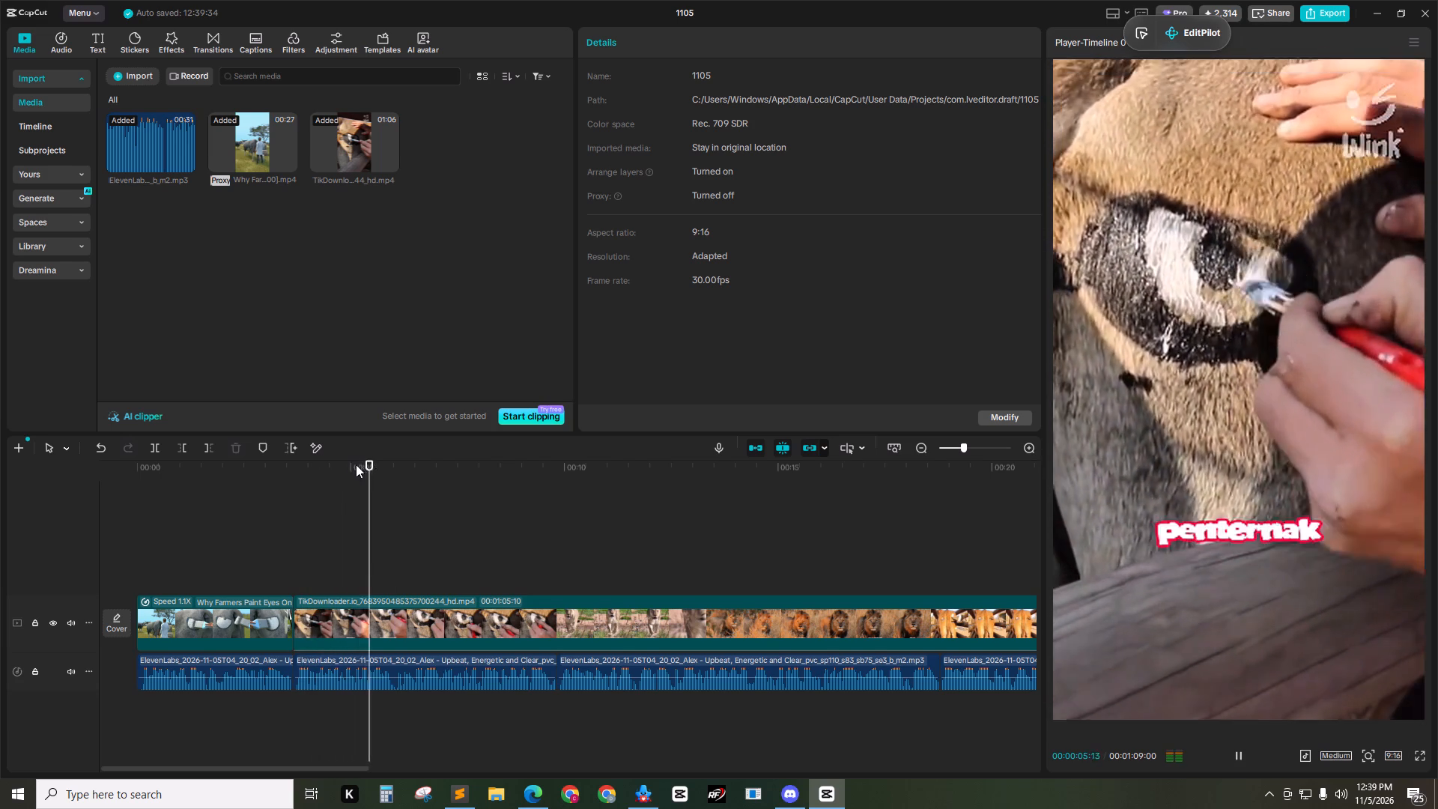
key("space")
Check the script wording, then trim the end of the eye-painting clip to 00:00:06:01, after the word "decoration".
left_click(1027, 451)
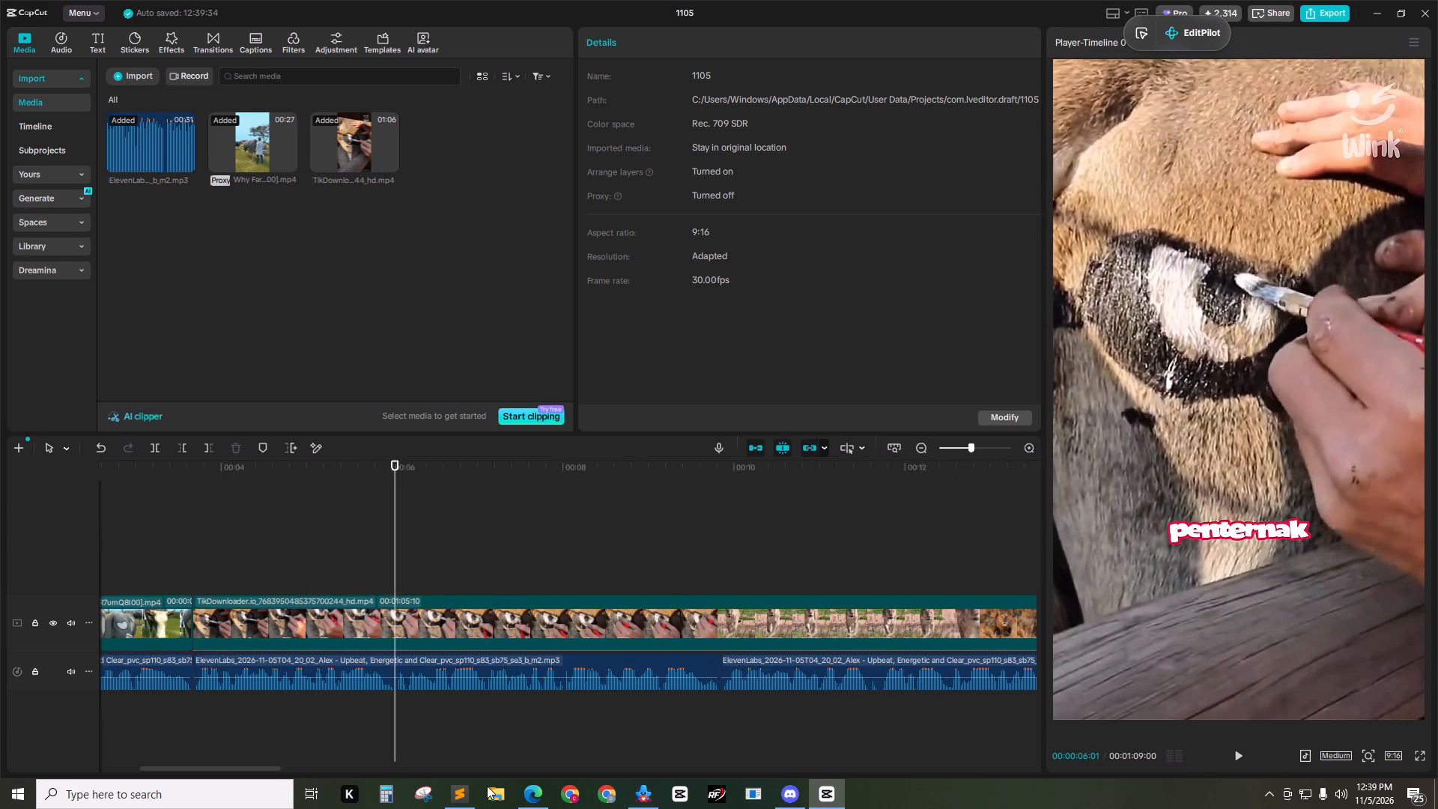
left_click(472, 802)
left_click(1019, 246)
left_click(242, 309)
left_click(1026, 449)
left_click(399, 477)
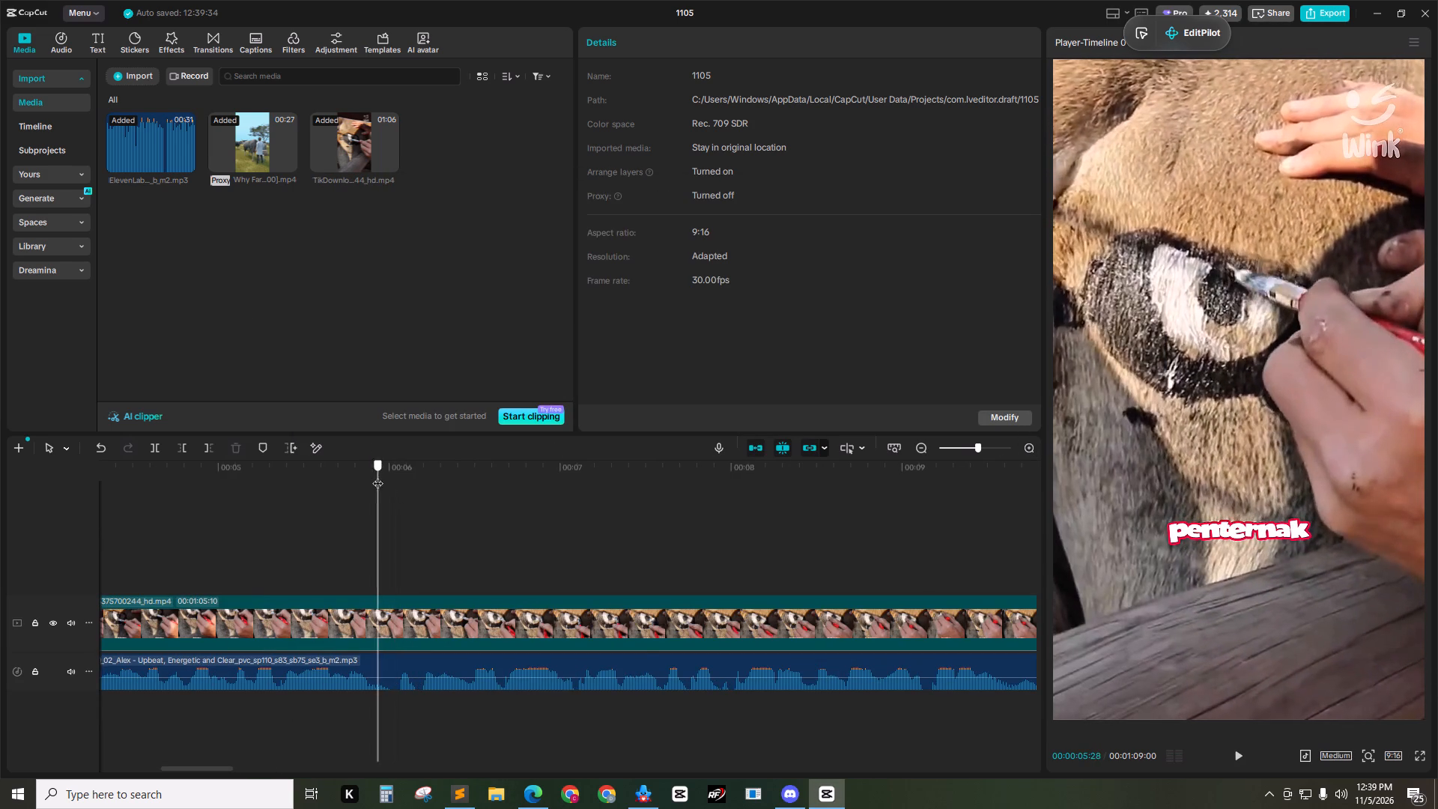
left_click(424, 621)
key("w")
double_click(923, 444)
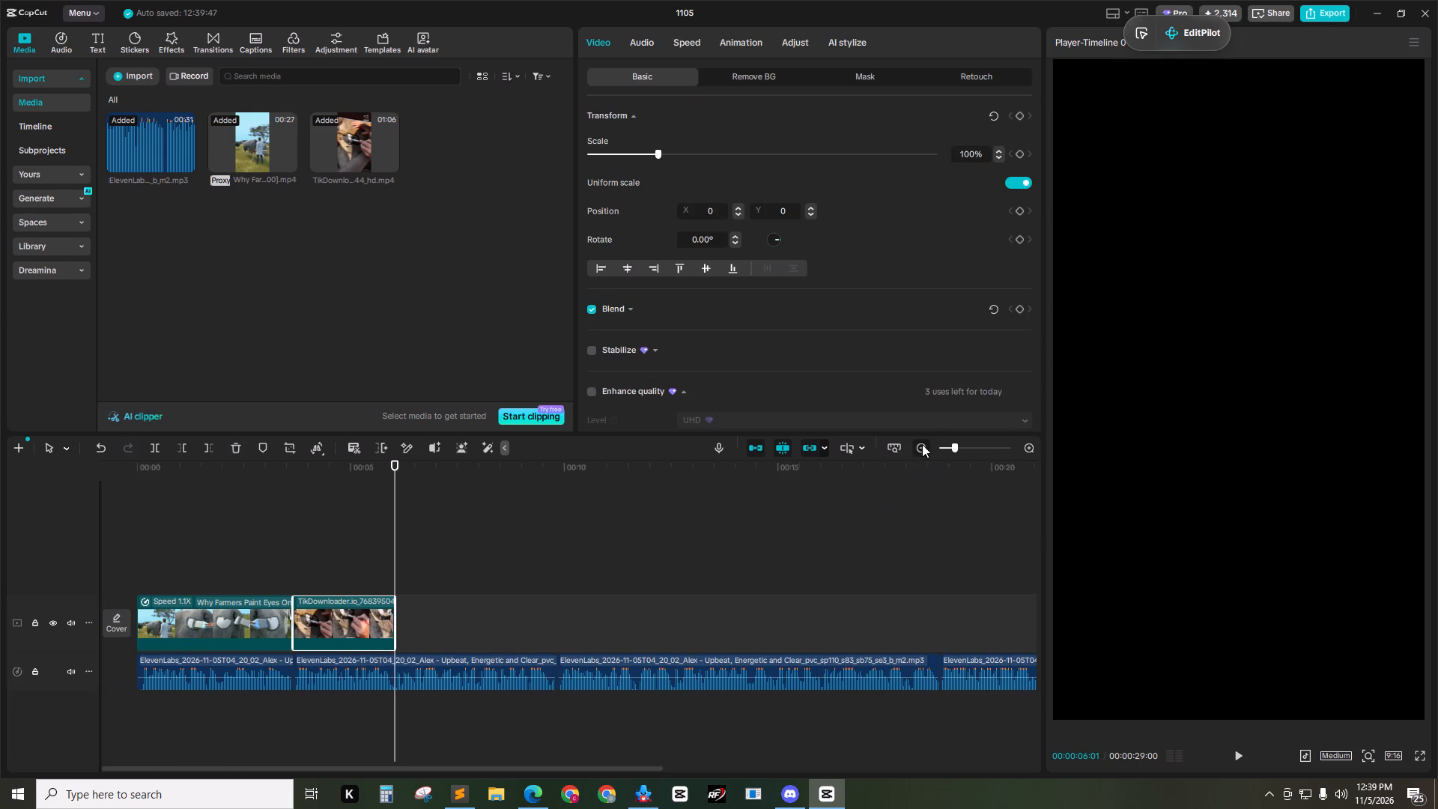
In the Sublime Text script, read the next line, "but these fake eyes can actually protect cattle from dangerous predators.".
left_click(462, 791)
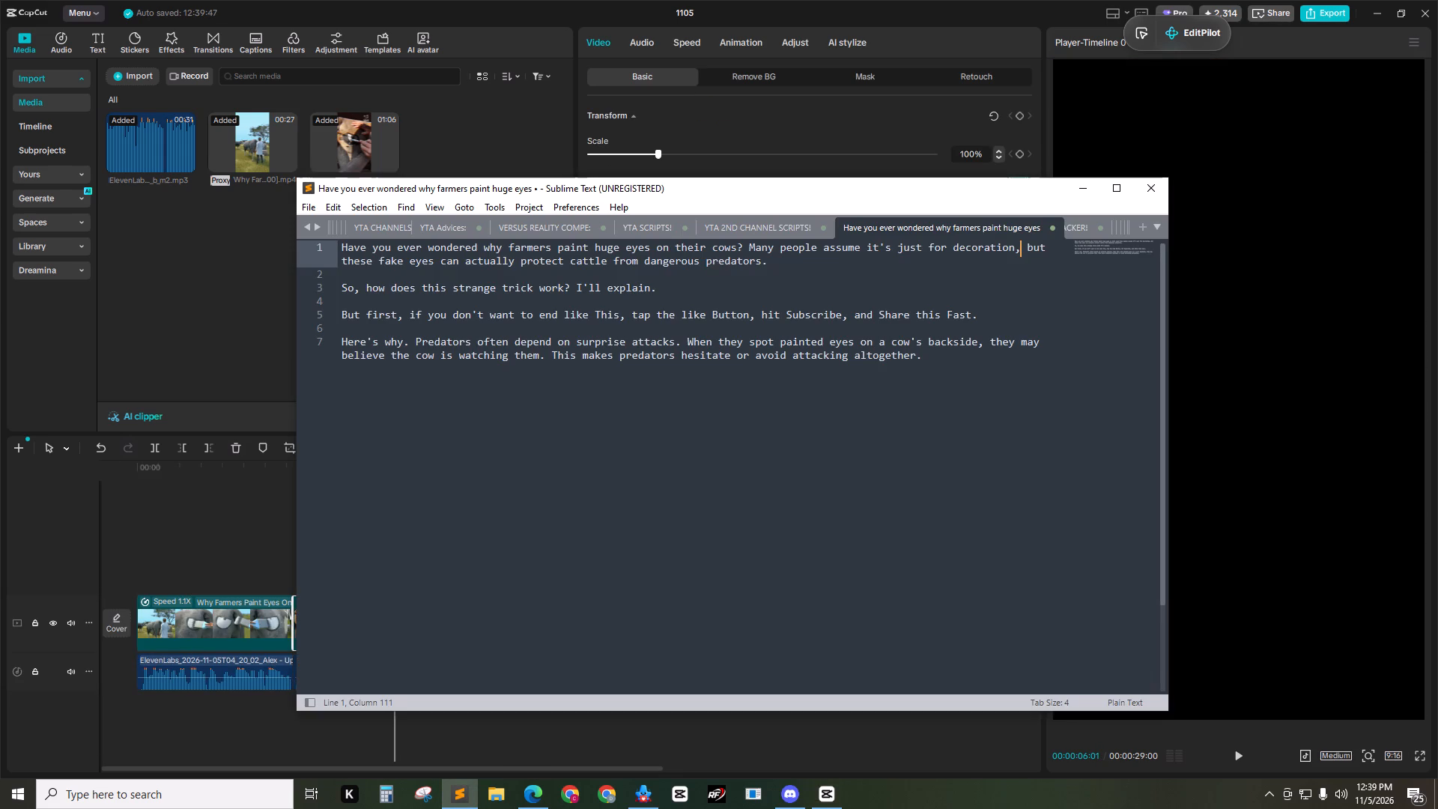
left_click(1052, 251)
left_click(777, 270)
left_click(224, 300)
left_click_drag(258, 153, 346, 248)
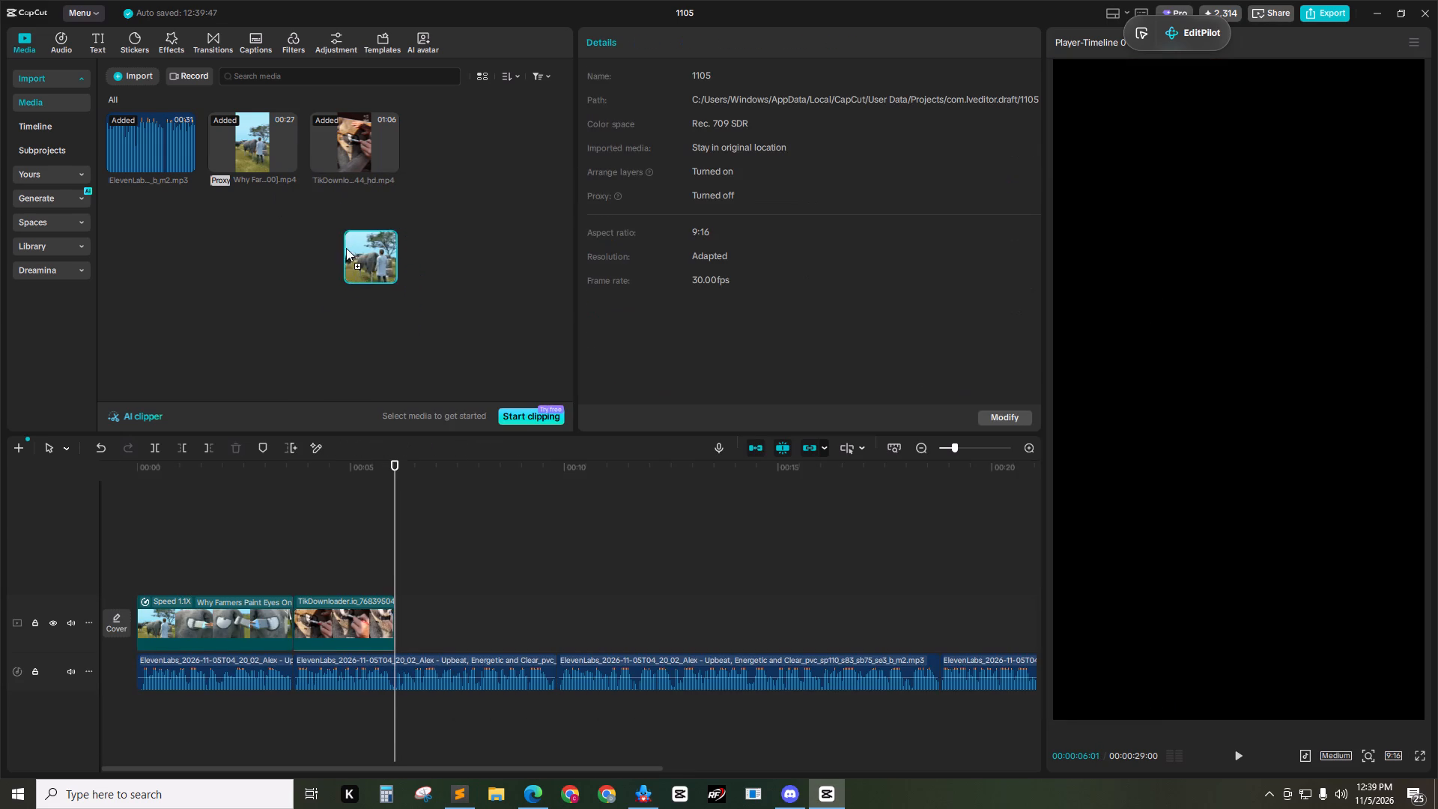
left_click_drag(346, 248, 294, 248)
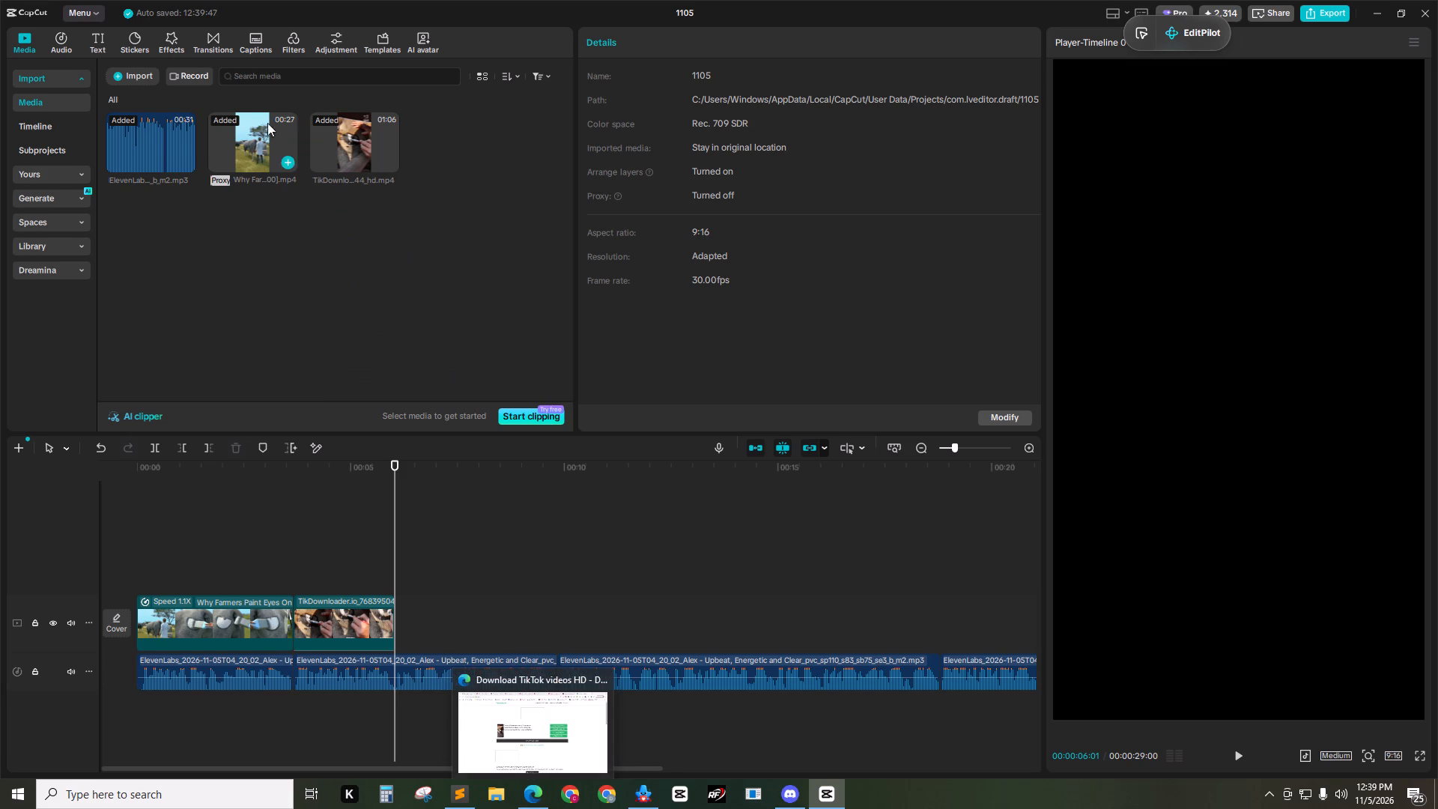
Switch to Microsoft Edge and look through the Insight Fusion channel results for "cow" for footage matching the next script line.
left_click(544, 787)
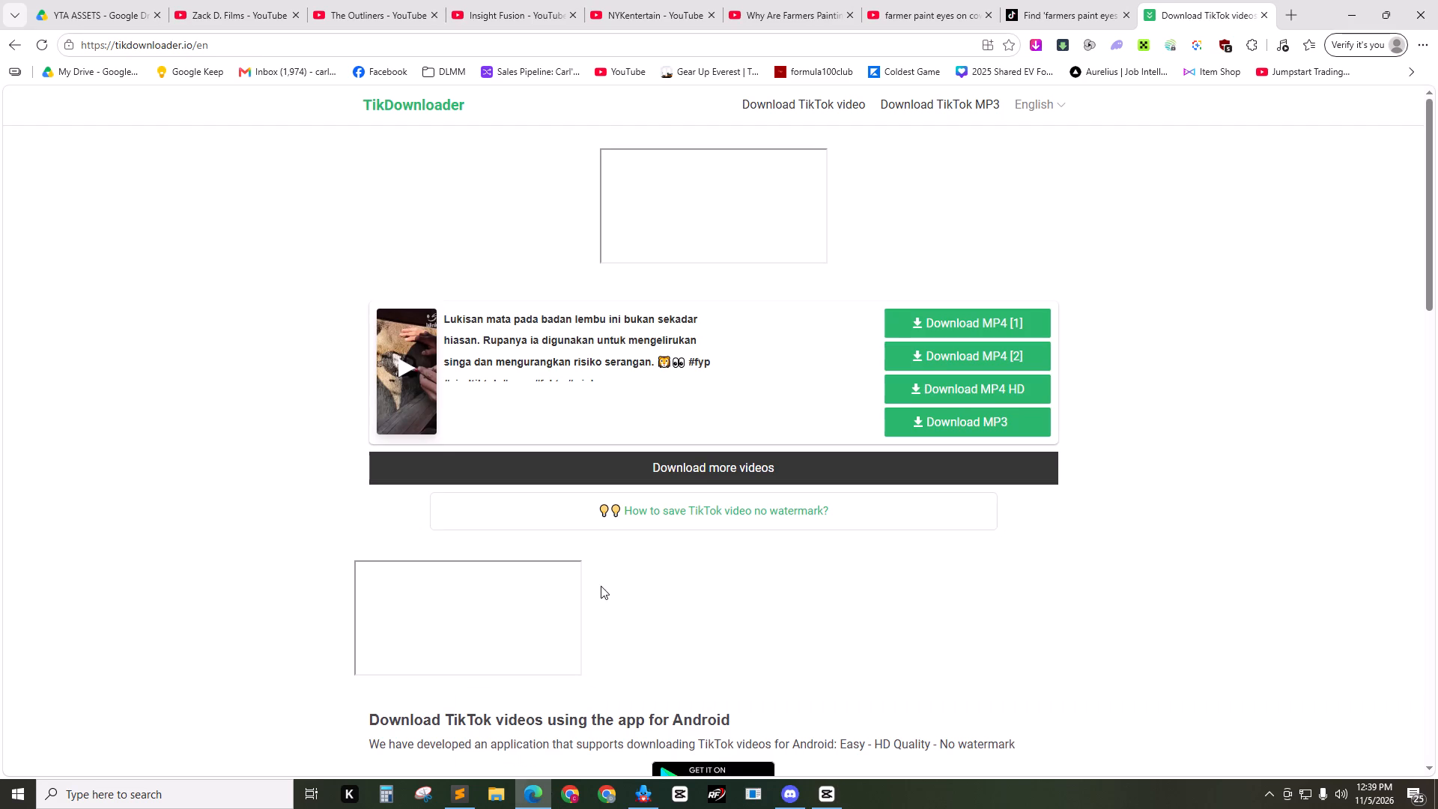
left_click(467, 0)
scroll(533, 348, "down", 4)
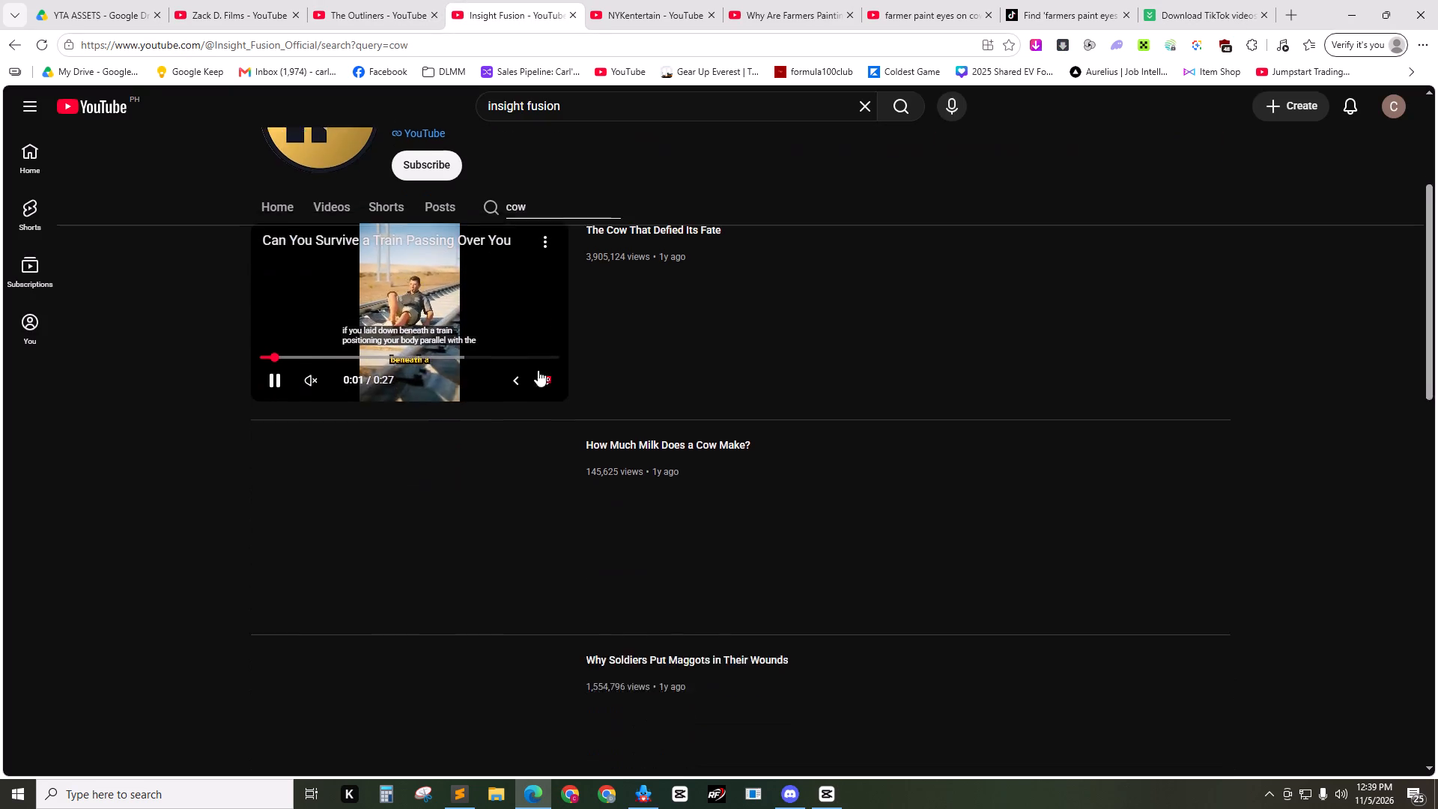
scroll(537, 374, "down", 9)
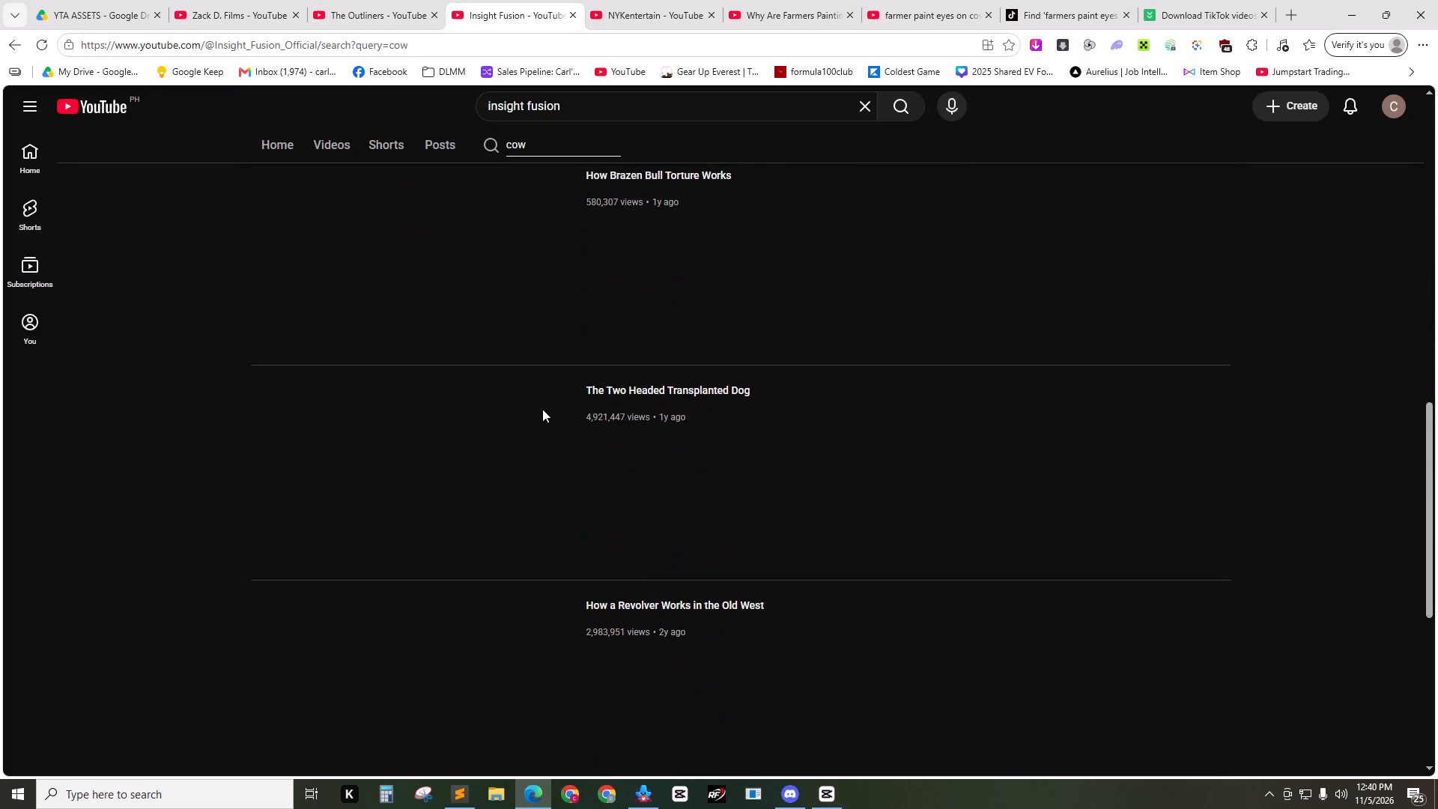
scroll(542, 409, "down", 5)
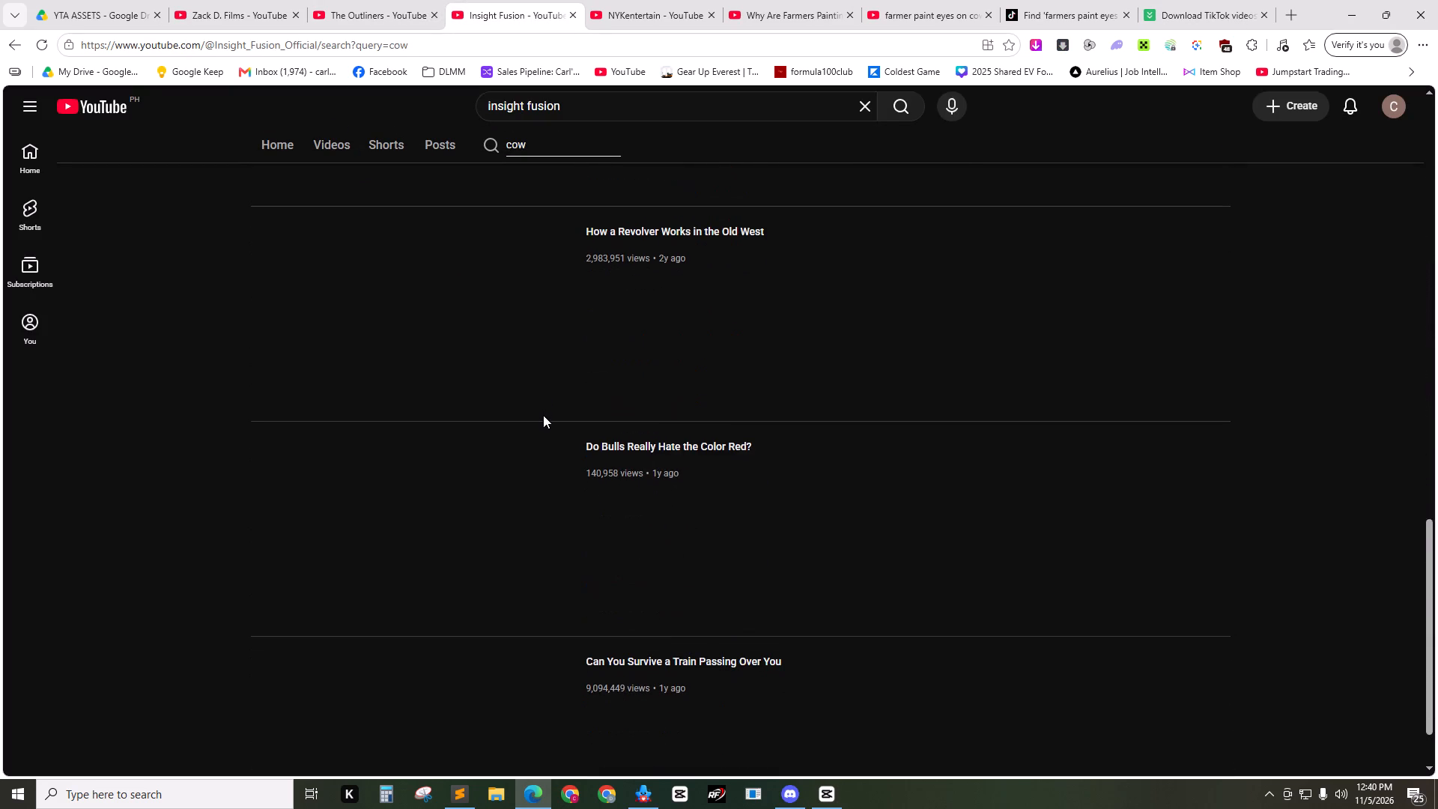
scroll(544, 416, "down", 1)
Browse the TikTok results for "farmers paint eyes on cows" for a clip suited to the "fake eyes can protect cattle" line.
left_click(1051, 0)
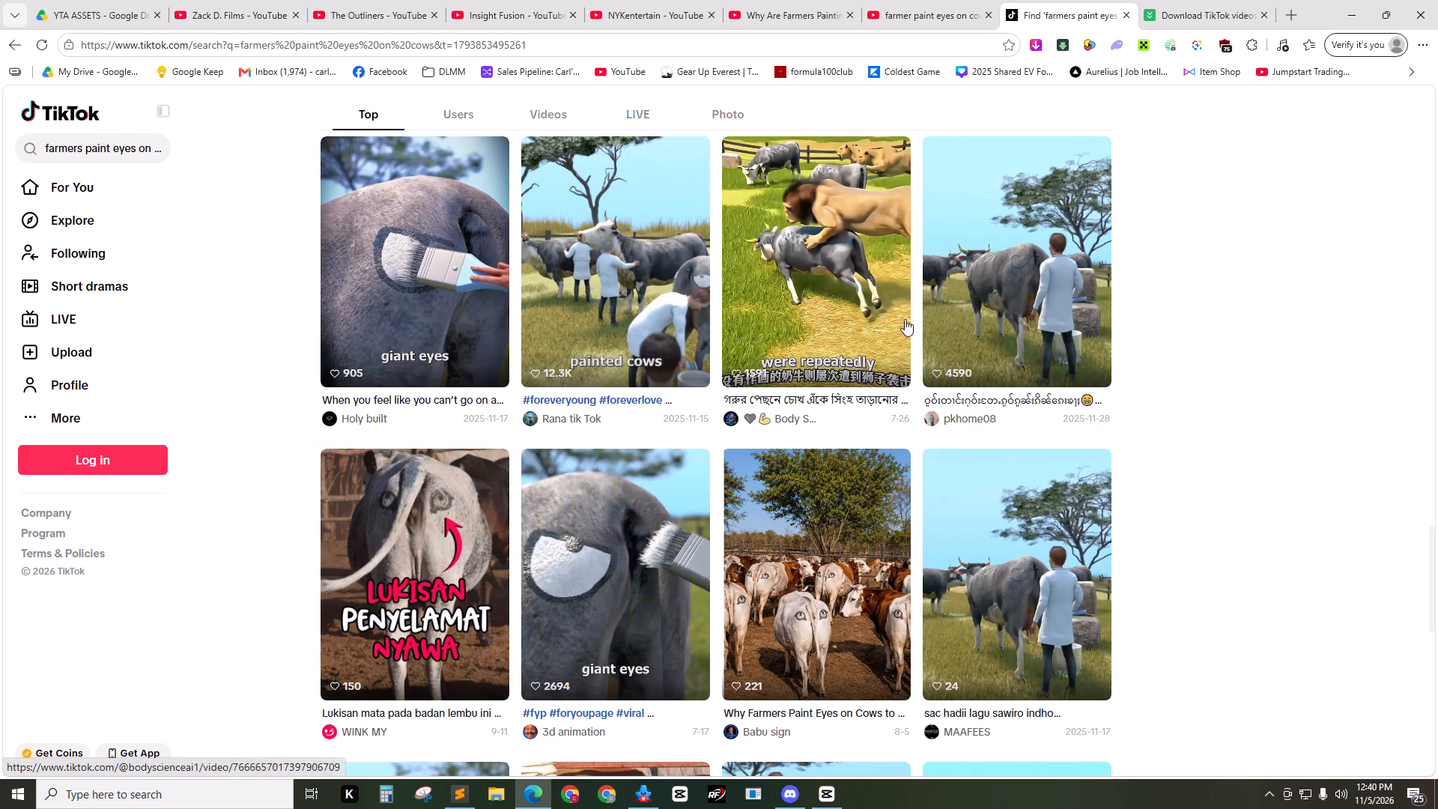
scroll(935, 316, "up", 5)
scroll(1024, 328, "down", 1)
scroll(1024, 328, "up", 2)
scroll(873, 346, "up", 2)
scroll(788, 344, "up", 5)
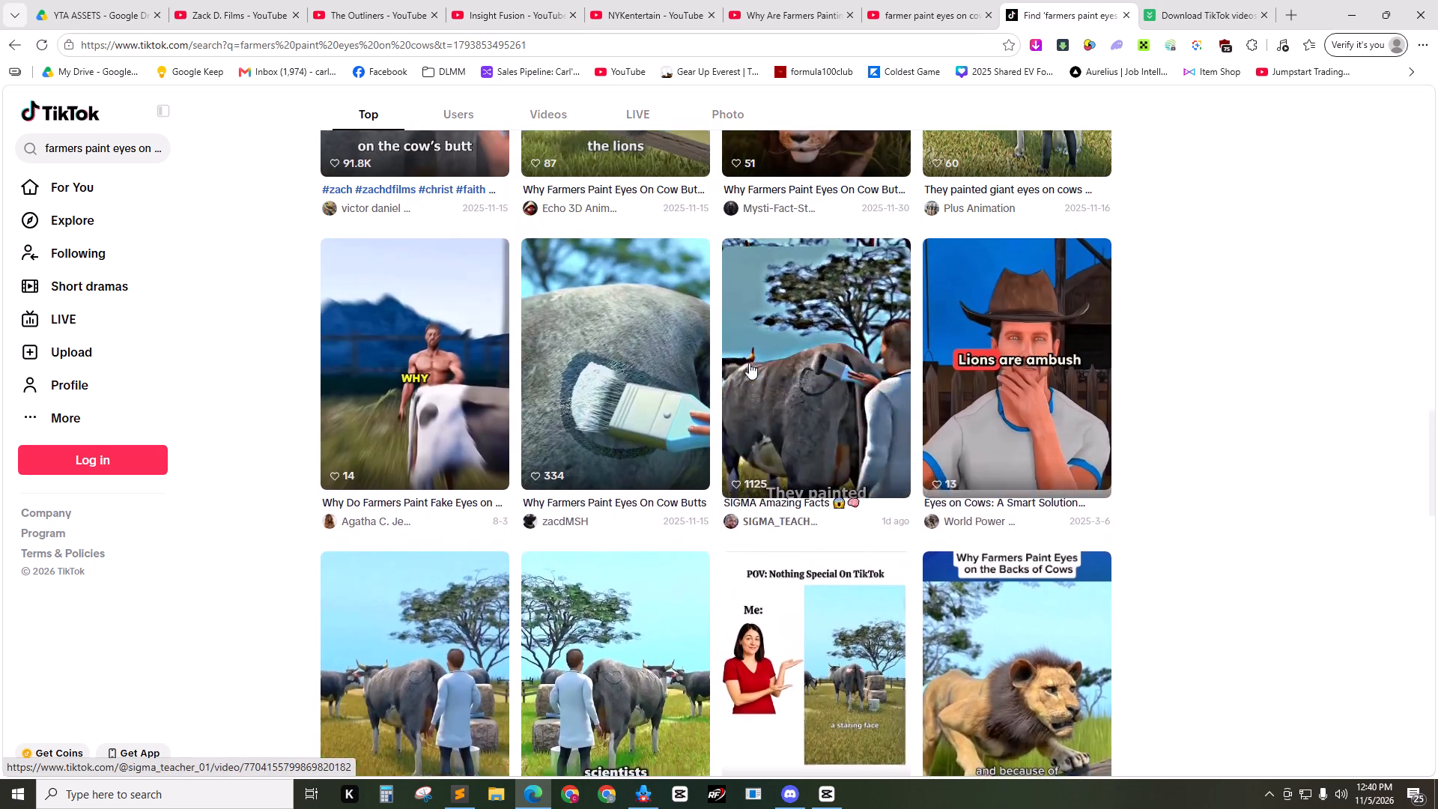
scroll(415, 532, "down", 2)
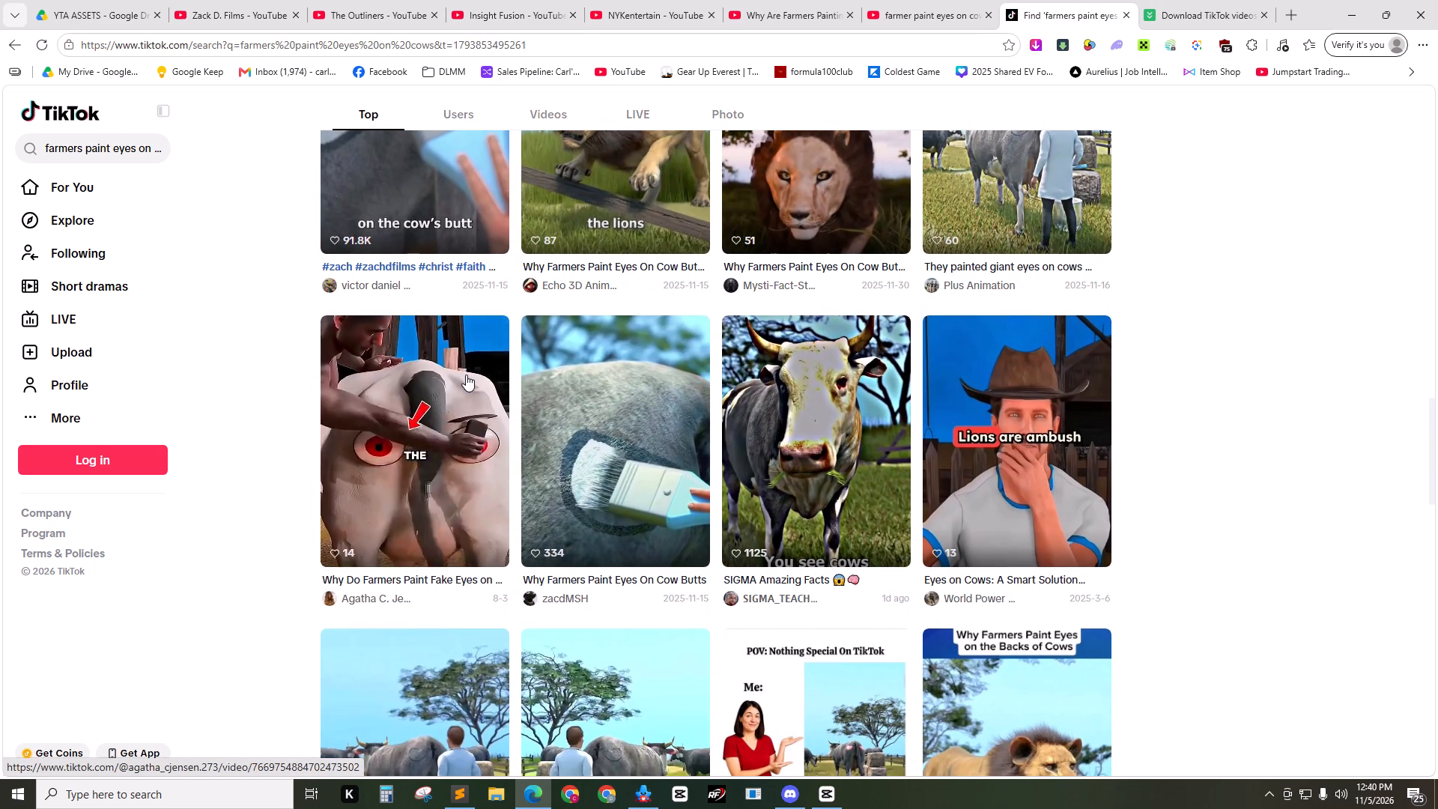
Open the TikTok result "Why Do Farmers Paint Fake Eyes on Cows" and copy its video link.
middle_click(466, 375)
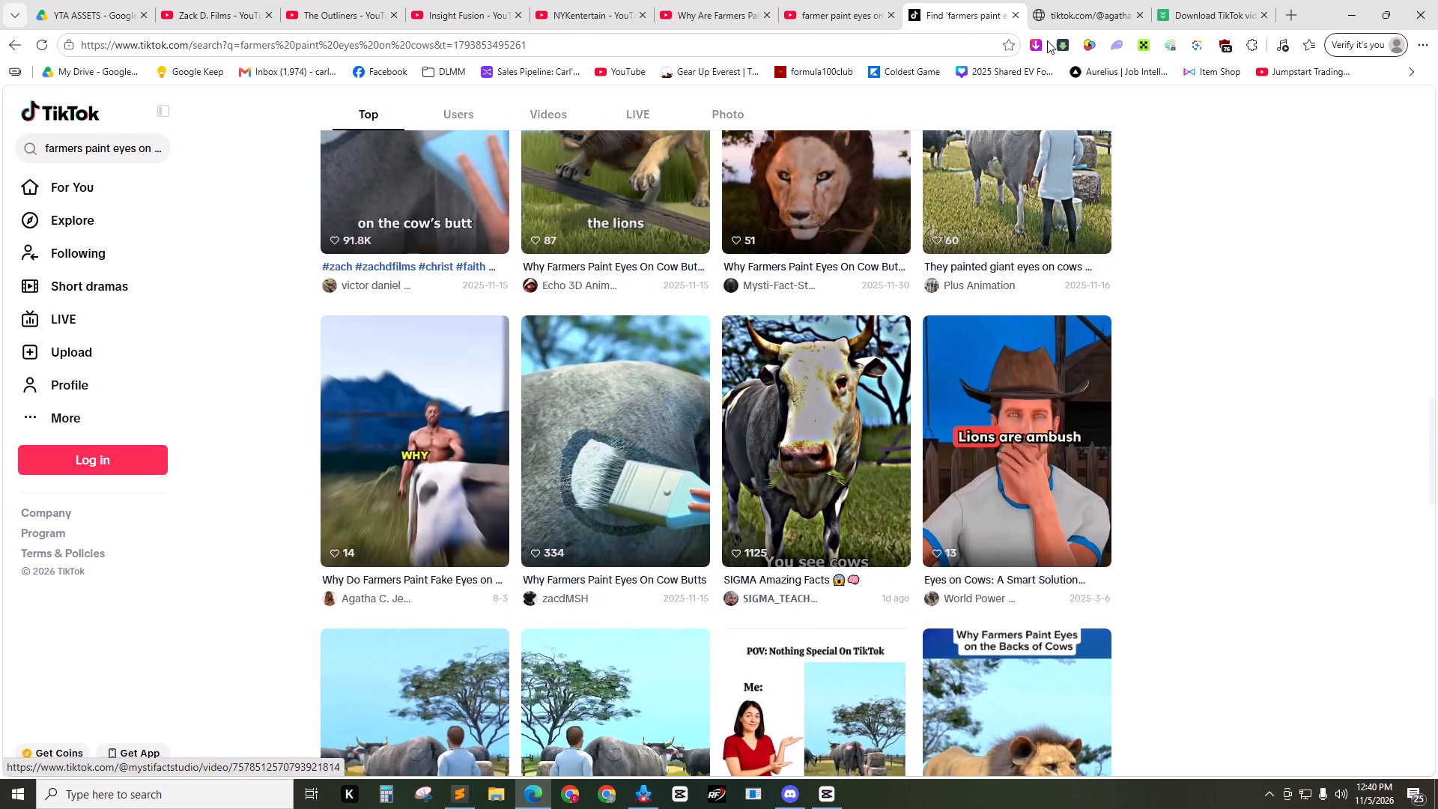
left_click(1052, 0)
left_click(833, 44)
key("ctrl+c")
key("ctrl+w")
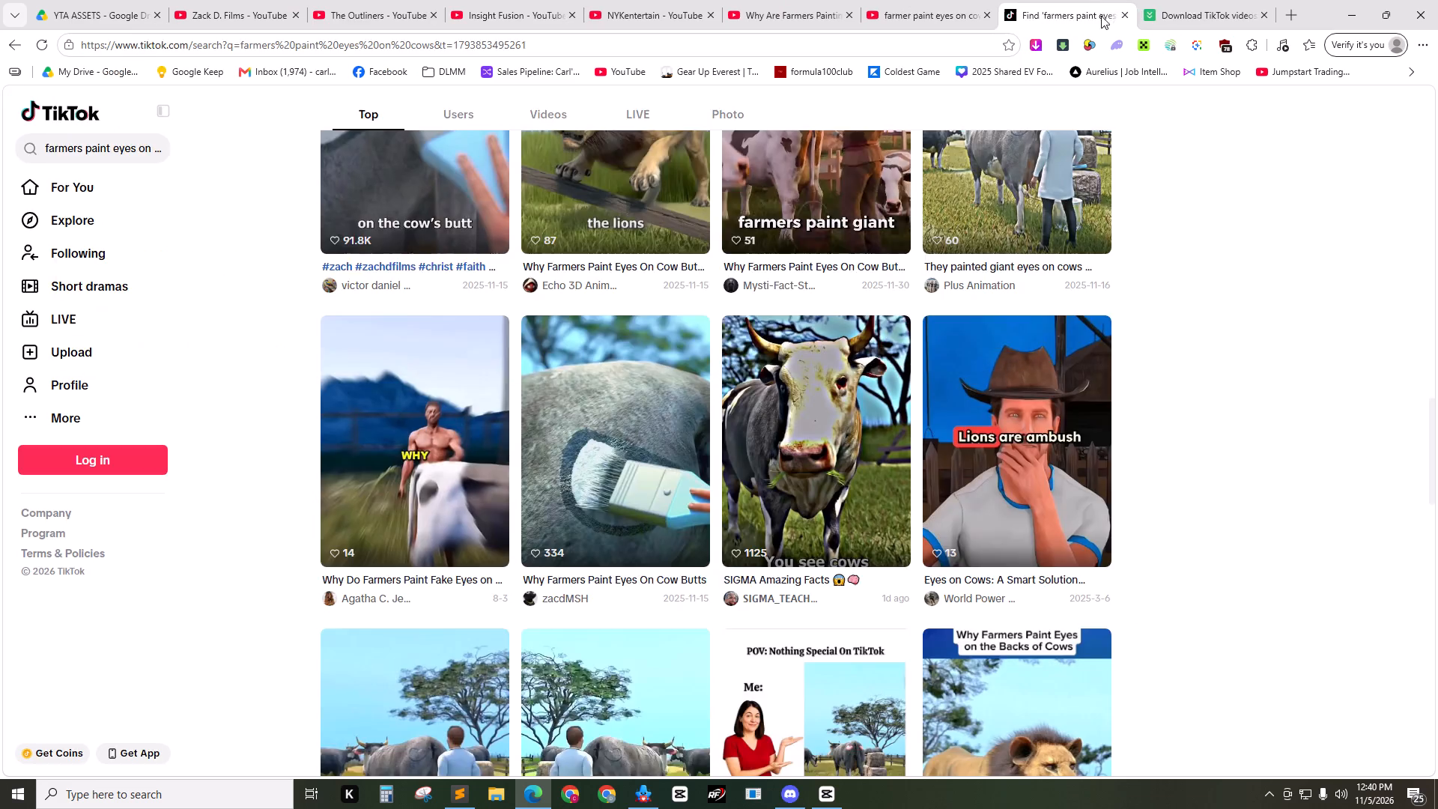
Download the "Why Do Farmers Paint Fake Eyes on Cows" video as MP4 HD through TikDownloader.
left_click(1149, 0)
left_click(443, 106)
left_click(656, 237)
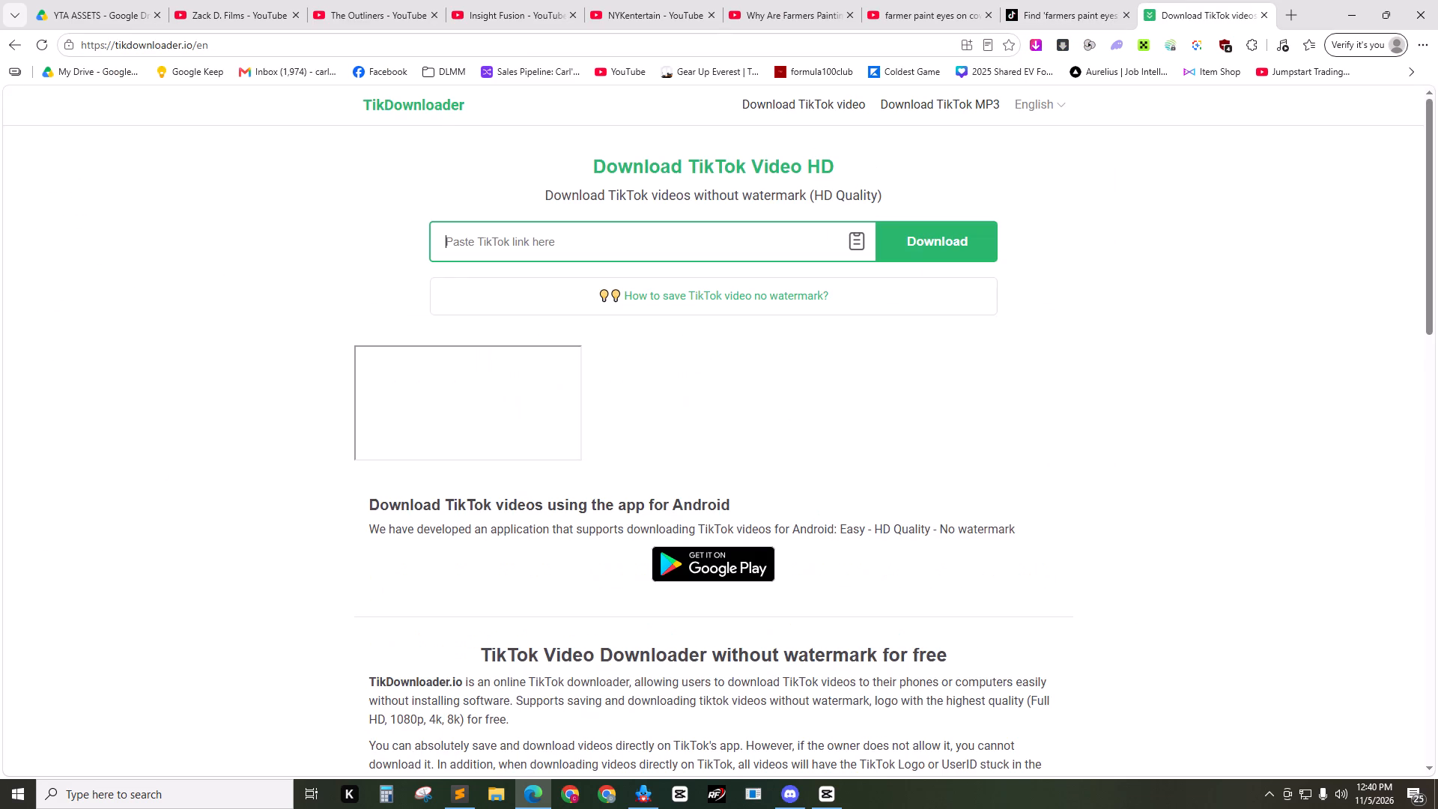
key("ctrl+a")
key("ctrl+v")
left_click(923, 243)
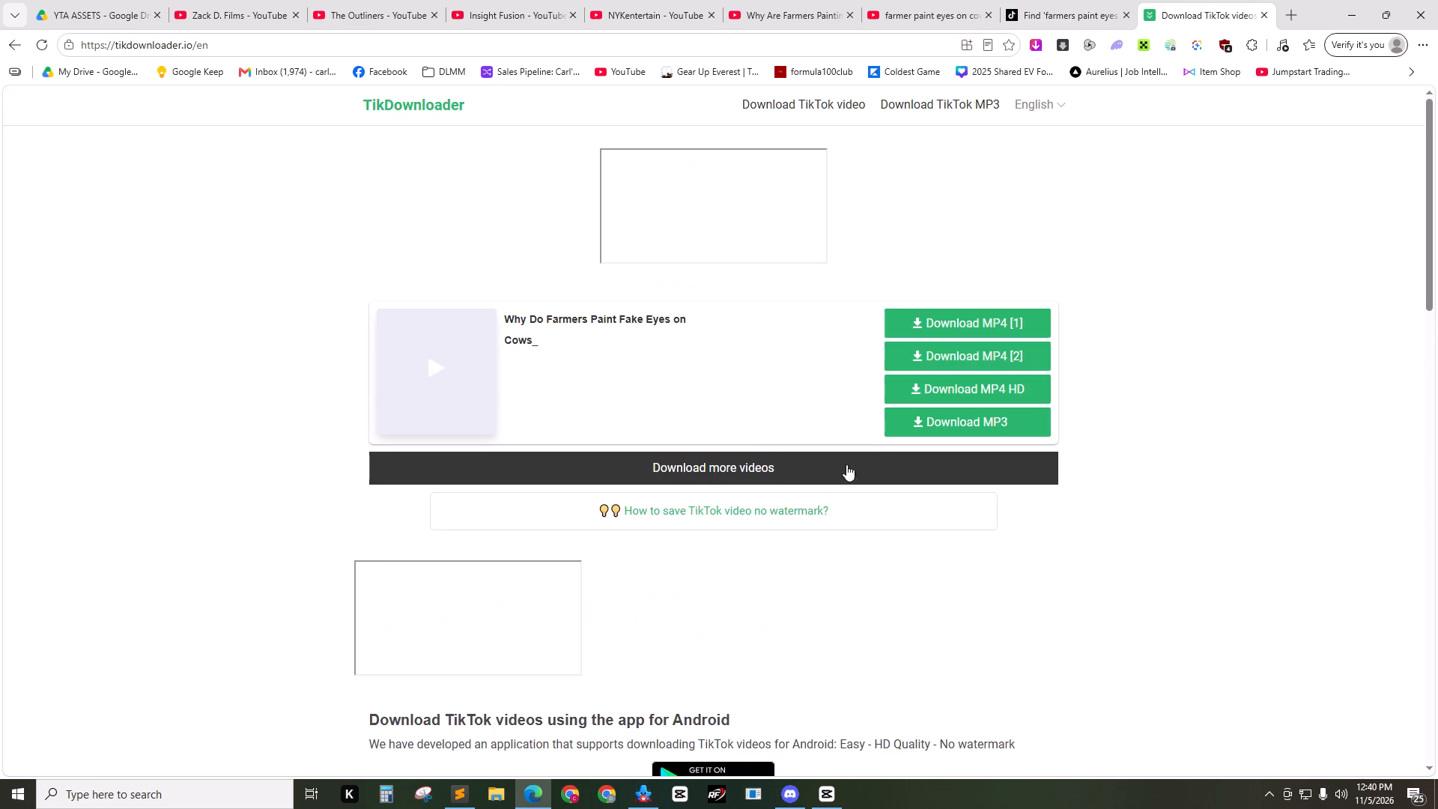
left_click(931, 396)
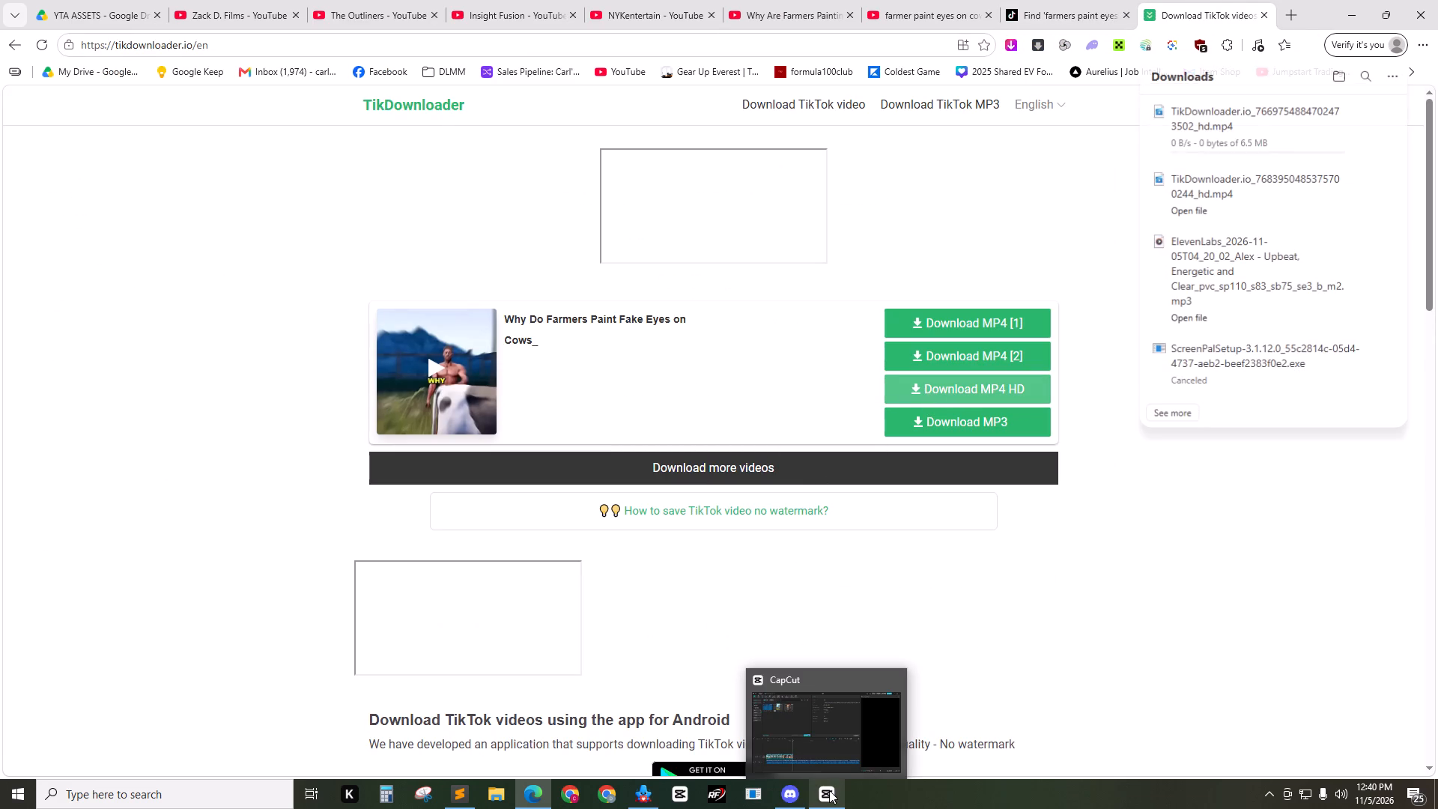
Compare the CapCut timeline with the Sublime Text script, examining the opening lines through "these fake eyes can actually protect cattle from dangerous predators.".
left_click(829, 790)
left_click(357, 508)
left_click_drag(351, 473, 339, 473)
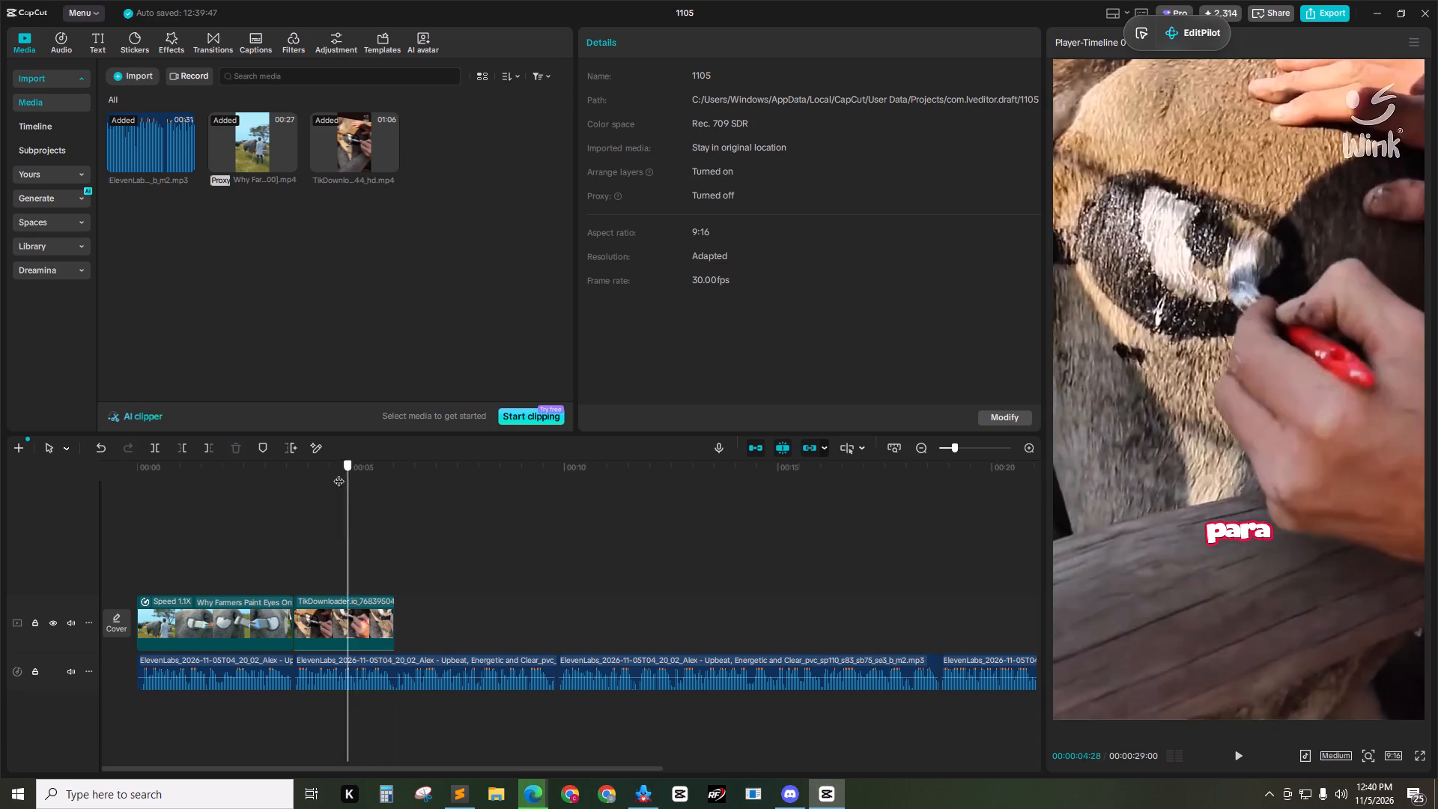
left_click_drag(339, 473, 293, 479)
left_click(472, 795)
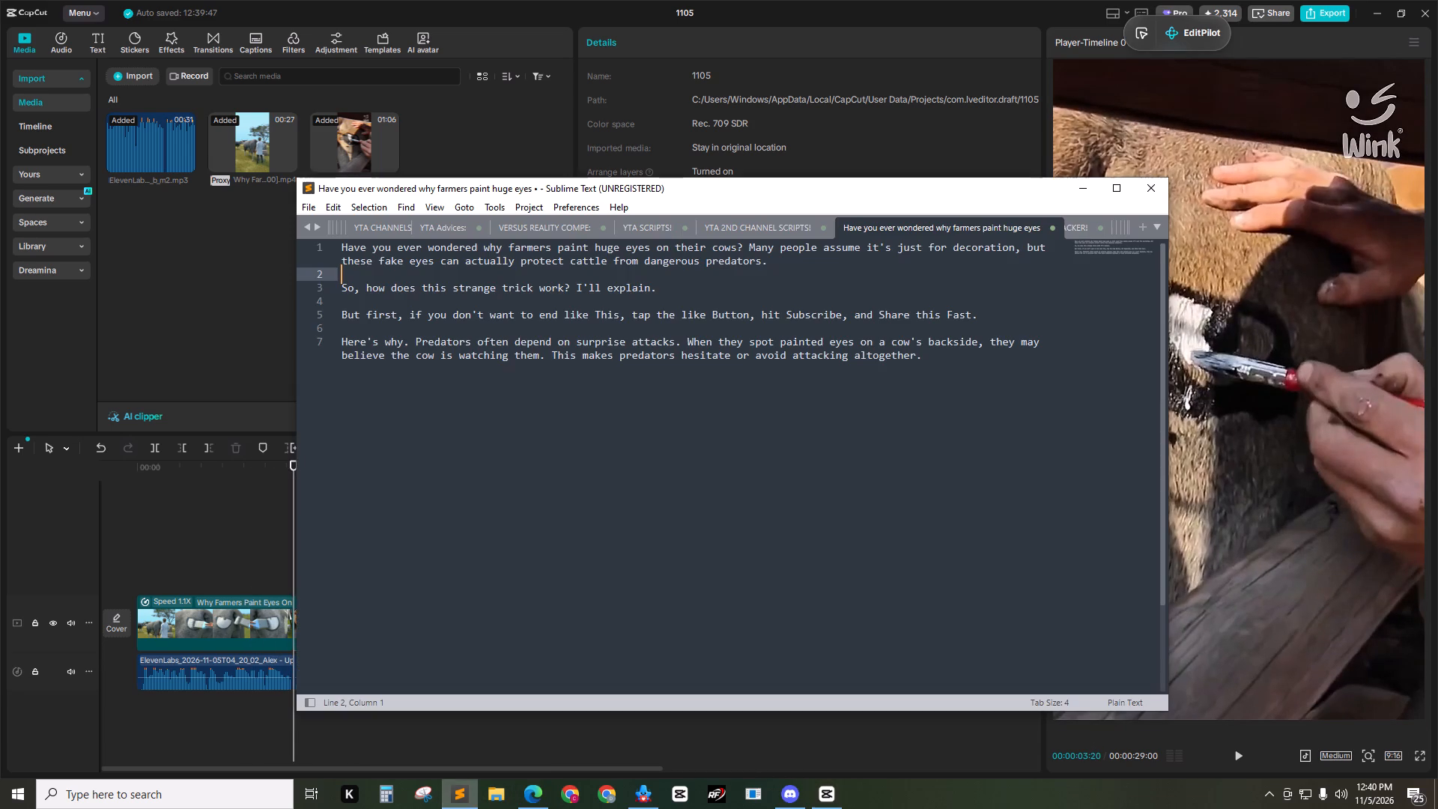
left_click(798, 261)
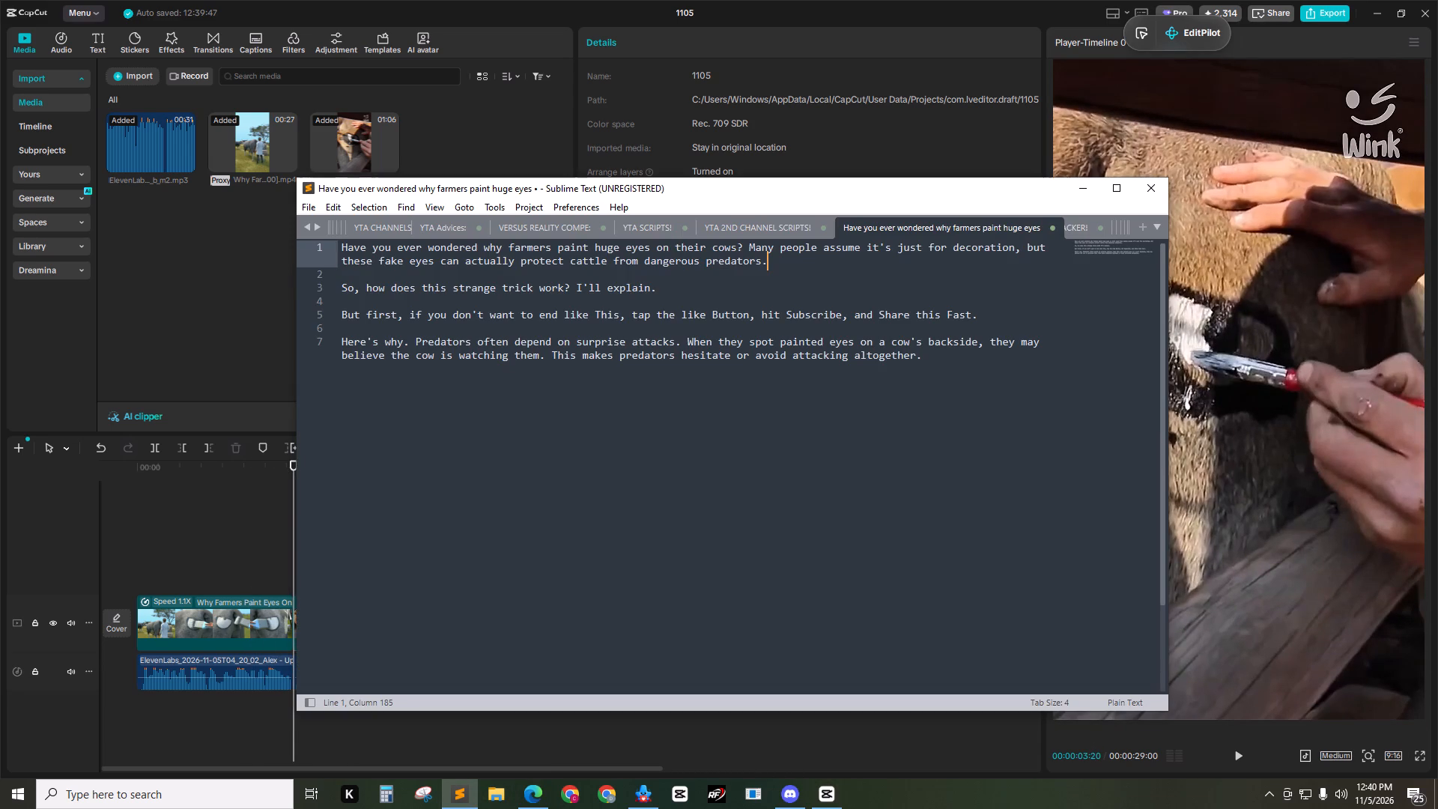
left_click_drag(742, 248, 342, 249)
left_click(798, 255)
left_click_drag(1019, 249, 758, 241)
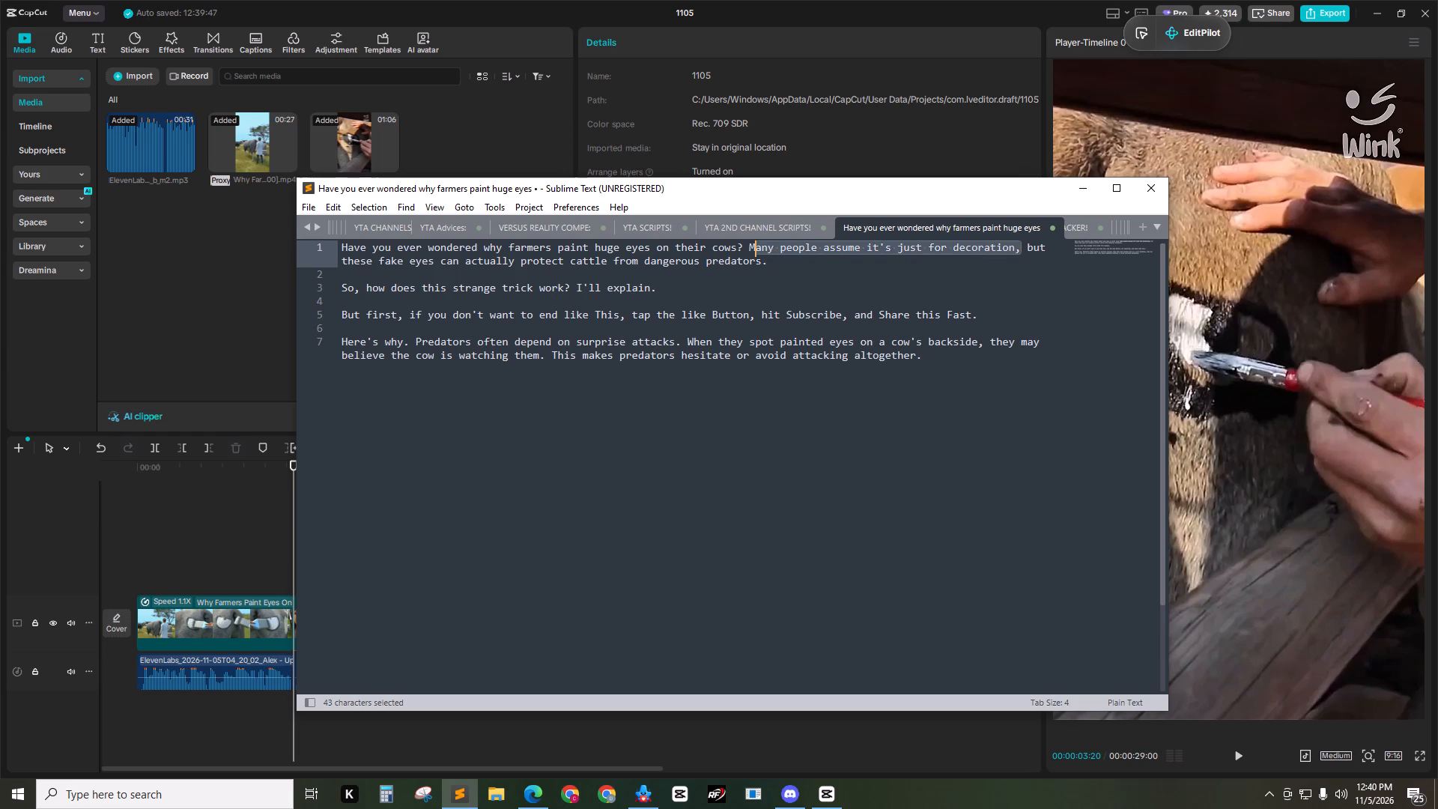
left_click_drag(758, 241, 750, 241)
left_click(785, 264)
left_click_drag(812, 261, 856, 257)
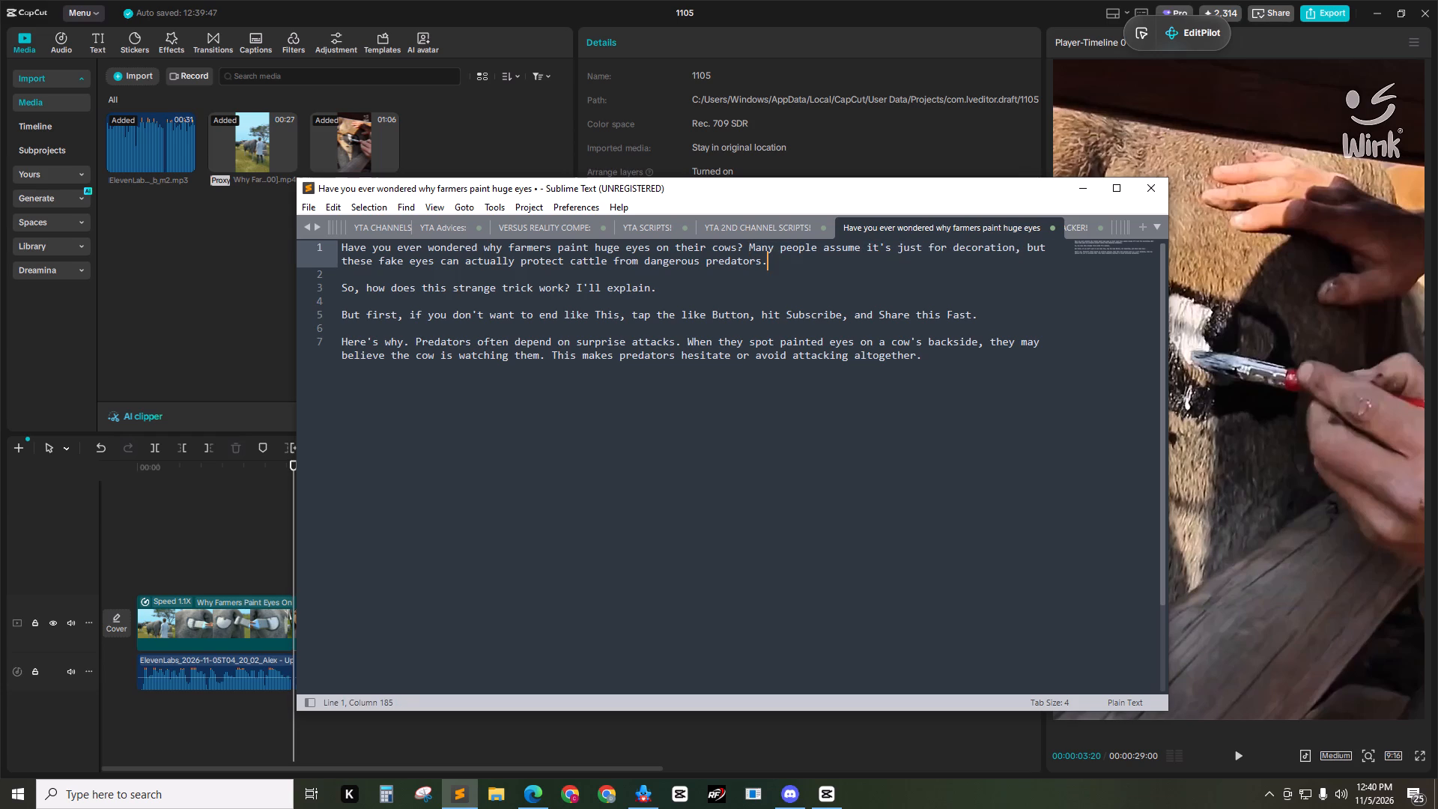
left_click_drag(856, 257, 1026, 246)
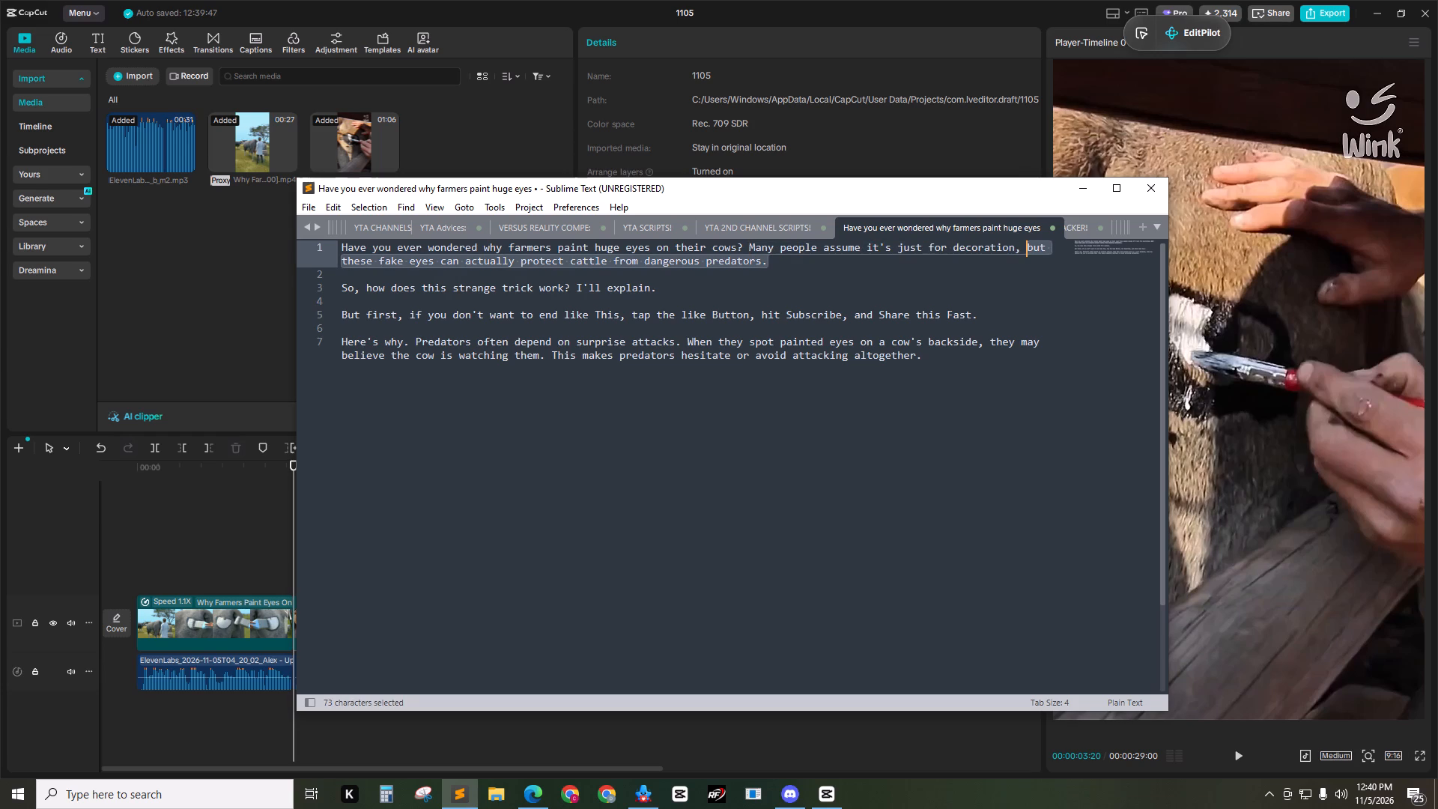
left_click(816, 267)
left_click(816, 264)
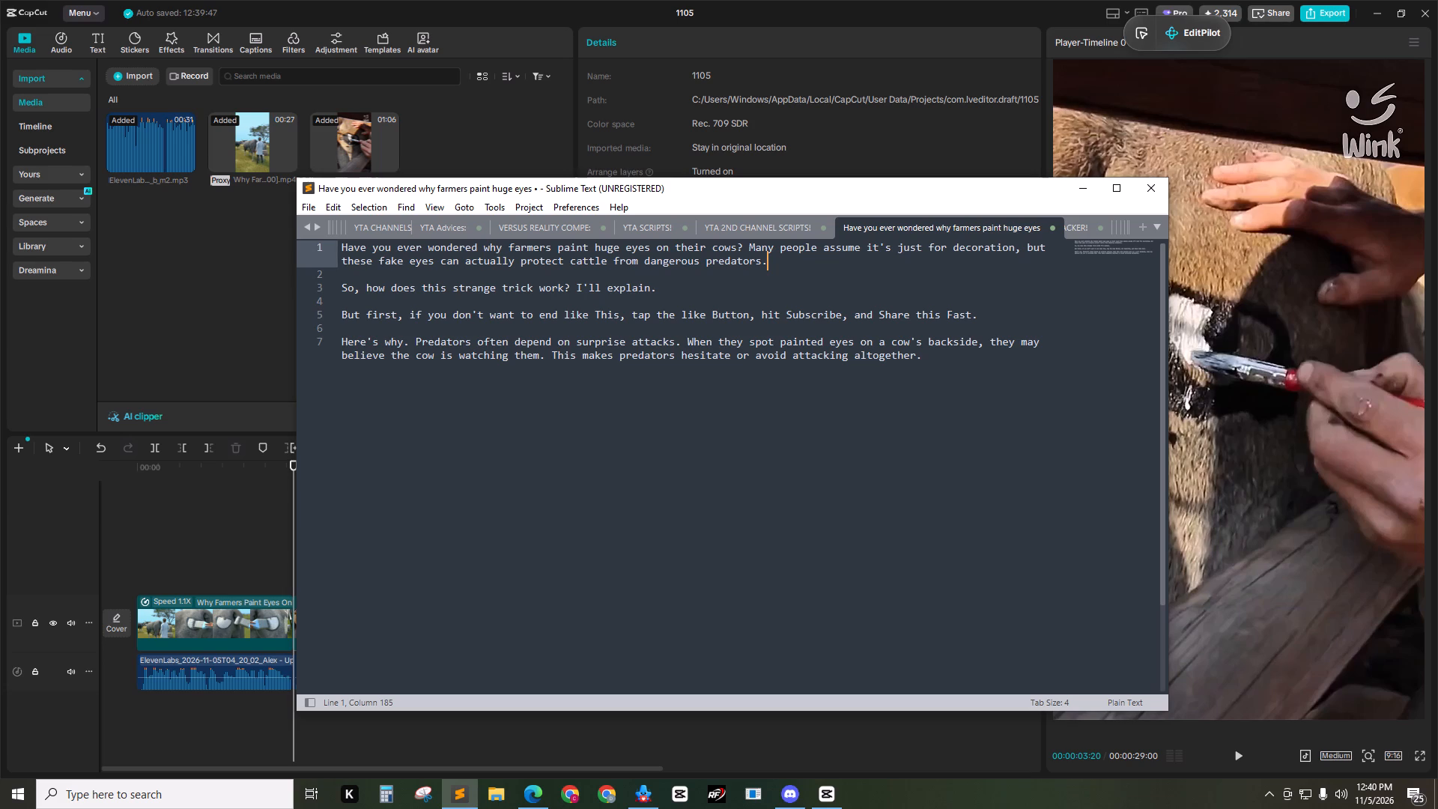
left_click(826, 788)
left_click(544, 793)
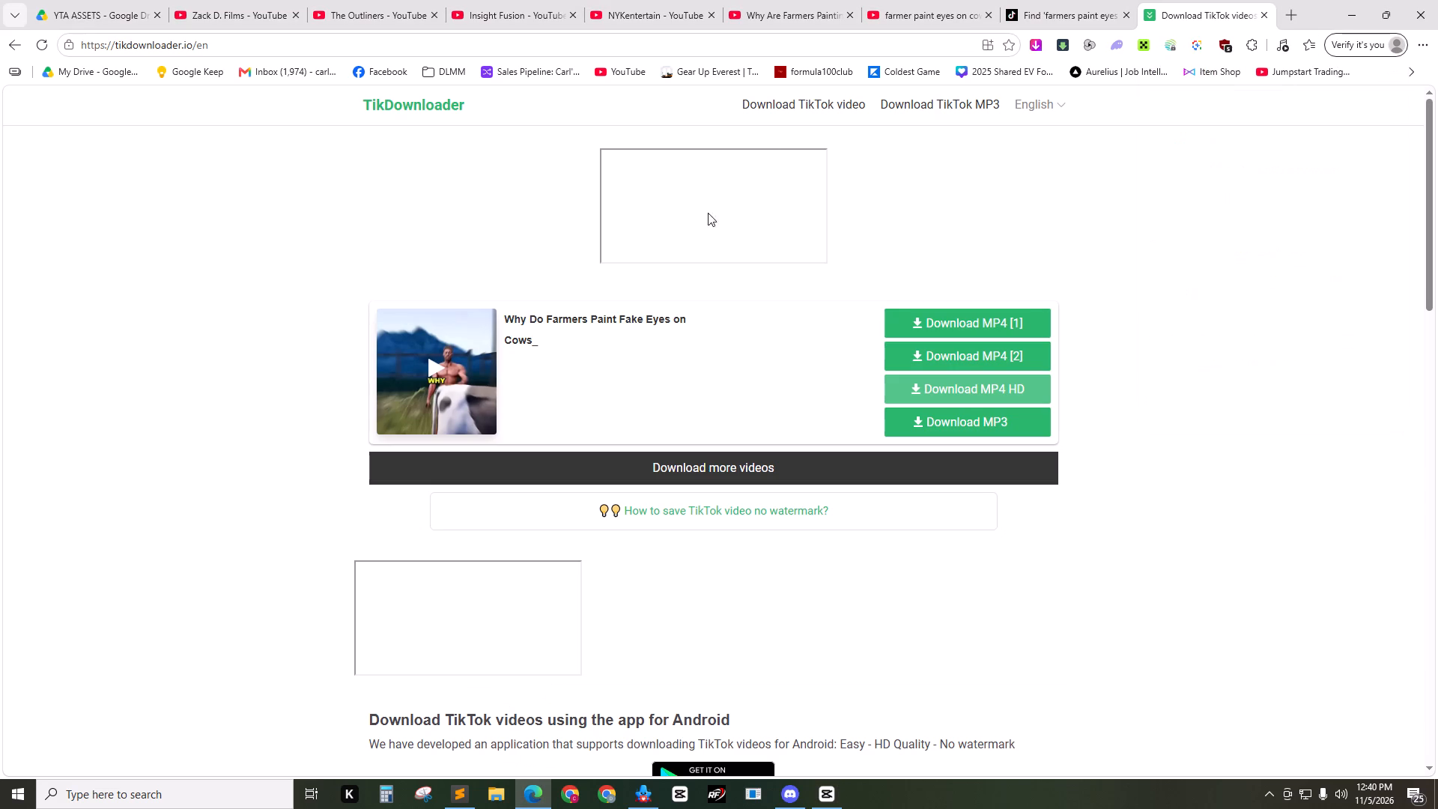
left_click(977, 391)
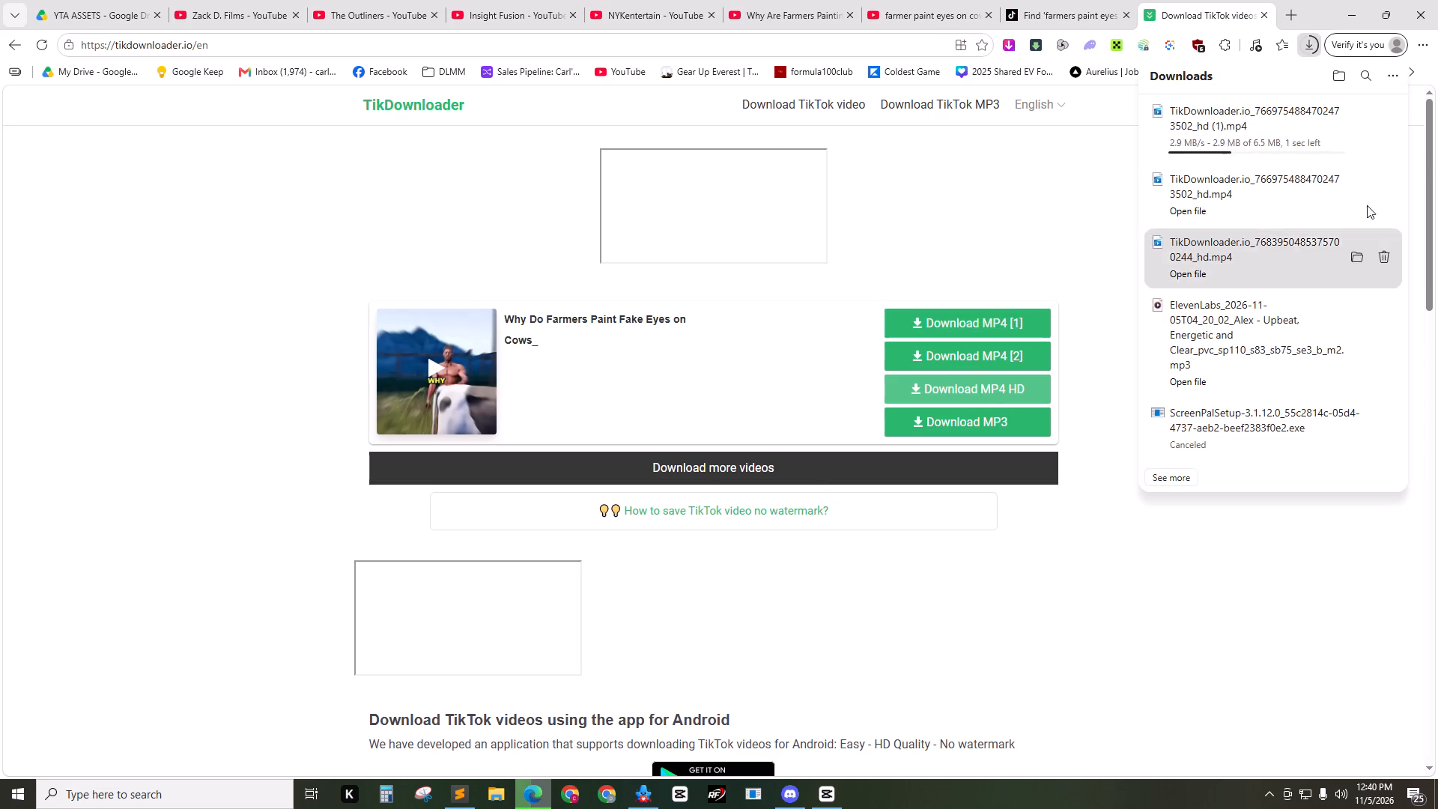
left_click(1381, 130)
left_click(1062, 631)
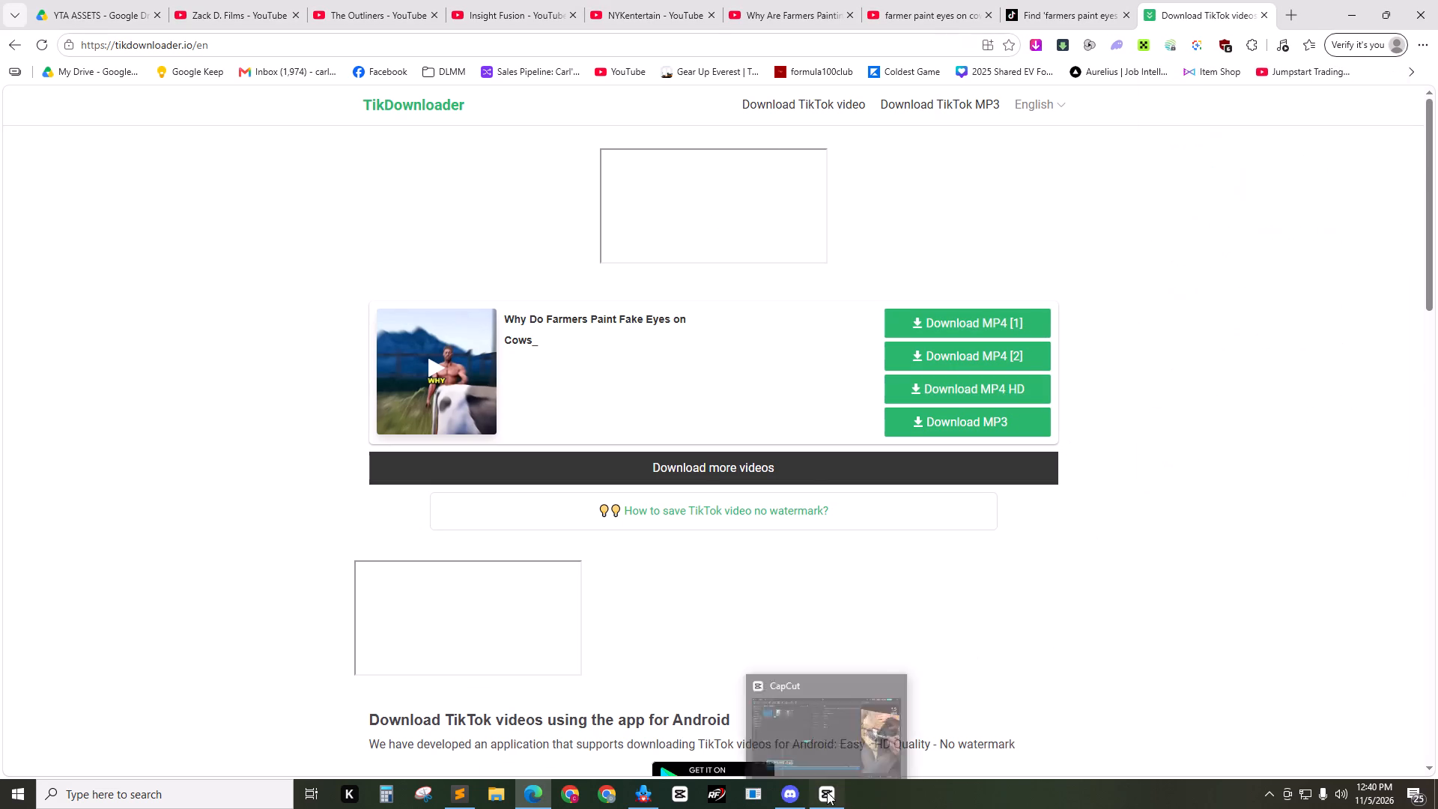
left_click(827, 792)
left_click(421, 316)
key("ctrl+i")
left_click(185, 141)
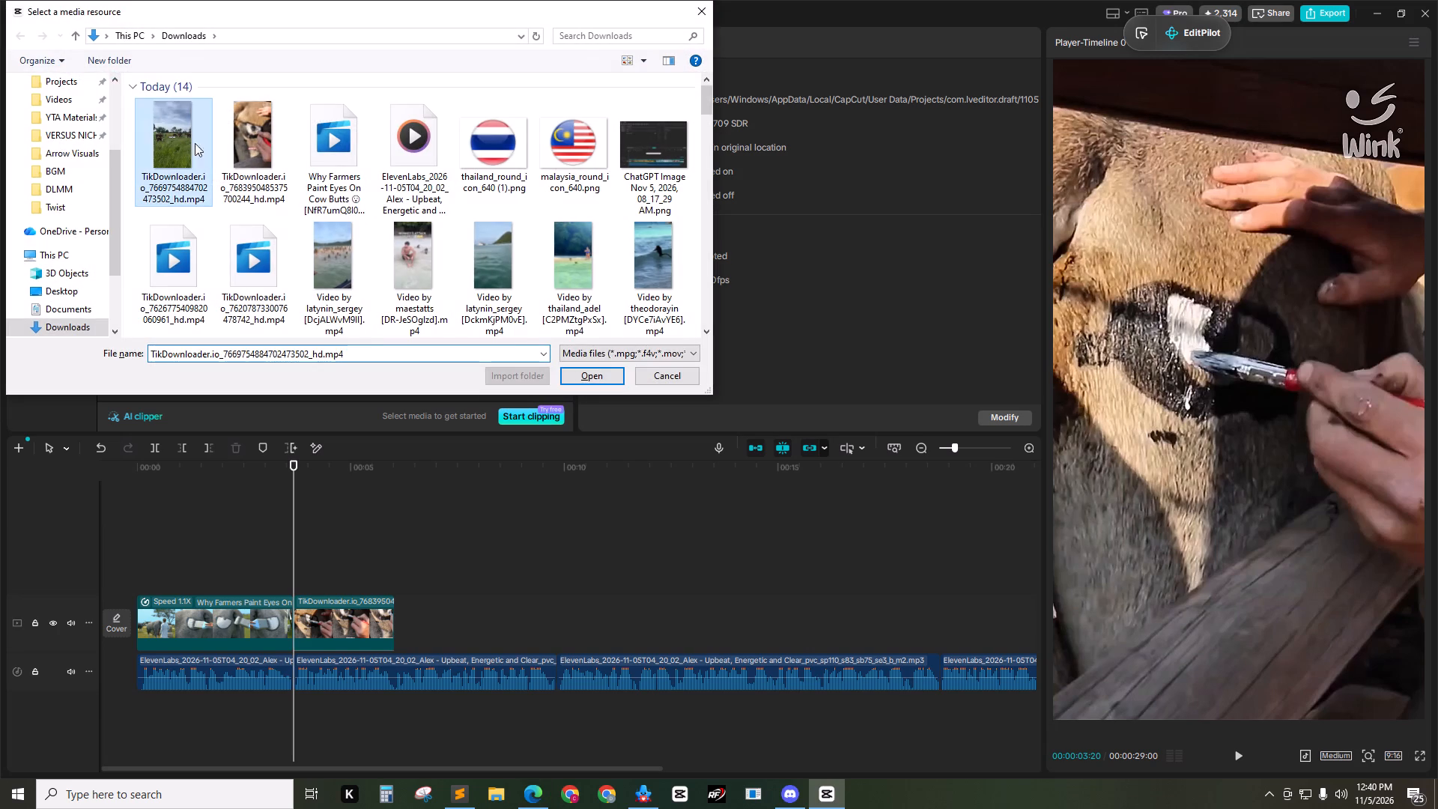
left_click(596, 369)
left_click_drag(471, 155, 317, 541)
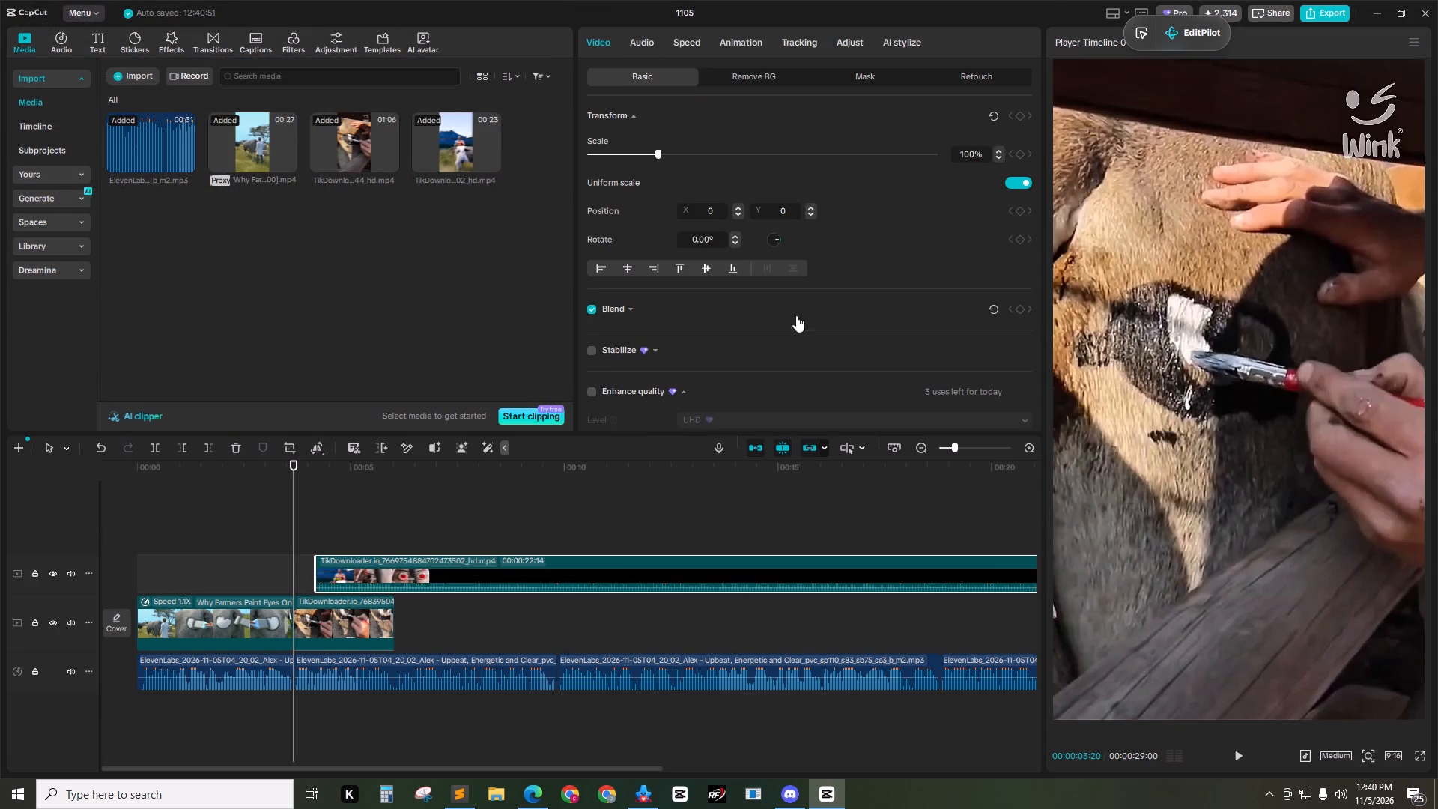
Mute the newly placed clip by lowering its audio volume to the minimum.
left_click_drag(643, 43, 646, 49)
left_click_drag(655, 157, 348, 183)
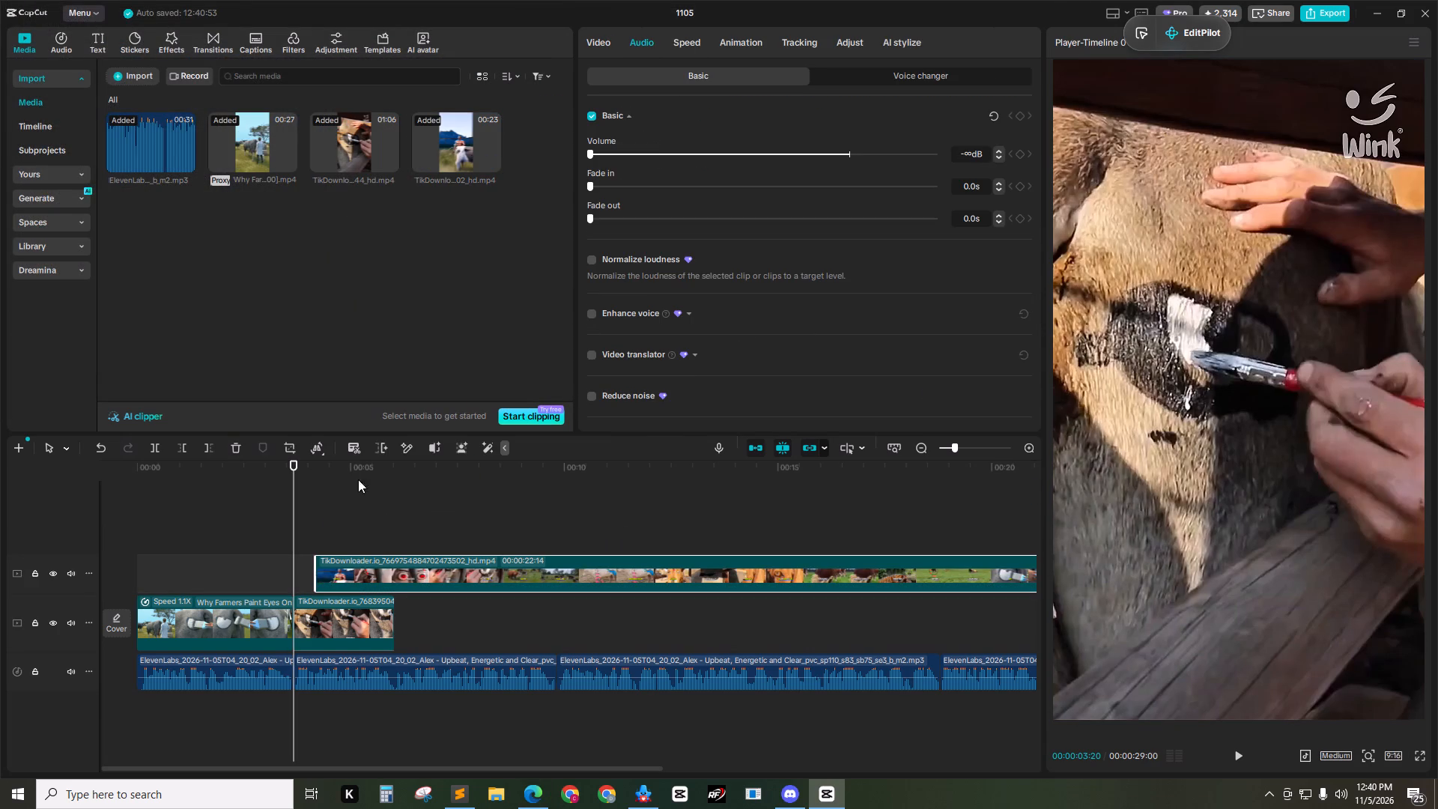
Trim off the new clip's beginning at about 00:00:16:20 so it starts at the tiger shot.
left_click_drag(323, 466, 581, 488)
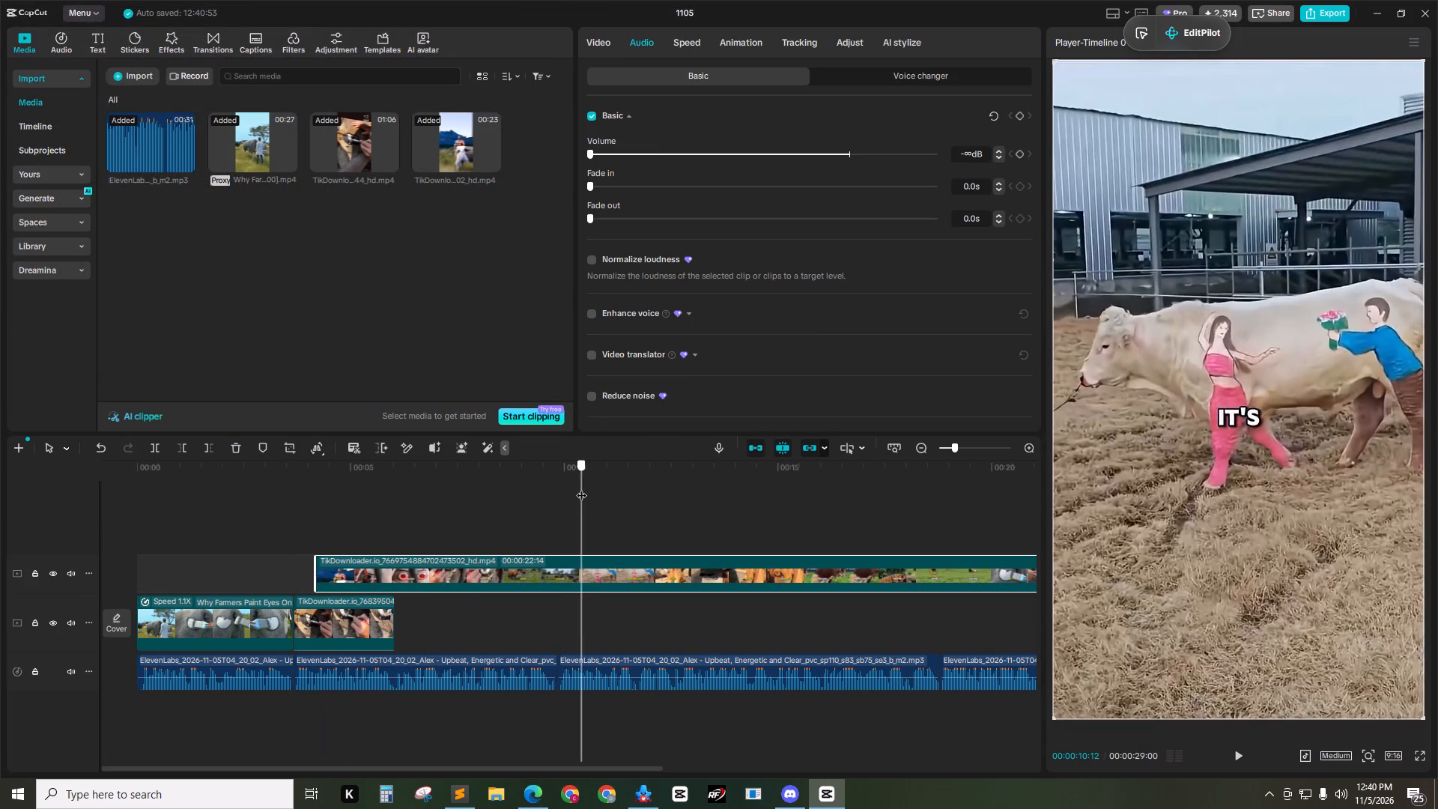
left_click_drag(581, 488, 610, 504)
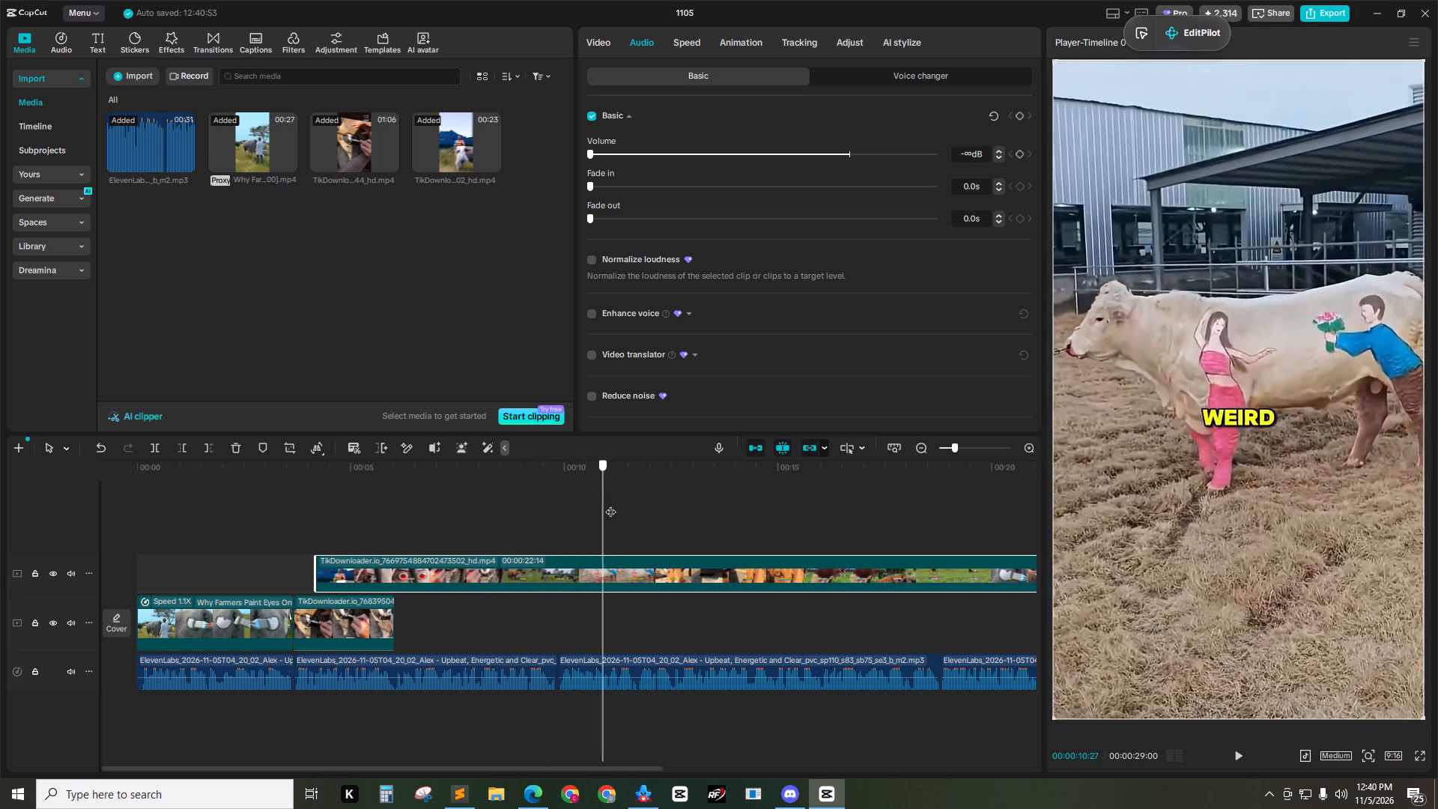
left_click_drag(610, 504, 844, 533)
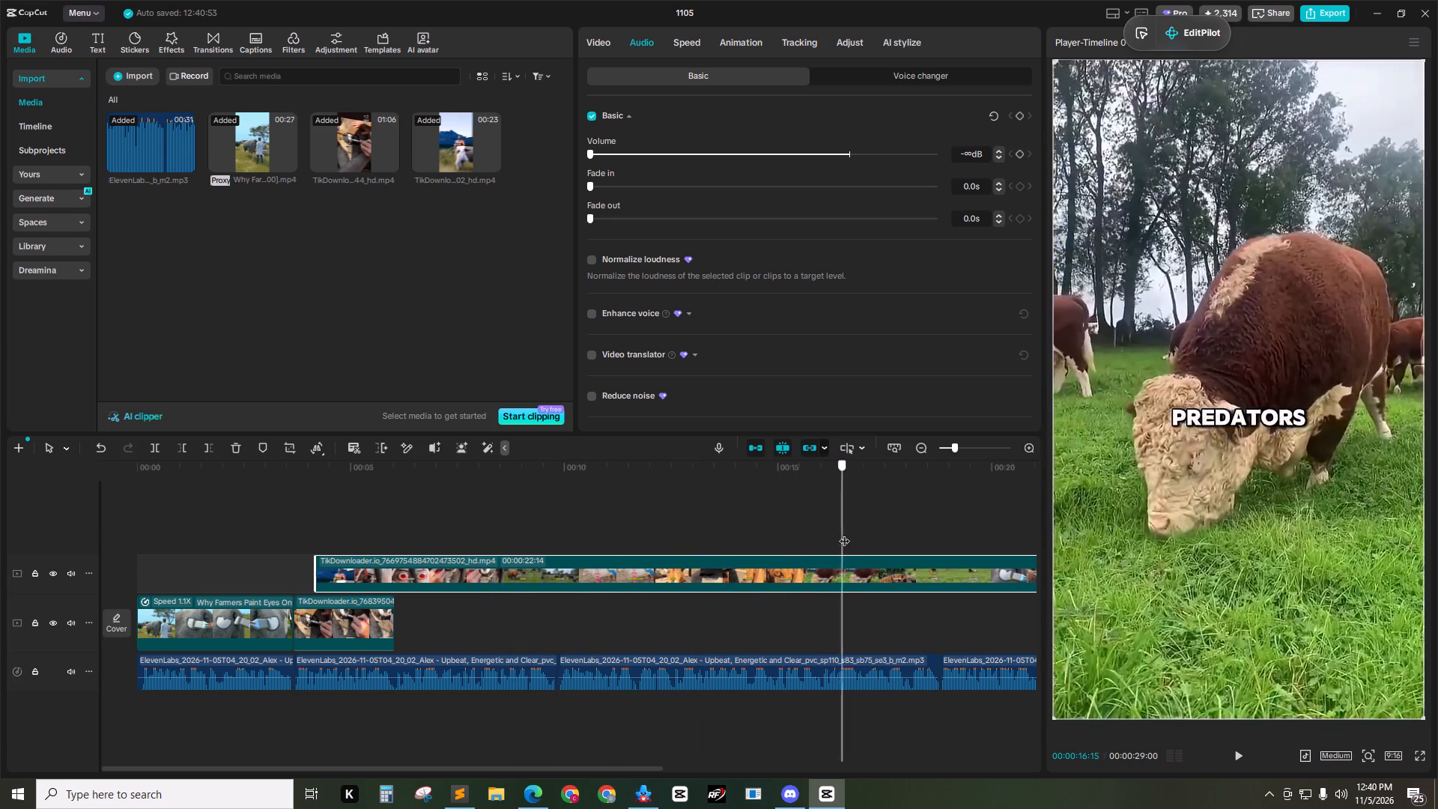
left_click_drag(844, 533, 842, 538)
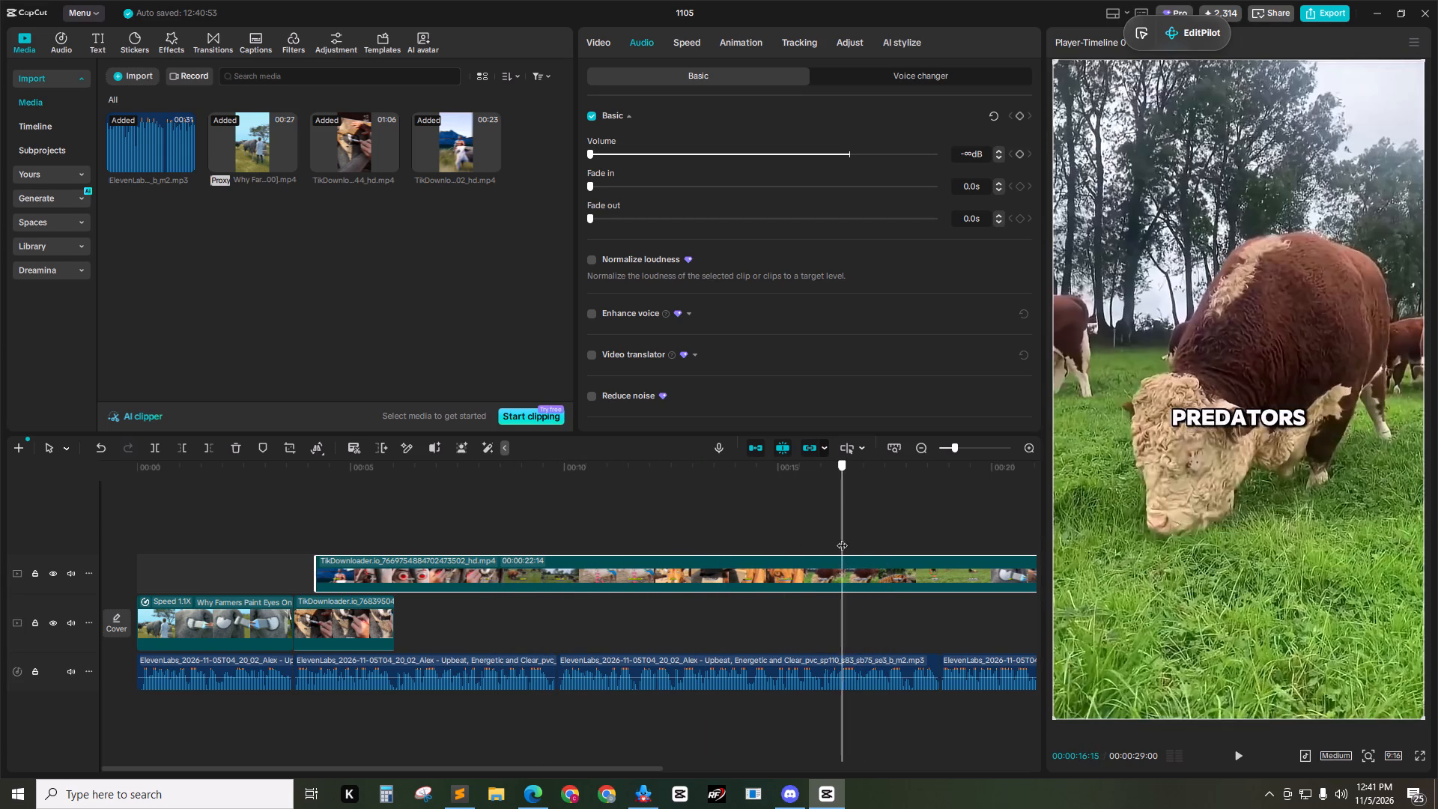
left_click_drag(842, 538, 849, 539)
left_click(864, 570)
key("q")
Move the trimmed tiger clip onto the main video track, directly after the cow-eye painting clip.
left_click_drag(880, 572, 425, 660)
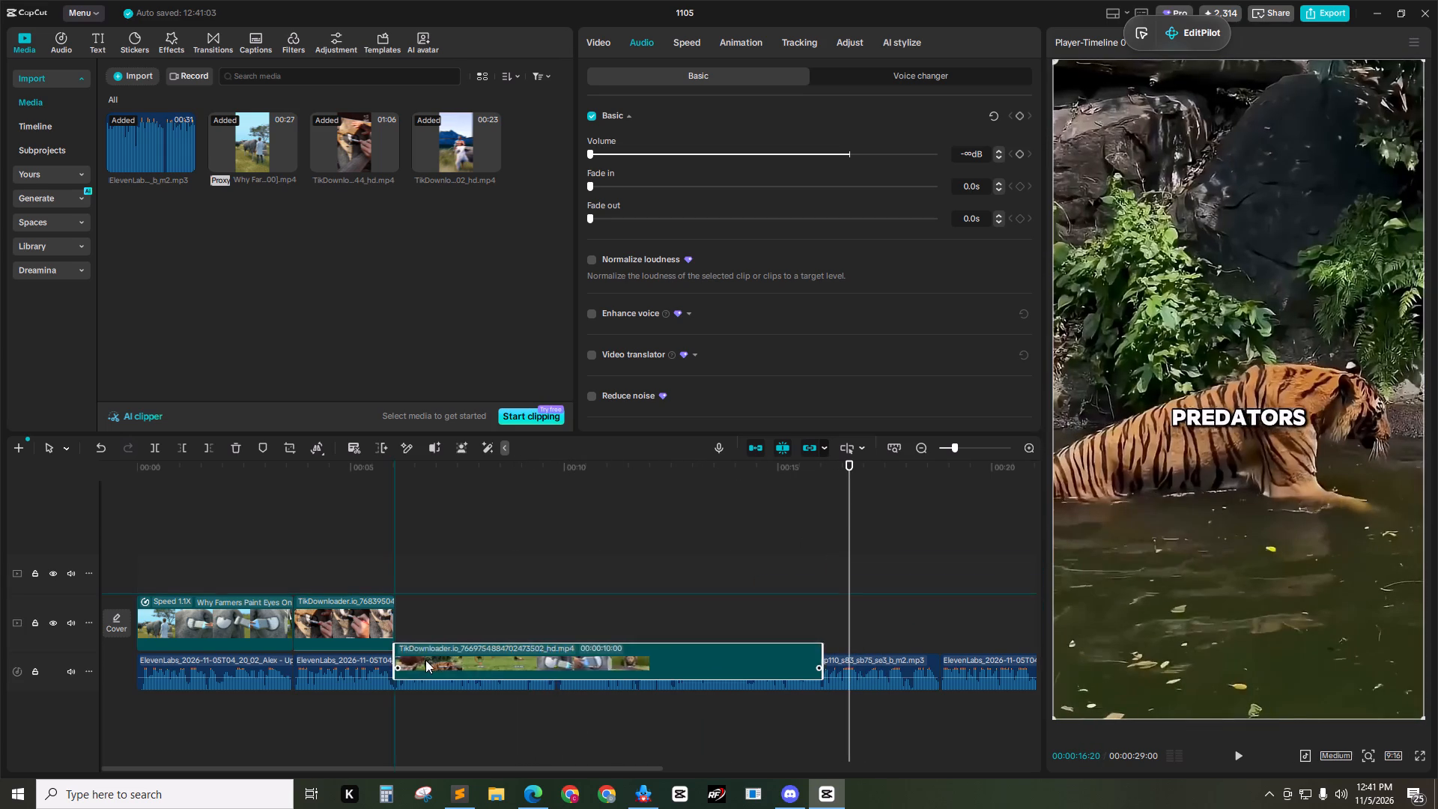
left_click_drag(425, 660, 424, 657)
left_click_drag(447, 572, 453, 619)
left_click(437, 569)
Play back the section around the new tiger clip repeatedly to check its timing against the voice-over.
left_click_drag(385, 466, 352, 473)
key("space")
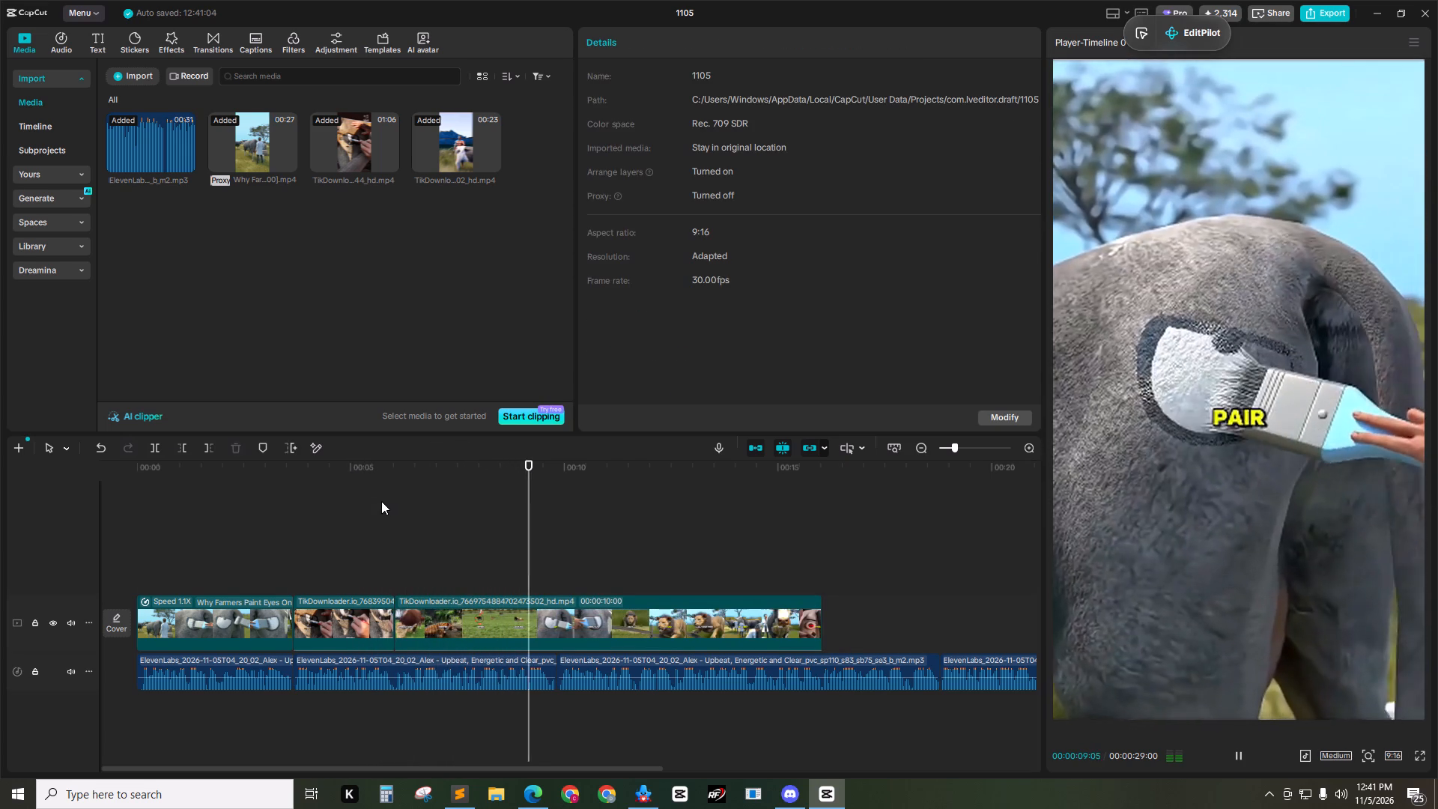
key("space")
left_click_drag(438, 477, 418, 476)
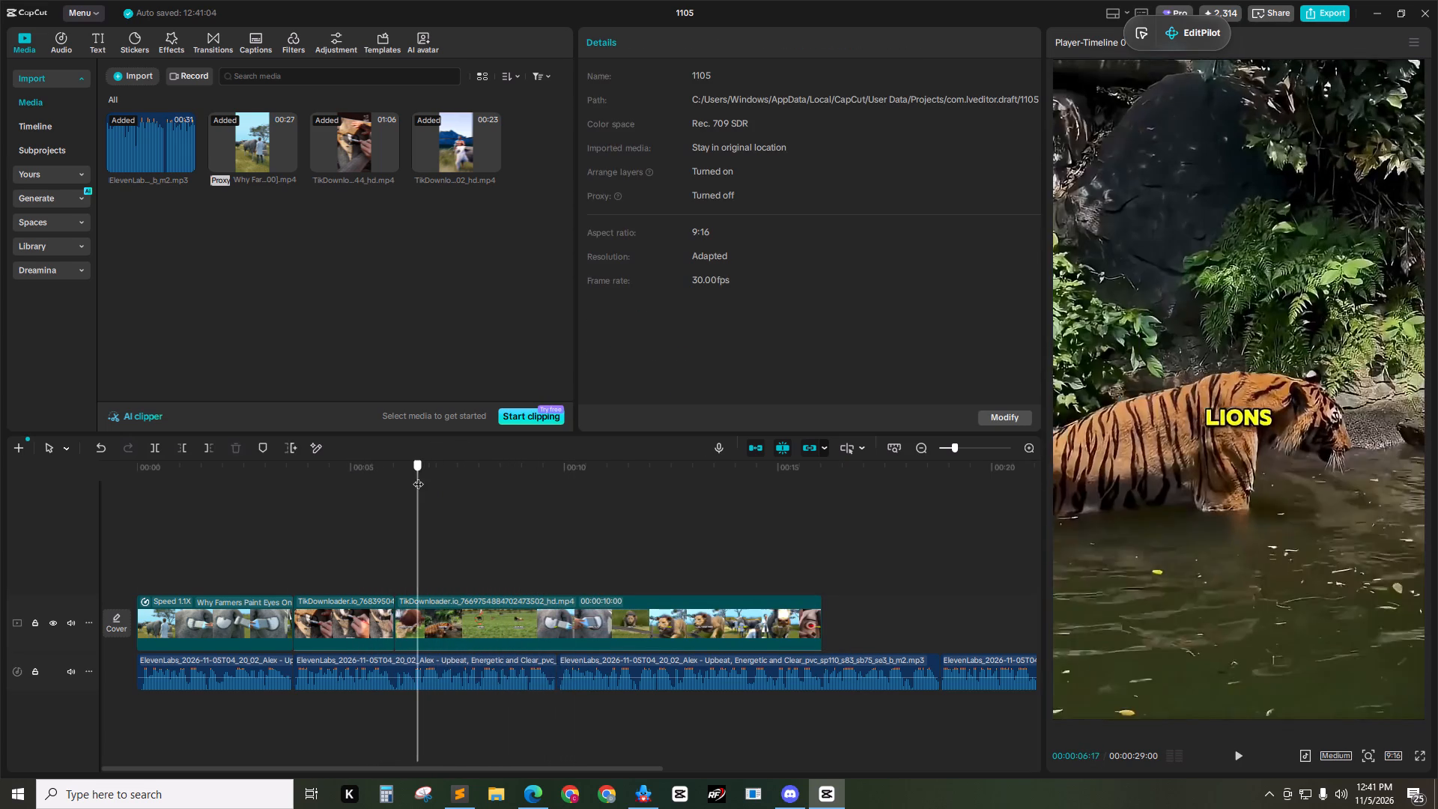
key("space")
key("space")
left_click_drag(432, 475, 386, 480)
key("space")
key("space")
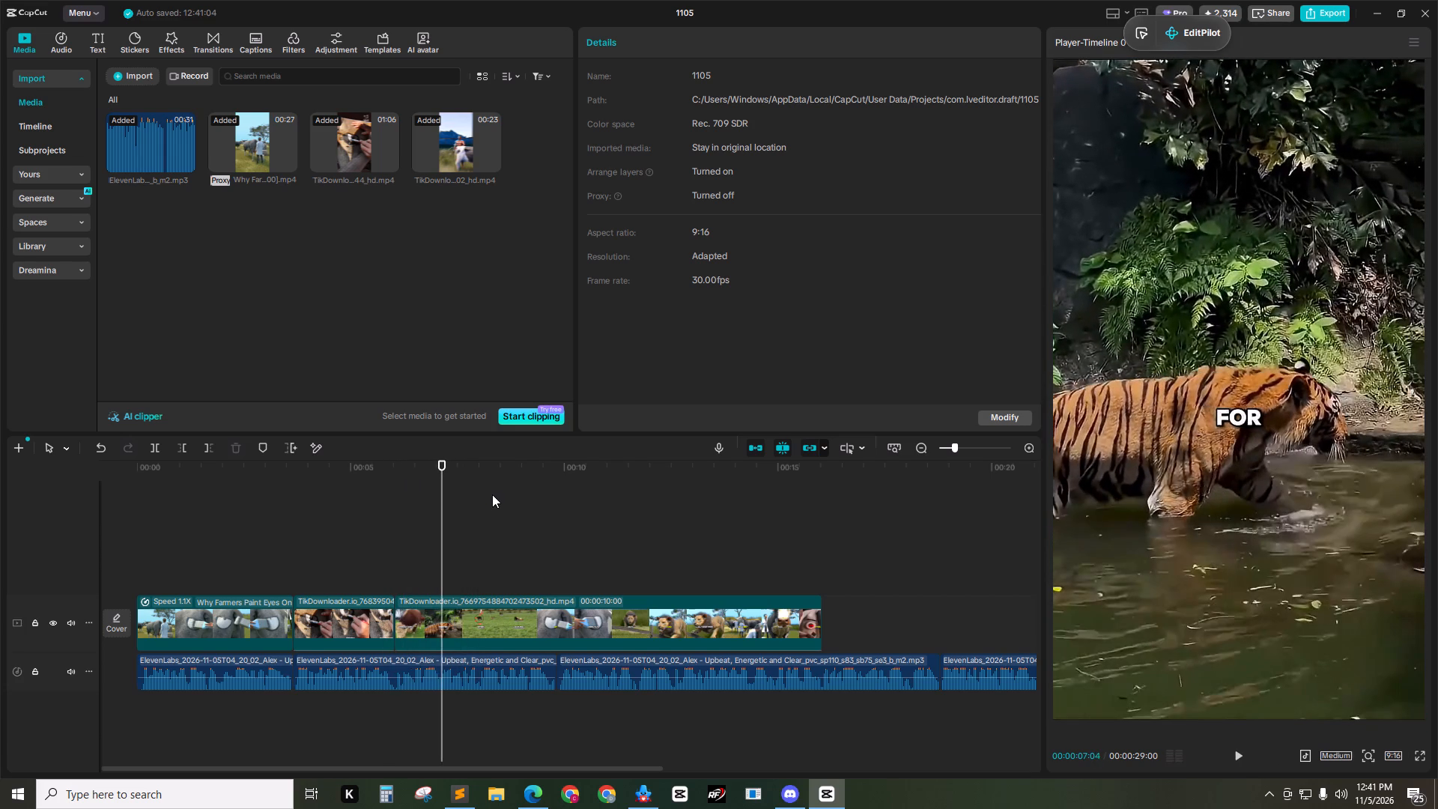
key("space")
key("space")
left_click_drag(467, 461, 418, 472)
key("space")
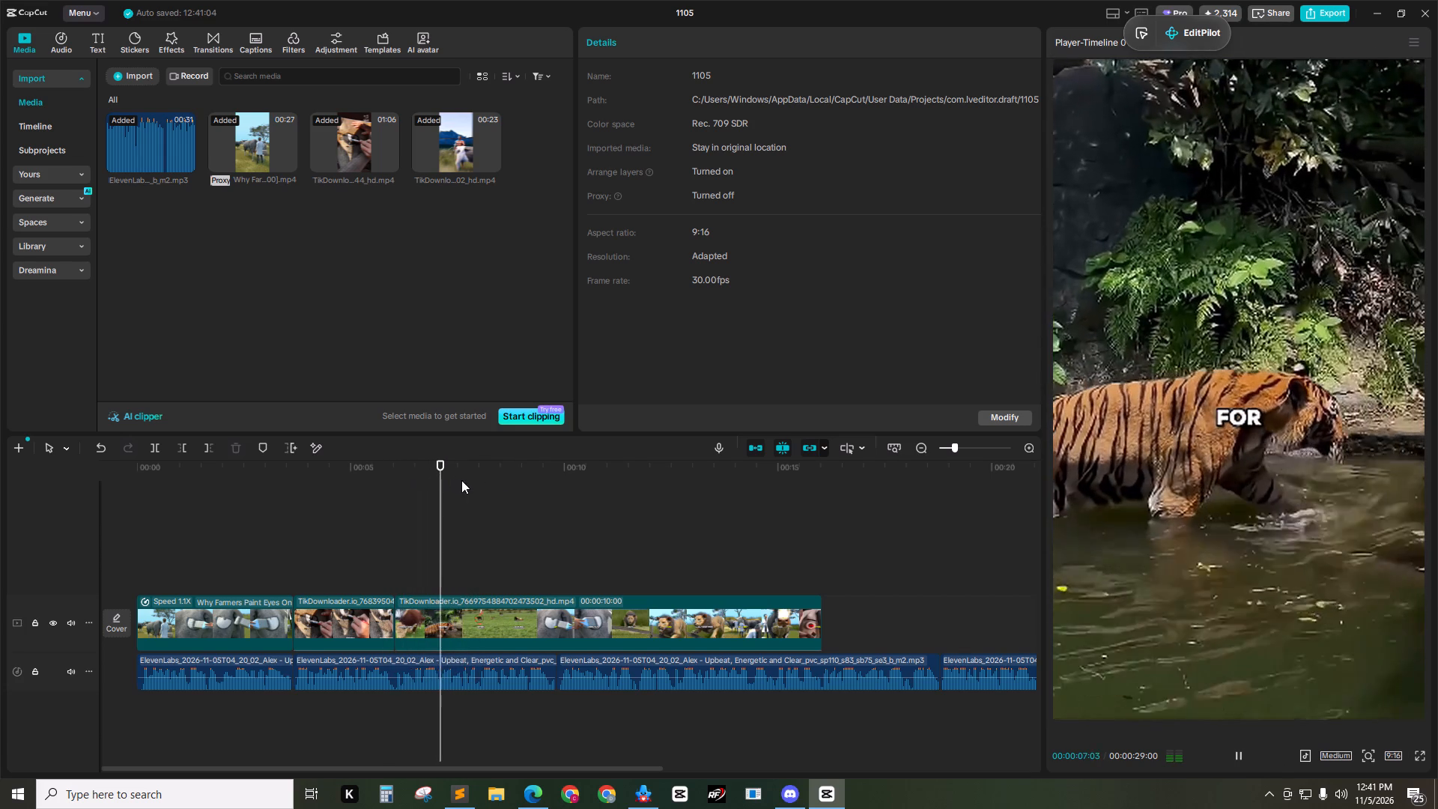
key("space")
Split the tiger clip at about 00:00:07:03, checking against the script, and delete the remainder.
left_click(1026, 449)
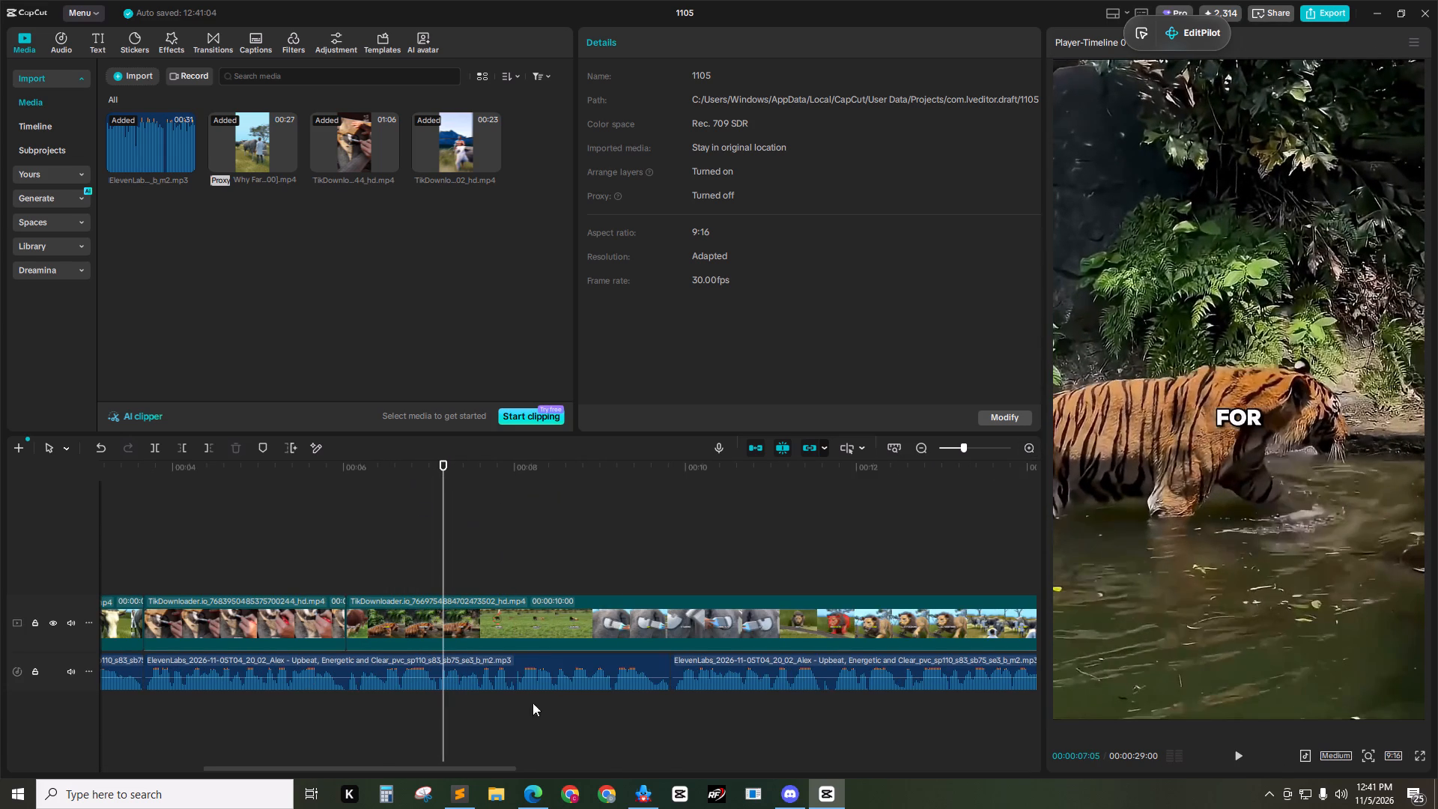
left_click(467, 791)
left_click(255, 309)
left_click(435, 468)
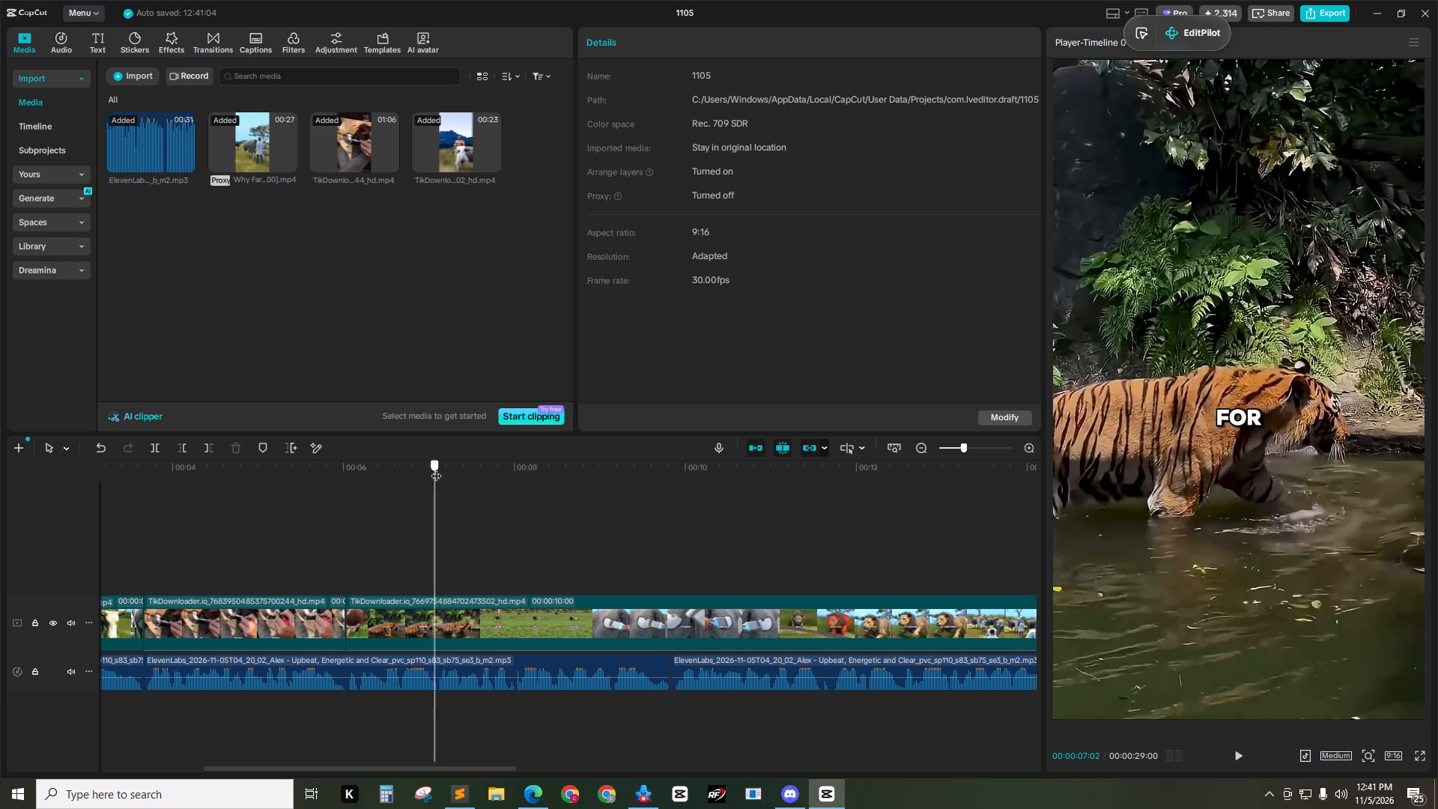
left_click(459, 623)
key("ctrl+b")
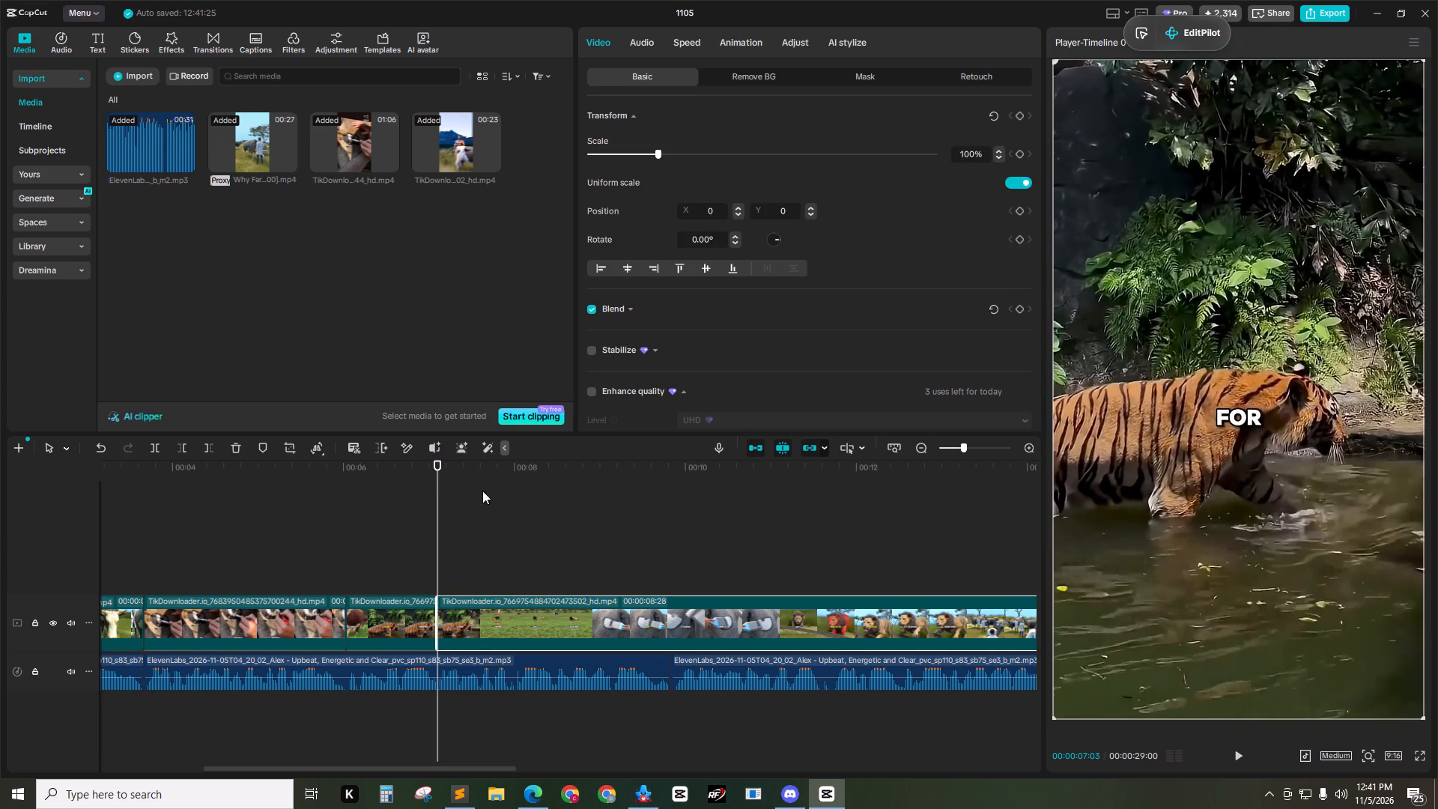
left_click(534, 615)
key("Delete")
Switch to the TikTok results in Edge and review the script phrase "can actually protect cattle from dangerous predators" for the next clip.
left_click(533, 784)
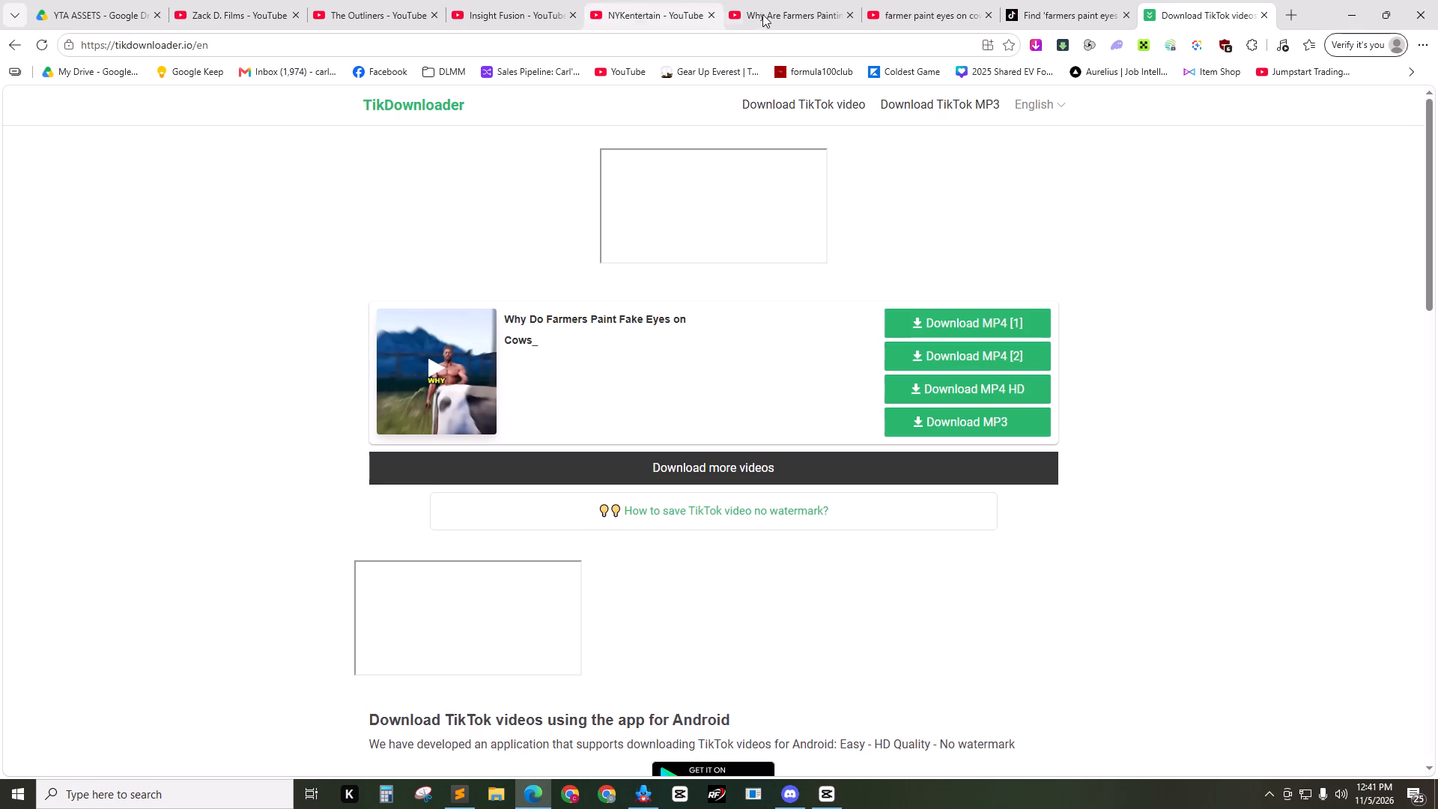
left_click(1167, 0)
left_click(1084, 0)
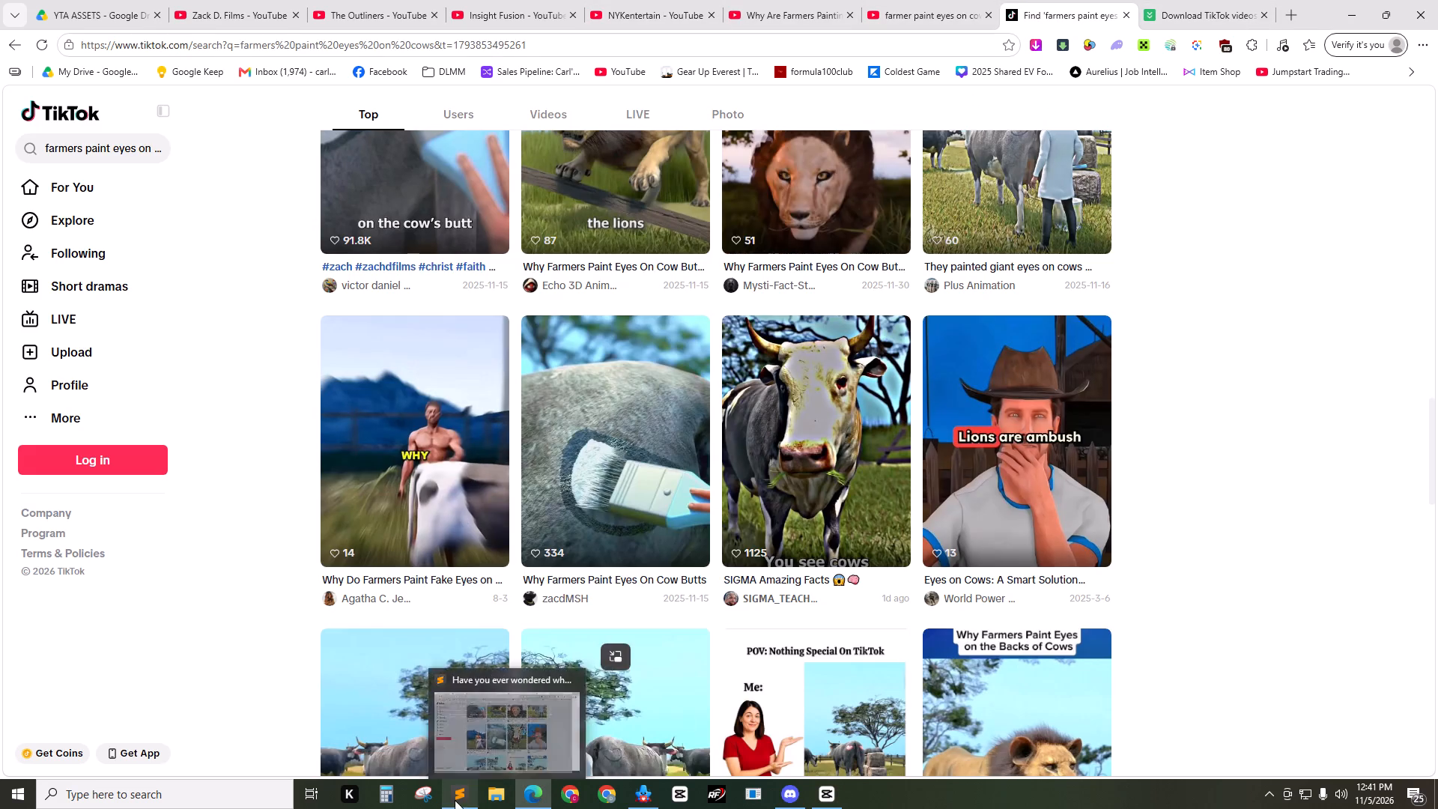
left_click(455, 800)
left_click_drag(431, 263, 409, 263)
left_click(434, 264)
left_click_drag(438, 261, 703, 265)
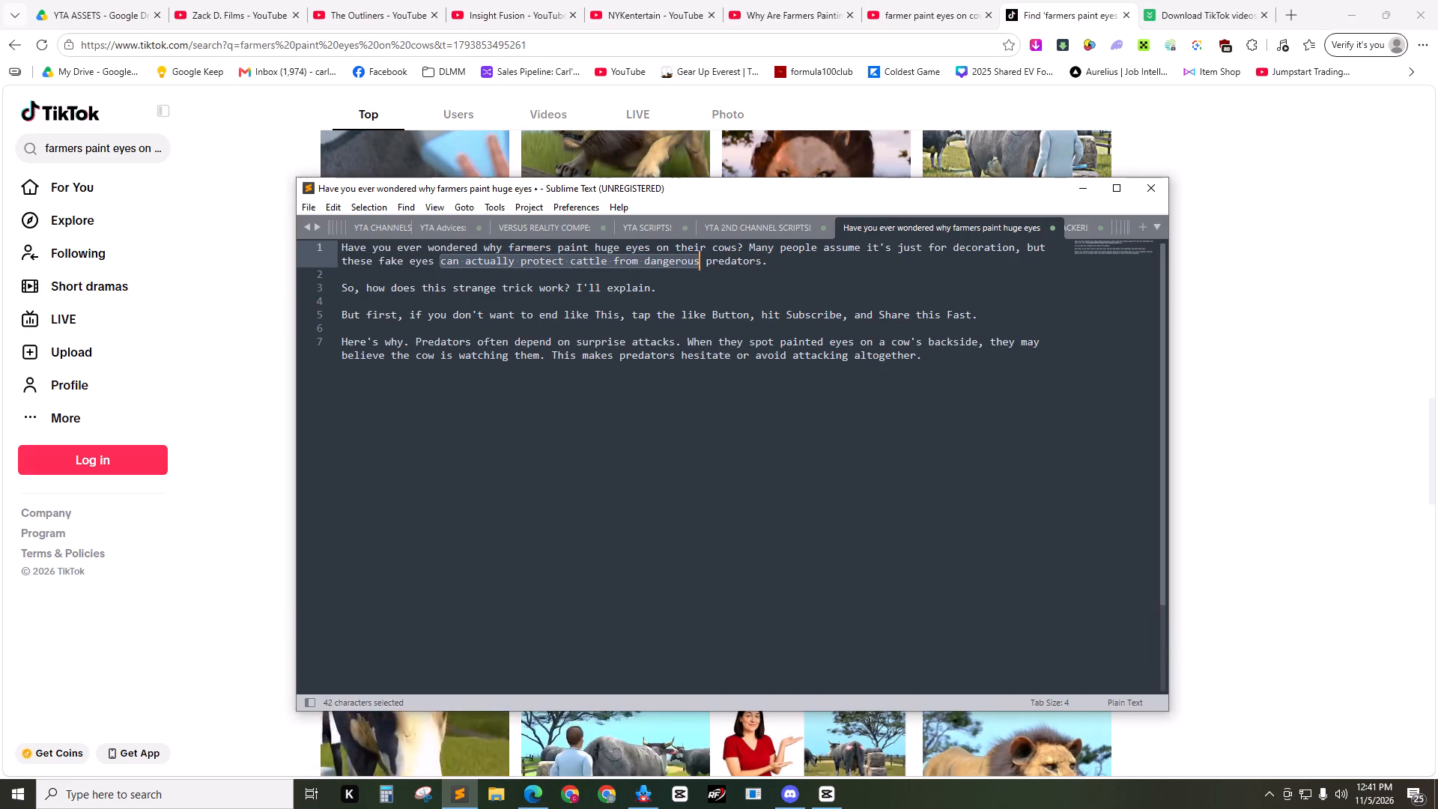
left_click_drag(703, 265, 768, 263)
left_click(783, 268)
left_click(284, 163)
Search TikTok for "tiger growling".
left_click(154, 150)
key("ctrl+a")
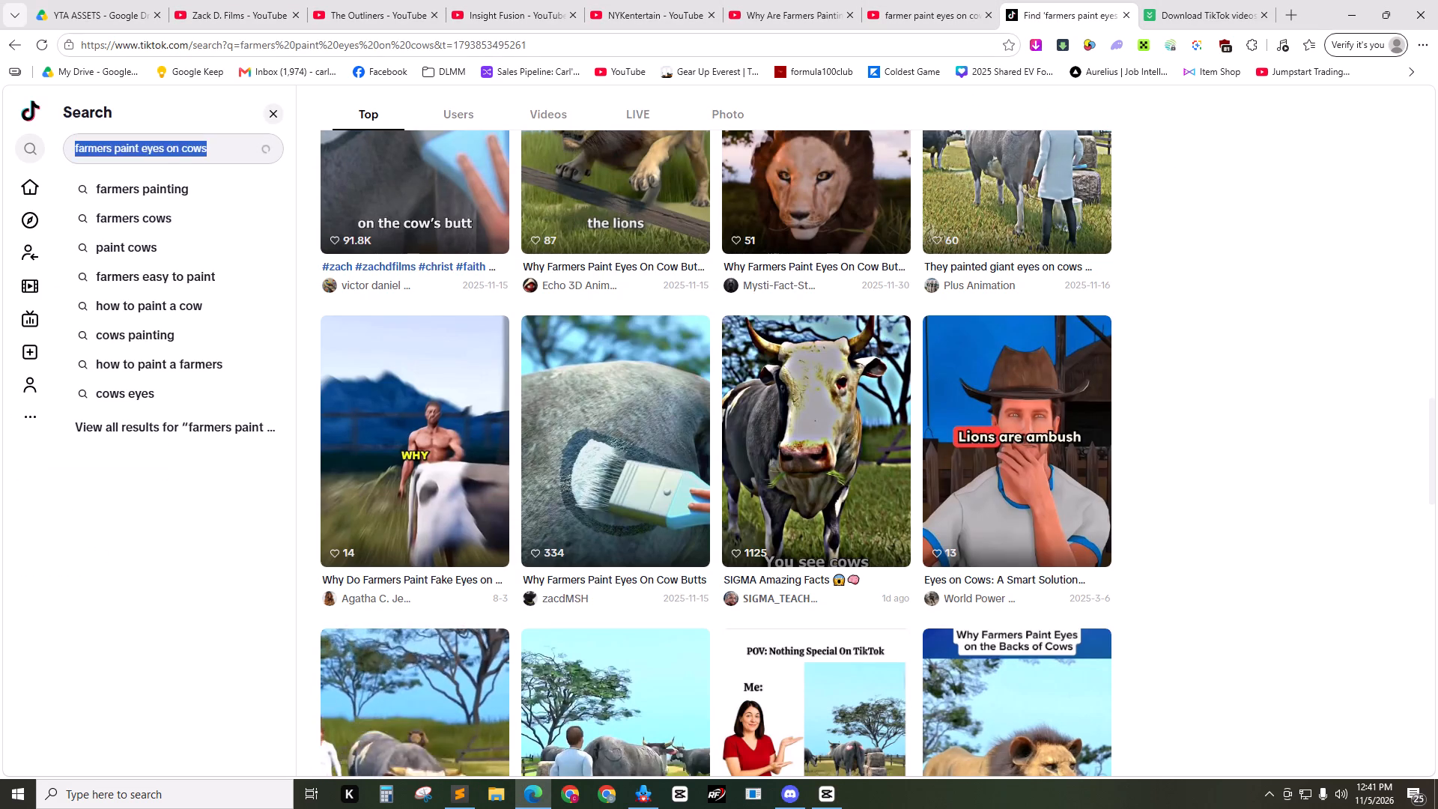
left_click(209, 149, "ctrl")
key("ctrl+a")
type("tiger")
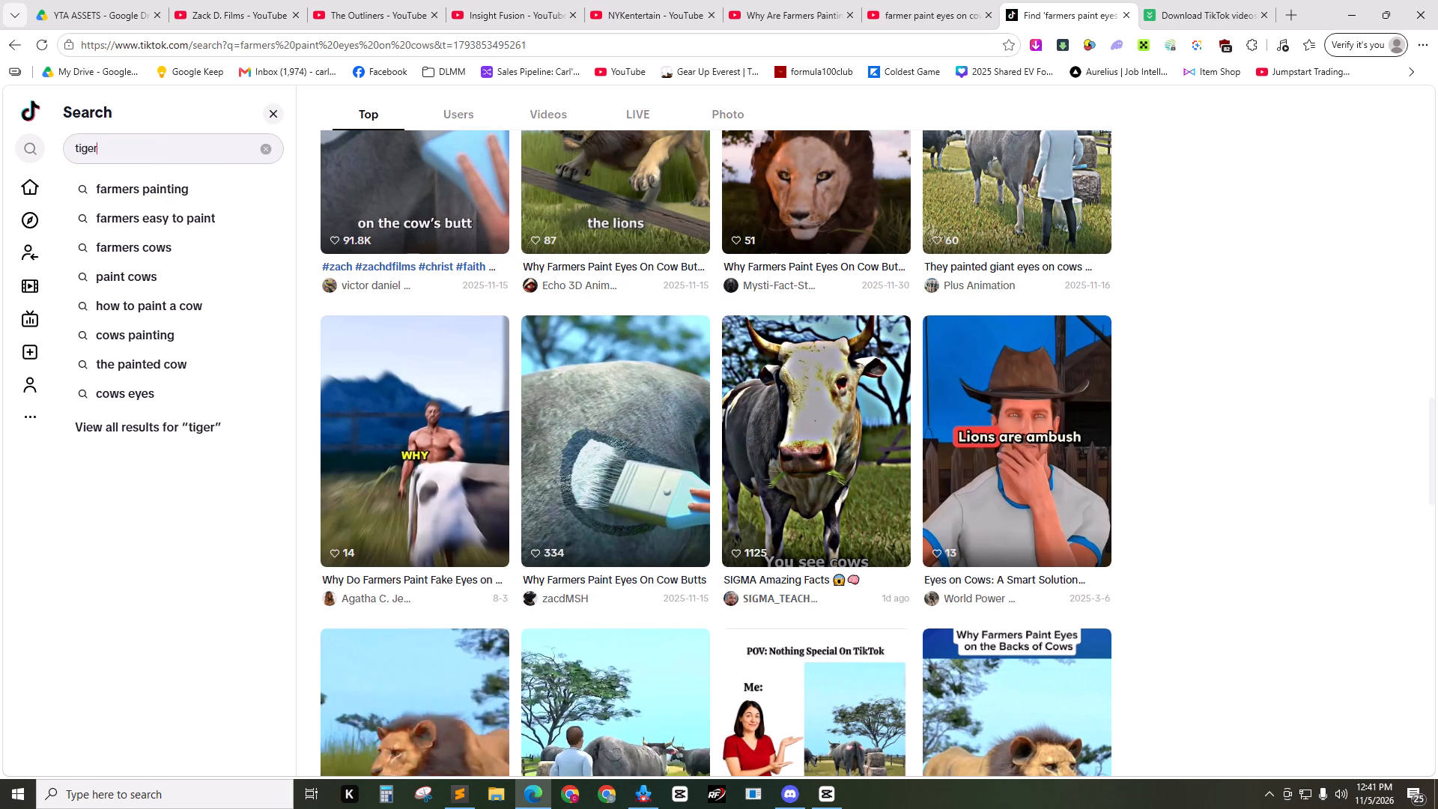
key("space")
type("growling")
key("Return")
left_click(274, 131)
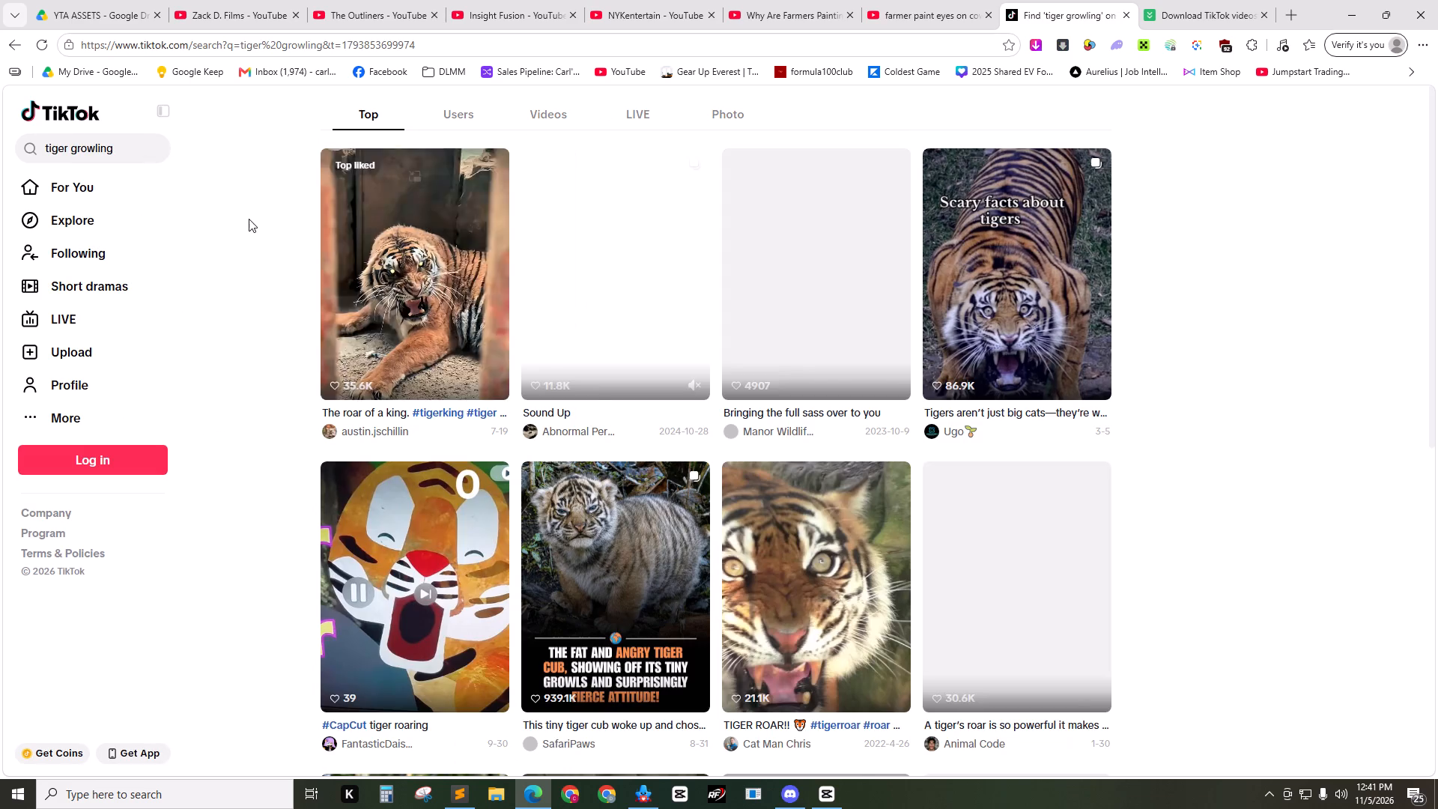
left_click(256, 245)
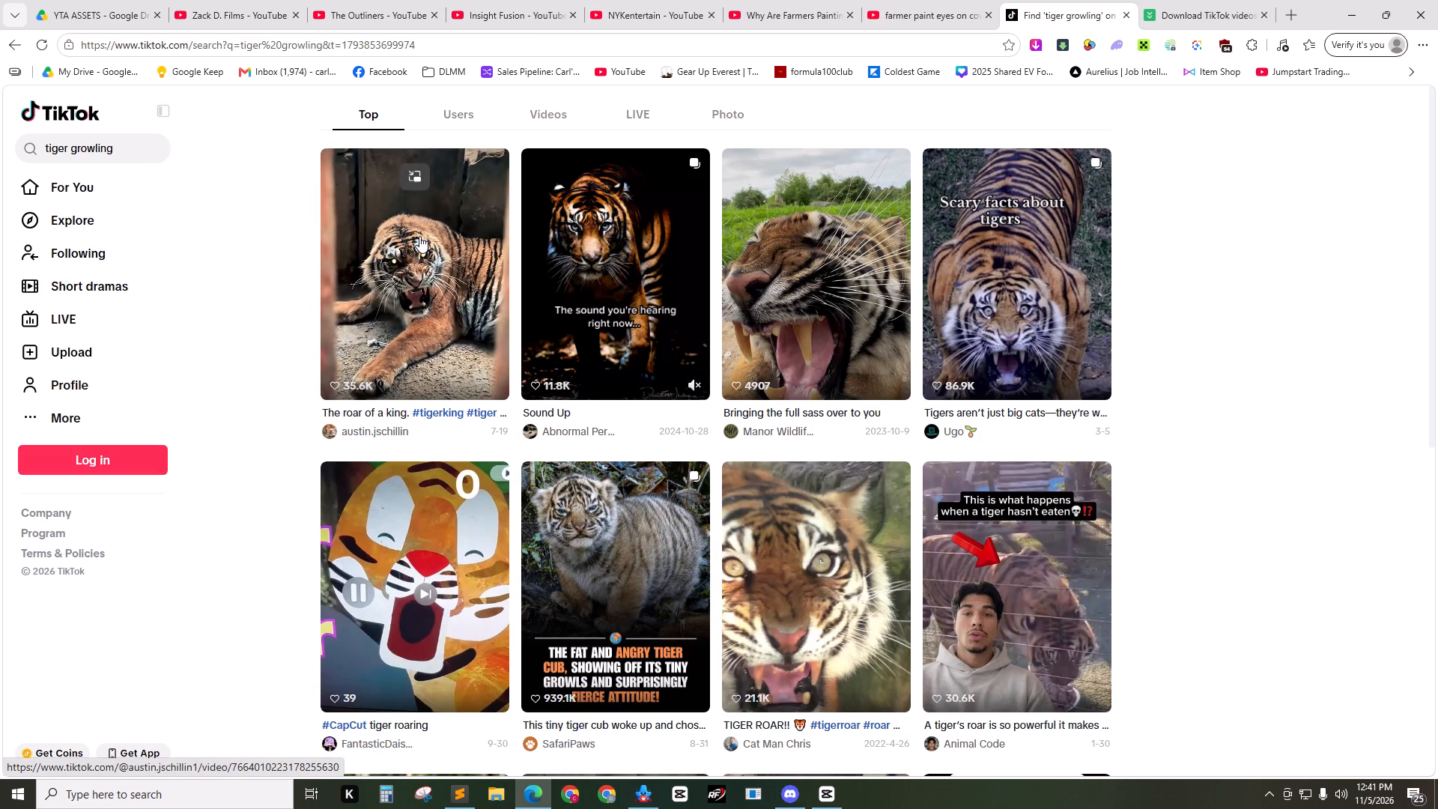
Open the TikTok result "The roar of a king" in a new tab, copy its video link and close the tab.
middle_click(419, 236)
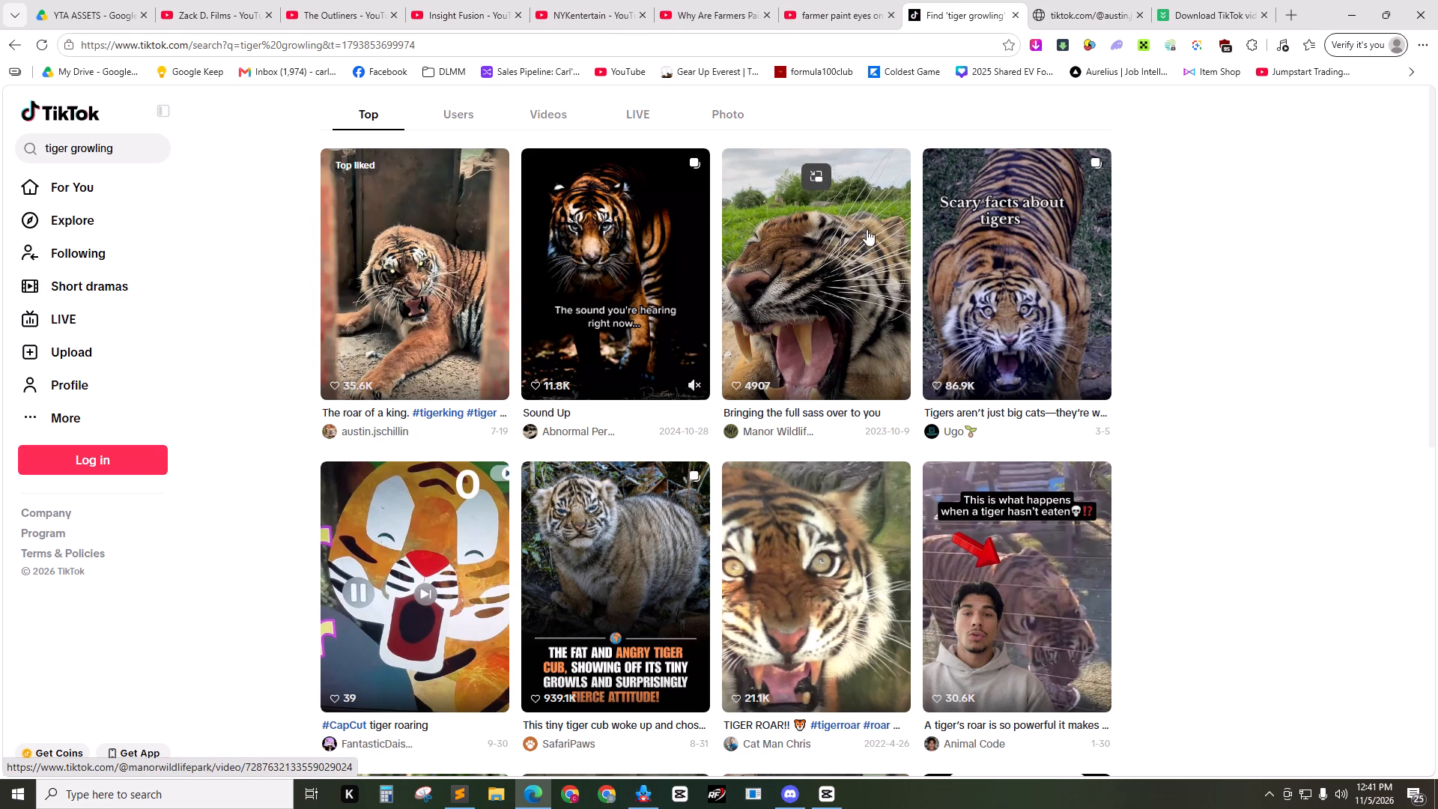
left_click(1201, 204)
left_click(1123, 0)
left_click(819, 43)
key("ctrl+c")
key("ctrl+w")
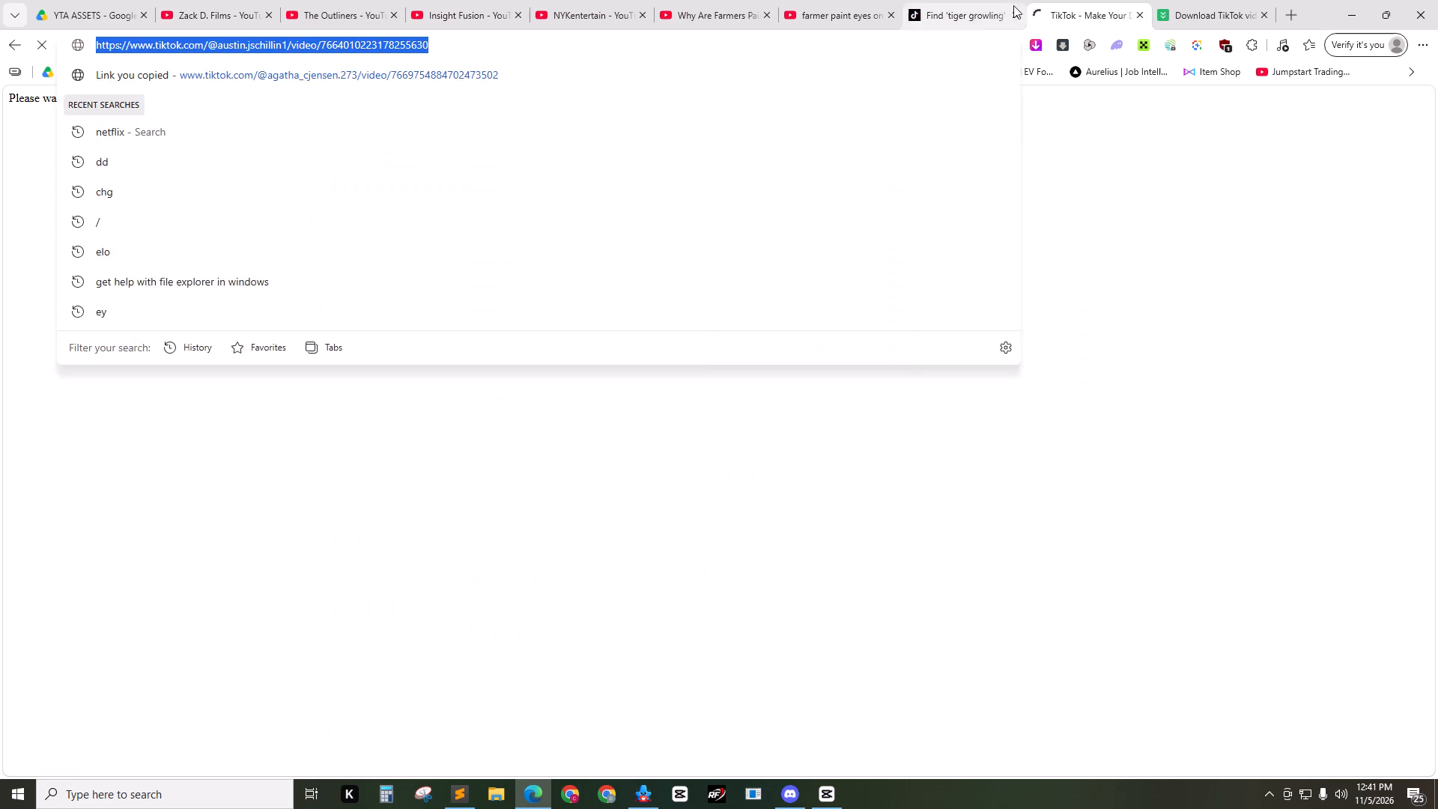
Download the "The roar of a king" tiger video as MP4 HD through TikDownloader using the copied link.
left_click(1183, 0)
left_click(439, 97)
left_click(1194, 0)
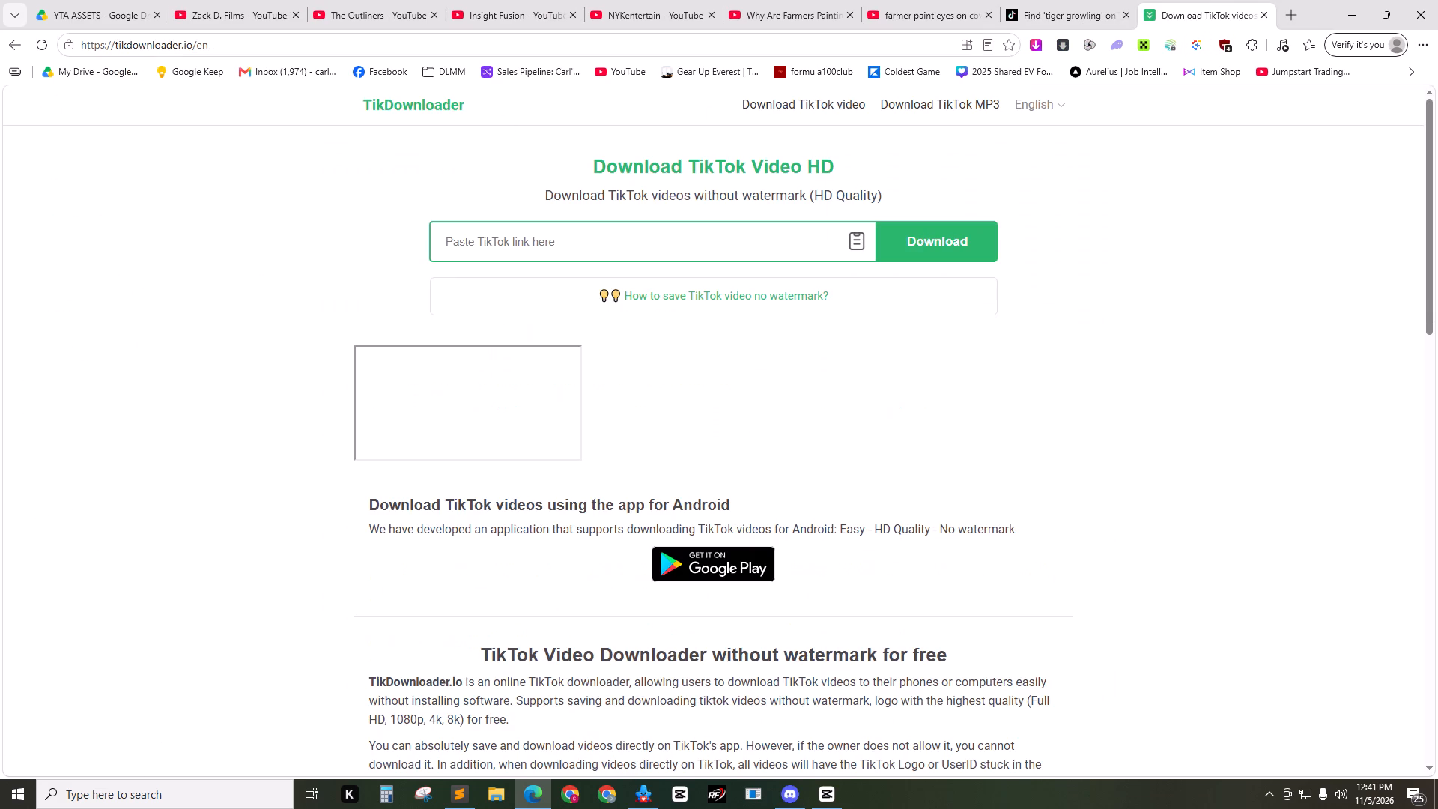
left_click(777, 237)
key("ctrl+v")
left_click(958, 239)
left_click(458, 801)
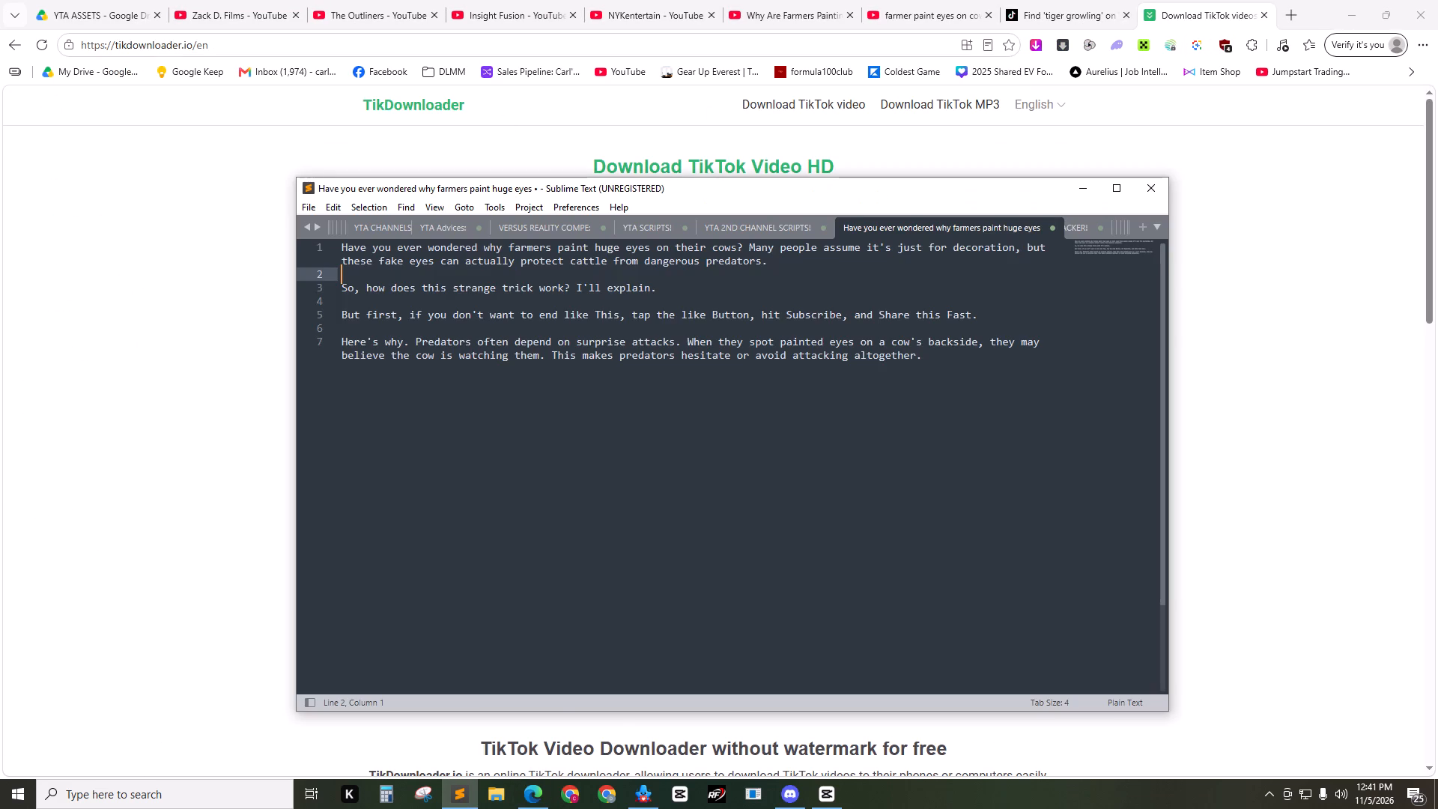
left_click(178, 330)
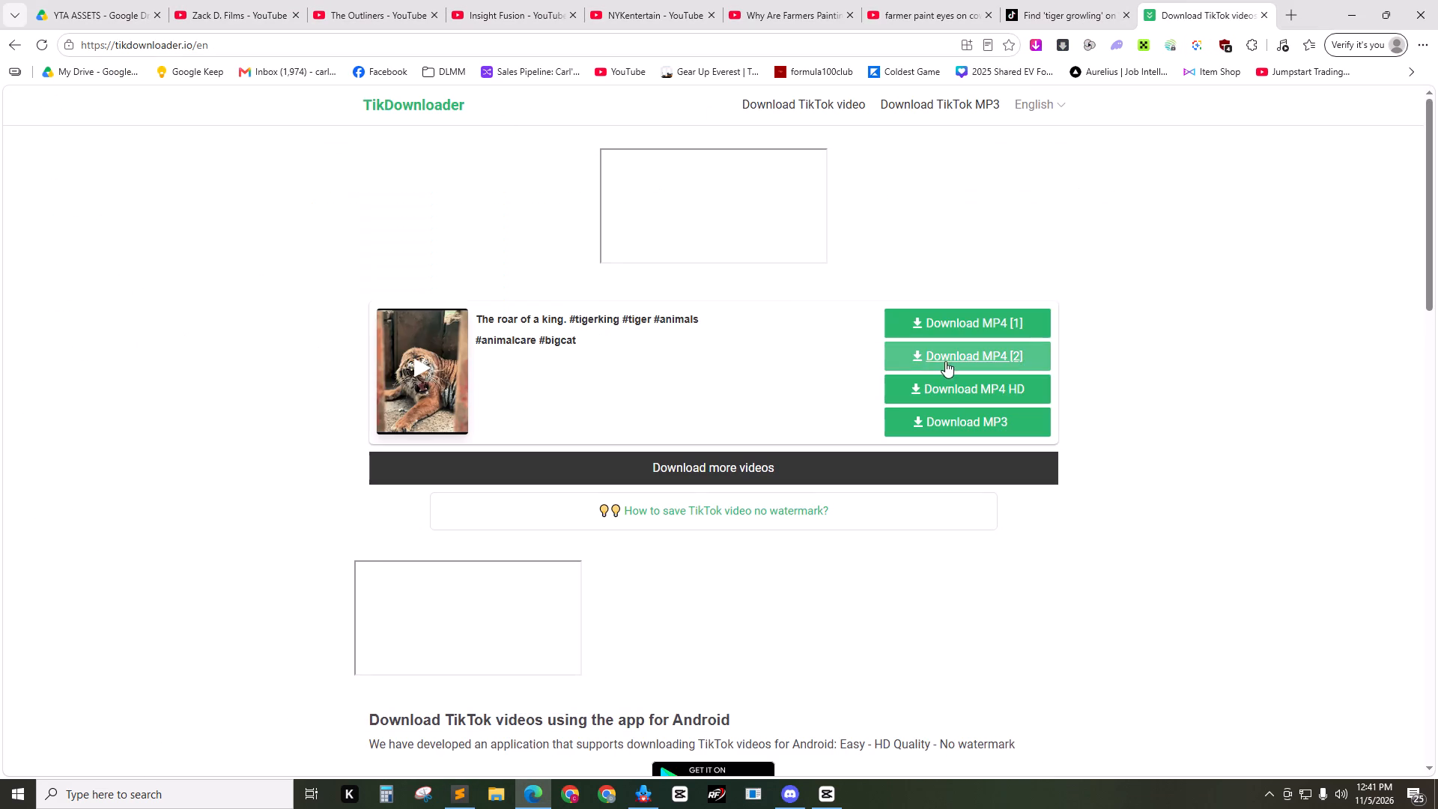
left_click(951, 389)
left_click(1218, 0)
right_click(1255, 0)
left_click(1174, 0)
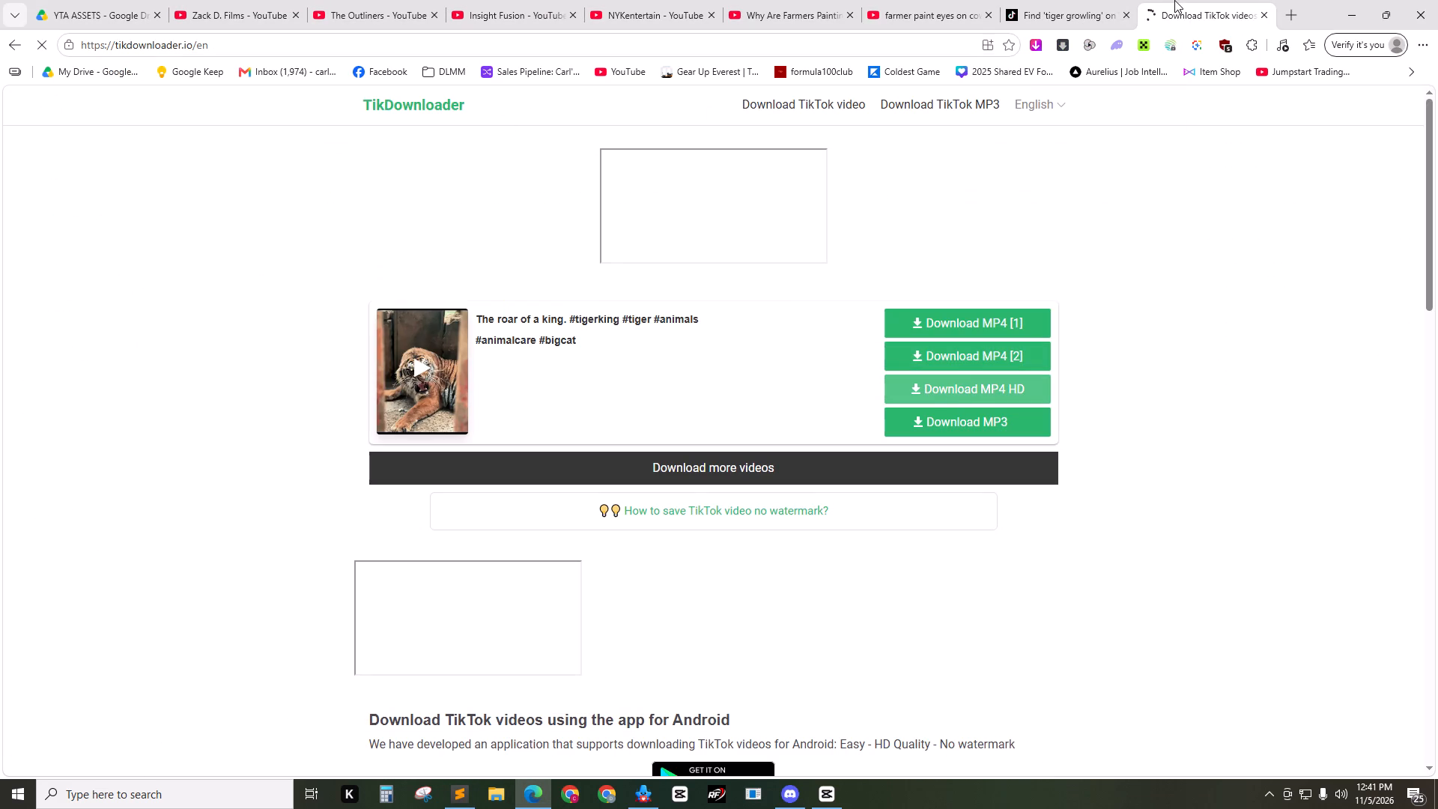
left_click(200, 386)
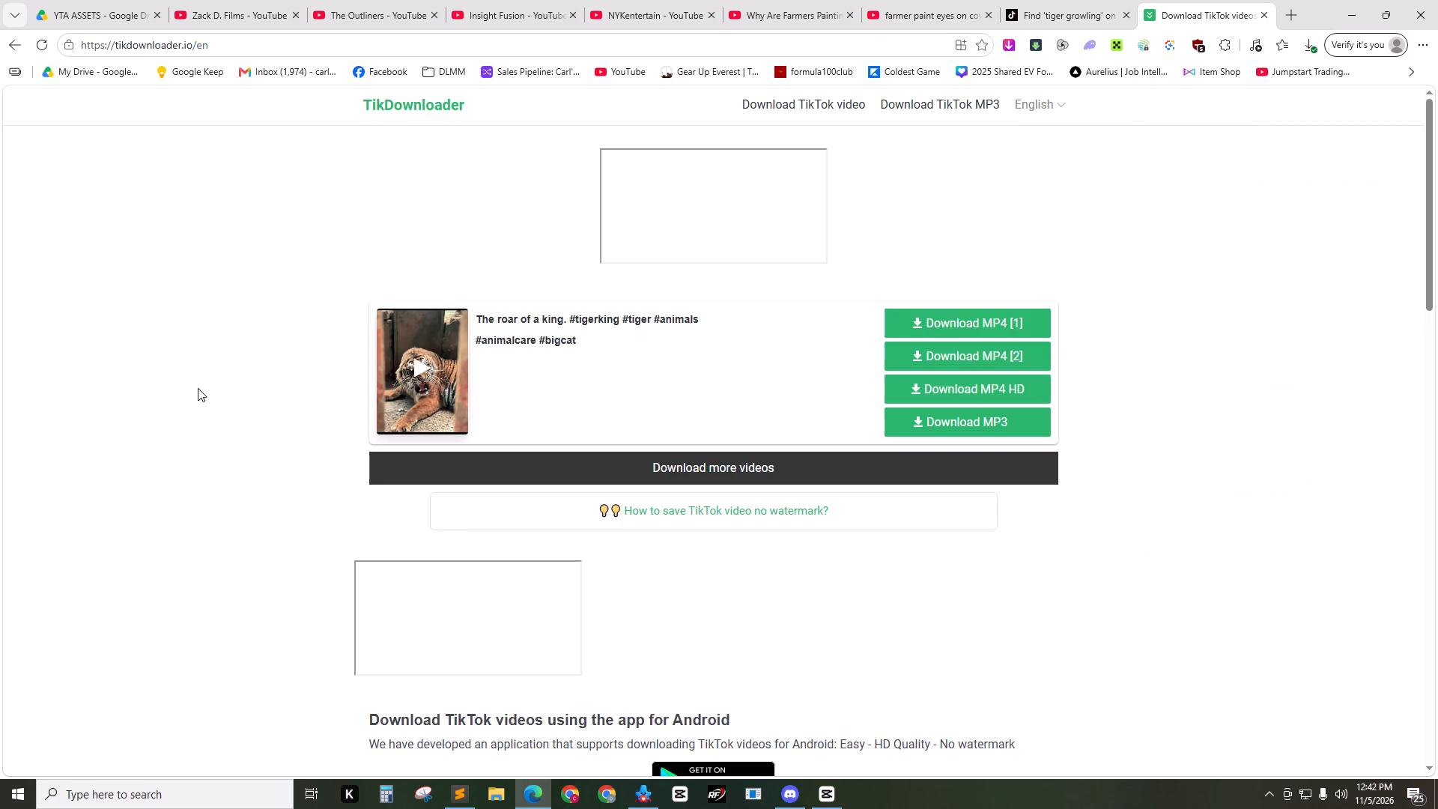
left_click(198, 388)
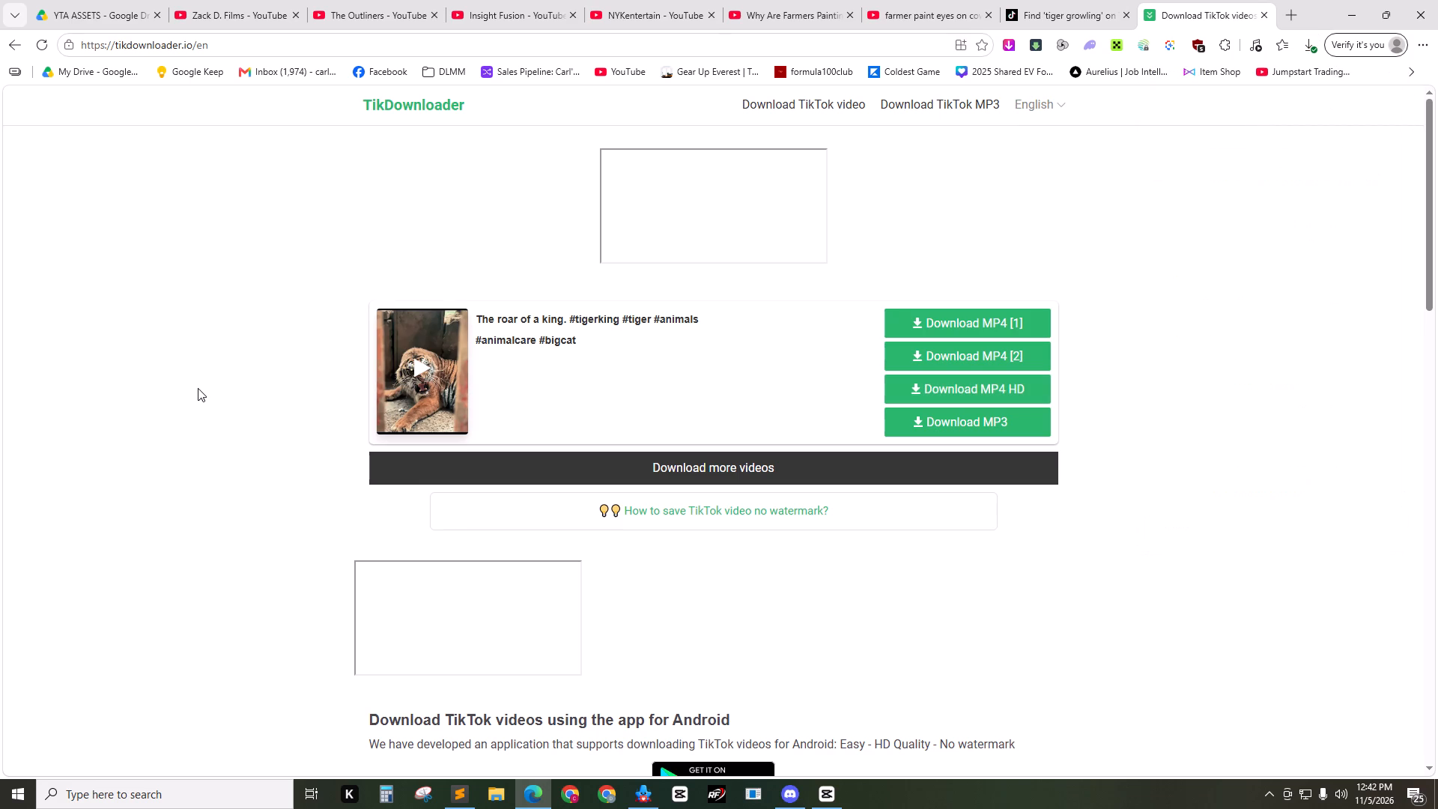
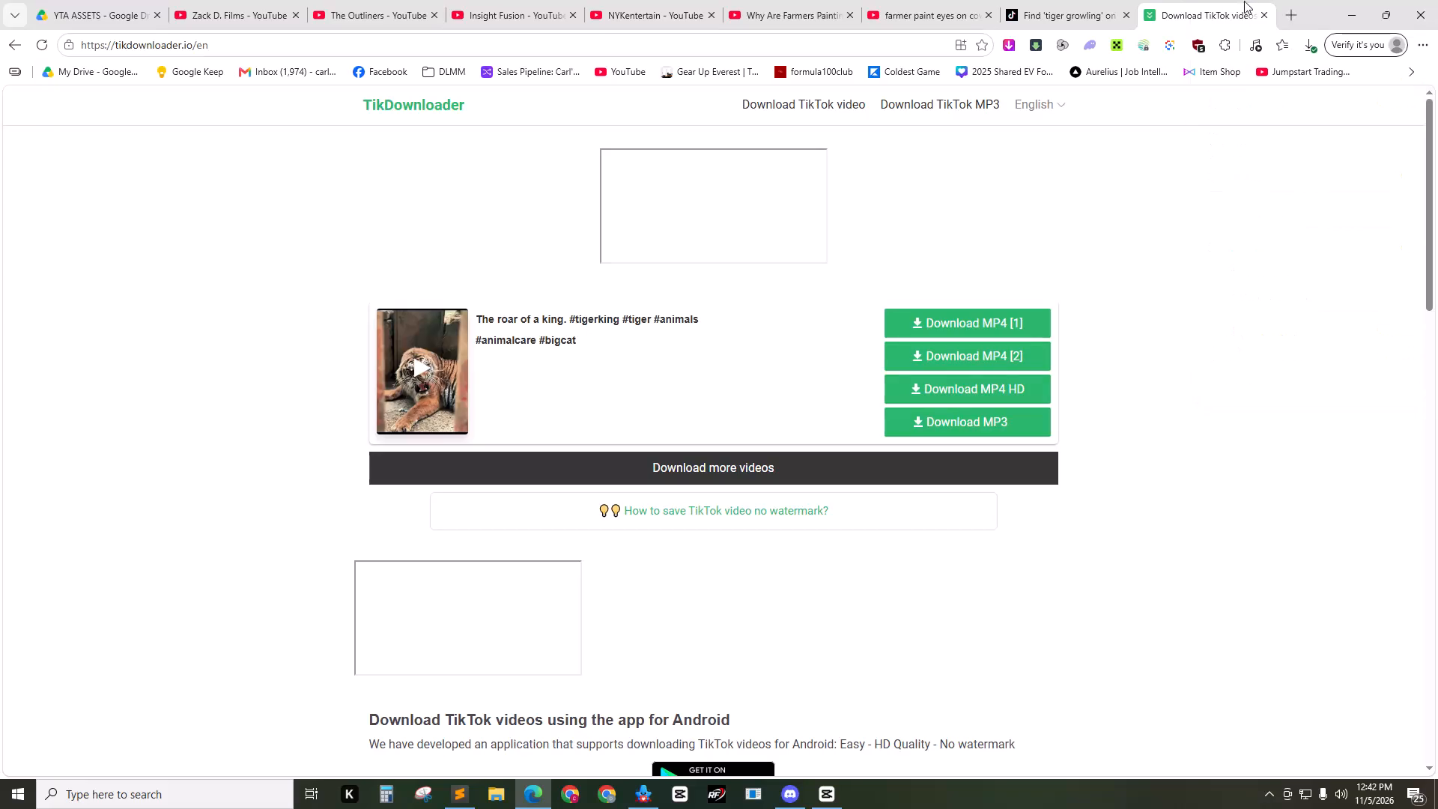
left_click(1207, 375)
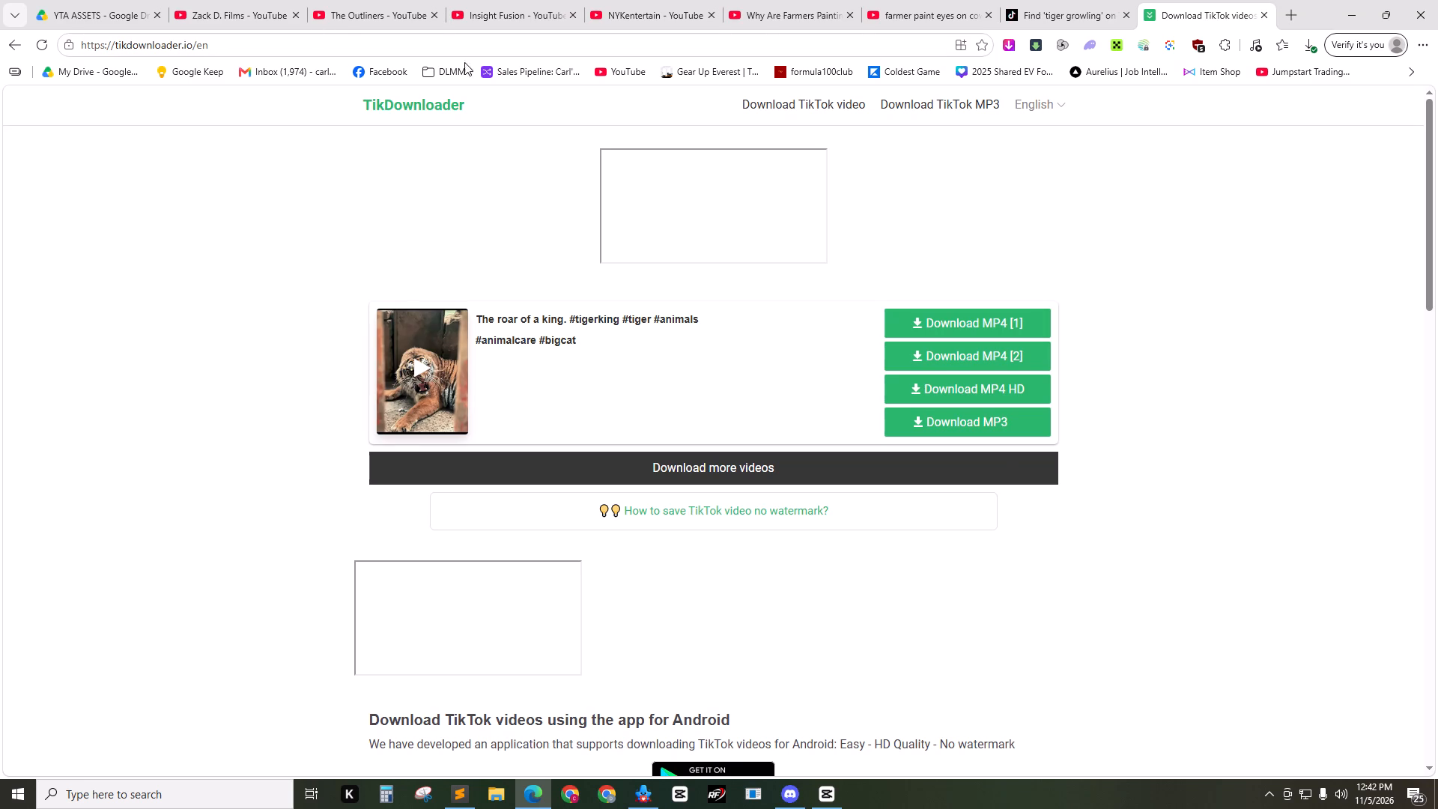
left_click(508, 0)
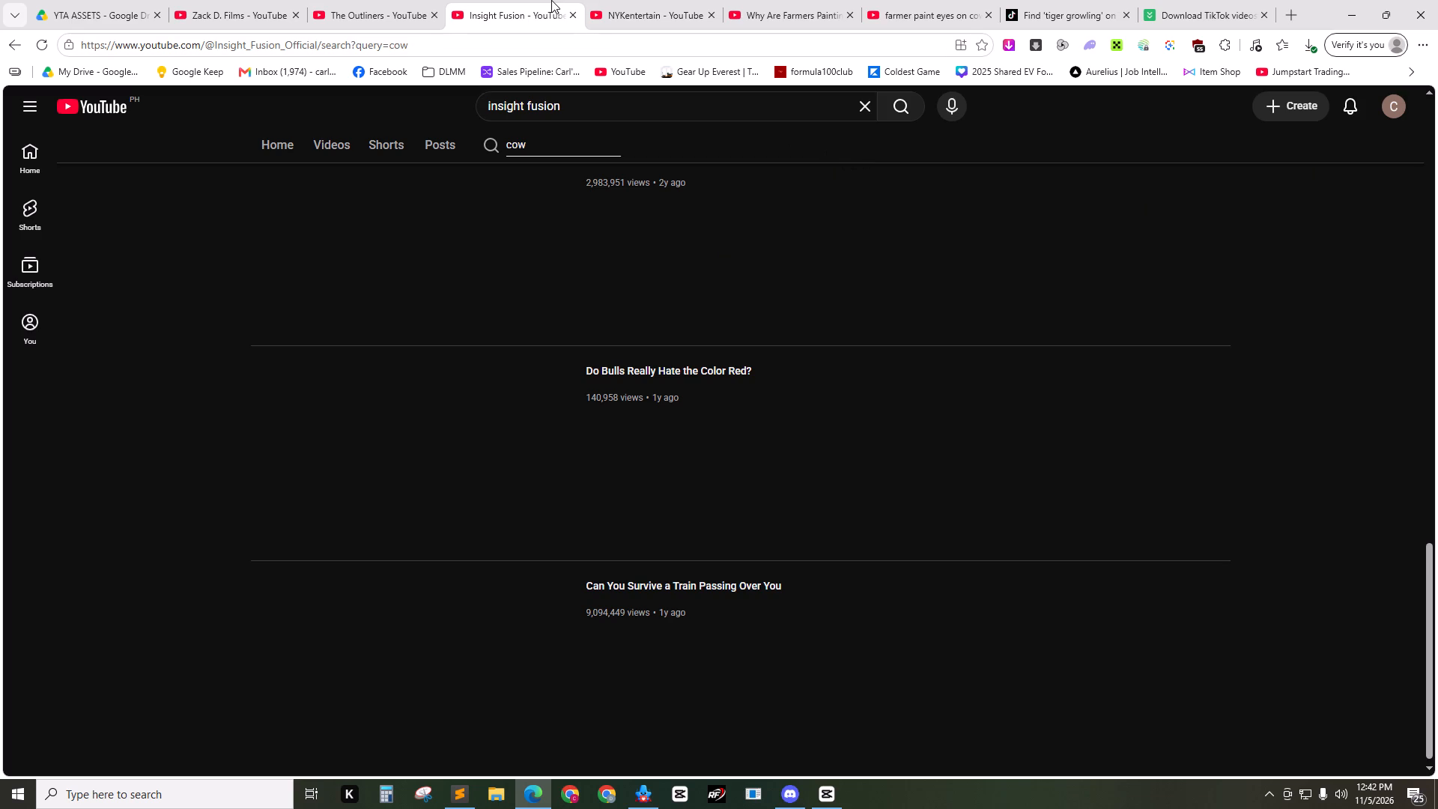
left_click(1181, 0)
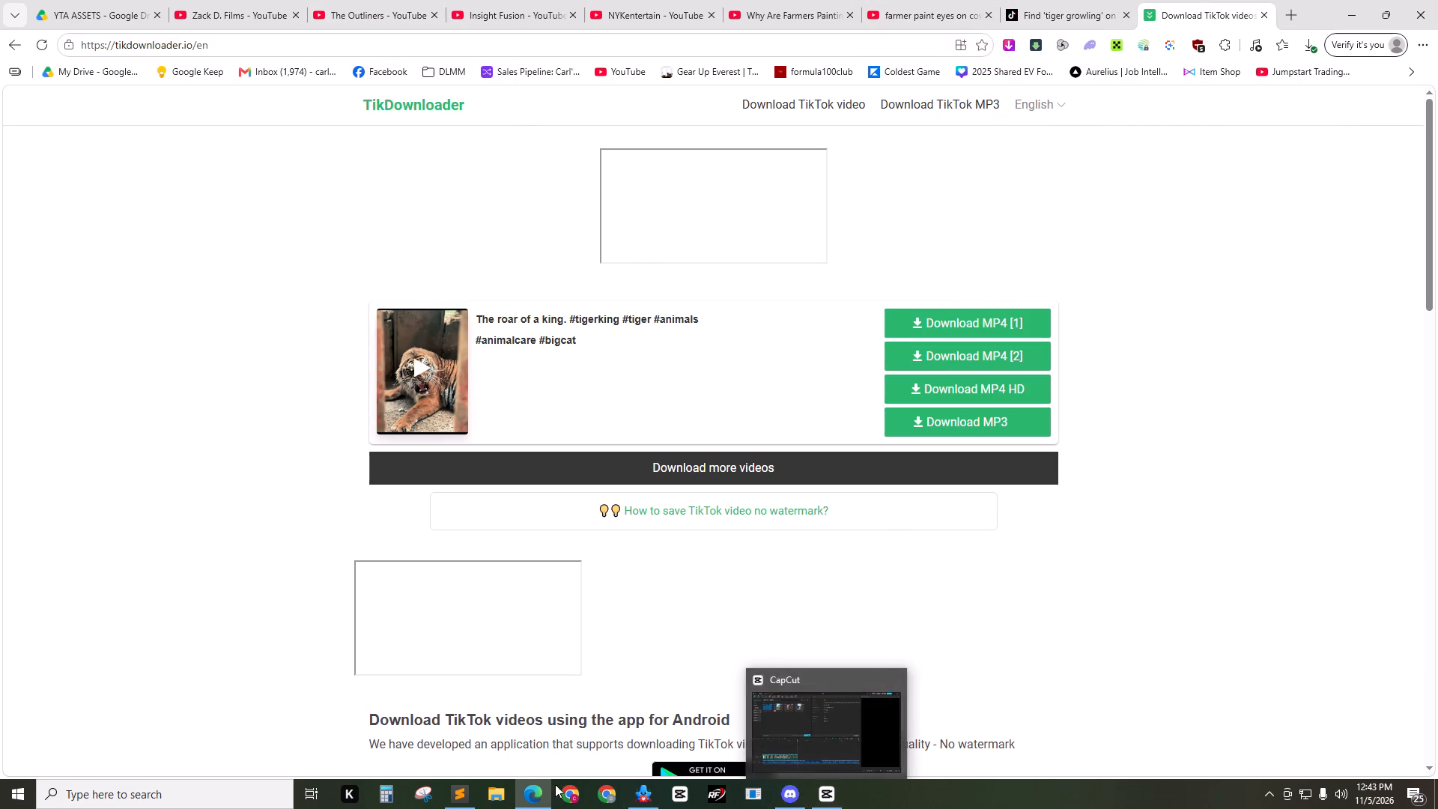
Switch to CapCut and import the newly downloaded TikDownloader tiger video from the Downloads folder.
left_click(833, 786)
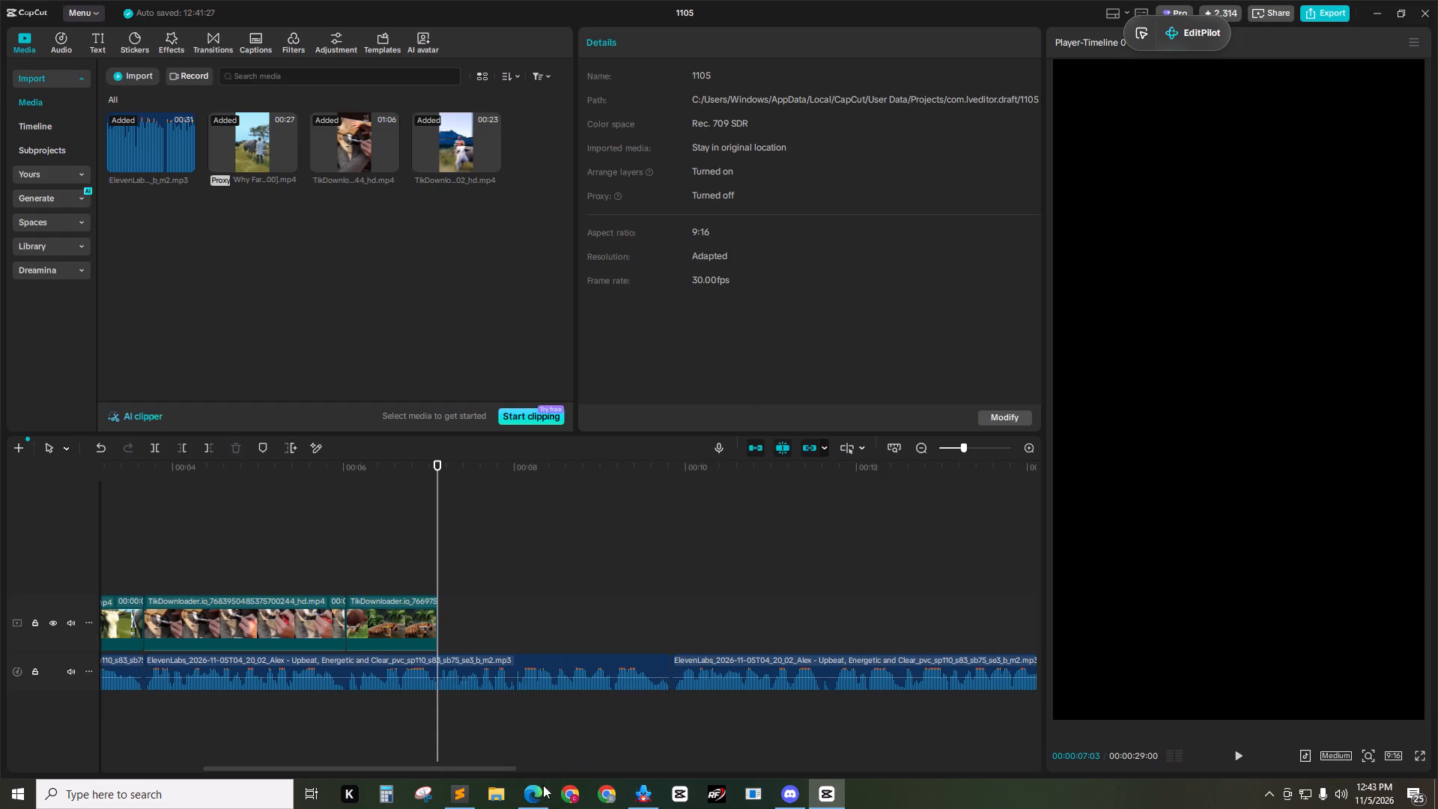
left_click(541, 789)
left_click(816, 793)
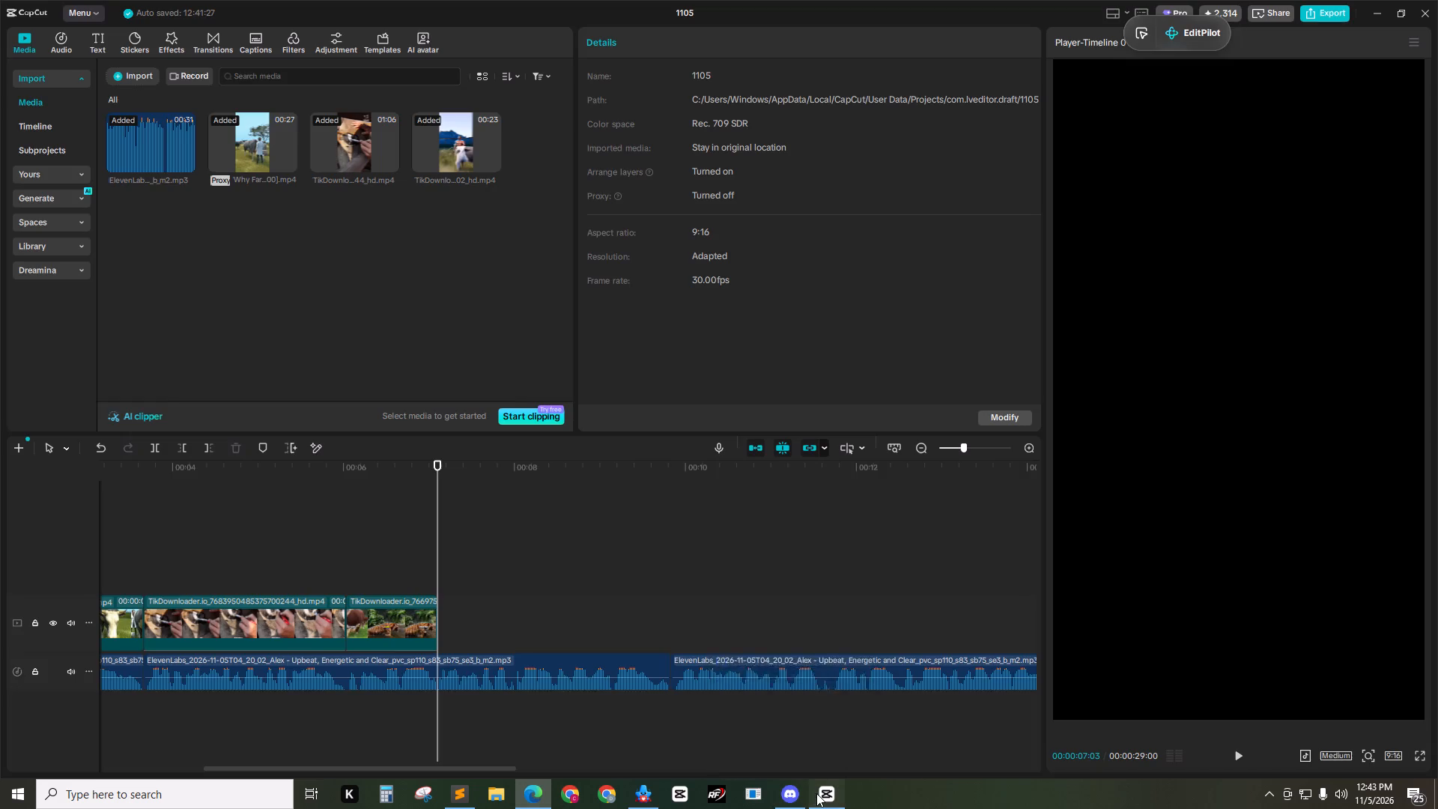
left_click(448, 543)
left_click_drag(446, 476, 405, 476)
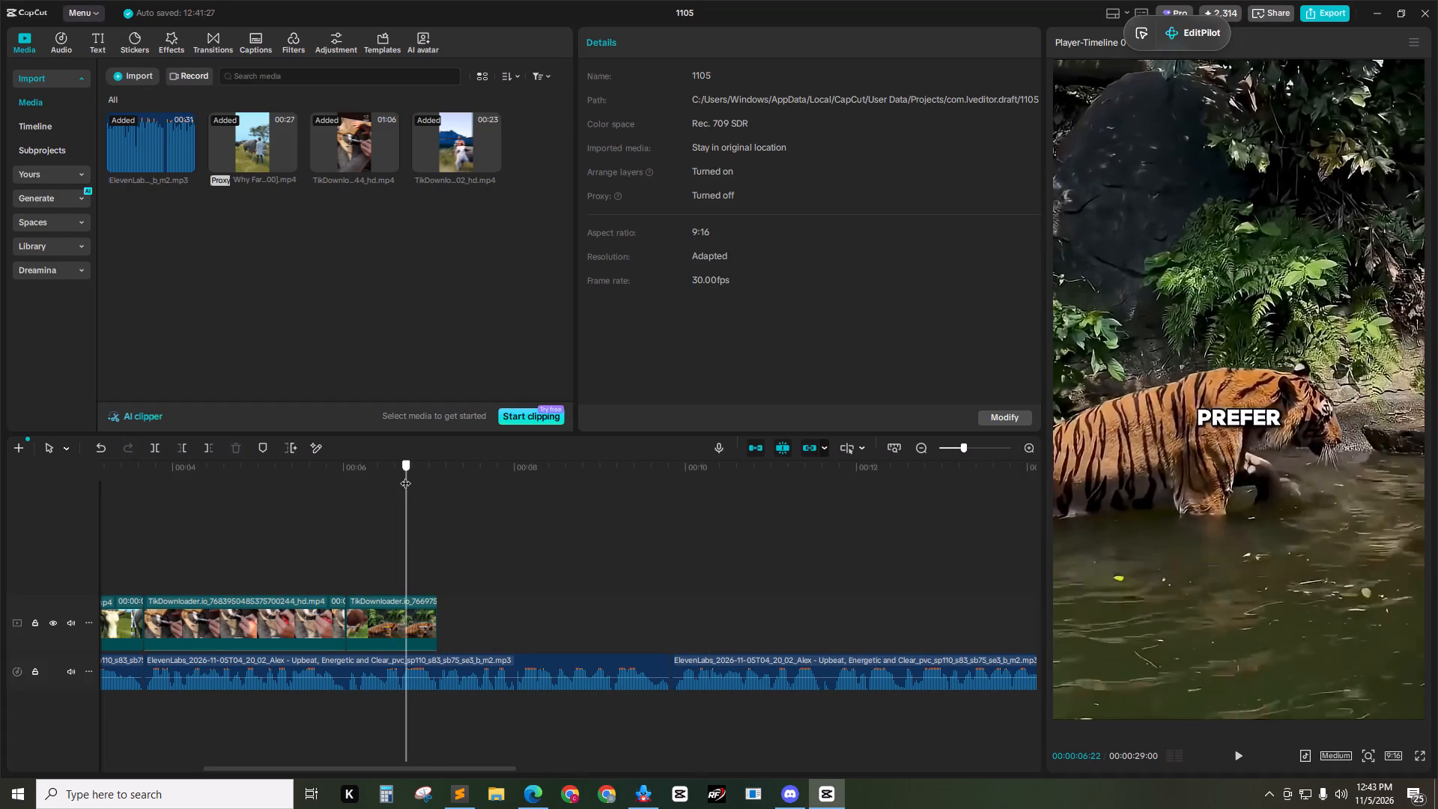
left_click_drag(405, 476, 434, 482)
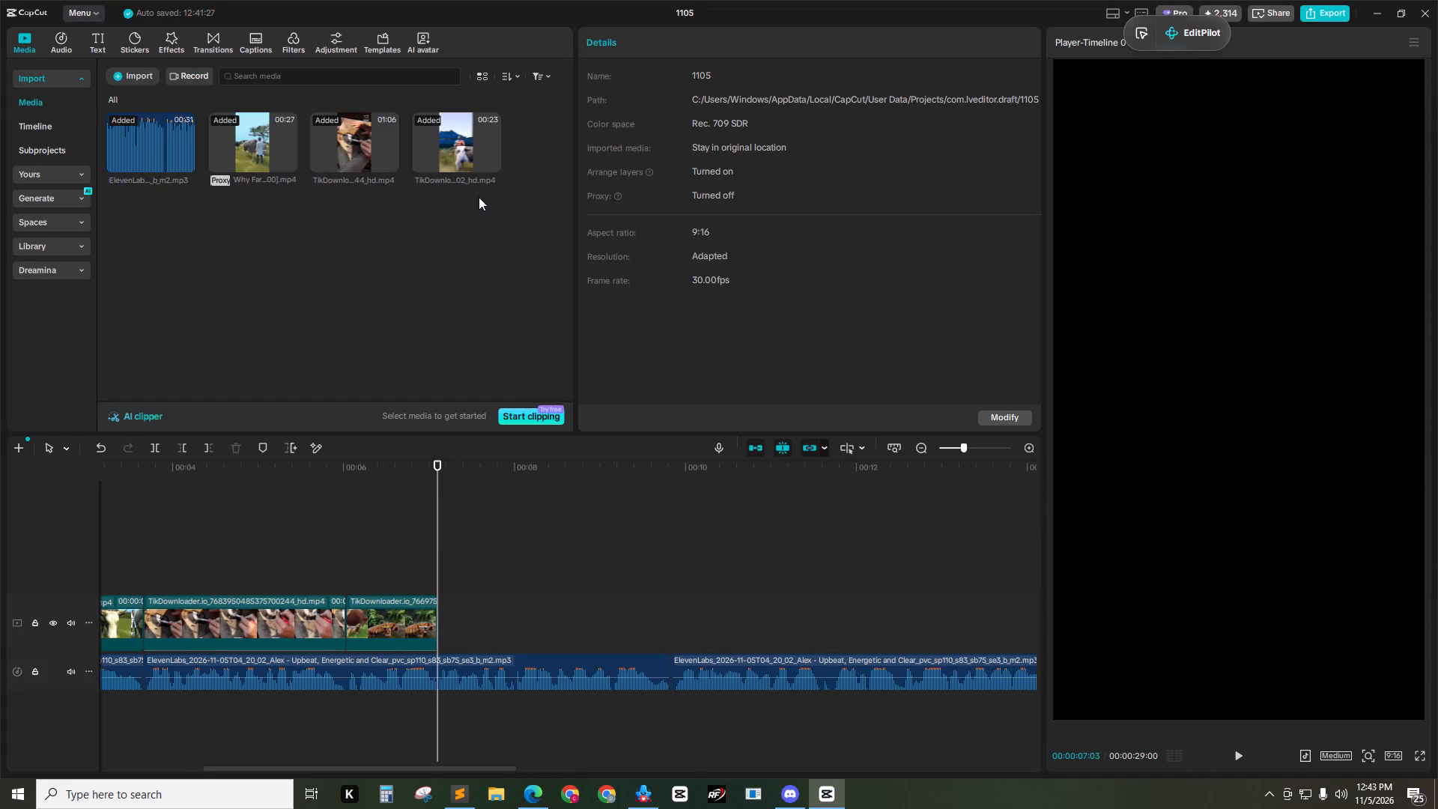
left_click(536, 146)
right_click(536, 146)
left_click(461, 199)
left_click(353, 246)
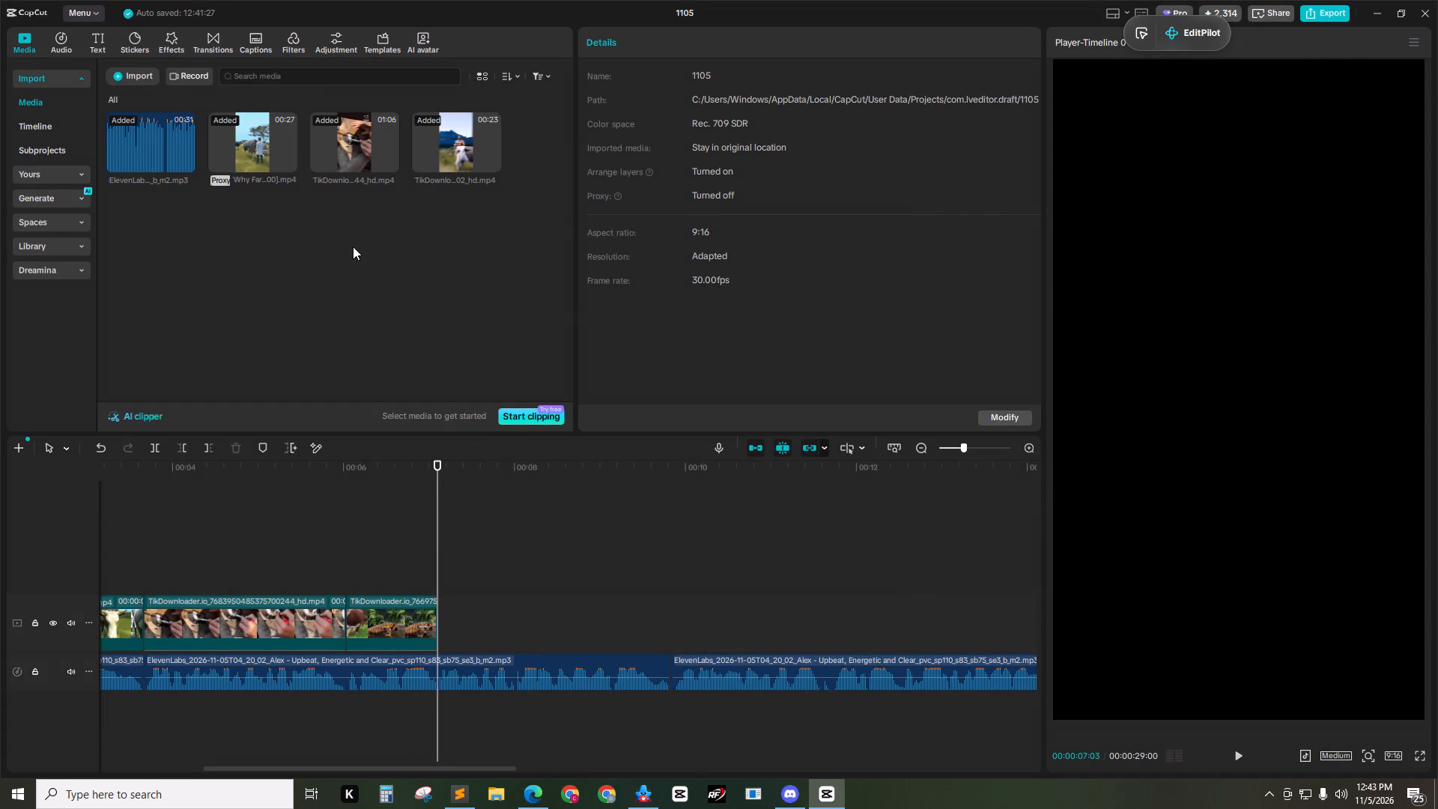
left_click(354, 246)
key("ctrl+i")
left_click(164, 141)
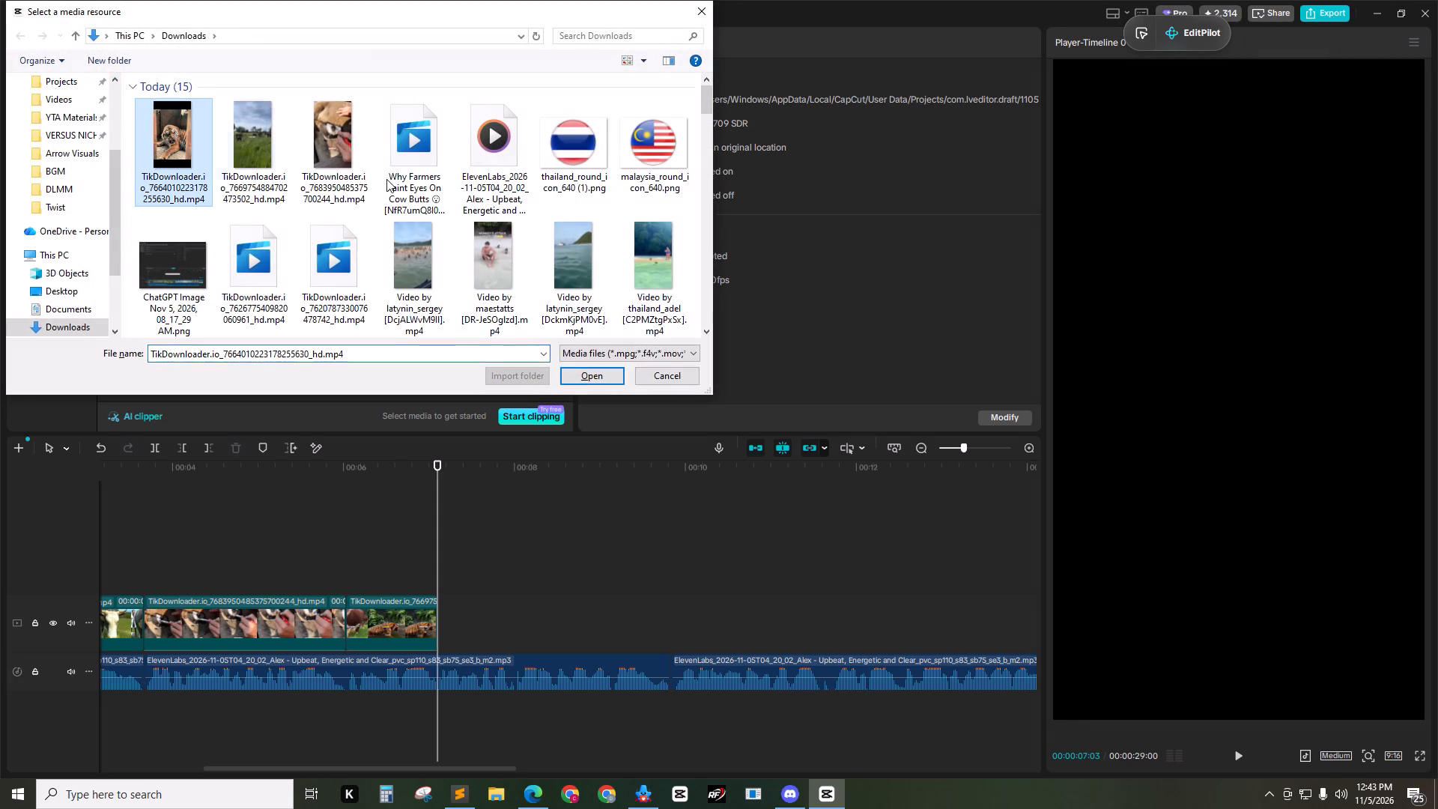
left_click(598, 379)
Place the imported growling tiger clip on the main track directly after the last clip and lower its volume to −∞ dB.
left_click_drag(142, 221, 457, 627)
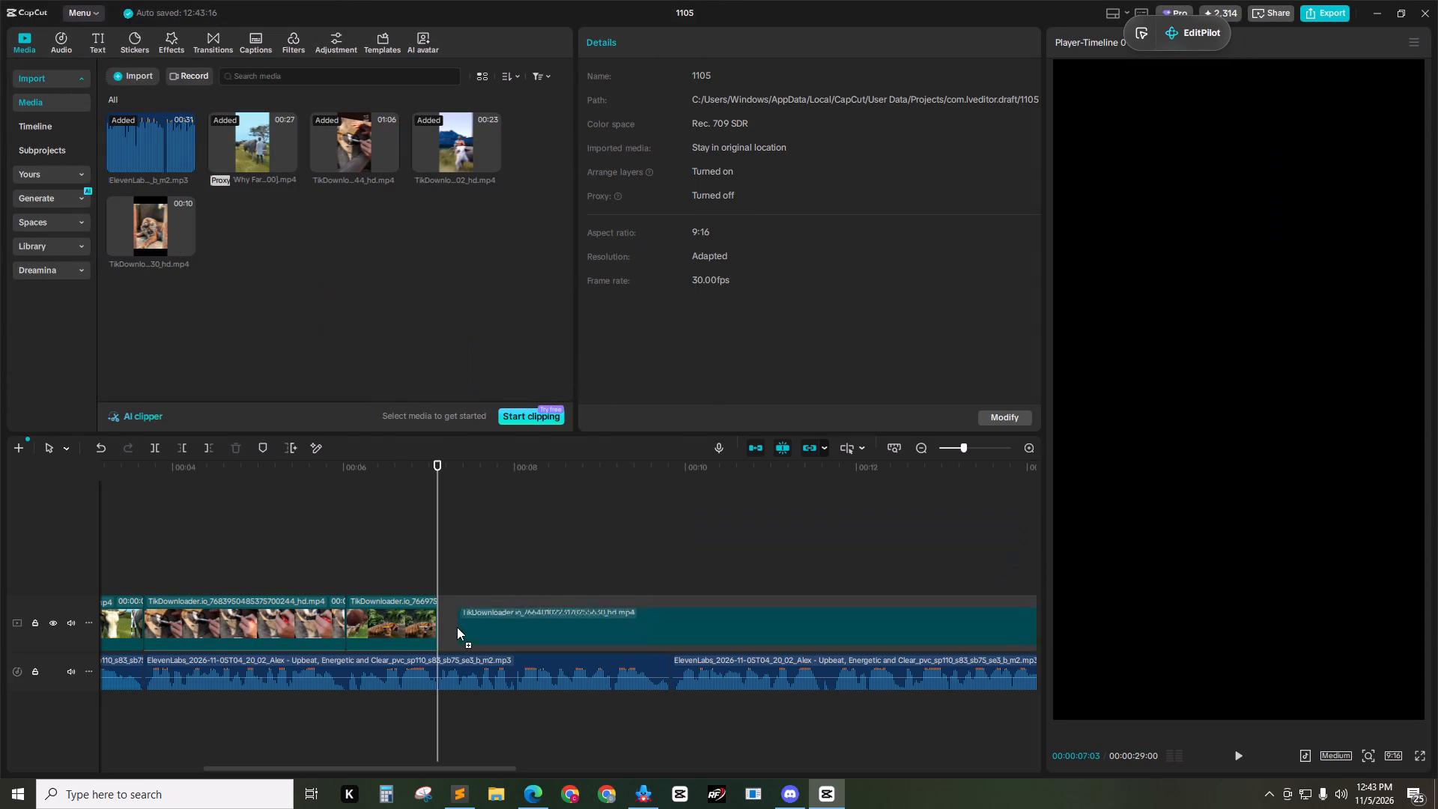
left_click_drag(457, 627, 455, 616)
left_click(649, 40)
left_click_drag(660, 154, 448, 181)
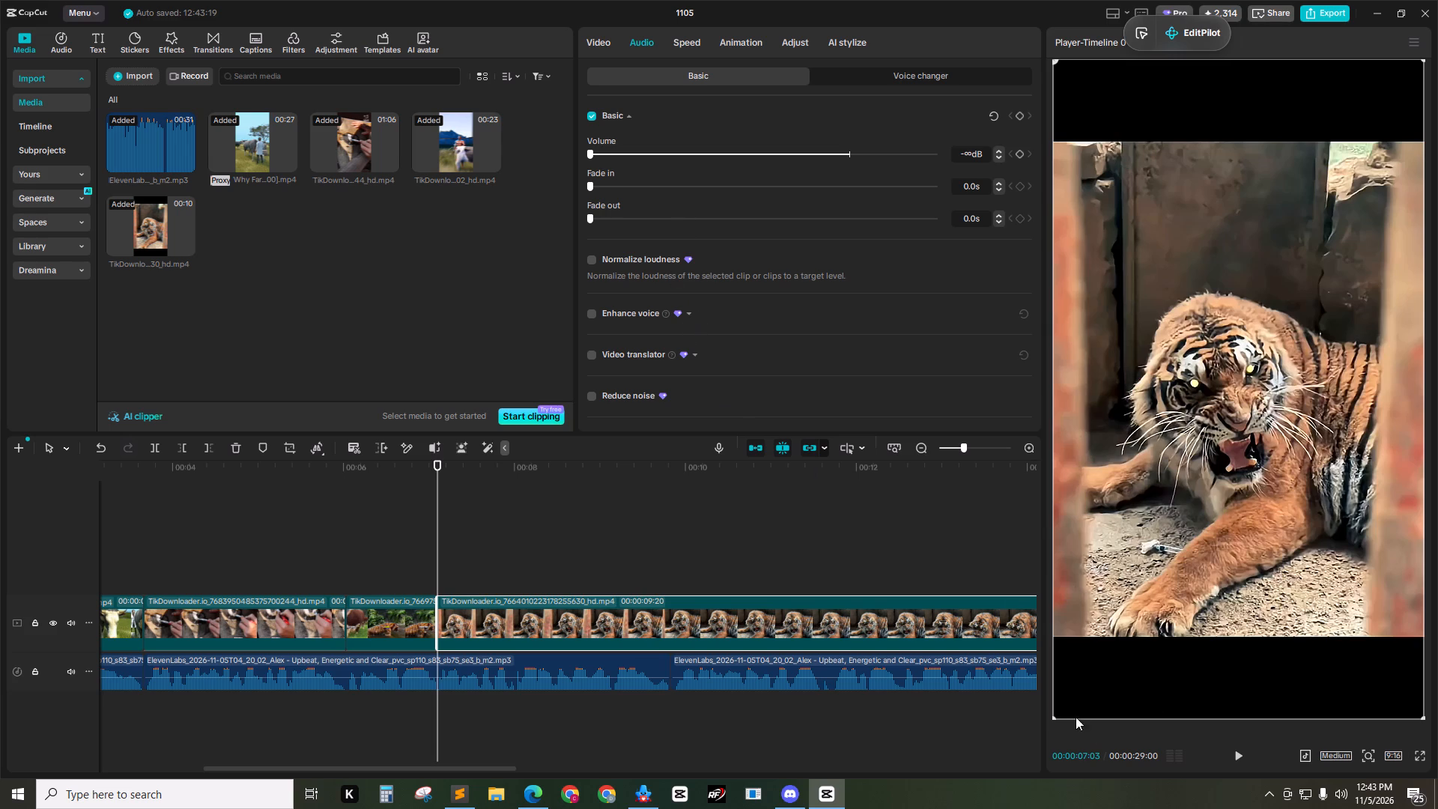
Scale the growling tiger clip up to 136% so it fills the 9:16 frame.
left_click_drag(1055, 718, 1067, 730)
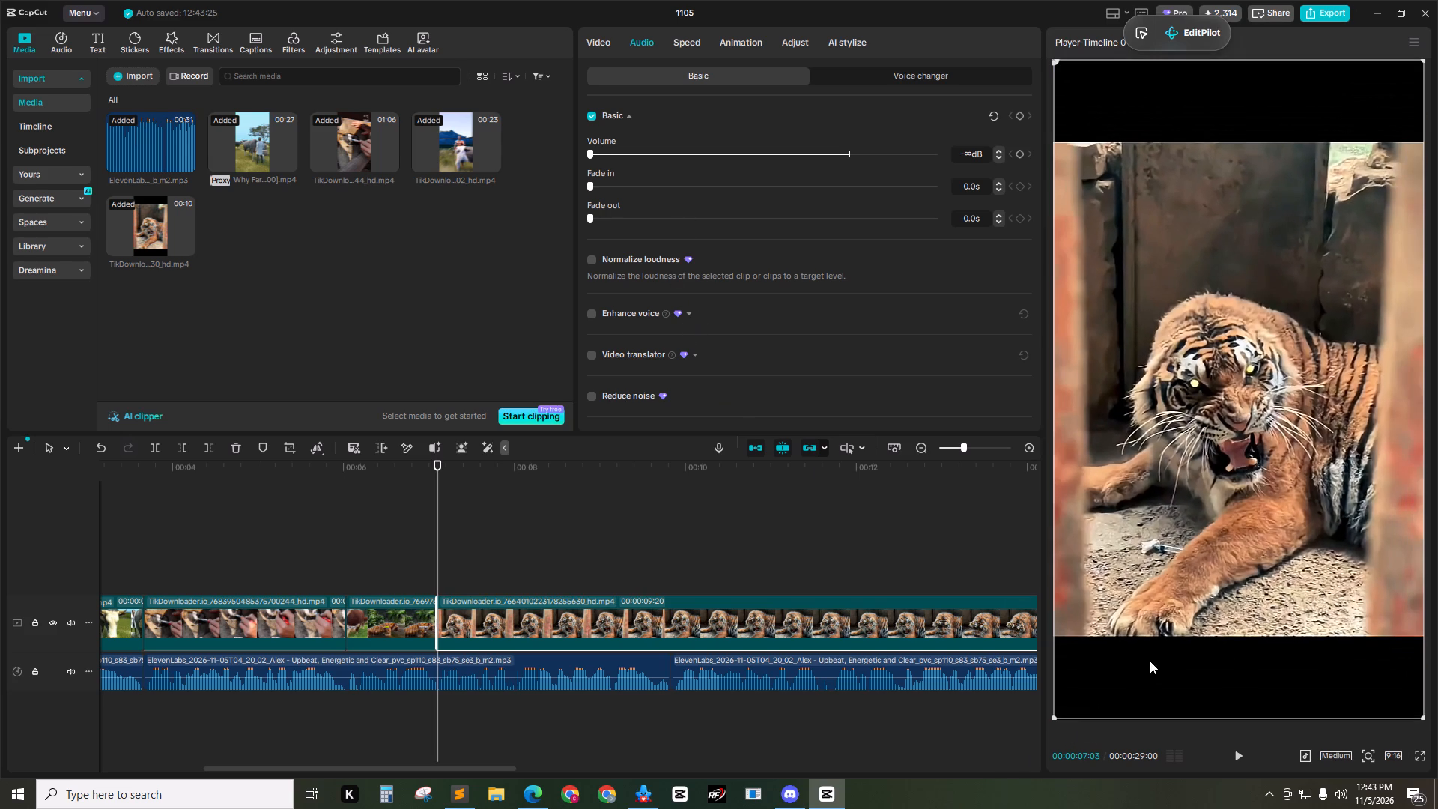
left_click_drag(1059, 714, 943, 808)
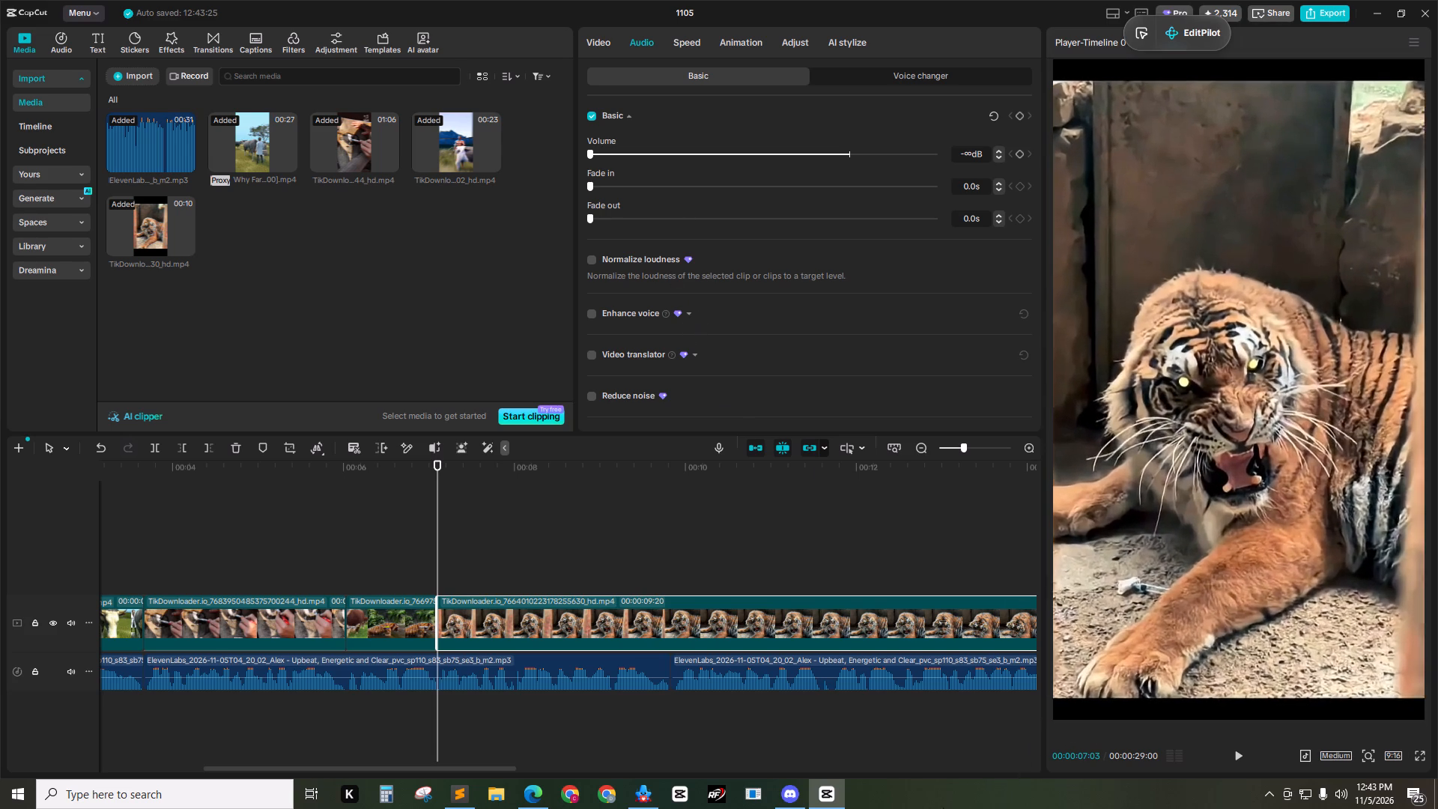
left_click_drag(943, 808, 841, 808)
Play through the growling tiger clip and trim its end to 00:00:09:25, where the next voice-over segment starts.
left_click(457, 499)
left_click_drag(477, 467, 395, 472)
key("space")
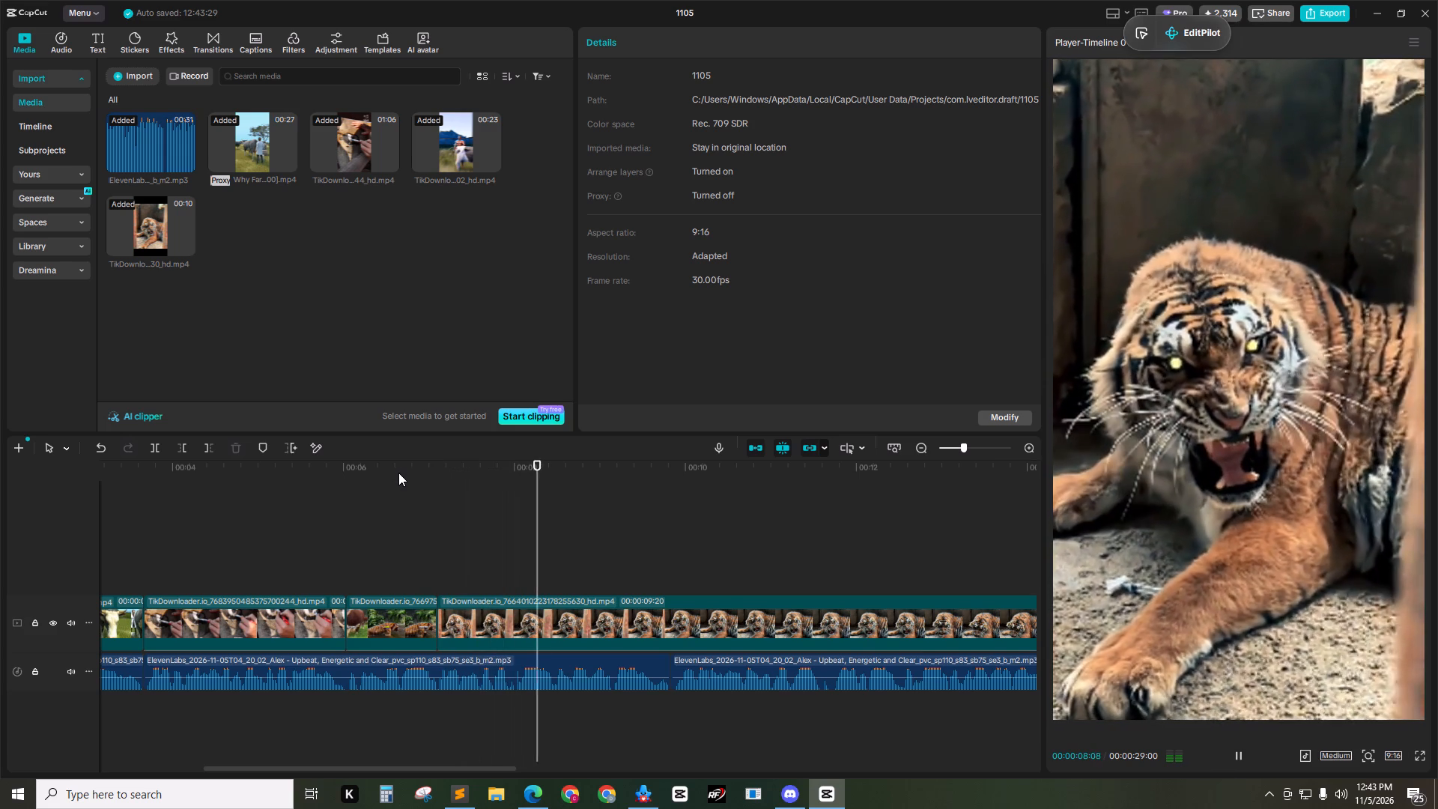
key("space")
left_click_drag(664, 474, 671, 473)
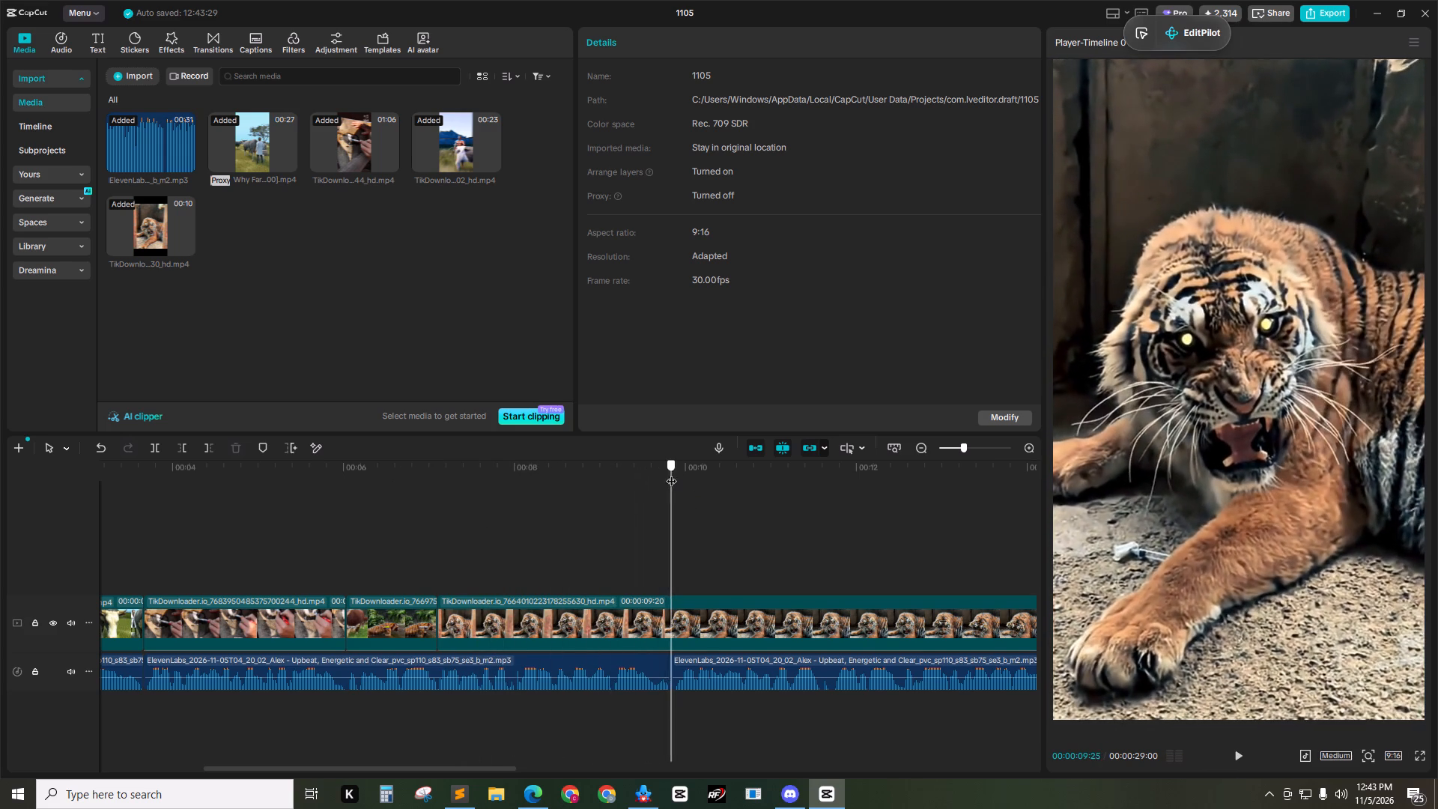
left_click_drag(671, 473, 674, 482)
left_click(719, 609)
key("w")
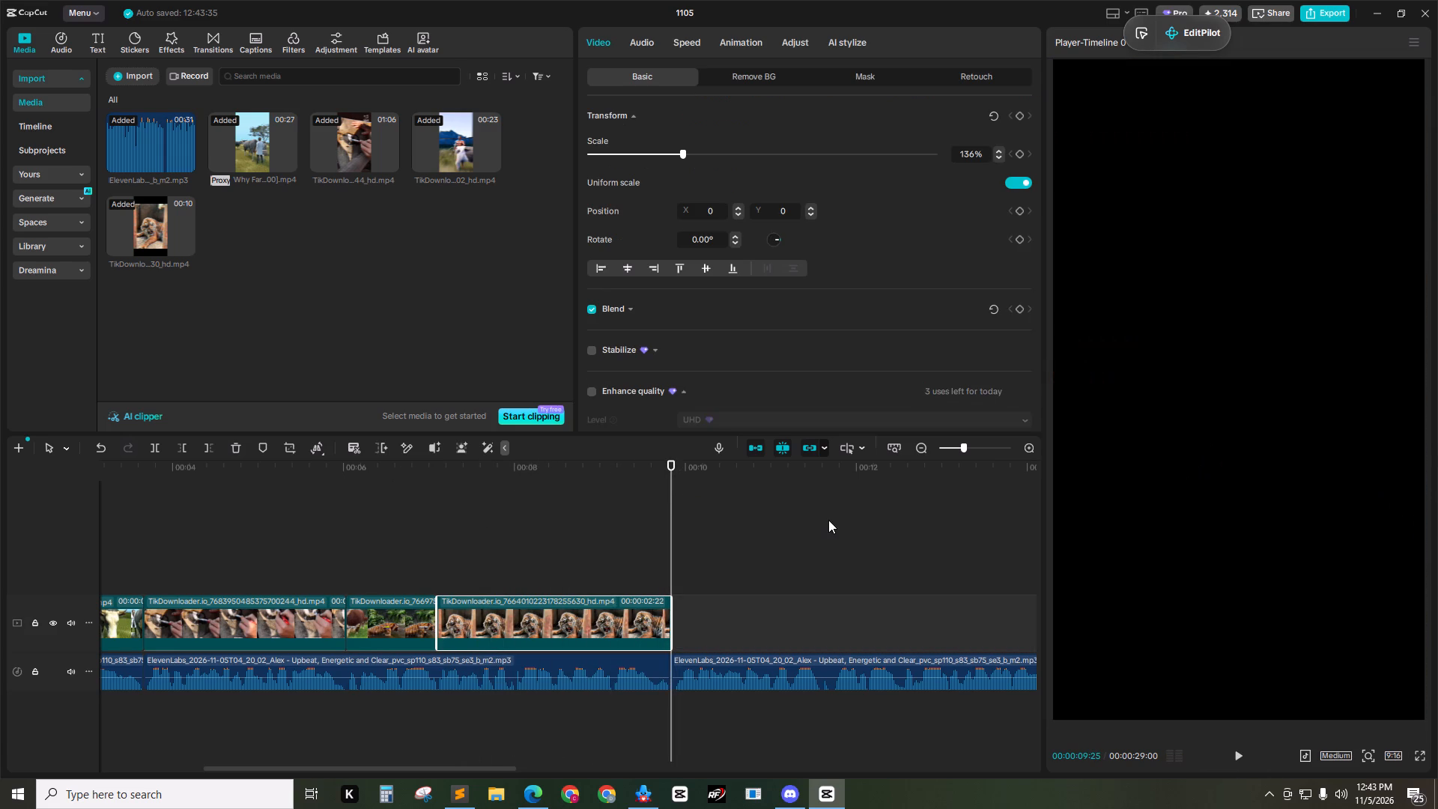
Review the next script line in Sublime Text, "So, how does this strange trick work? I'll explain.".
left_click(467, 792)
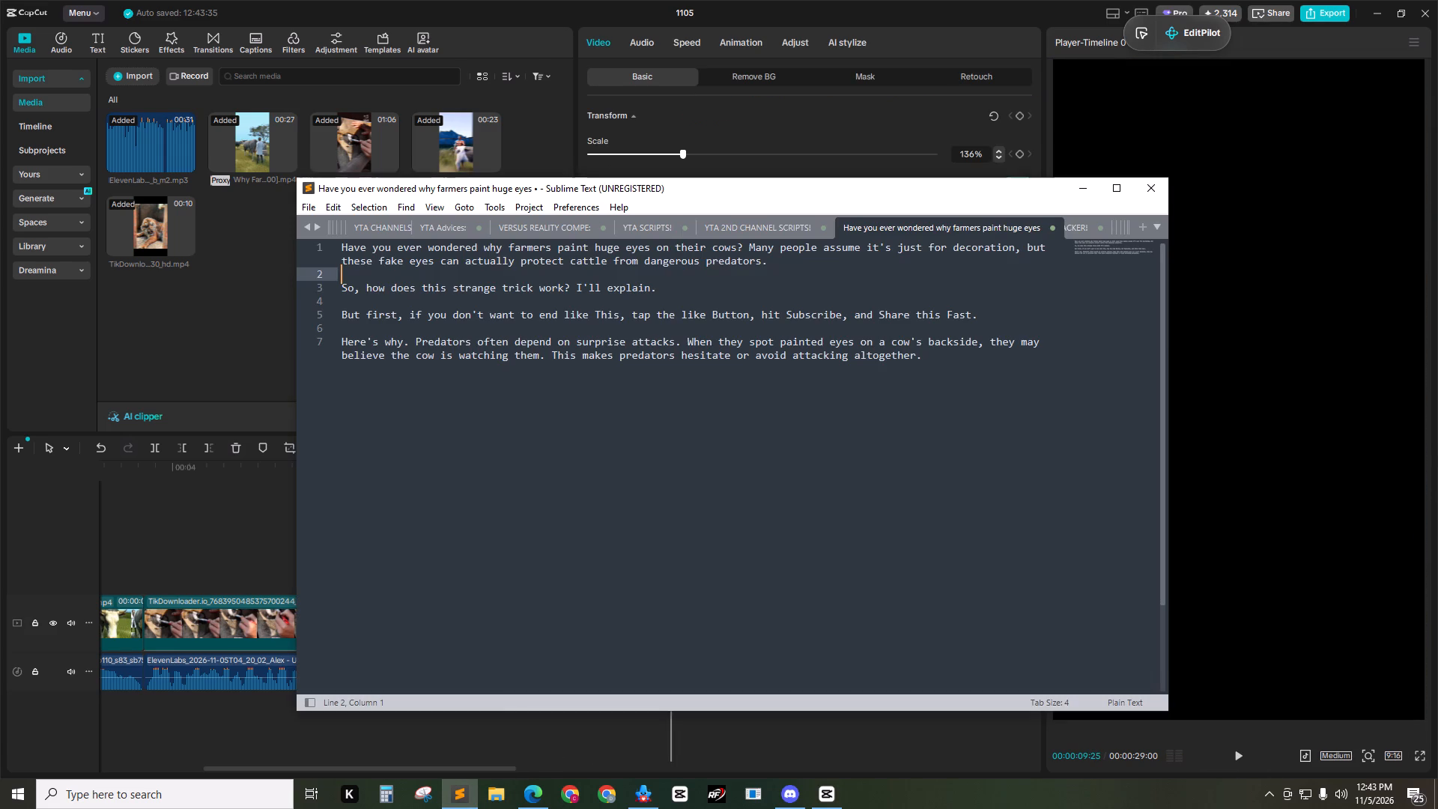
left_click_drag(772, 260, 393, 261)
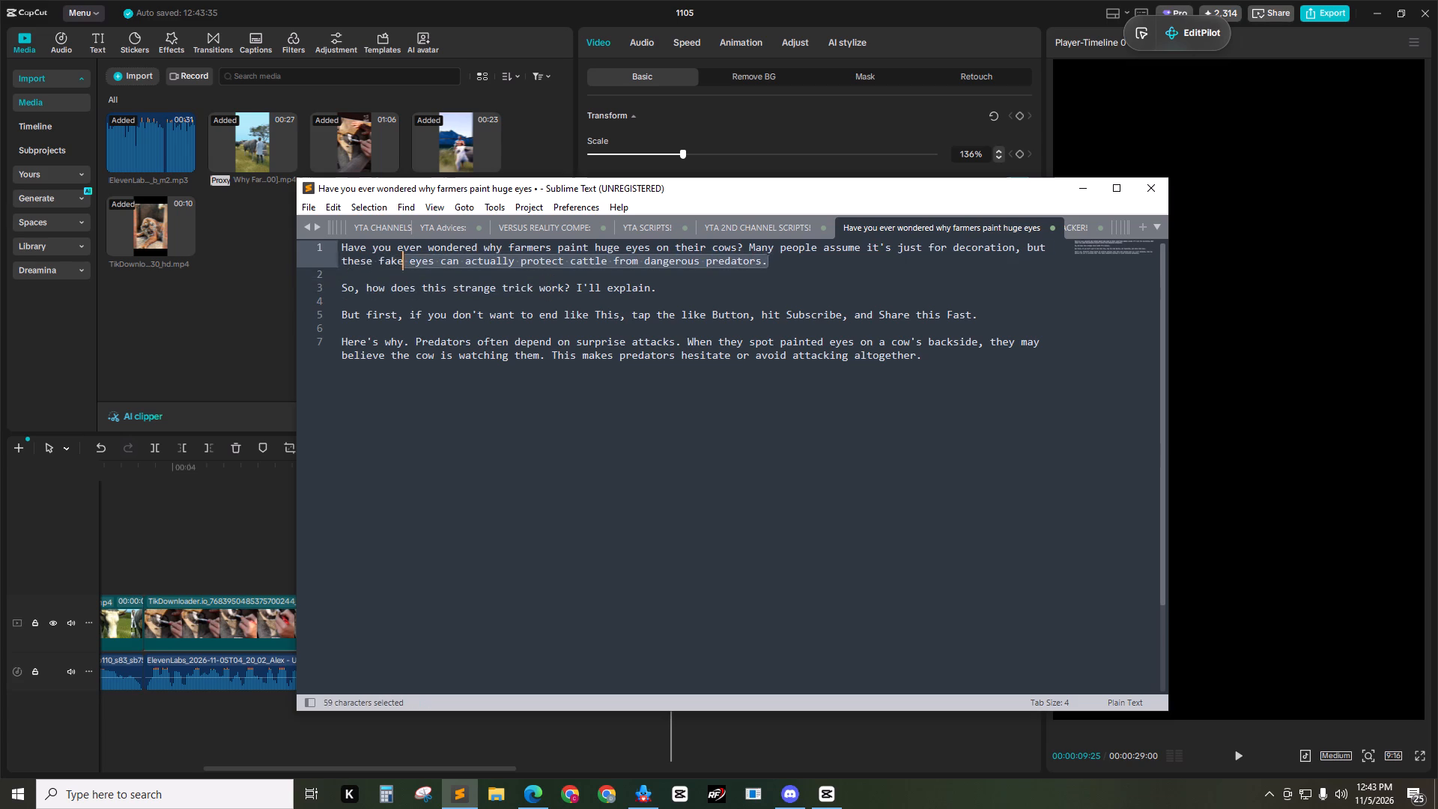
left_click_drag(393, 261, 316, 242)
left_click(798, 261)
left_click(669, 291)
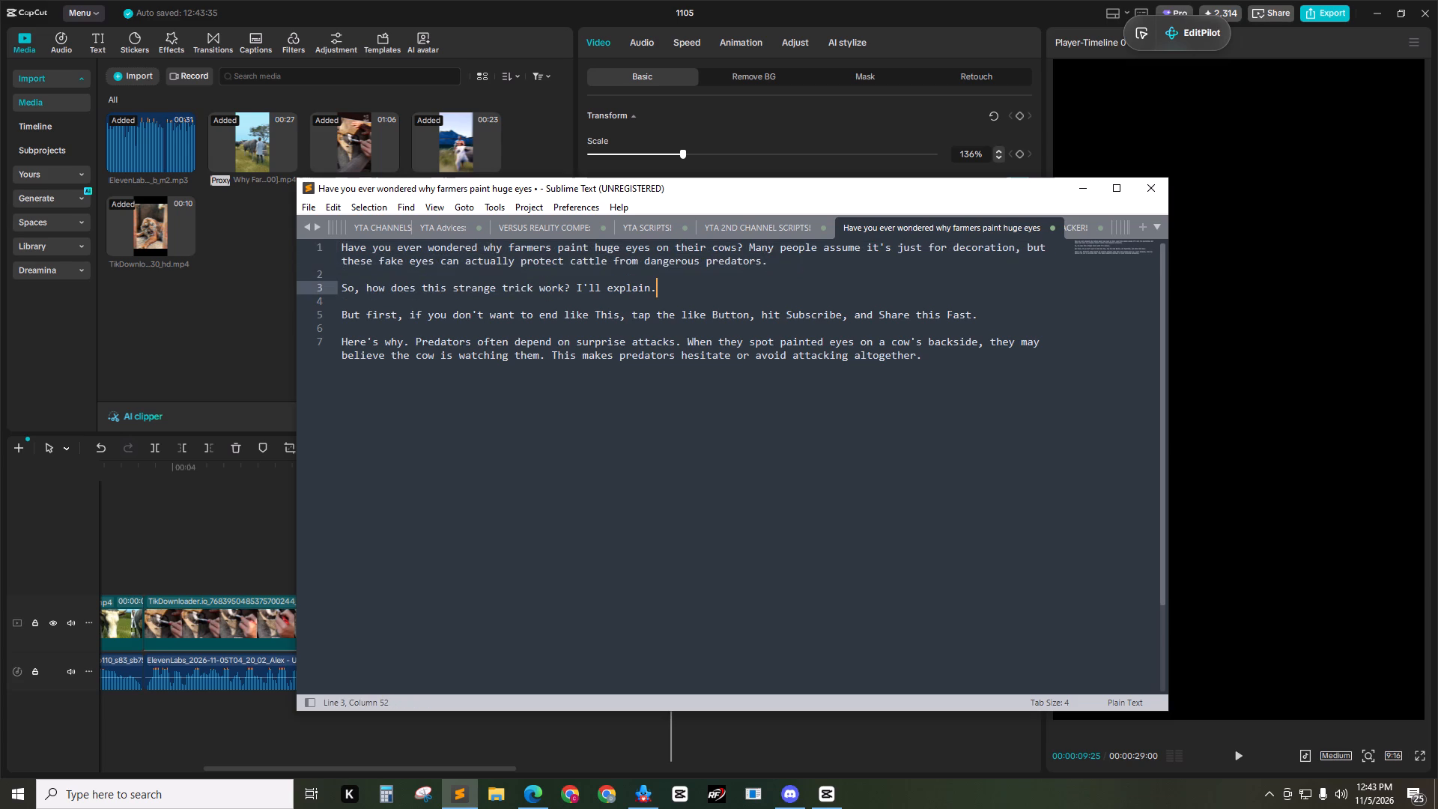
left_click_drag(667, 288, 345, 290)
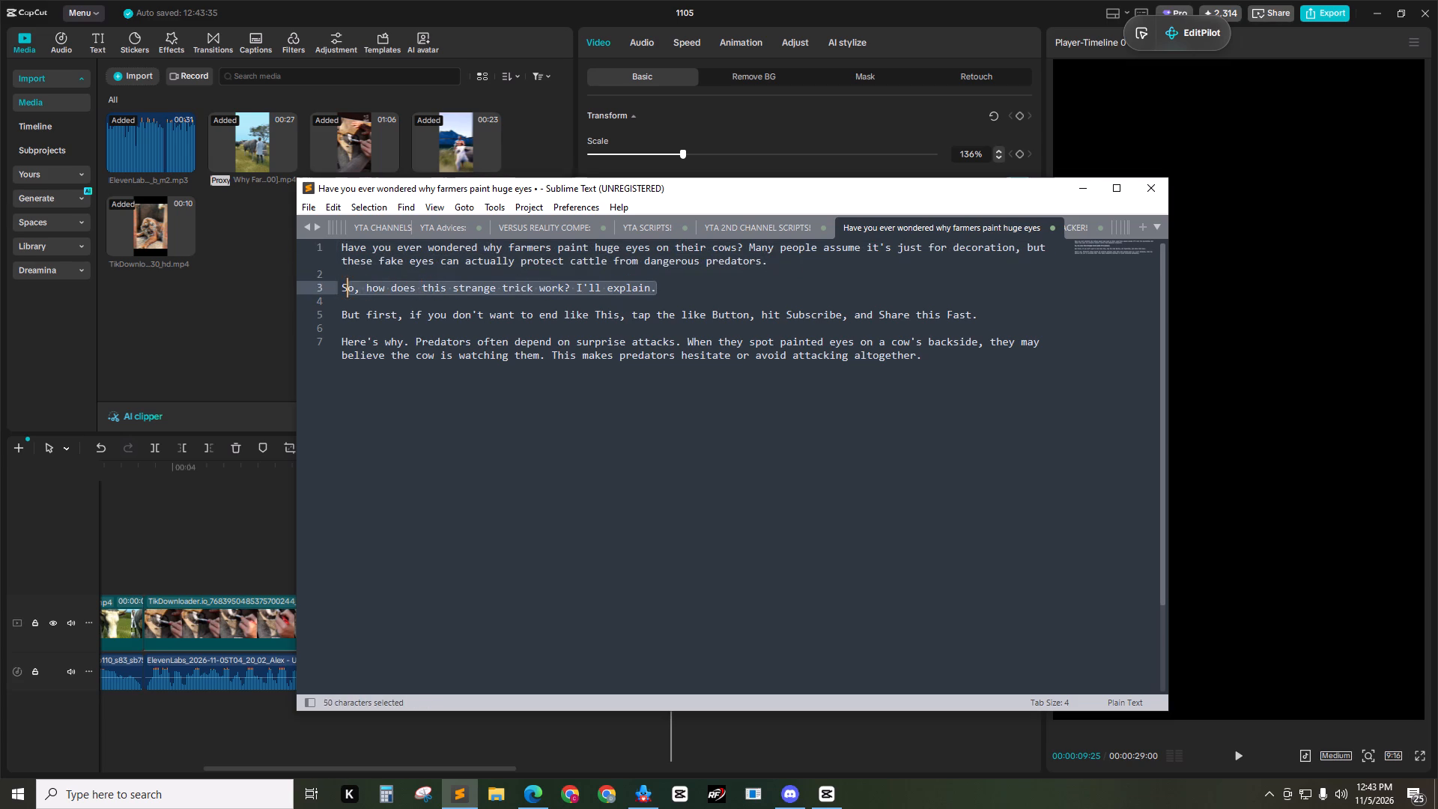
left_click_drag(345, 290, 313, 292)
left_click(655, 288)
Return to CapCut and import question 2.mp4 from the YTA Materials folder under zdf niche > Suck D Flings > Twist.
left_click(263, 321)
left_click_drag(495, 766, 541, 766)
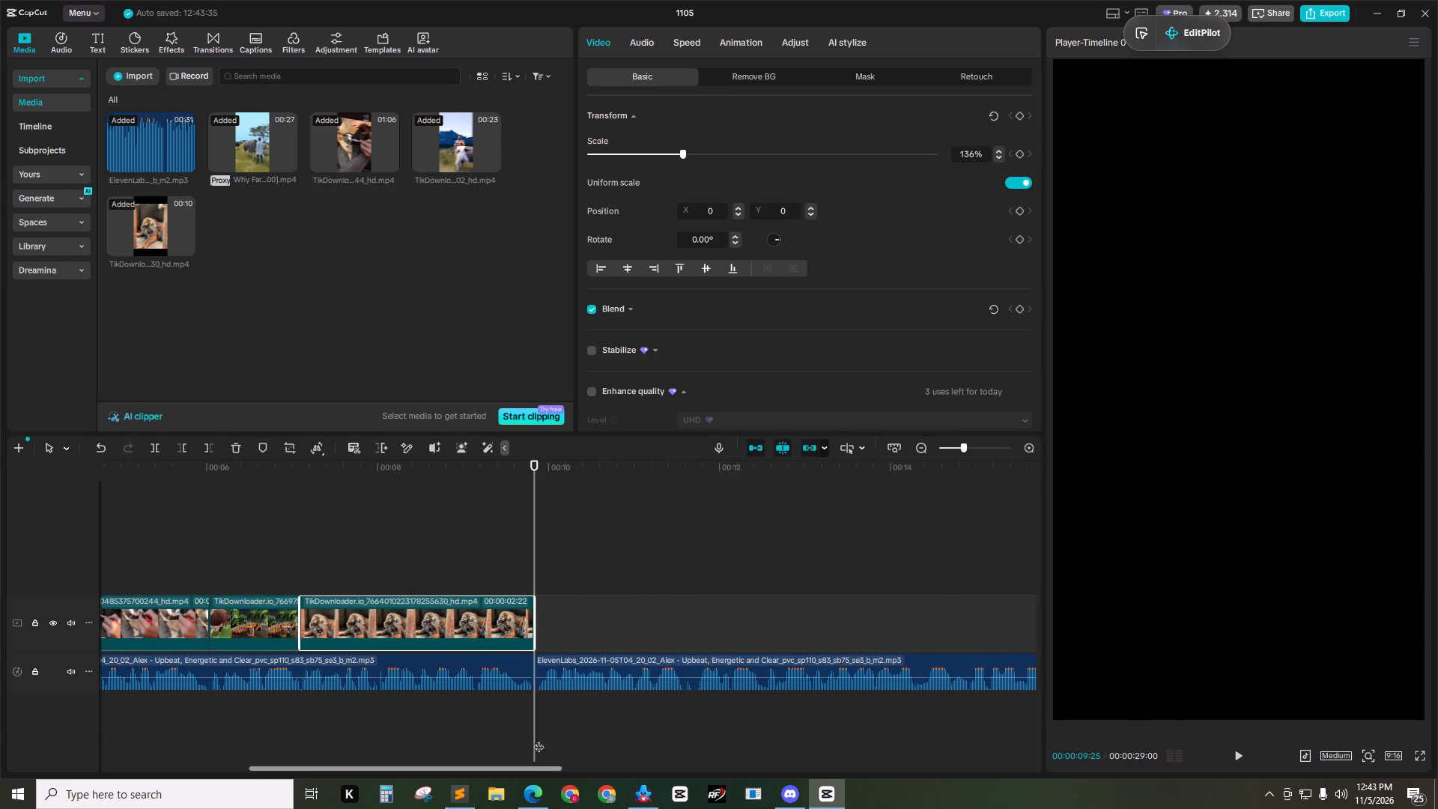
scroll(583, 655, "down", 4, "ctrl")
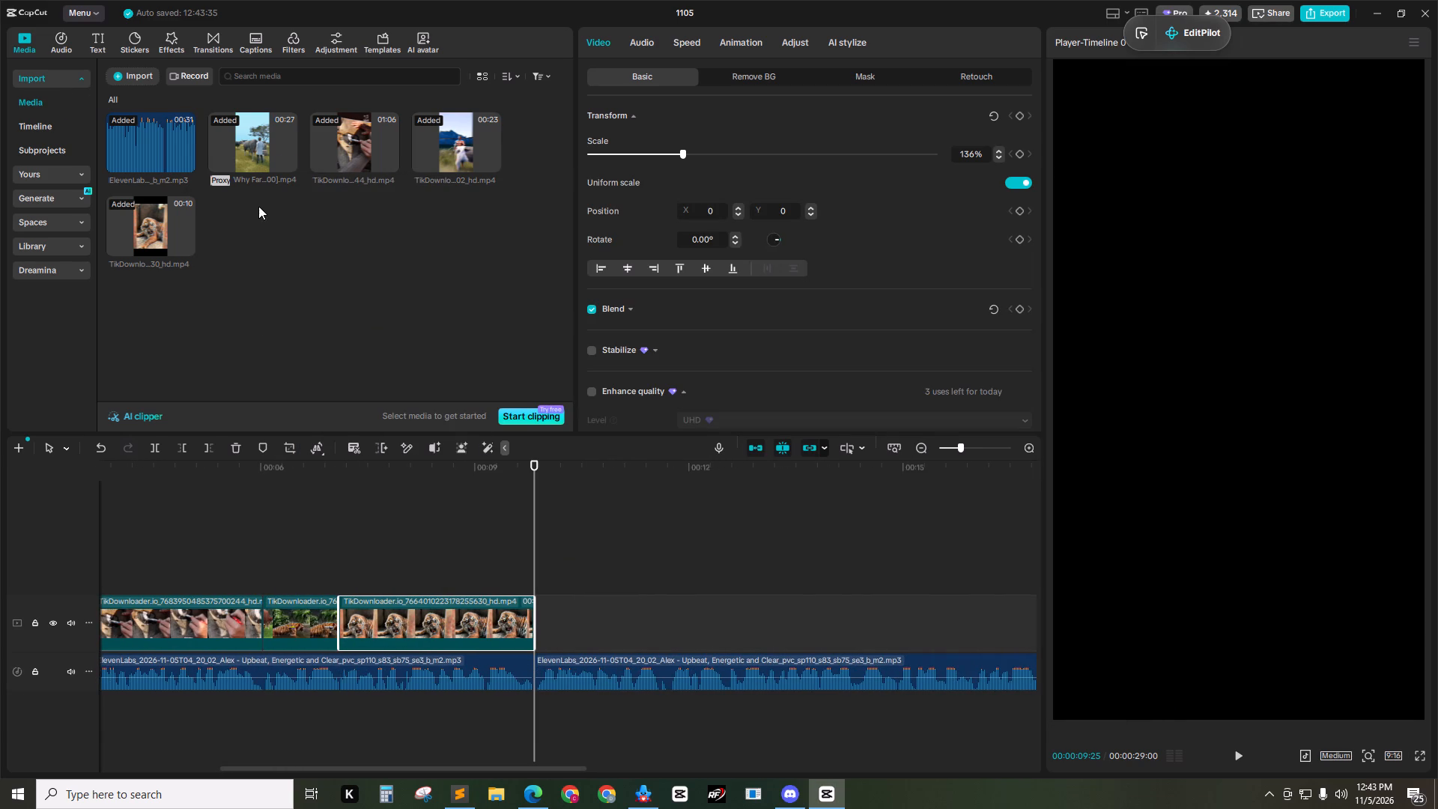
left_click(146, 76)
left_click(166, 100)
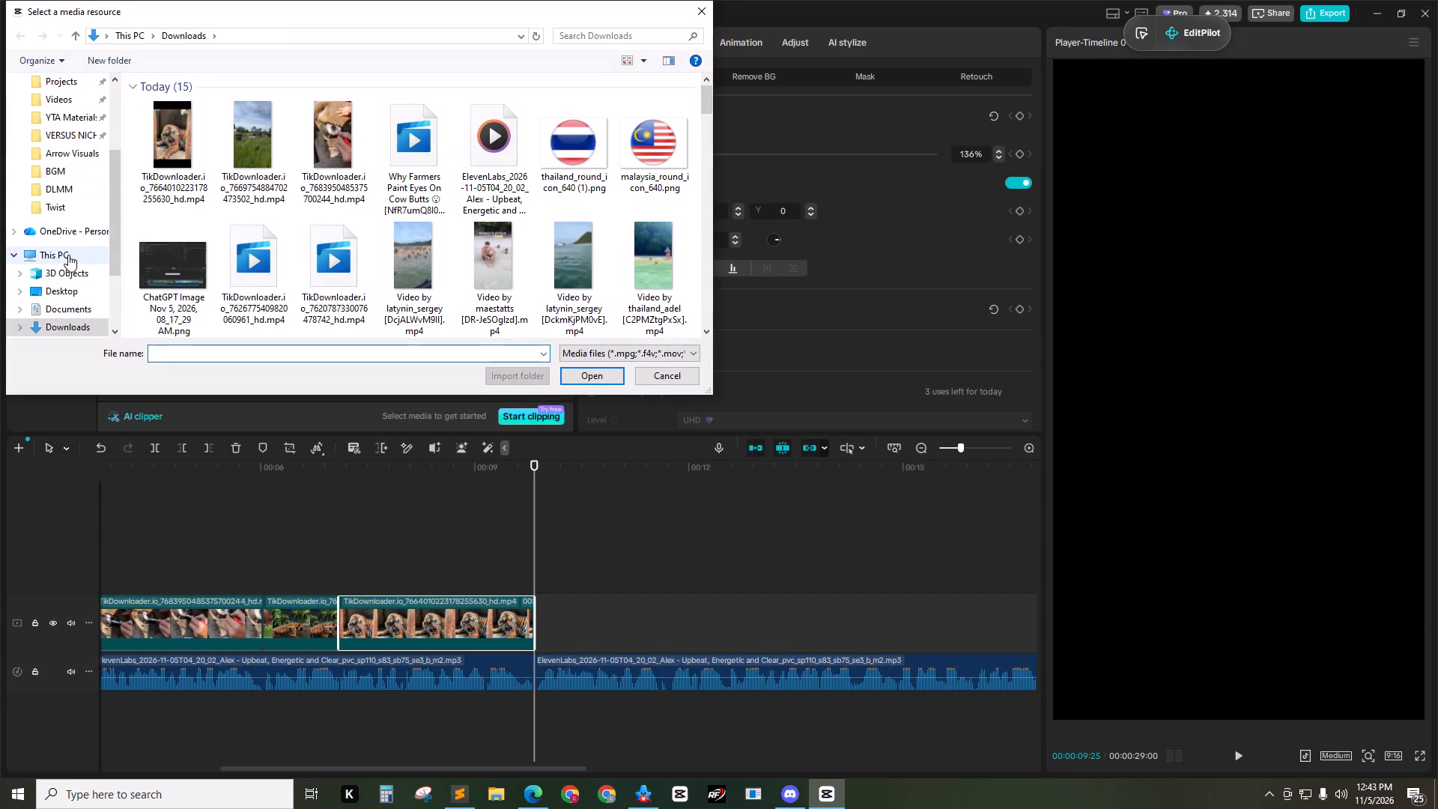
scroll(68, 255, "up", 1)
left_click(61, 133)
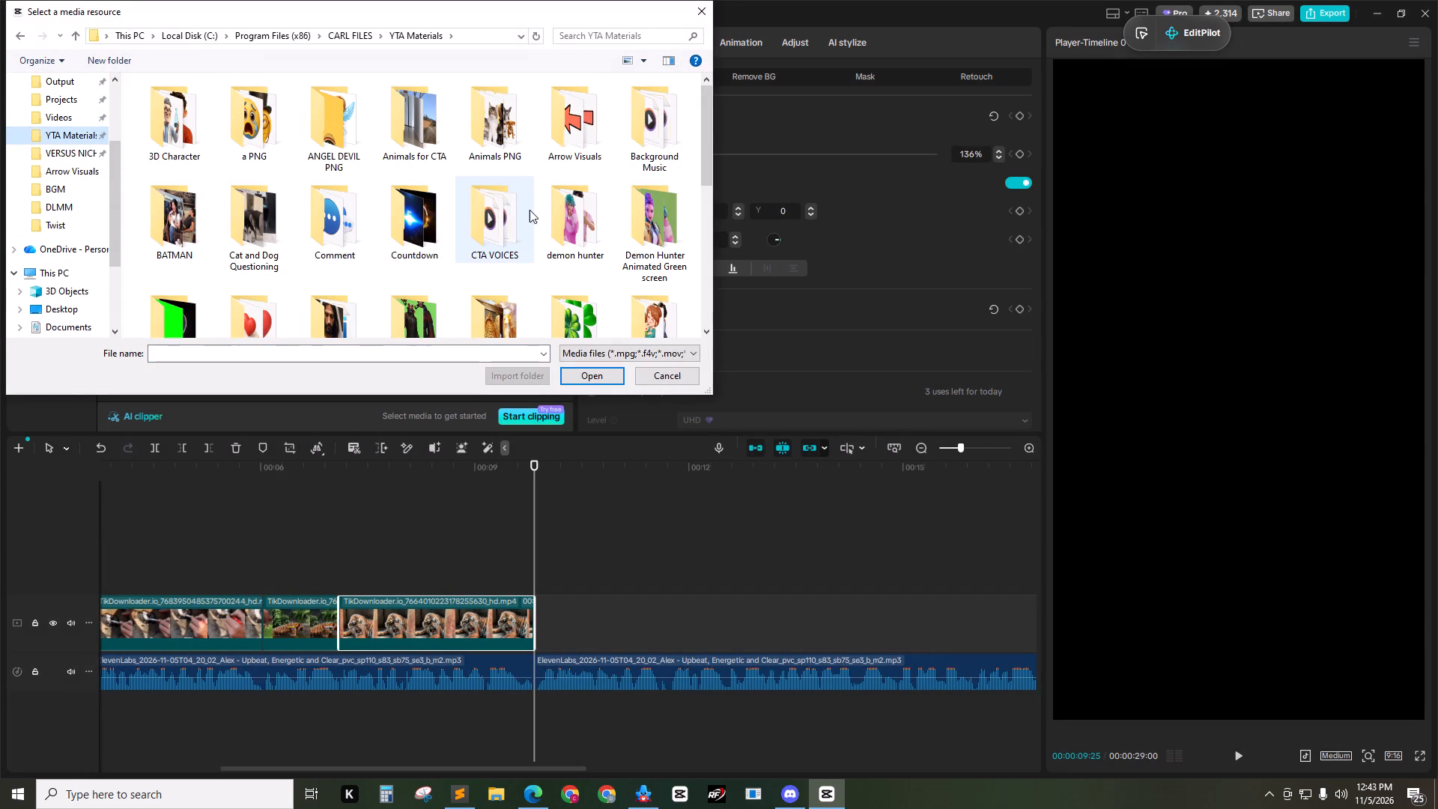
scroll(531, 212, "down", 3)
scroll(582, 246, "down", 2)
double_click(667, 190)
double_click(268, 97)
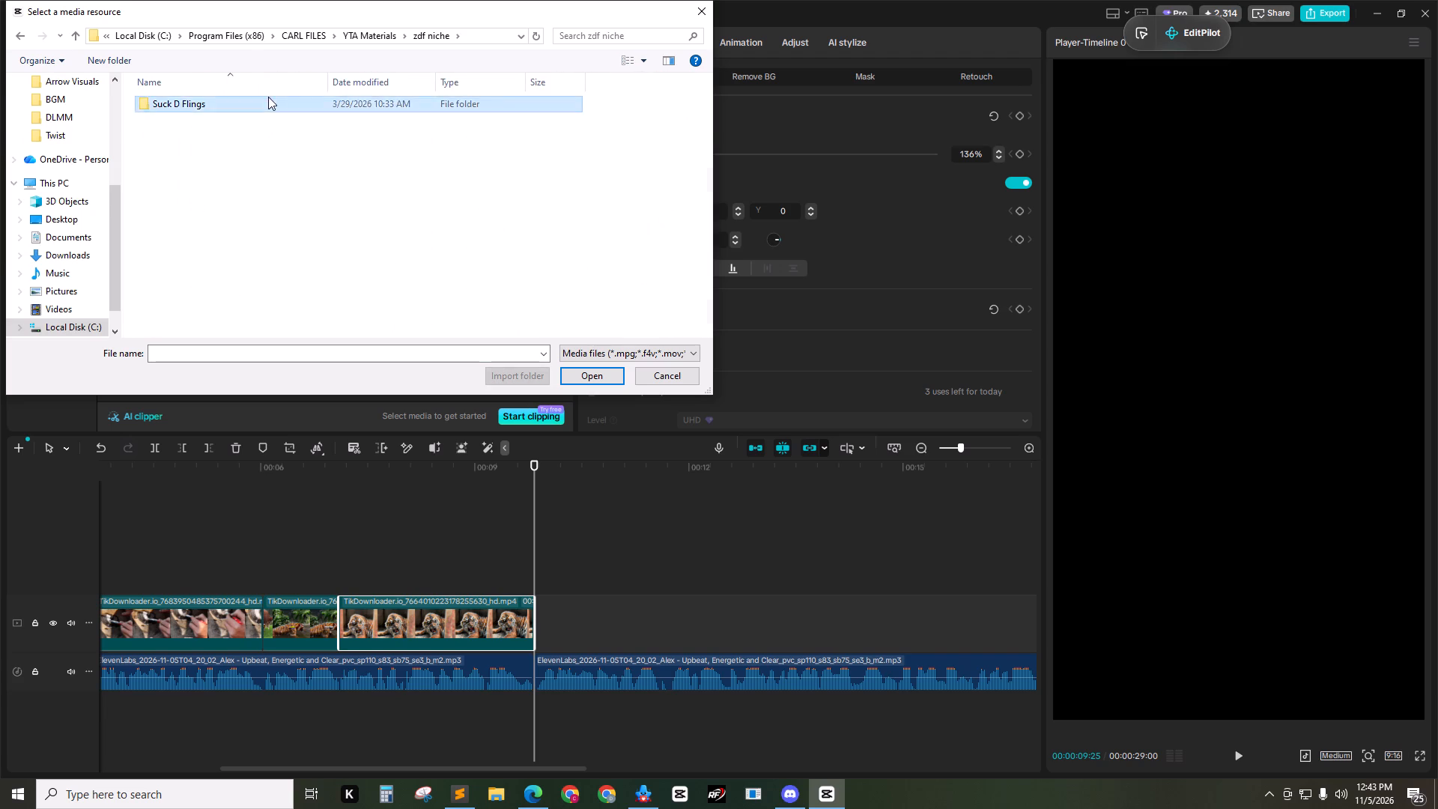
double_click(264, 123)
left_click(501, 135)
left_click(395, 132)
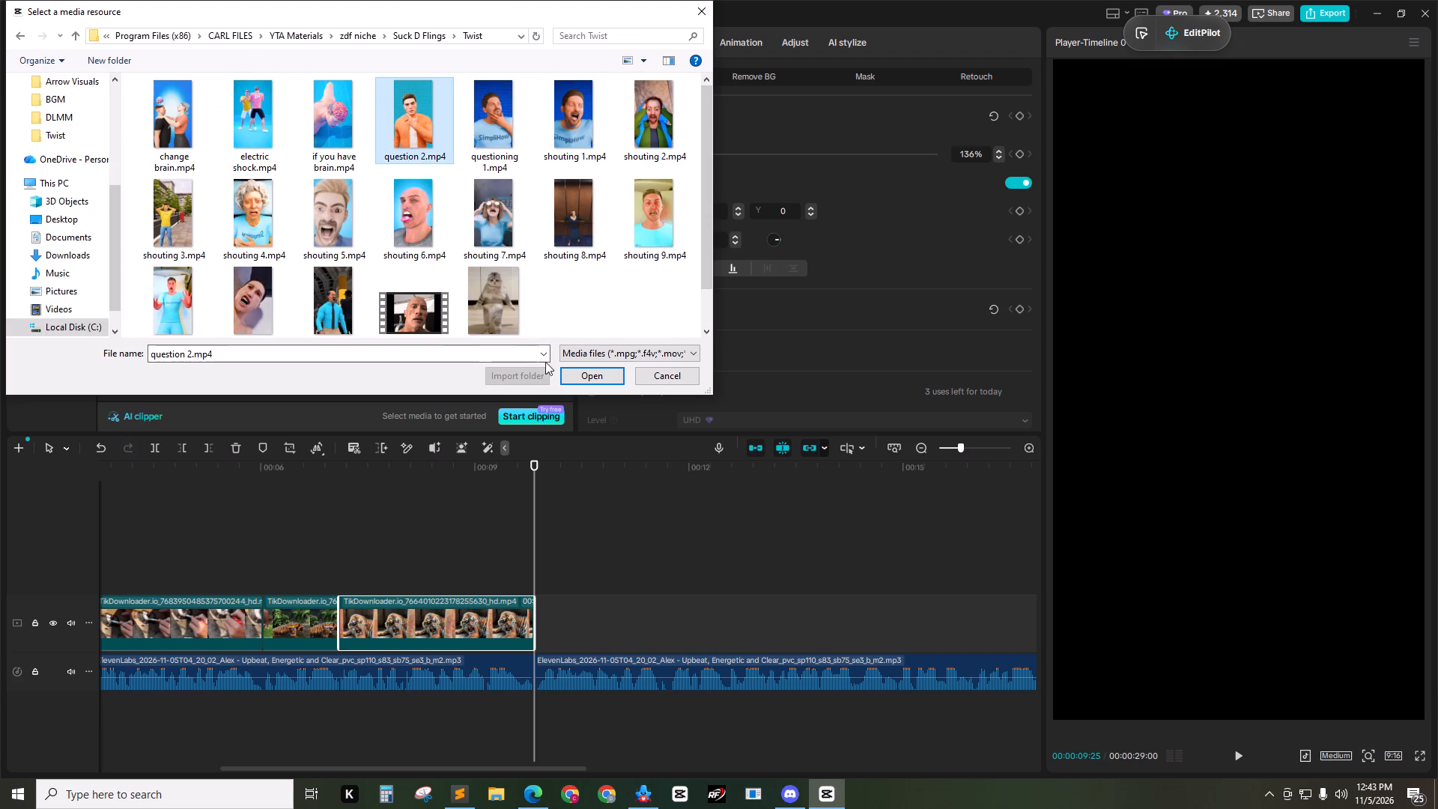
left_click(586, 377)
Place question 2.mp4 on the main track directly after the growling tiger clip.
left_click_drag(508, 771, 523, 772)
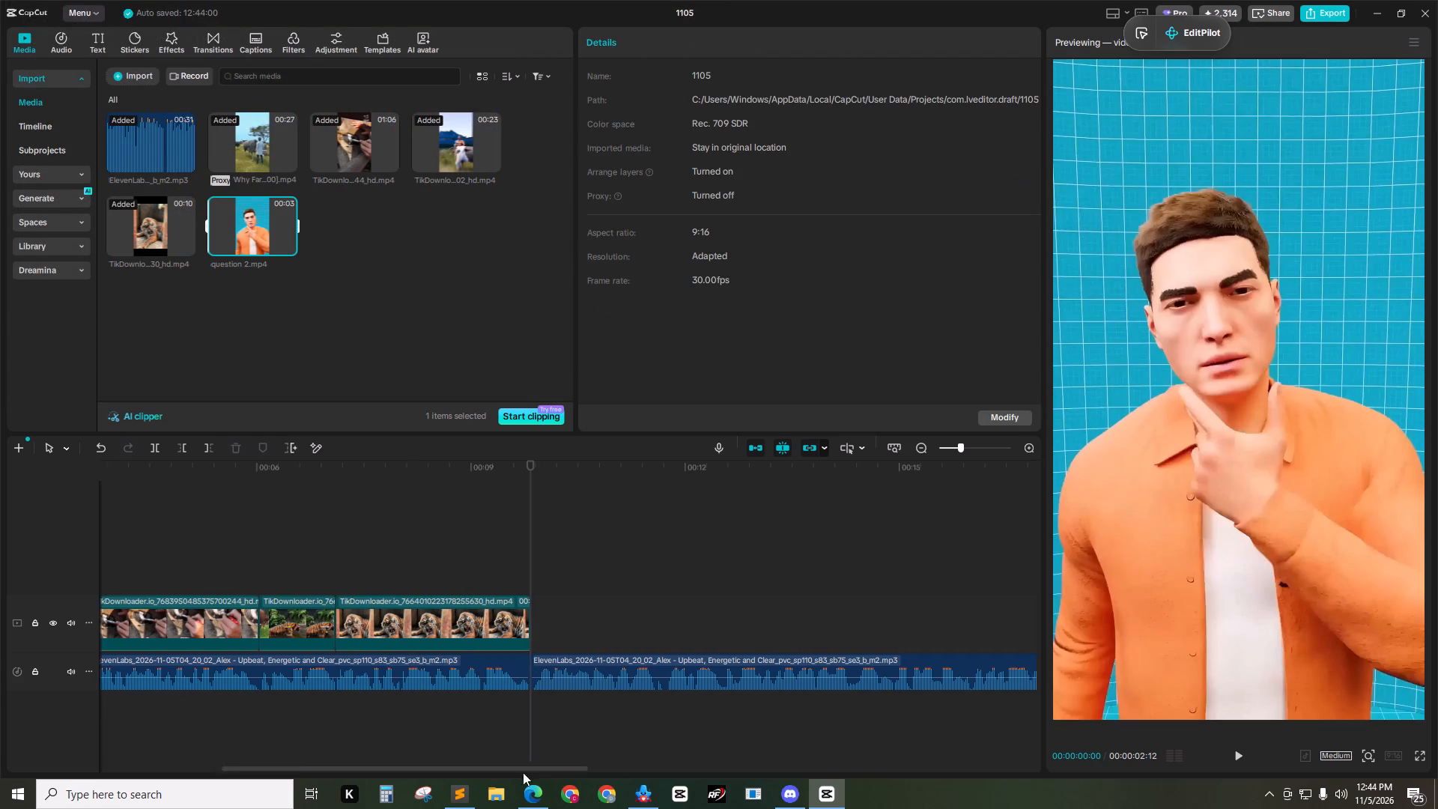
left_click_drag(523, 772, 616, 766)
left_click_drag(254, 225, 281, 636)
Play the question 2.mp4 clip against the voice-over, copy it at full length, and trim the original's end to 00:00:11:21.
key("space")
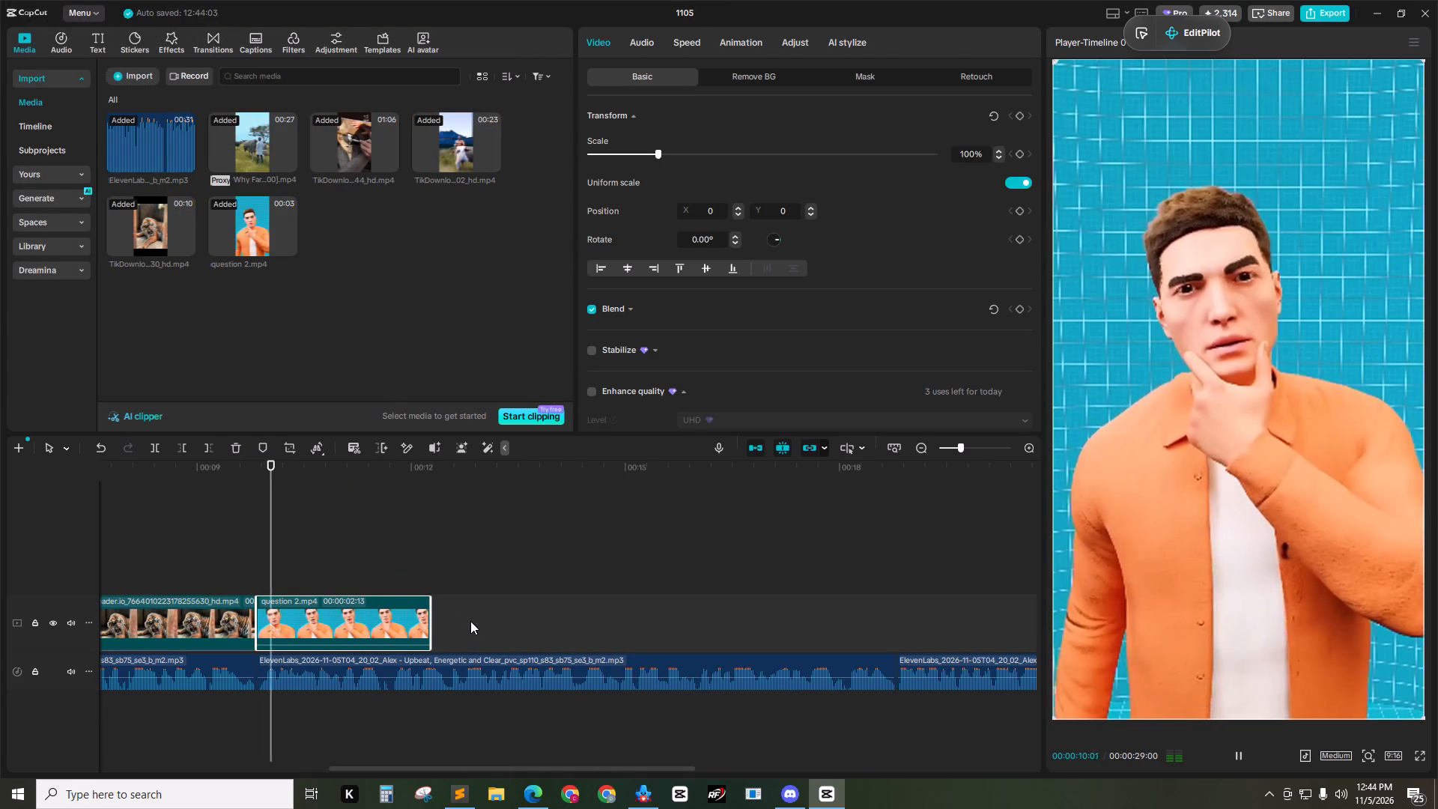
key("space")
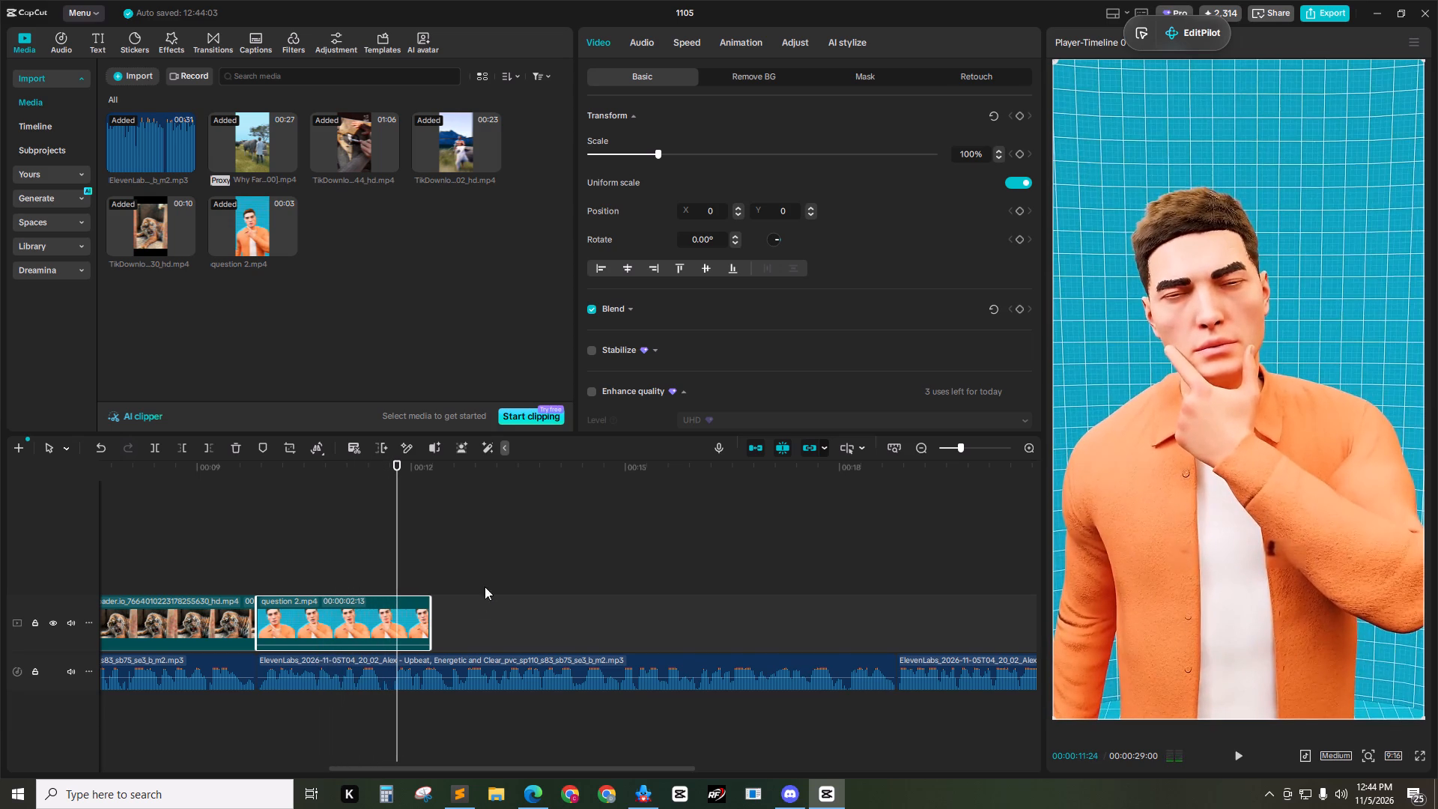
key("space")
key("space")
left_click_drag(417, 477, 399, 480)
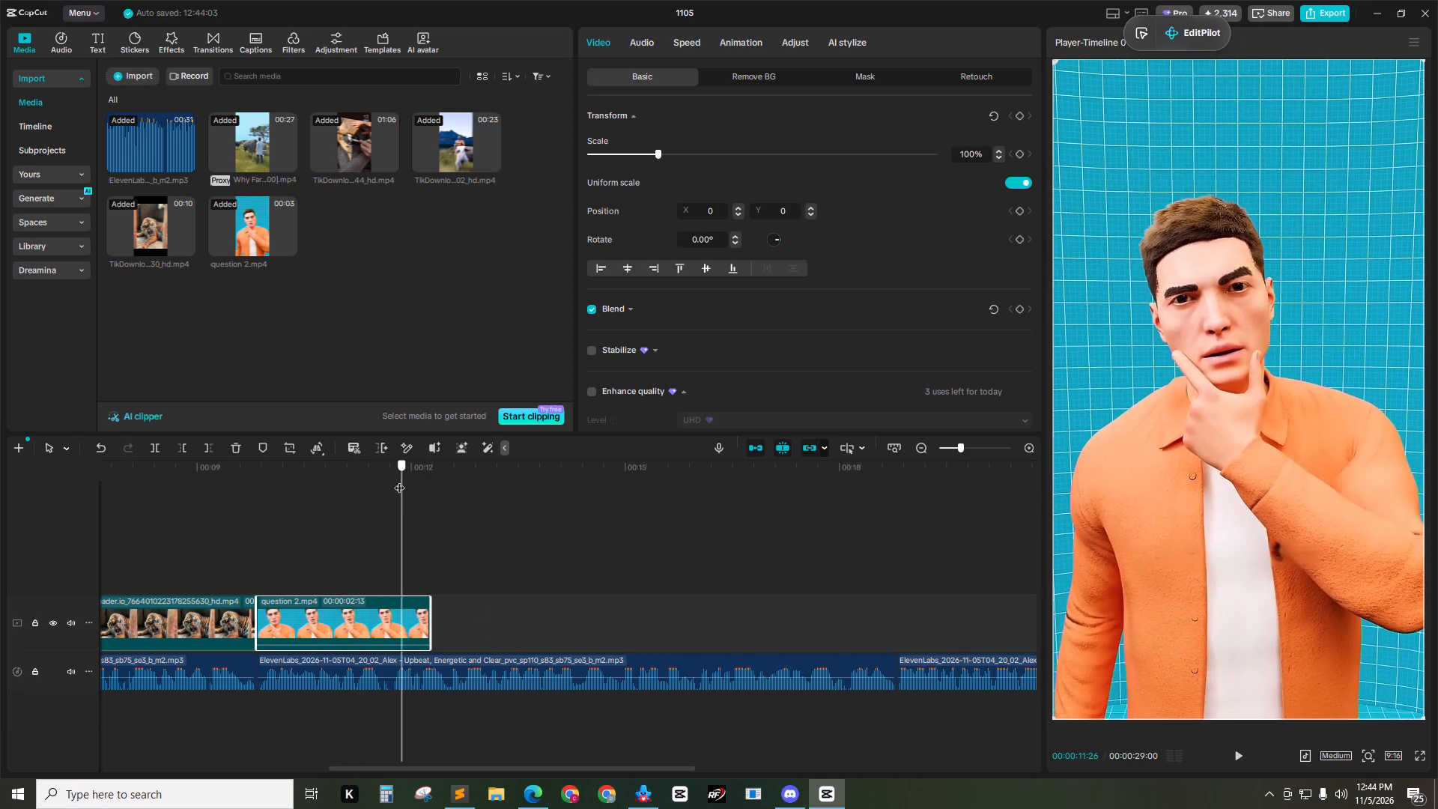
left_click_drag(399, 480, 390, 482)
left_click(408, 638)
key("w")
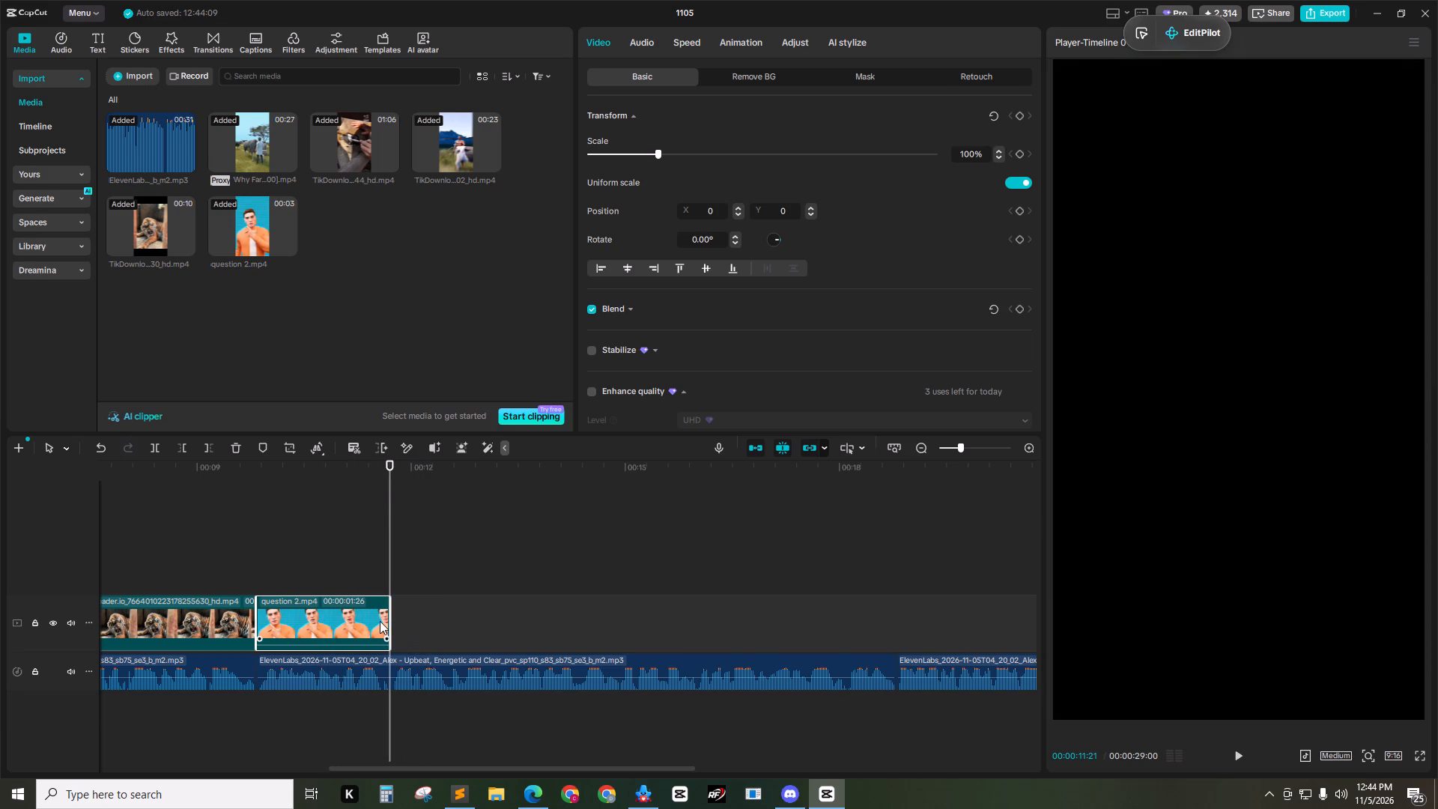
key("ctrl+z")
key("ctrl+c")
key("w")
Paste the copied full-length question 2.mp4 clip and move it onto the main track right after the trimmed one.
key("ctrl+v")
left_click_drag(421, 577, 424, 623)
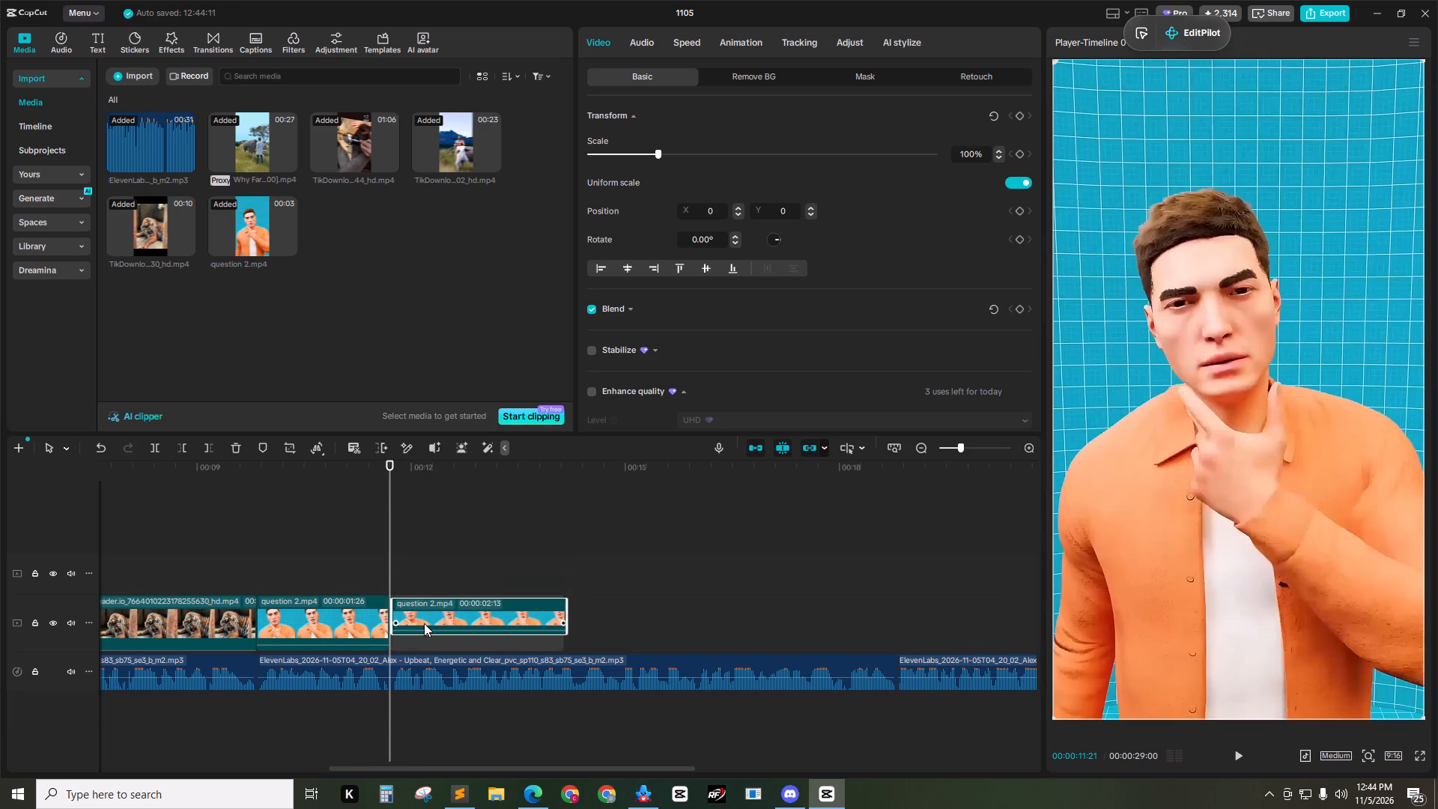
left_click_drag(424, 623, 424, 624)
Play the join between the two question 2.mp4 clips and trim the second clip's end to 00:00:12:16.
left_click(417, 556)
left_click_drag(402, 471, 376, 470)
key("space")
key("space")
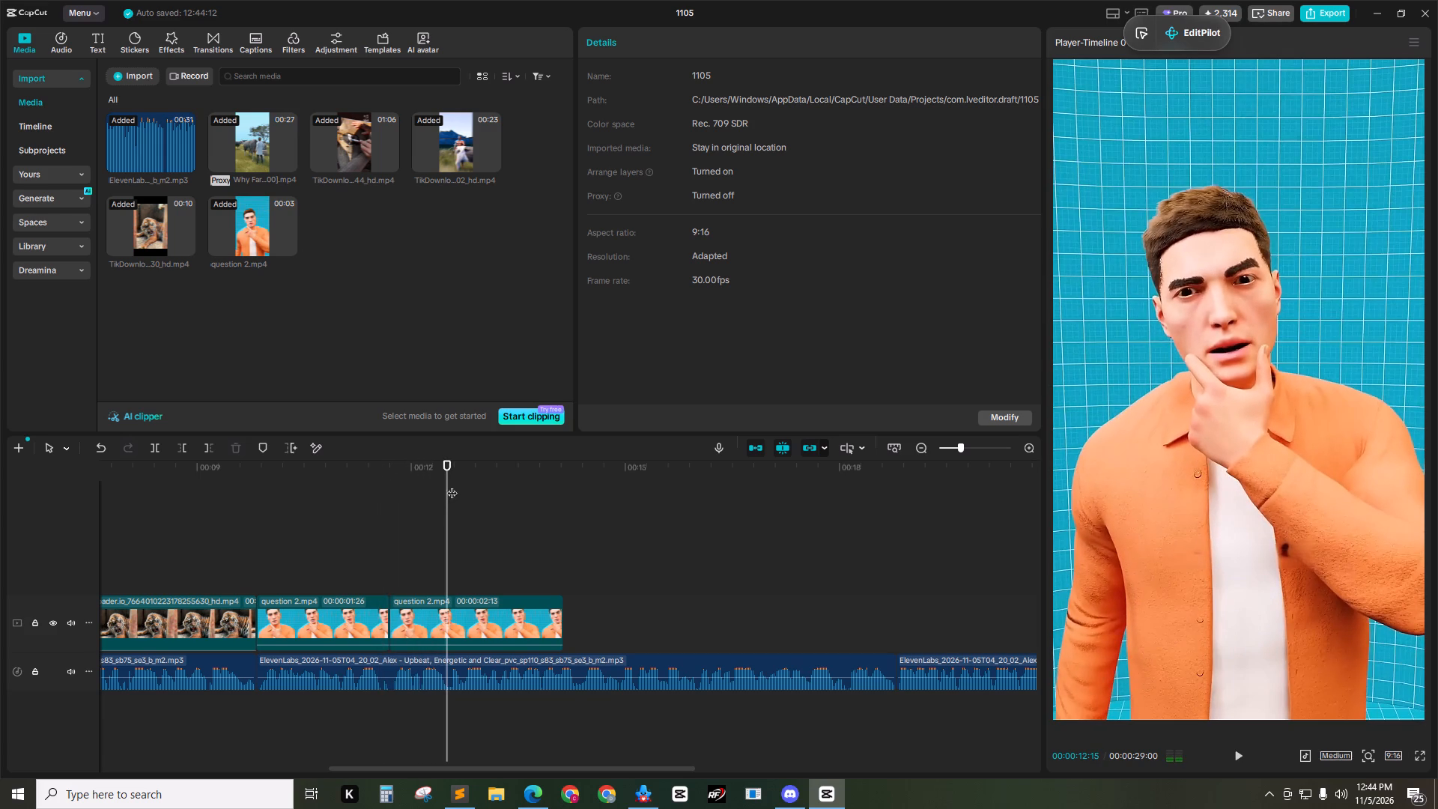
left_click(449, 472)
left_click(448, 626)
key("w")
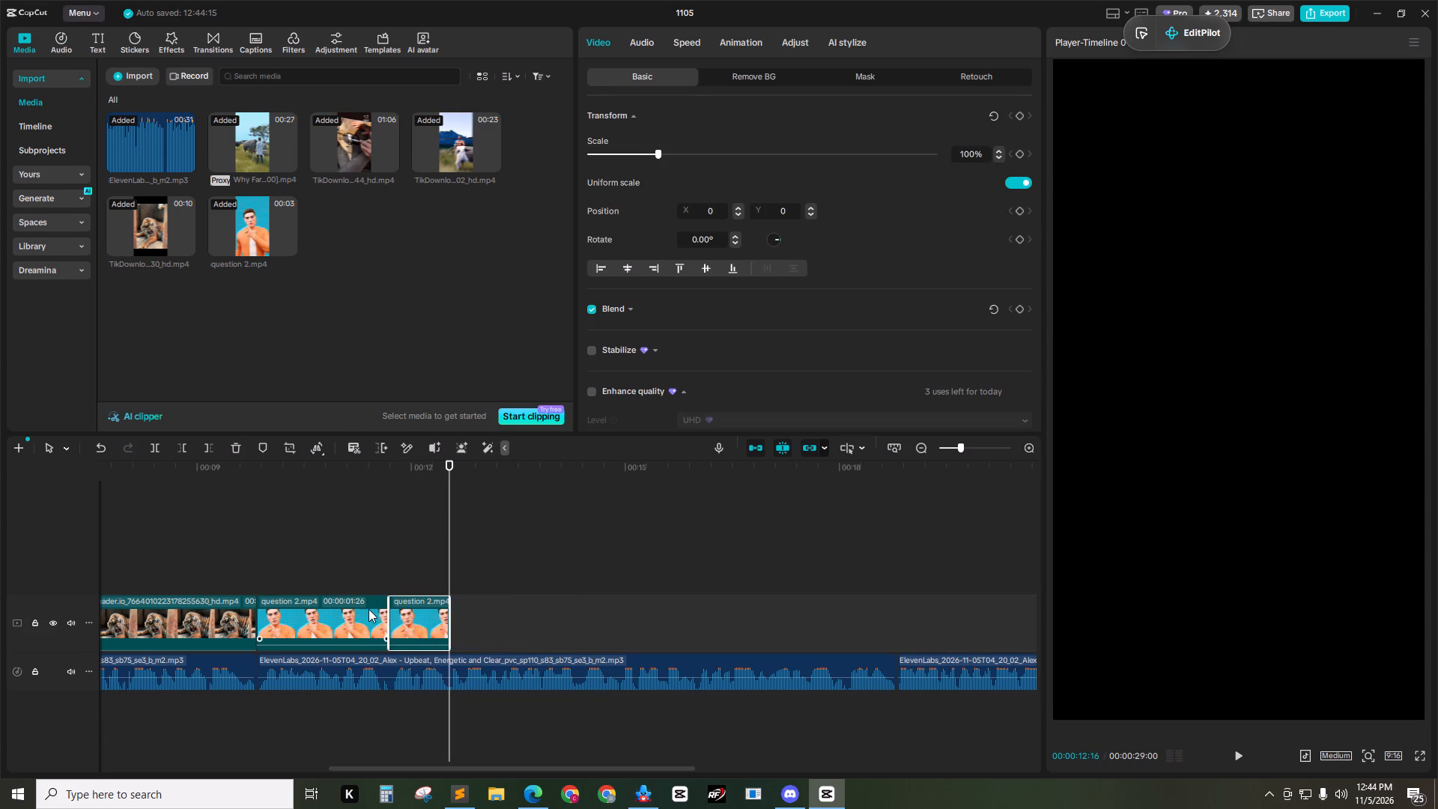
Play the two question 2.mp4 clips from the start of the first to check them against the voice-over.
left_click(368, 609)
left_click(412, 617)
left_click(372, 621)
left_click(419, 624)
left_click(397, 569)
left_click_drag(398, 476, 247, 481)
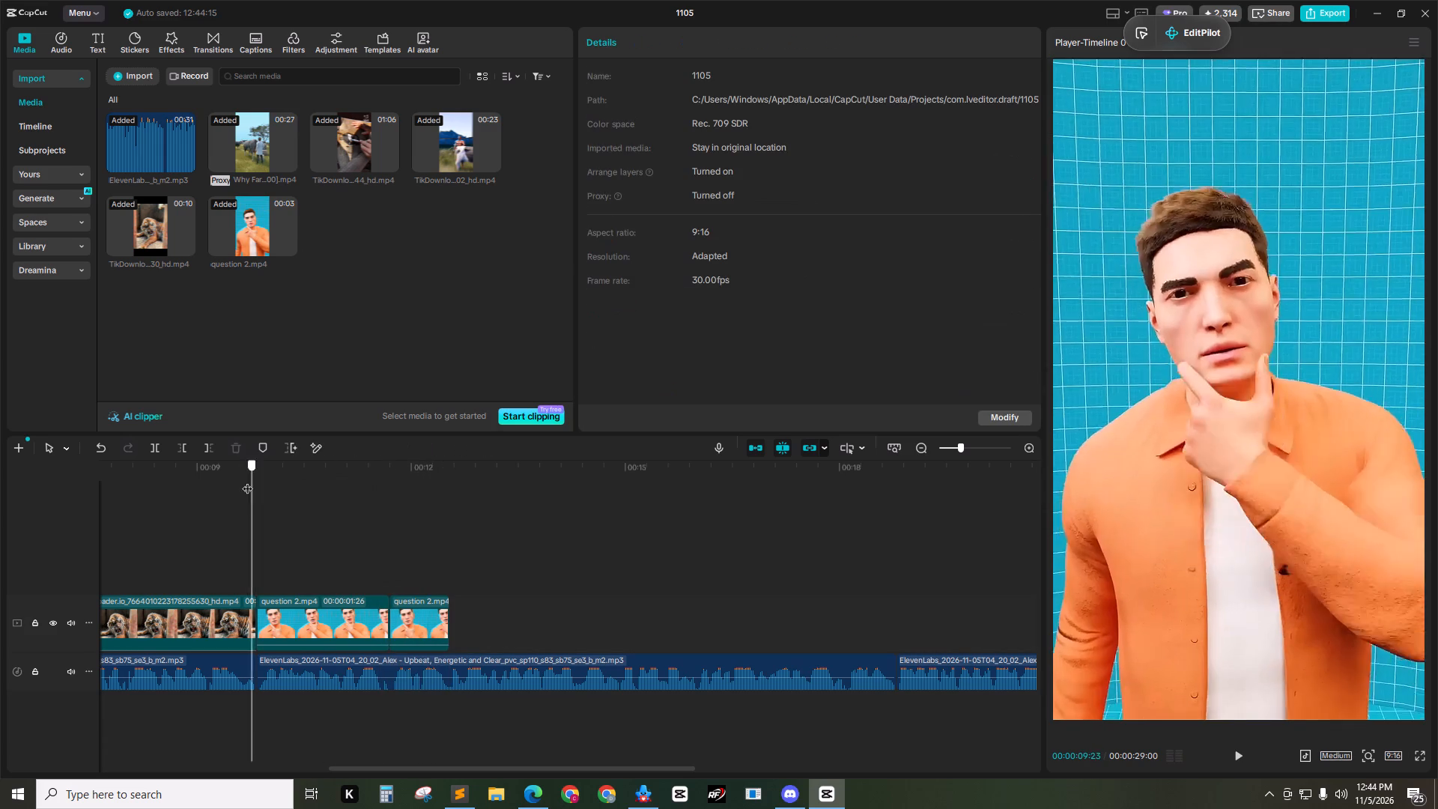
left_click_drag(247, 481, 246, 481)
key("space")
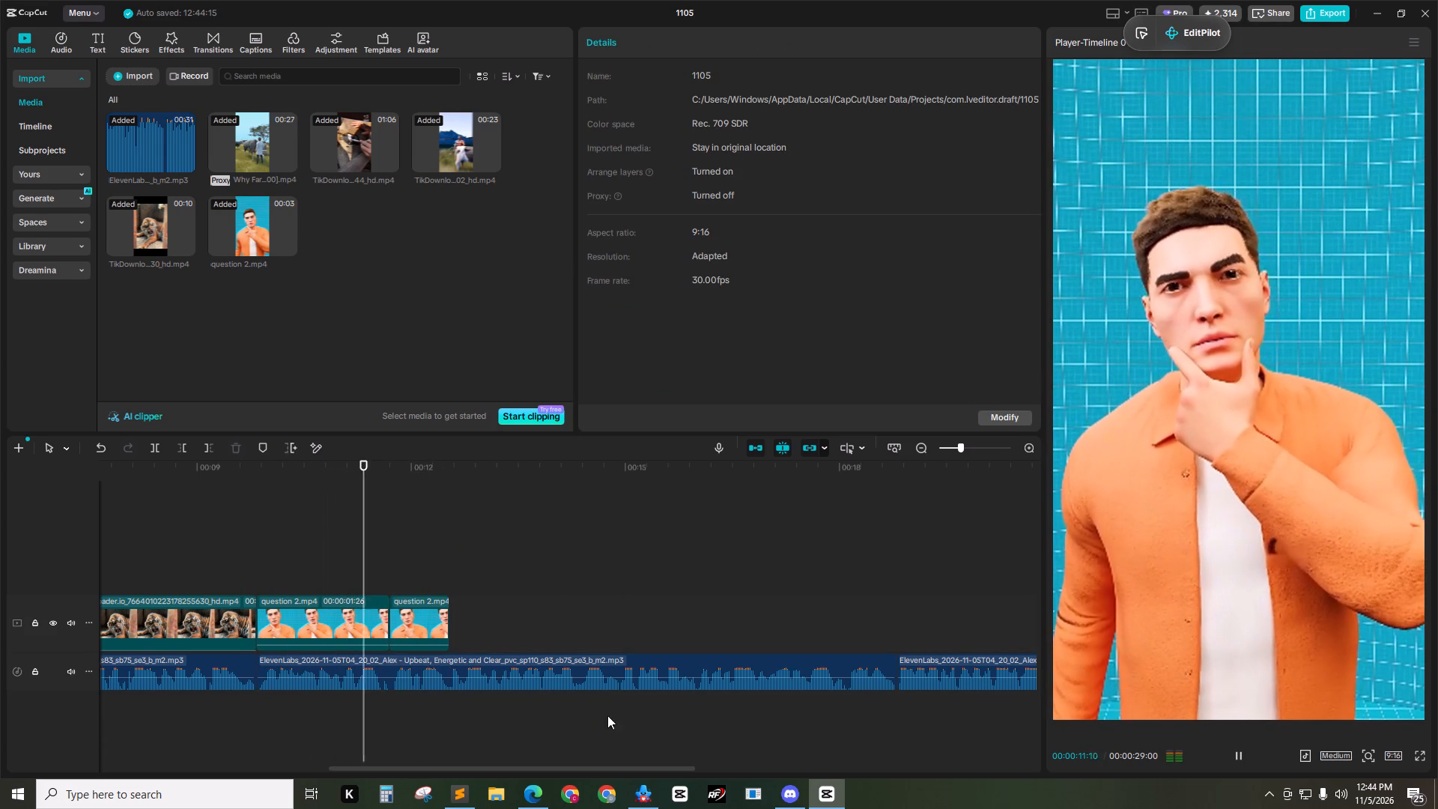
key("space")
left_click_drag(417, 469, 369, 472)
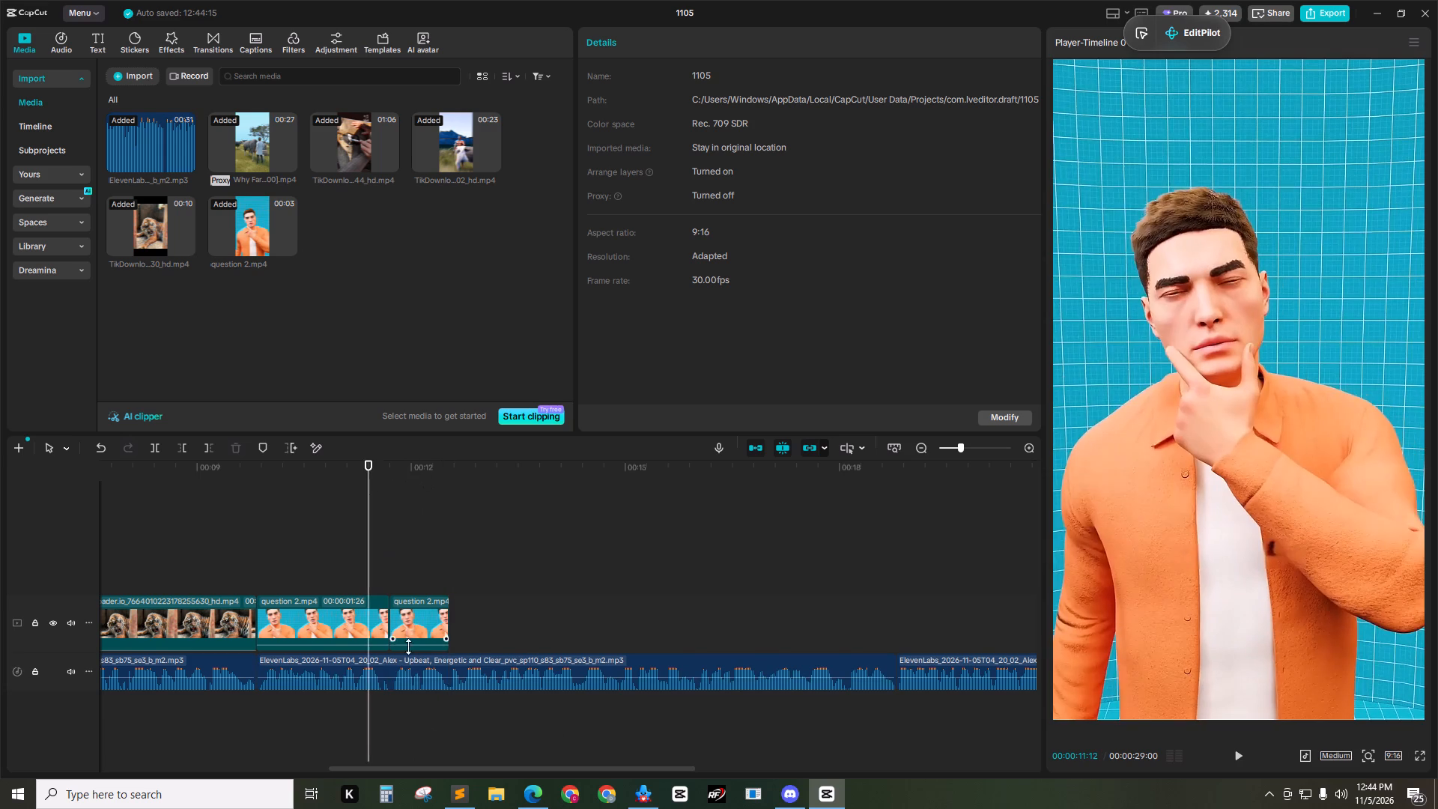
Switch to the script in Sublime Text and review the call-to-action line, highlighting "But first, if you don't want to end like This,".
left_click(476, 802)
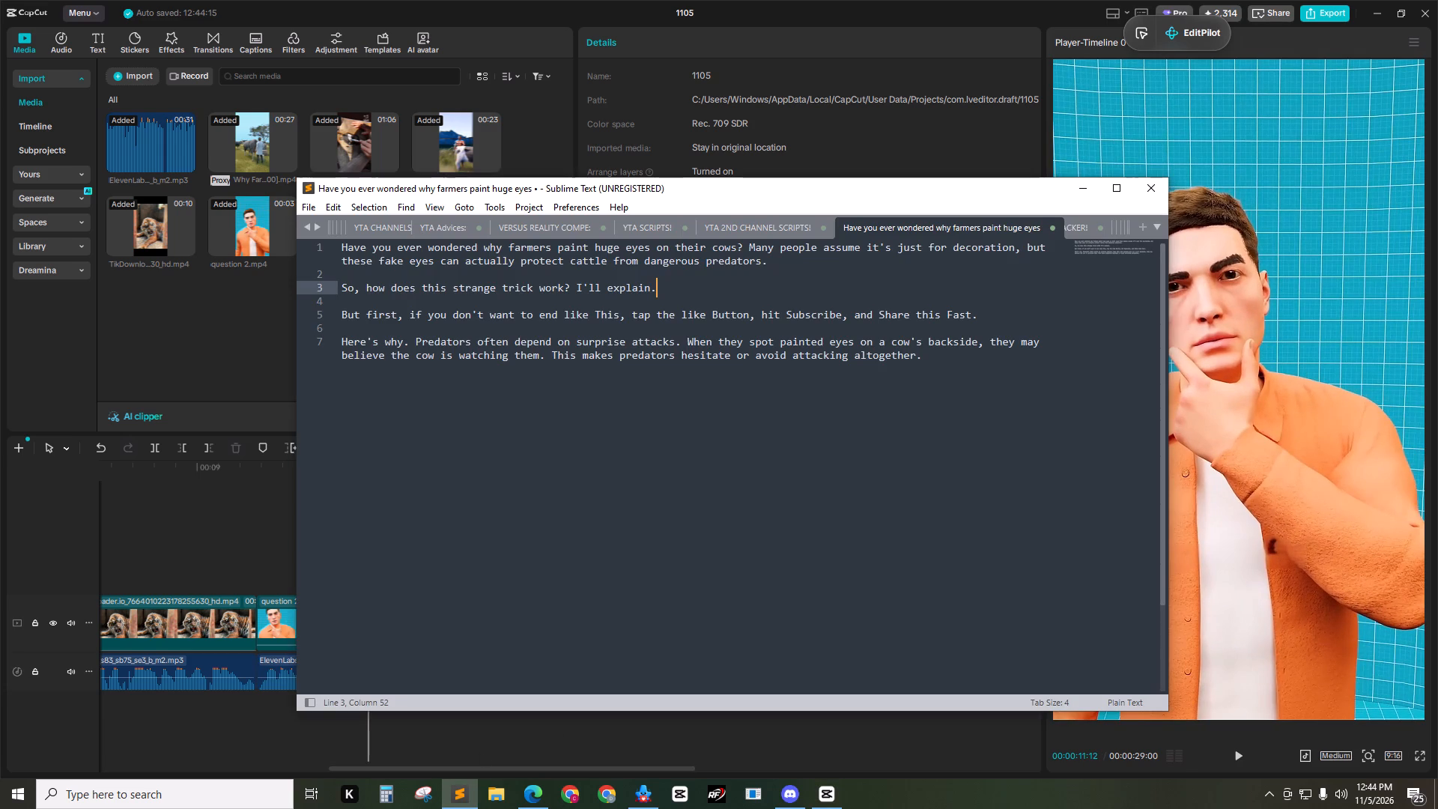
left_click(688, 294)
left_click(1013, 314)
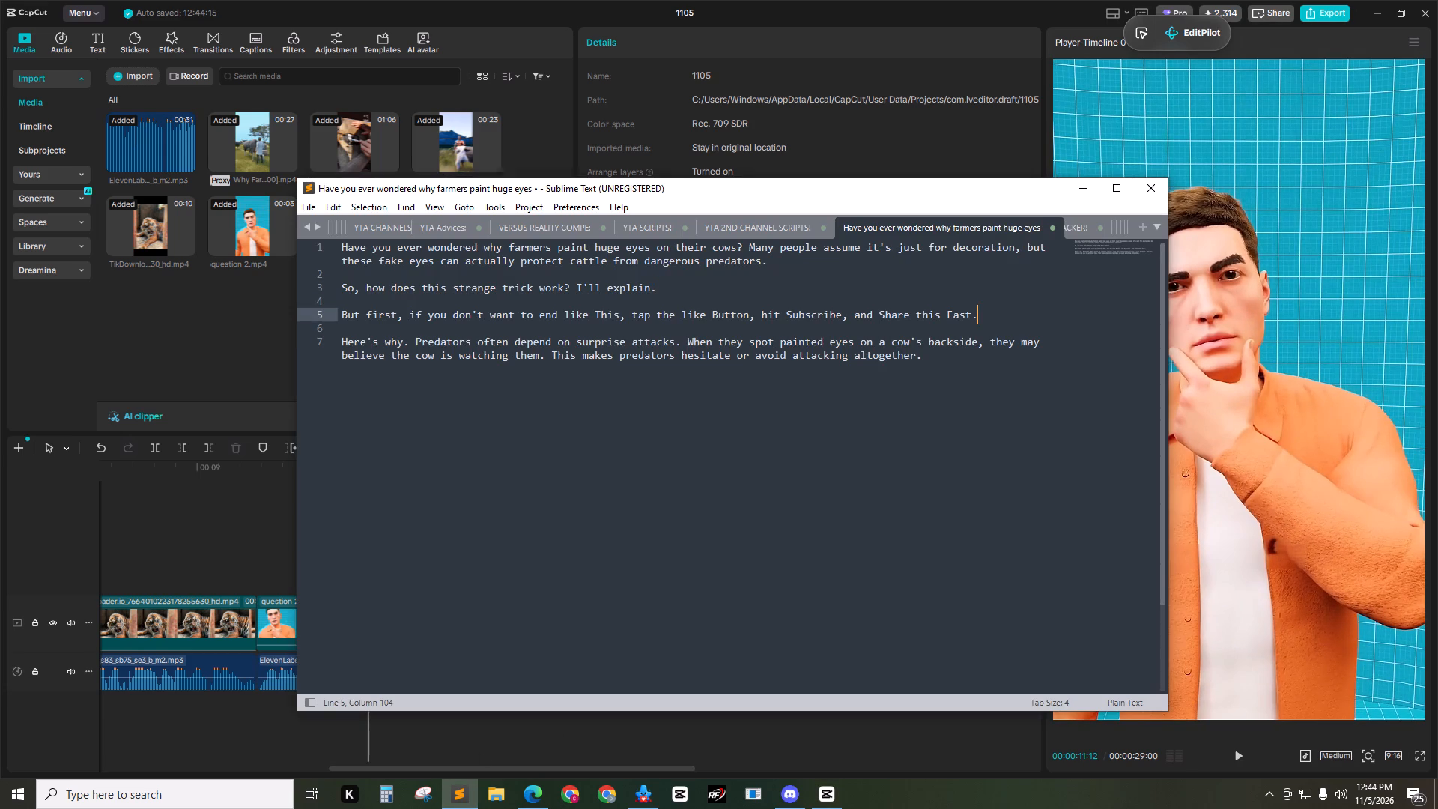
left_click(383, 320)
left_click(992, 318)
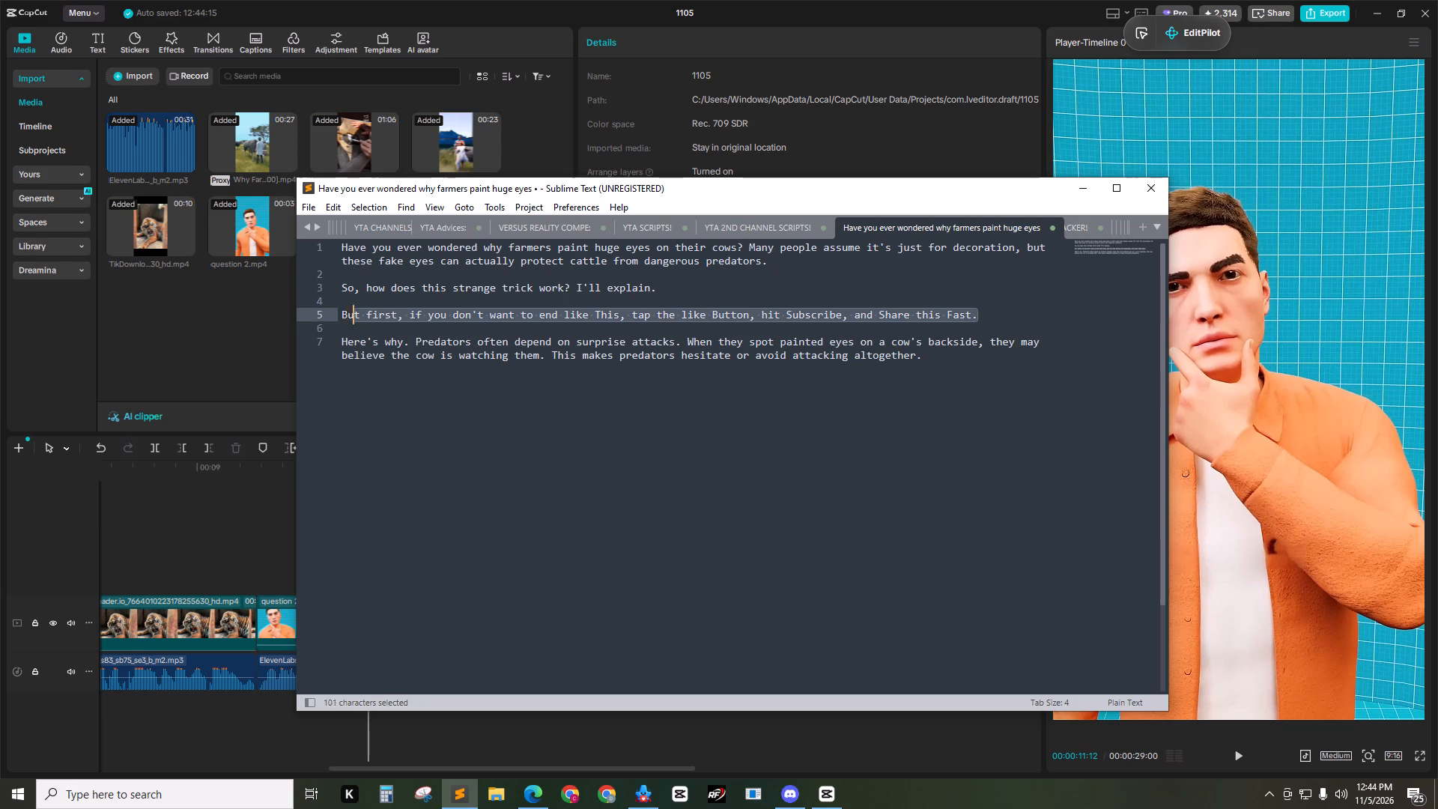
left_click(991, 321)
left_click(639, 312)
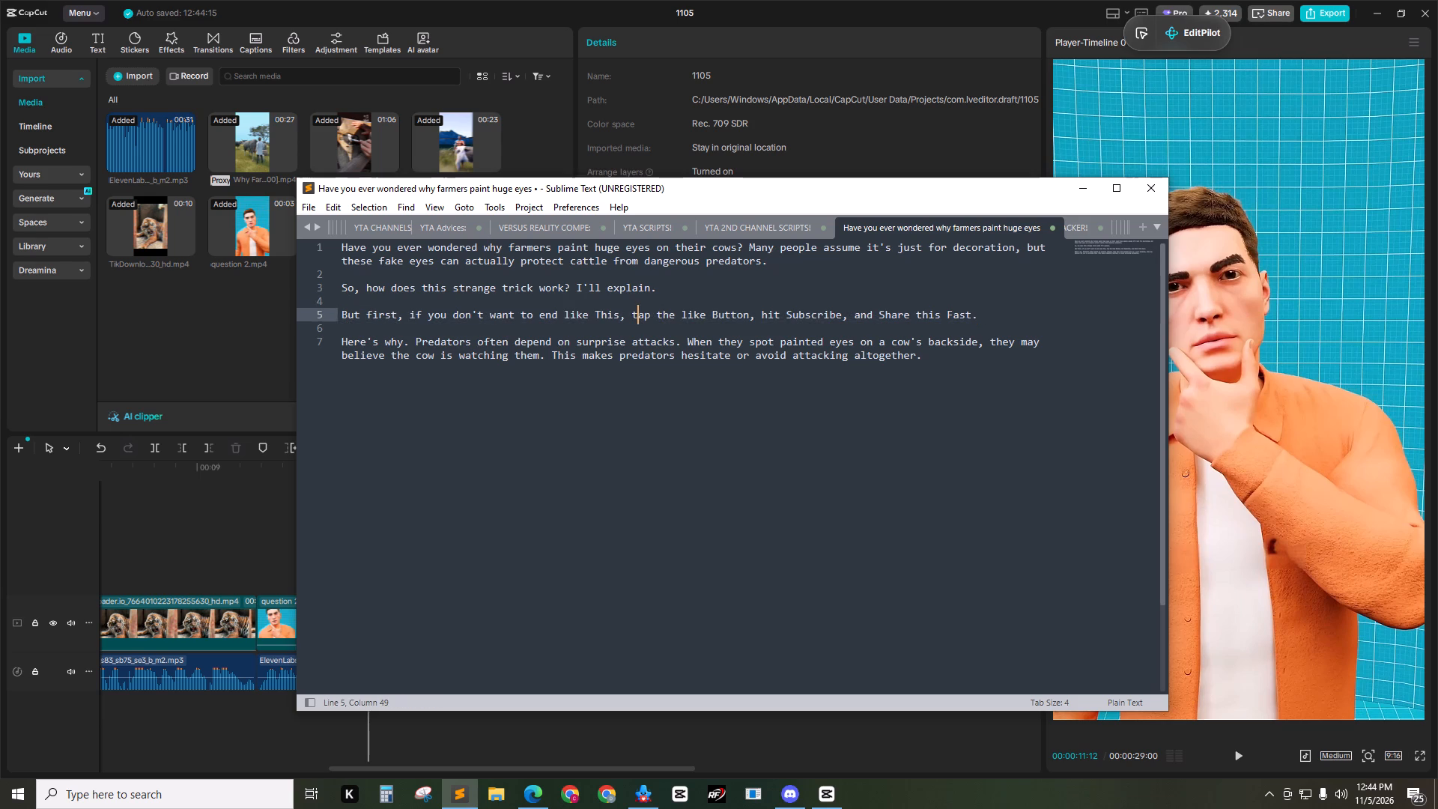
left_click_drag(625, 318, 339, 315)
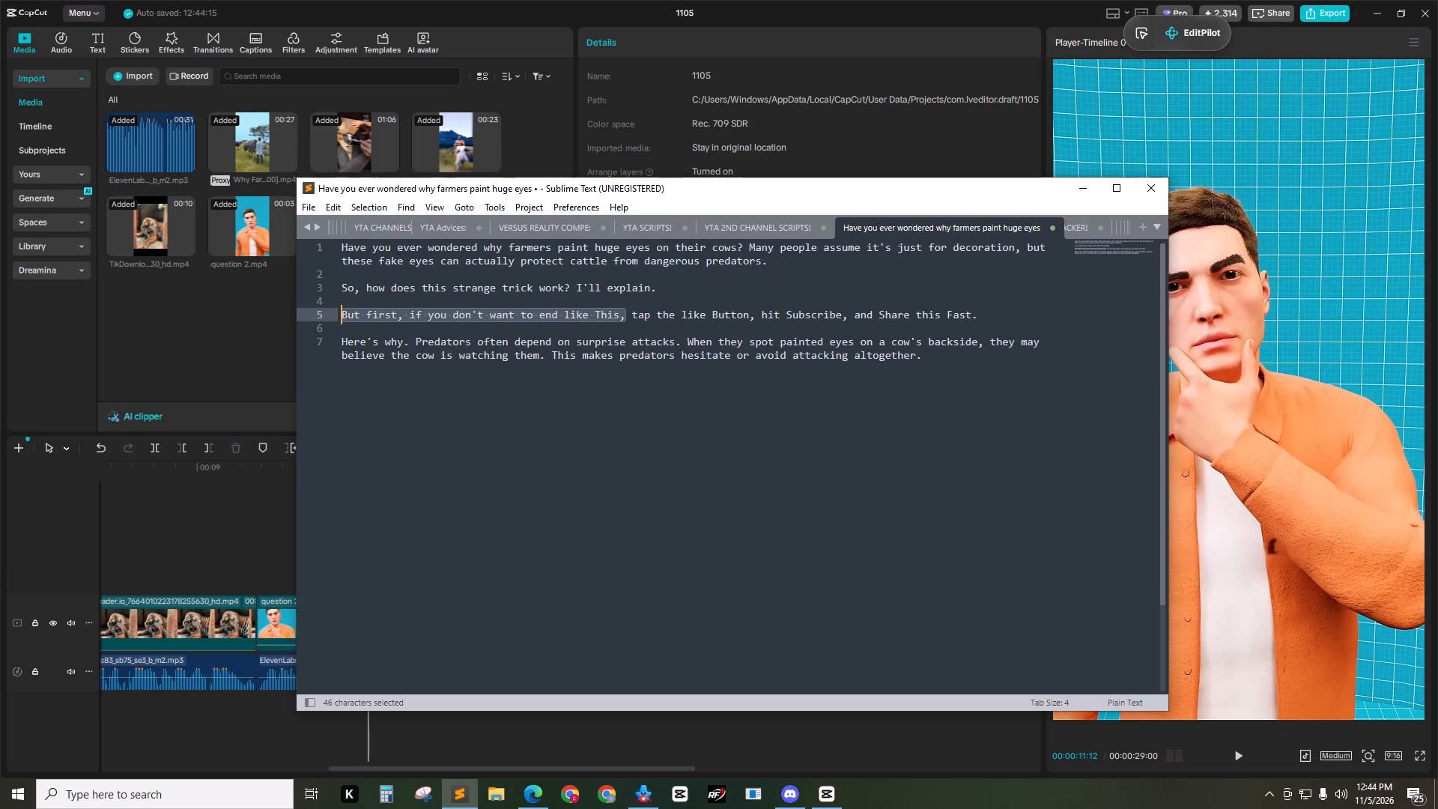
Switch to Microsoft Edge and search the Zack D. Films YouTube channel for "accident".
left_click(541, 804)
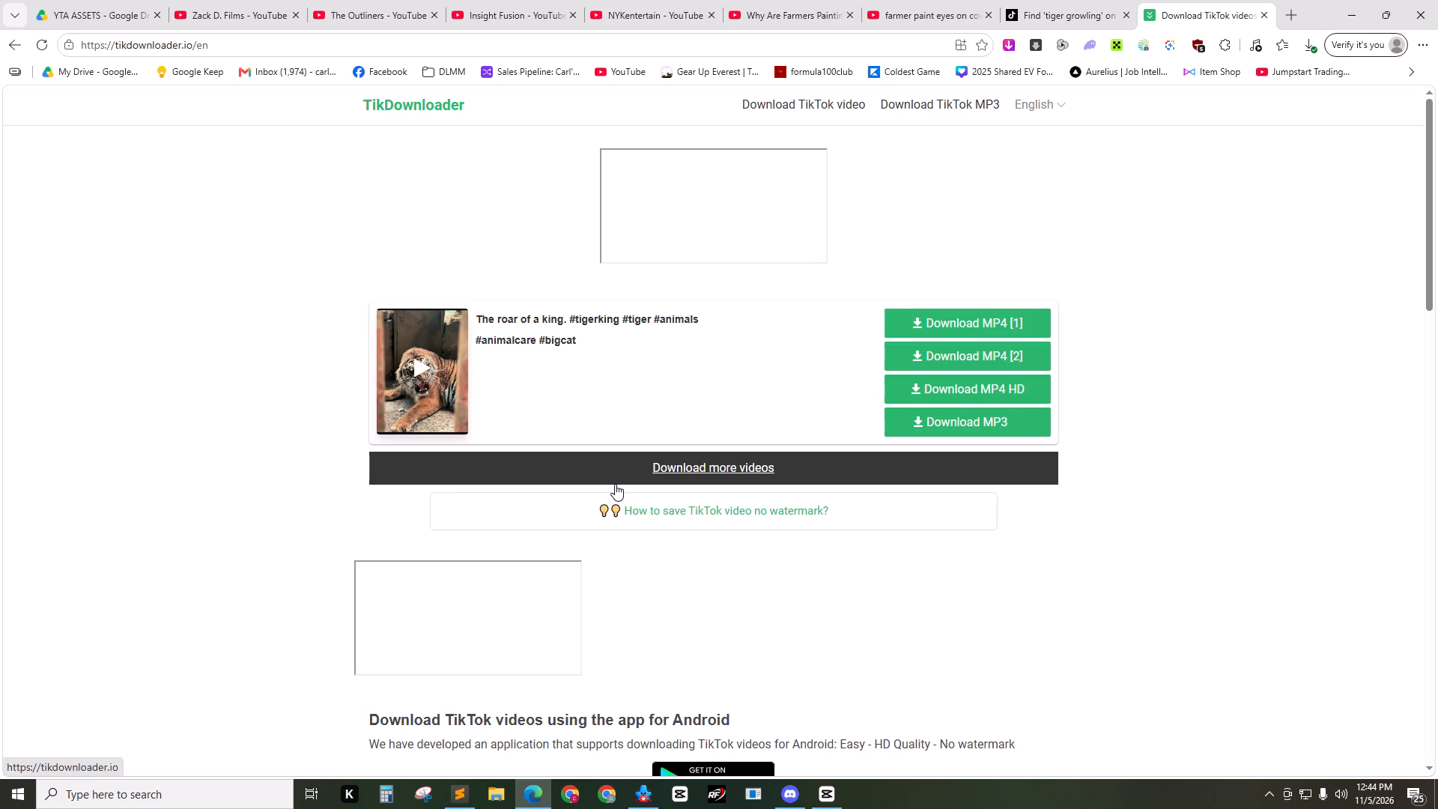
left_click(858, 0)
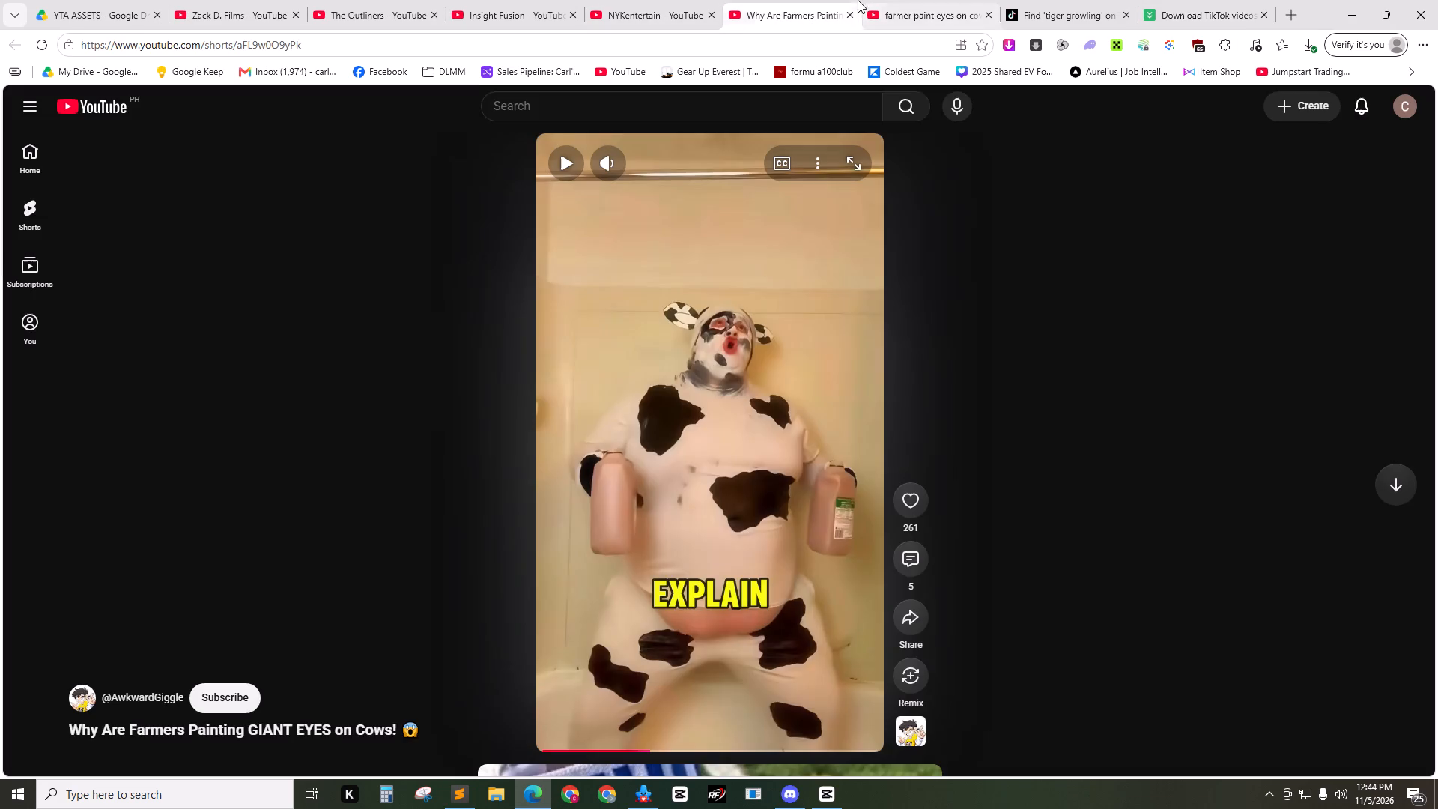
left_click(639, 0)
left_click(892, 0)
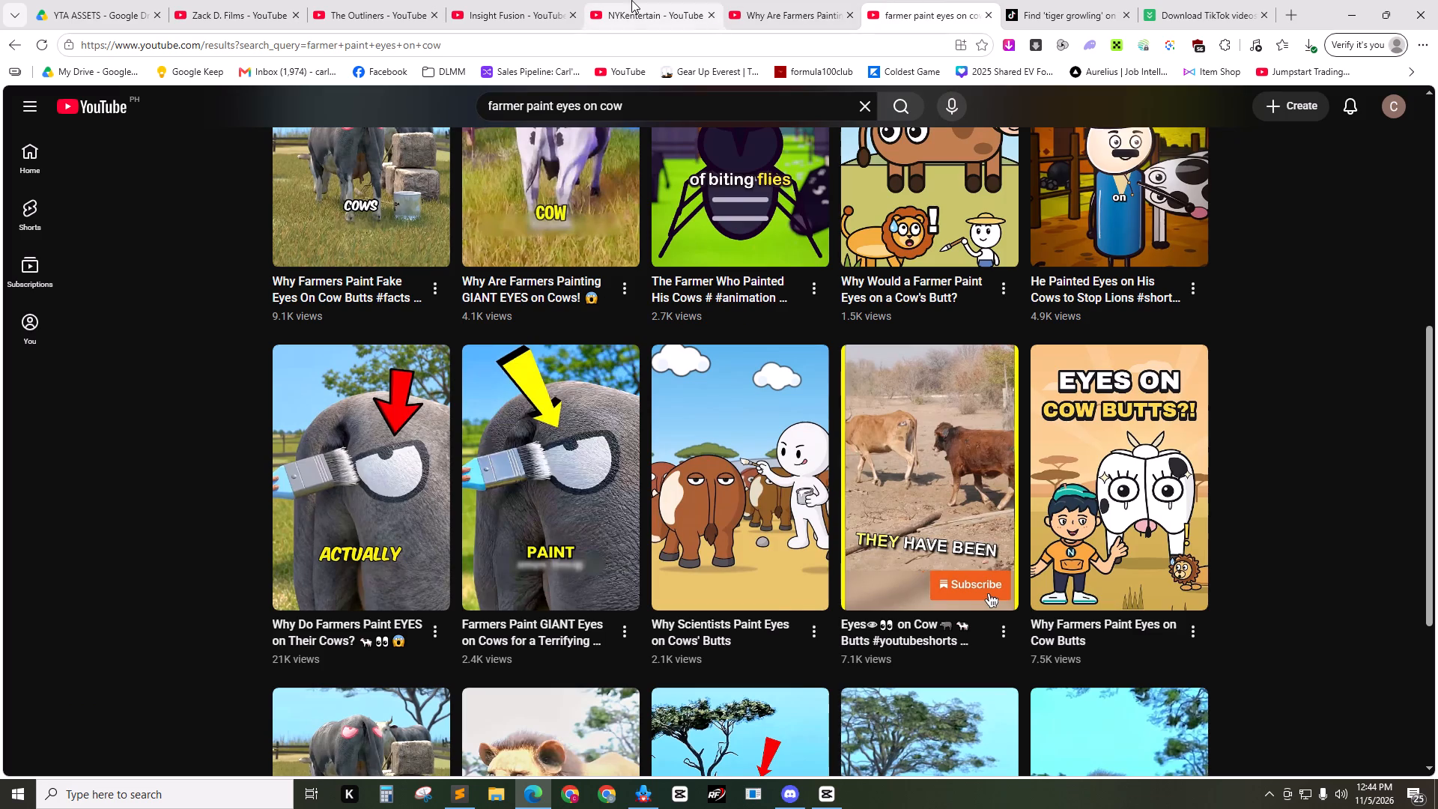
left_click(631, 0)
left_click(518, 0)
left_click(235, 0)
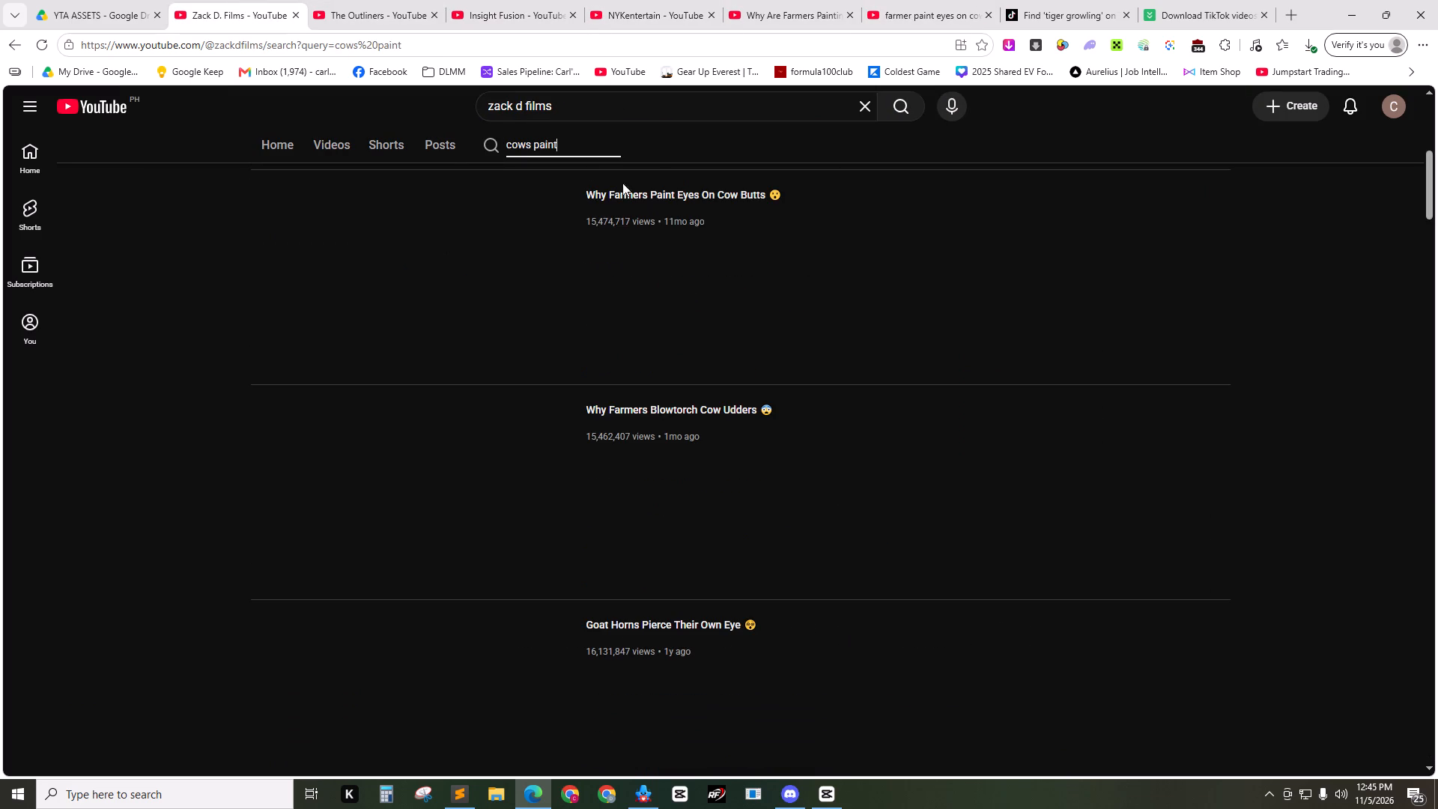
left_click_drag(578, 146, 424, 138)
type("accident")
key("Return")
Browse the accident results and open The A3 Ghost Crash and The Crash That Saved His Life in separate tabs.
scroll(392, 348, "down", 1)
scroll(765, 446, "down", 1)
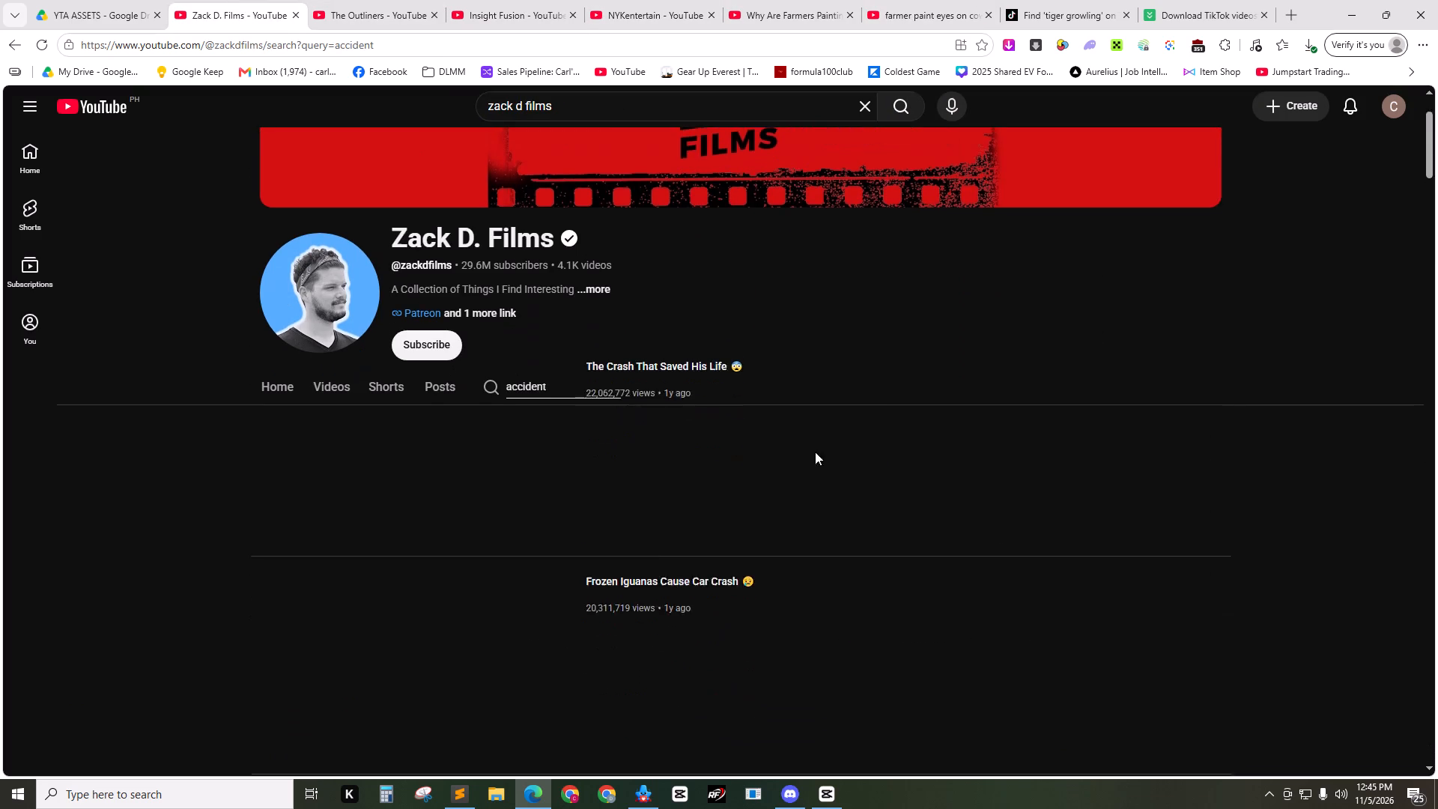
scroll(962, 398, "down", 4)
scroll(866, 477, "down", 1)
scroll(965, 402, "down", 2)
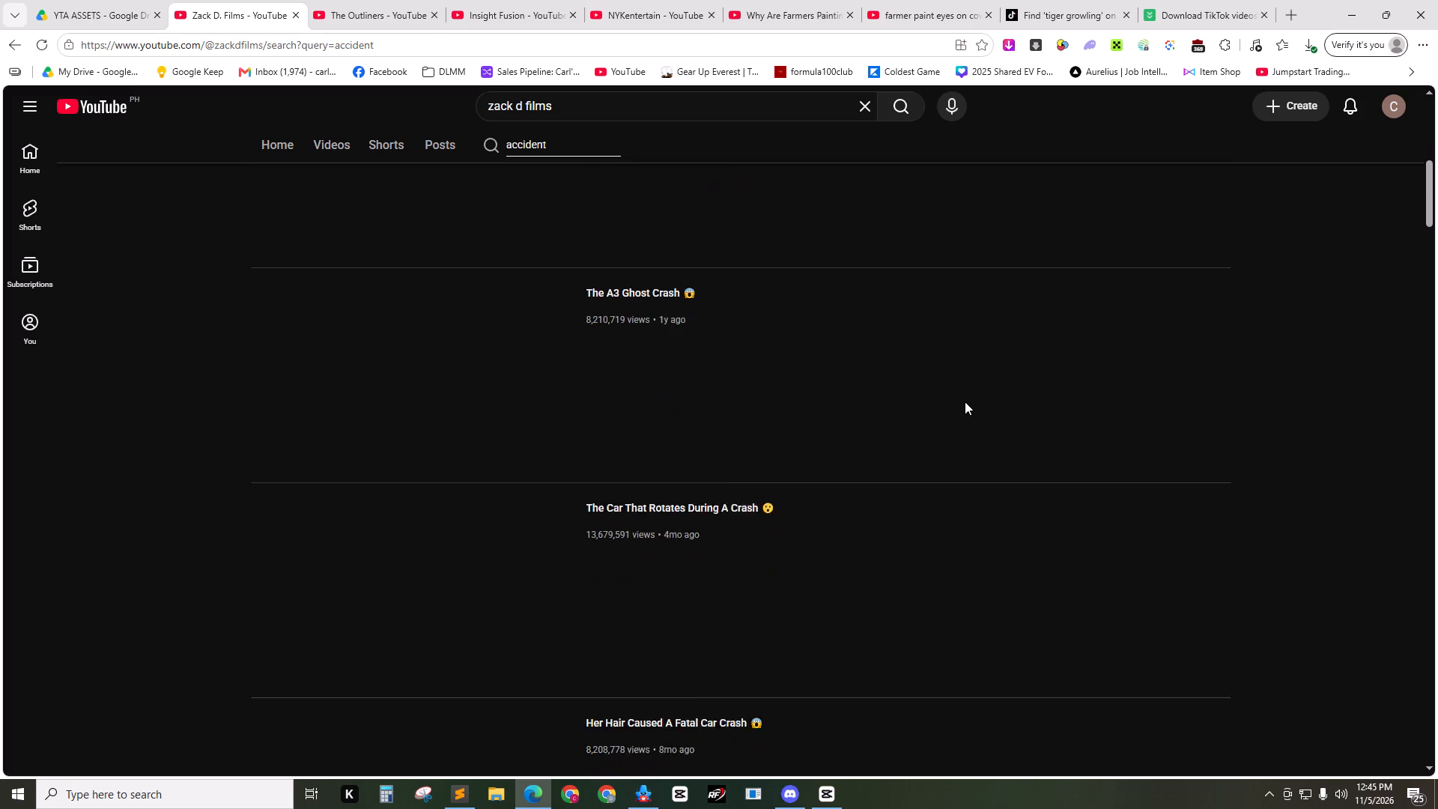
scroll(877, 393, "up", 1)
scroll(640, 365, "up", 2)
scroll(702, 342, "down", 3)
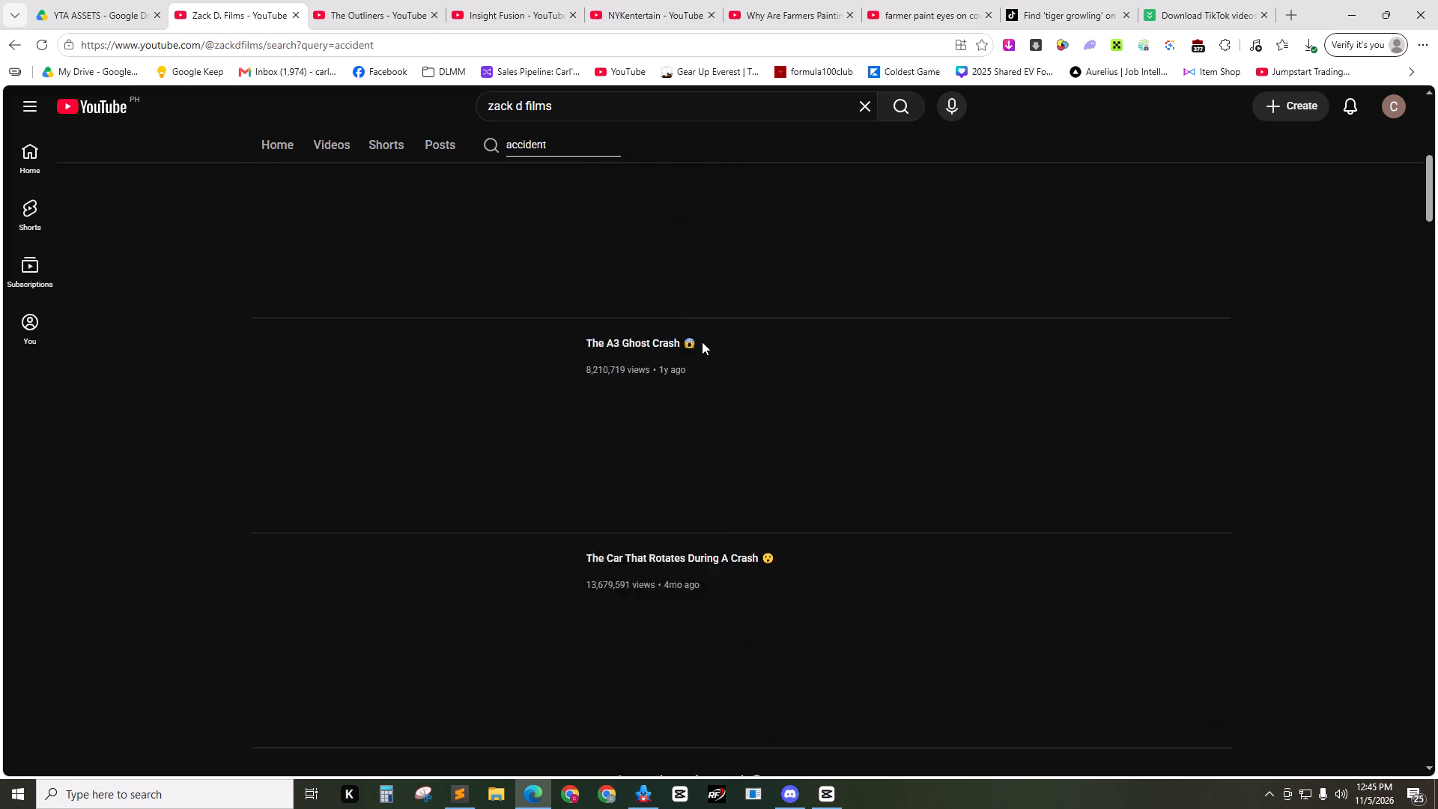
scroll(771, 358, "up", 2)
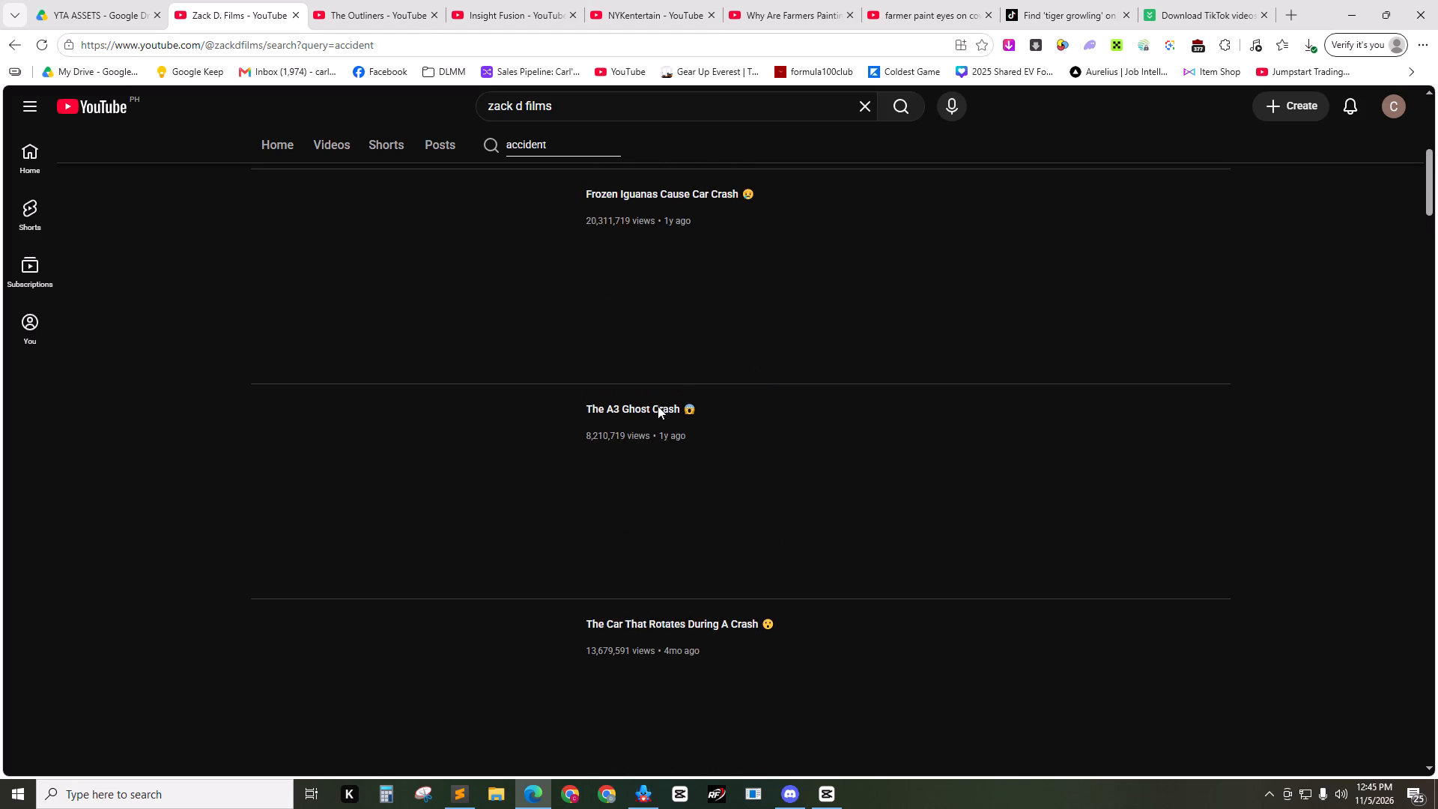
middle_click(658, 406)
scroll(695, 390, "up", 3)
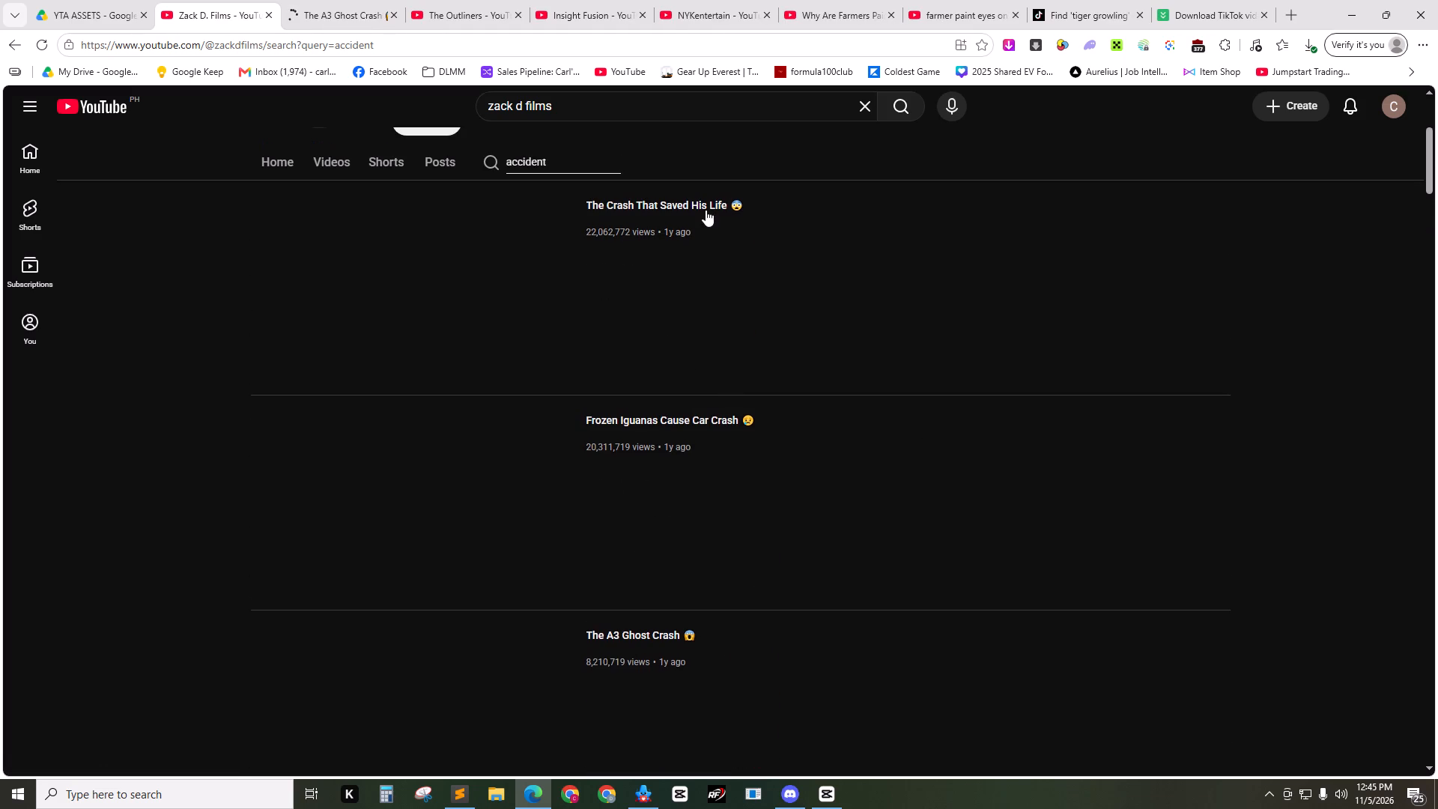
middle_click(706, 210)
Copy the link of The Crash That Saved His Life and quick-download it in Arroxy with the YTA 2k Reso + No Audio profile.
left_click(354, 13)
left_click(340, 0)
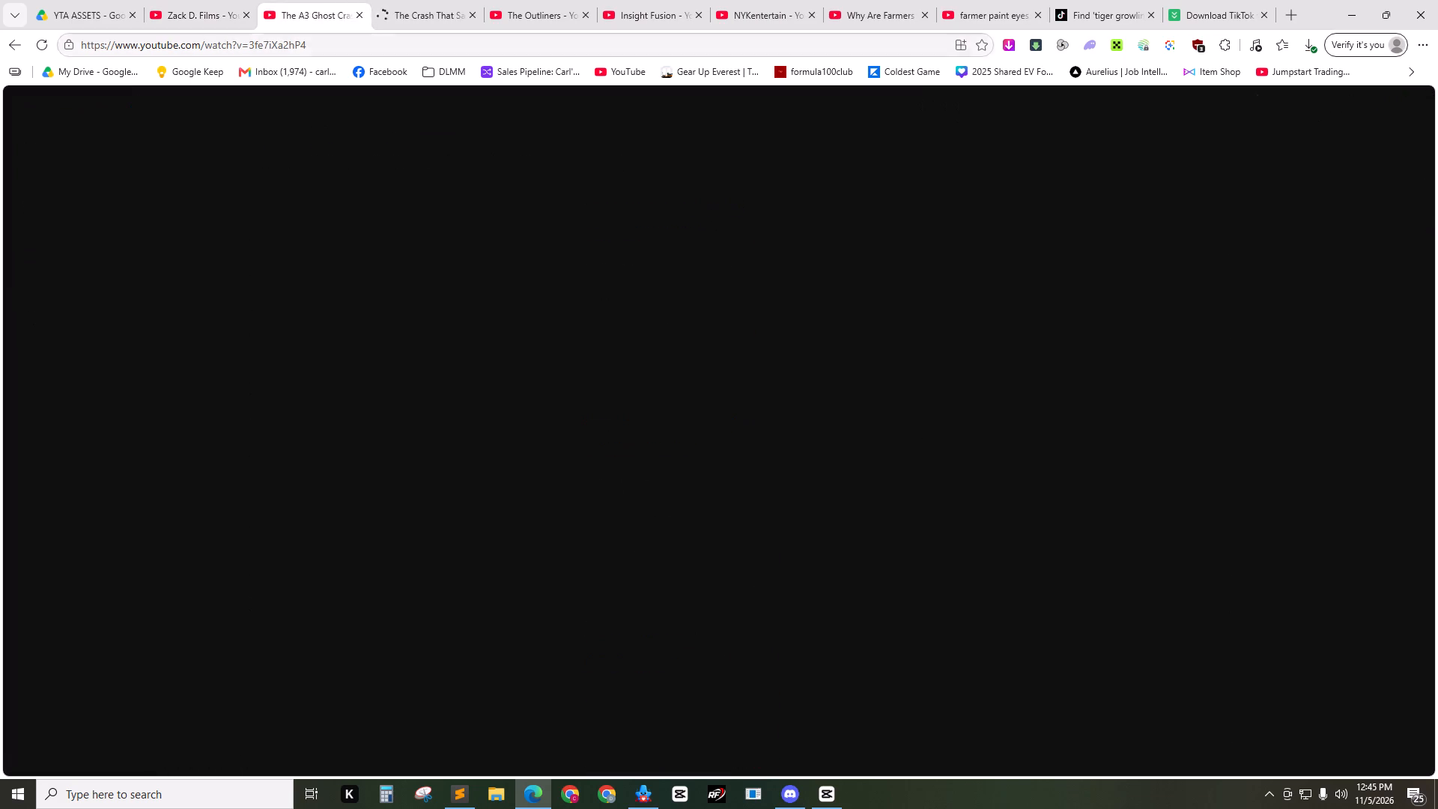
left_click(320, 0)
left_click(348, 52)
key("ctrl+c")
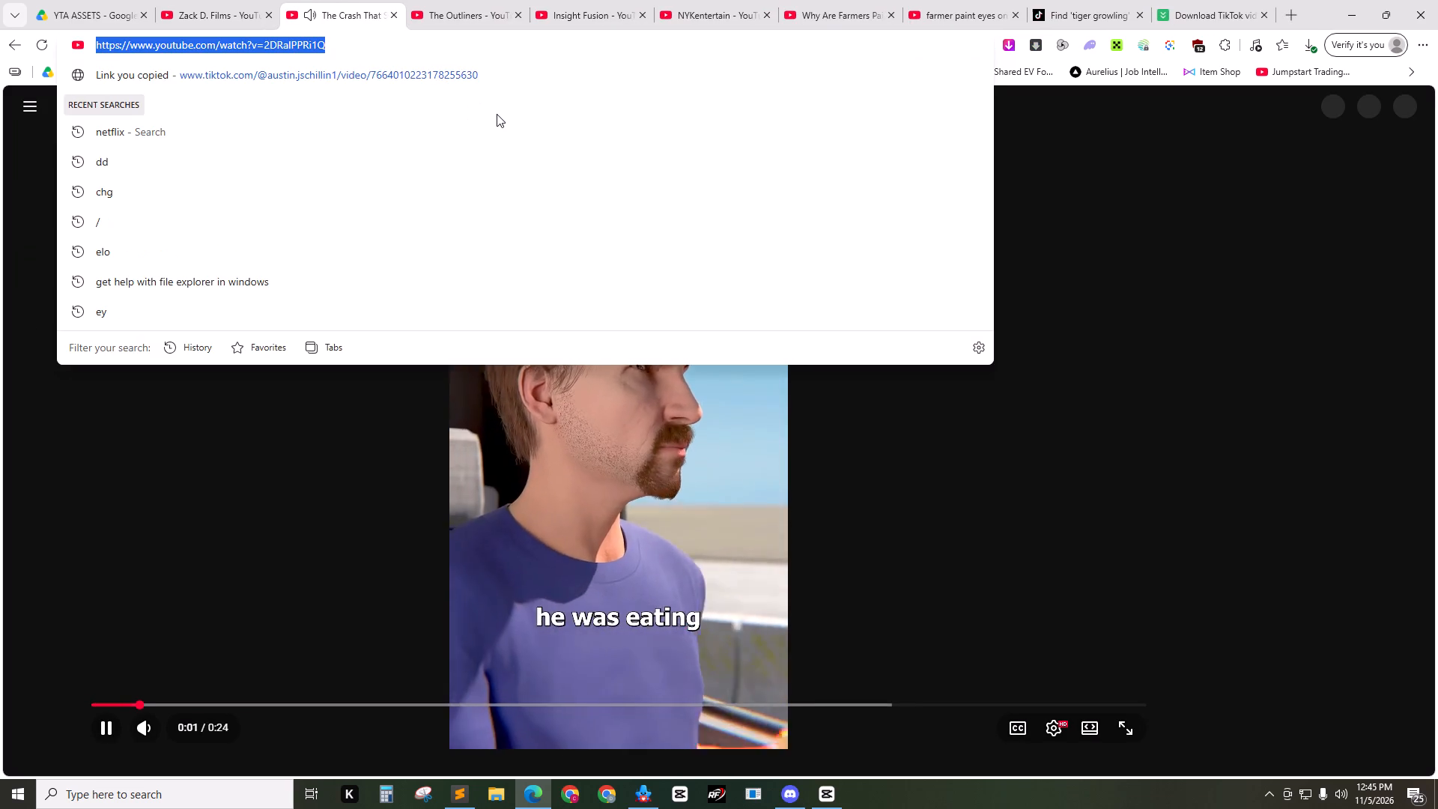
key("ctrl+w")
left_click(654, 789)
left_click(682, 304)
key("ctrl+v")
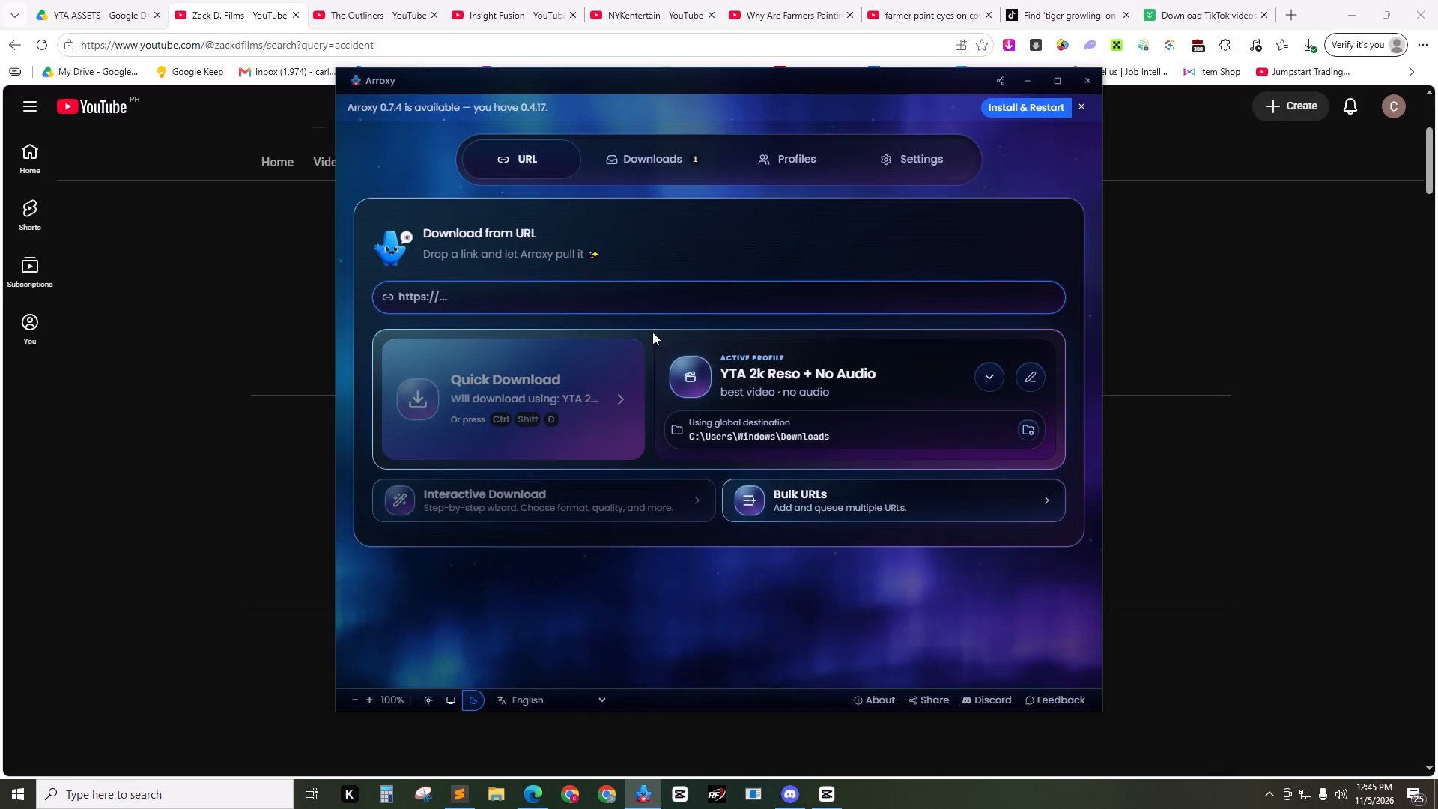
left_click(555, 421)
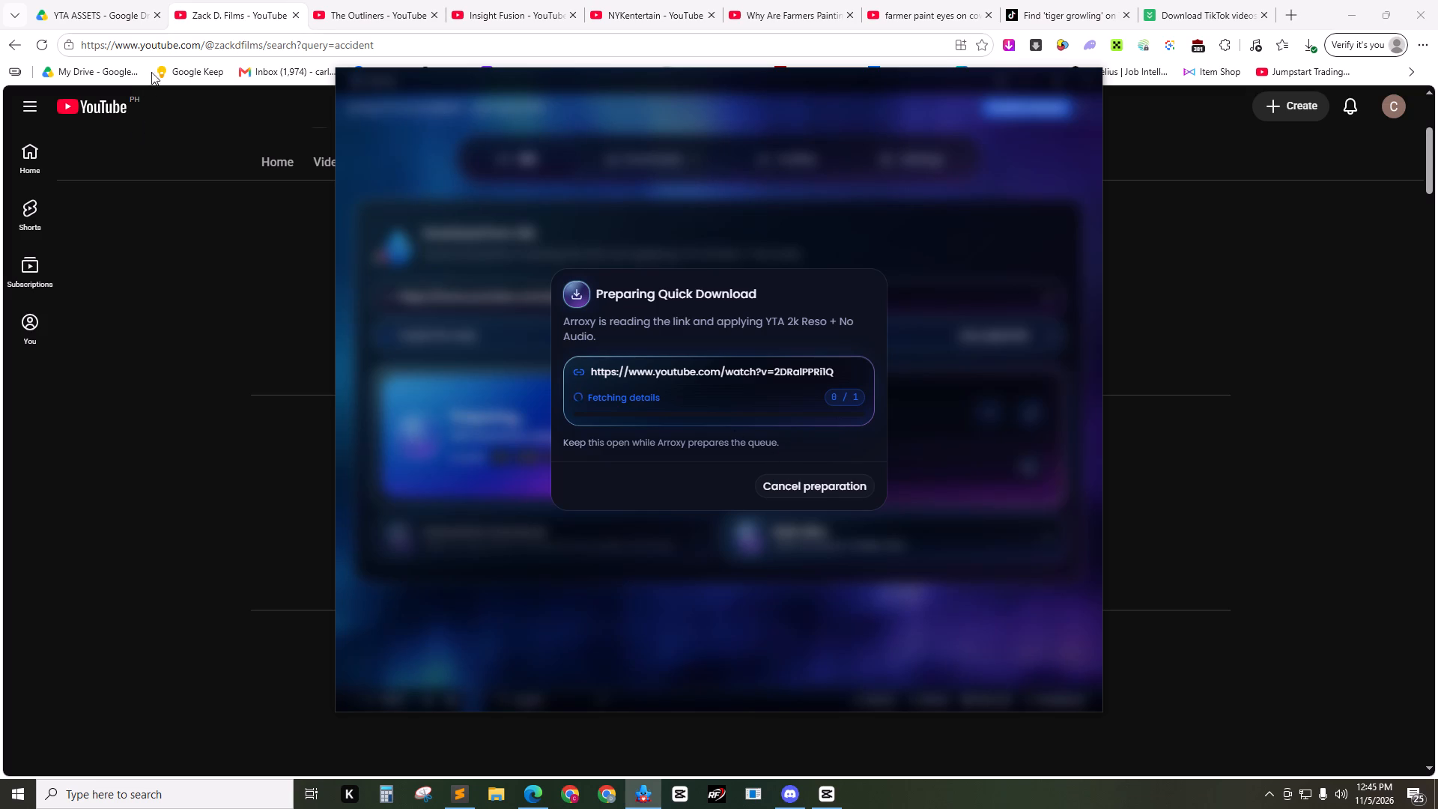
Switch to the YTA ASSETS folder in Google Drive and open the Important Tips (Take Note of This) document.
left_click(120, 0)
scroll(652, 324, "up", 4)
scroll(618, 321, "down", 2)
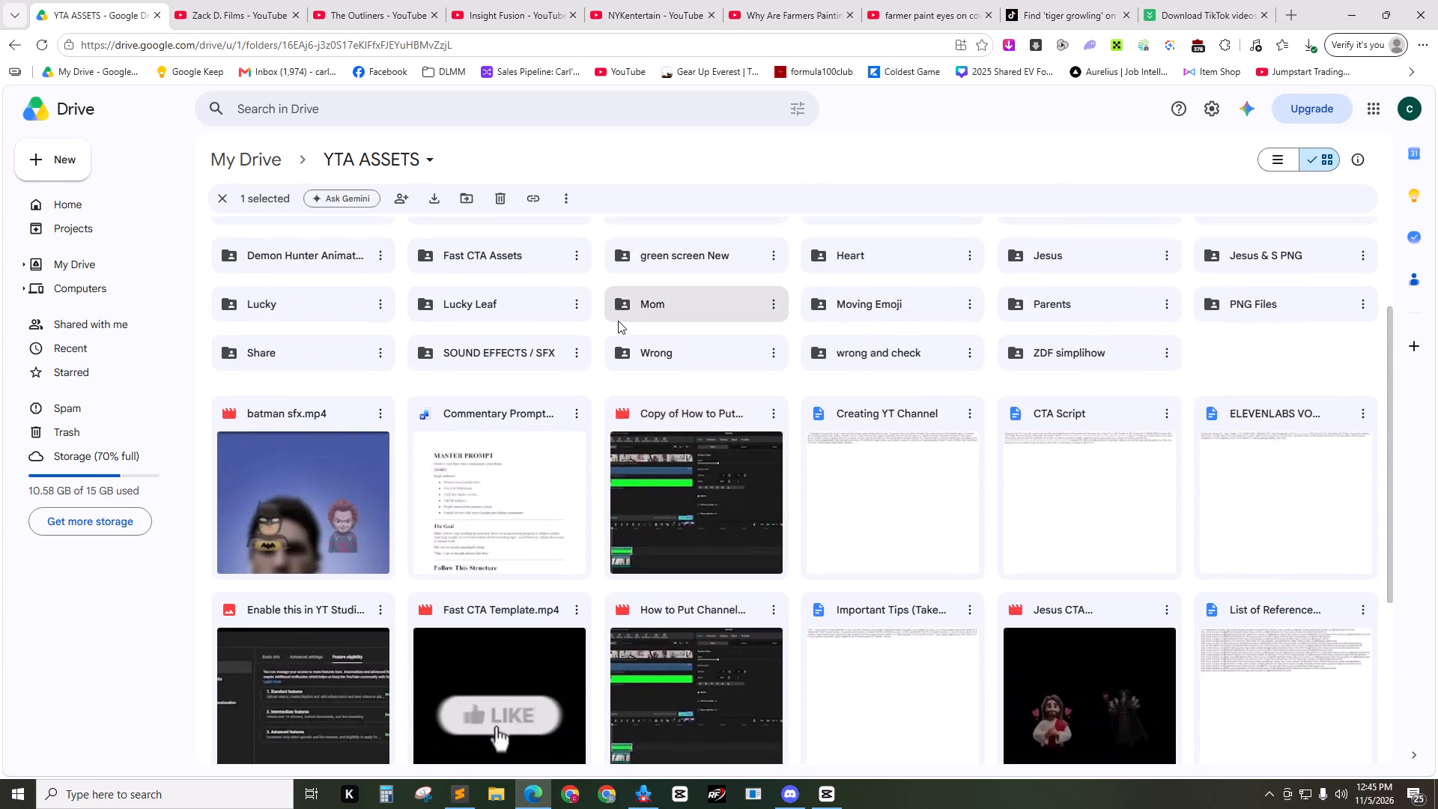
scroll(618, 321, "down", 2)
left_click(995, 297)
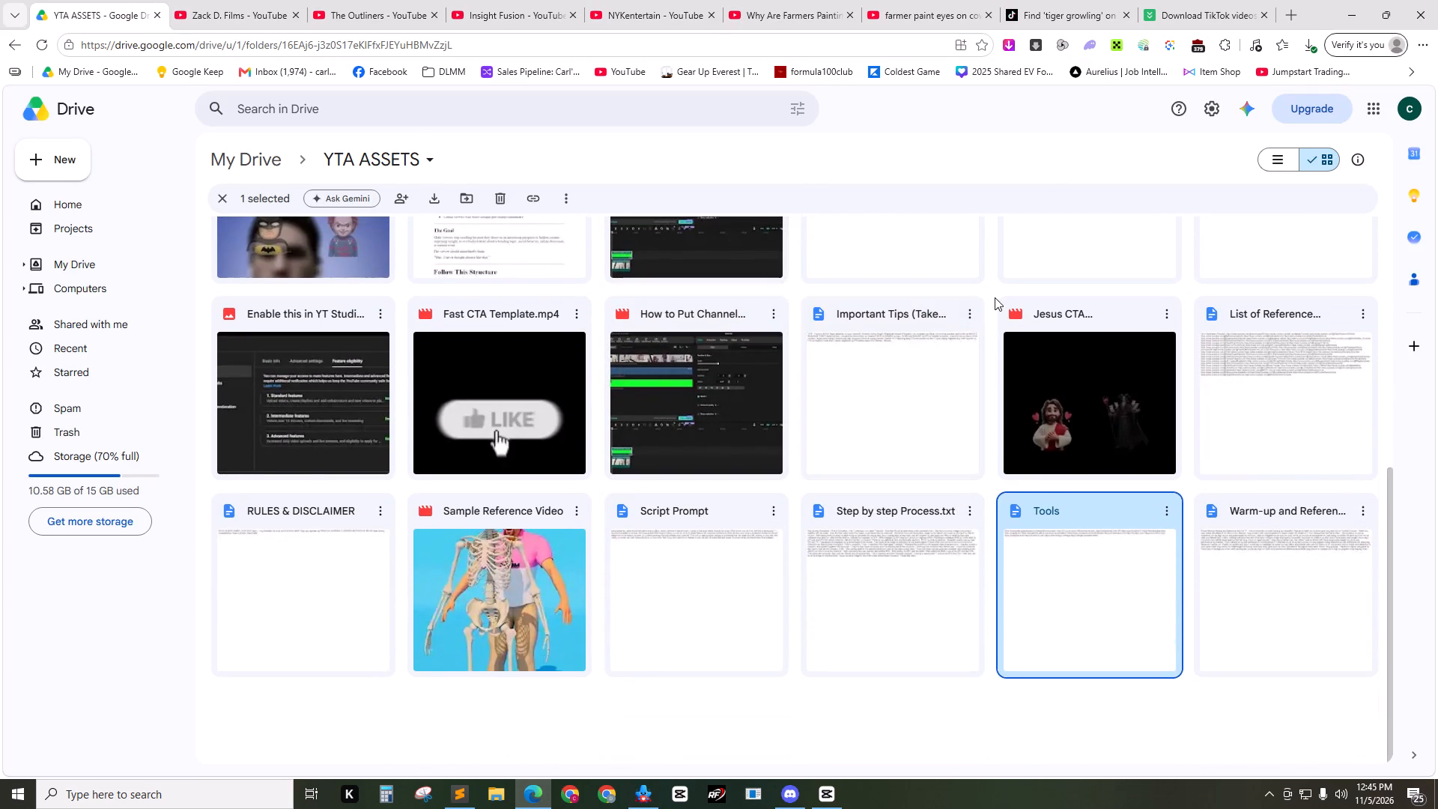
double_click(932, 359)
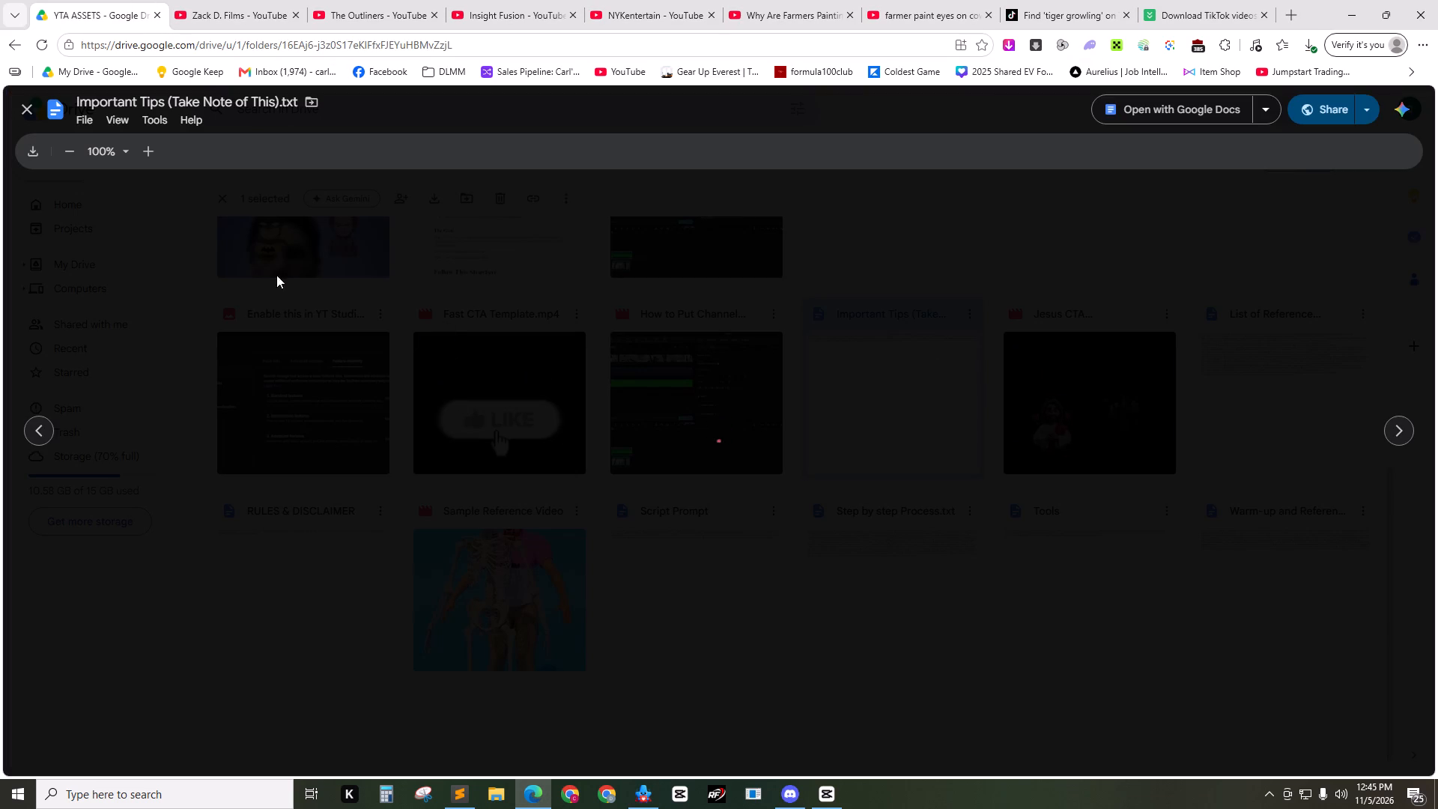
Review the Topics to AVOID line in the tips, highlighting the violence and "Pinapaiyak na bata (Pinapalo)" examples.
left_click(395, 247)
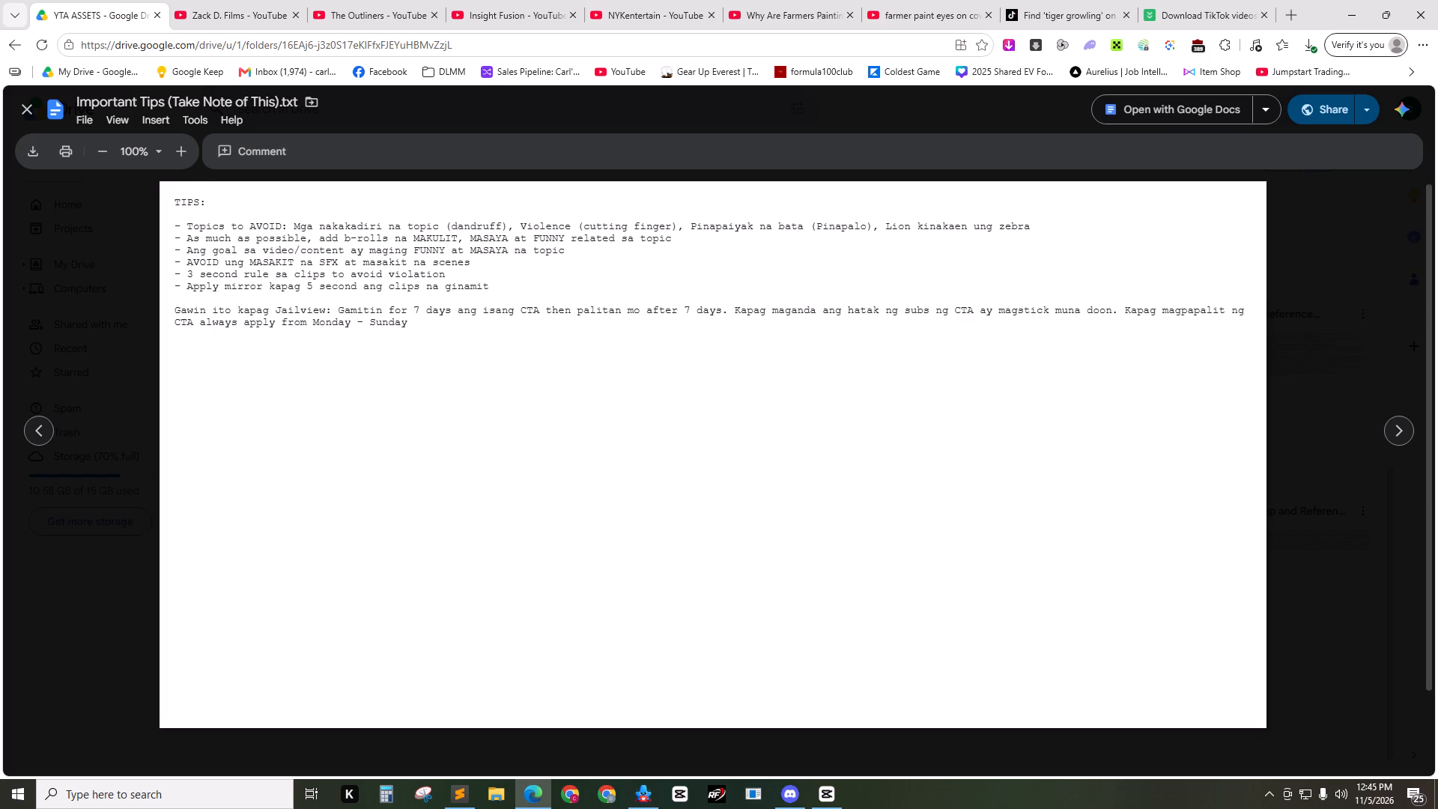
left_click(379, 228)
left_click(491, 225)
left_click(507, 222)
left_click(659, 229)
left_click(649, 257)
left_click_drag(521, 225, 587, 225)
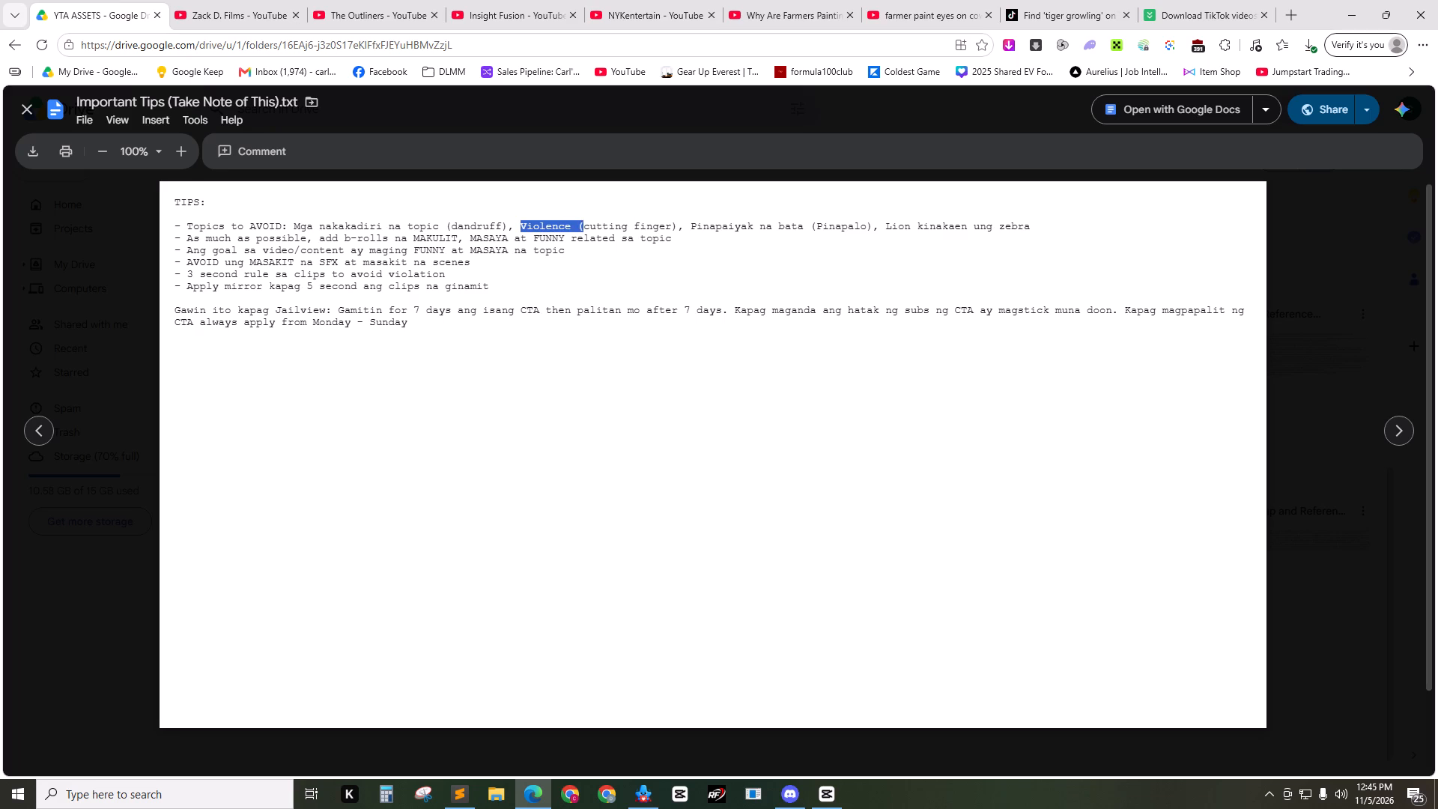
left_click_drag(587, 225, 679, 227)
left_click(592, 255)
left_click(600, 227)
left_click(587, 227)
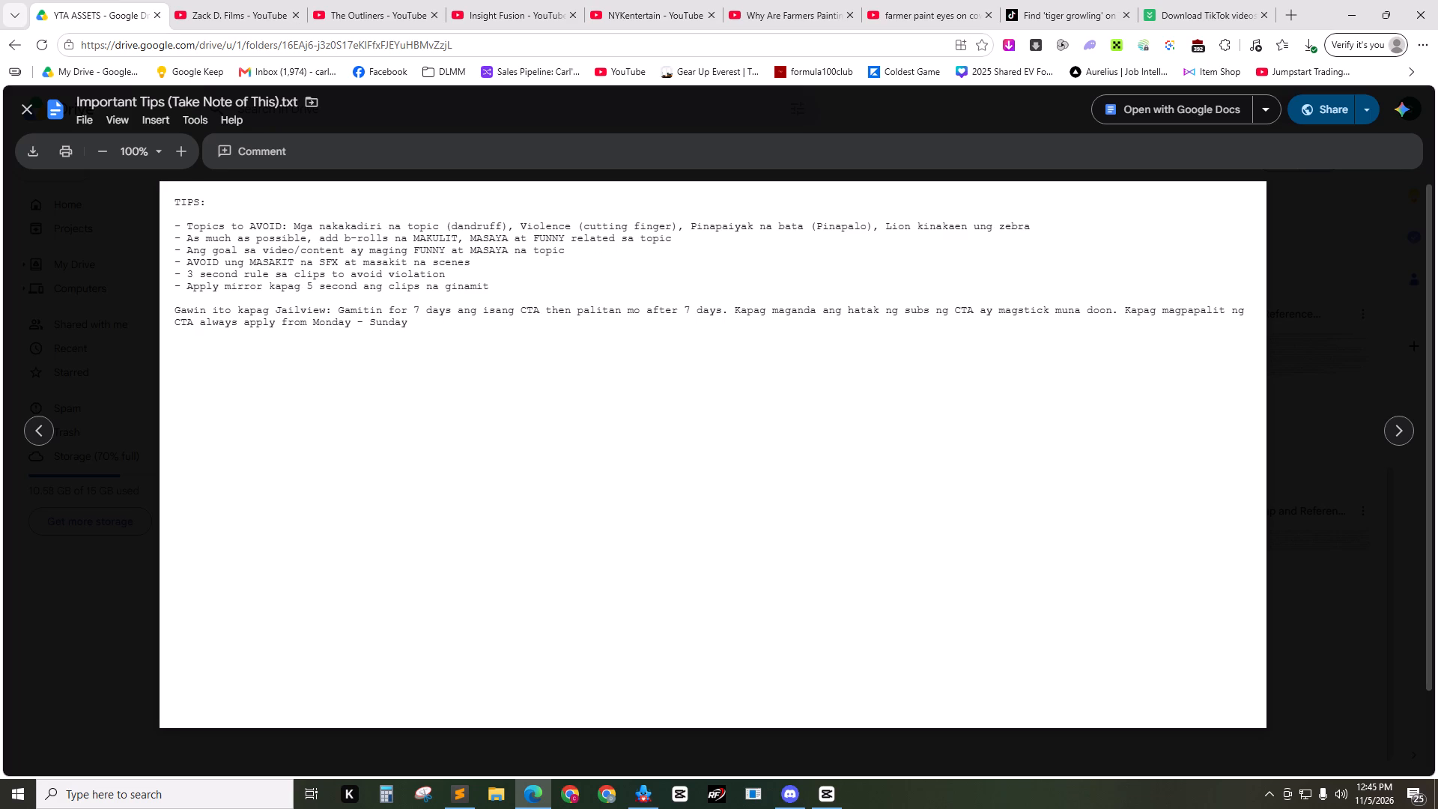
left_click(592, 247)
left_click_drag(523, 228, 671, 223)
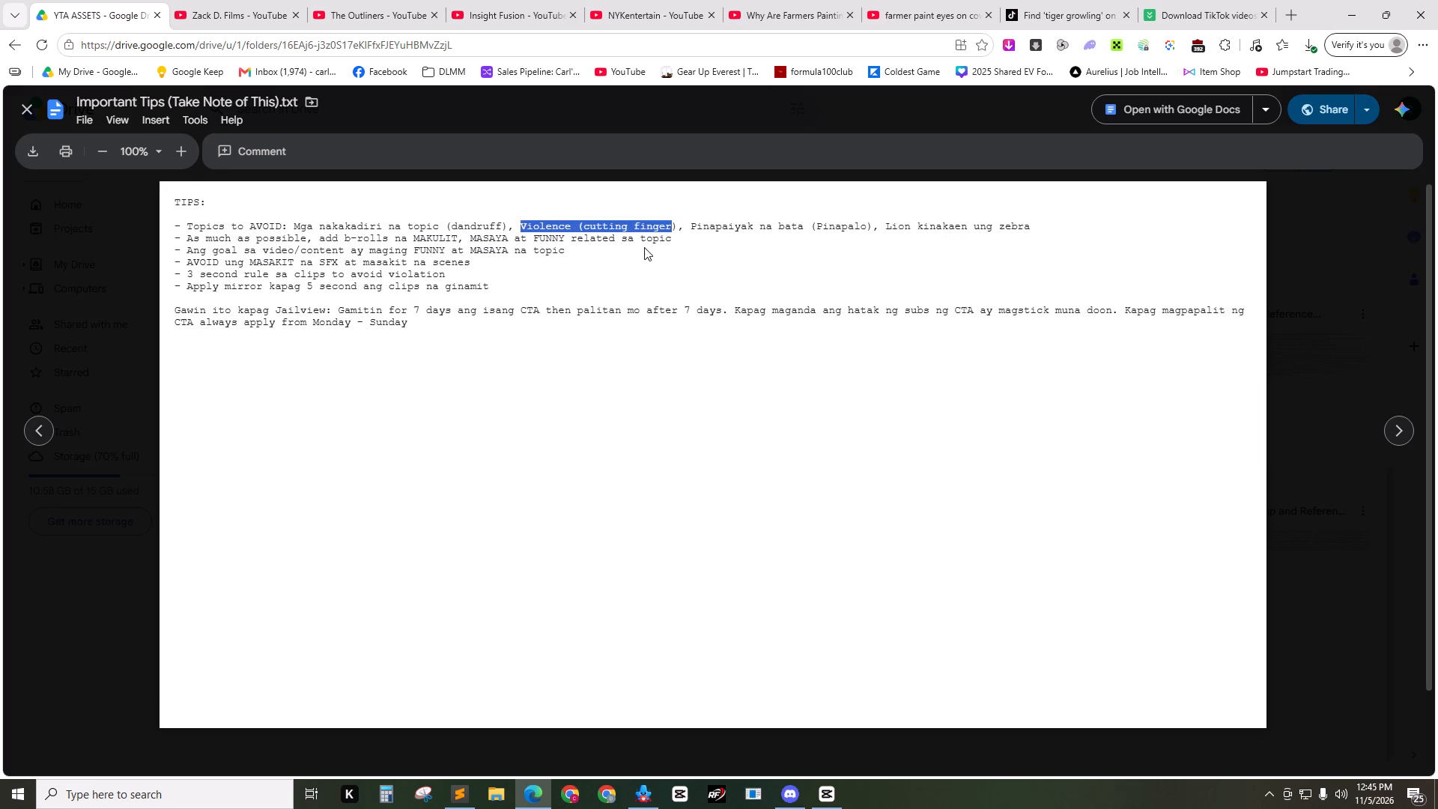
left_click(644, 247)
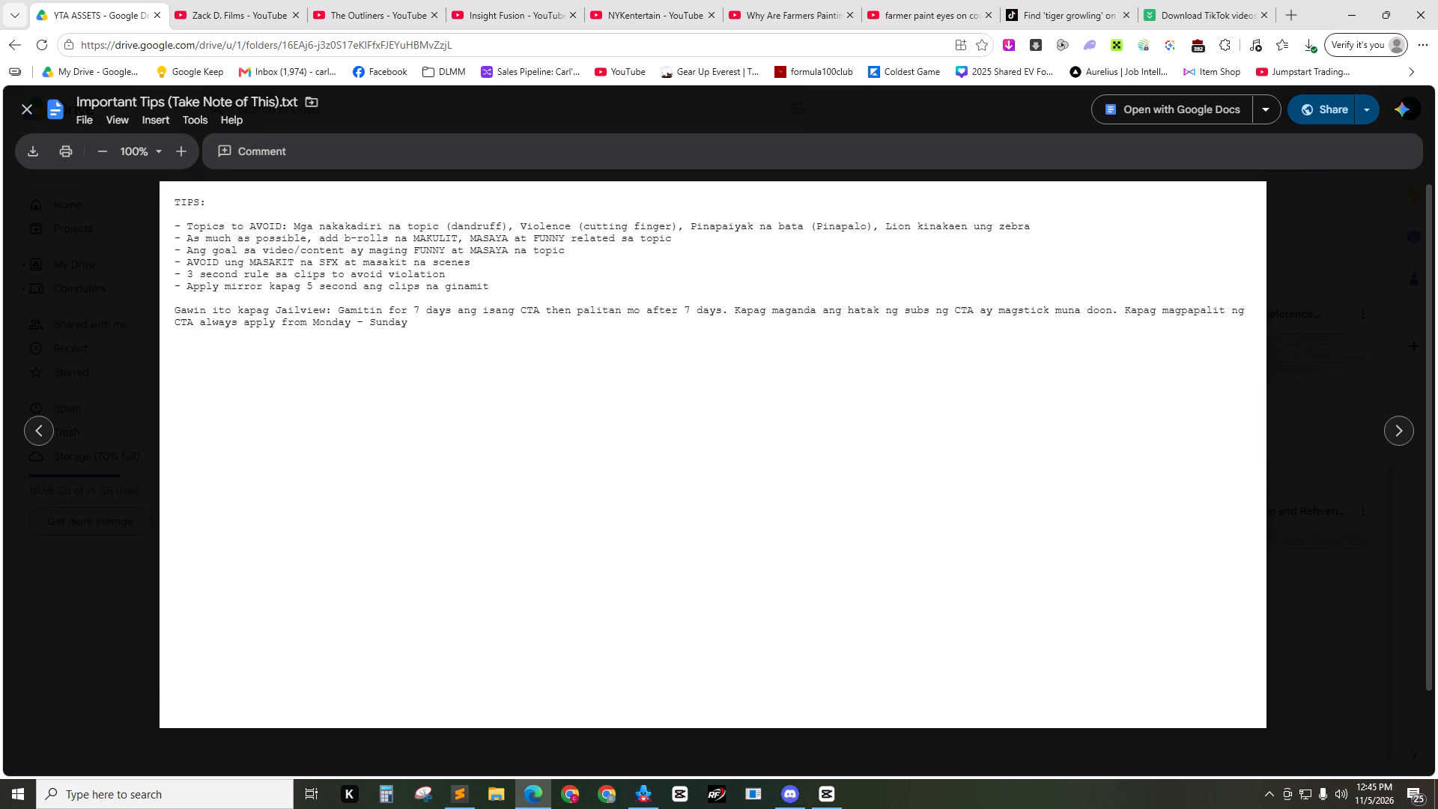
left_click_drag(691, 226, 870, 226)
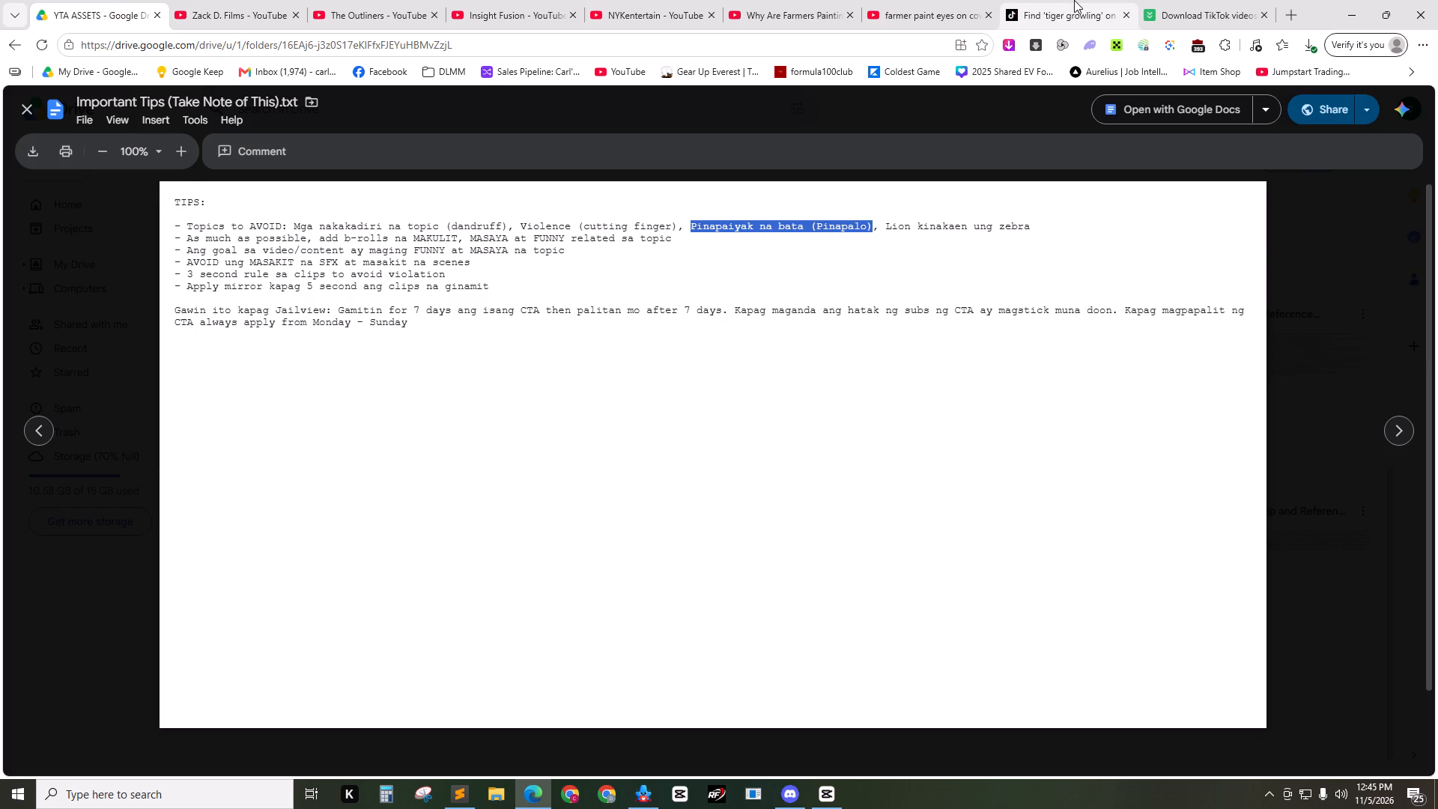
Check the TikTok tiger growling results and highlight the "Lion kinakaen ung zebra" example in the Important Tips document, closing the document after review.
left_click(1074, 0)
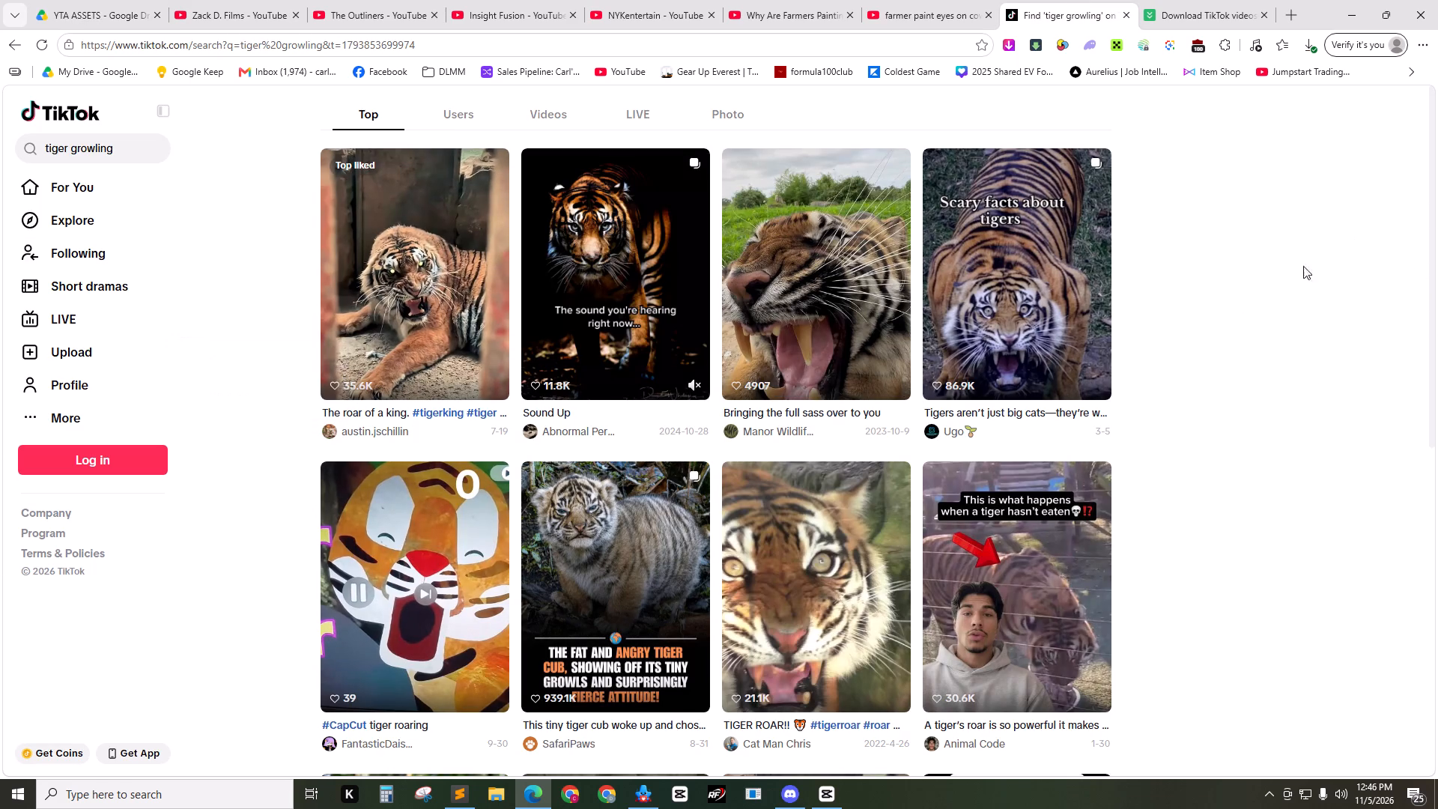
scroll(1282, 268, "down", 1)
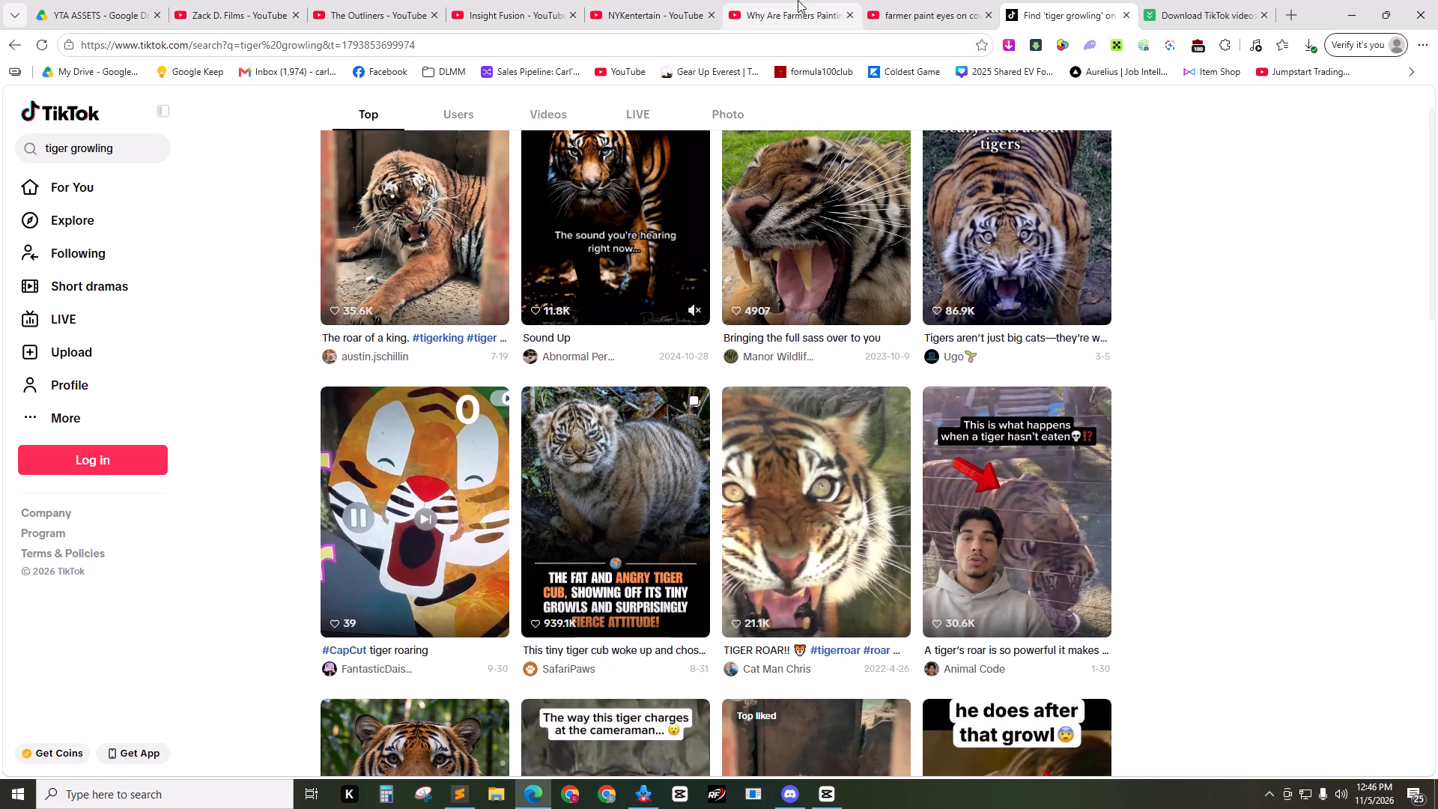
left_click(120, 0)
left_click(929, 276)
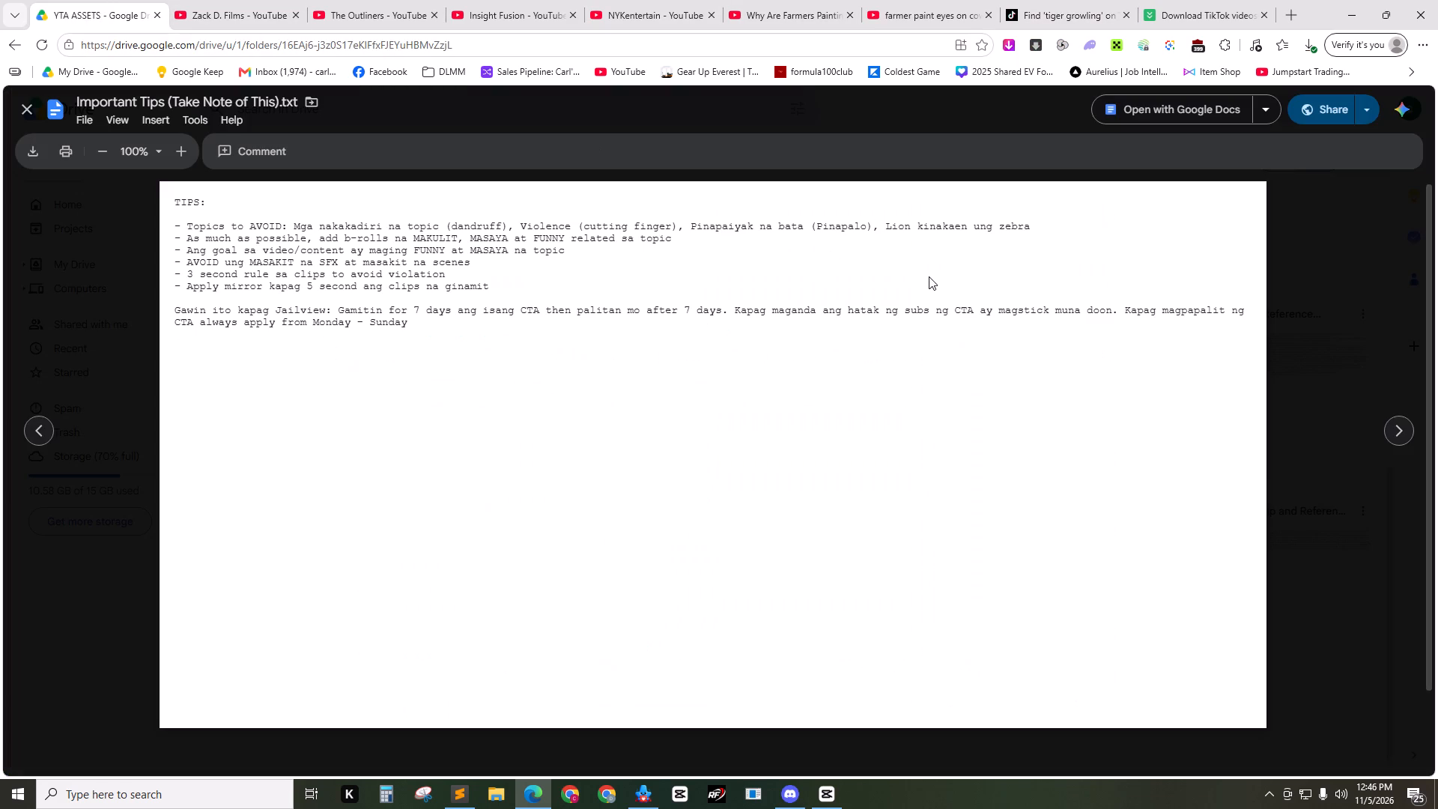
left_click_drag(887, 226, 1084, 227)
left_click(654, 235)
left_click(960, 216)
left_click(951, 231)
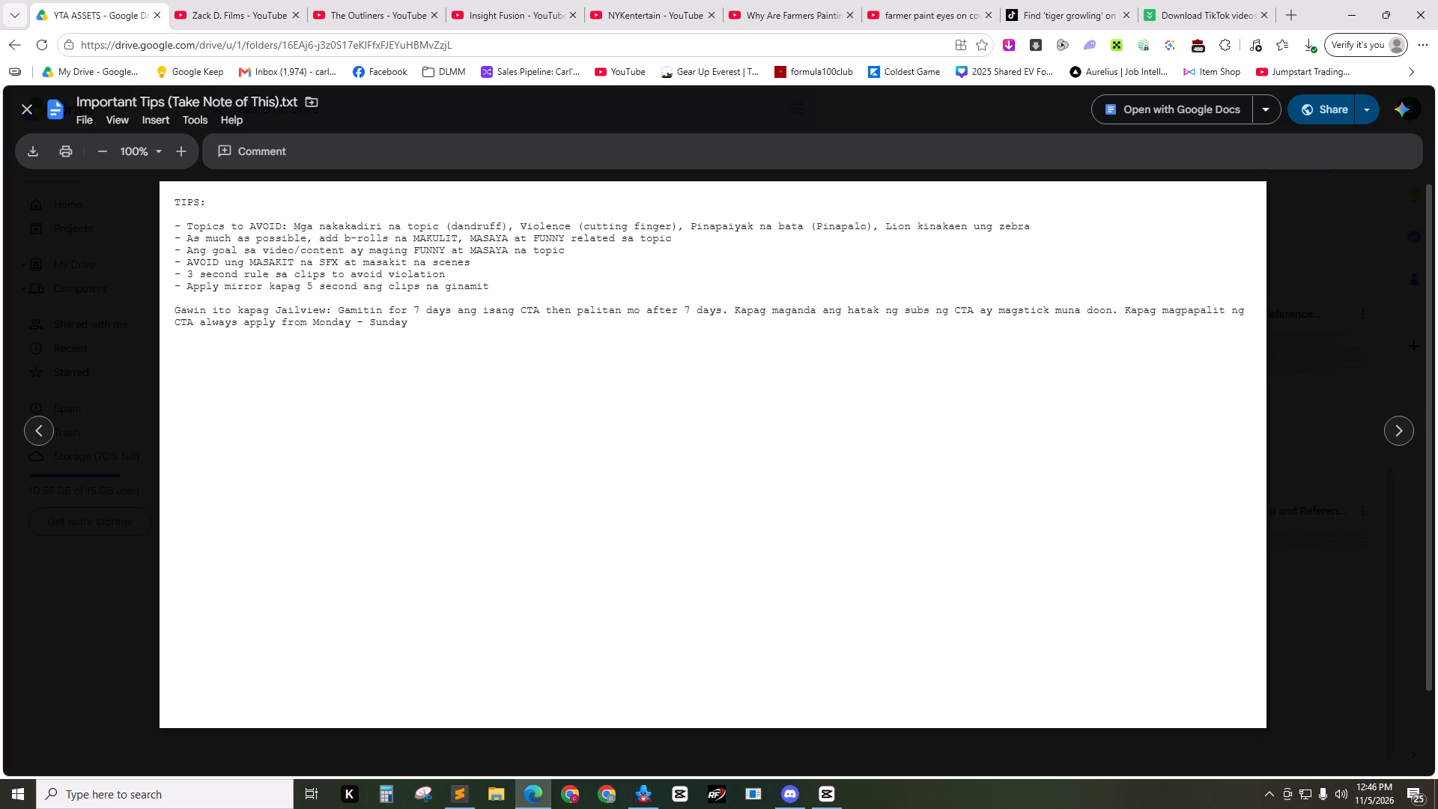
left_click(889, 225)
left_click_drag(887, 225, 1076, 229)
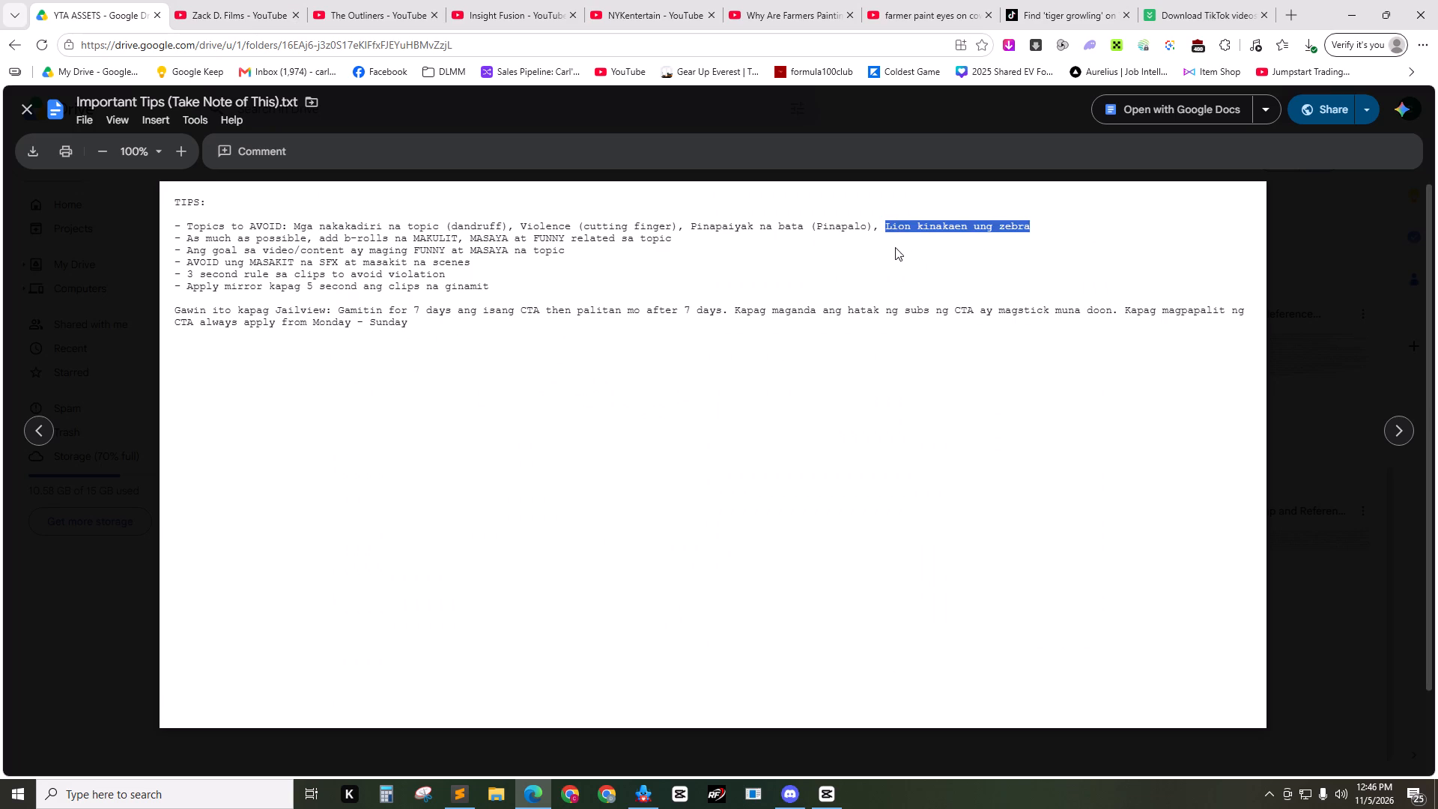
left_click(895, 247)
left_click(889, 222)
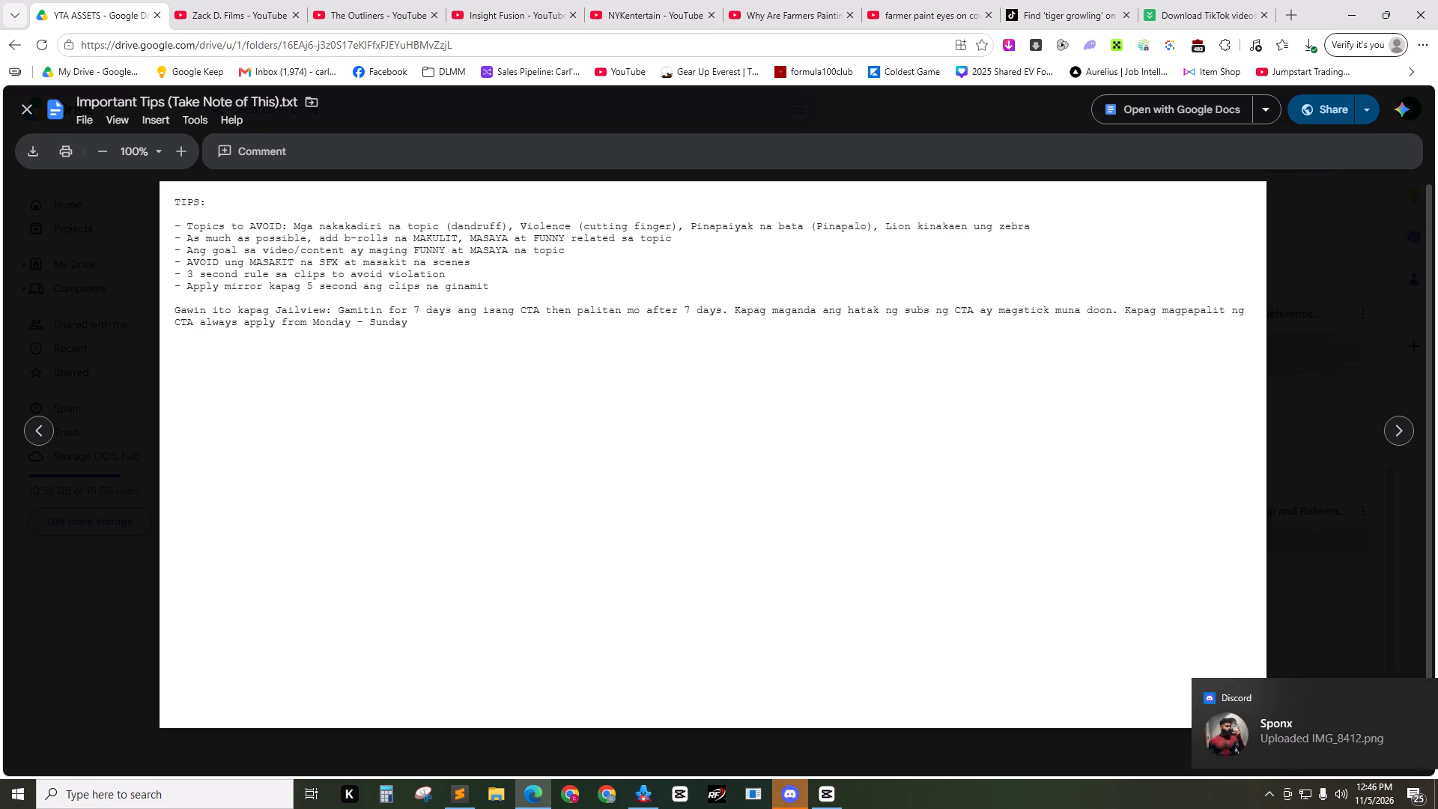
left_click(817, 231)
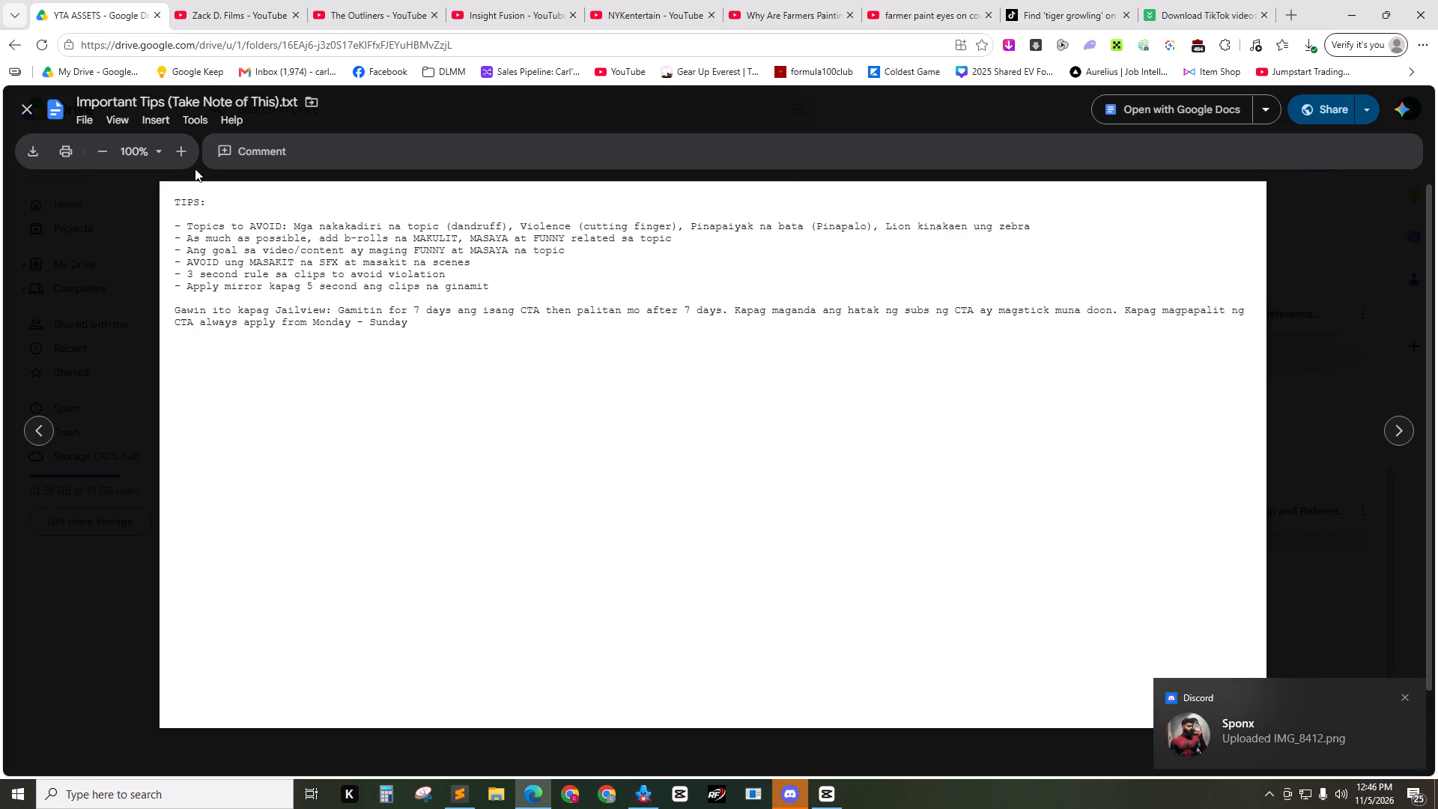
left_click(55, 243)
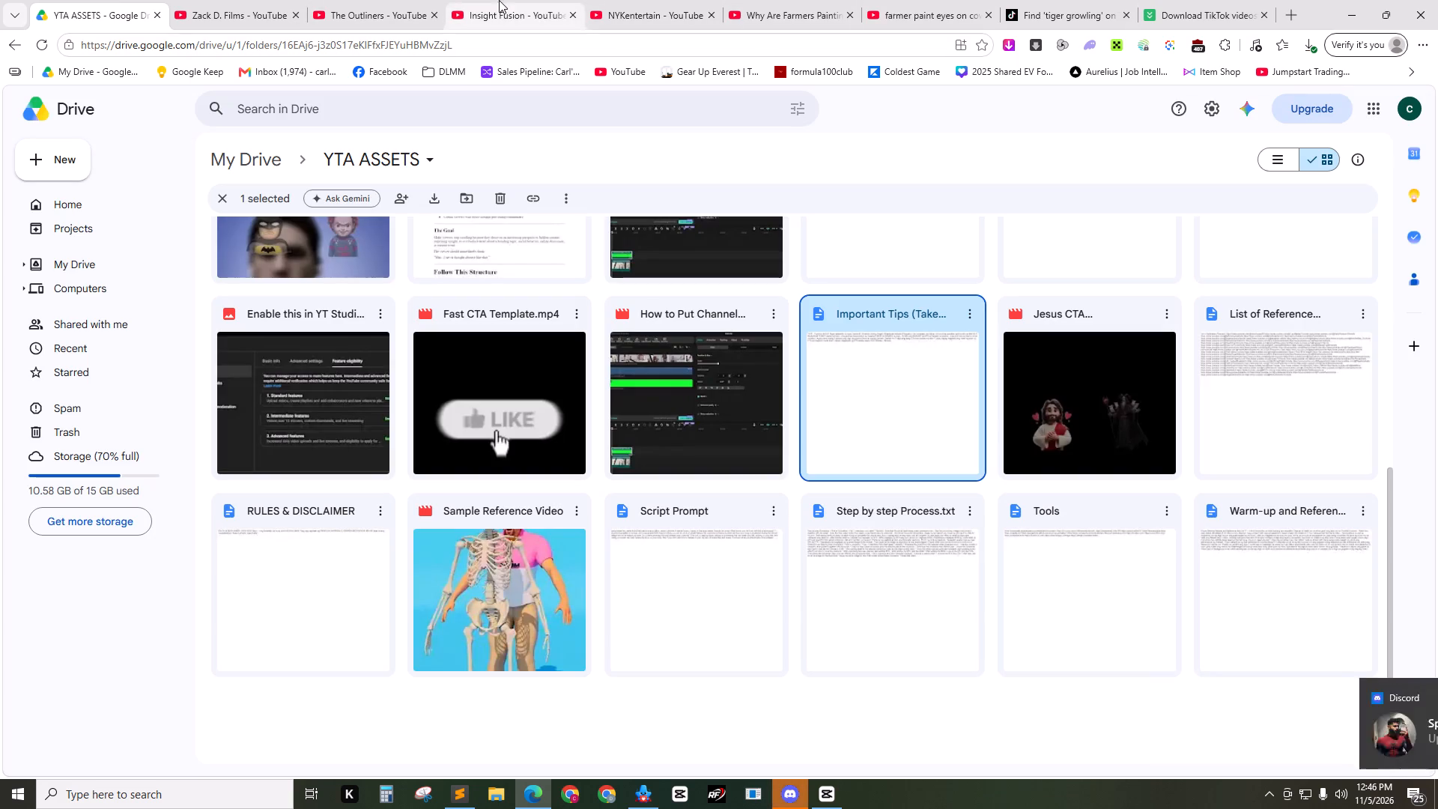
Switch to CapCut, import The Crash That Saved His Life from Downloads, and place it on a track above the main video.
left_click(823, 793)
left_click(434, 555)
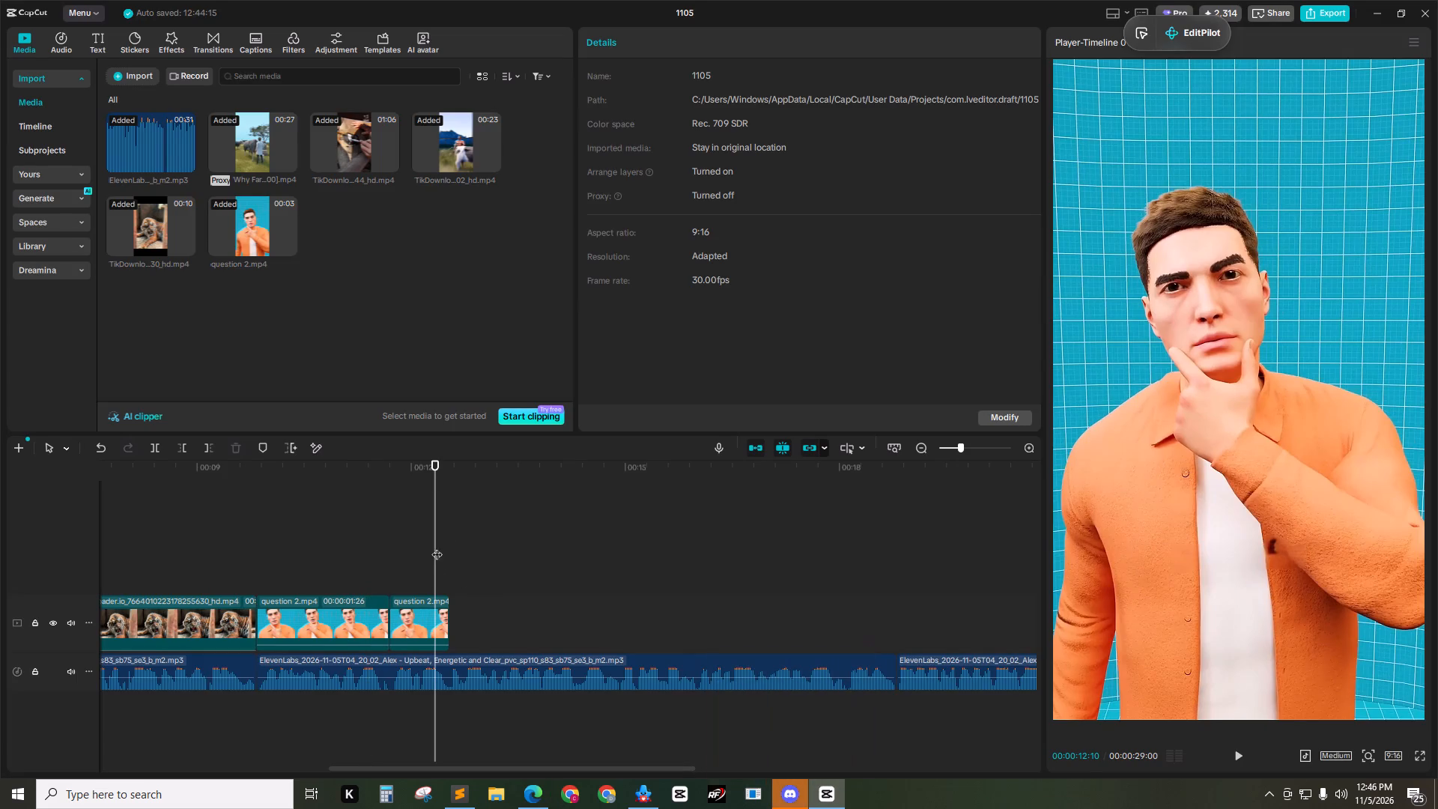
left_click_drag(466, 484, 438, 481)
left_click(444, 467)
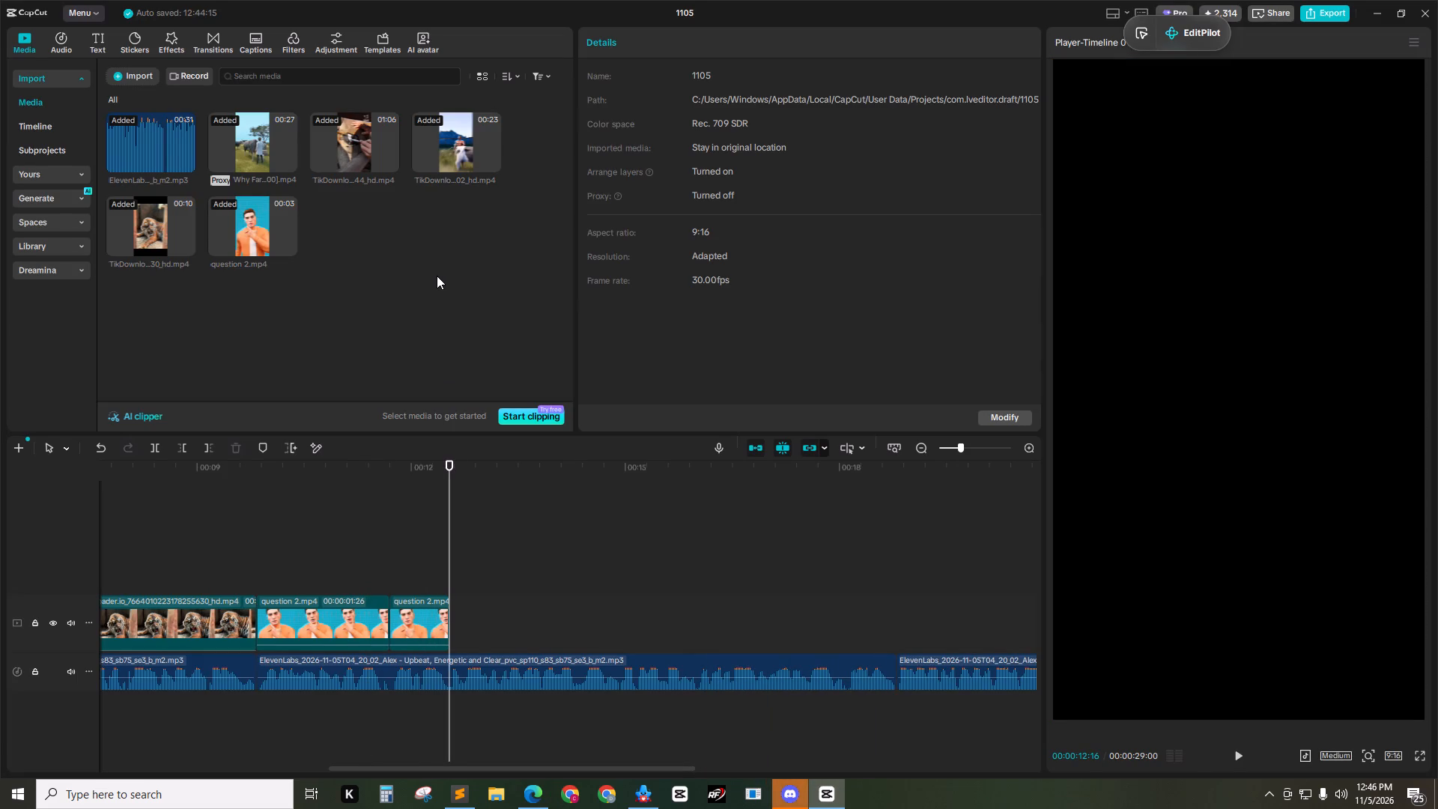
left_click(434, 264)
key("ctrl+i")
left_click(91, 254)
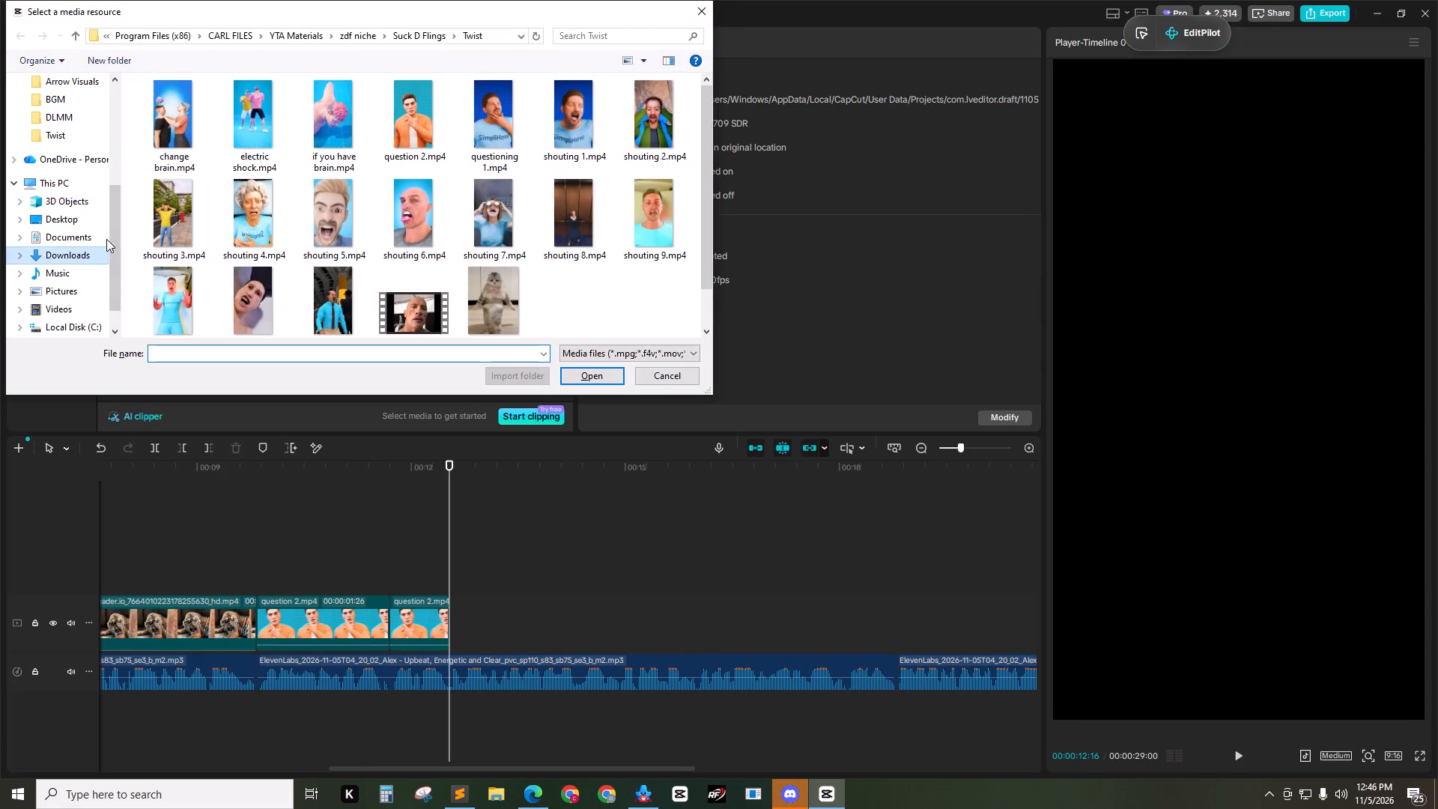
left_click(200, 140)
left_click(607, 366)
left_click(607, 376)
left_click_drag(357, 228, 257, 567)
Trim the crash clip's start to the "His truck veered" road shot and move it directly after the last question 2 clip.
double_click(925, 449)
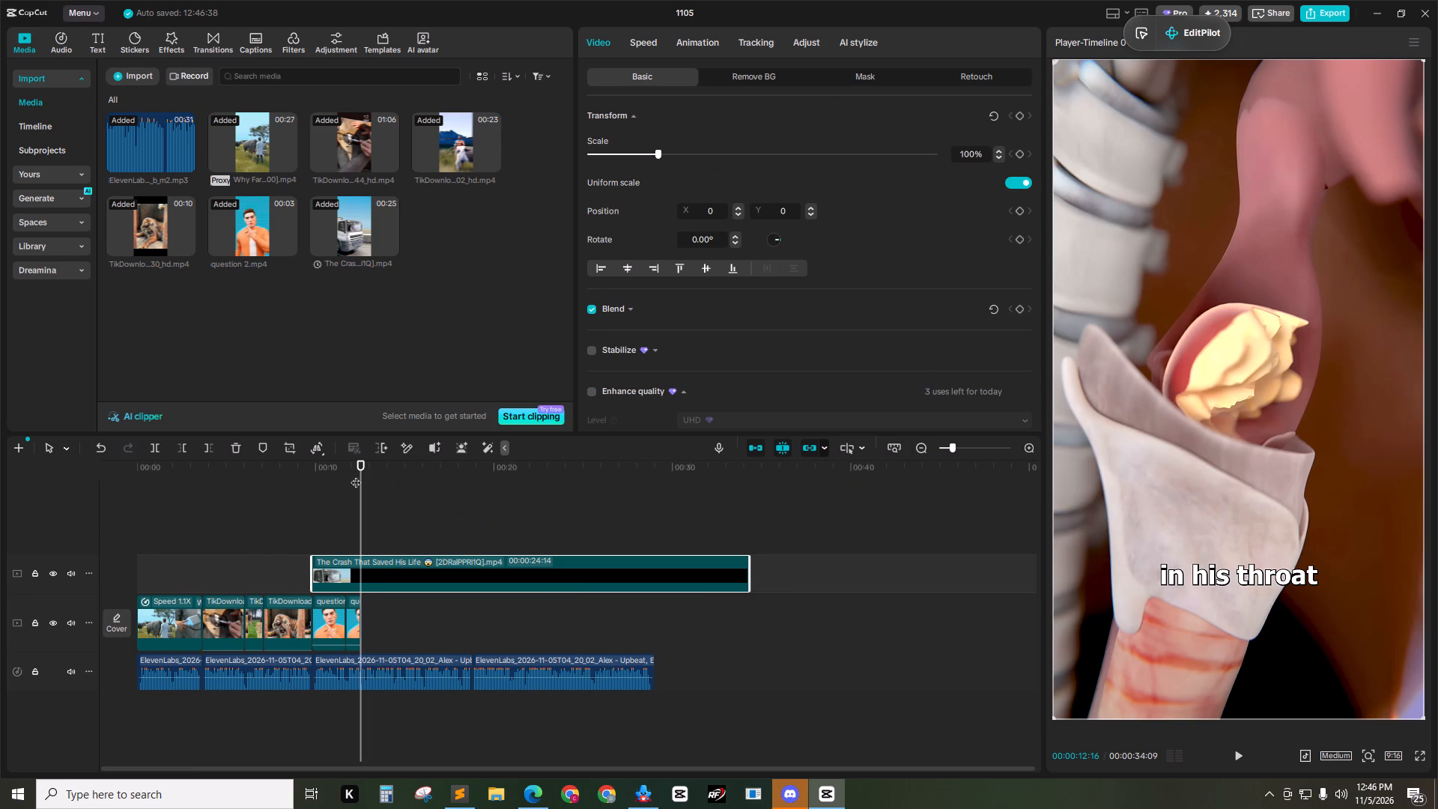
left_click_drag(371, 473, 422, 466)
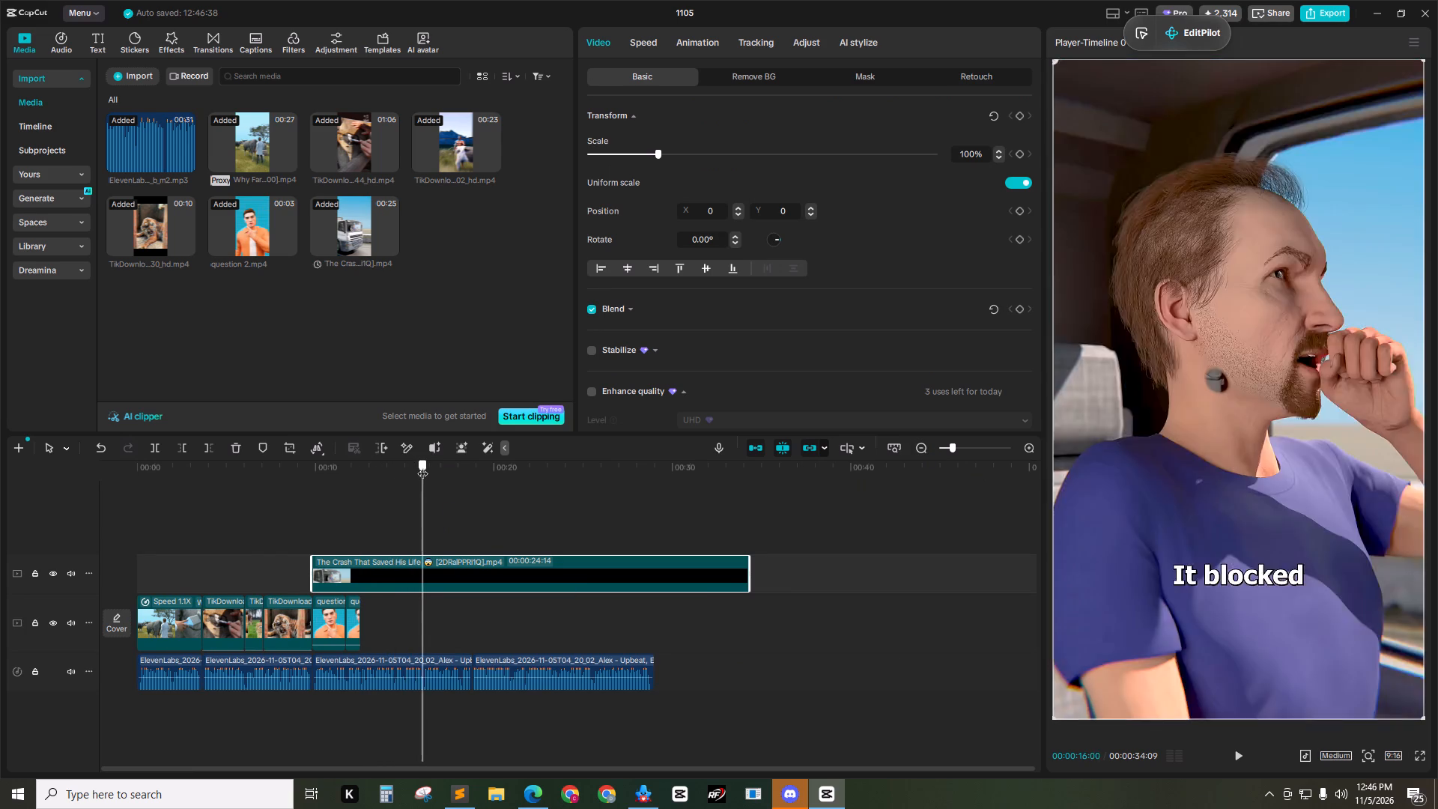
left_click_drag(422, 466, 482, 476)
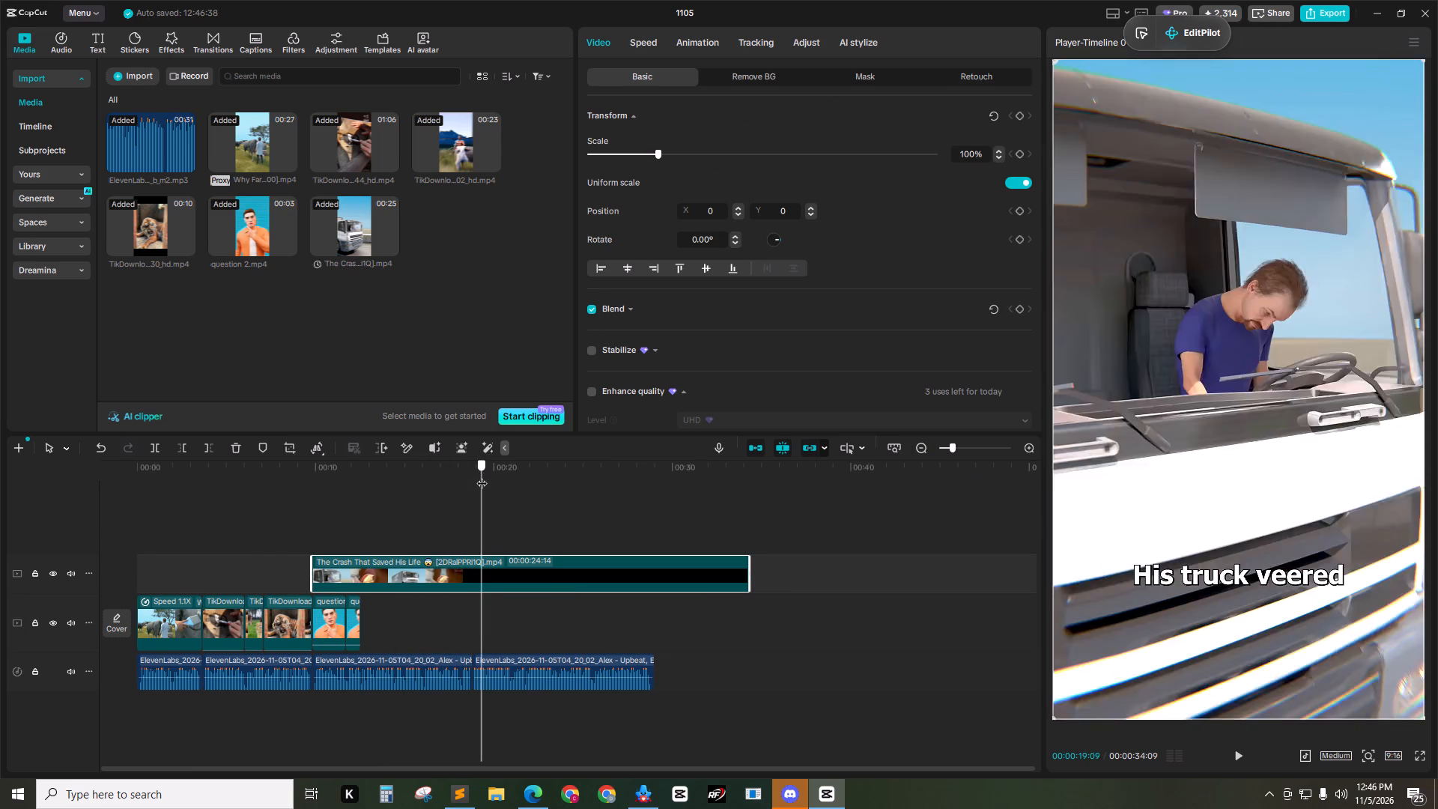
left_click_drag(482, 476, 490, 476)
left_click(522, 572)
key("q")
left_click_drag(541, 588, 458, 630)
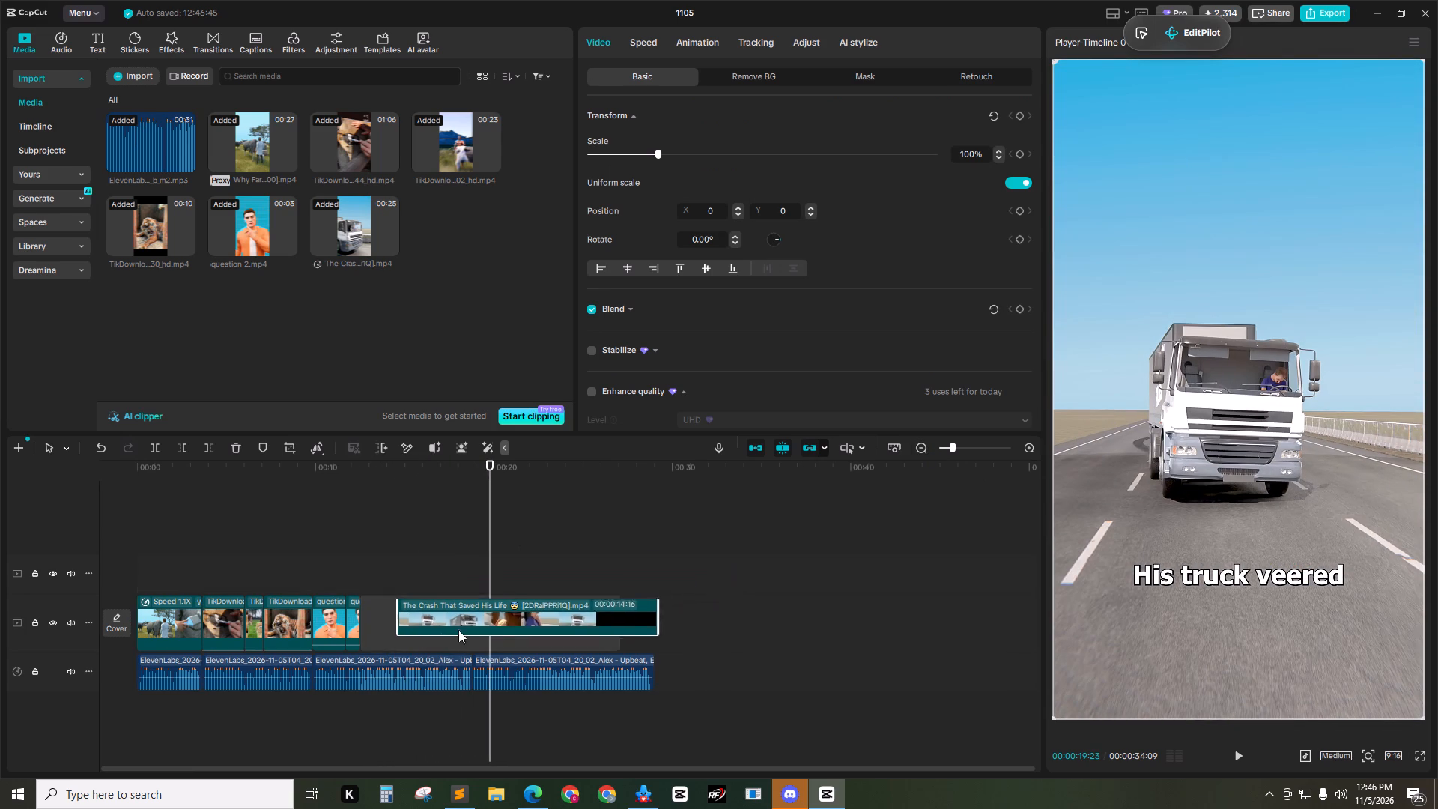
left_click_drag(458, 630, 449, 632)
left_click(1039, 452)
left_click(1030, 447)
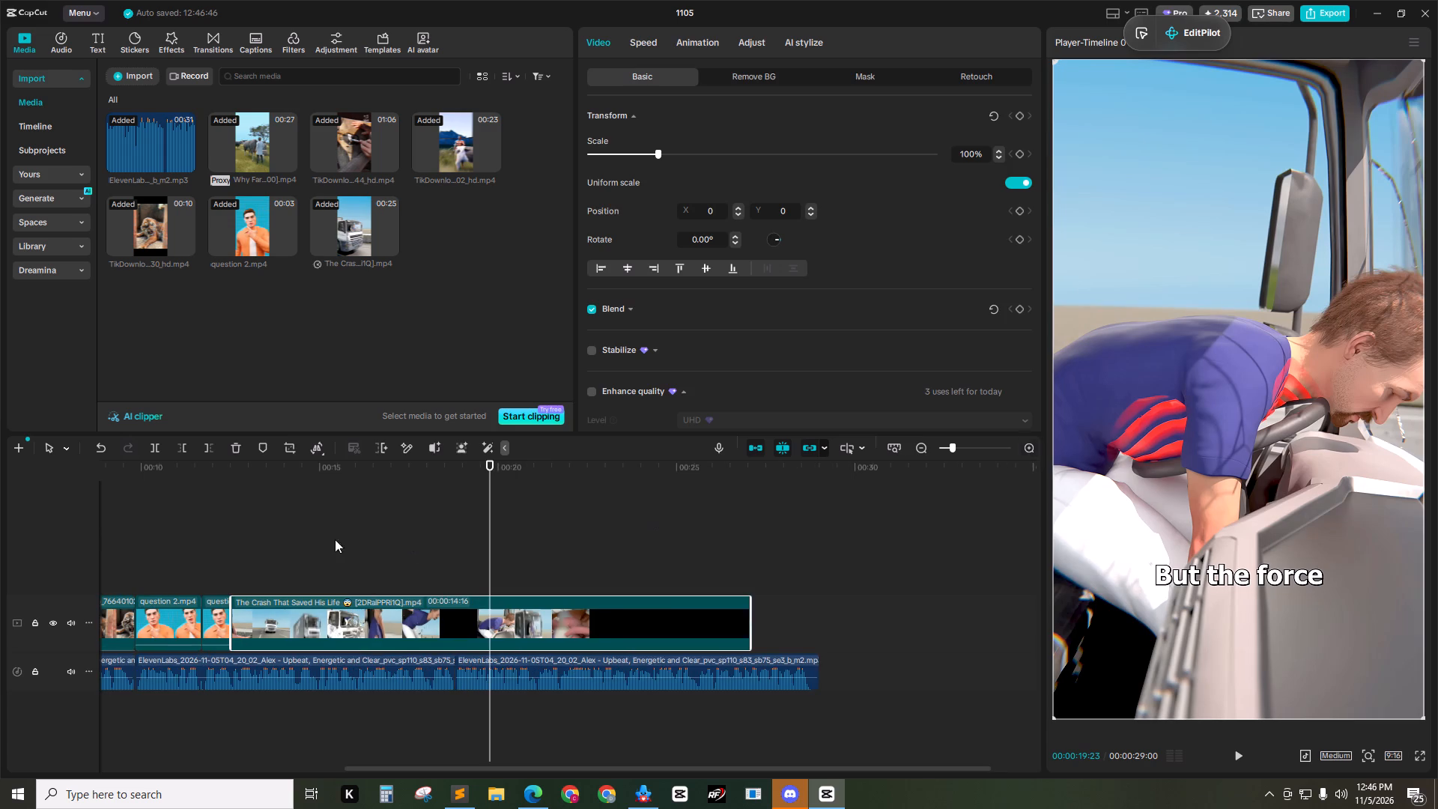
Play the crash clip against the voice-over and trim about half a second more off its start.
left_click(307, 533)
left_click_drag(301, 464, 236, 469)
key("space")
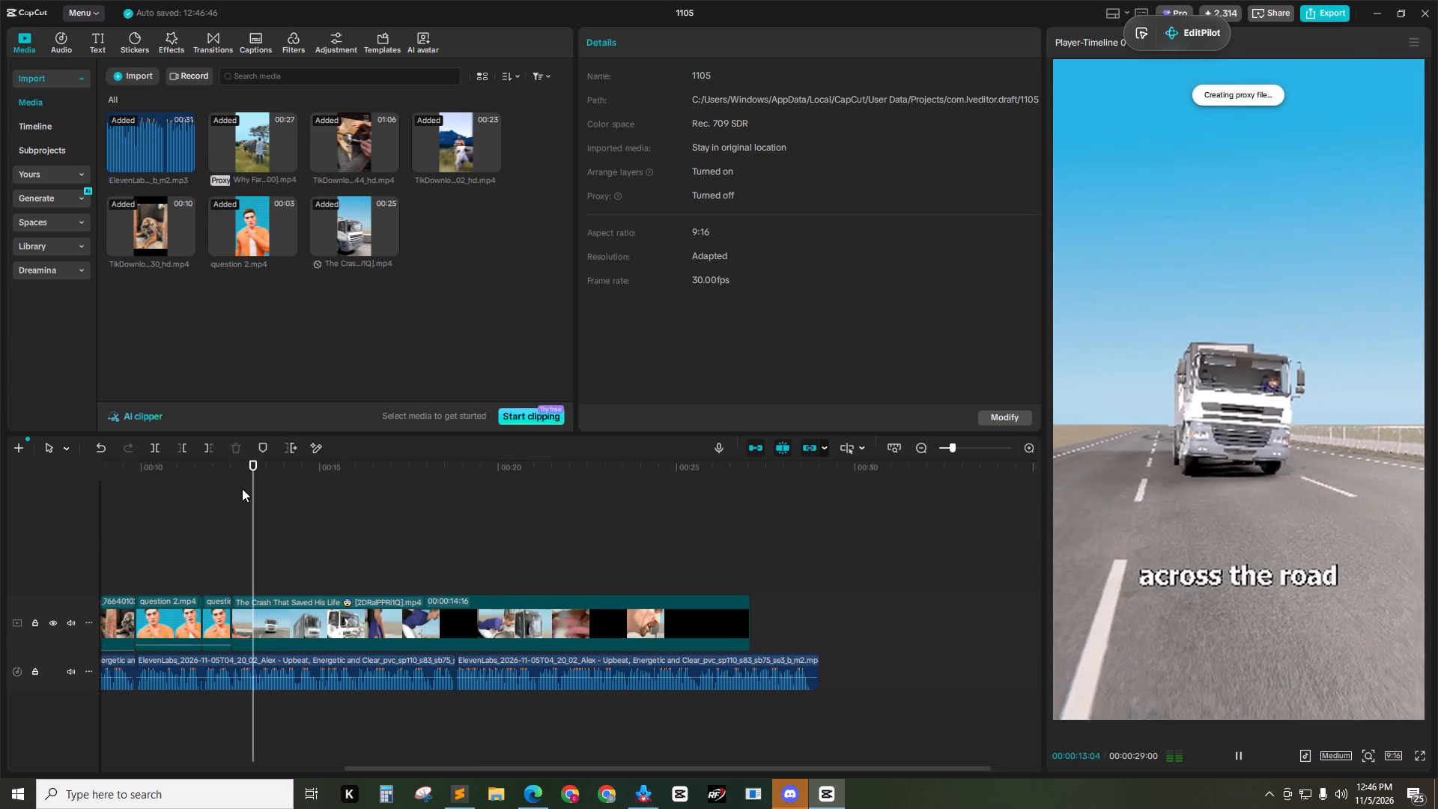
key("space")
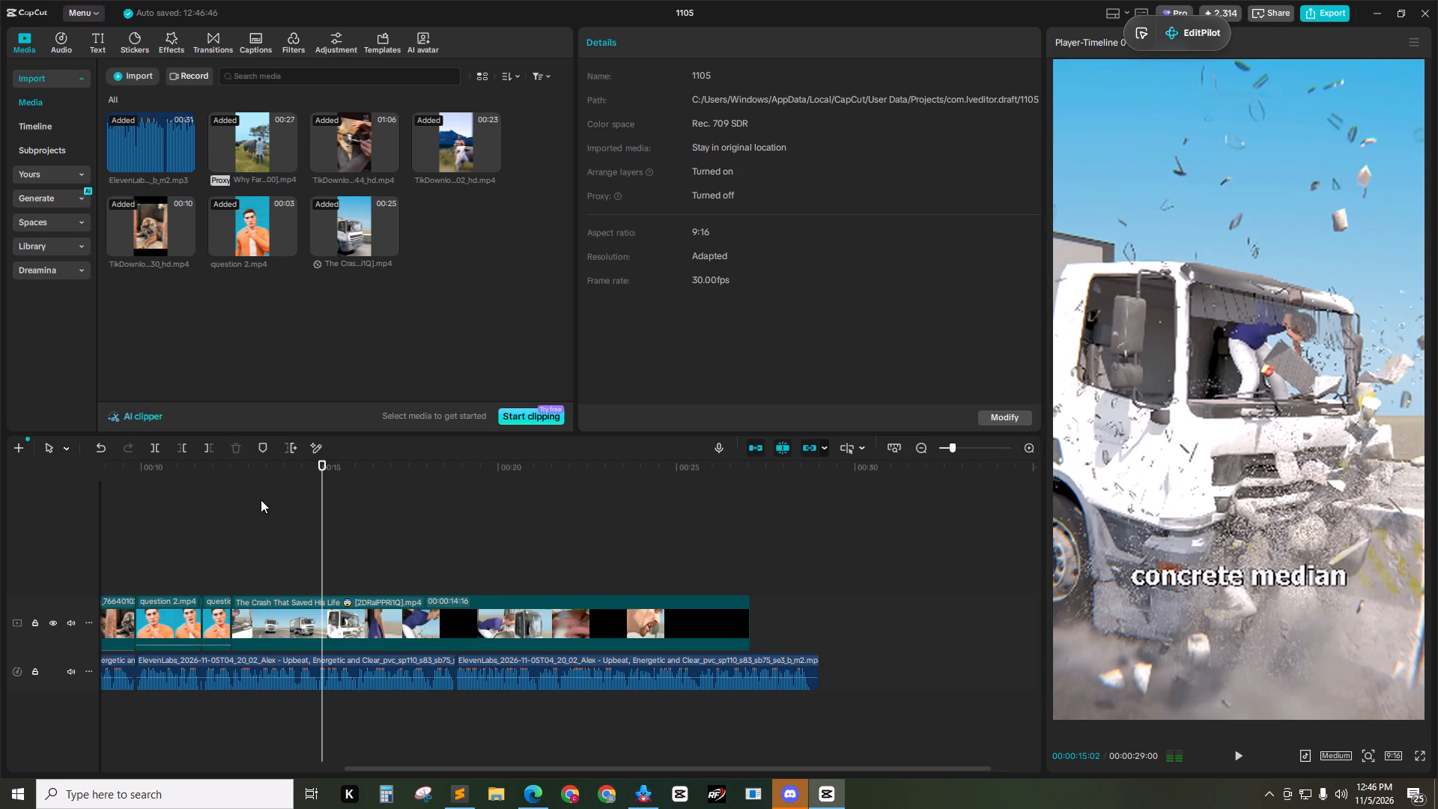
left_click_drag(313, 471, 219, 476)
key("space")
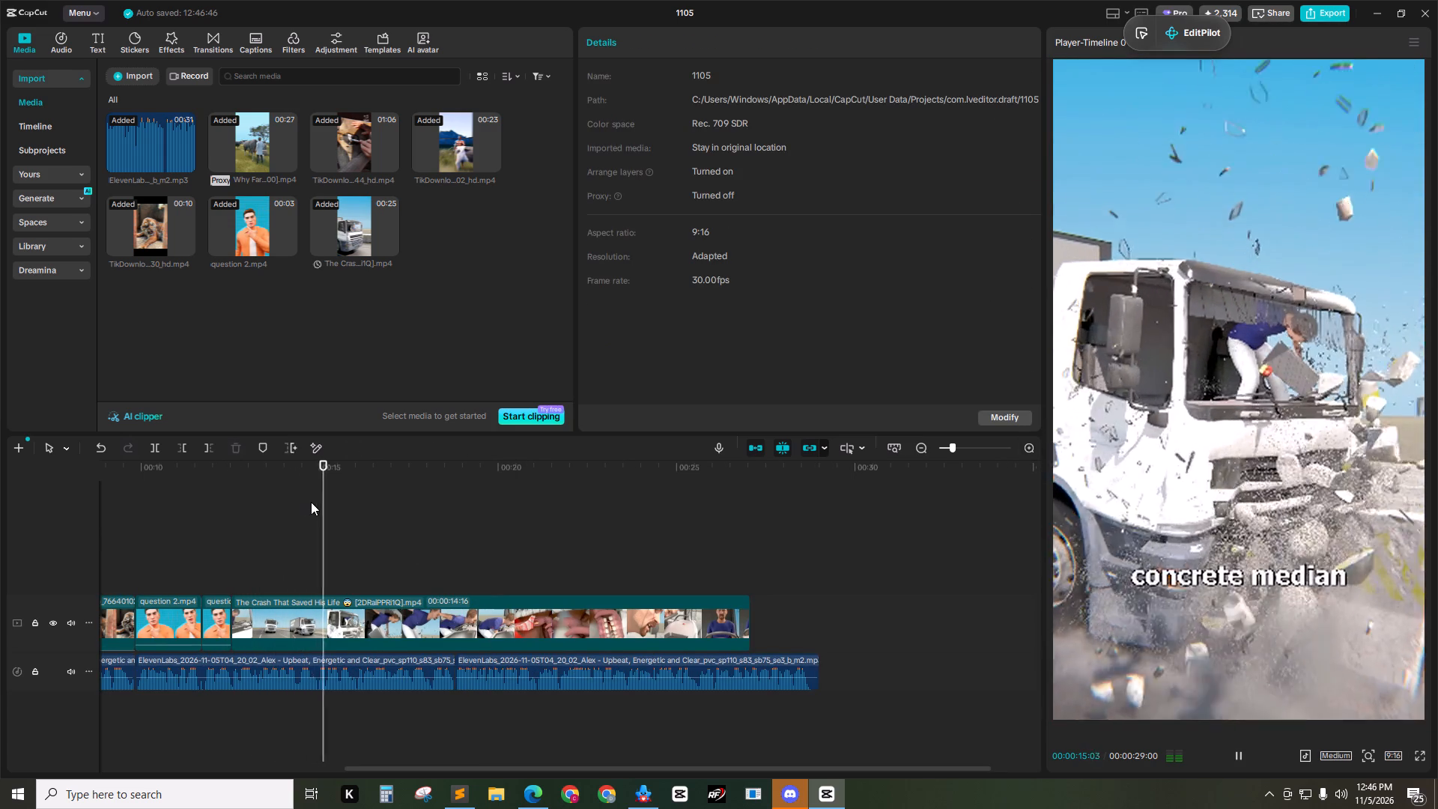
key("space")
left_click_drag(331, 464, 250, 471)
key("q")
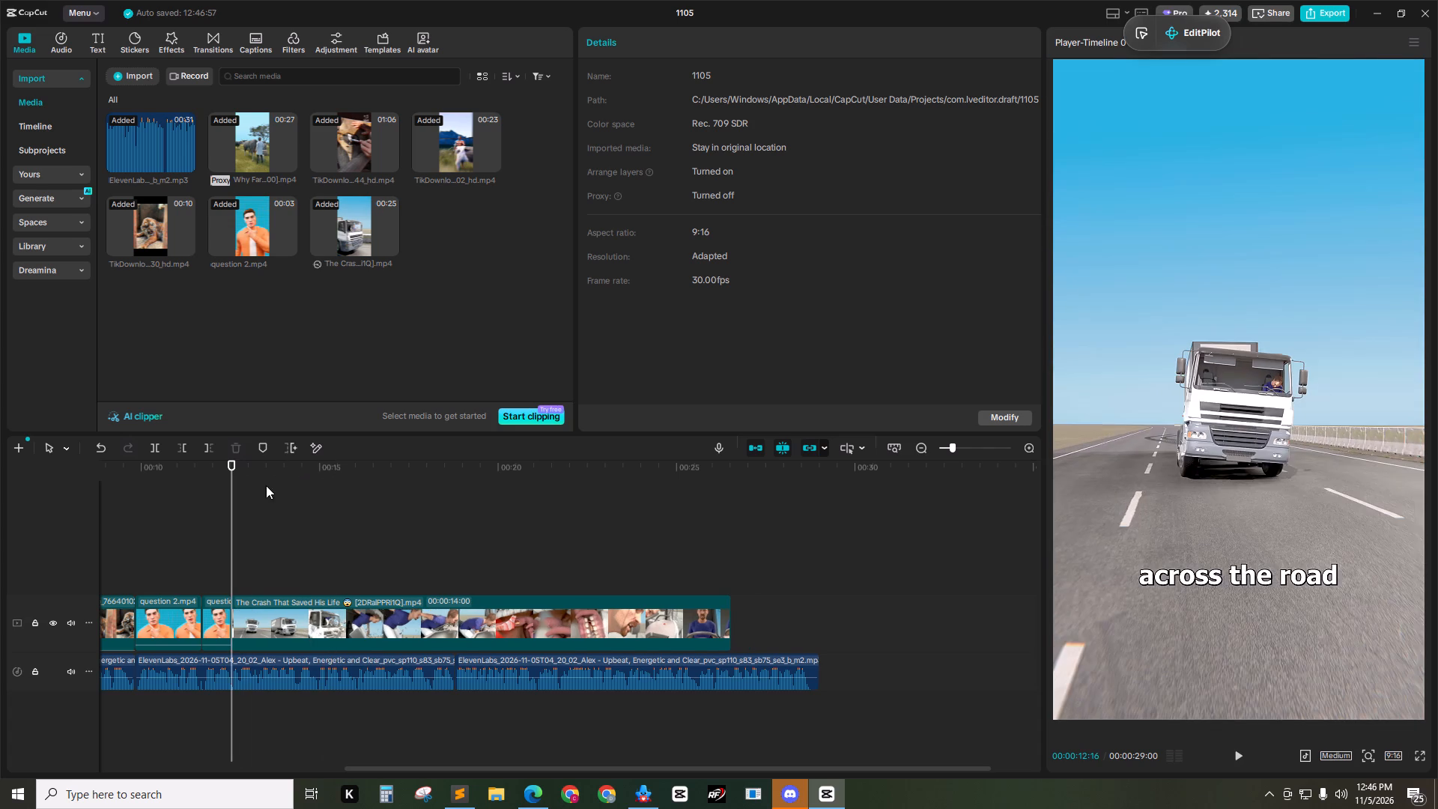
key("space")
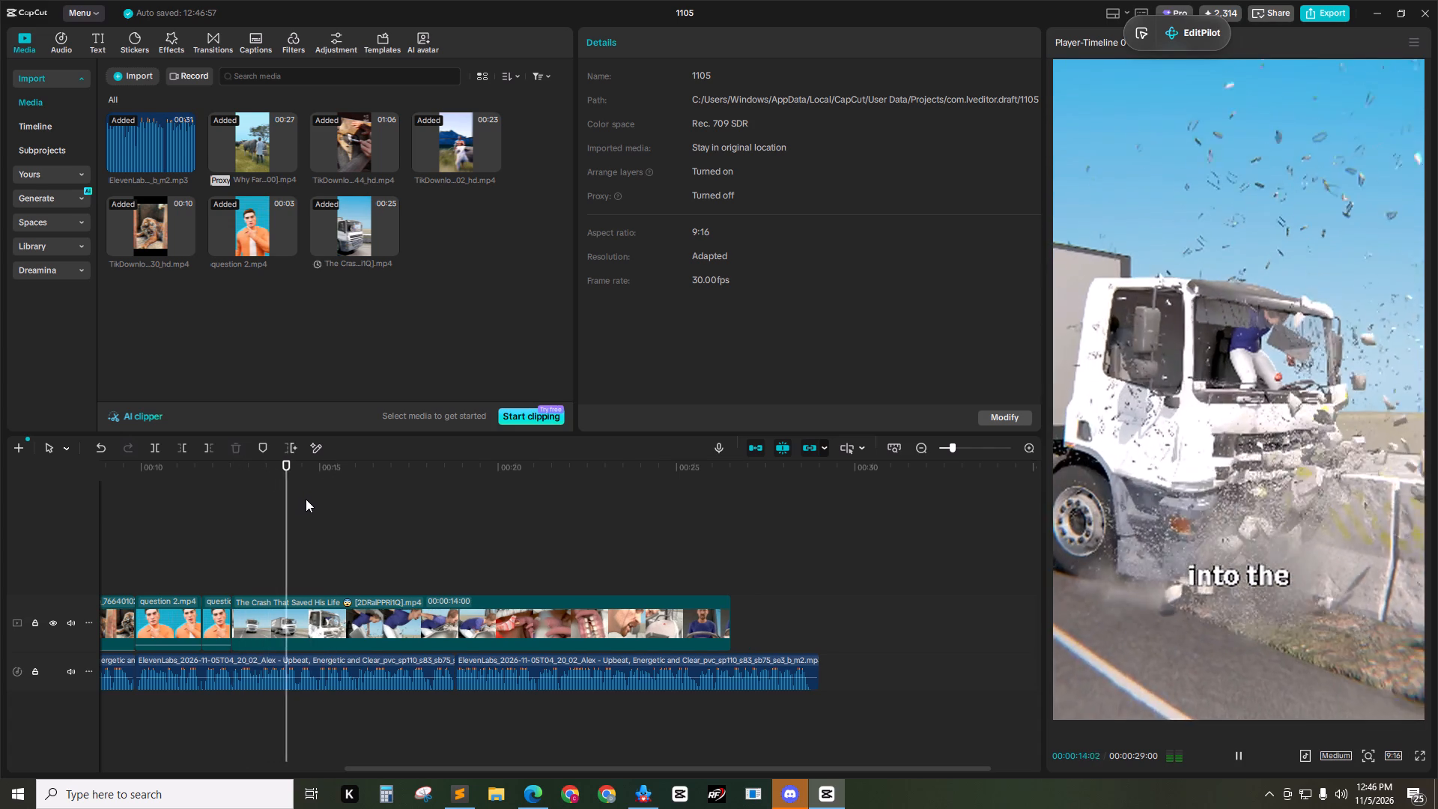
key("space")
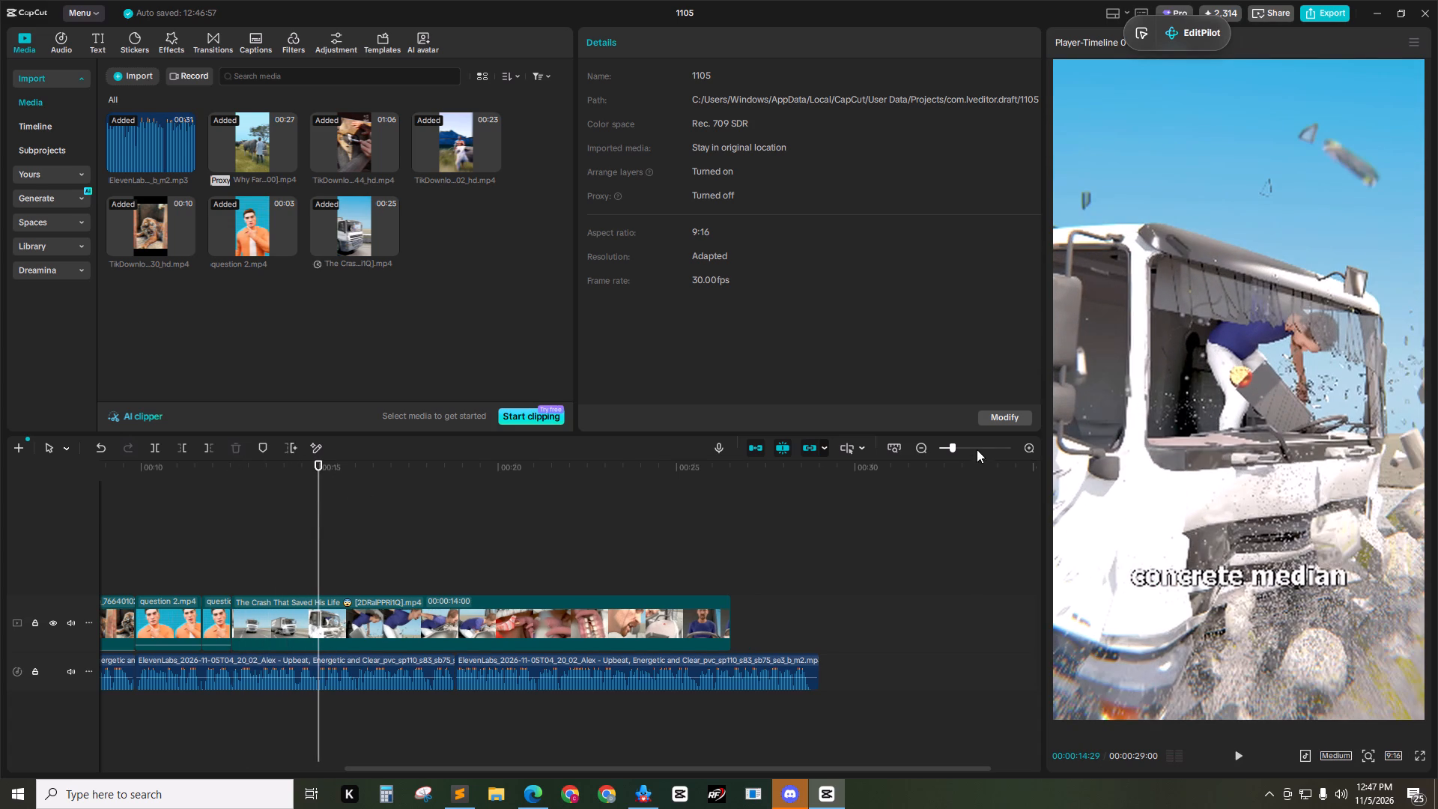
Replay the crash section and check the script for where "if you don't want to end like This," ends in the voice-over.
left_click(1028, 446)
left_click(375, 507)
left_click_drag(345, 473, 289, 471)
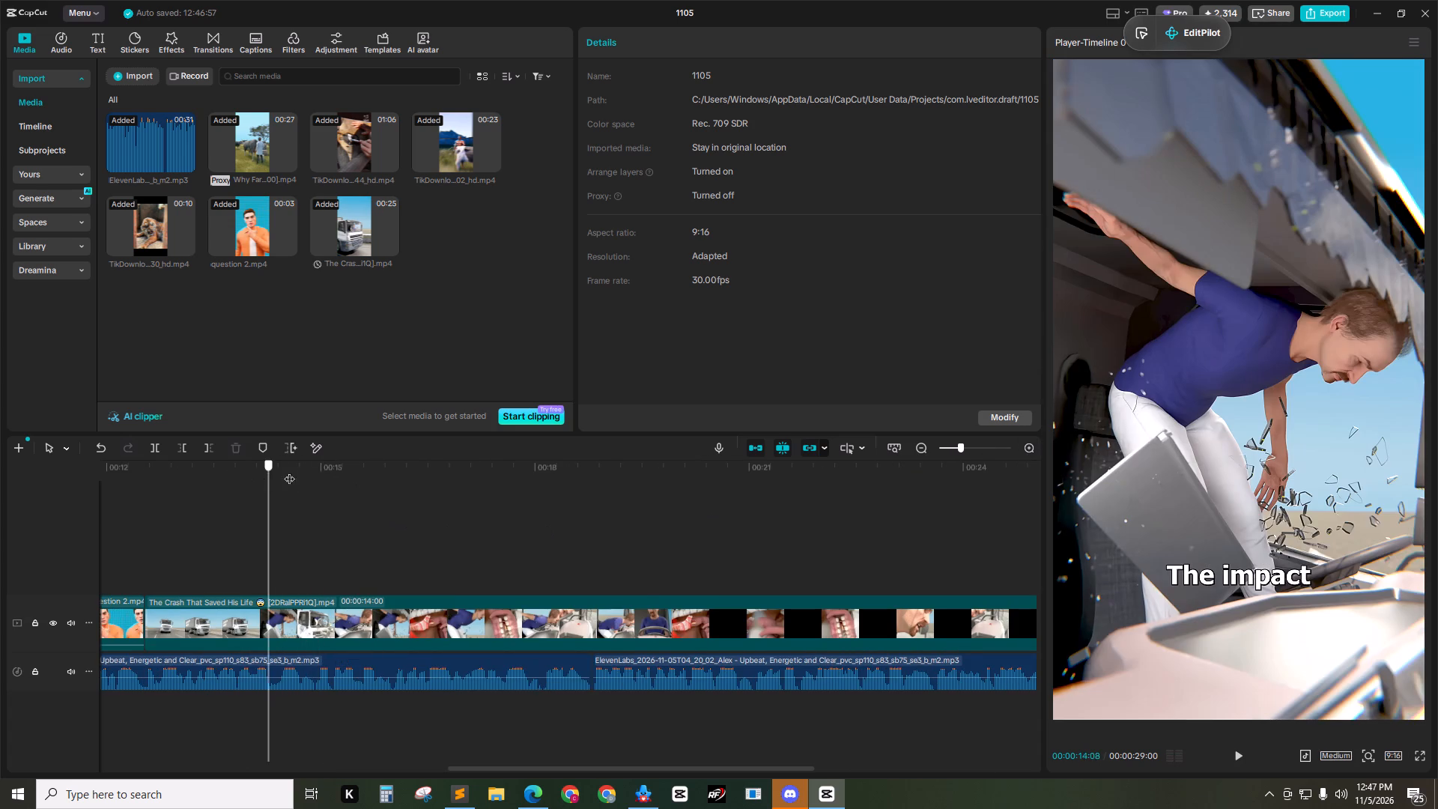
left_click_drag(289, 471, 312, 500)
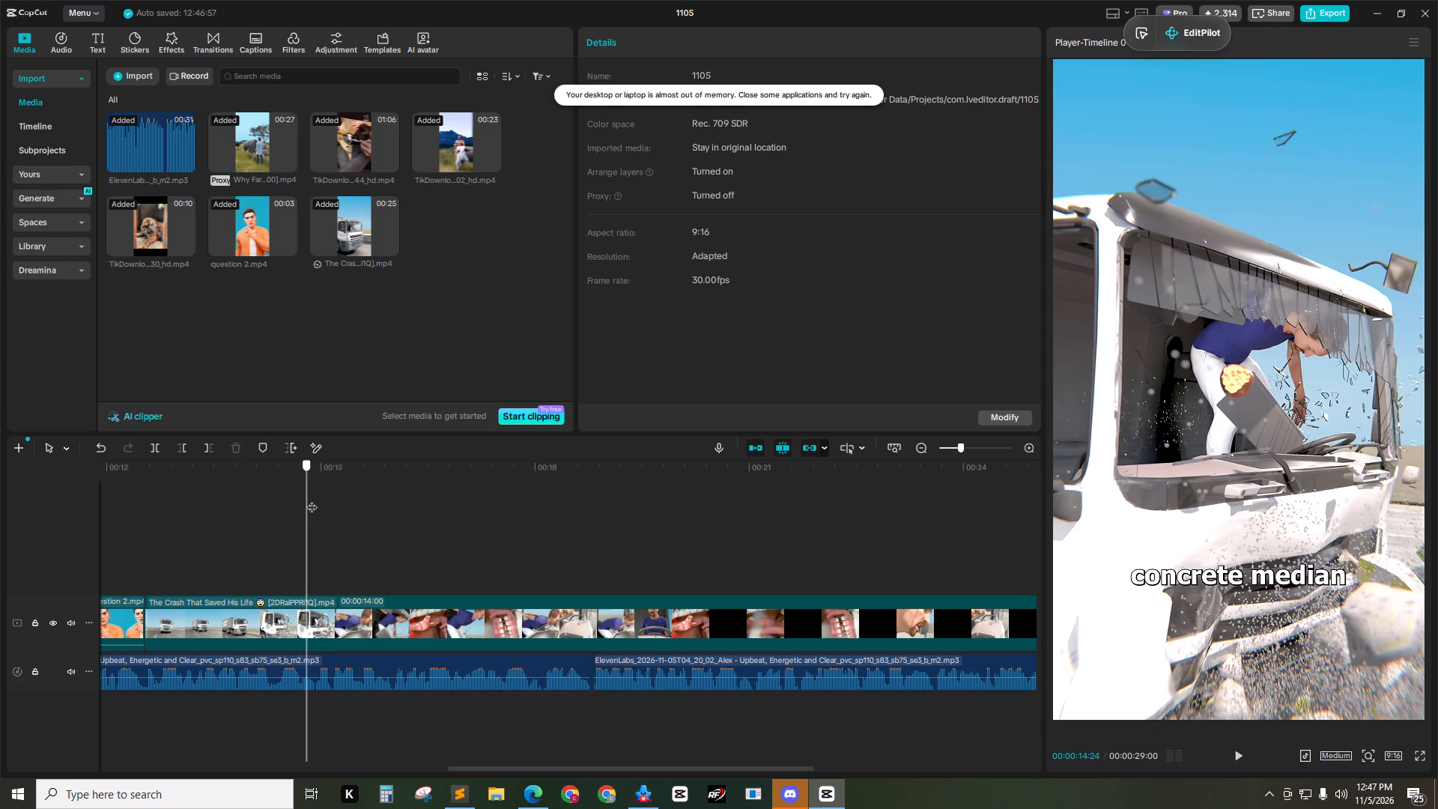
left_click_drag(312, 500, 326, 501)
key("space")
key("space")
key("space")
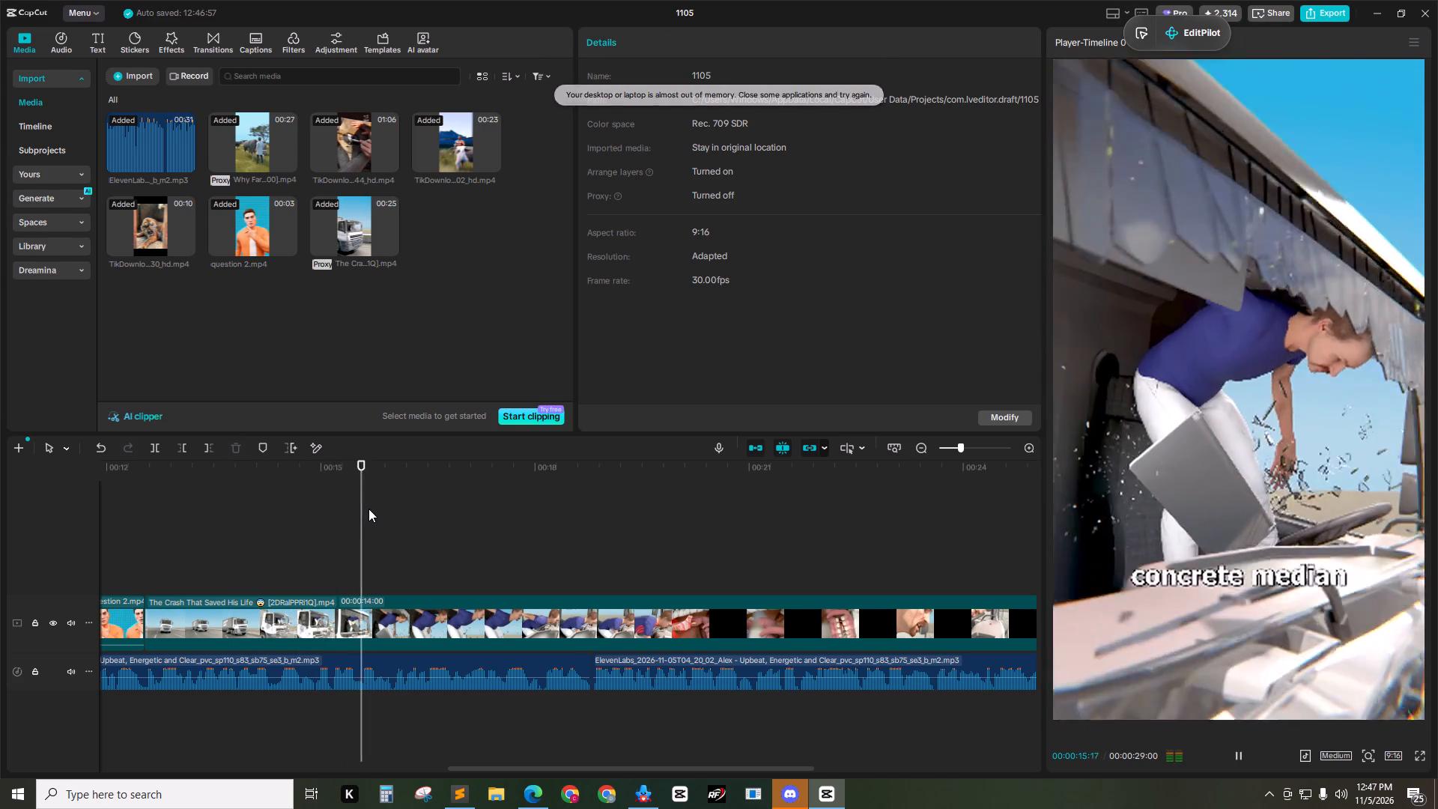
key("space")
left_click_drag(346, 464, 243, 472)
key("space")
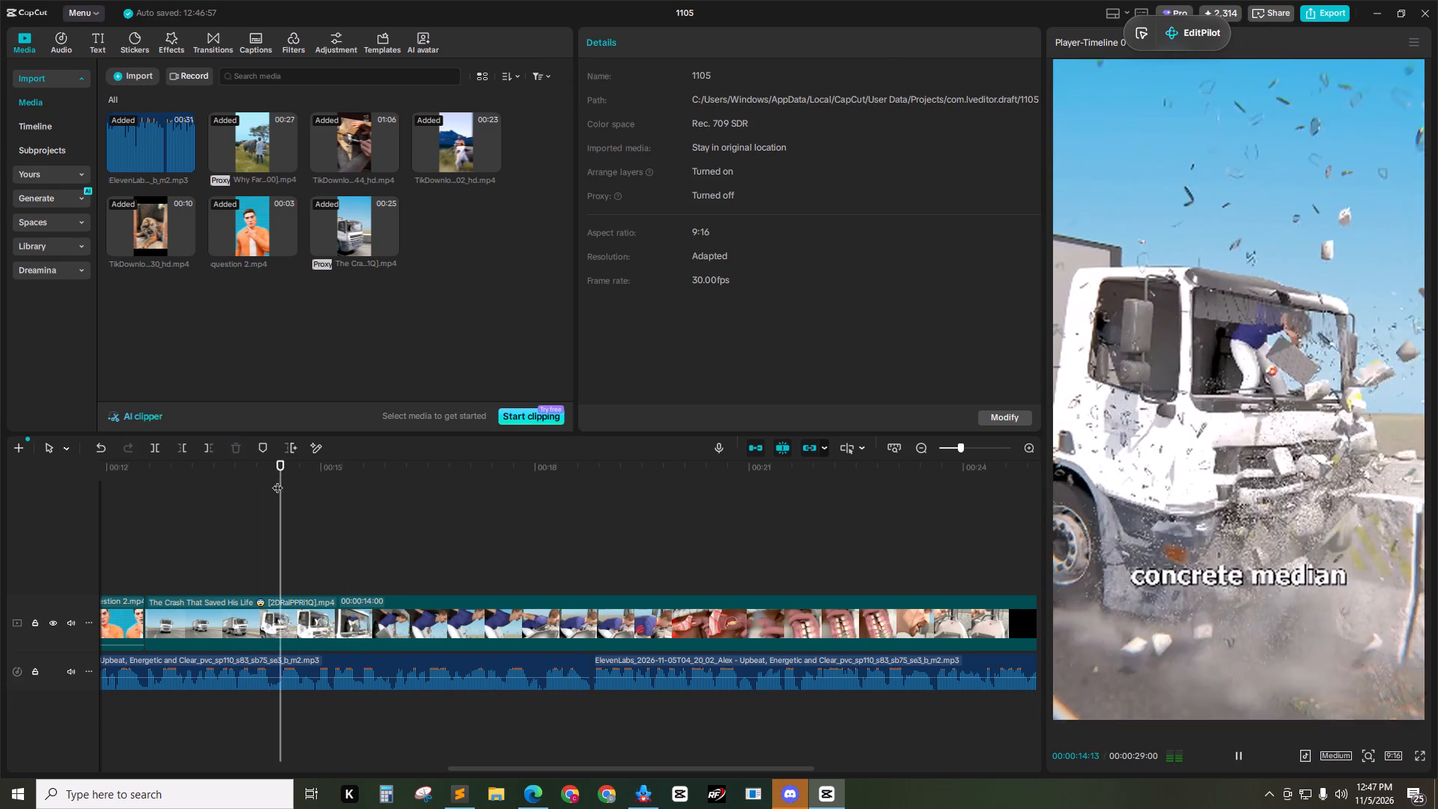
key("space")
left_click(1035, 450)
left_click(458, 794)
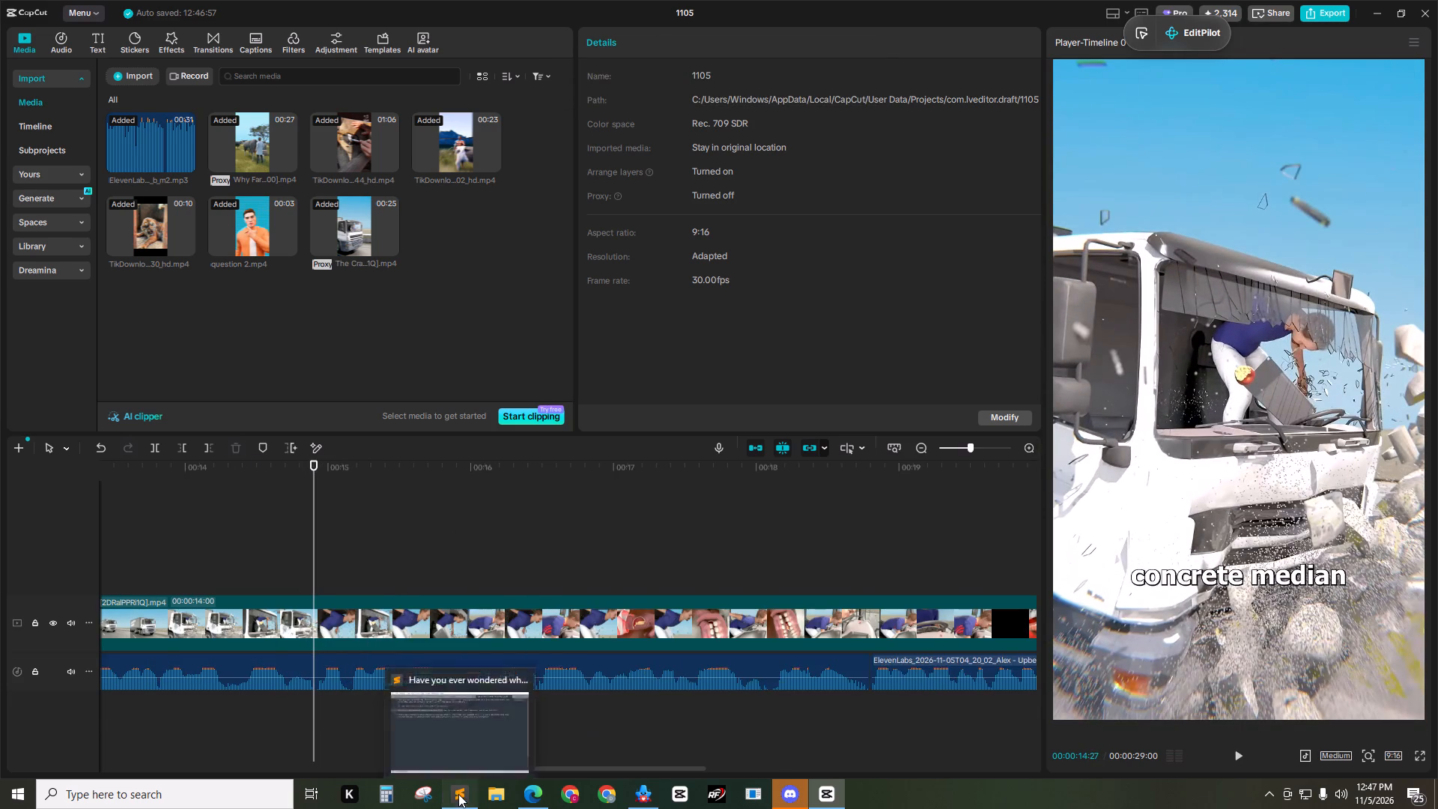
left_click(625, 317)
left_click(625, 317)
left_click(625, 314)
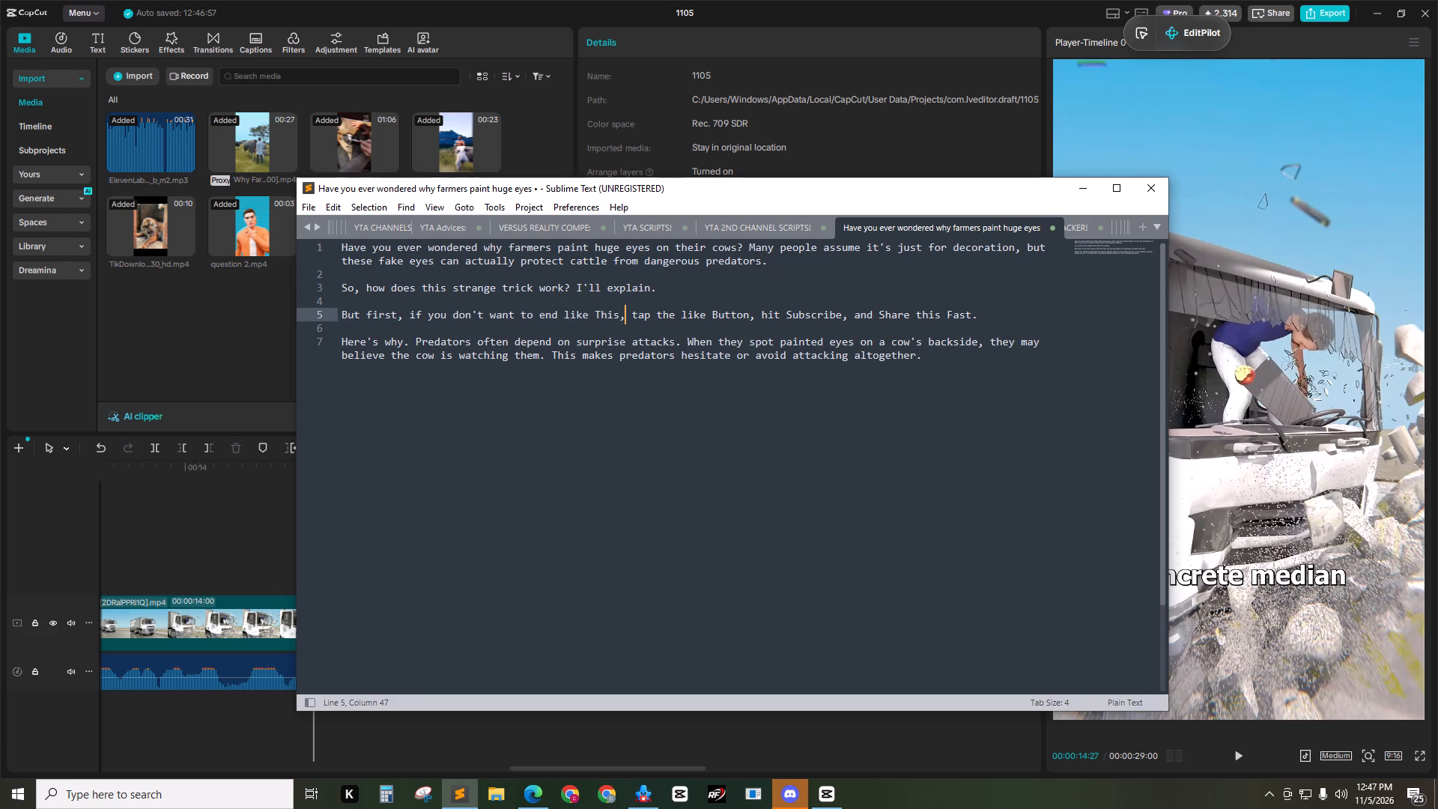
Split the voice-over after "This," at 00:00:14:27 and play back the portion following the cut.
left_click(235, 326)
left_click_drag(316, 461, 275, 461)
key("space")
key("space")
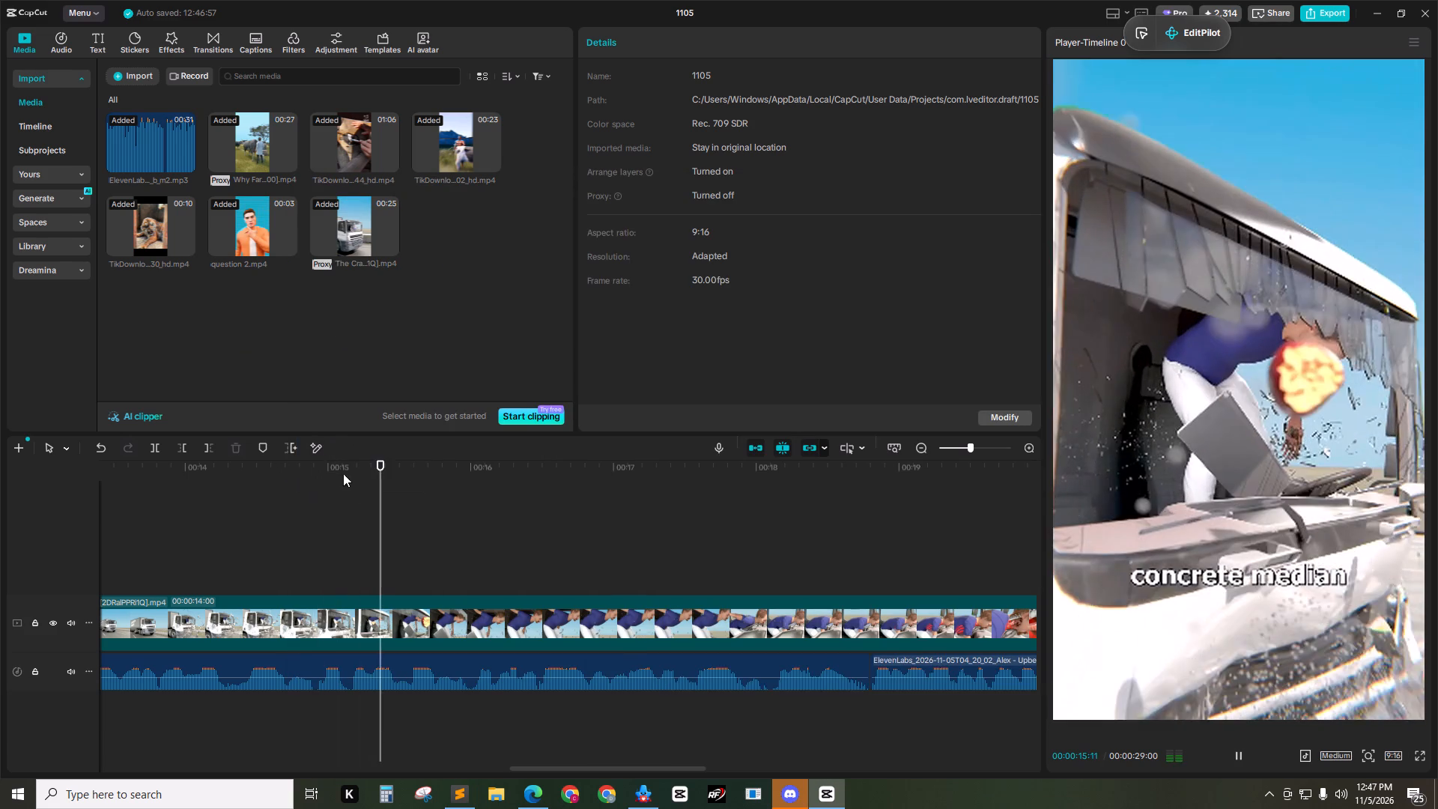
left_click_drag(337, 471, 250, 485)
key("space")
key("space")
left_click(311, 476)
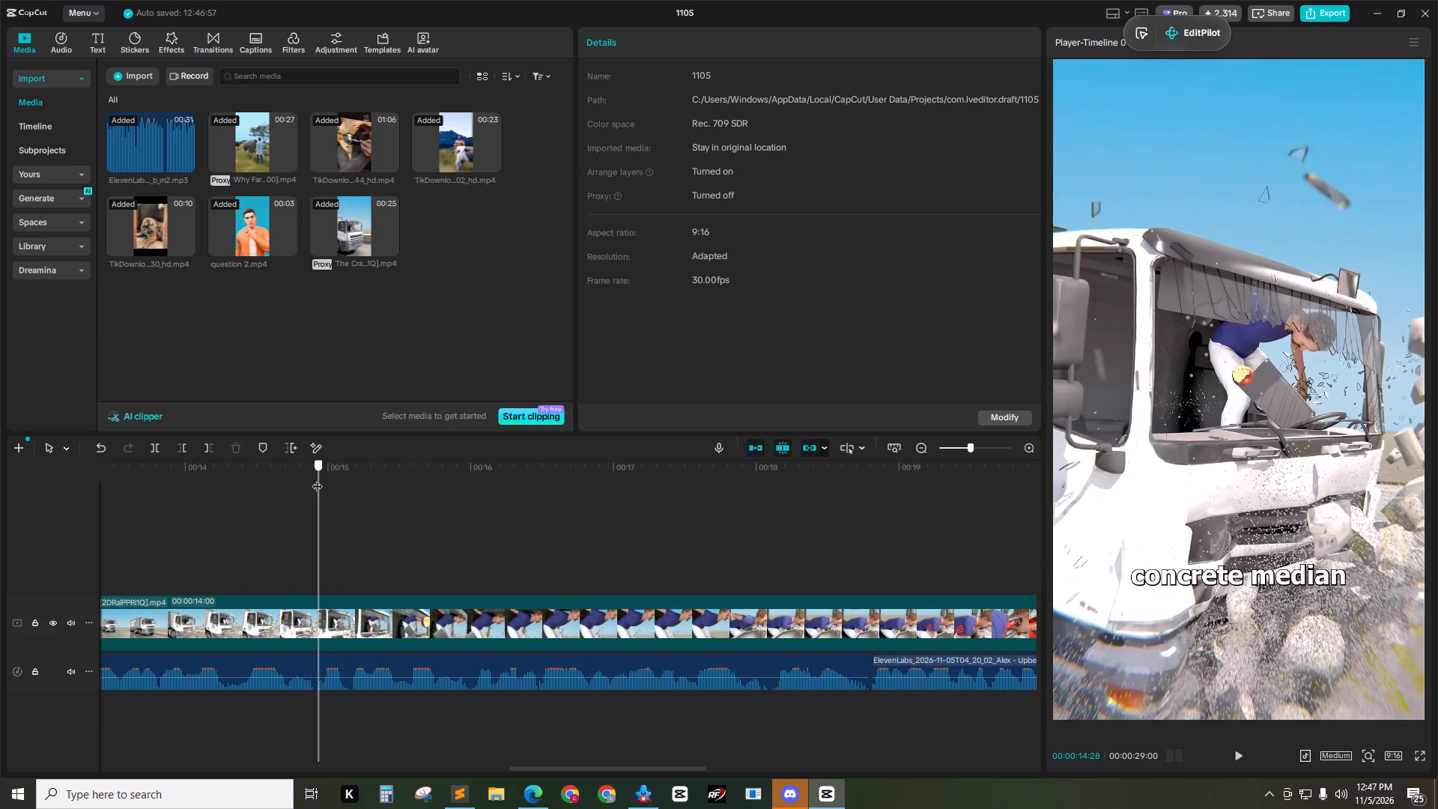
left_click(495, 629)
left_click(463, 671)
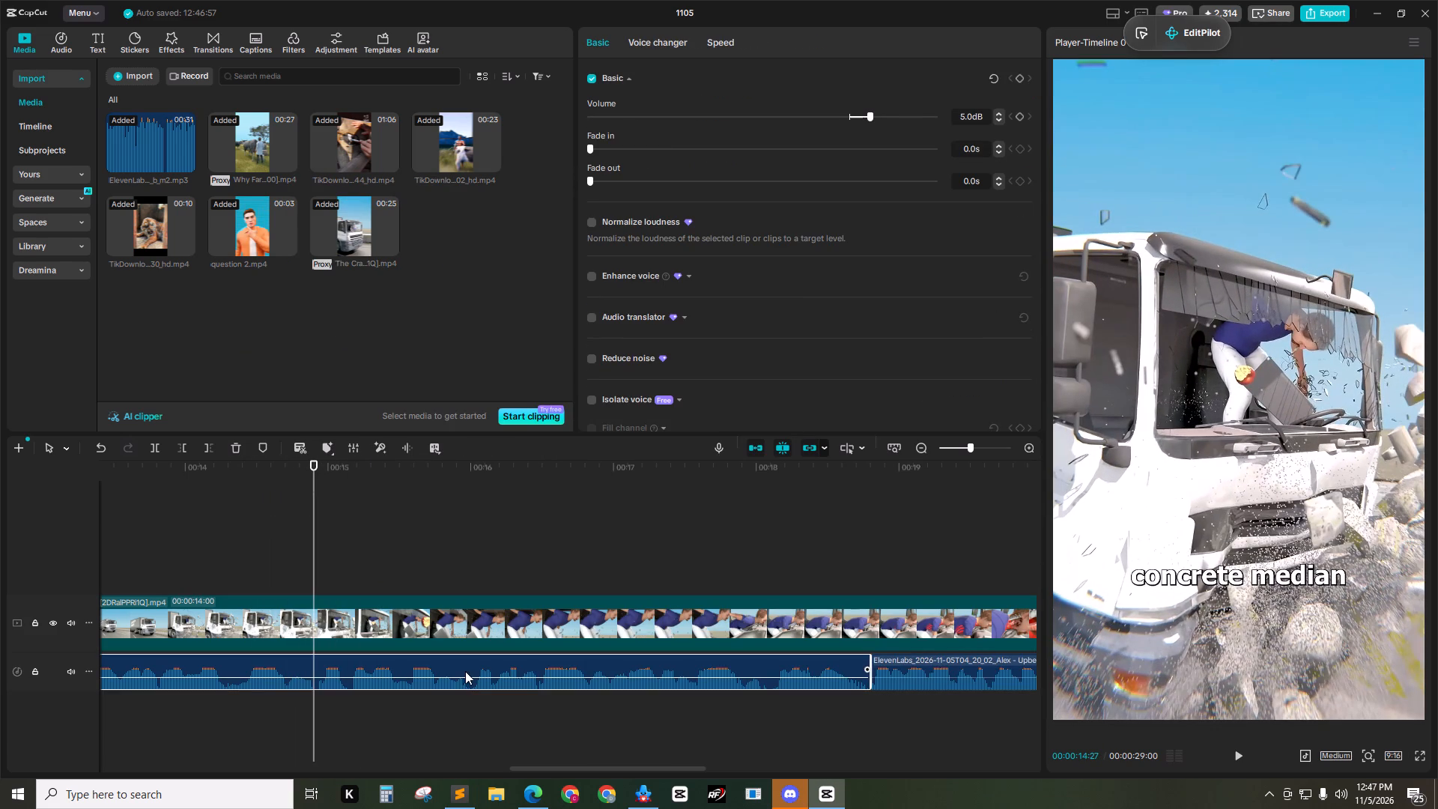
key("ctrl+b")
key("space")
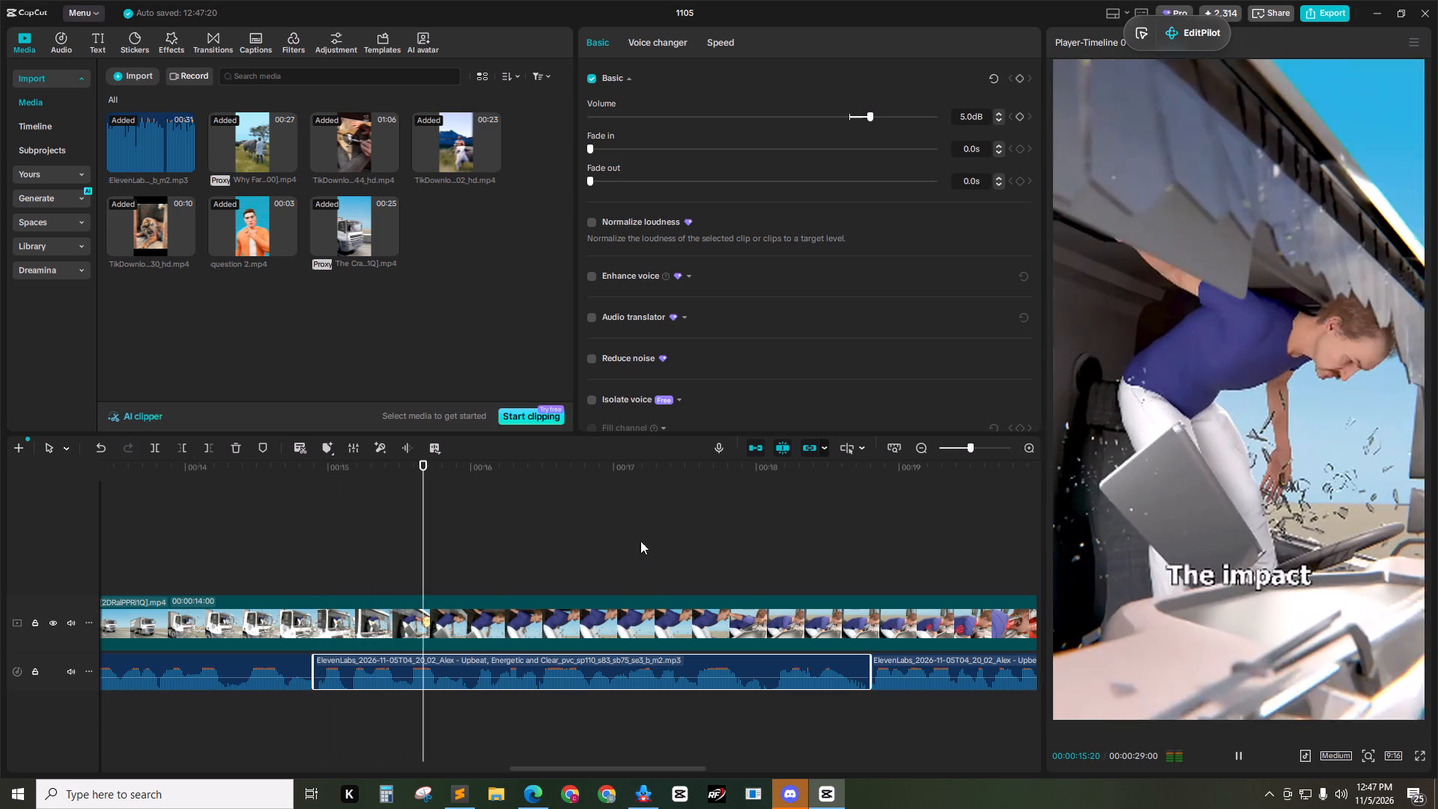
key("space")
Check the call-to-action line in the script in Sublime Text and return to CapCut.
left_click(458, 785)
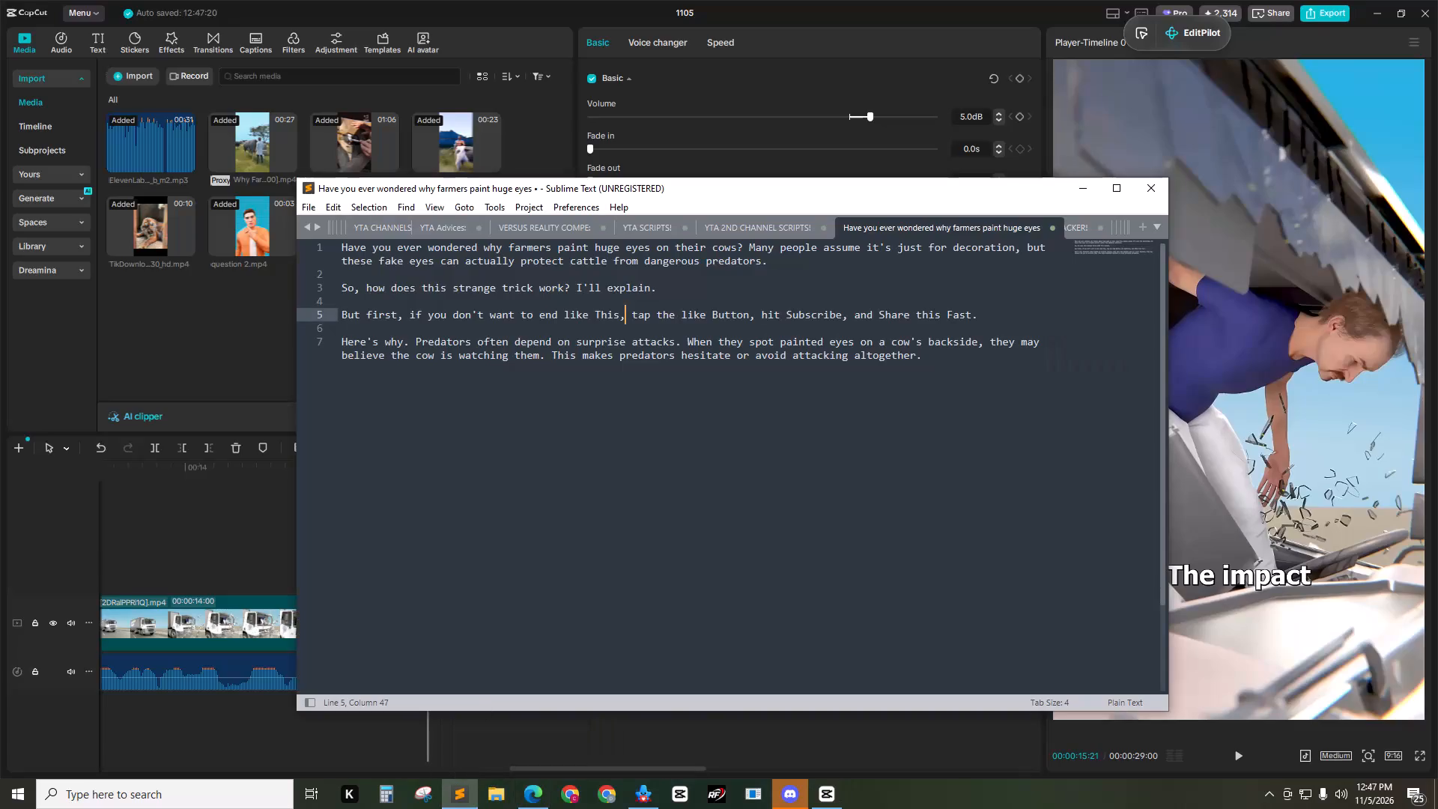
left_click(258, 341)
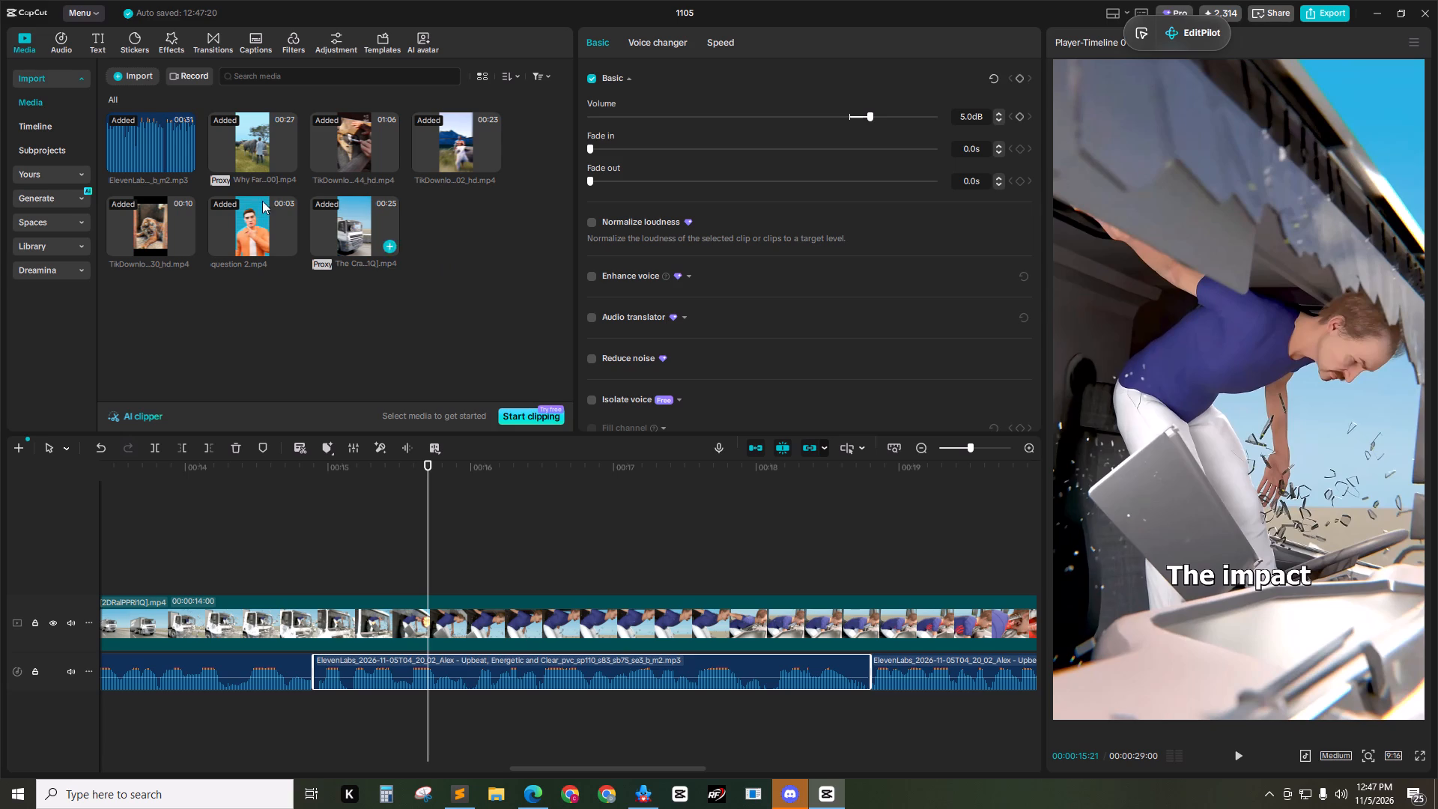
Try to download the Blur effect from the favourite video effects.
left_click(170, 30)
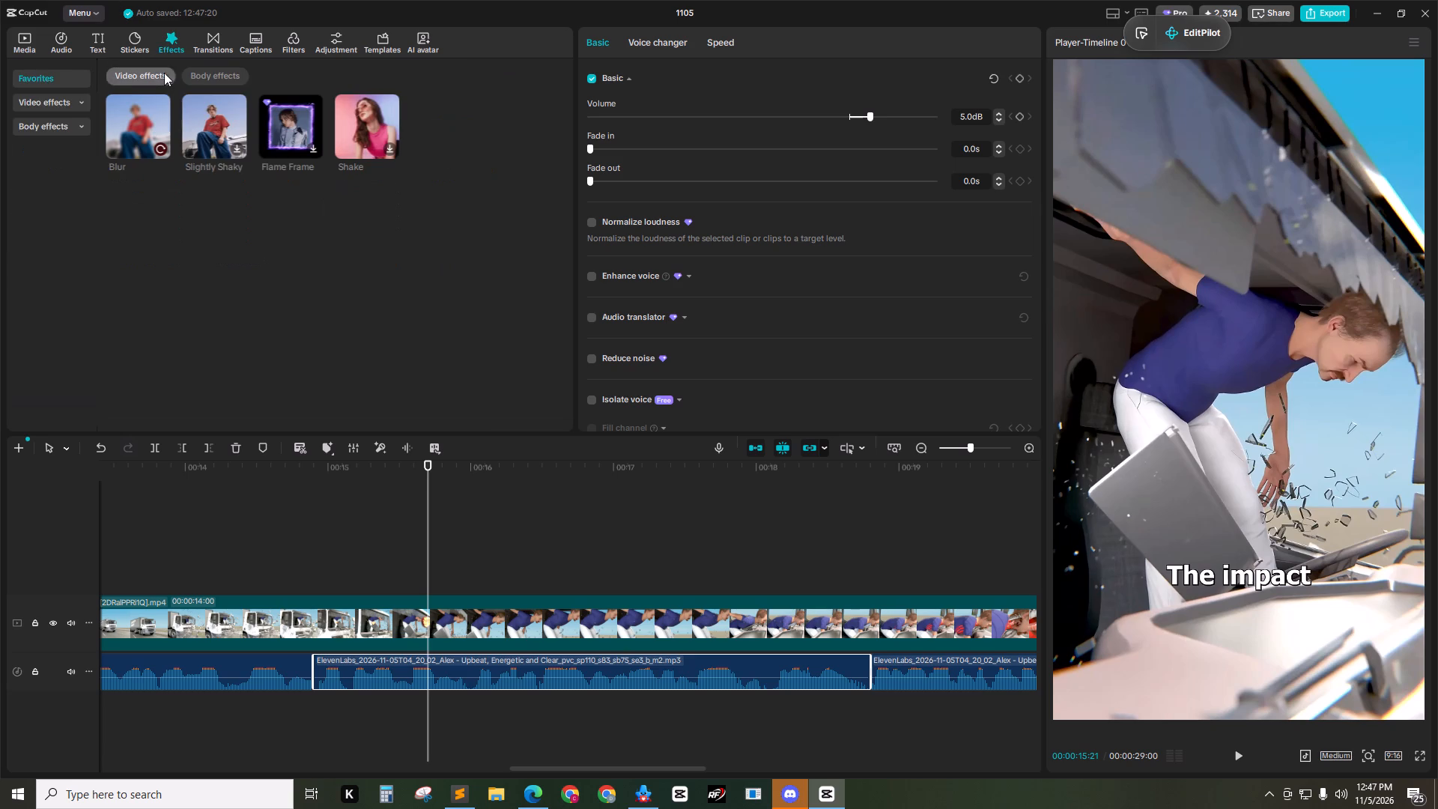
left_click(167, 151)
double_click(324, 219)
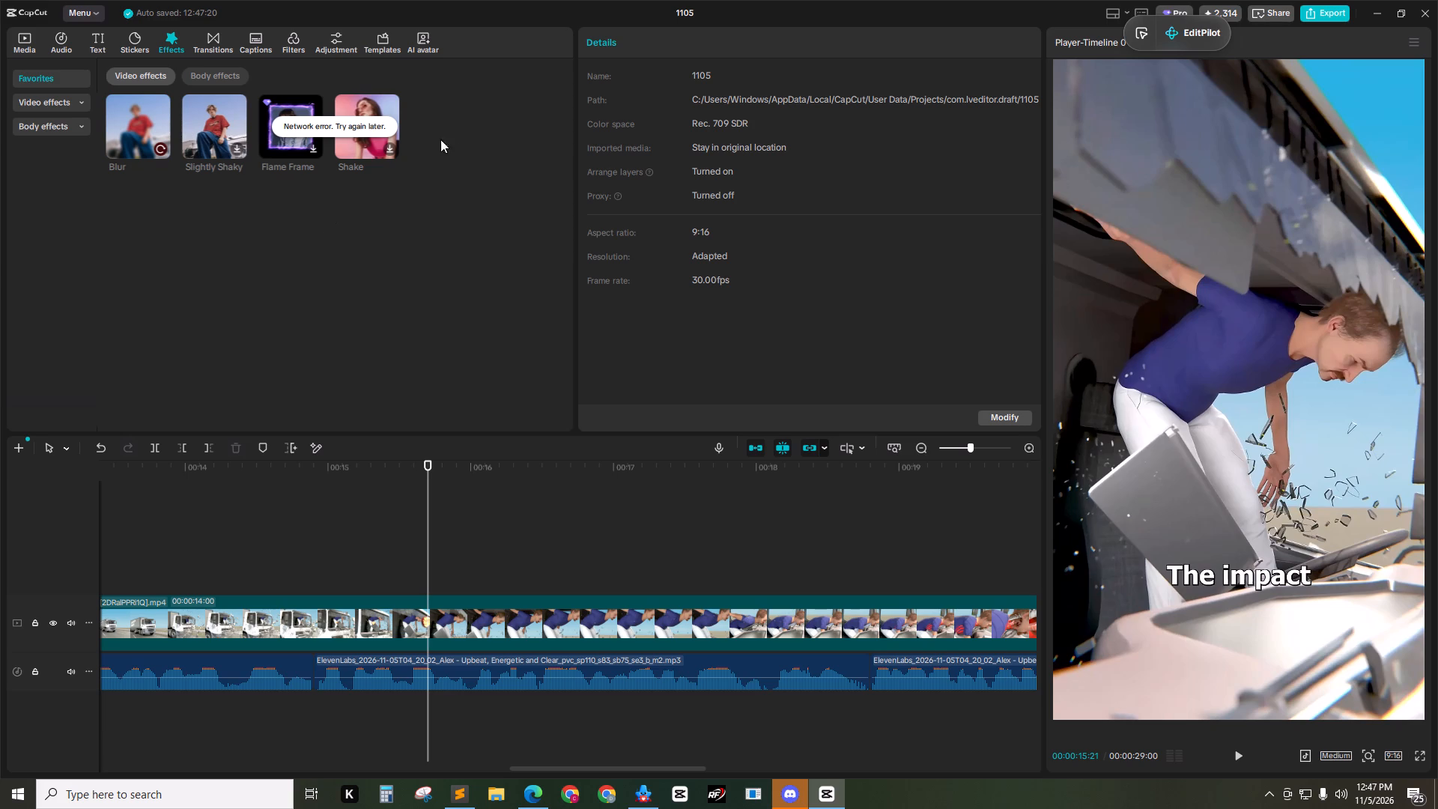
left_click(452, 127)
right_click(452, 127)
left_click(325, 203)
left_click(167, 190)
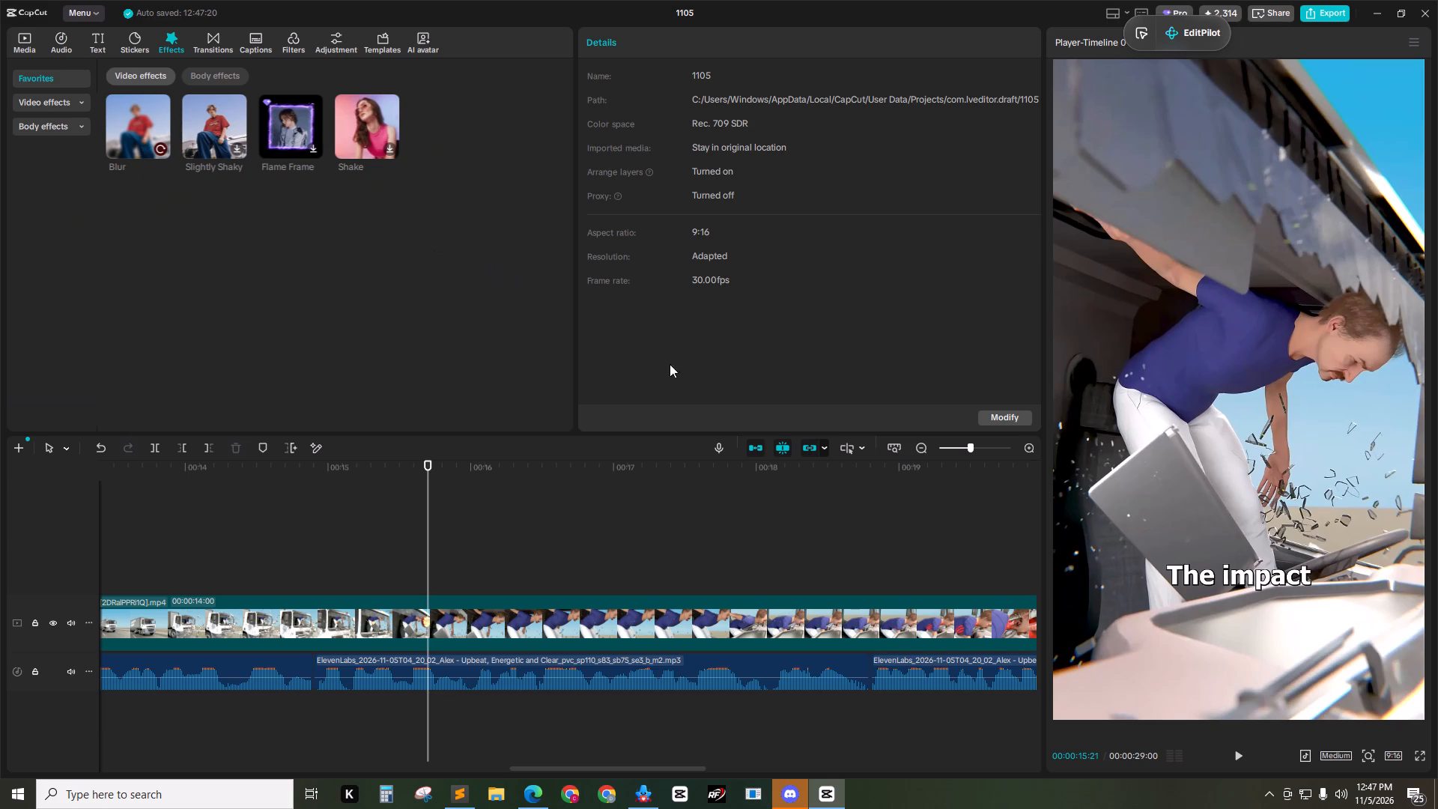
Scrub through the crash clip to examine the captions burned into its footage.
left_click_drag(432, 490, 463, 494)
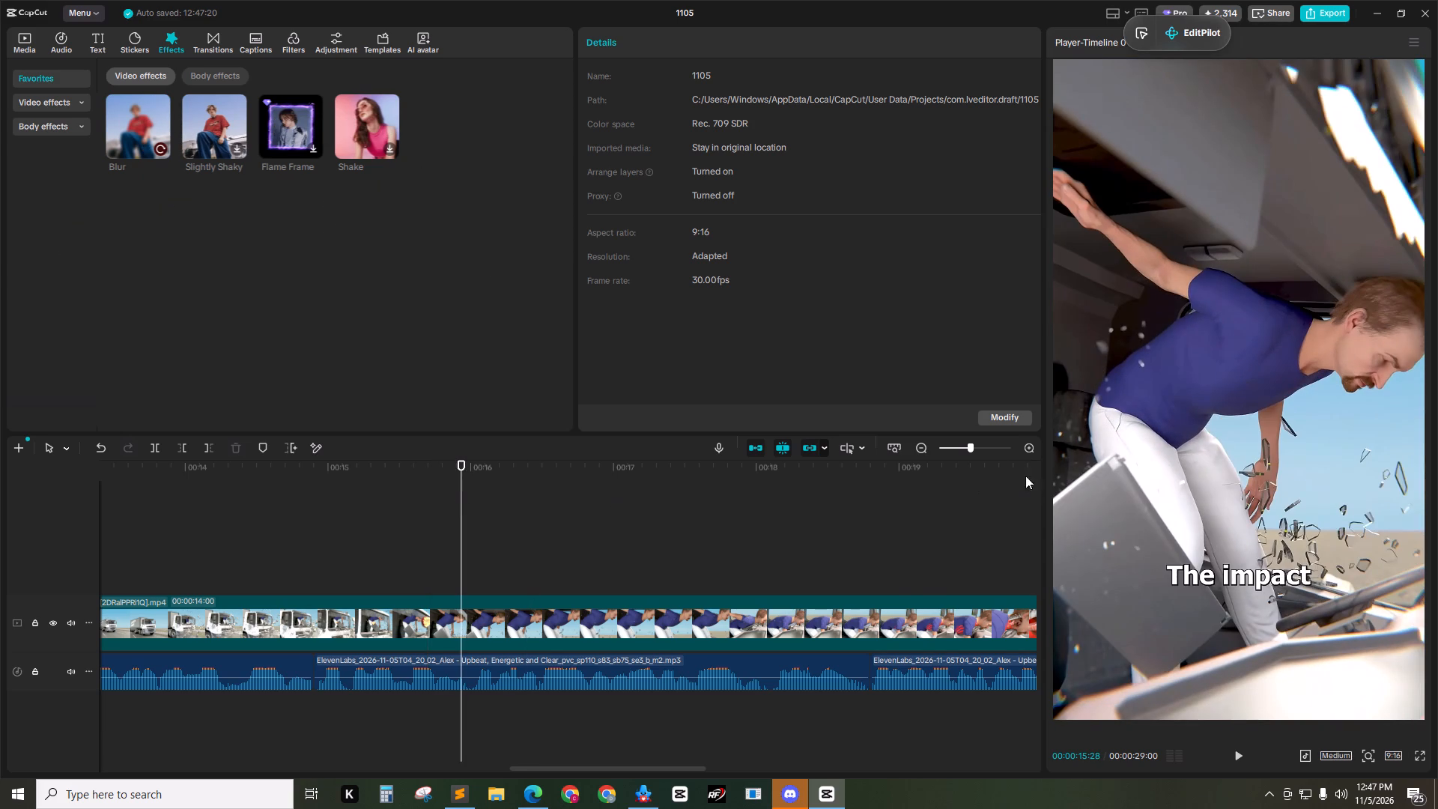
left_click(917, 450)
left_click(929, 446)
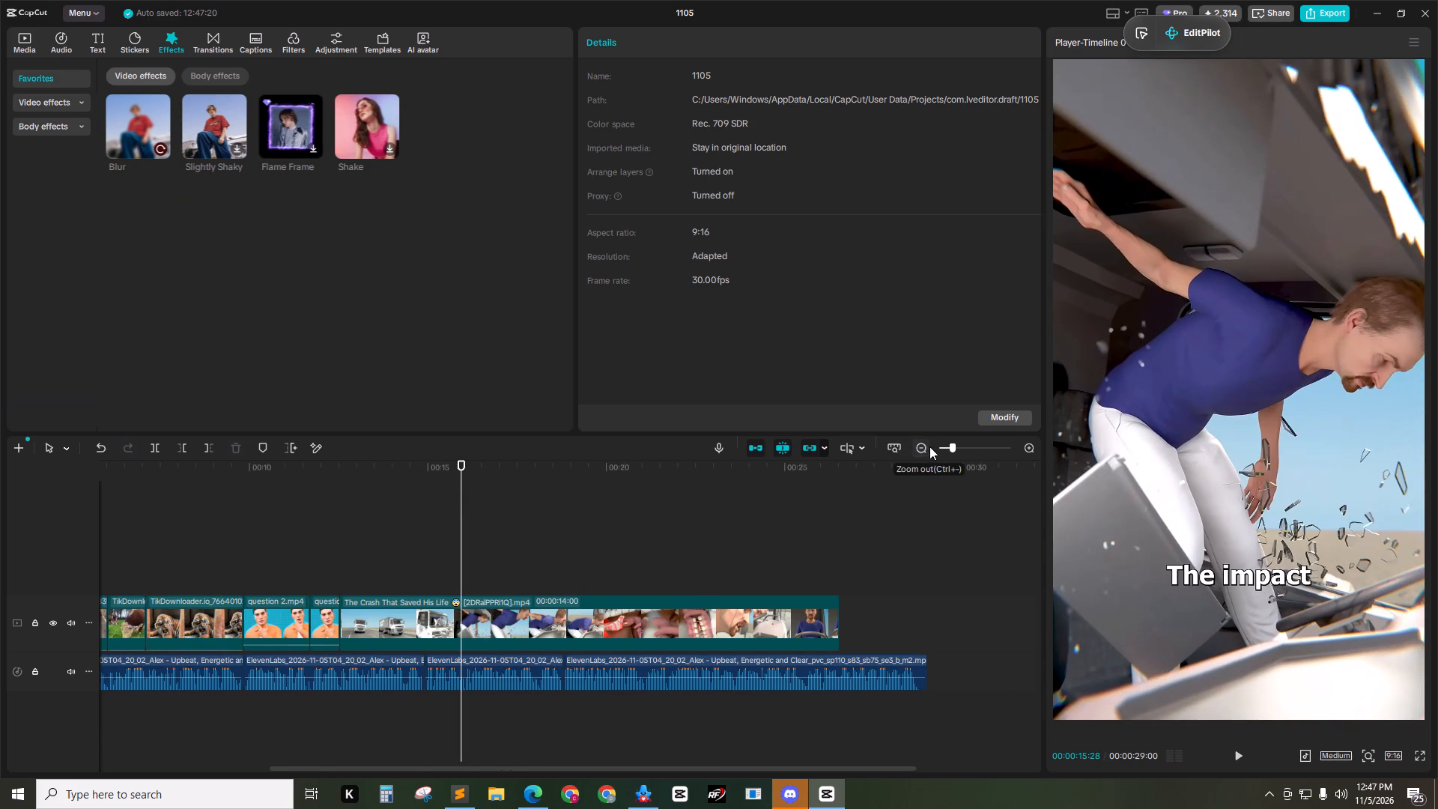
left_click_drag(481, 467, 870, 471)
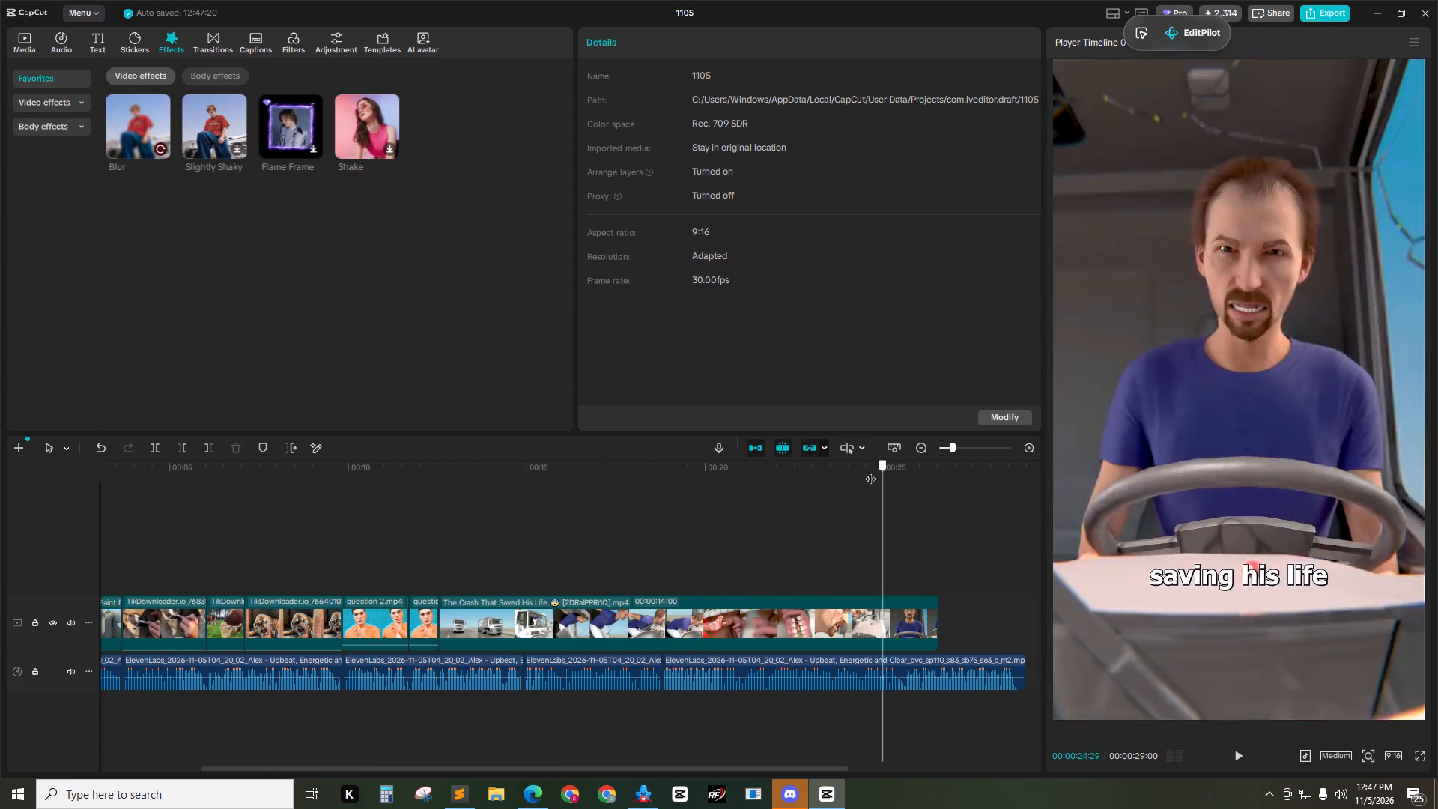
left_click_drag(870, 471, 571, 495)
left_click(1033, 452)
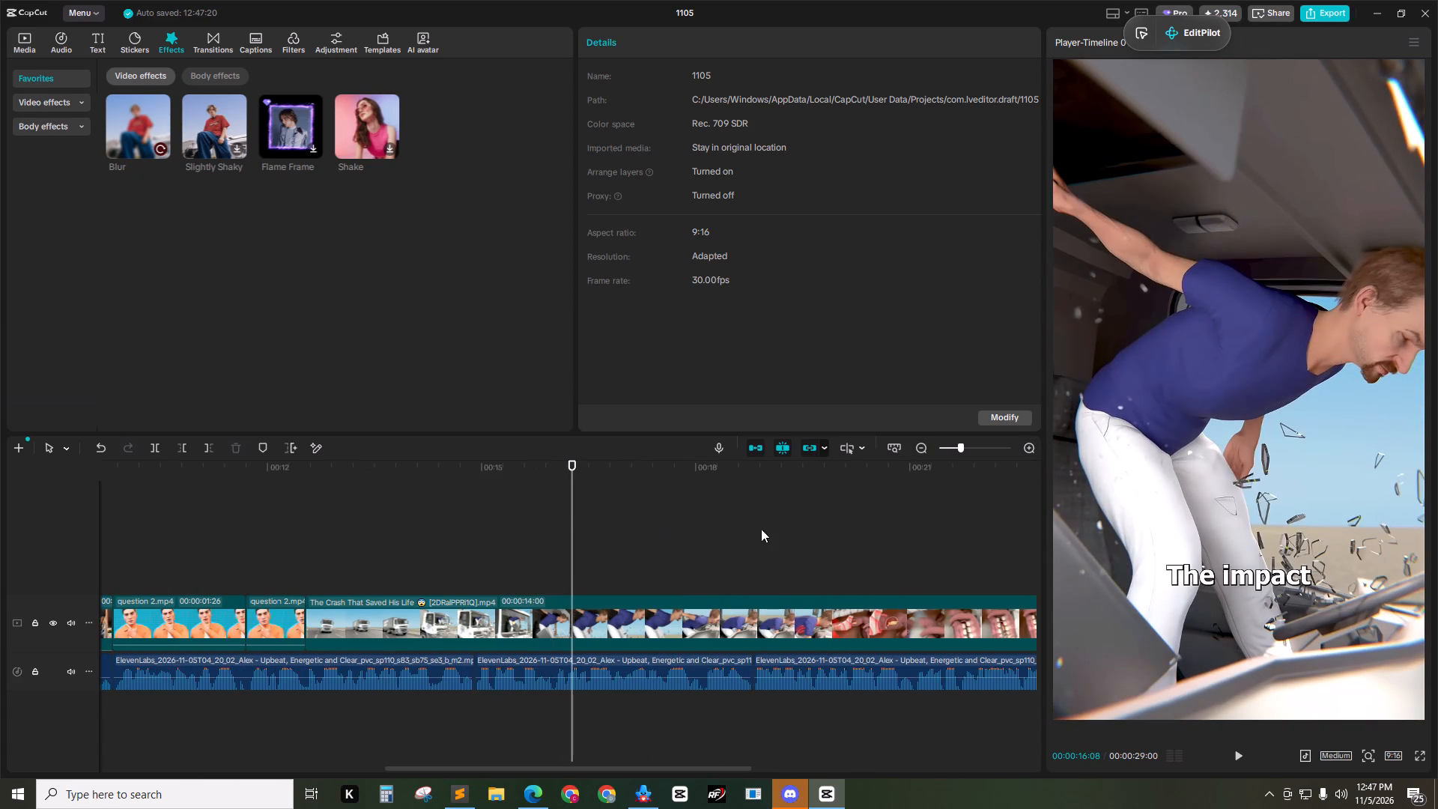
left_click_drag(596, 769, 626, 769)
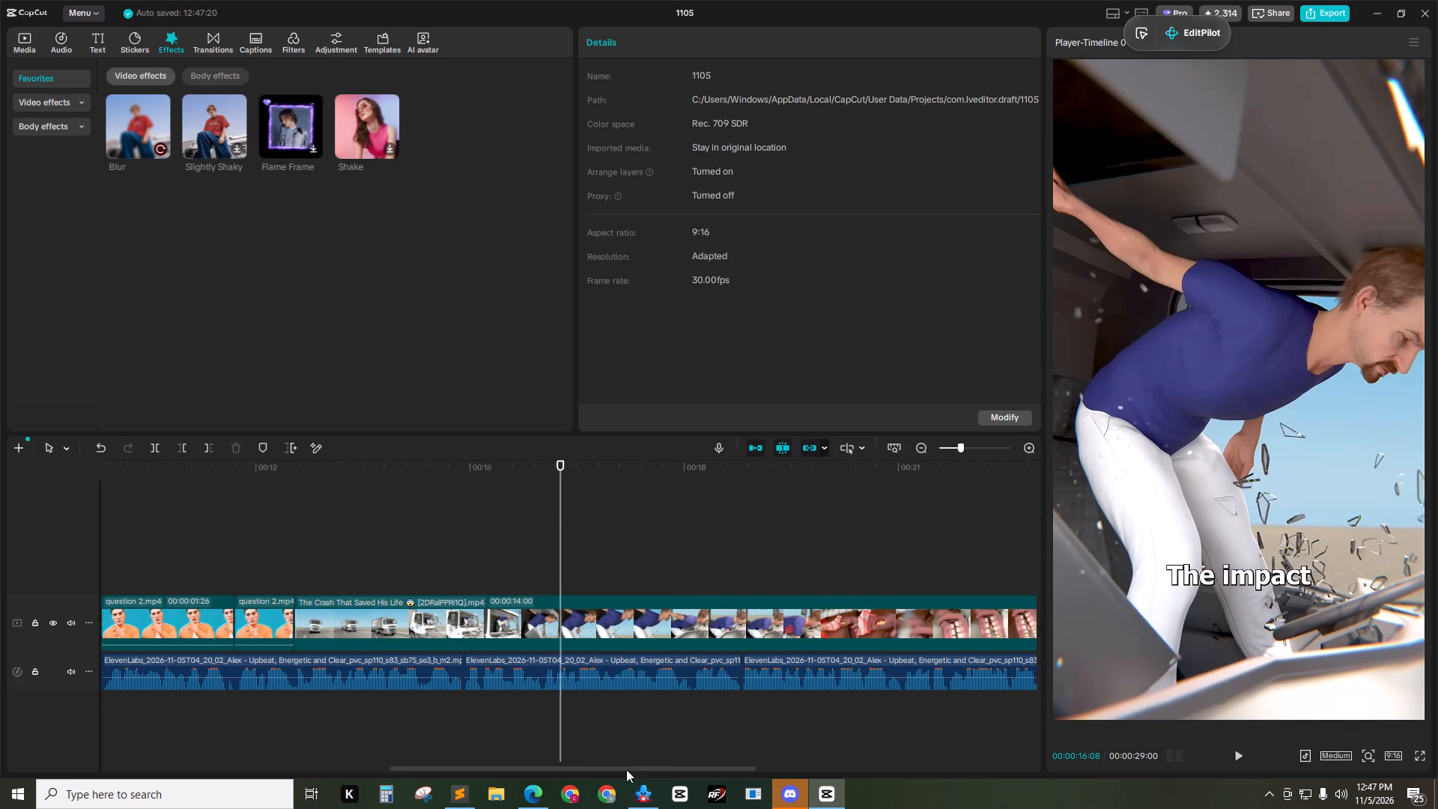
left_click_drag(626, 769, 558, 757)
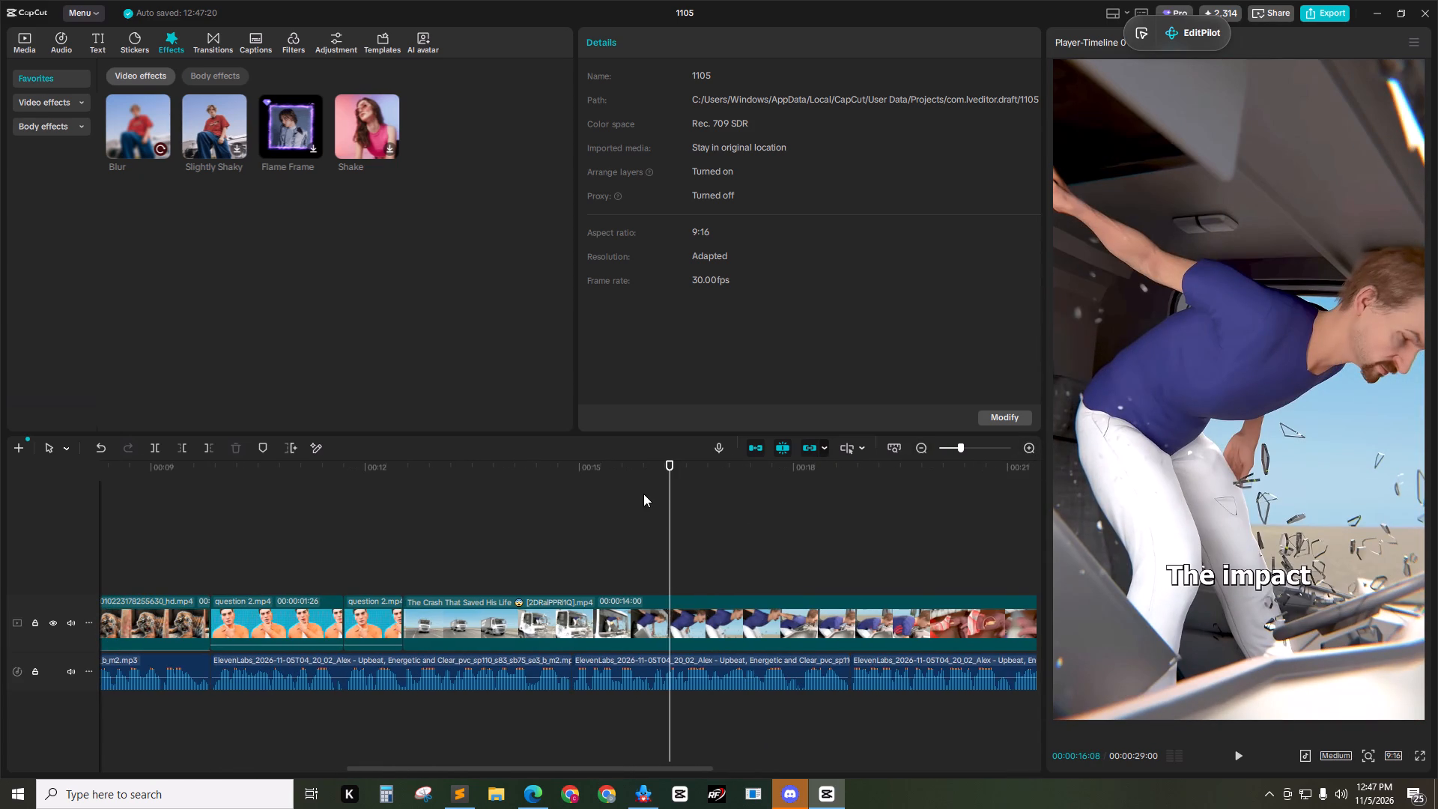
left_click_drag(644, 479, 646, 472)
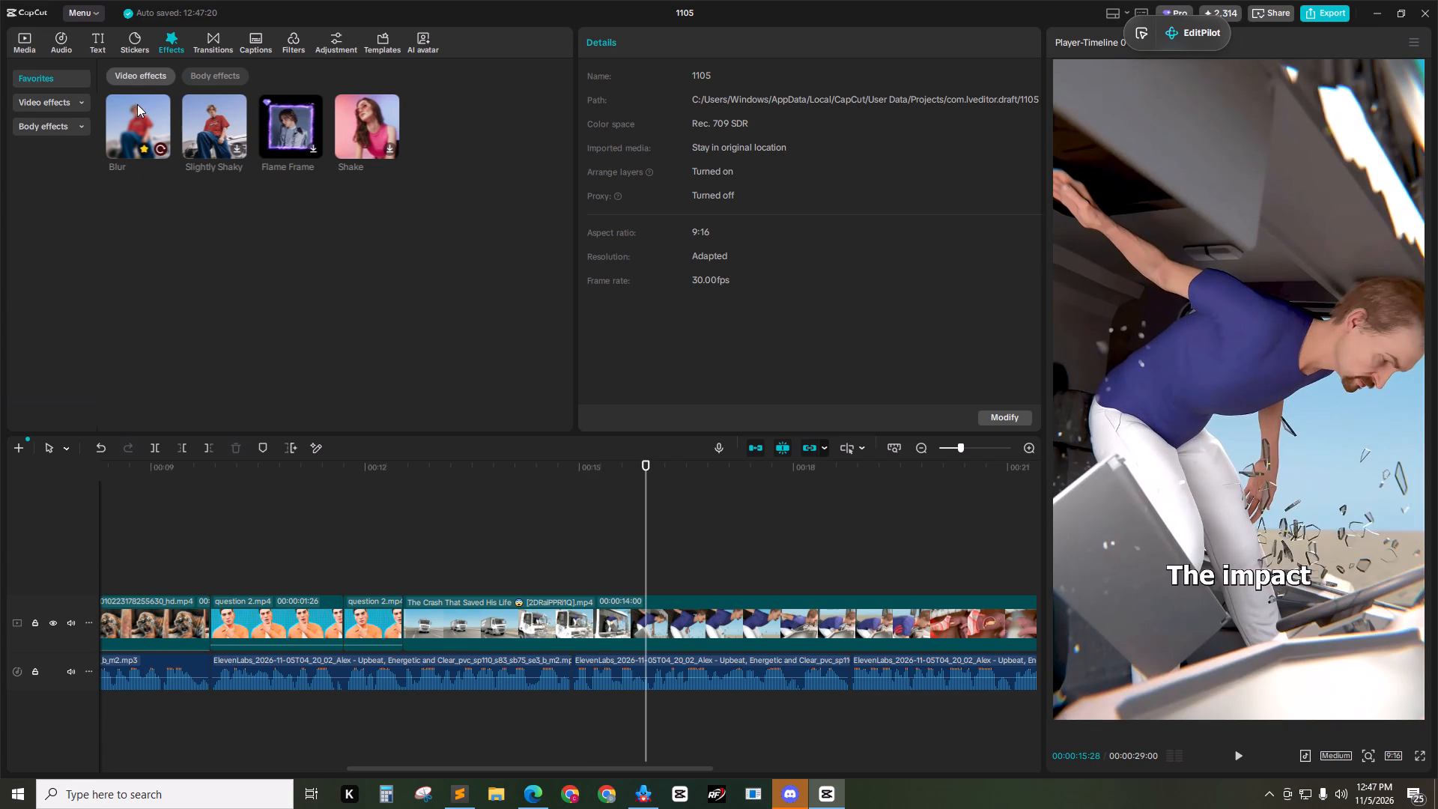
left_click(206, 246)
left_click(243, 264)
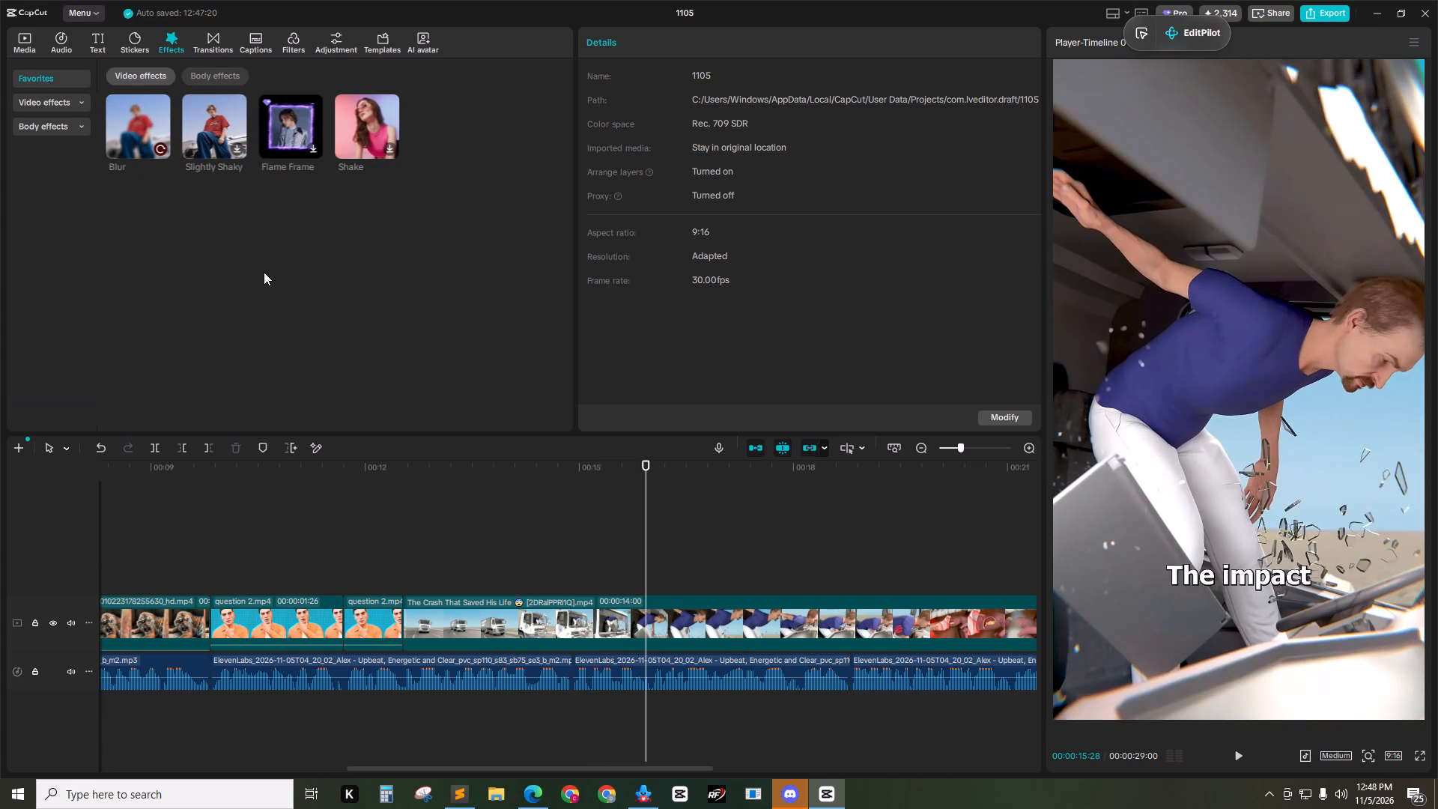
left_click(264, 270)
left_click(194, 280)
Search the video effects for blur and place the Blur effect above the crash clip, aligned with the clip's start.
left_click(172, 43)
left_click(64, 103)
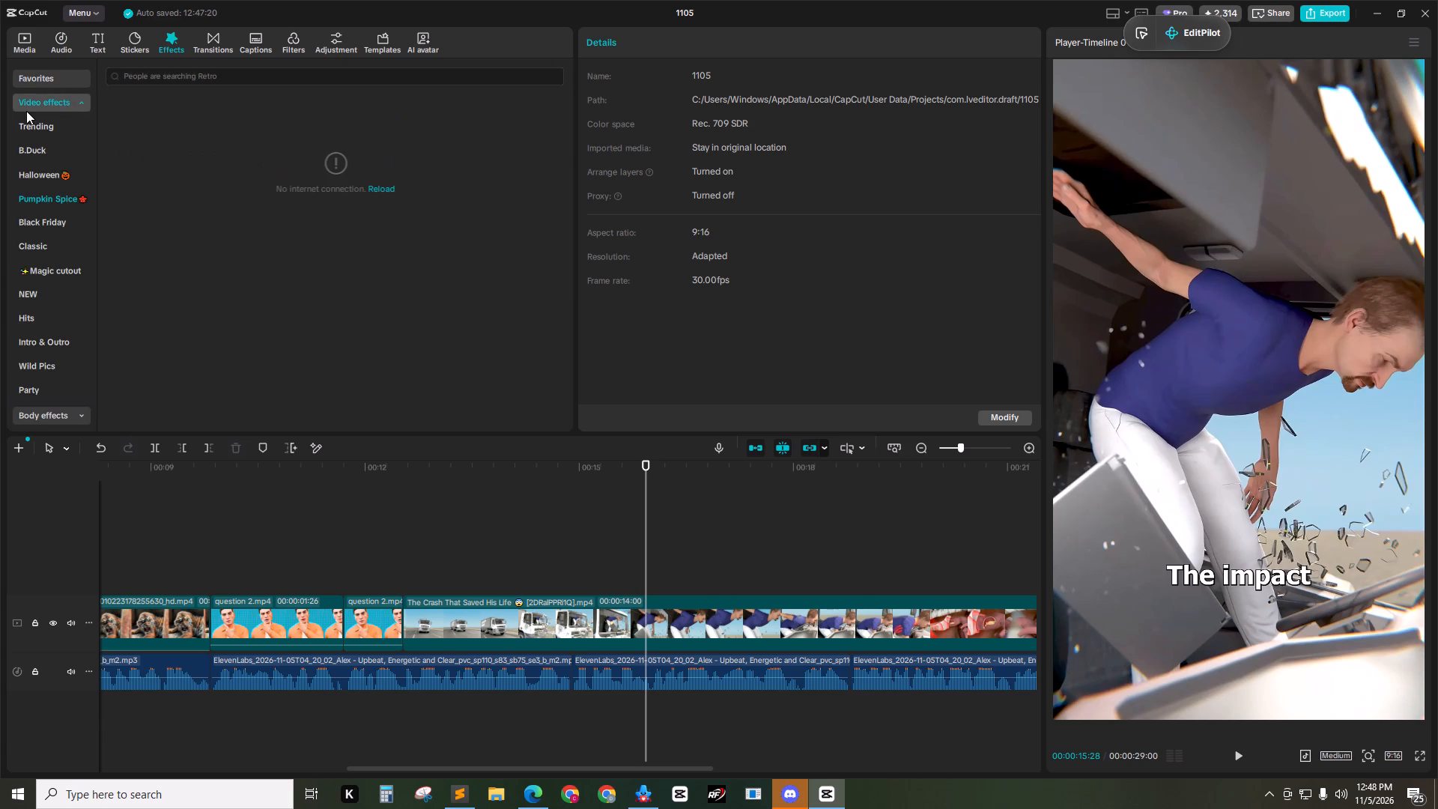
left_click(26, 109)
left_click(152, 76)
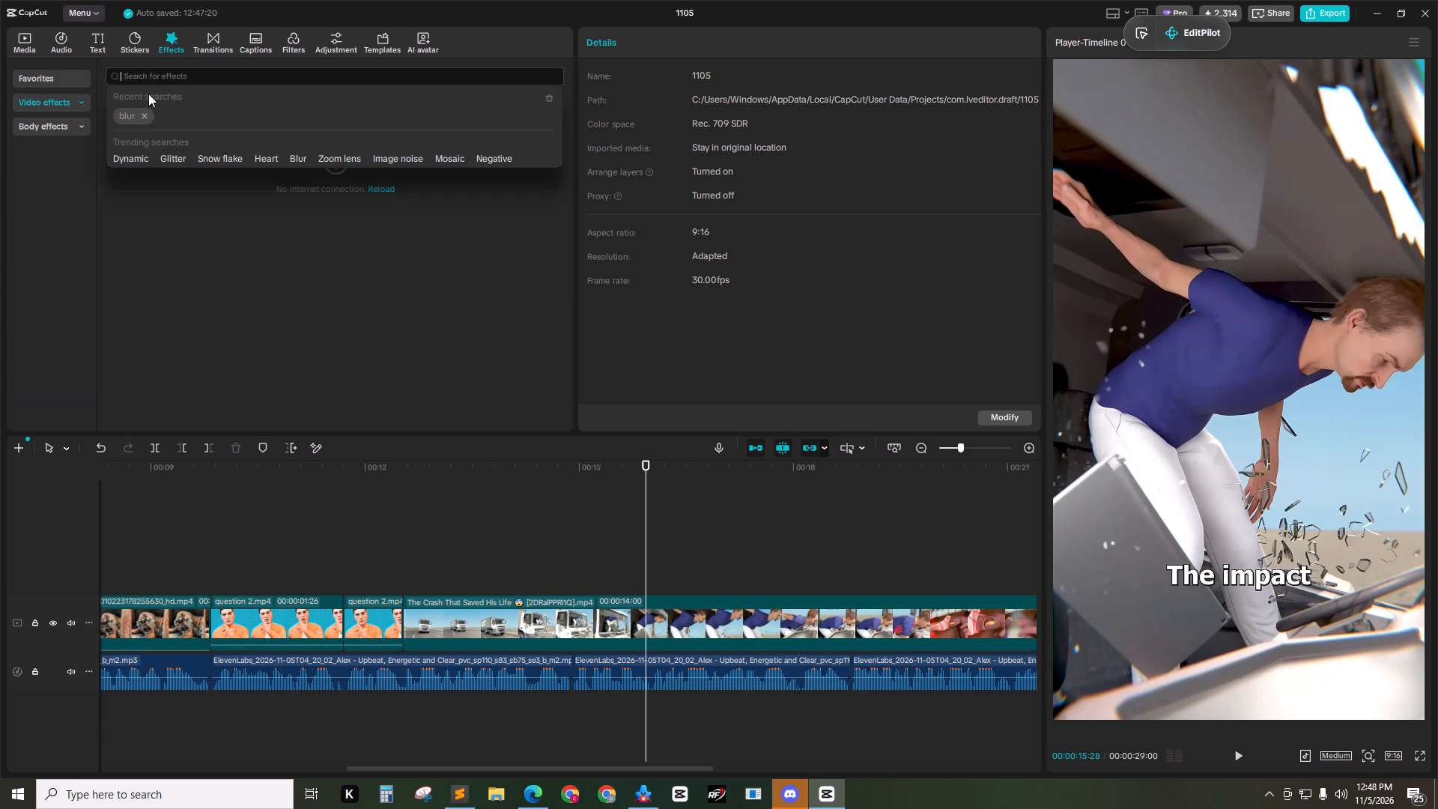
left_click(124, 117)
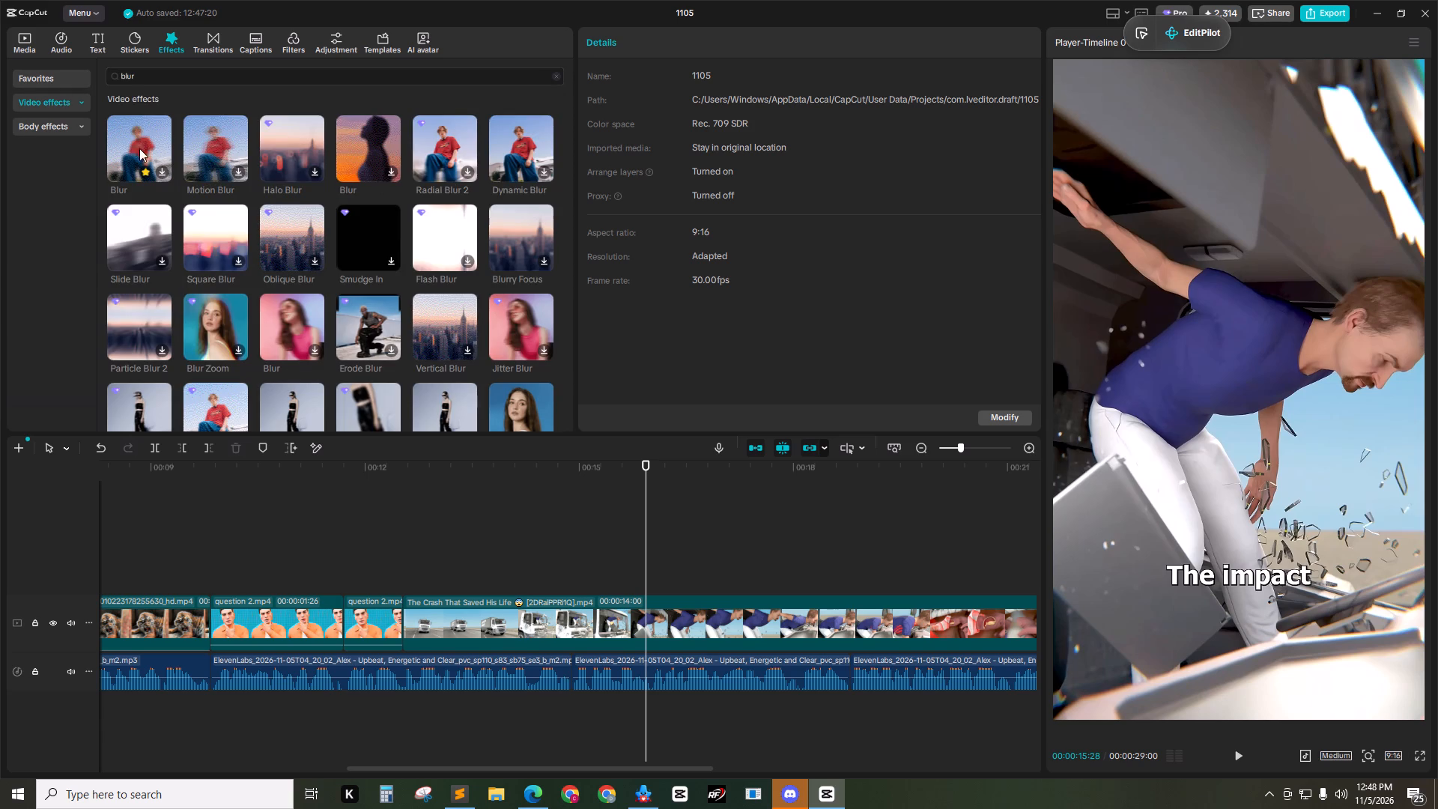
left_click_drag(140, 133, 265, 285)
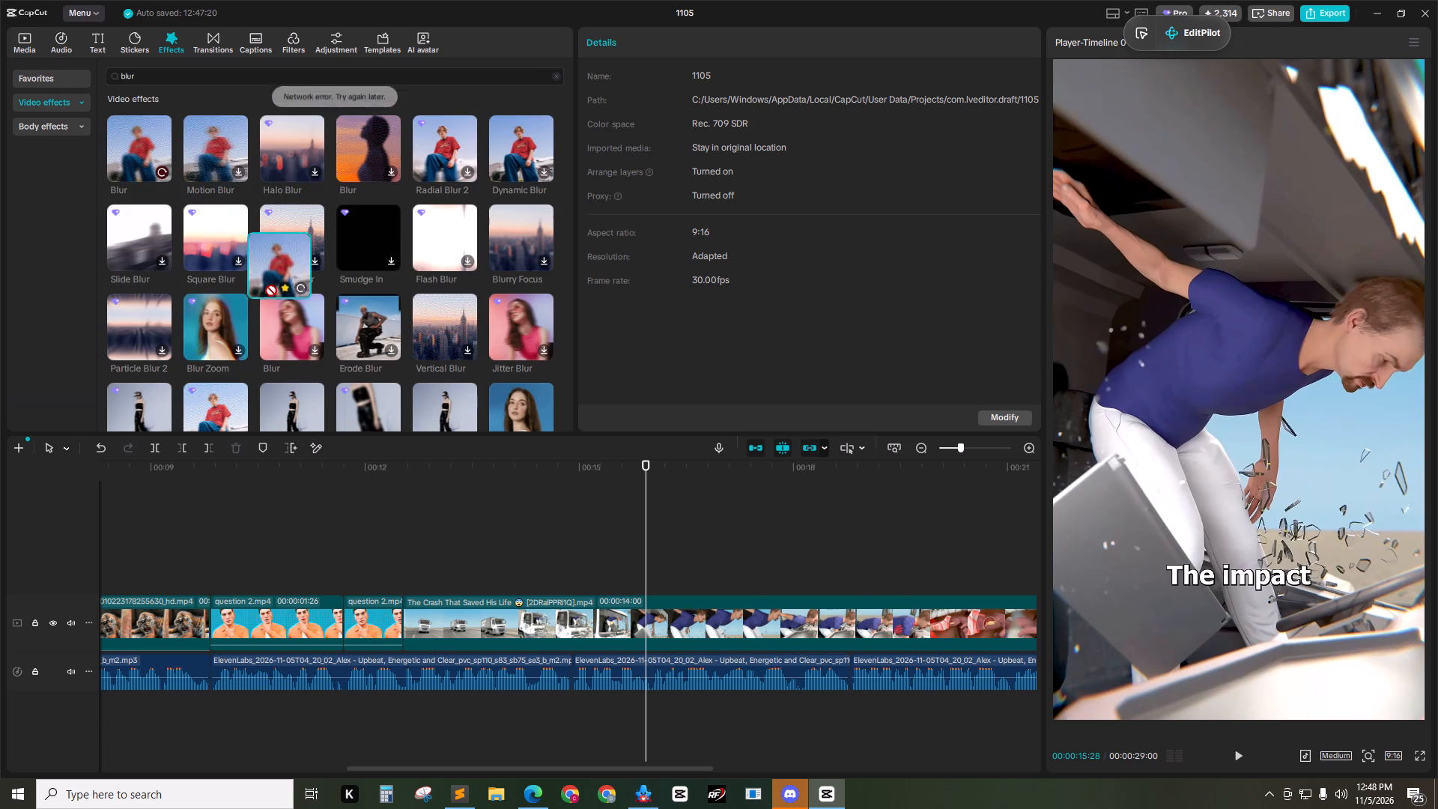
left_click_drag(265, 285, 155, 165)
left_click_drag(128, 129, 610, 527)
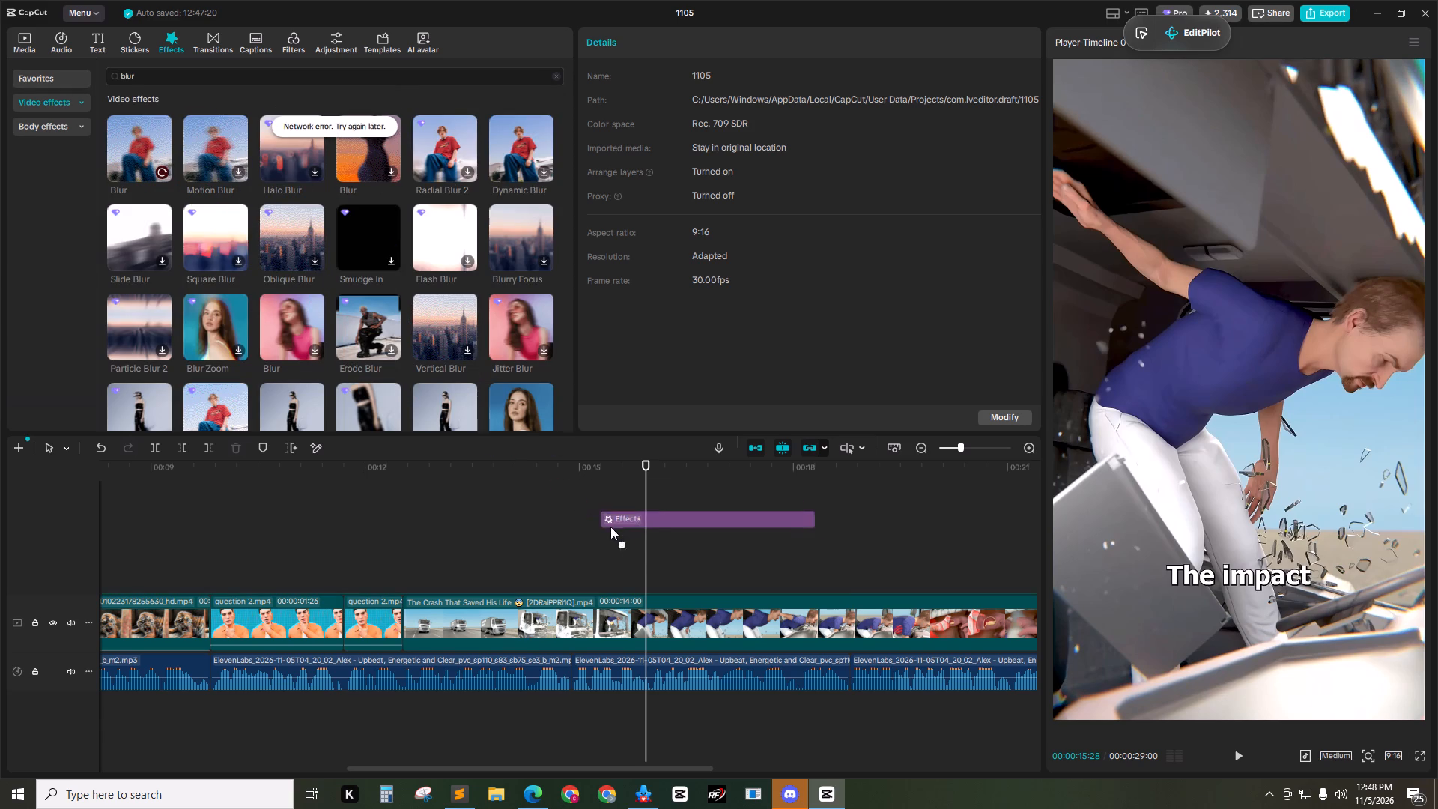
left_click_drag(610, 527, 399, 538)
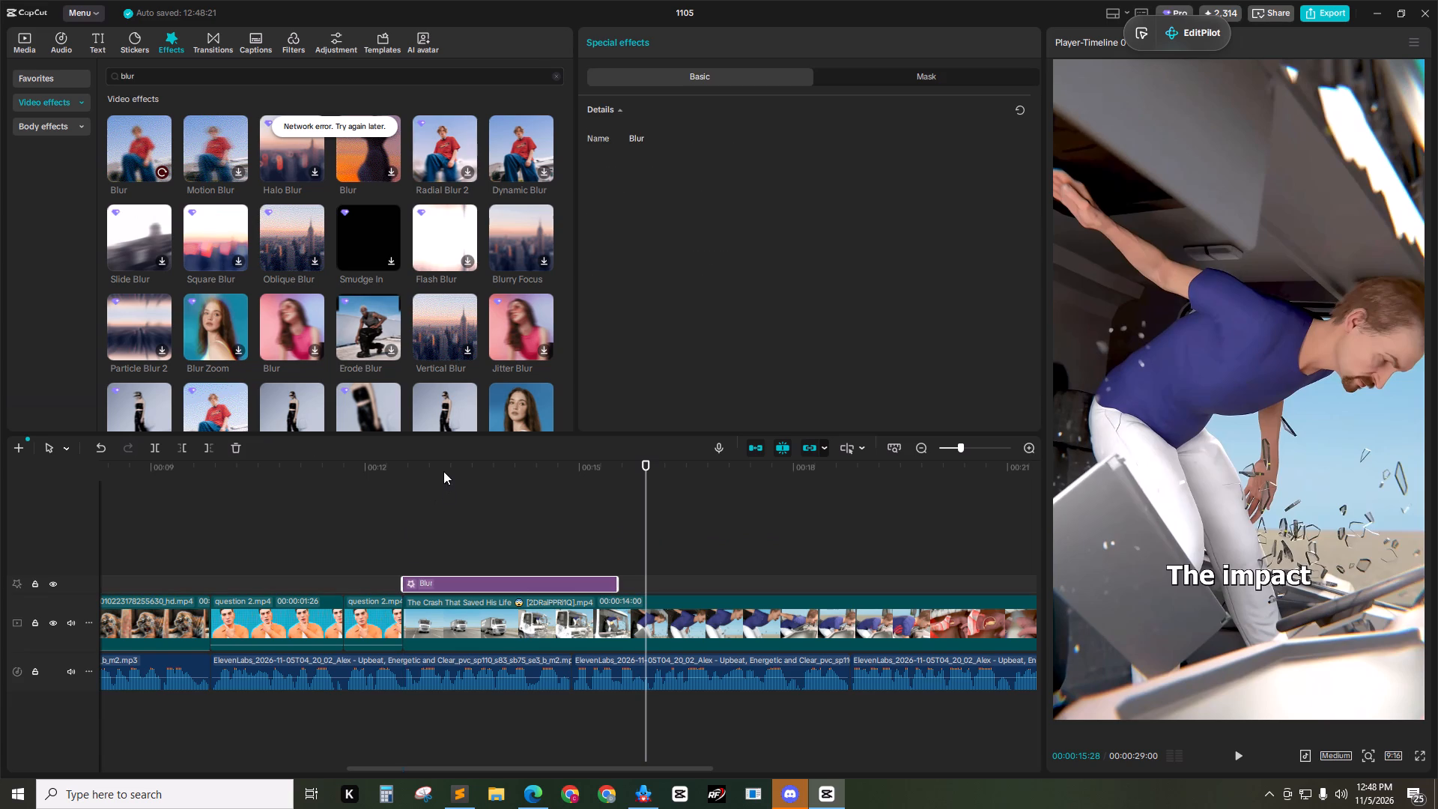
Add a rectangle mask to the Blur effect at the "across the road" shot and set its round corners to 50.
left_click_drag(442, 462, 439, 474)
left_click(455, 581)
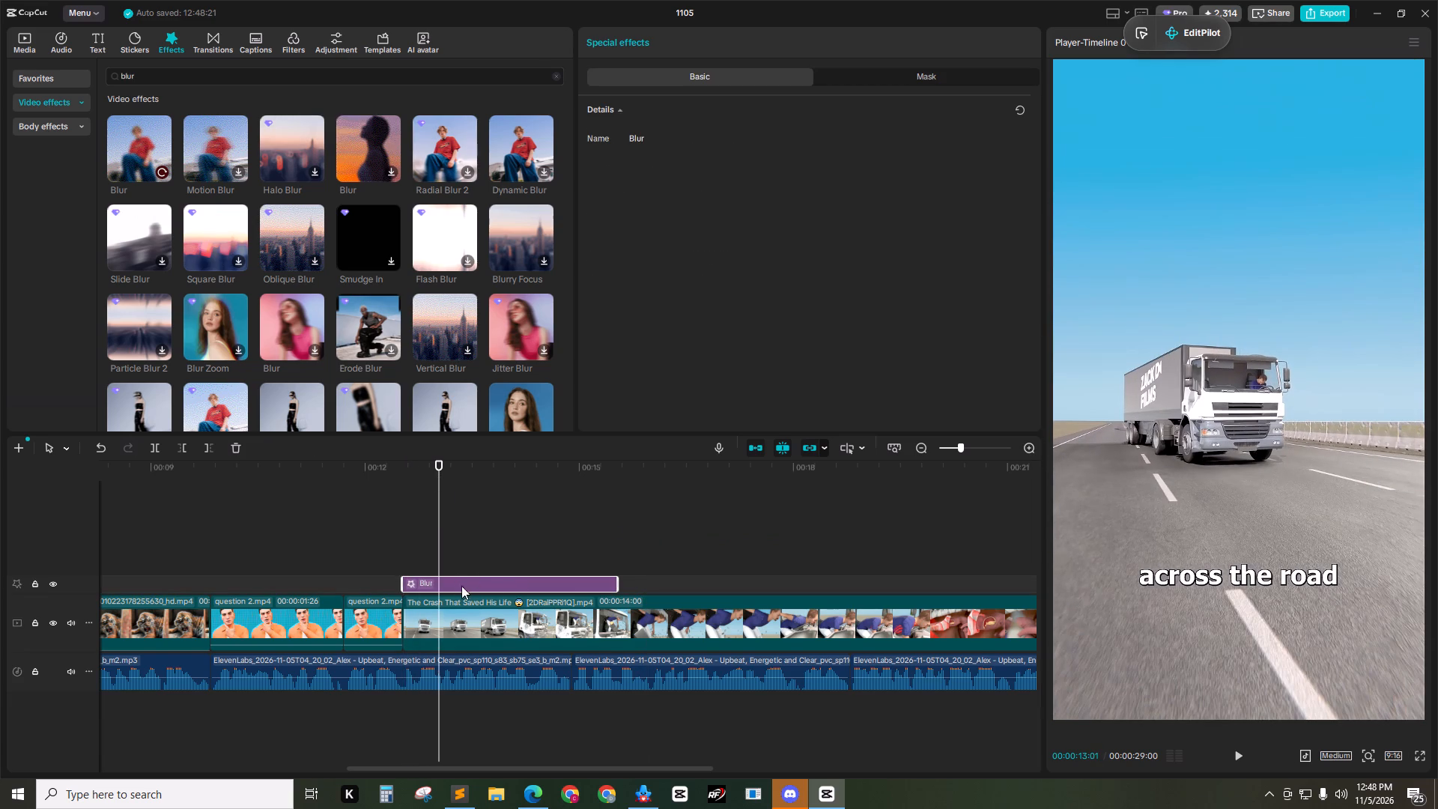
left_click(463, 589)
left_click(925, 81)
left_click(923, 82)
double_click(642, 136)
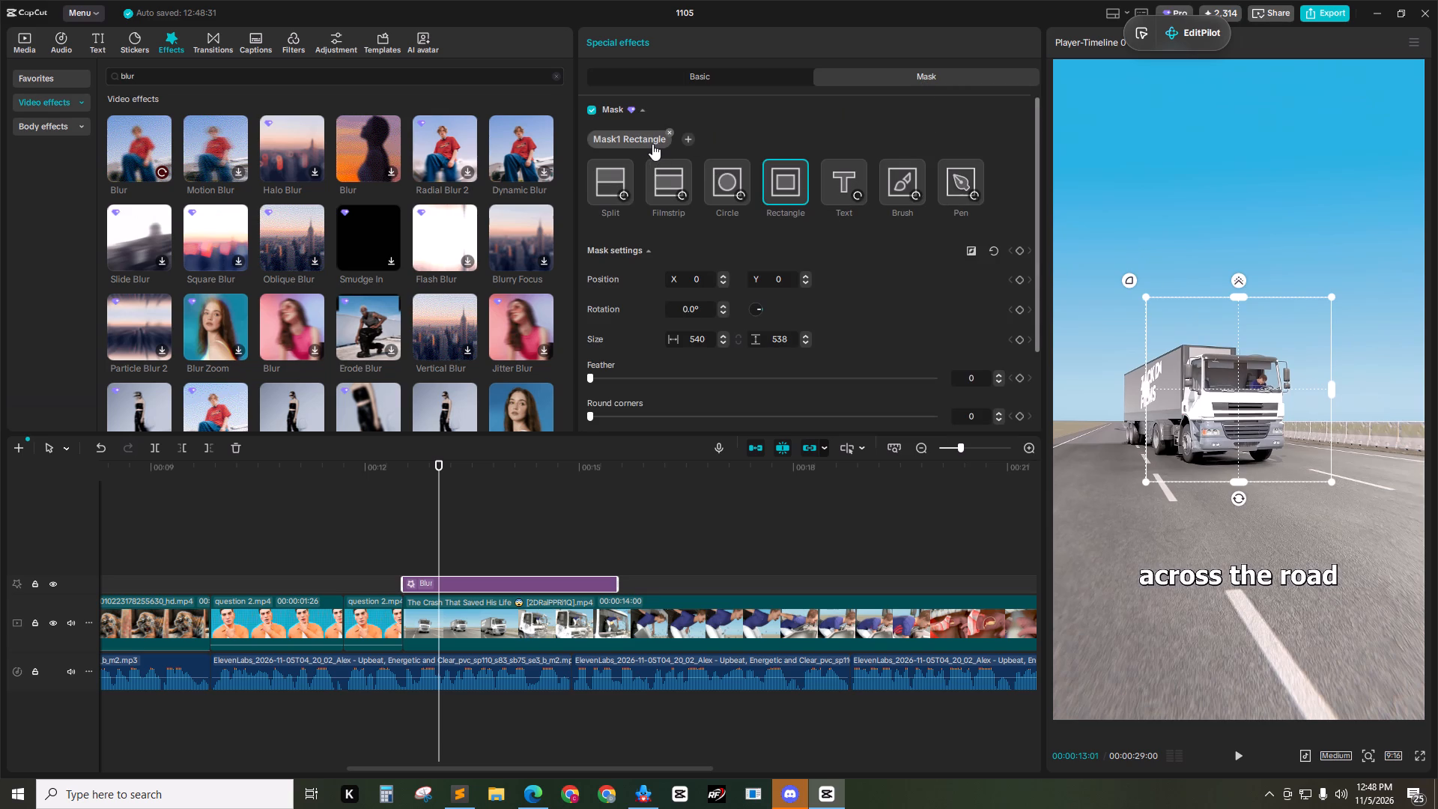
left_click(643, 144)
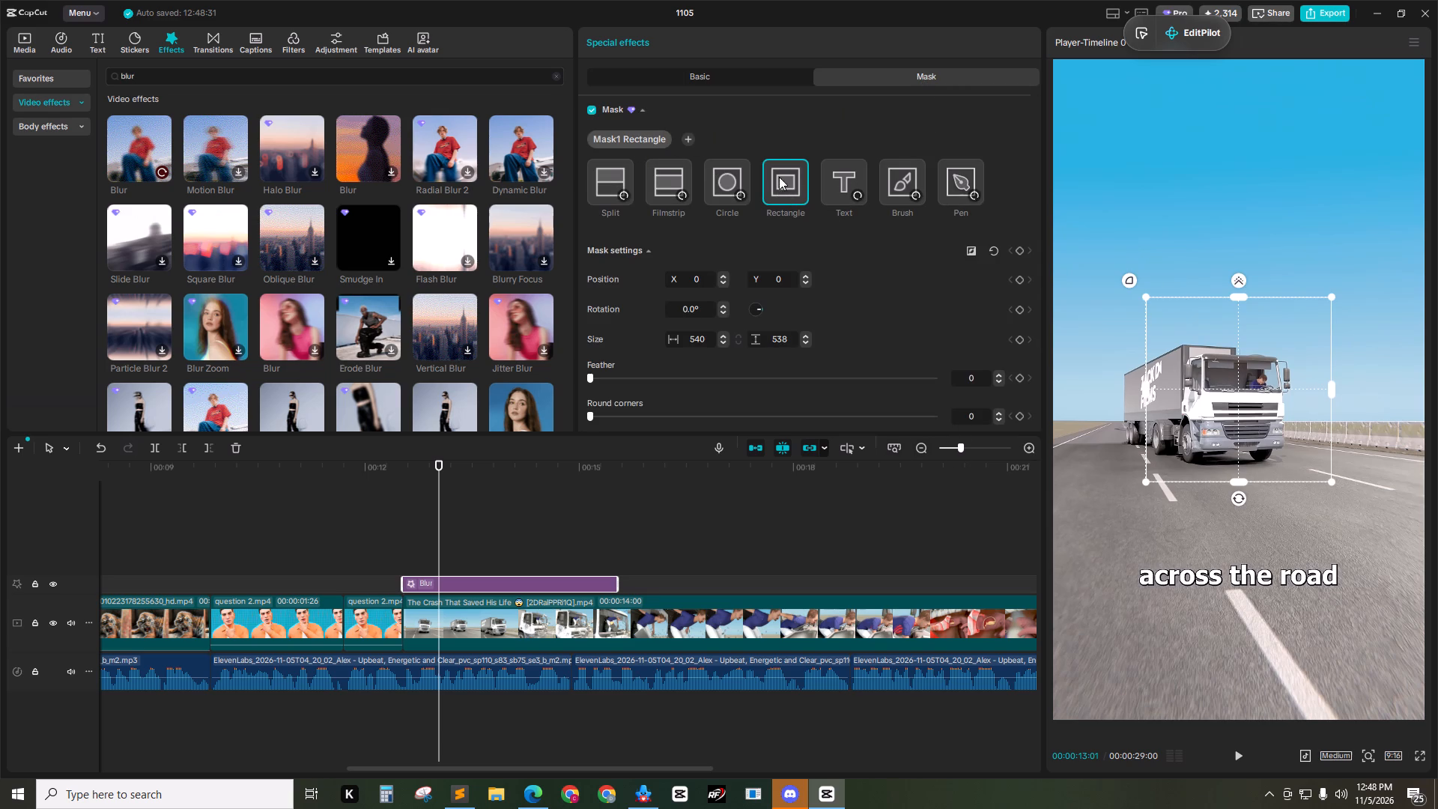
left_click_drag(976, 417, 906, 416)
type("50")
key("Return")
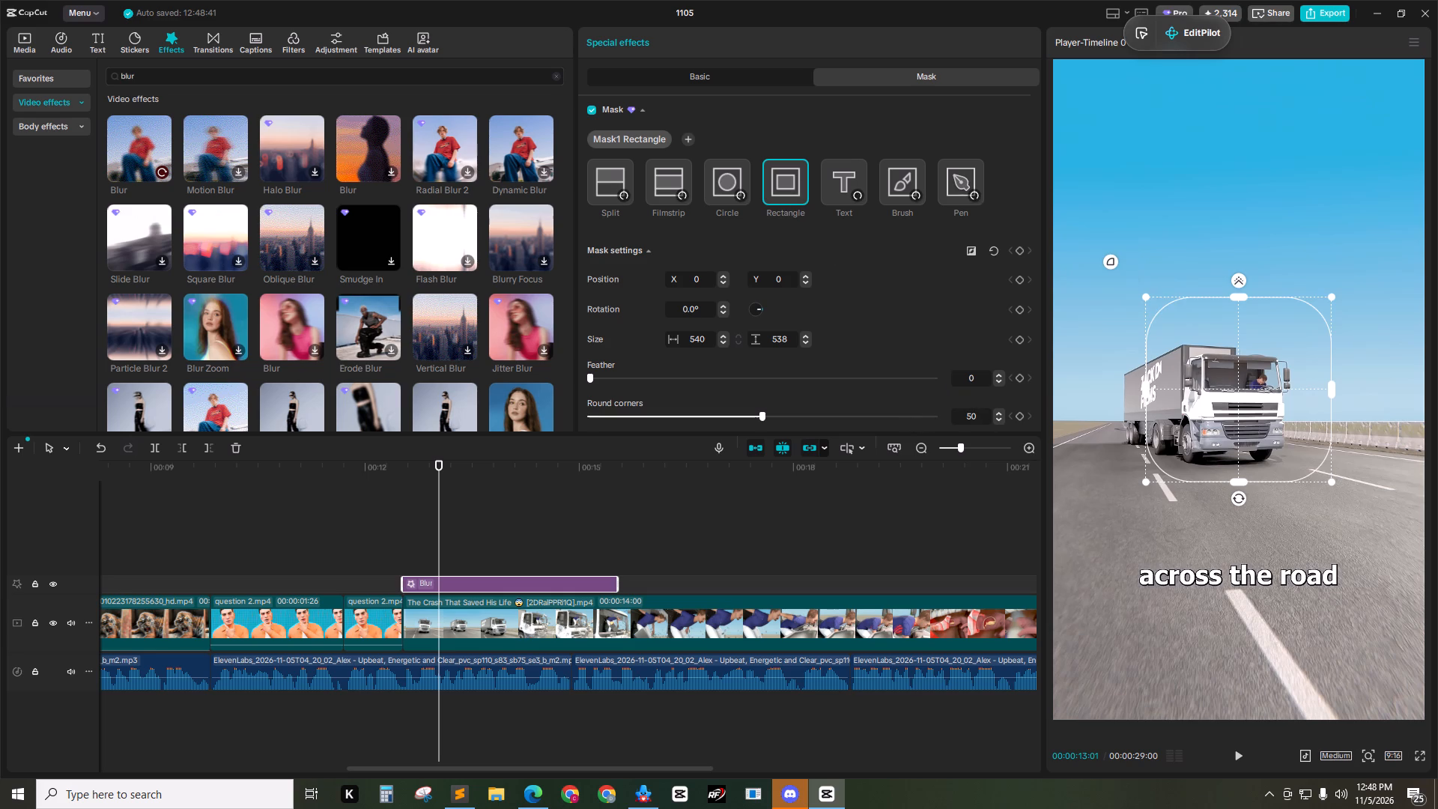
Review the Blur effect's basic settings and return to its mask settings.
left_click(723, 79)
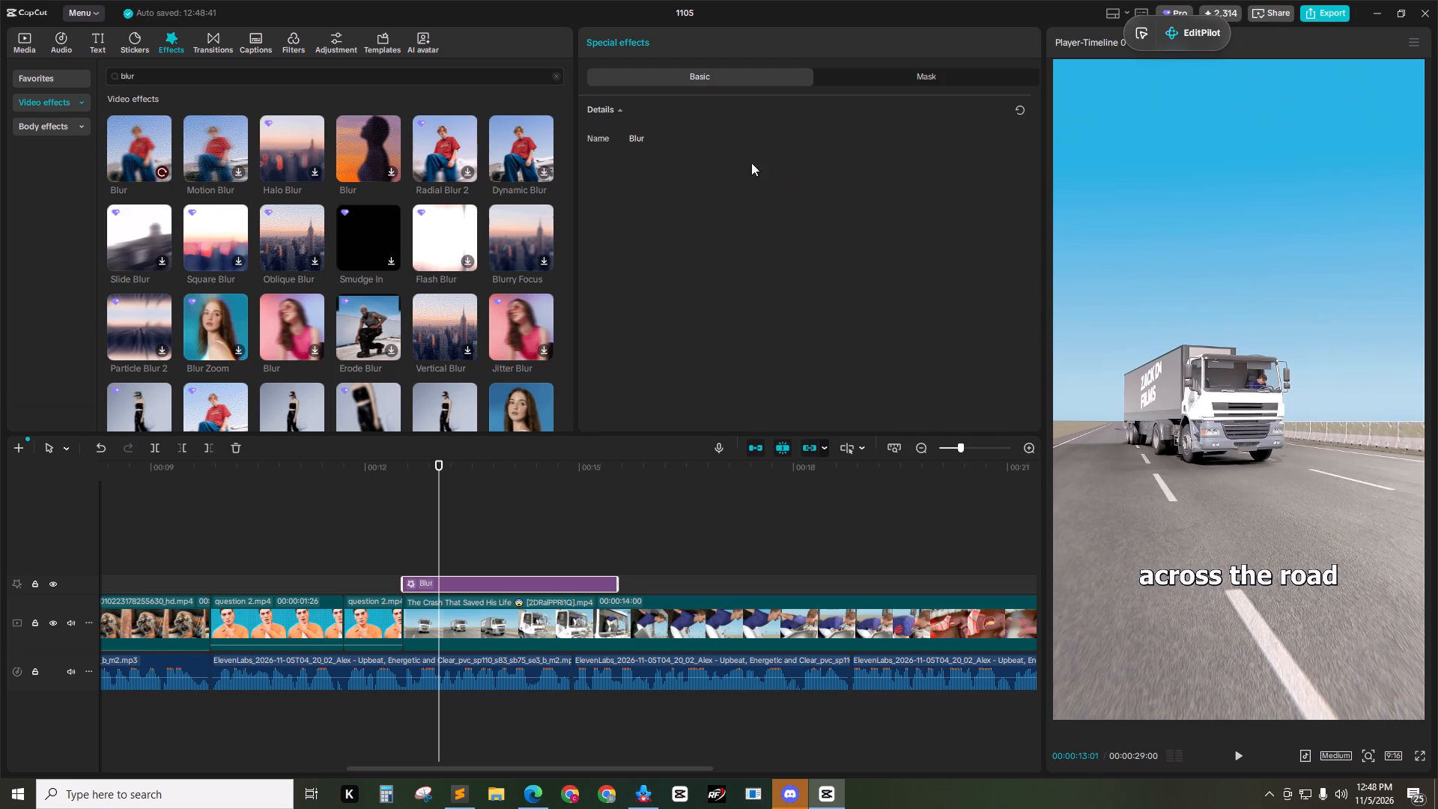
left_click_drag(723, 170, 1437, 175)
left_click_drag(788, 161, 1373, 118)
left_click_drag(774, 192, 1201, 156)
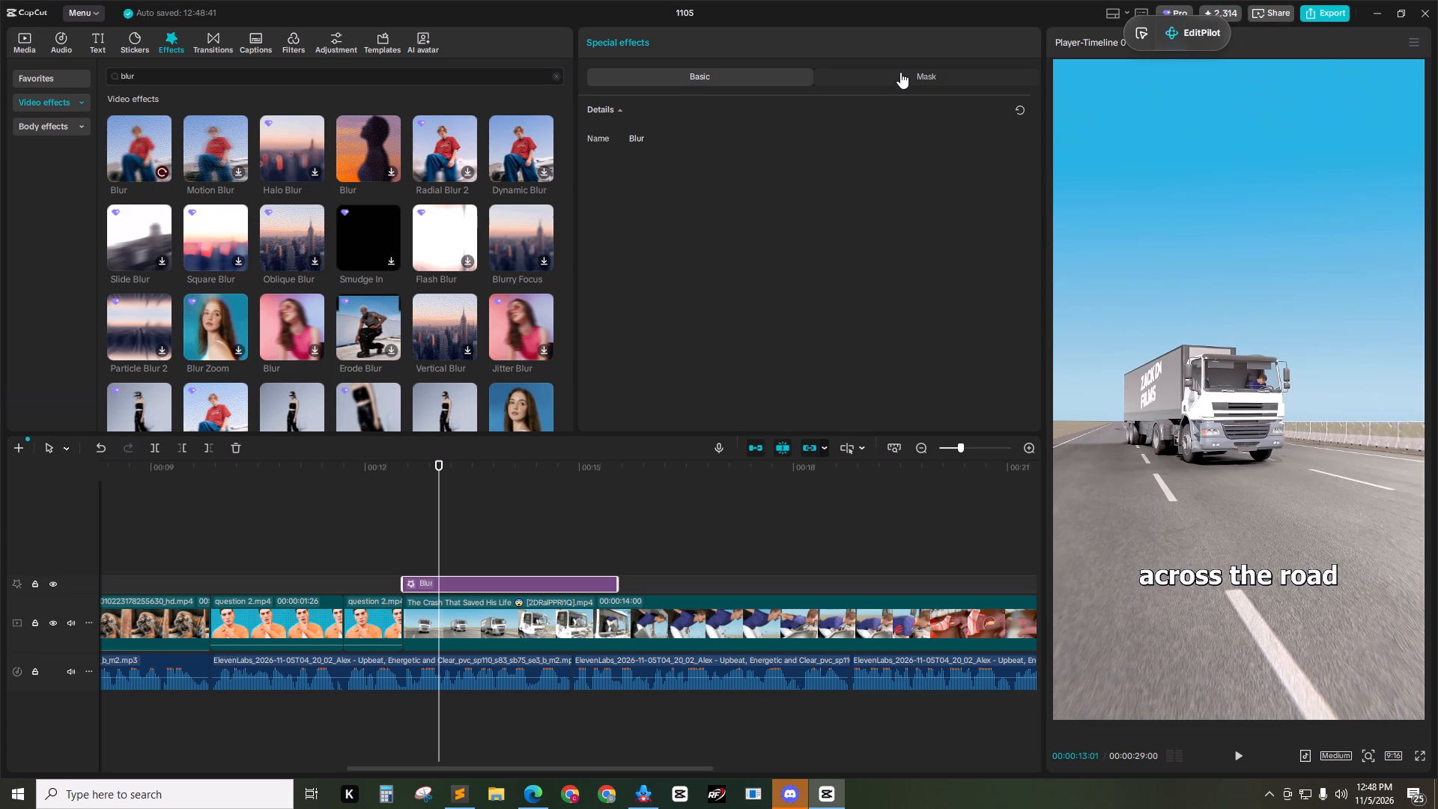
left_click(900, 72)
left_click(886, 69)
left_click(912, 81)
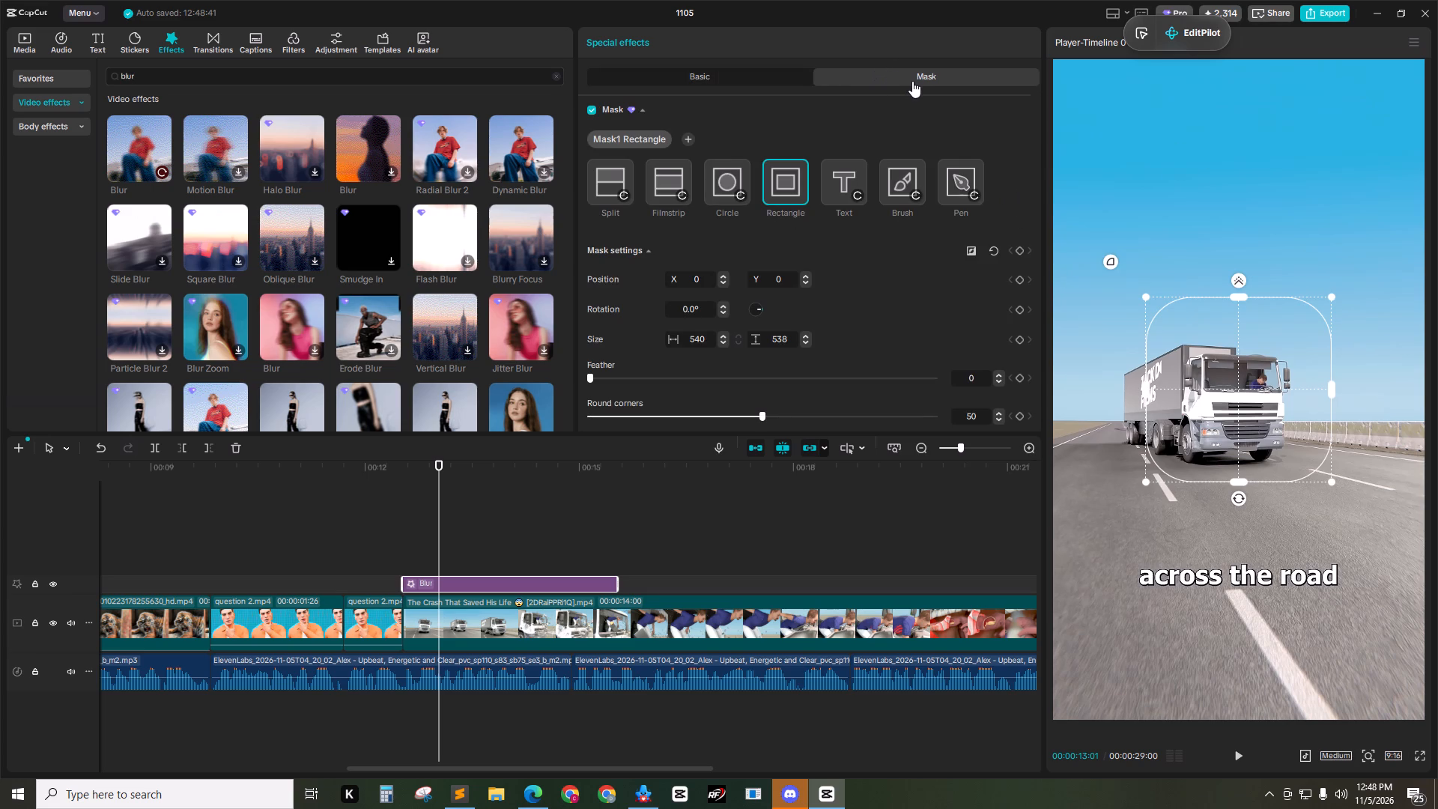
left_click(915, 81)
Flatten the rectangle mask to 540 × 80 and move it over the "across the road" caption at Y -544.
left_click_drag(1237, 299, 1237, 303)
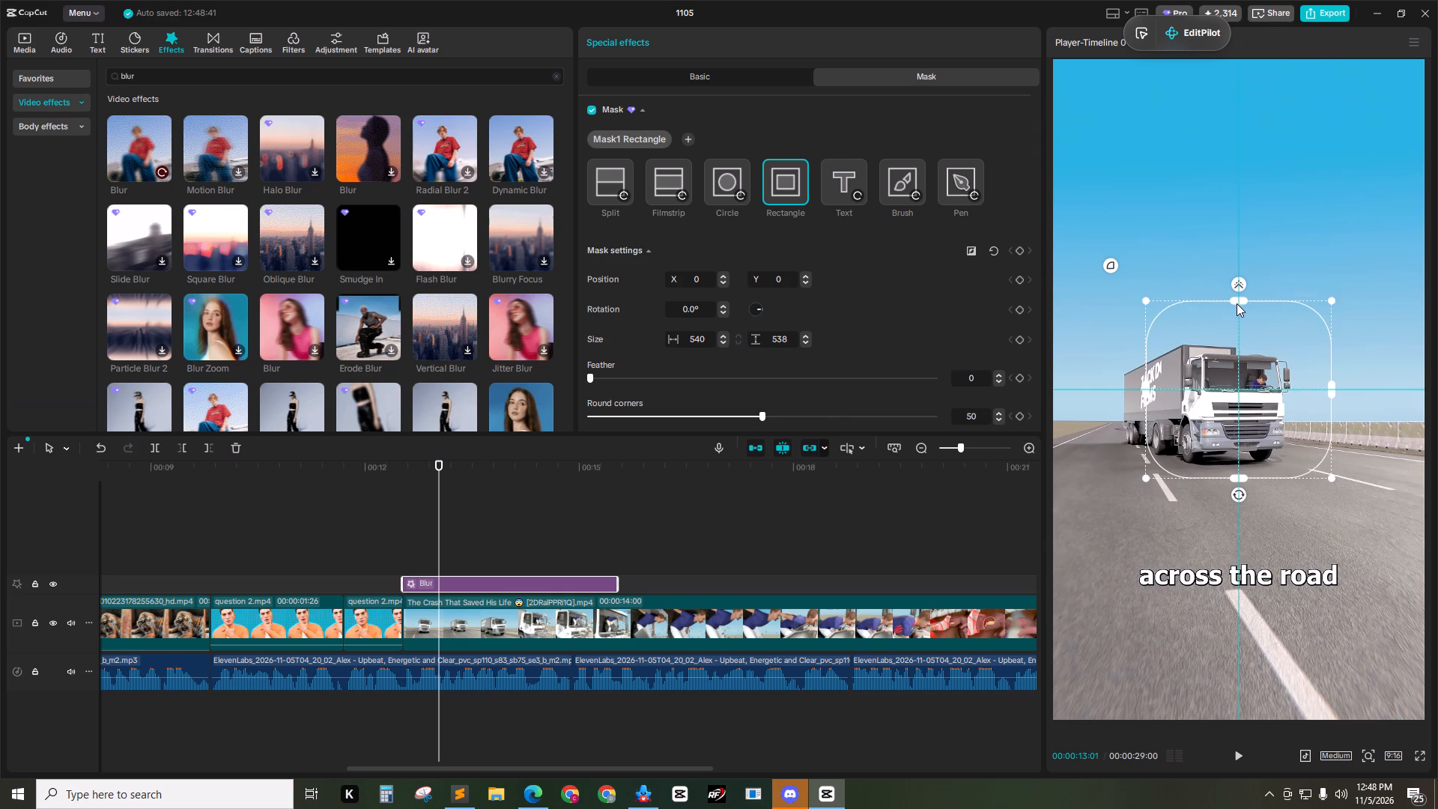
left_click_drag(1237, 303, 1243, 378)
left_click_drag(1258, 384, 1260, 534)
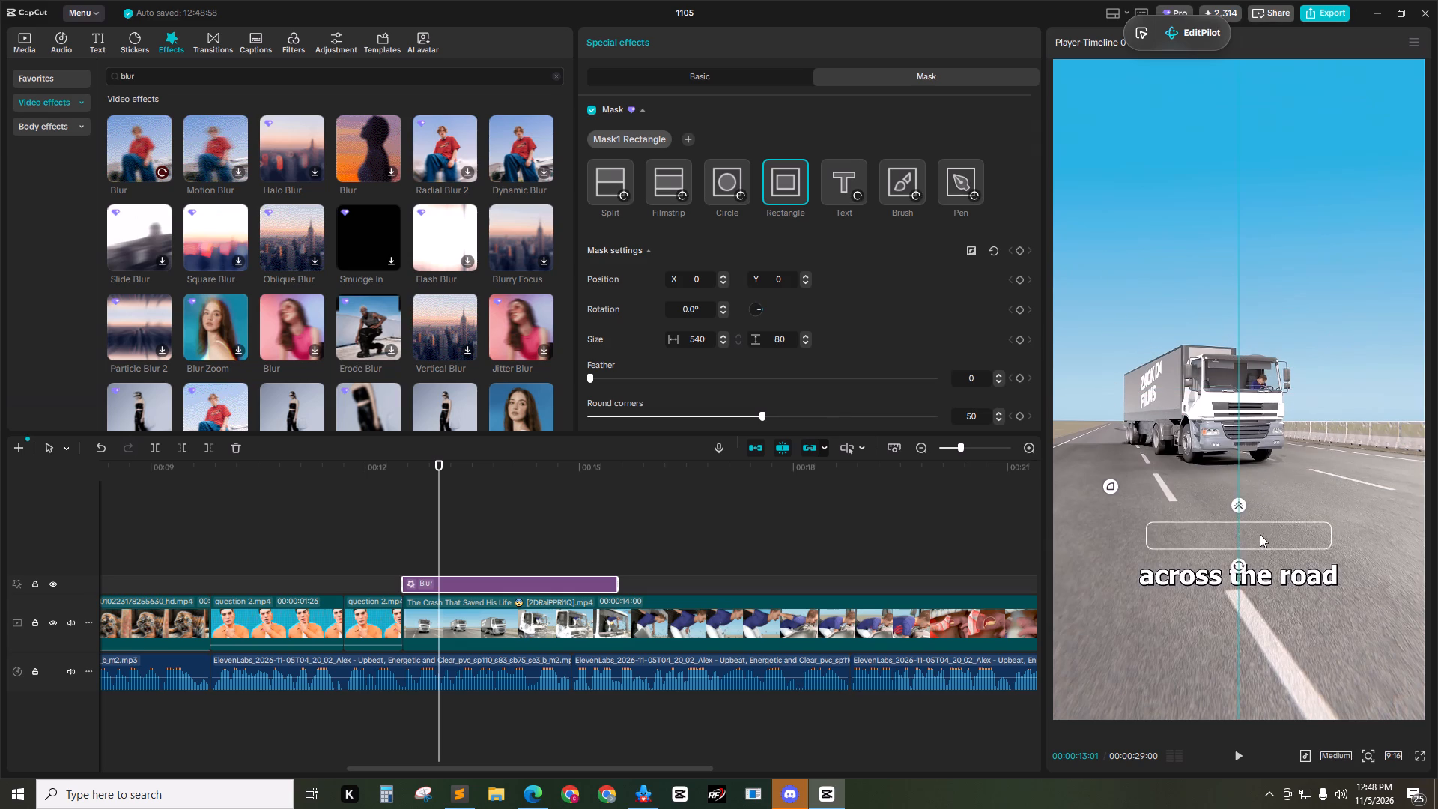
left_click_drag(1260, 534, 1258, 572)
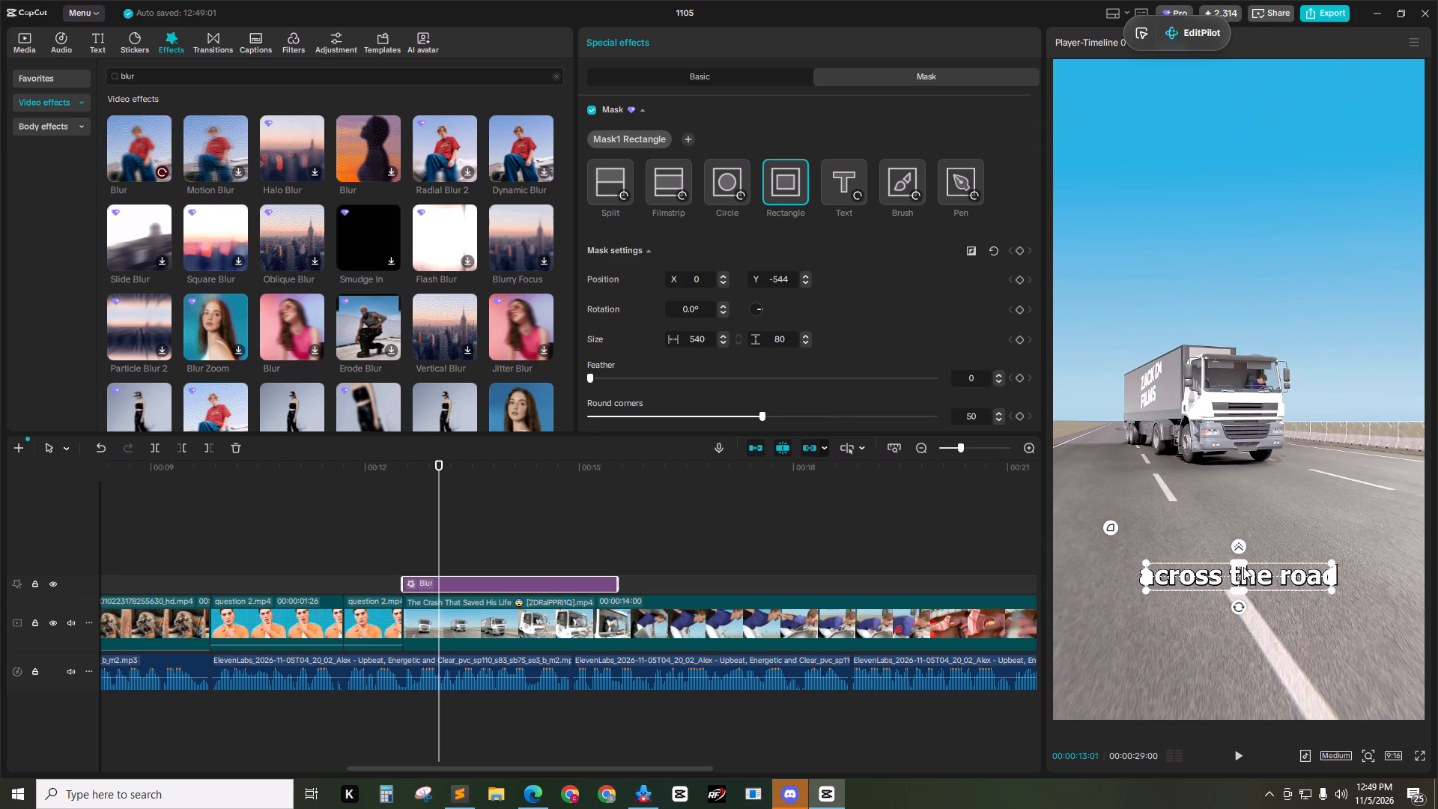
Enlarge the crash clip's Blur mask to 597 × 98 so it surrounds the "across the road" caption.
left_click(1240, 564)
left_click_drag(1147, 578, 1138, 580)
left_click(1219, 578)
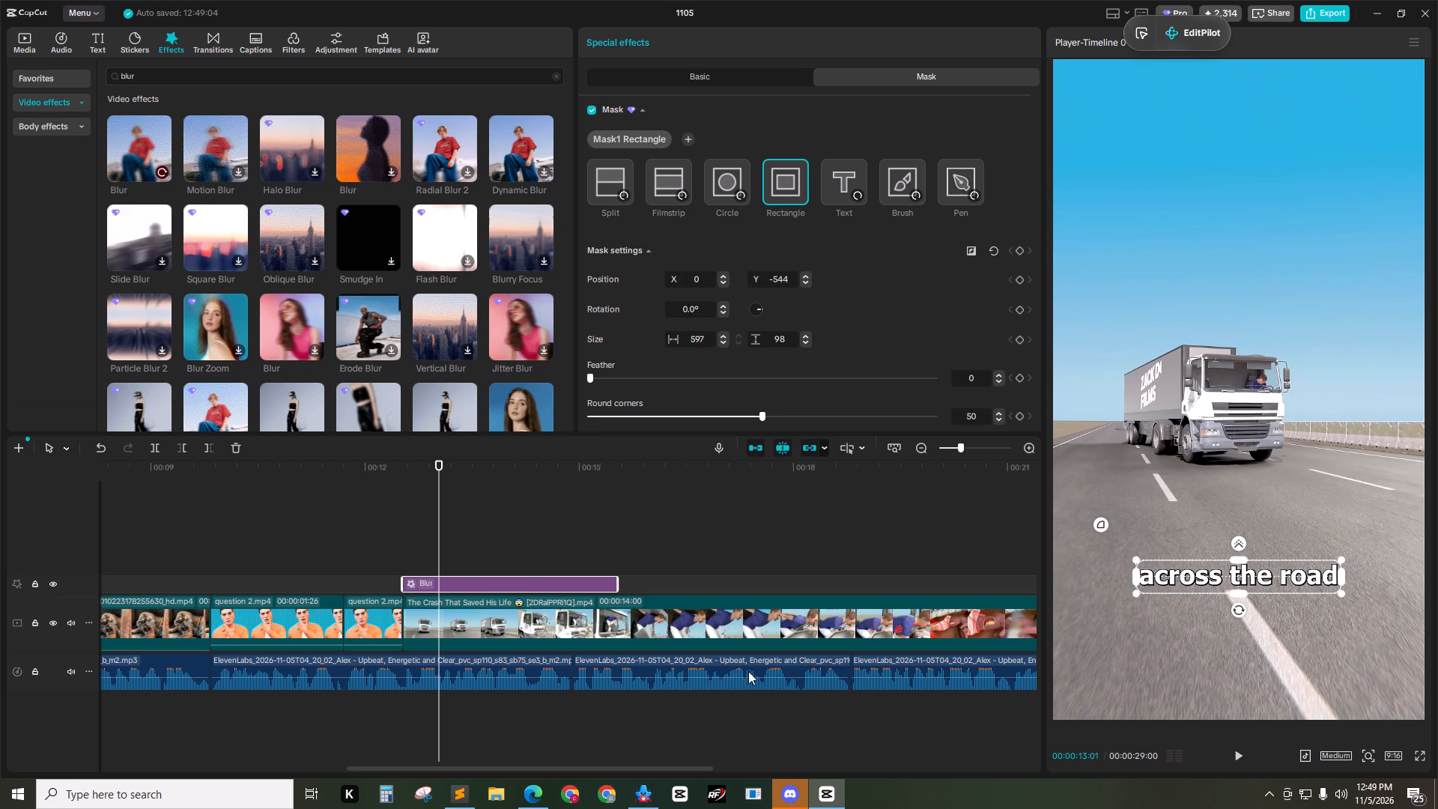
Switch to Edge and examine how the "Why Are Farmers Painting GIANT EYES on Cows!" Short blurs its burned-in captions.
left_click(527, 793)
left_click(898, 0)
left_click(986, 0)
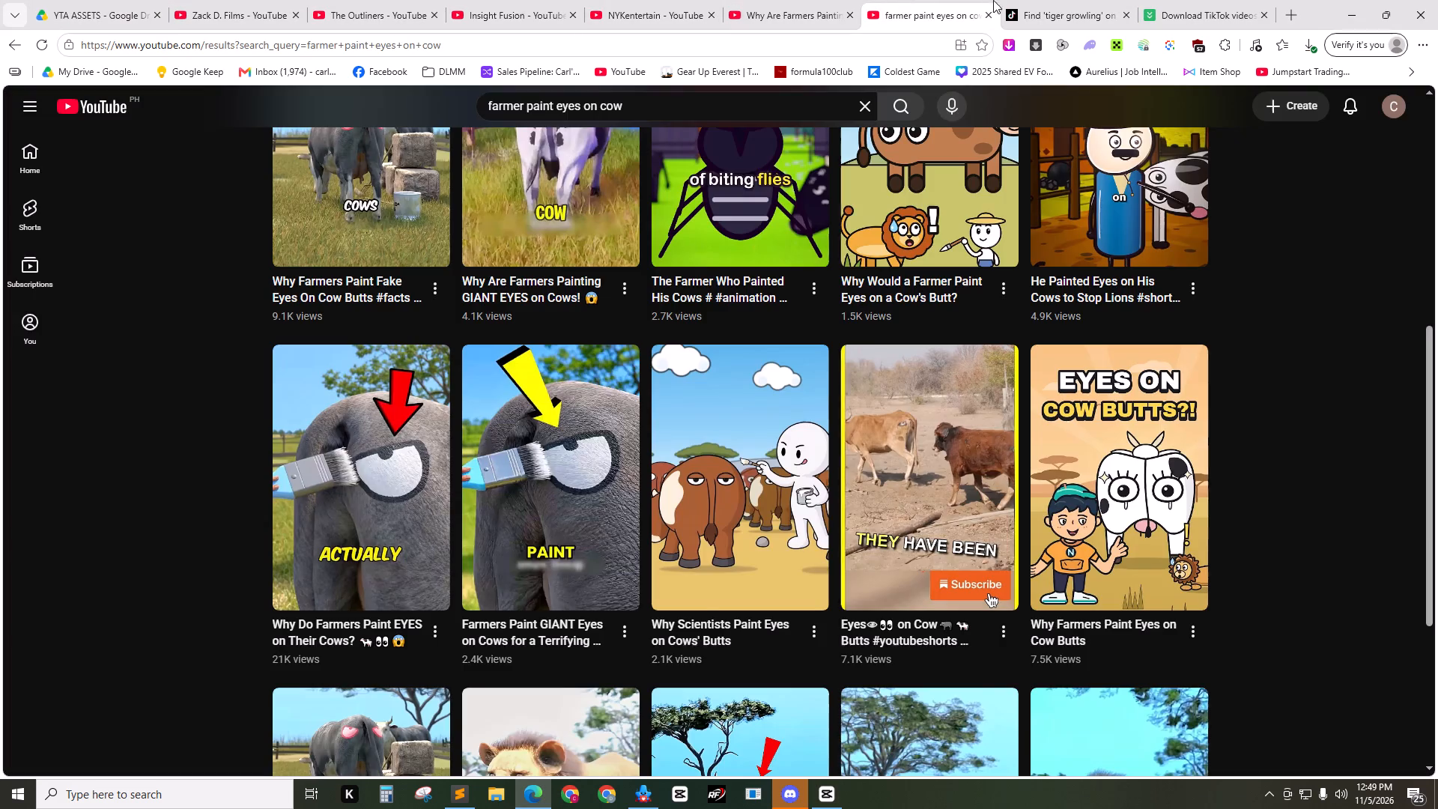
left_click(801, 0)
left_click(598, 752)
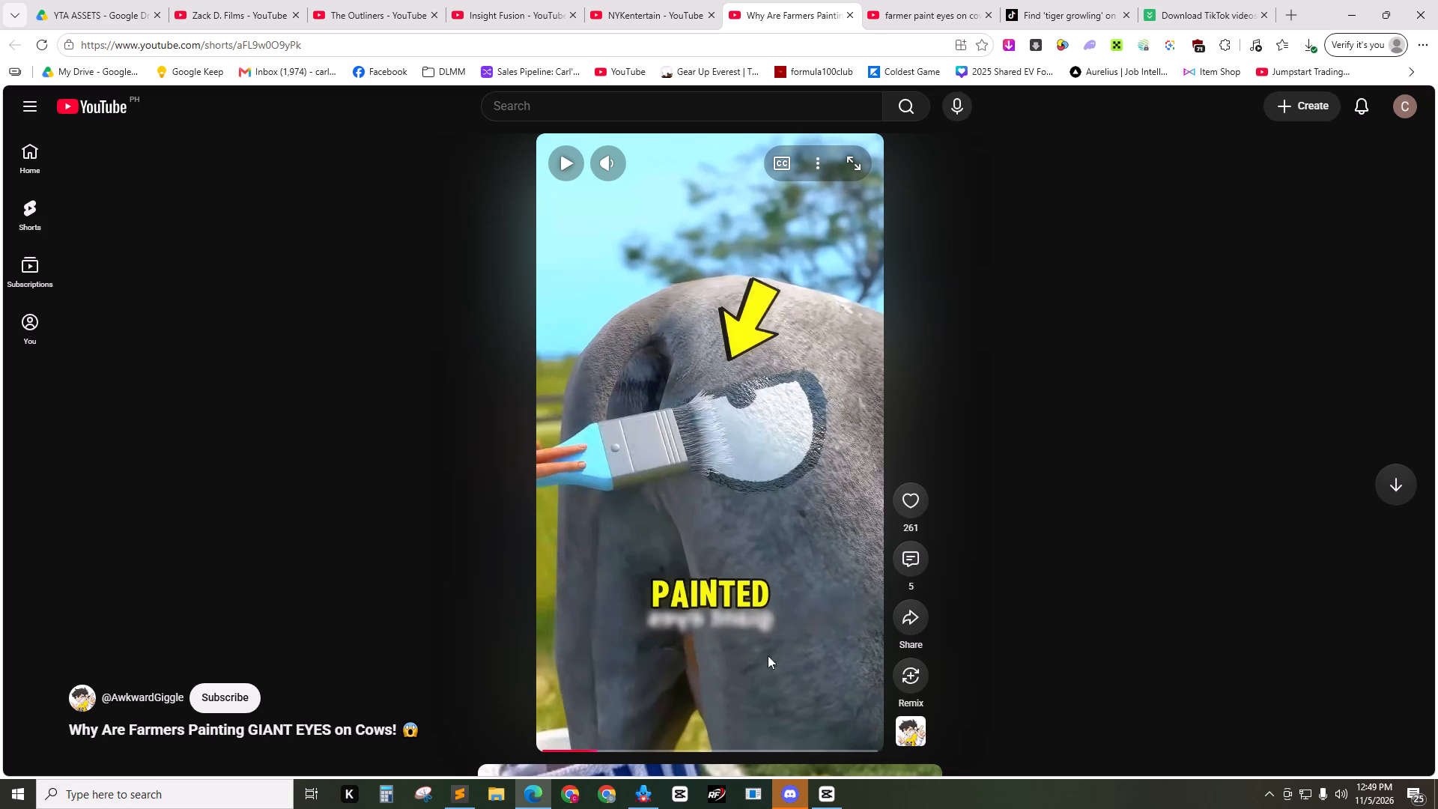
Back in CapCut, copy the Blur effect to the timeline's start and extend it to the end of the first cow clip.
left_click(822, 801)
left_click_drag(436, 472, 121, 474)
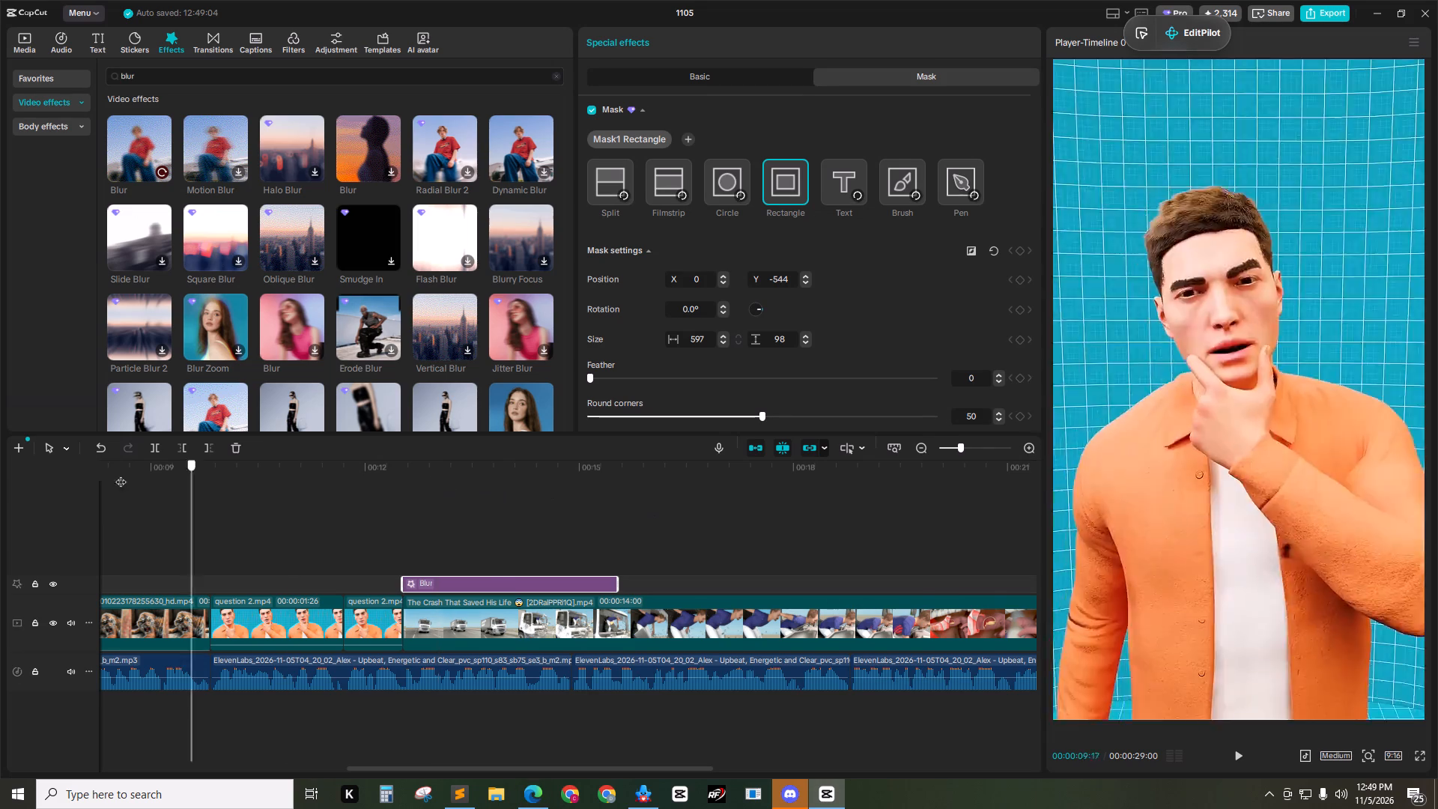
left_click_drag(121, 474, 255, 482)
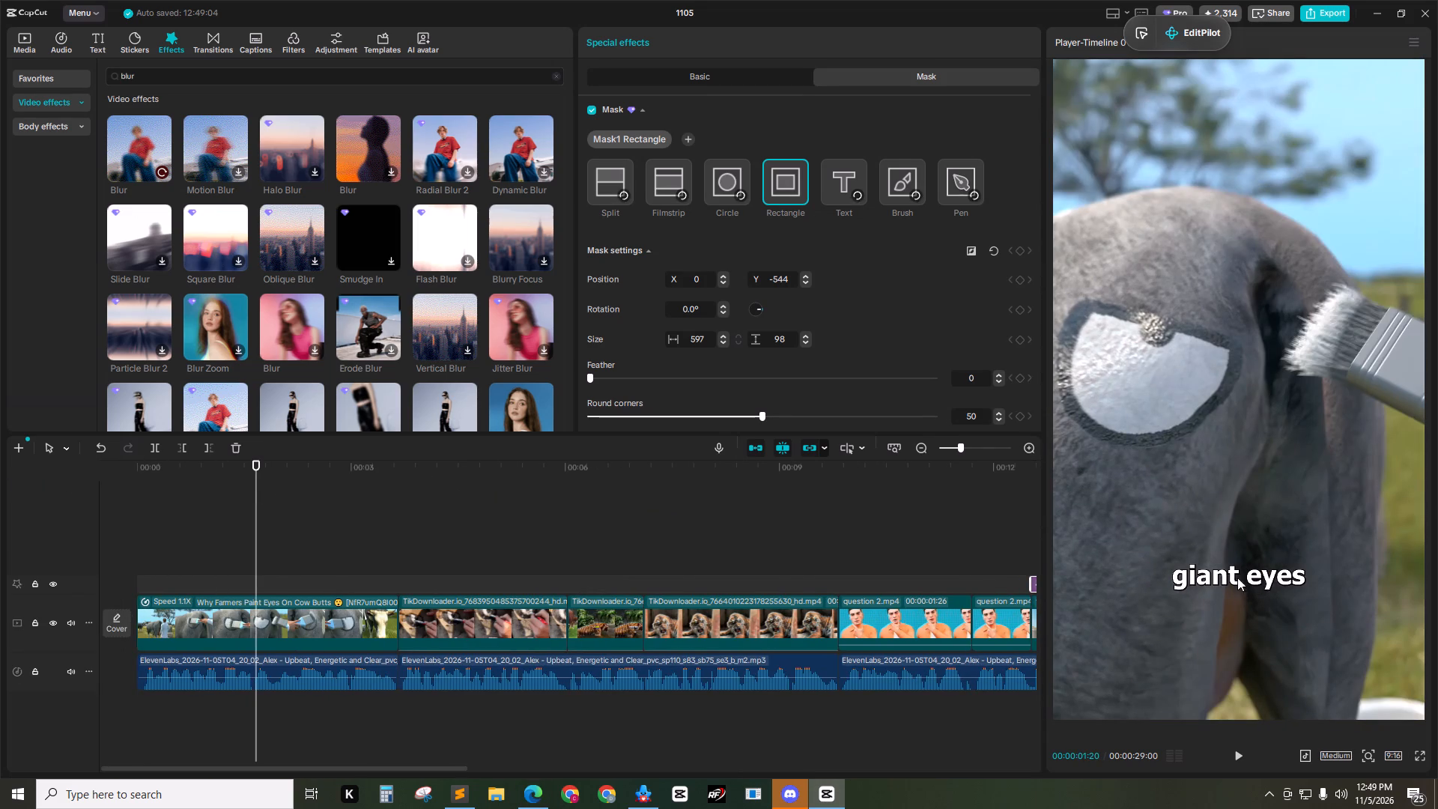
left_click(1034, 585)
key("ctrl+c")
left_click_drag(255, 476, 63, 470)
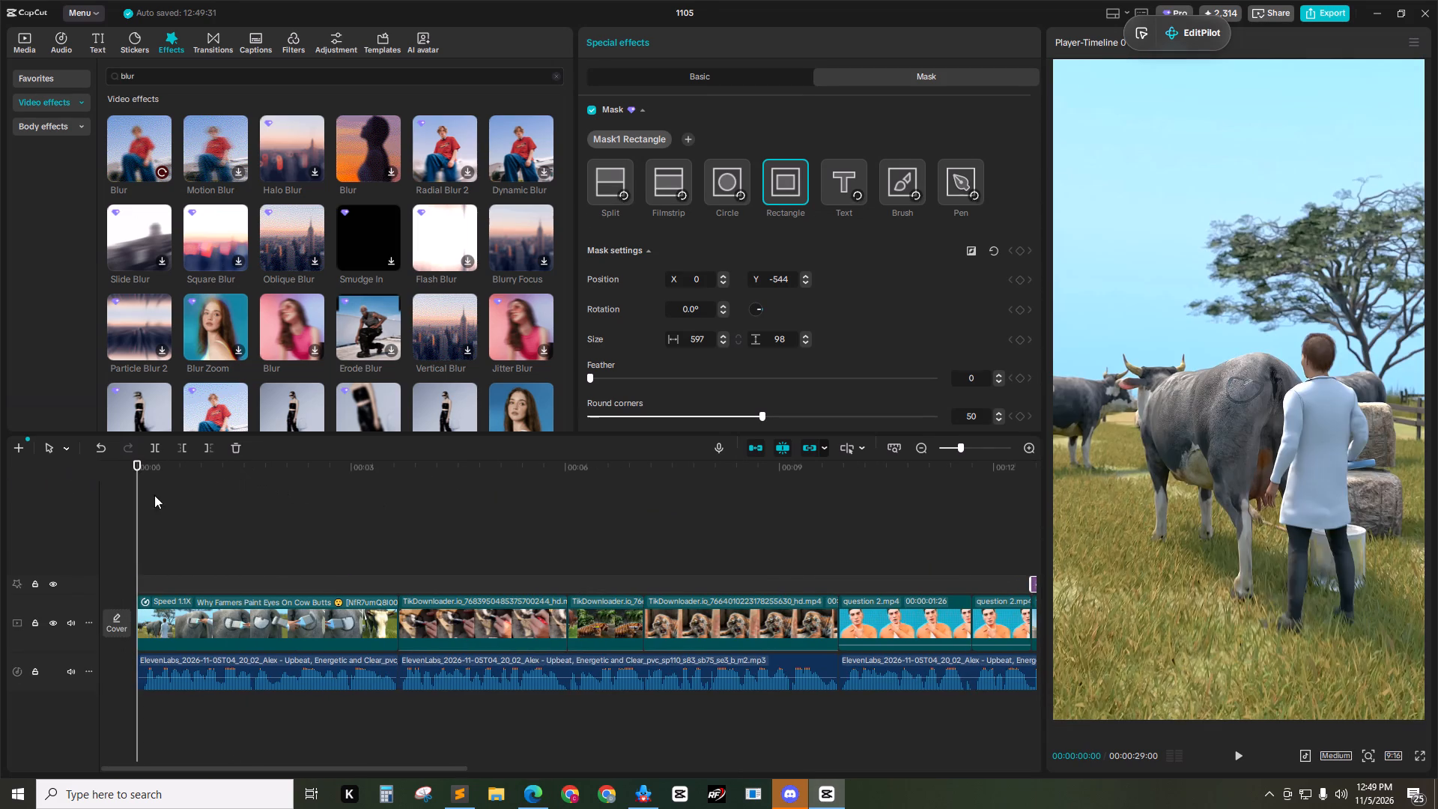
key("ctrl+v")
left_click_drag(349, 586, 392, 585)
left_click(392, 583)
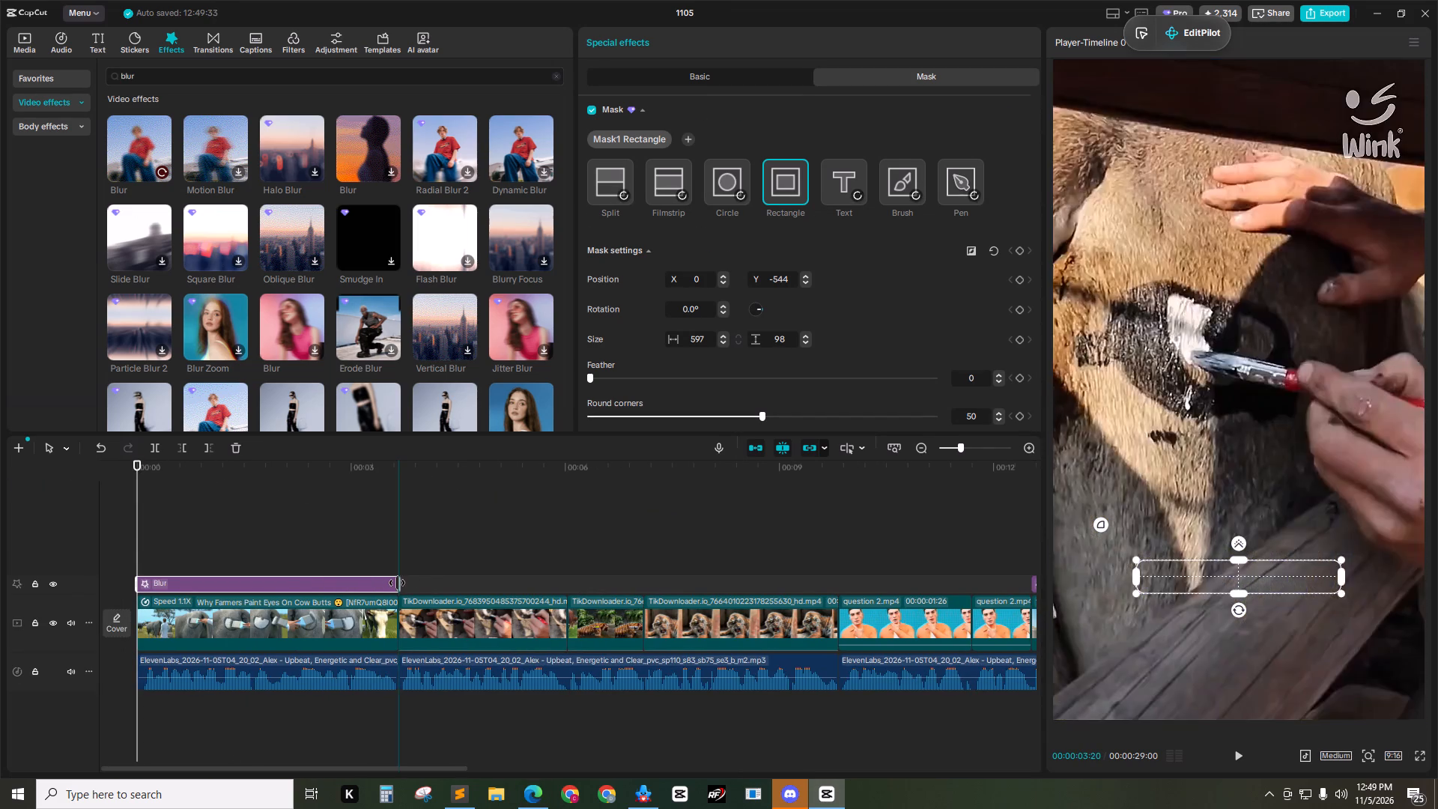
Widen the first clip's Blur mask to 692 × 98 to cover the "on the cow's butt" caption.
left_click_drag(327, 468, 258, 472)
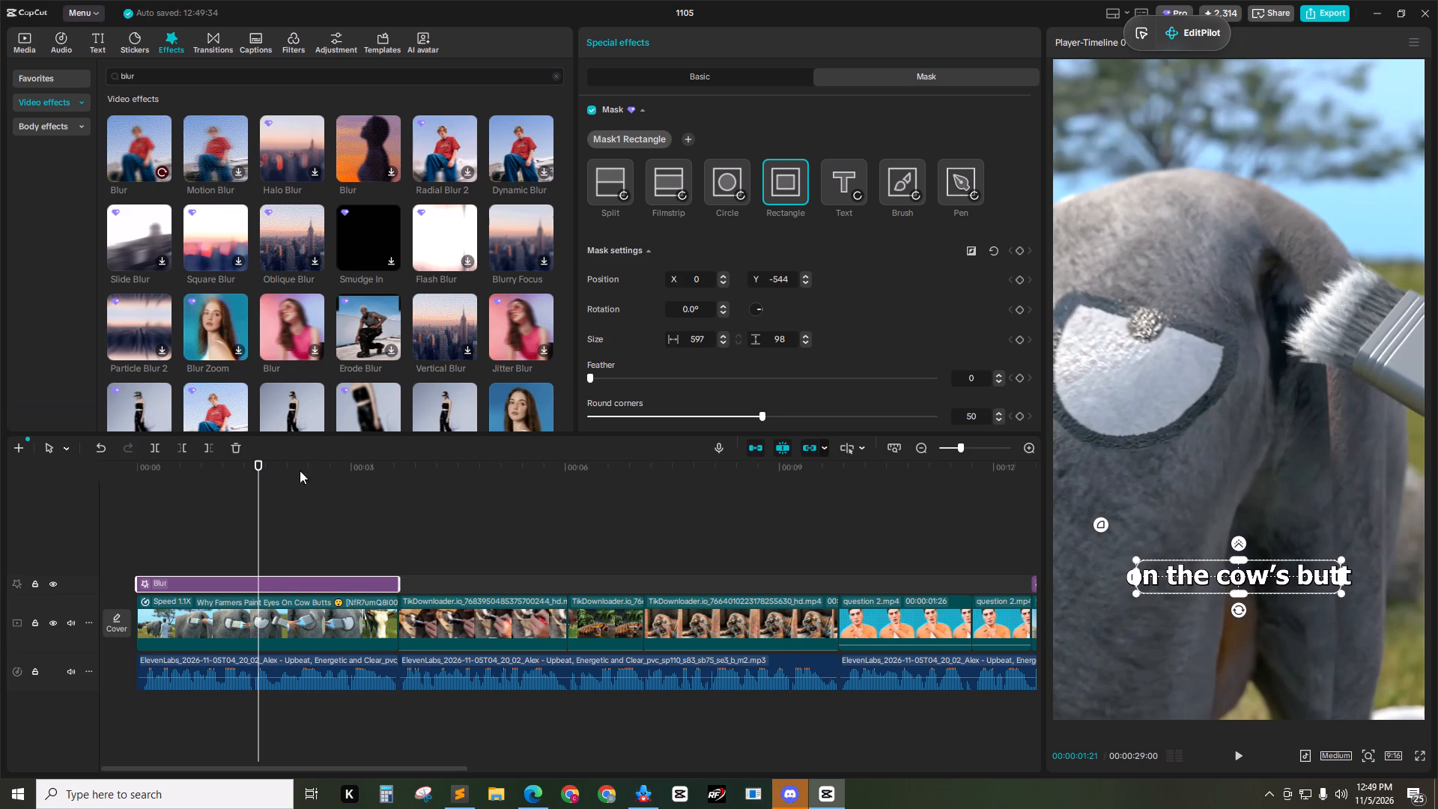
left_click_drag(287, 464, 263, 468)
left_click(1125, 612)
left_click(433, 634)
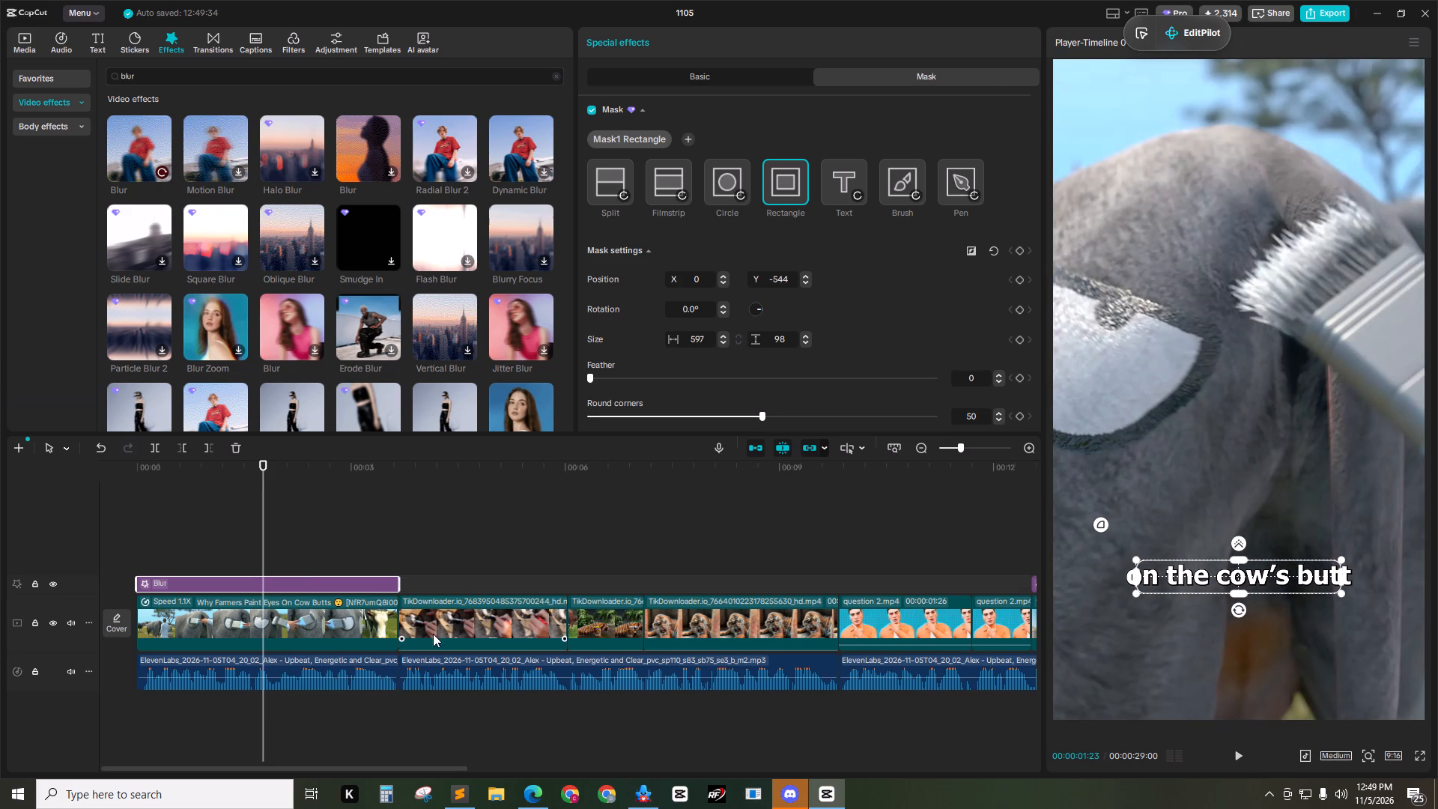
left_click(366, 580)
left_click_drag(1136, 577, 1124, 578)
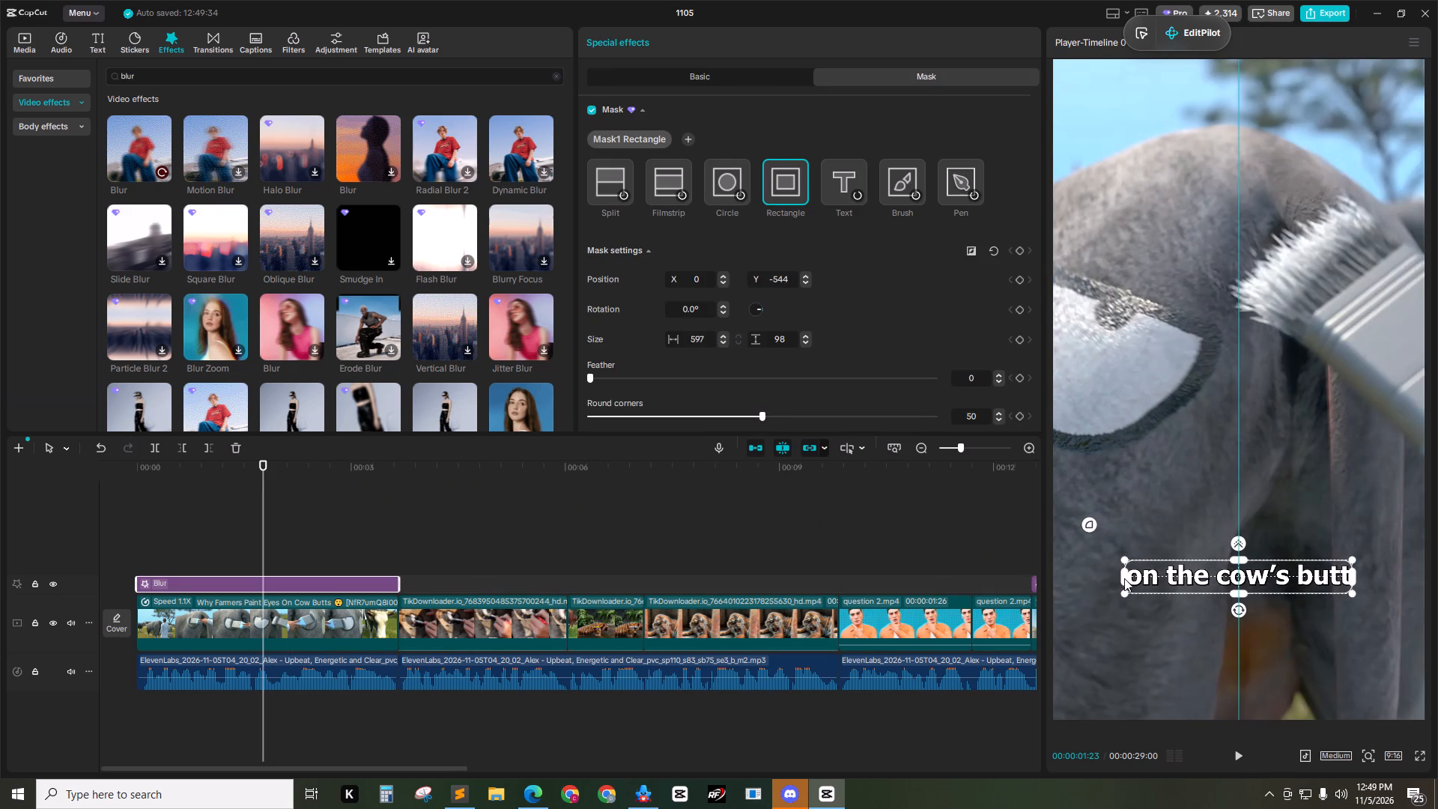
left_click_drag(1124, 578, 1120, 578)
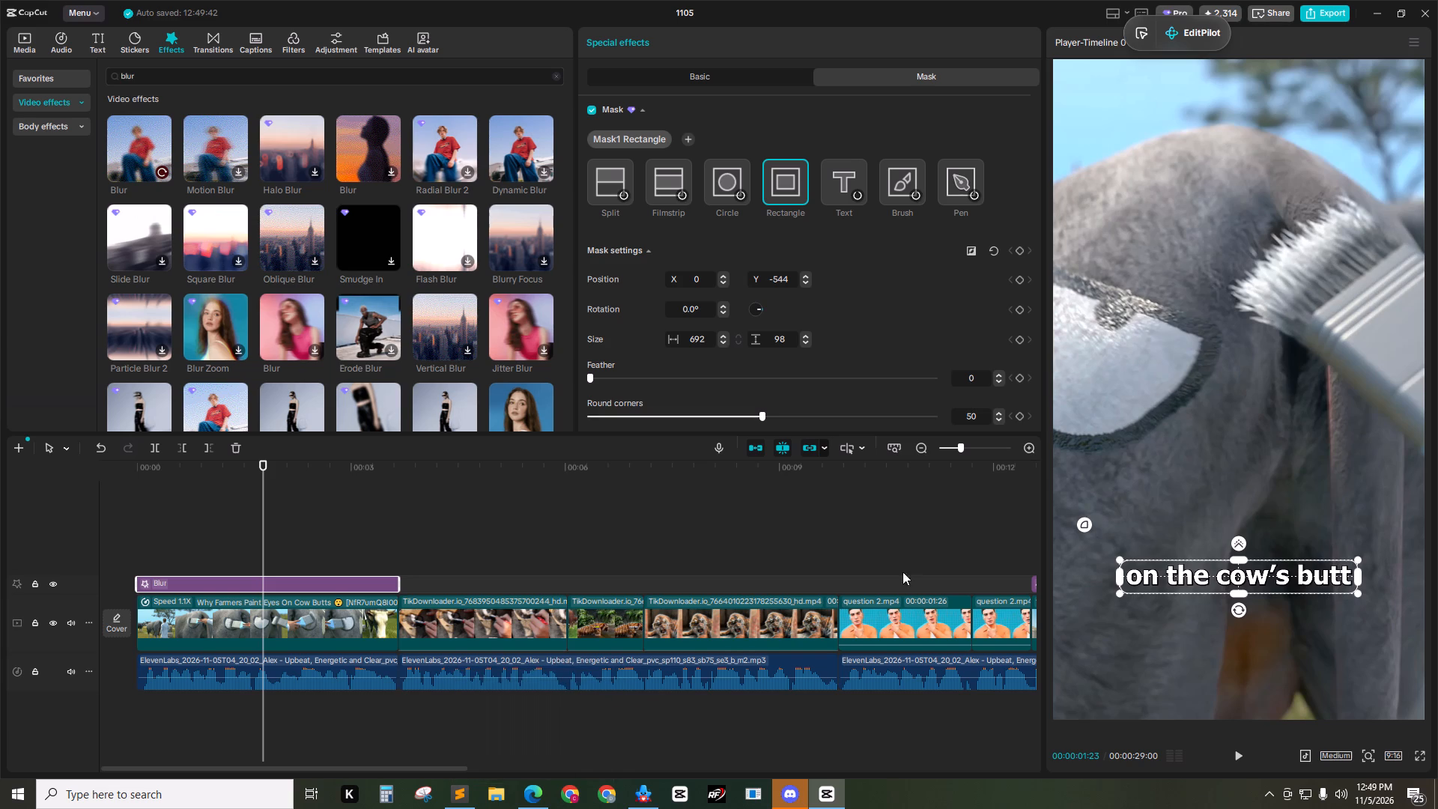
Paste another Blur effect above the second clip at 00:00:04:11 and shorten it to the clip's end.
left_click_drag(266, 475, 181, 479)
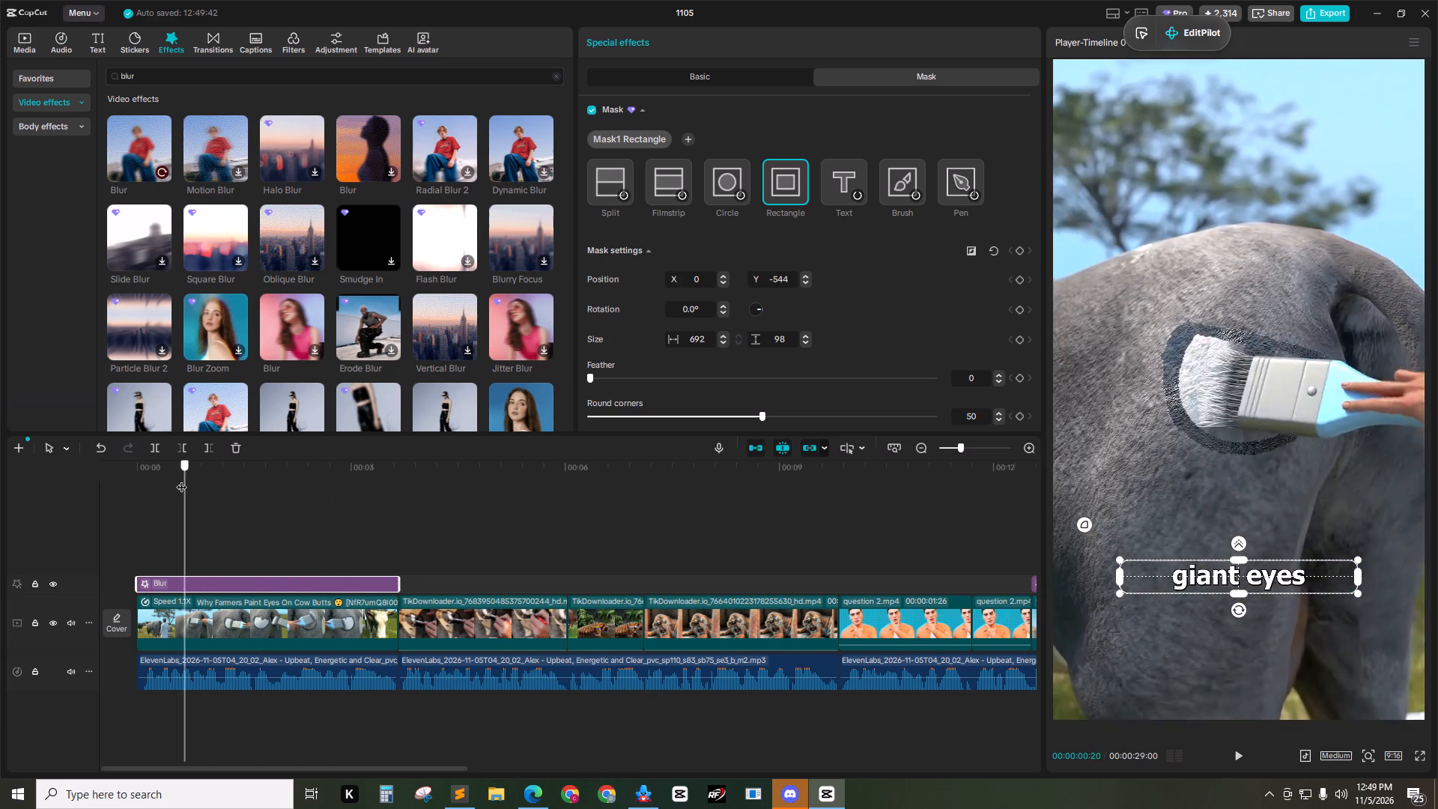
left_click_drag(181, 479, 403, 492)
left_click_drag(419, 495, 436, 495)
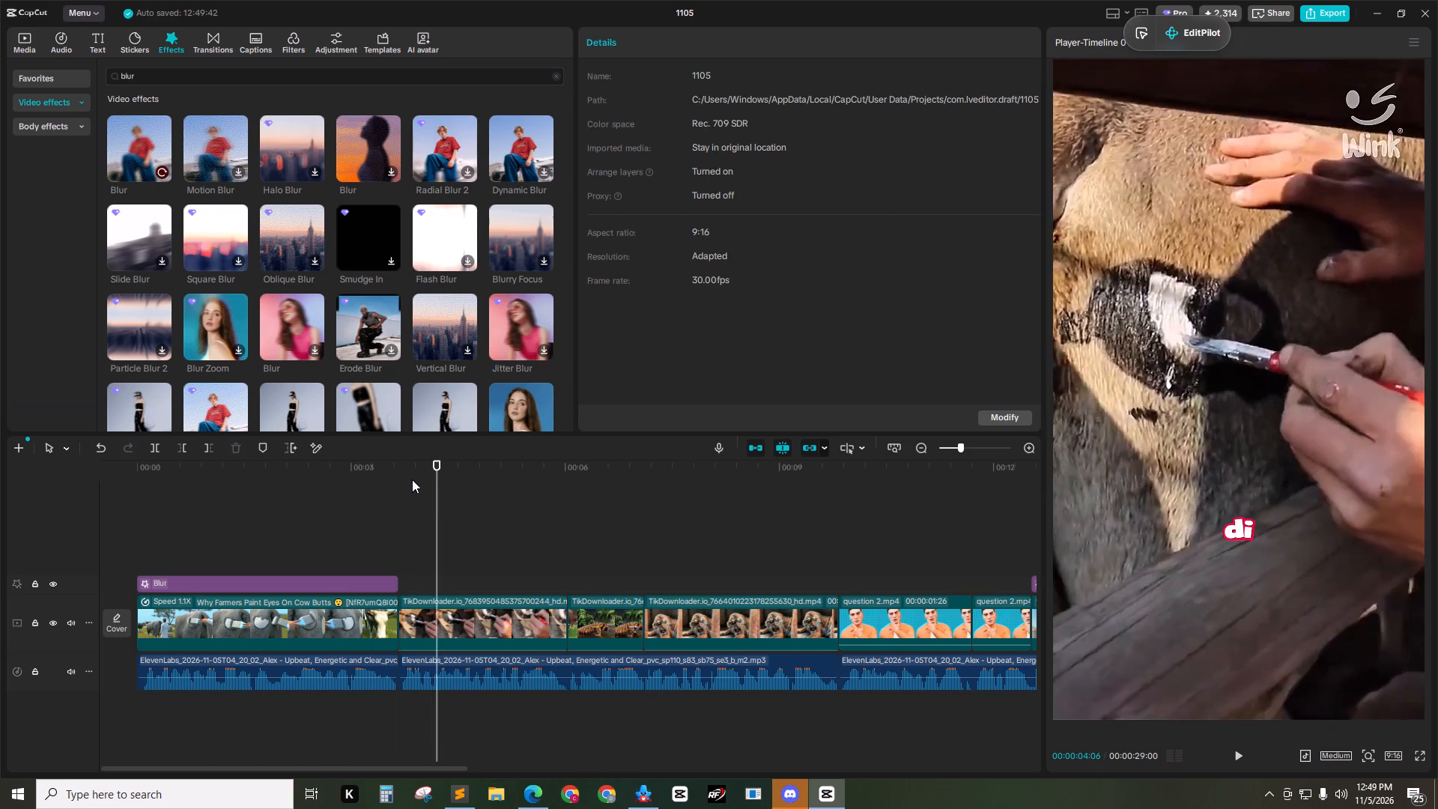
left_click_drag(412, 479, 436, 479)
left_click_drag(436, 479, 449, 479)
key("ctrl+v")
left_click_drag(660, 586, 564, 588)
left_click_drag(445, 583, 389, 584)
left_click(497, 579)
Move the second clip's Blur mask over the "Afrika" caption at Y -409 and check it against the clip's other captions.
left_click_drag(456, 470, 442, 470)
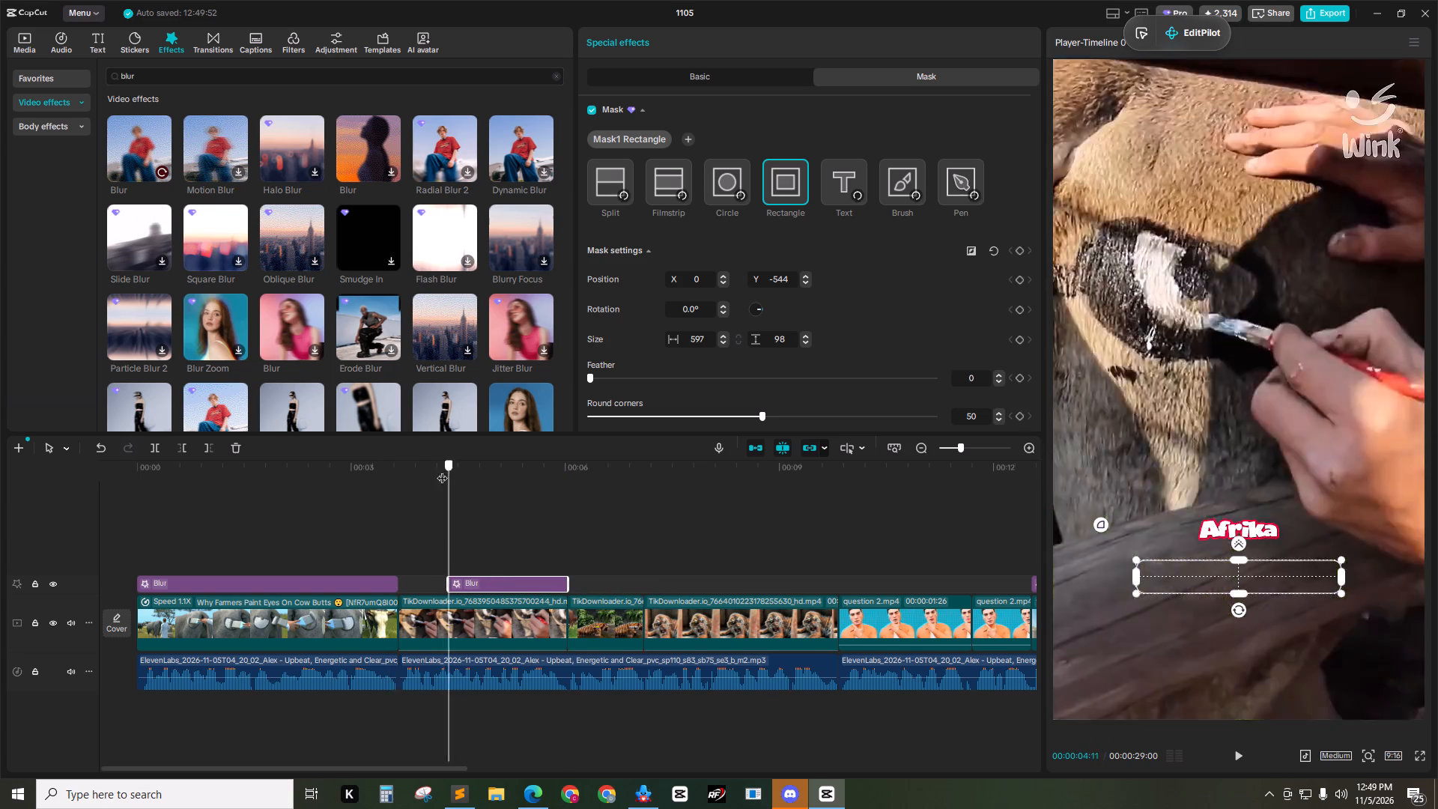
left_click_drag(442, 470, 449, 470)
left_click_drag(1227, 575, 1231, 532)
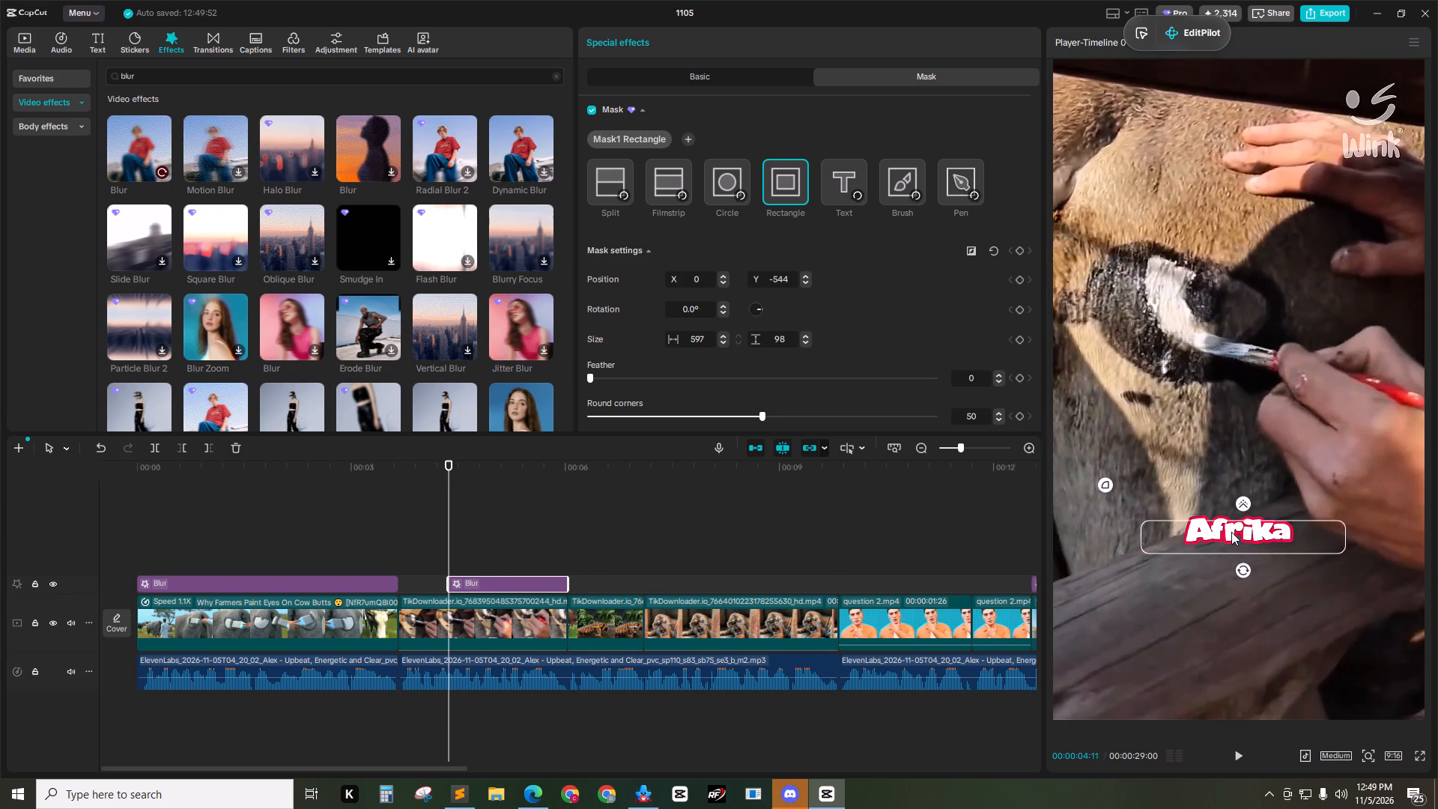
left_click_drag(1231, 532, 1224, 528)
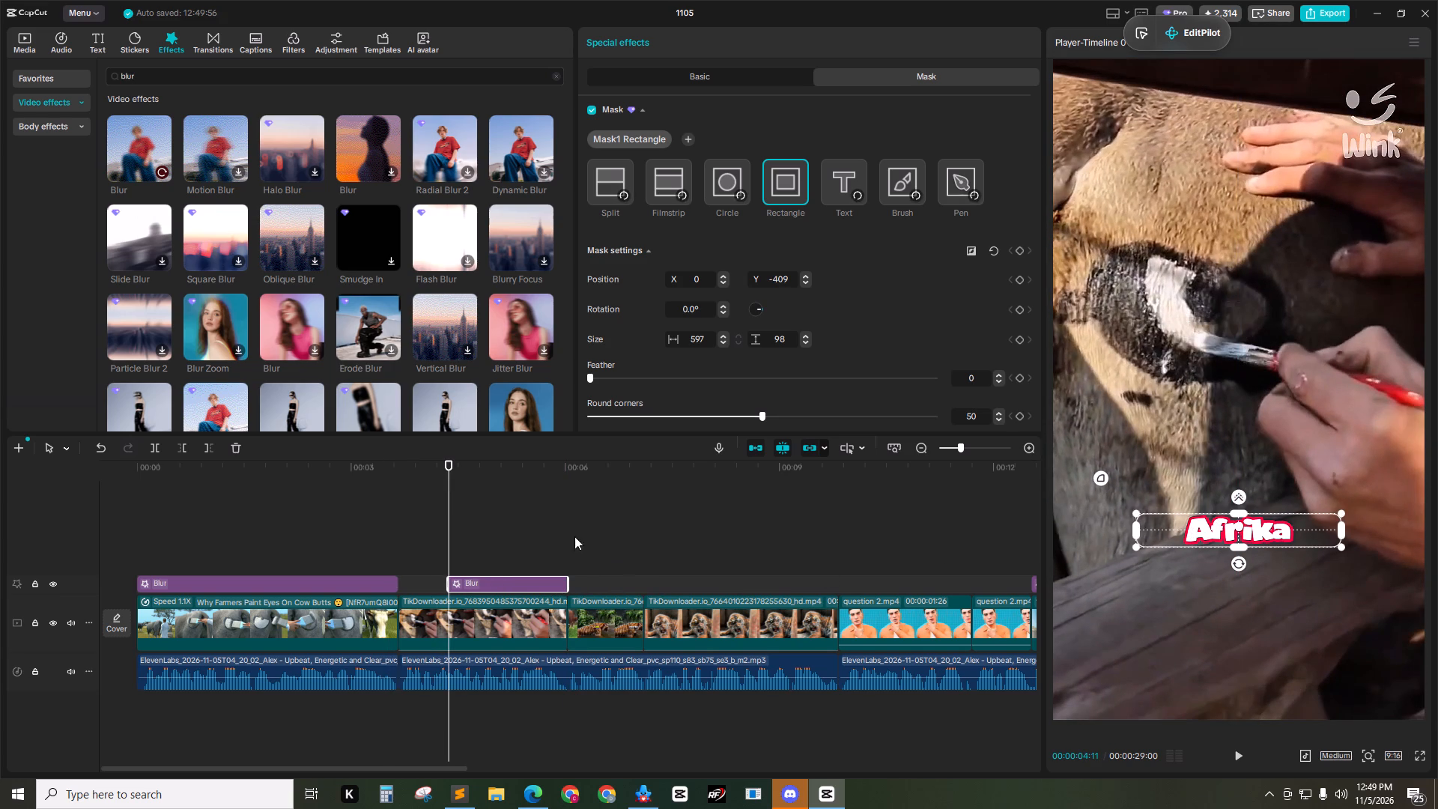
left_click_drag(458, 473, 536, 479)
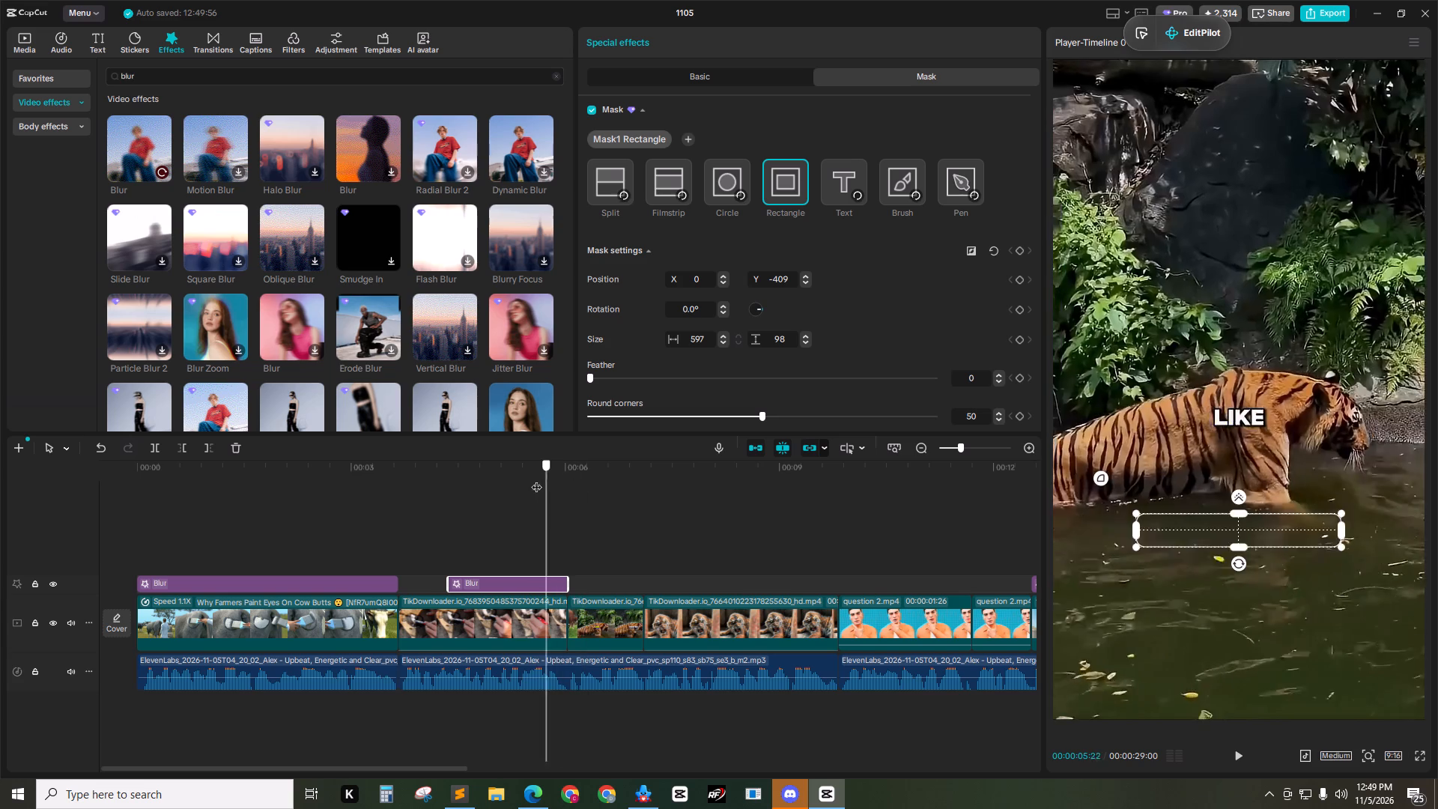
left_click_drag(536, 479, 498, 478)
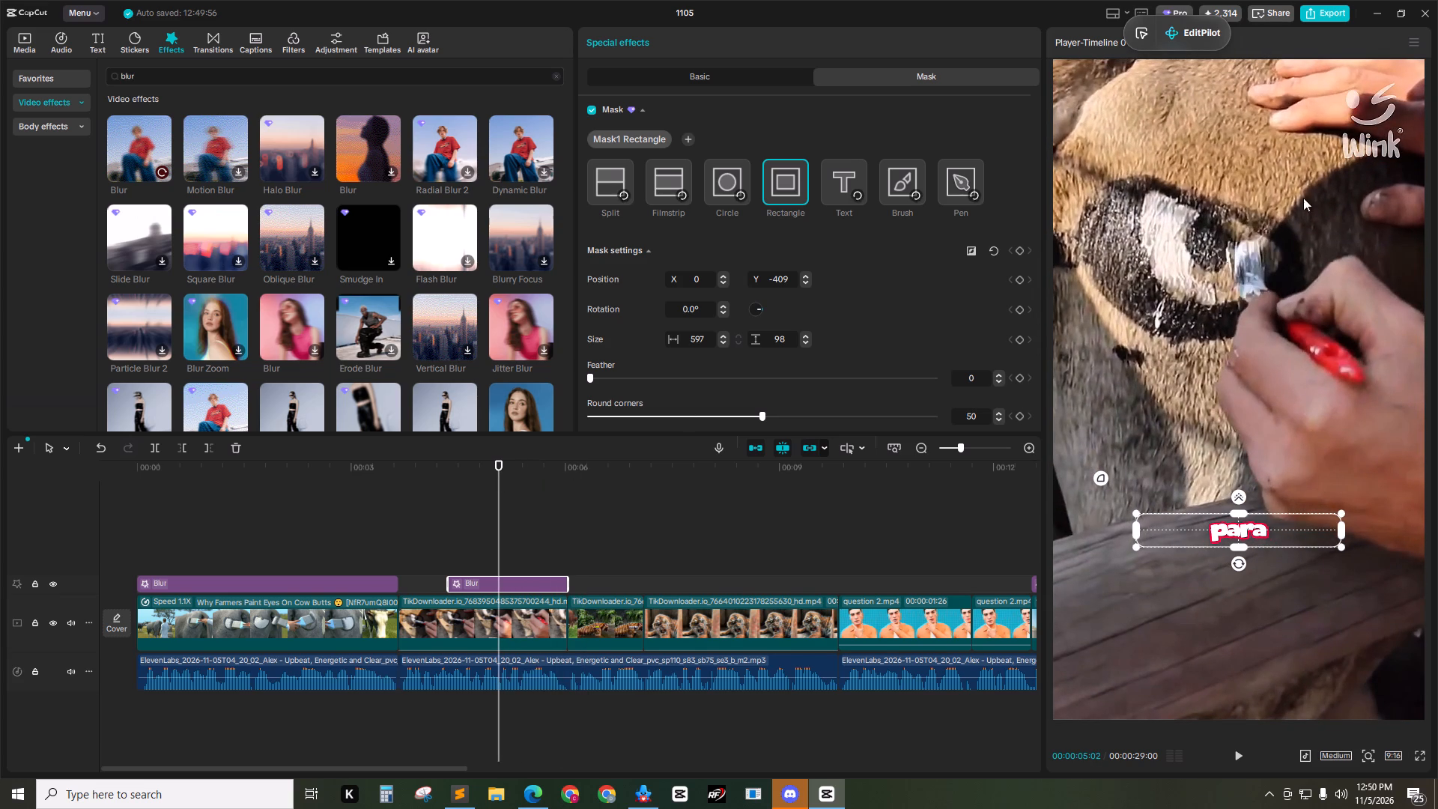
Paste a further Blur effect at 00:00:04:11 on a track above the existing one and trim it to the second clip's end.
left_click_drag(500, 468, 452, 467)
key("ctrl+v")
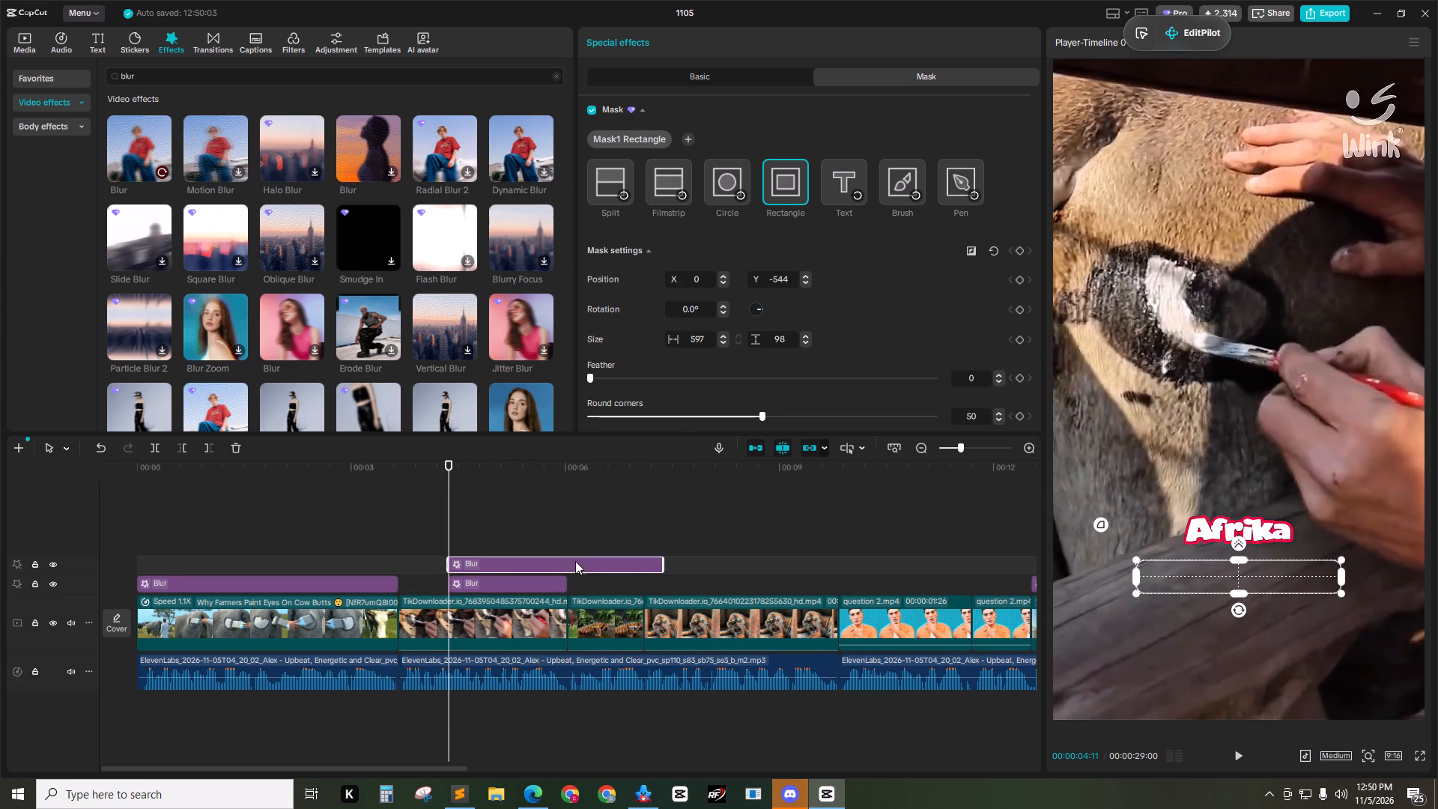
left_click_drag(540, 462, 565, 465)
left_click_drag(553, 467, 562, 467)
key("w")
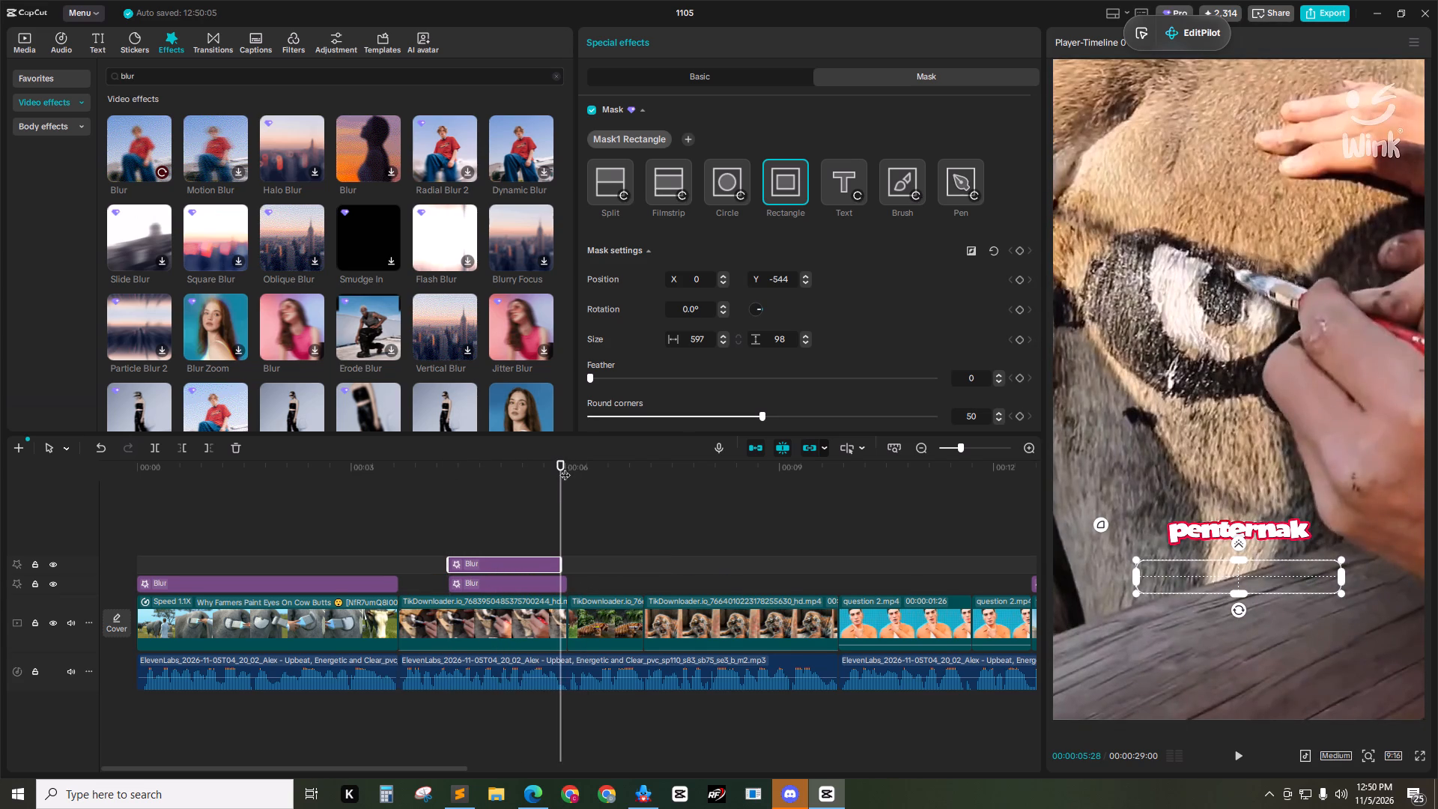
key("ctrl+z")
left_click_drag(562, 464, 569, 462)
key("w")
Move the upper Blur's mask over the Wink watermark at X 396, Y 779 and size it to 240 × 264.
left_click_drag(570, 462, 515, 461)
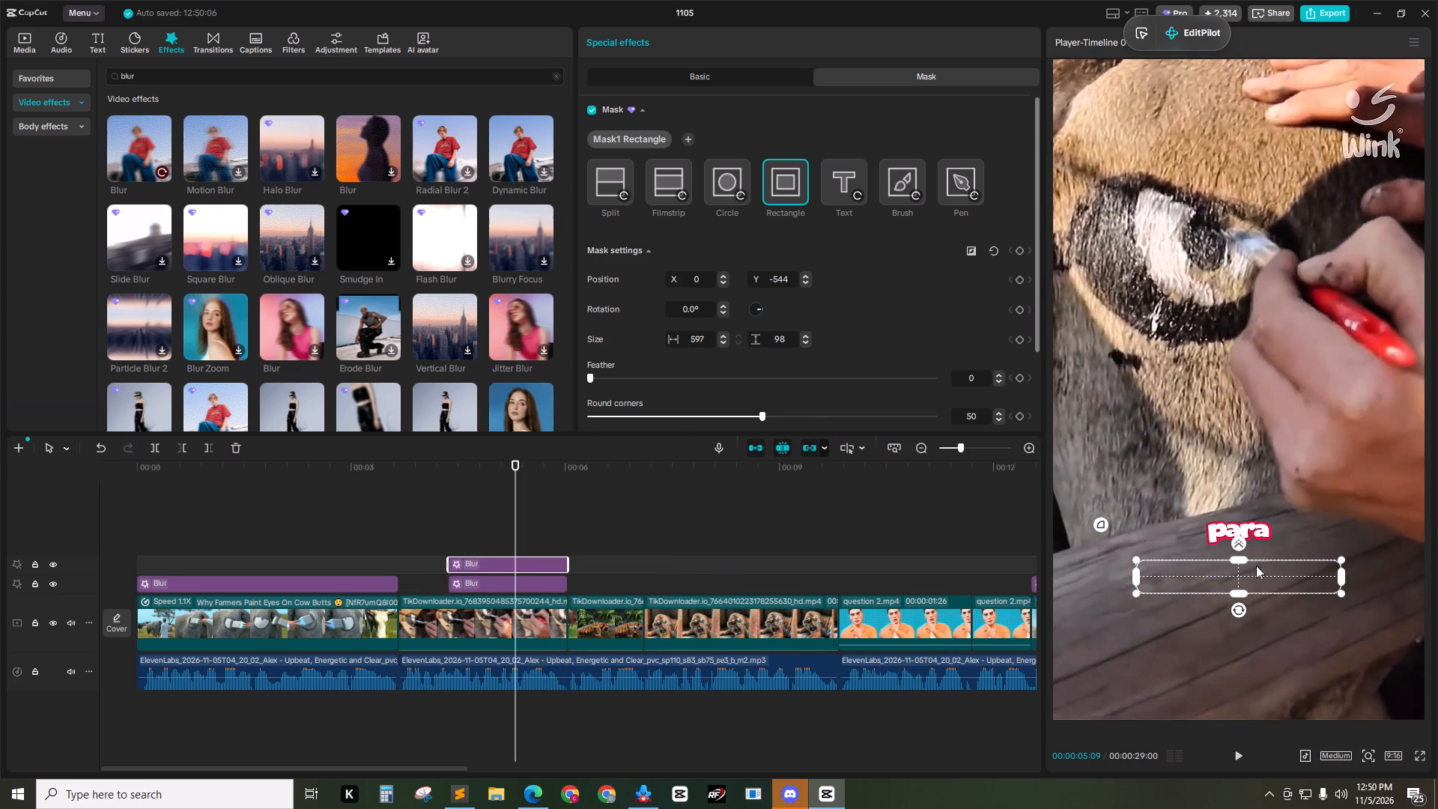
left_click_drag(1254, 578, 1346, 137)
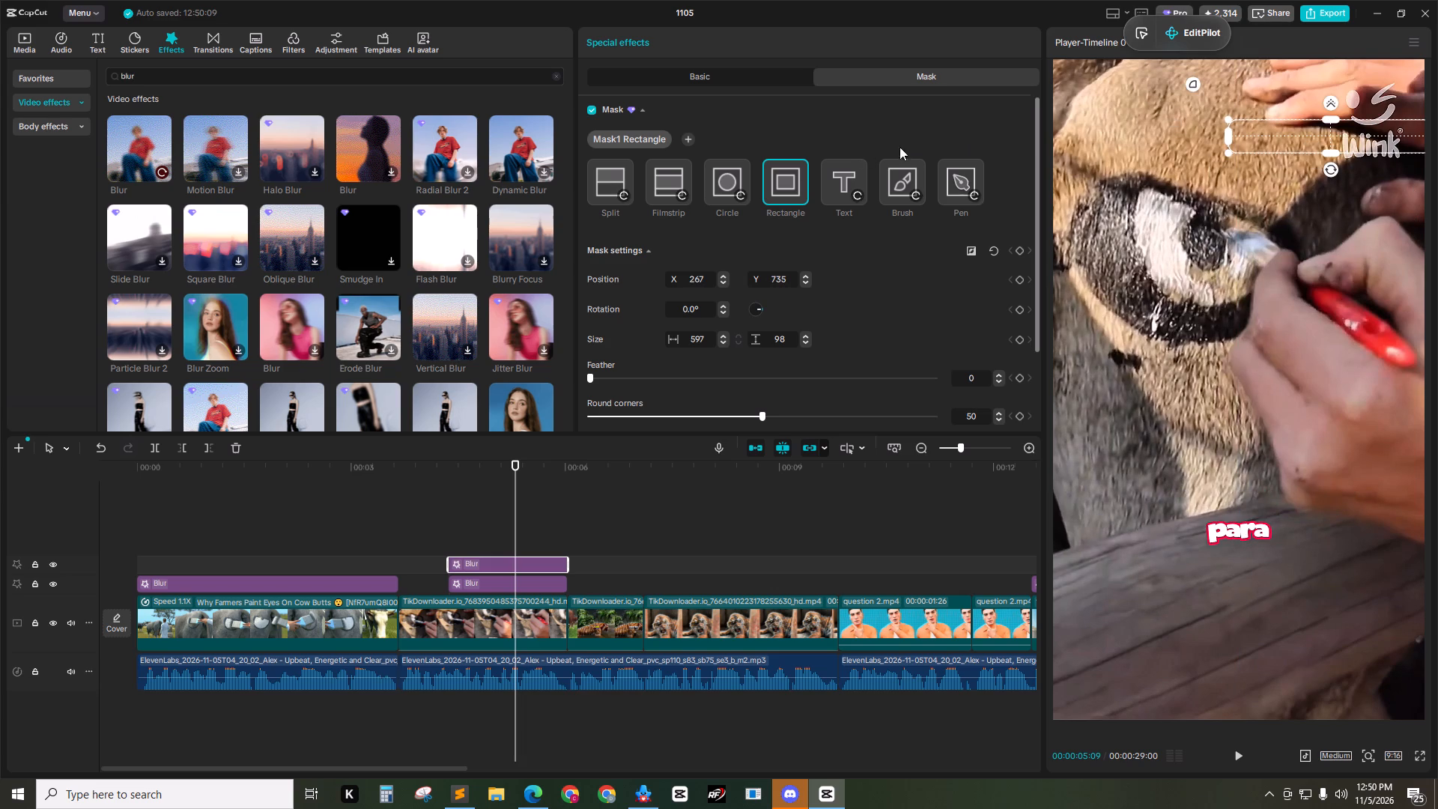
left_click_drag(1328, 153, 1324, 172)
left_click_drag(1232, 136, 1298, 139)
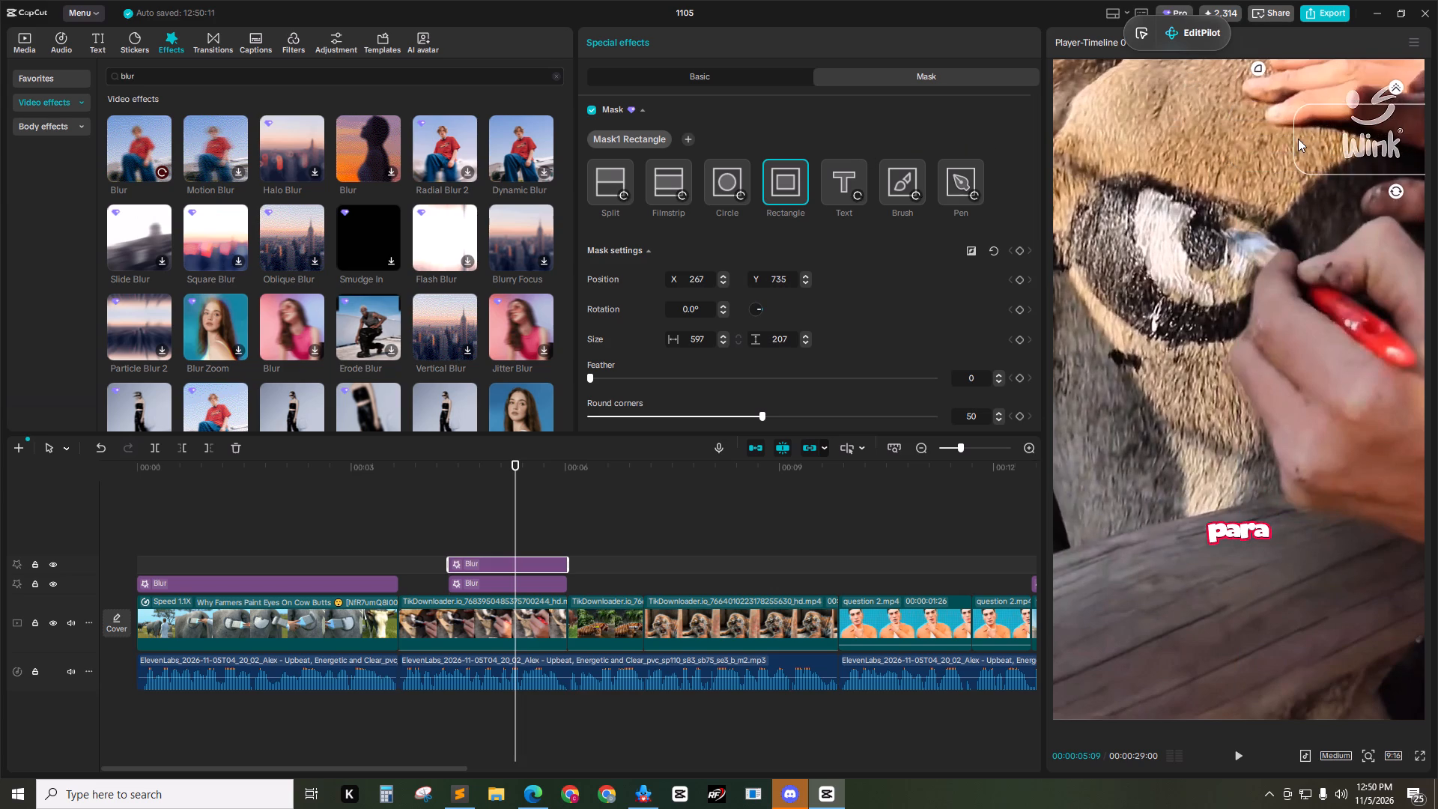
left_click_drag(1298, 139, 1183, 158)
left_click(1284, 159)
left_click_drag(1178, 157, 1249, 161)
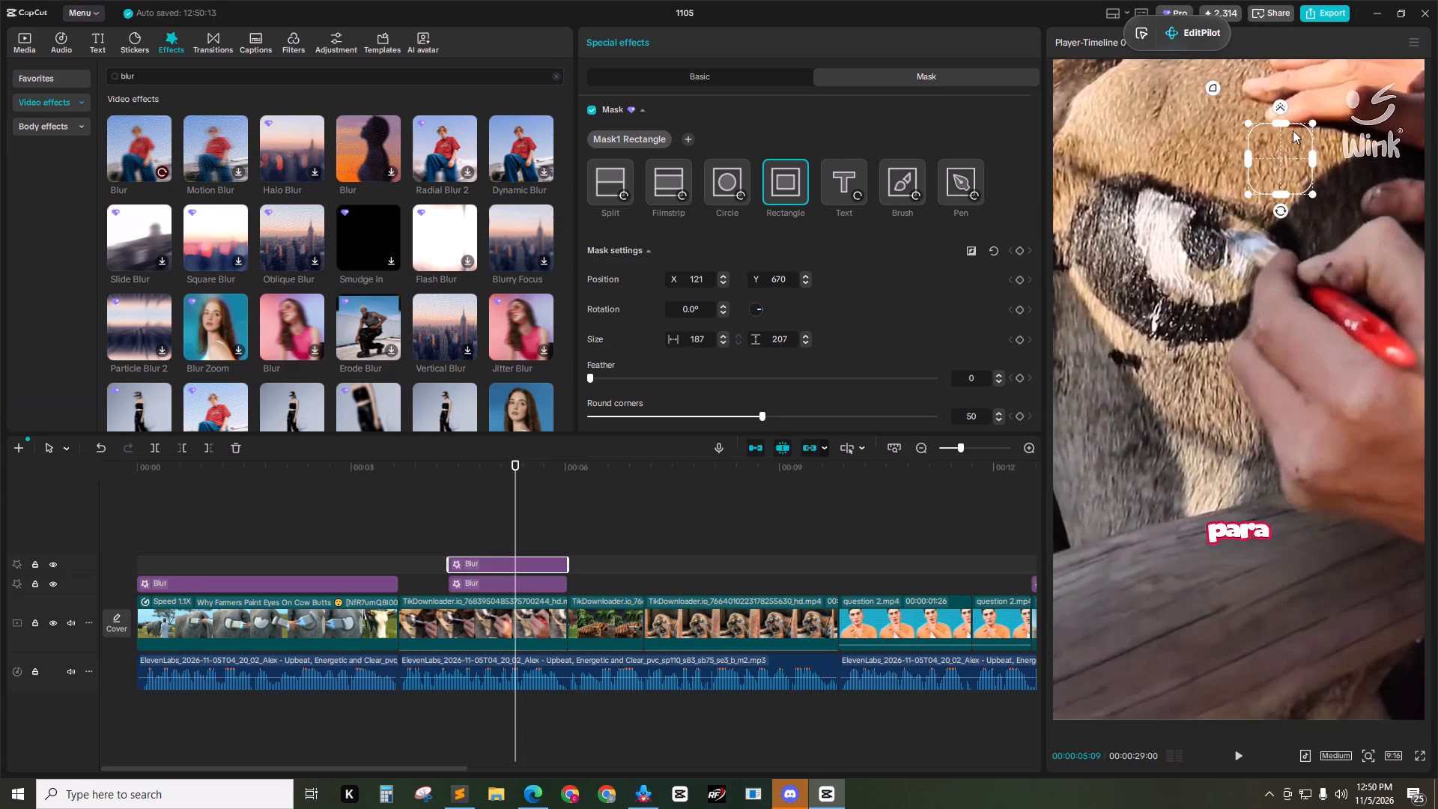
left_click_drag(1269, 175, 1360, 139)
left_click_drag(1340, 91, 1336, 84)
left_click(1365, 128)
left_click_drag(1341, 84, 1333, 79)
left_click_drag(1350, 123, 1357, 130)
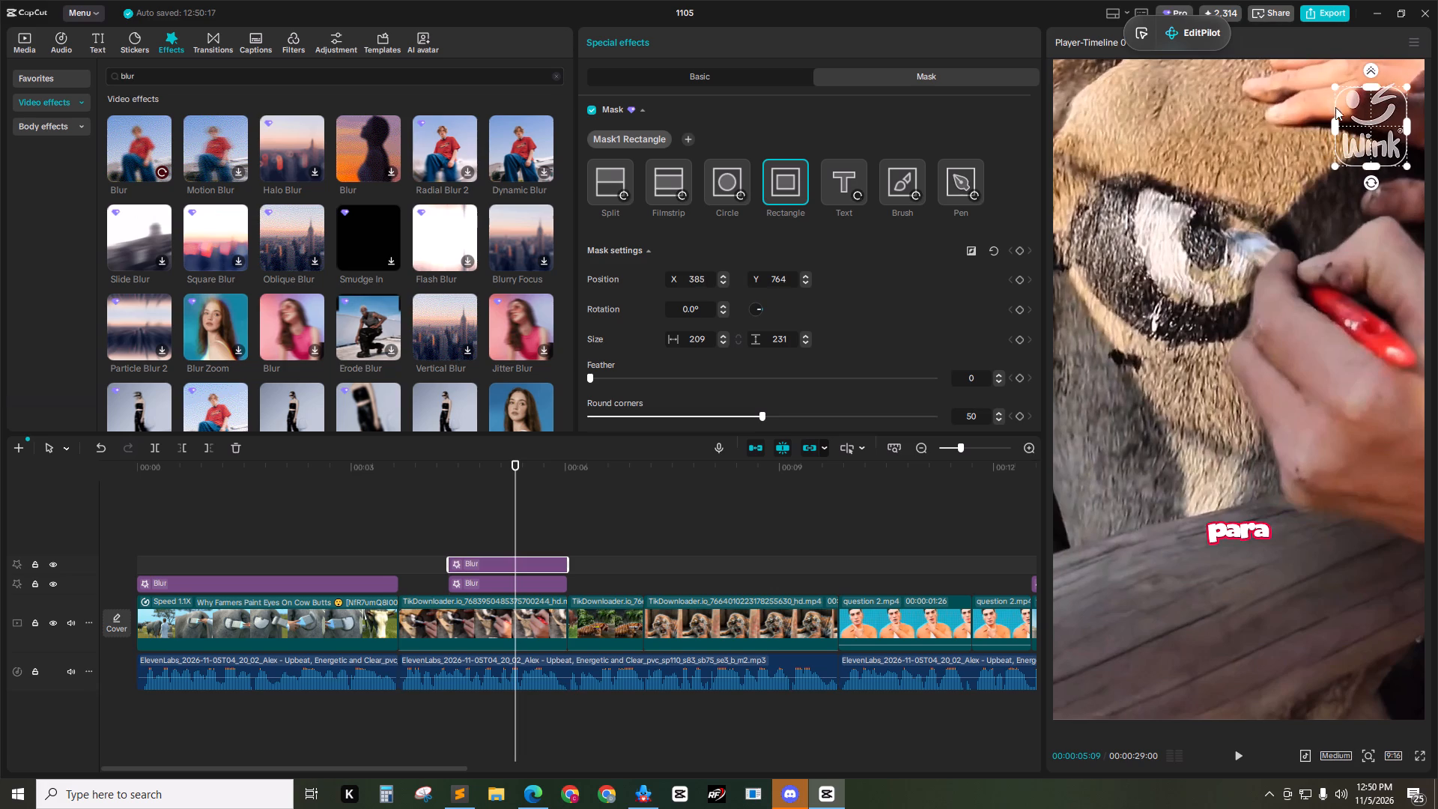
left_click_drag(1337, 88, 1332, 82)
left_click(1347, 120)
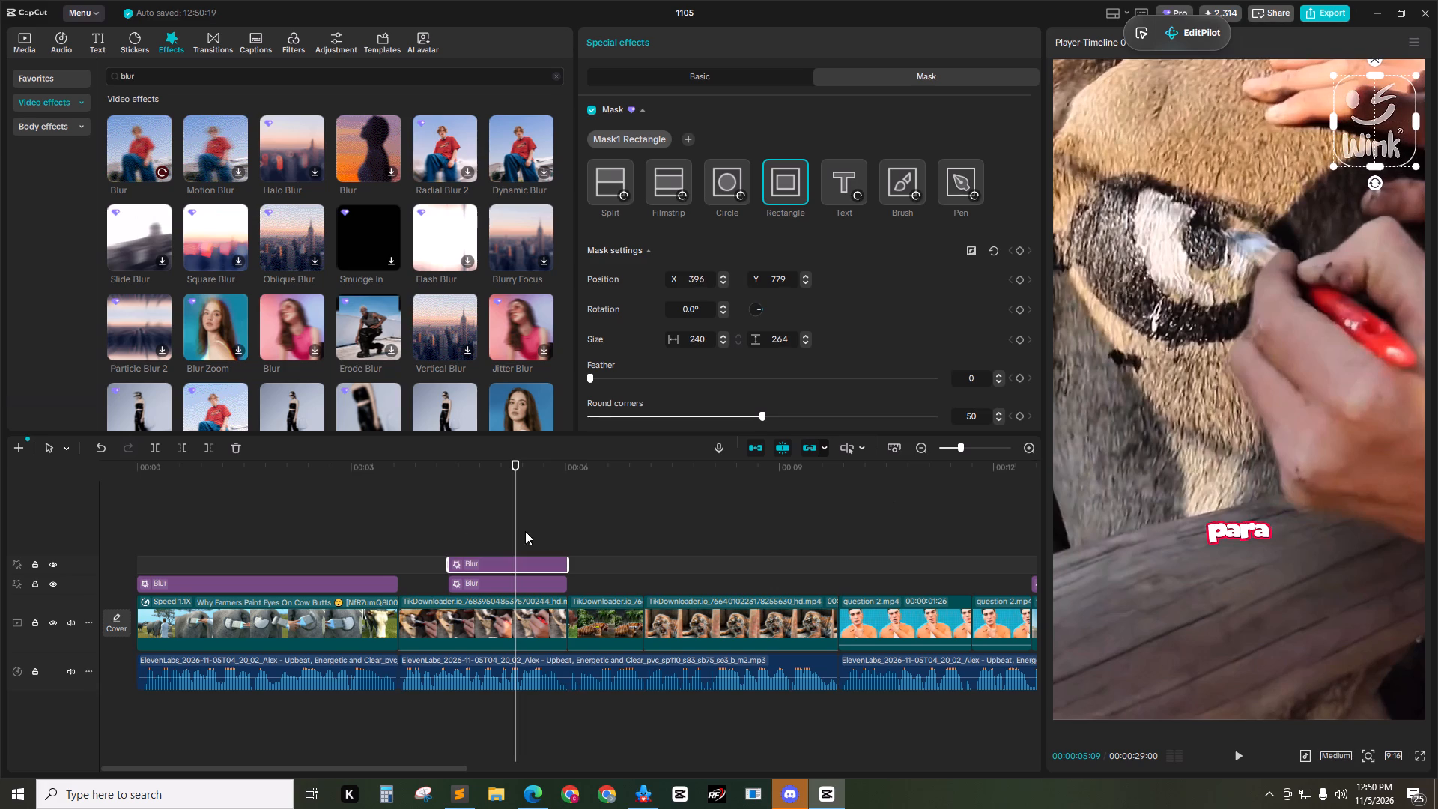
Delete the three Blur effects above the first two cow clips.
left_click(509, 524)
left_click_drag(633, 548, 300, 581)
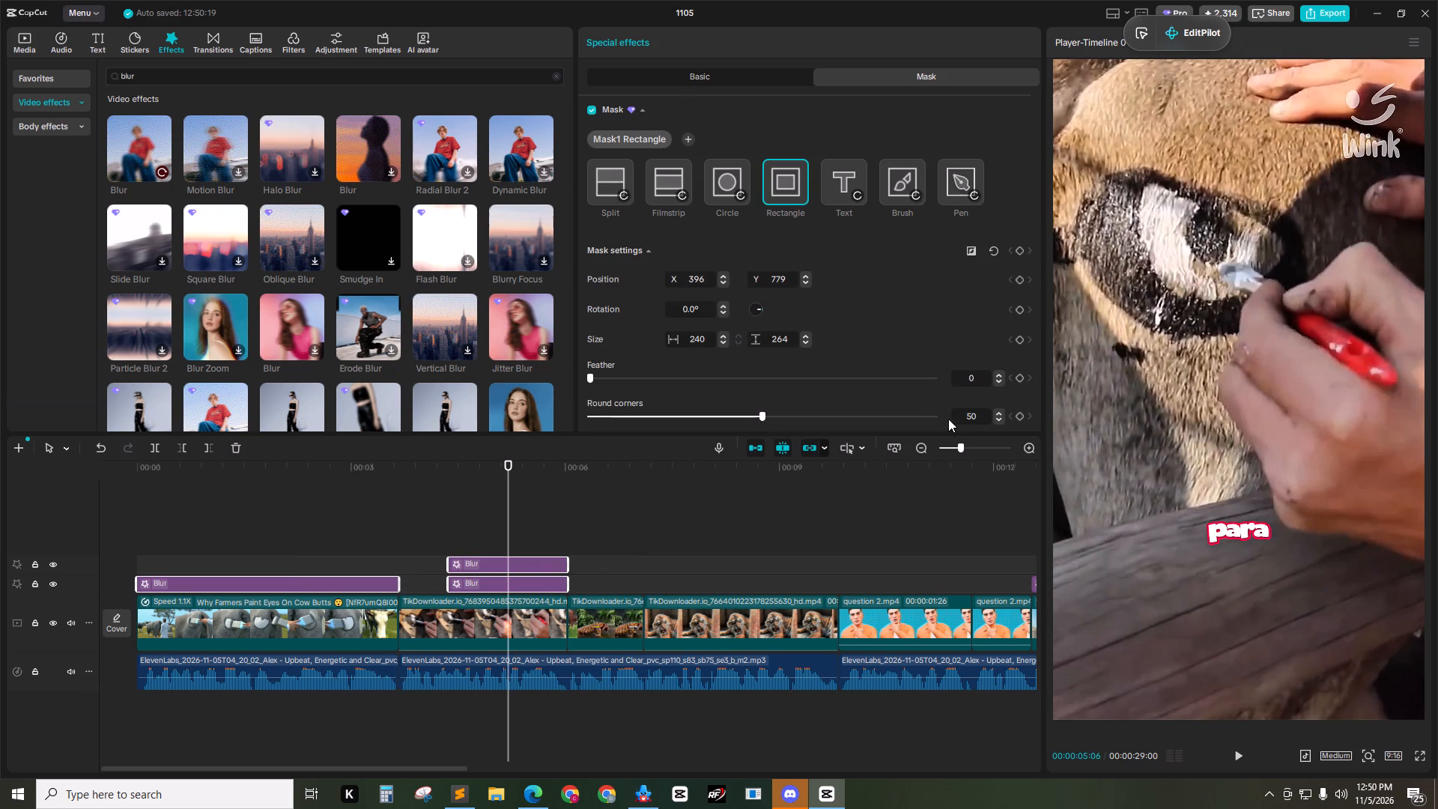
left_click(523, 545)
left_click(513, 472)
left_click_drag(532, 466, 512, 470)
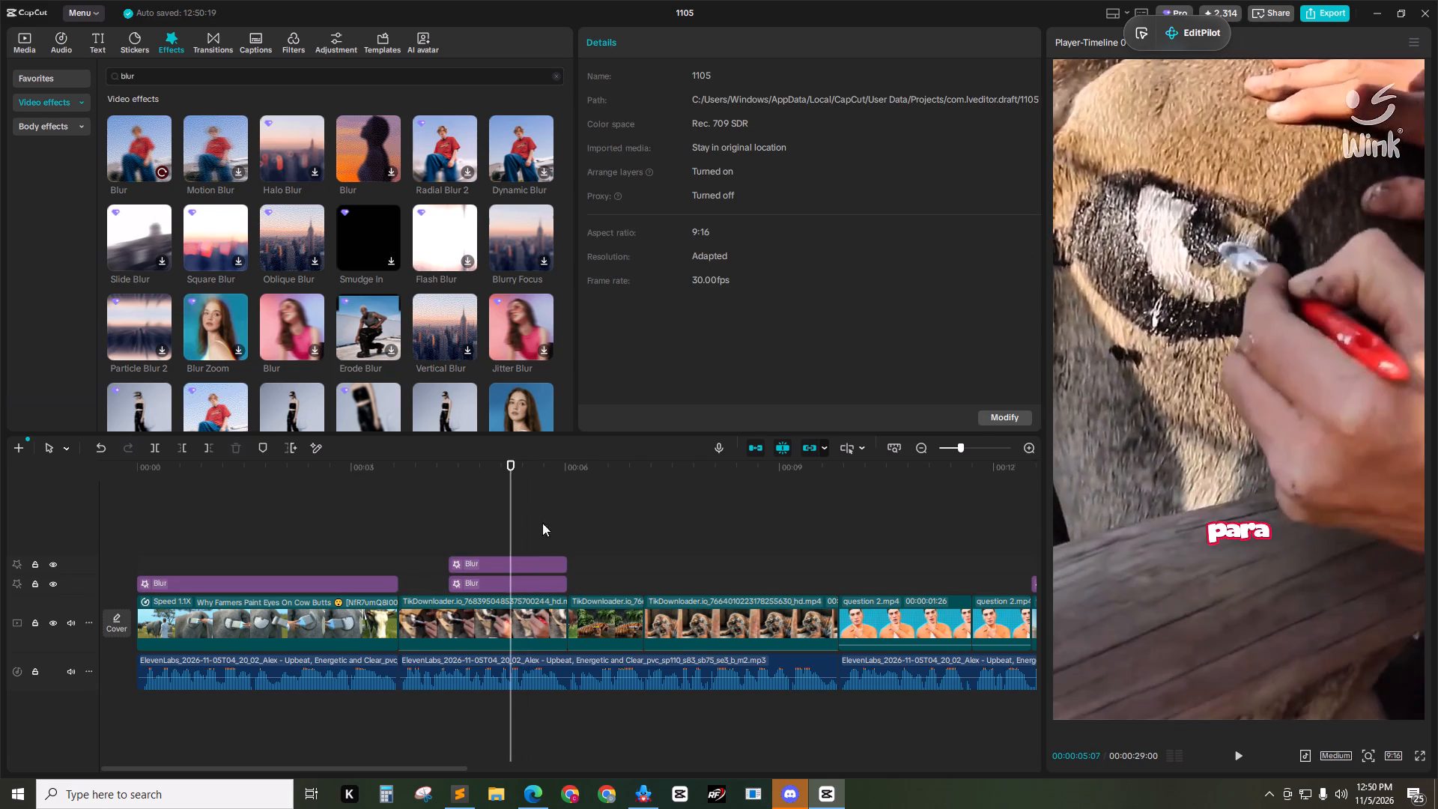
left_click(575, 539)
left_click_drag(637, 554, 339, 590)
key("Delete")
Delete the Blur effect above the crash clip.
left_click_drag(439, 773, 611, 763)
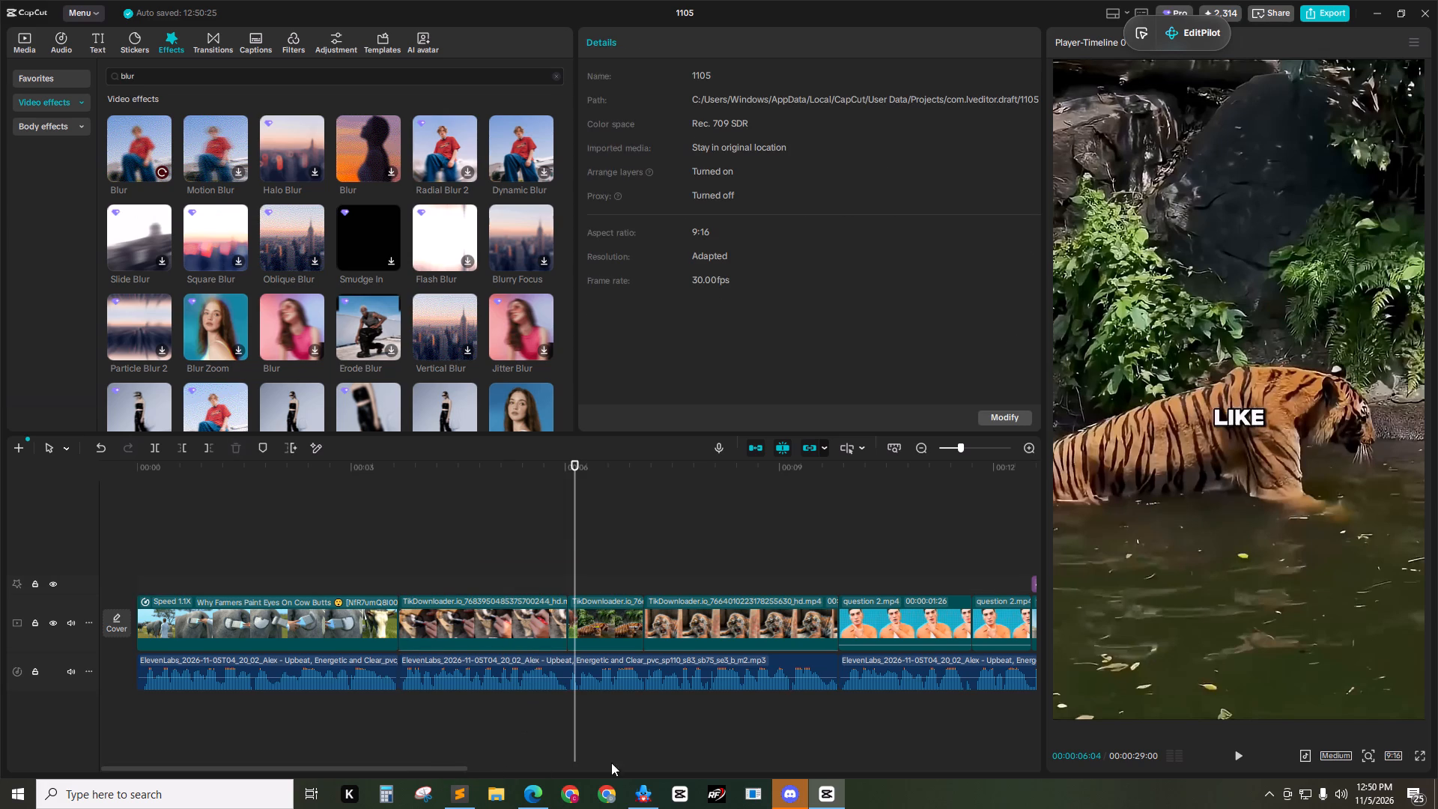
left_click_drag(611, 763, 608, 763)
left_click_drag(417, 768, 718, 743)
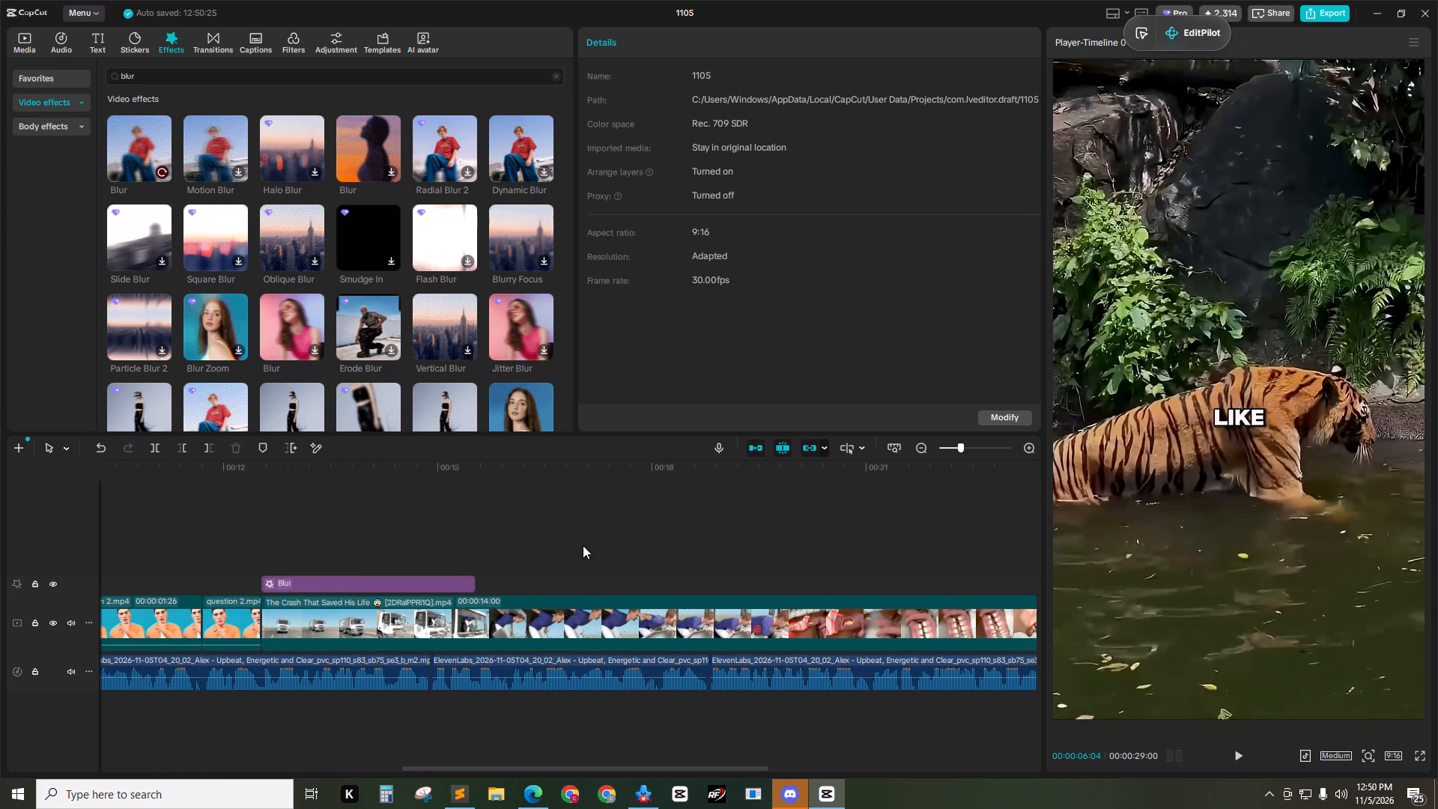
left_click(580, 541)
left_click_drag(720, 767, 621, 775)
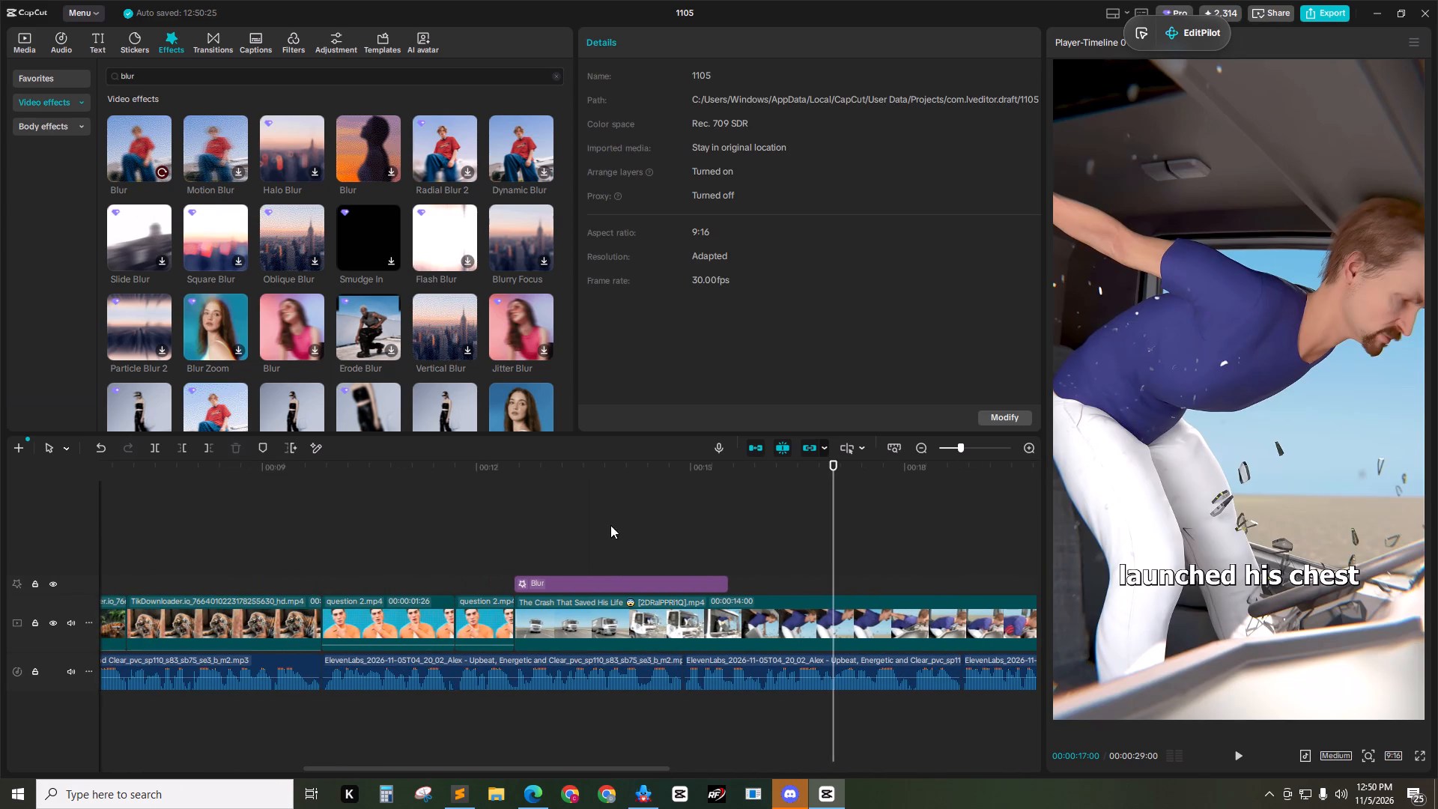
left_click(610, 520)
left_click(697, 570)
left_click(700, 579)
key("Delete")
Play back the crash clip through its "into the concrete median" captions.
left_click_drag(594, 764, 615, 768)
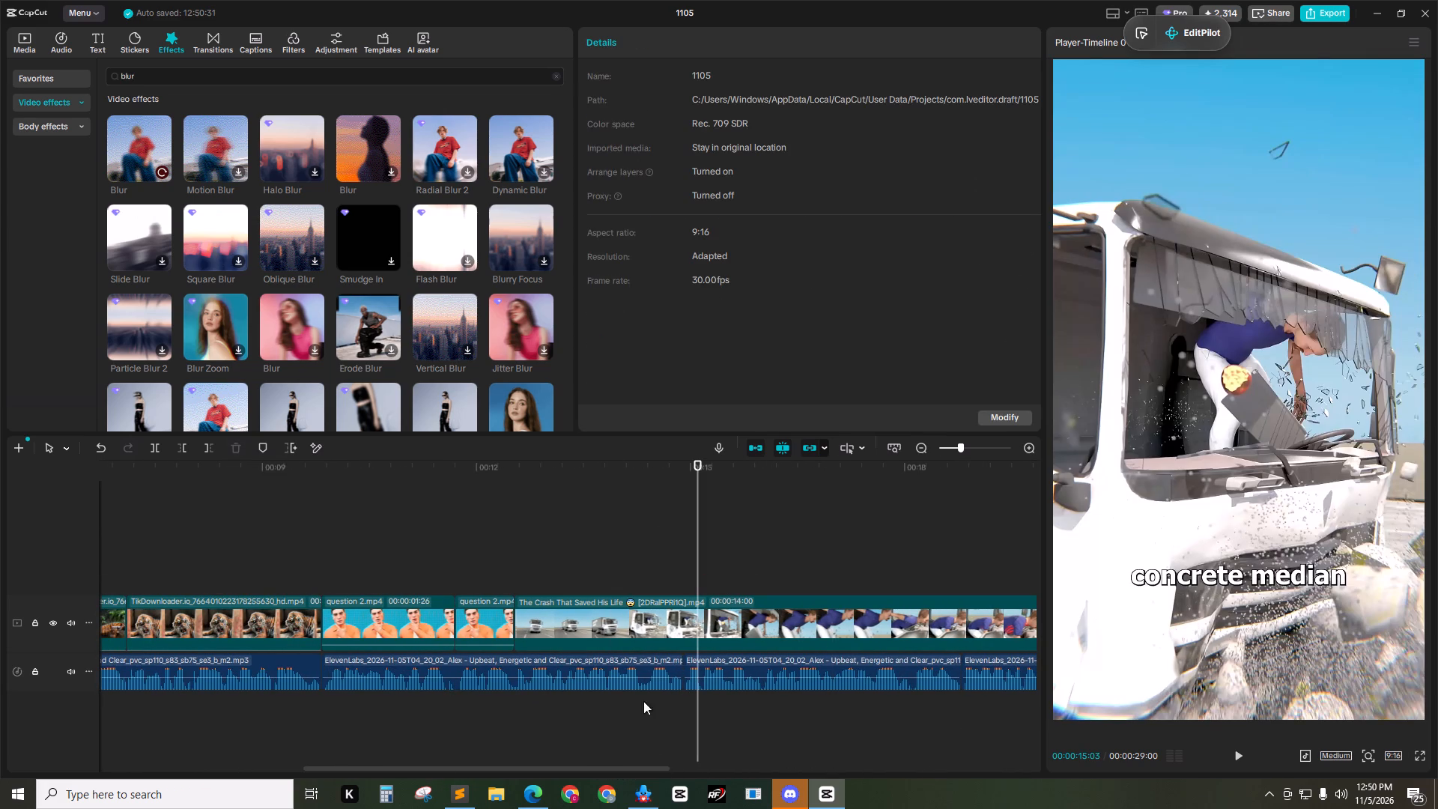
left_click(749, 498)
left_click_drag(742, 467, 562, 476)
key("space")
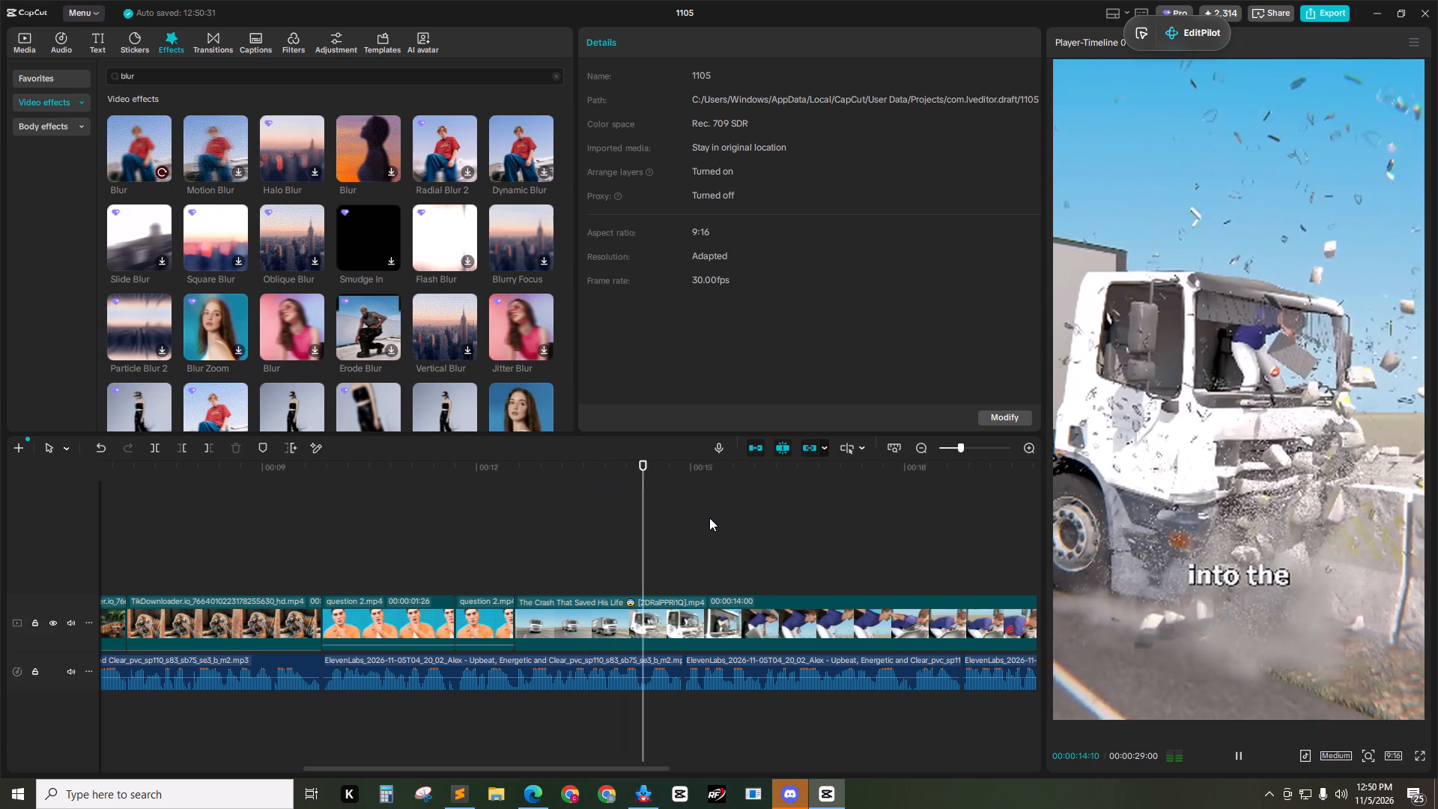
key("space")
left_click(685, 466)
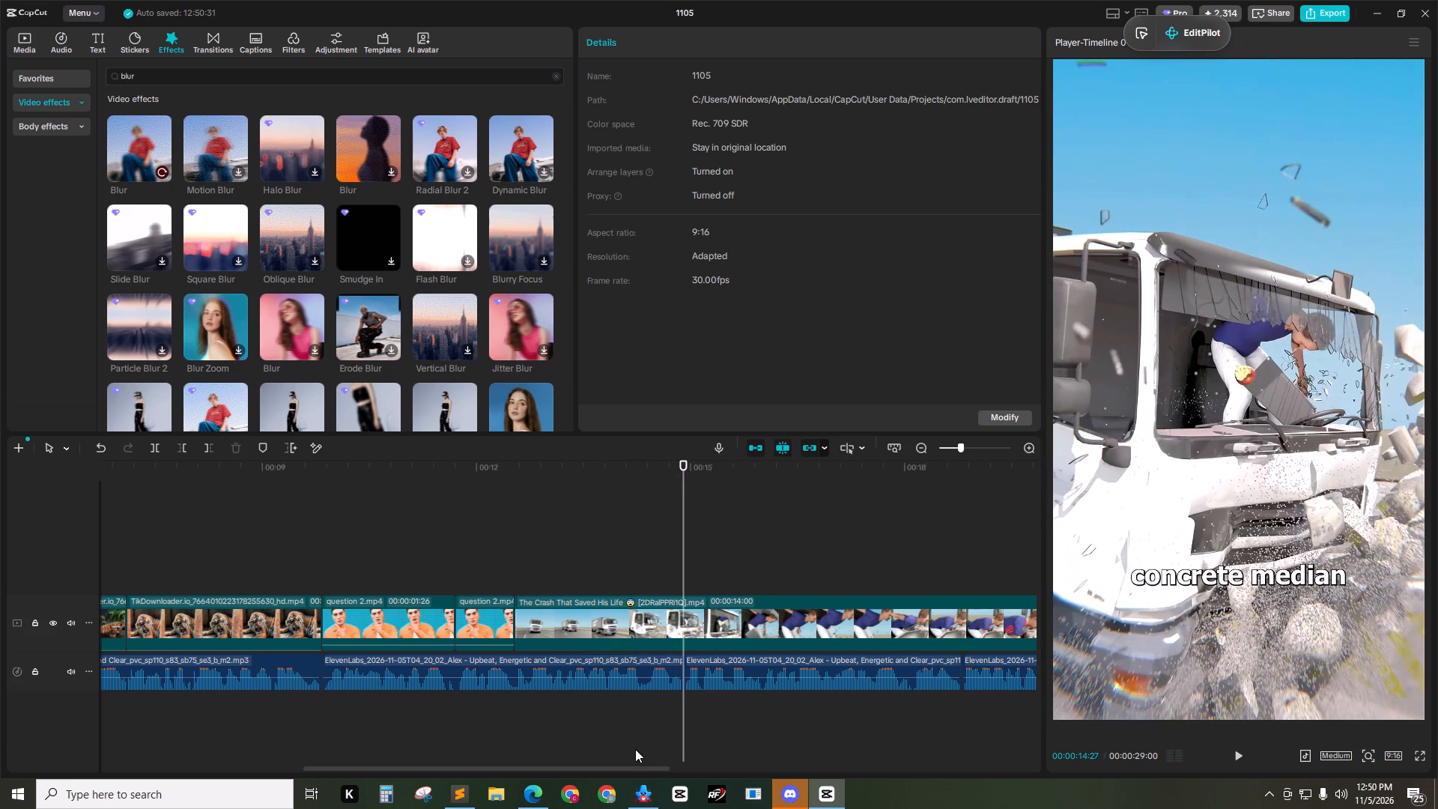
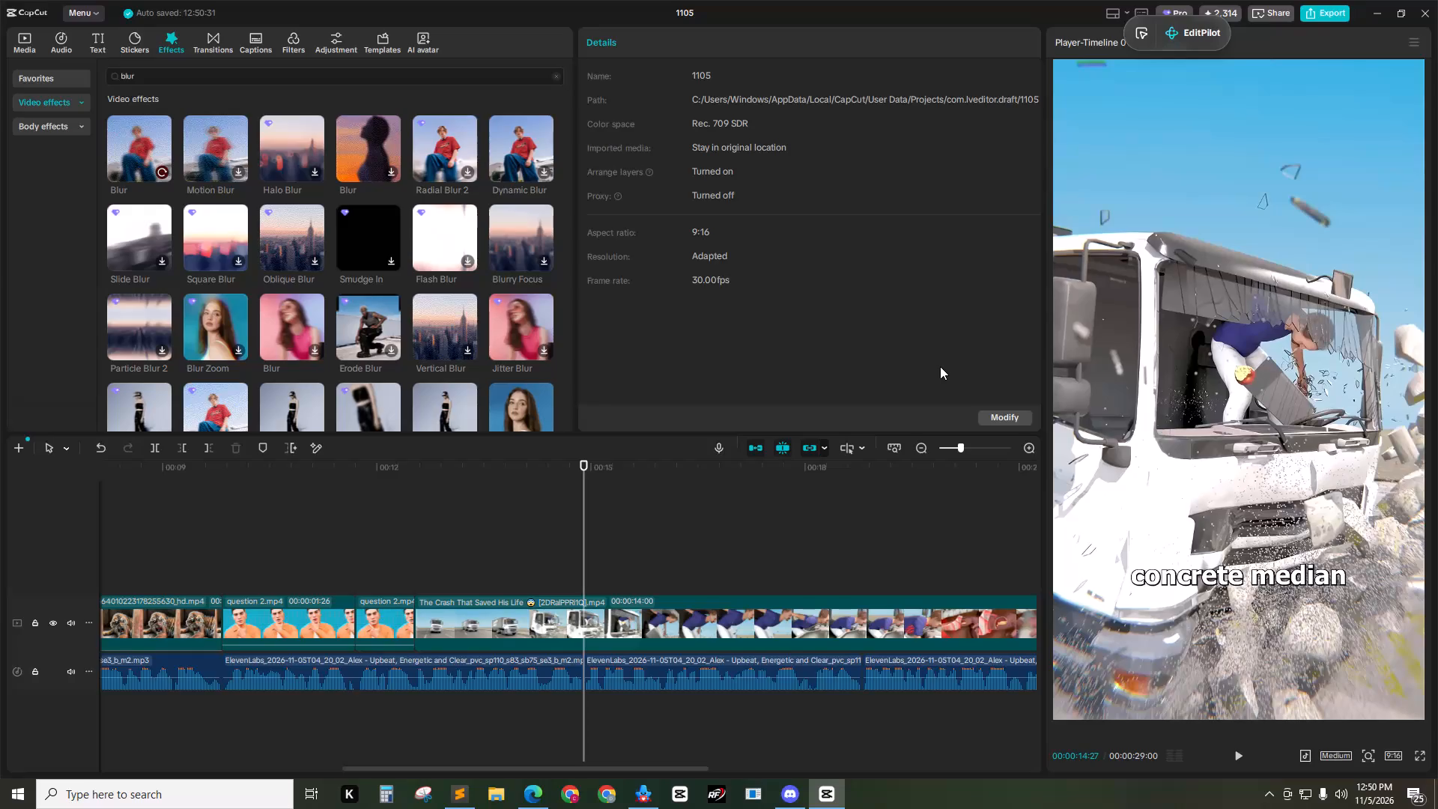
Switch to Edge and browse the YouTube results for "farmer paint eyes on cow" for Shorts usable as footage.
left_click(463, 790)
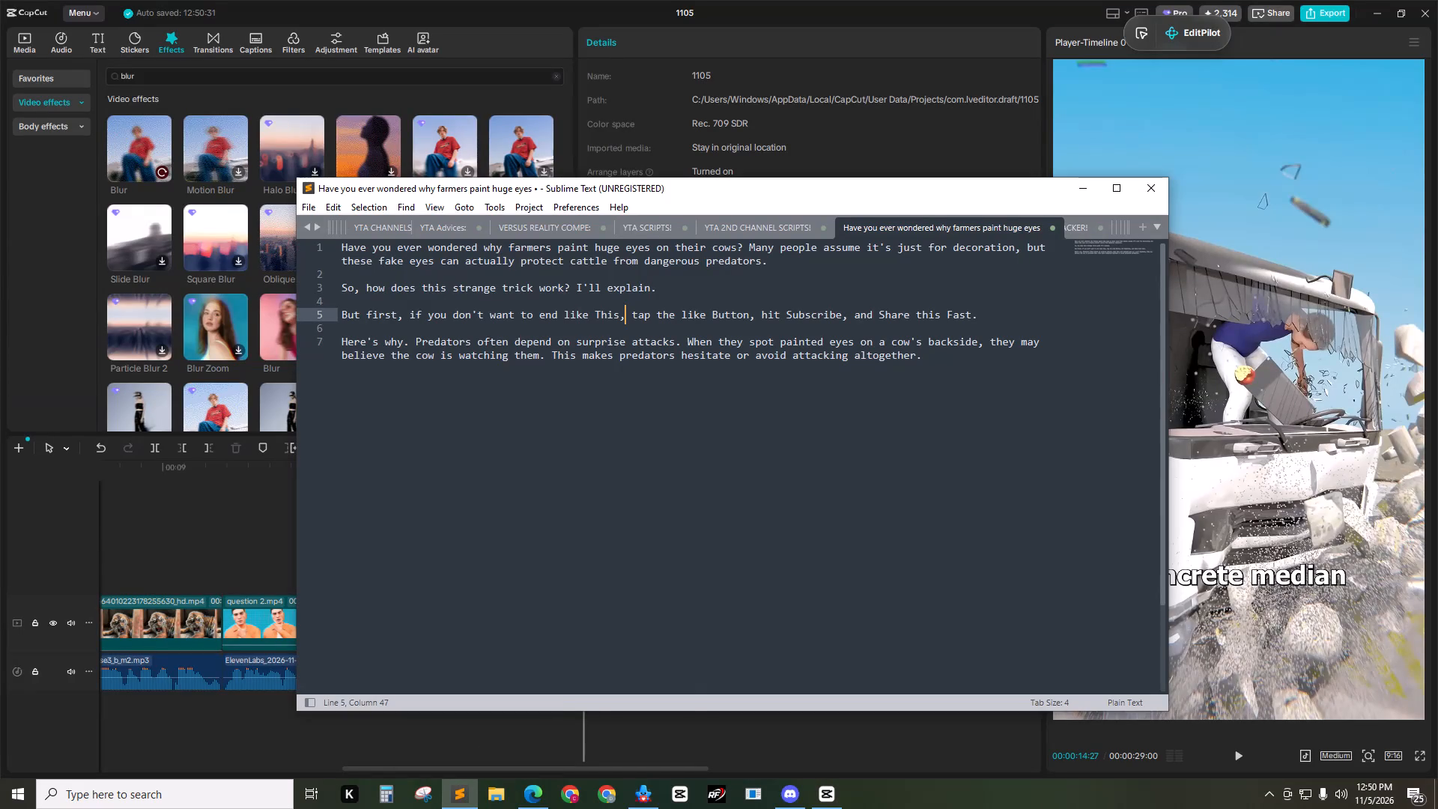
left_click(533, 791)
left_click(418, 0)
left_click(538, 0)
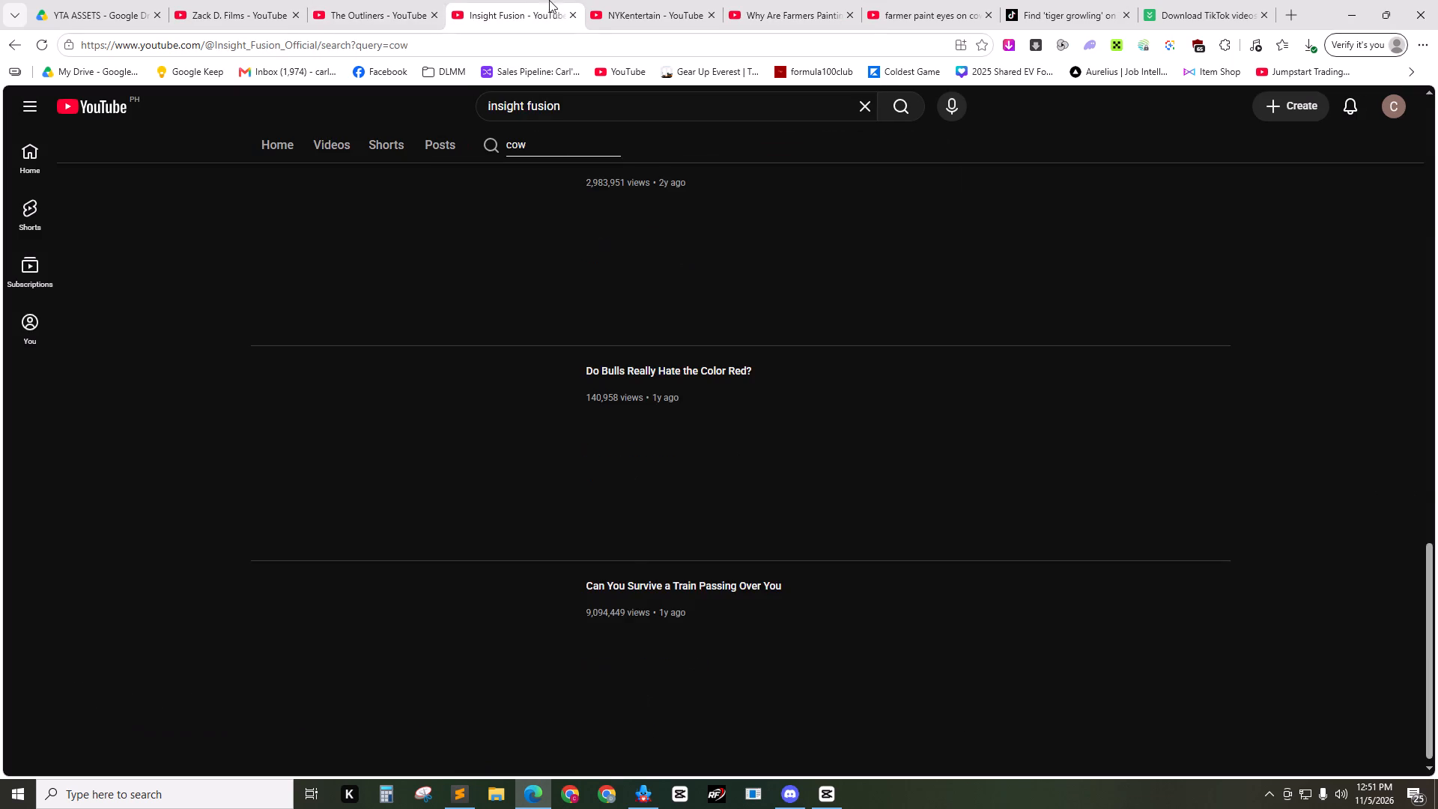
left_click(613, 0)
left_click(819, 0)
left_click(904, 0)
scroll(781, 267, "down", 4)
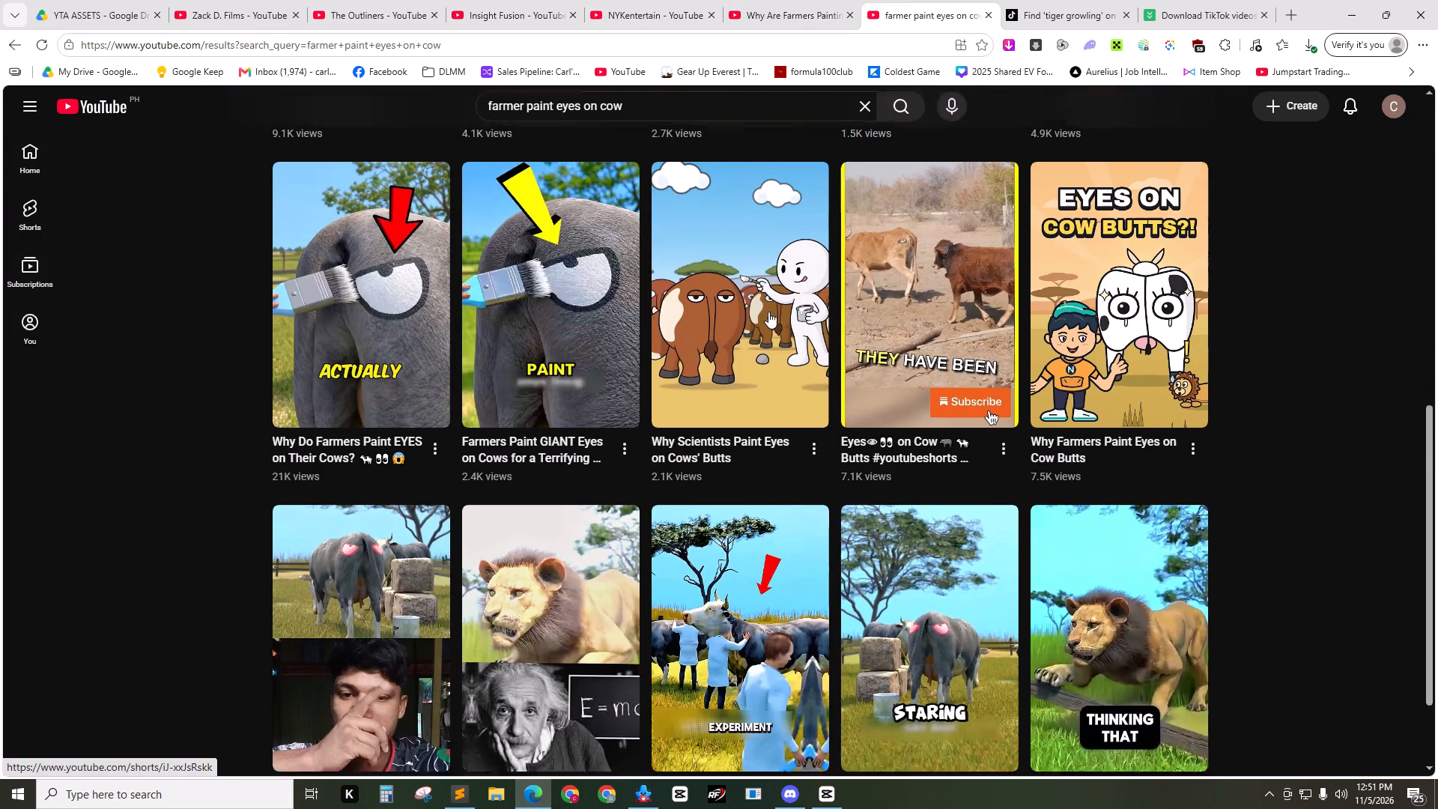
scroll(768, 312, "down", 2)
scroll(1327, 399, "down", 3)
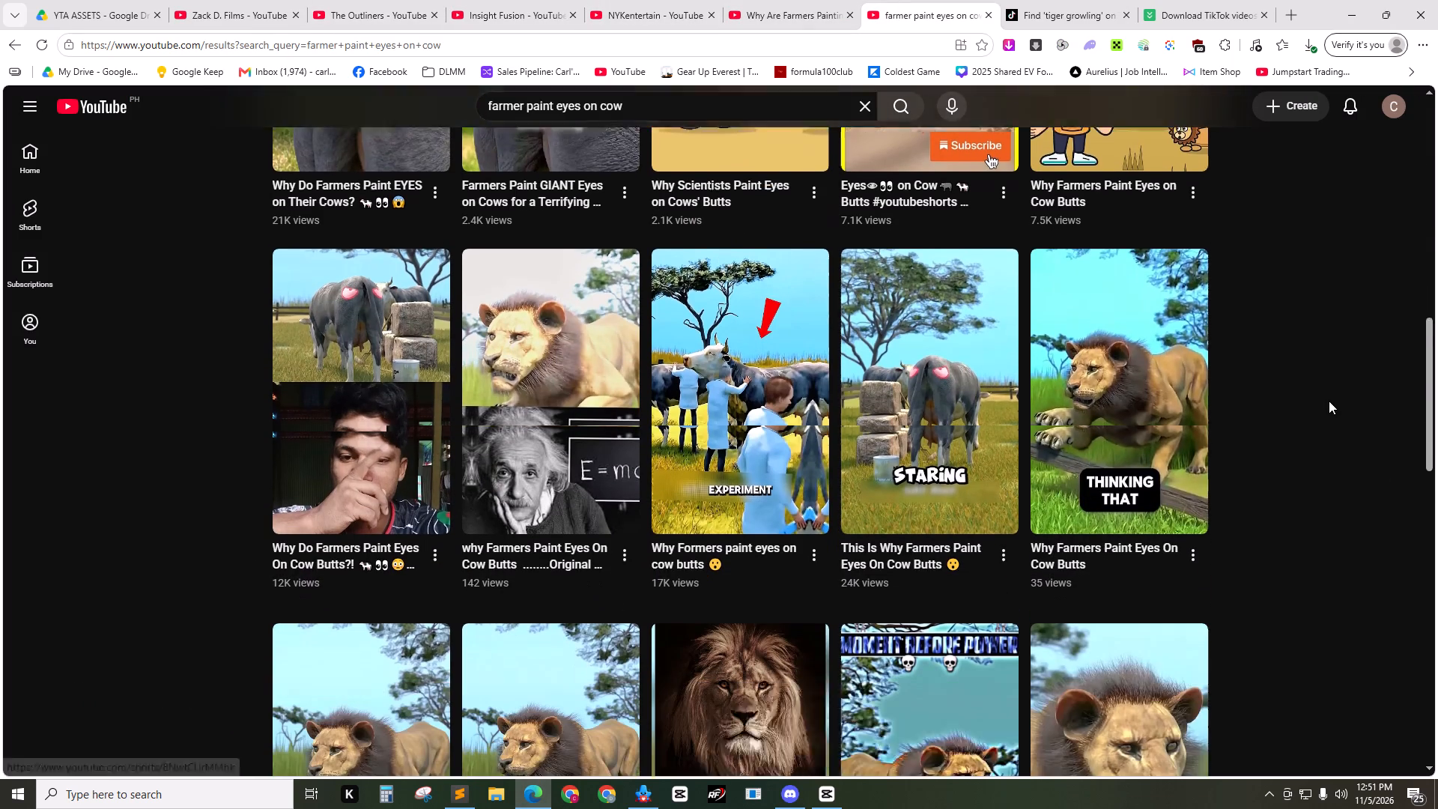
left_click(1327, 393)
scroll(1327, 393, "down", 8)
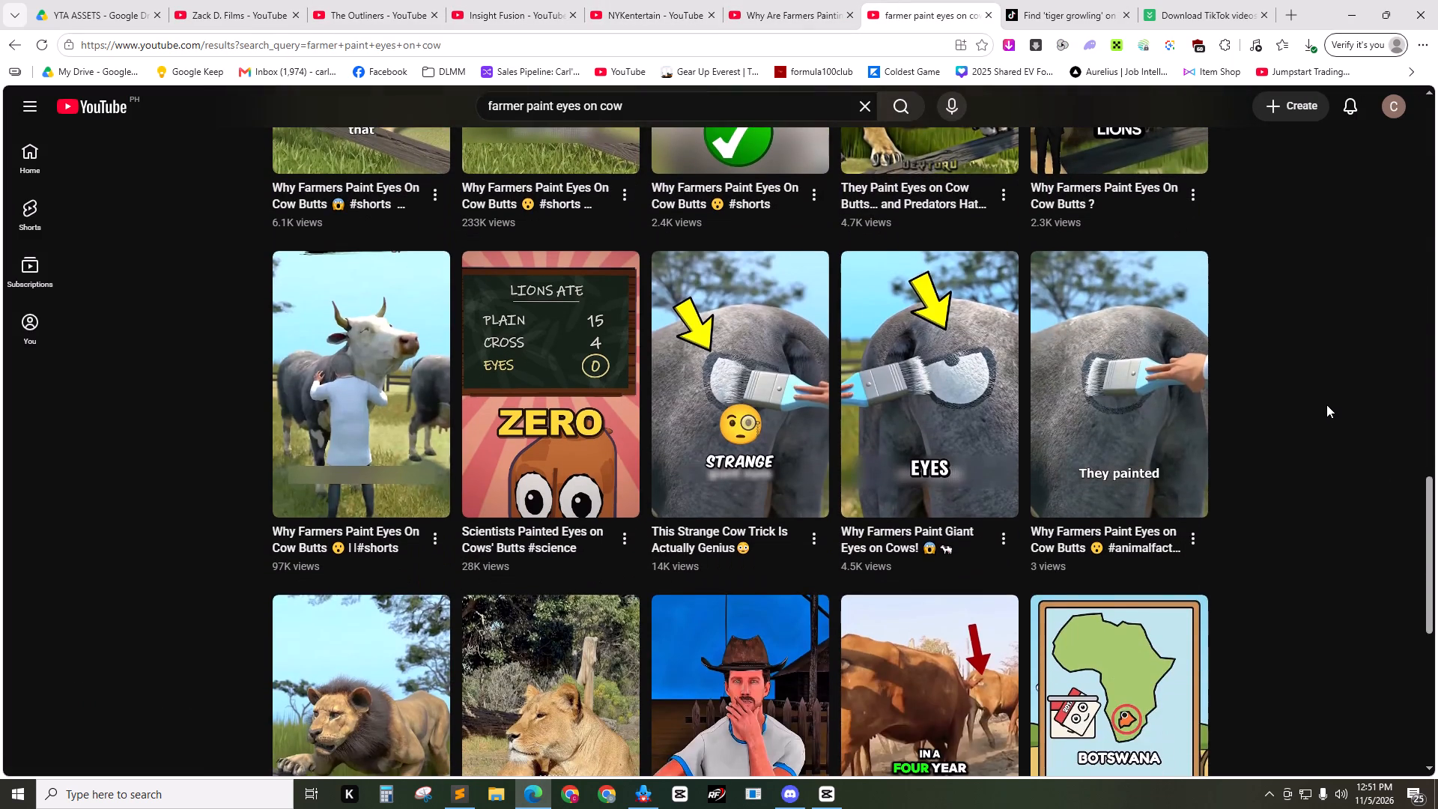
scroll(1326, 407, "down", 8)
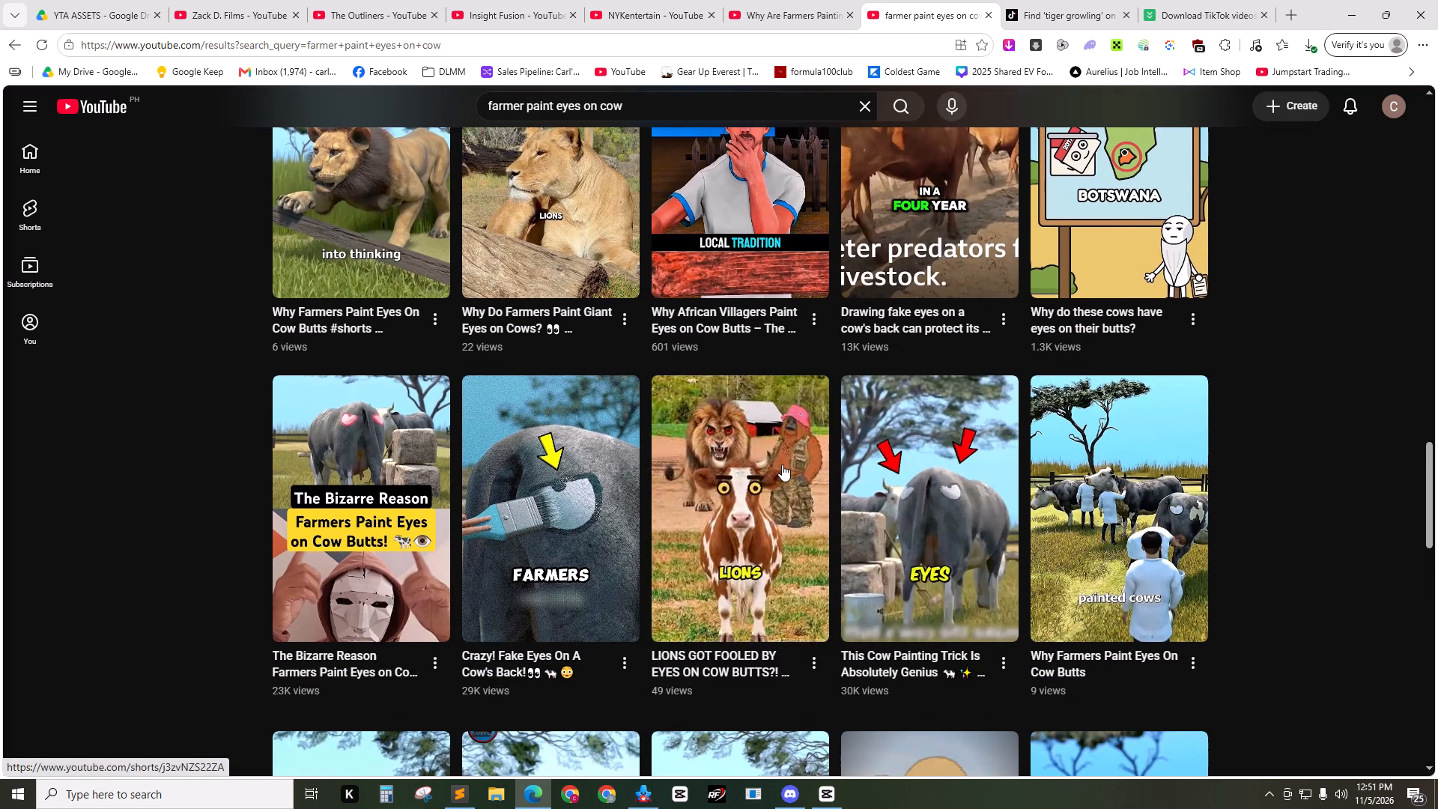
scroll(1304, 394, "down", 7)
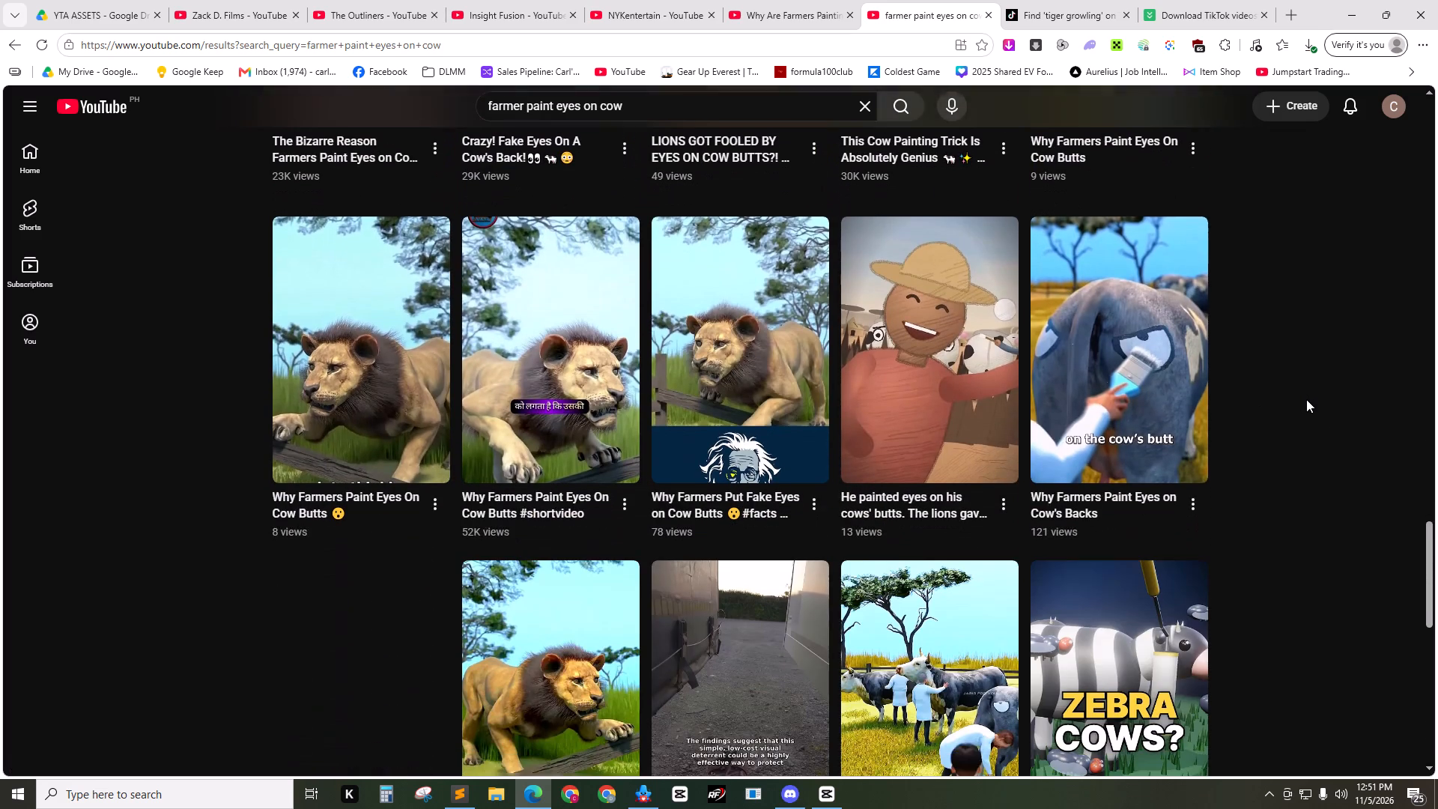
scroll(1306, 399, "down", 2)
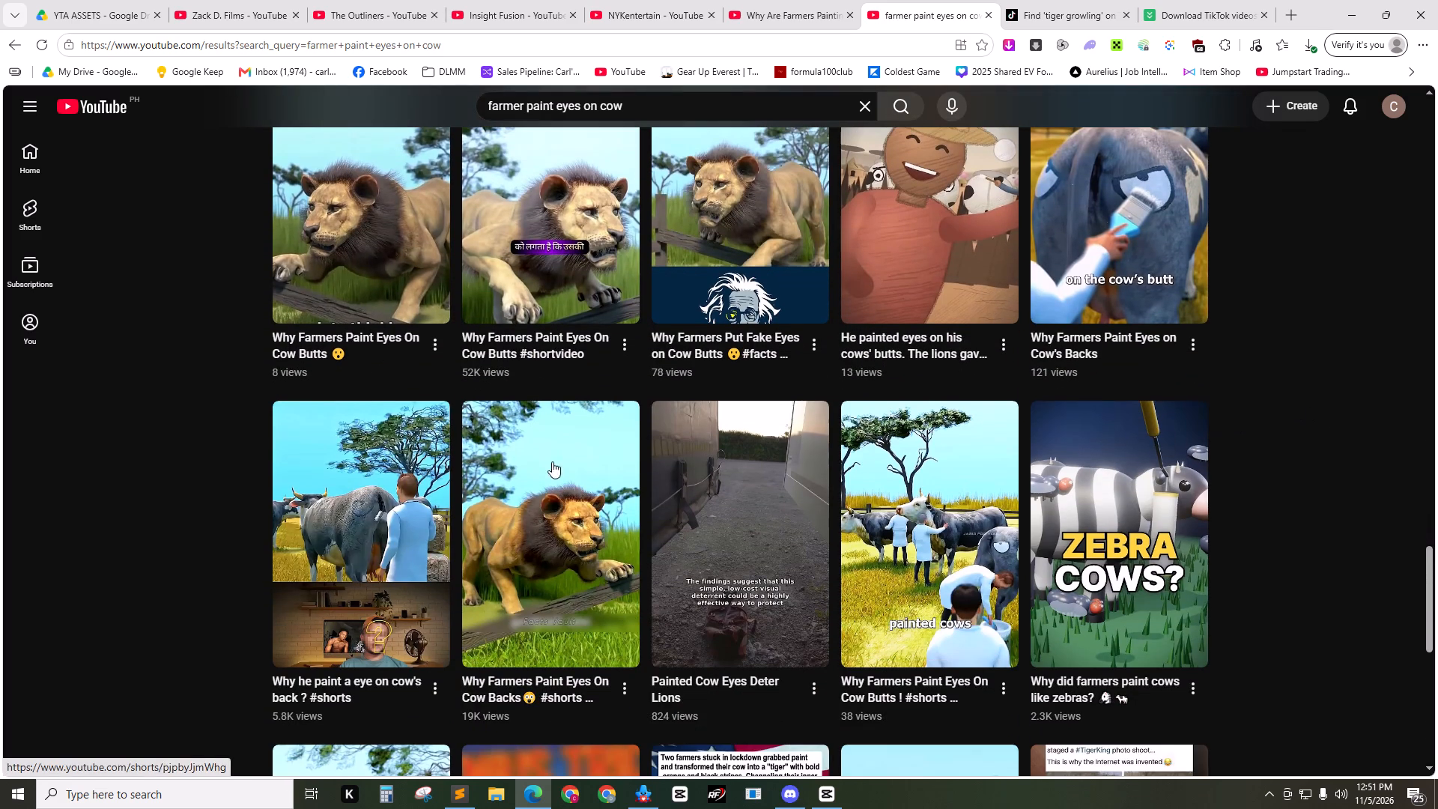
scroll(422, 479, "down", 4)
scroll(261, 518, "down", 4)
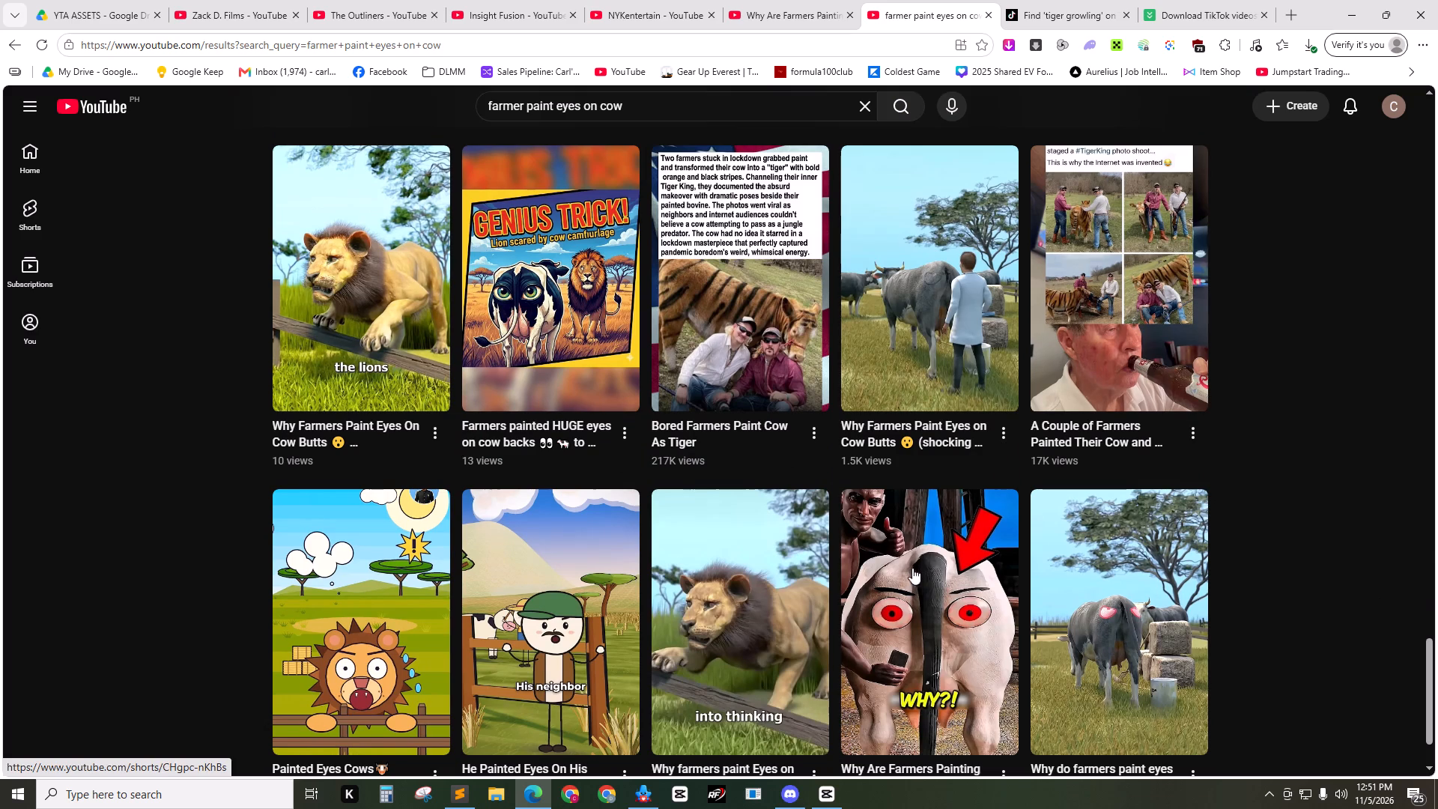
scroll(922, 565, "down", 2)
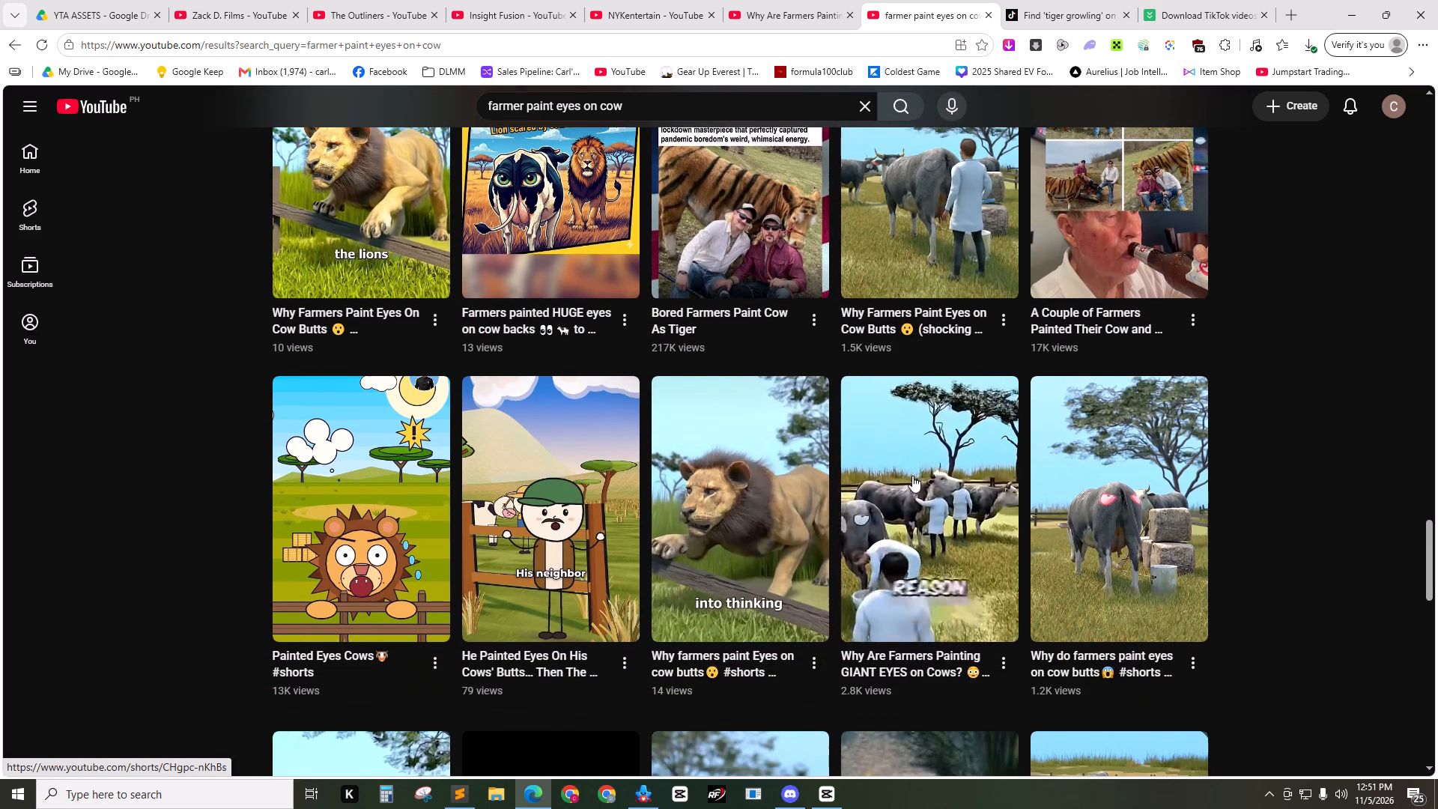
Copy the link of the Short "Why Are Farmers Painting GIANT EYES on Cows?" from its own tab and close that tab.
middle_click(912, 476)
left_click(975, 0)
left_click(894, 40)
key("ctrl+c")
key("ctrl+w")
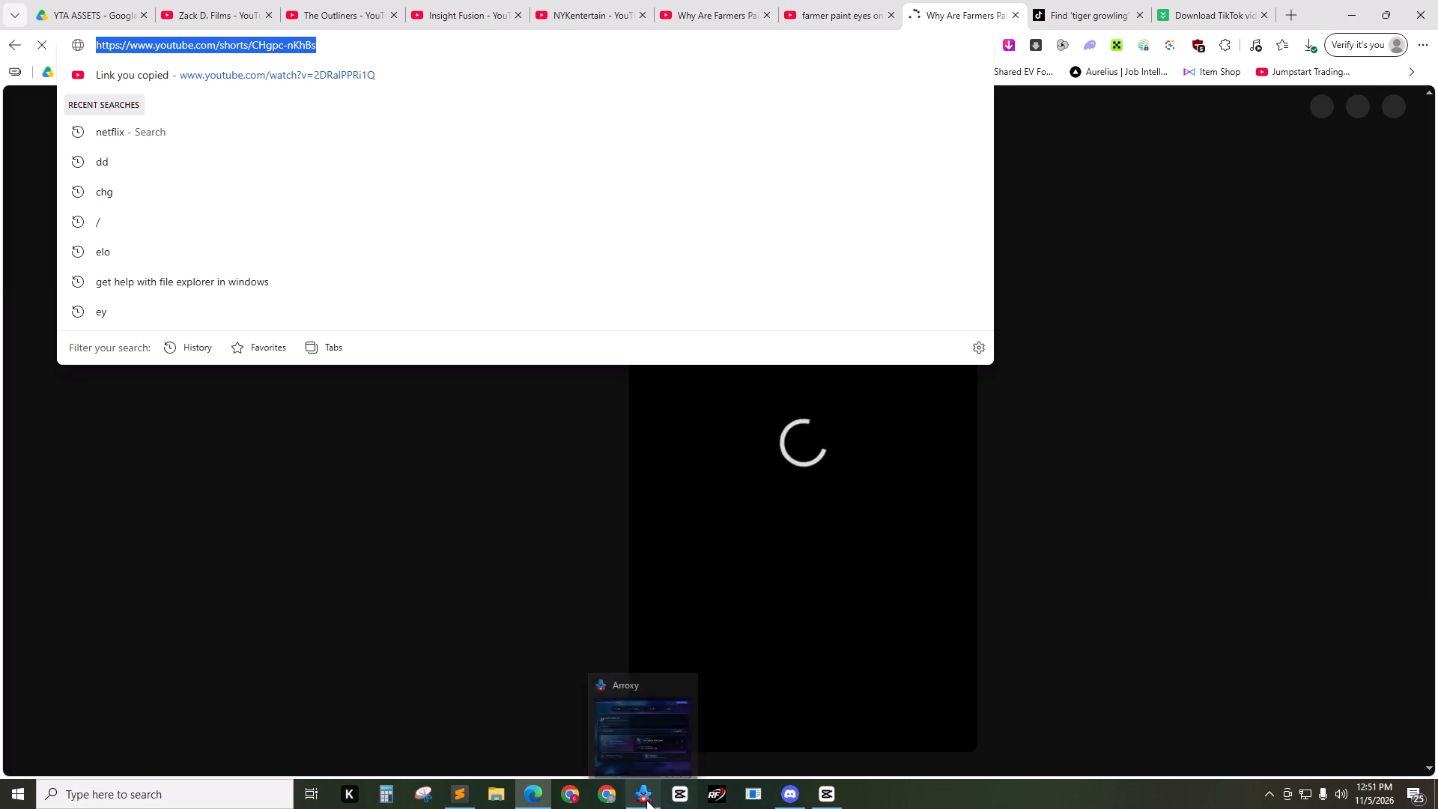
Switch to Arroxy and start a quick download of the copied Short with the YTA 2k Reso + No Audio preset, returning to the browser.
left_click(645, 800)
left_click(717, 293)
key("ctrl+v")
double_click(569, 452)
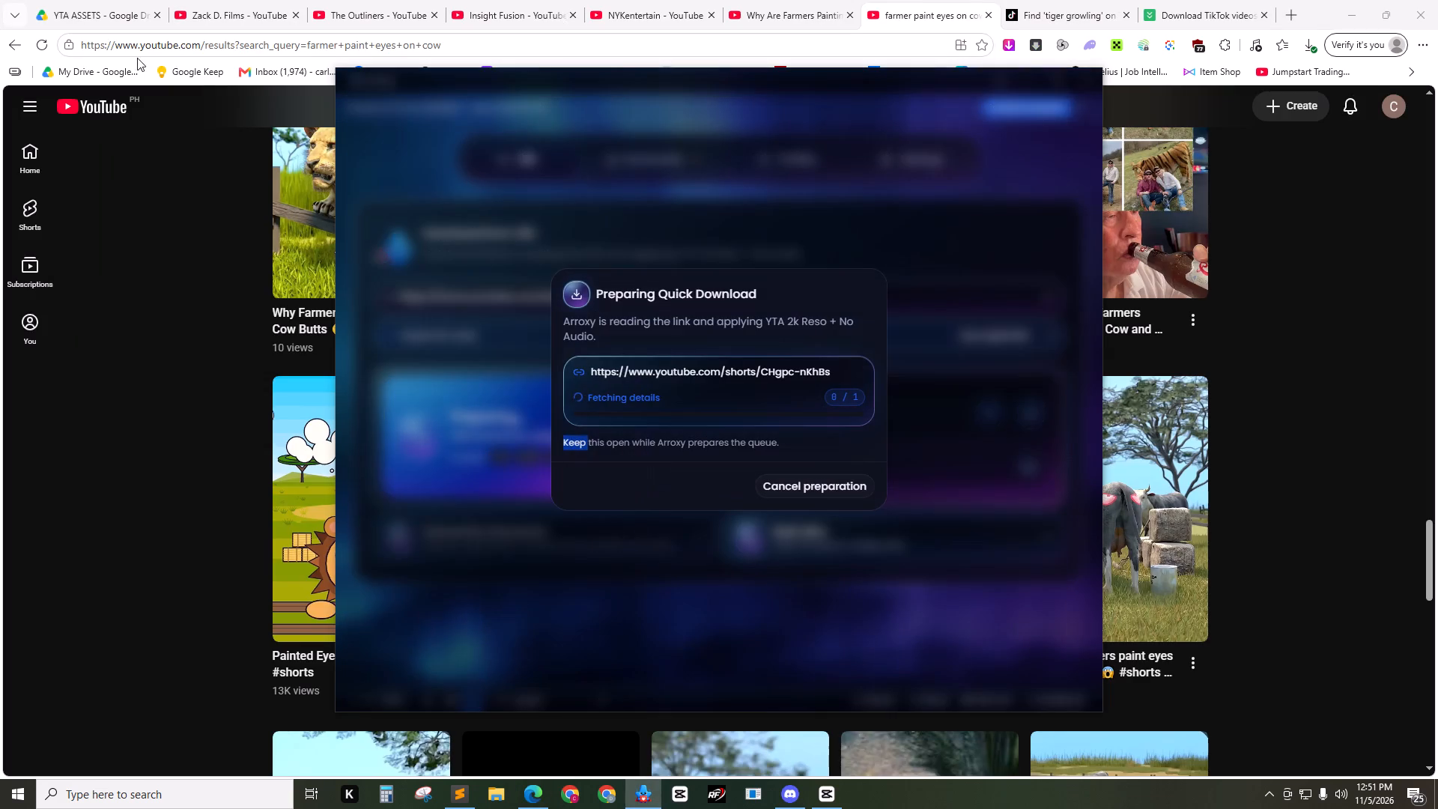
left_click(207, 247)
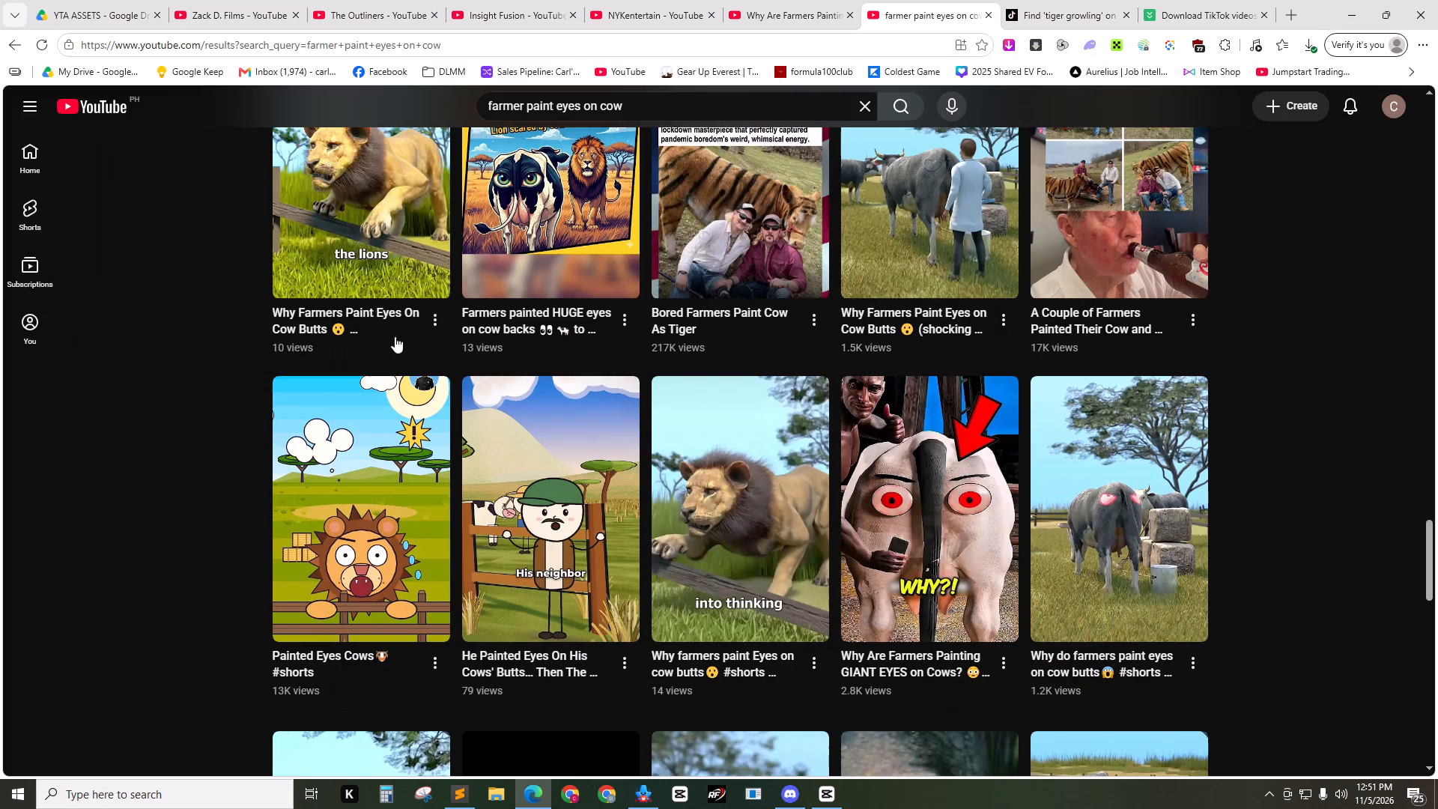
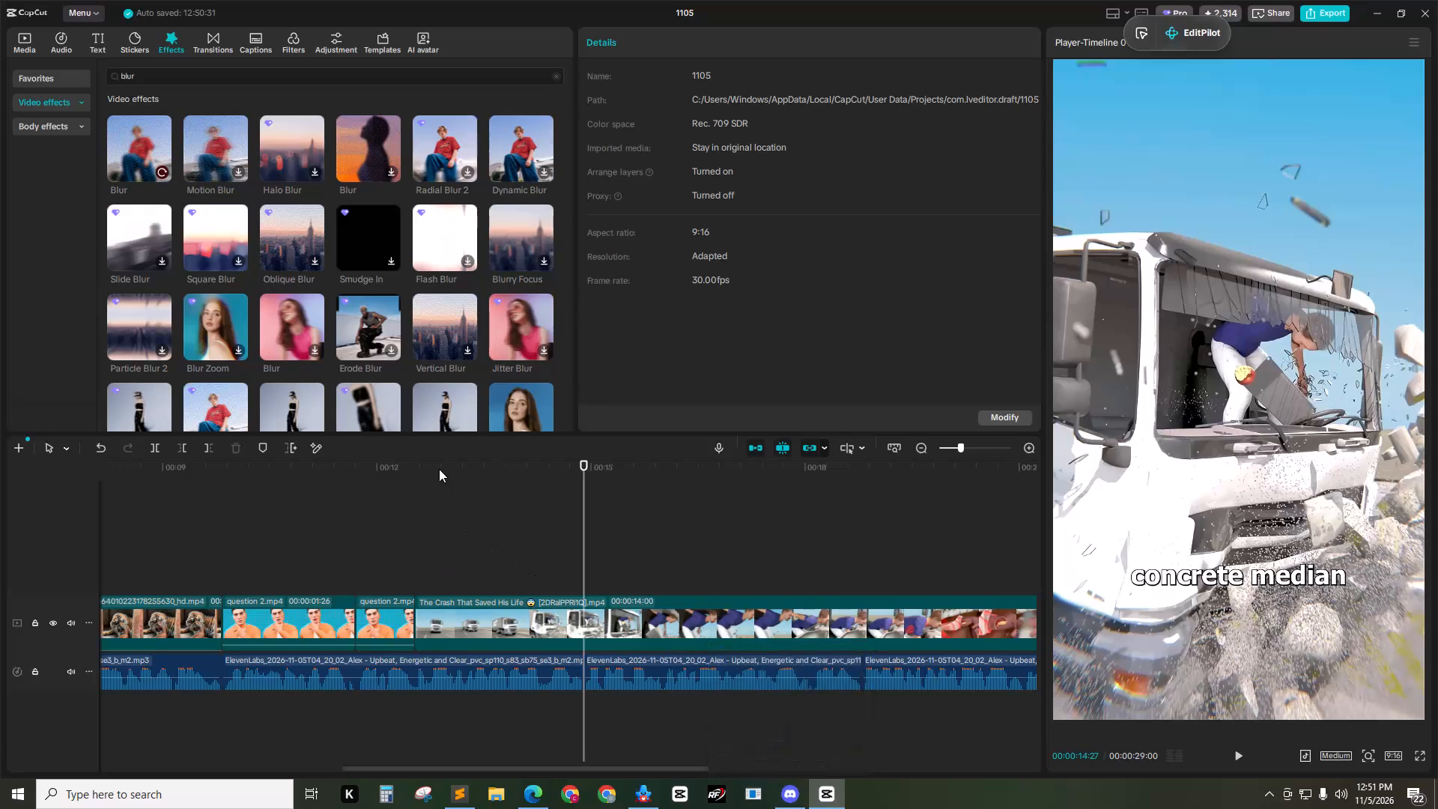
Scrub through the timeline to review the edit, from the opening cow clip through the truck crash footage.
left_click_drag(439, 469, 376, 459)
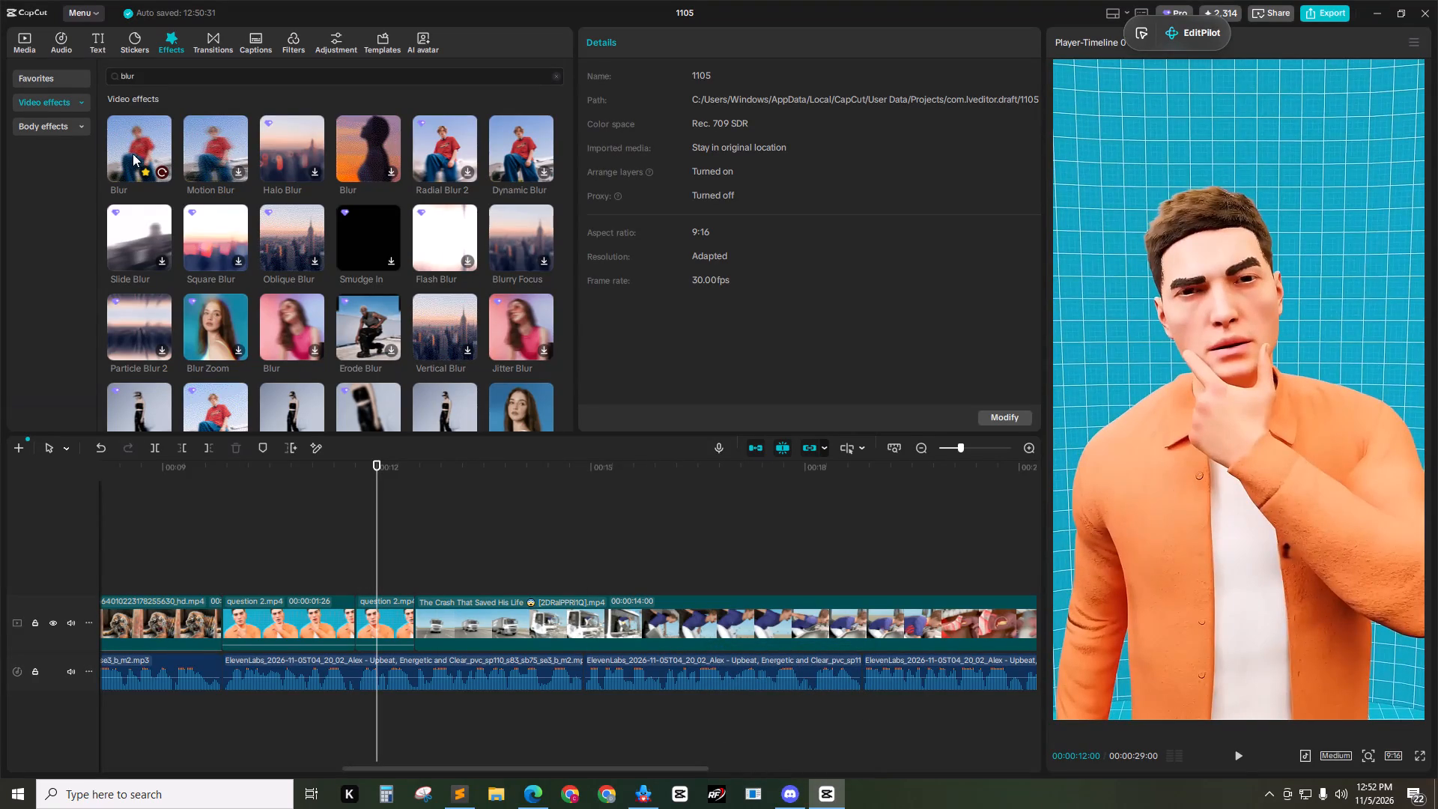
left_click_drag(367, 473, 237, 487)
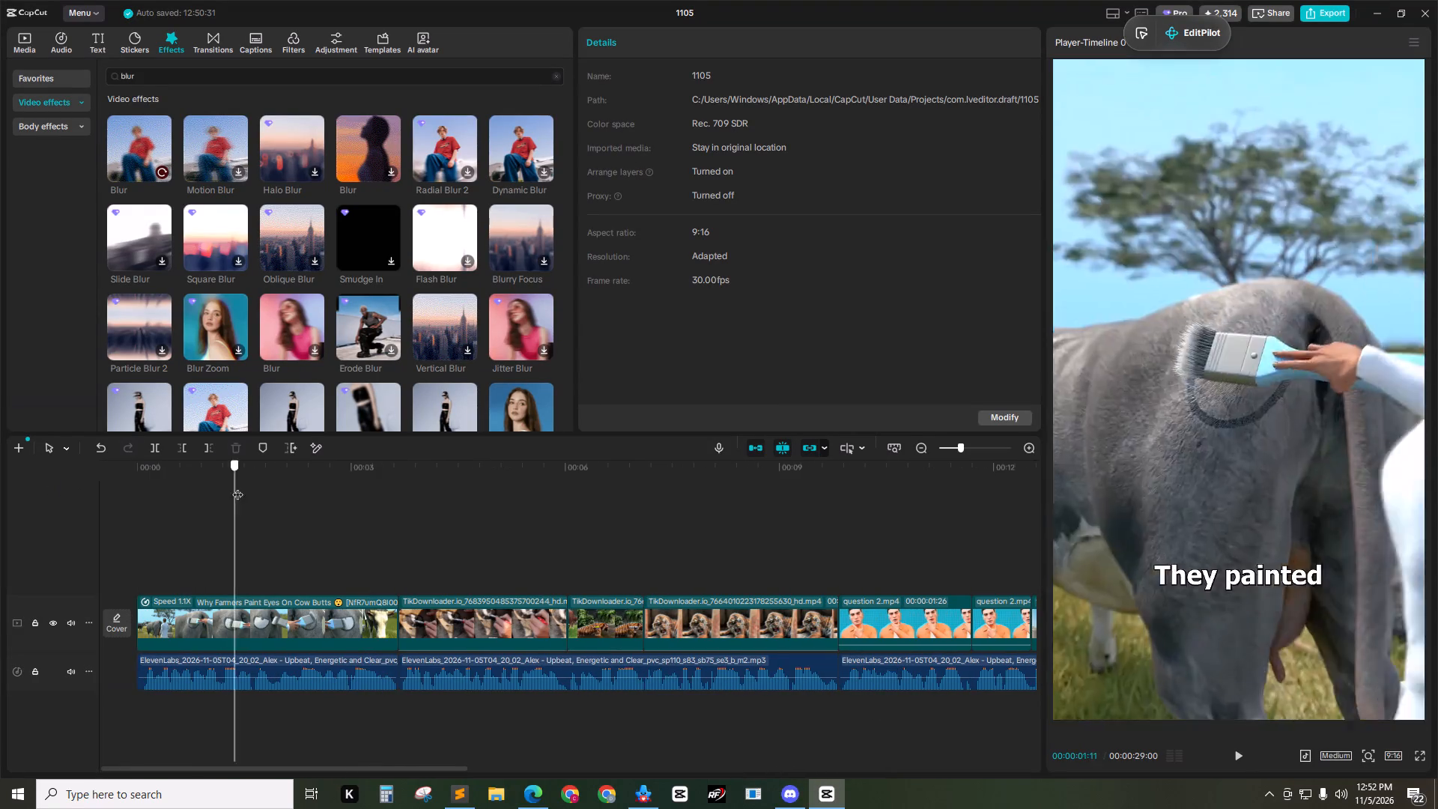
left_click_drag(237, 487, 535, 508)
left_click_drag(528, 477, 1055, 482)
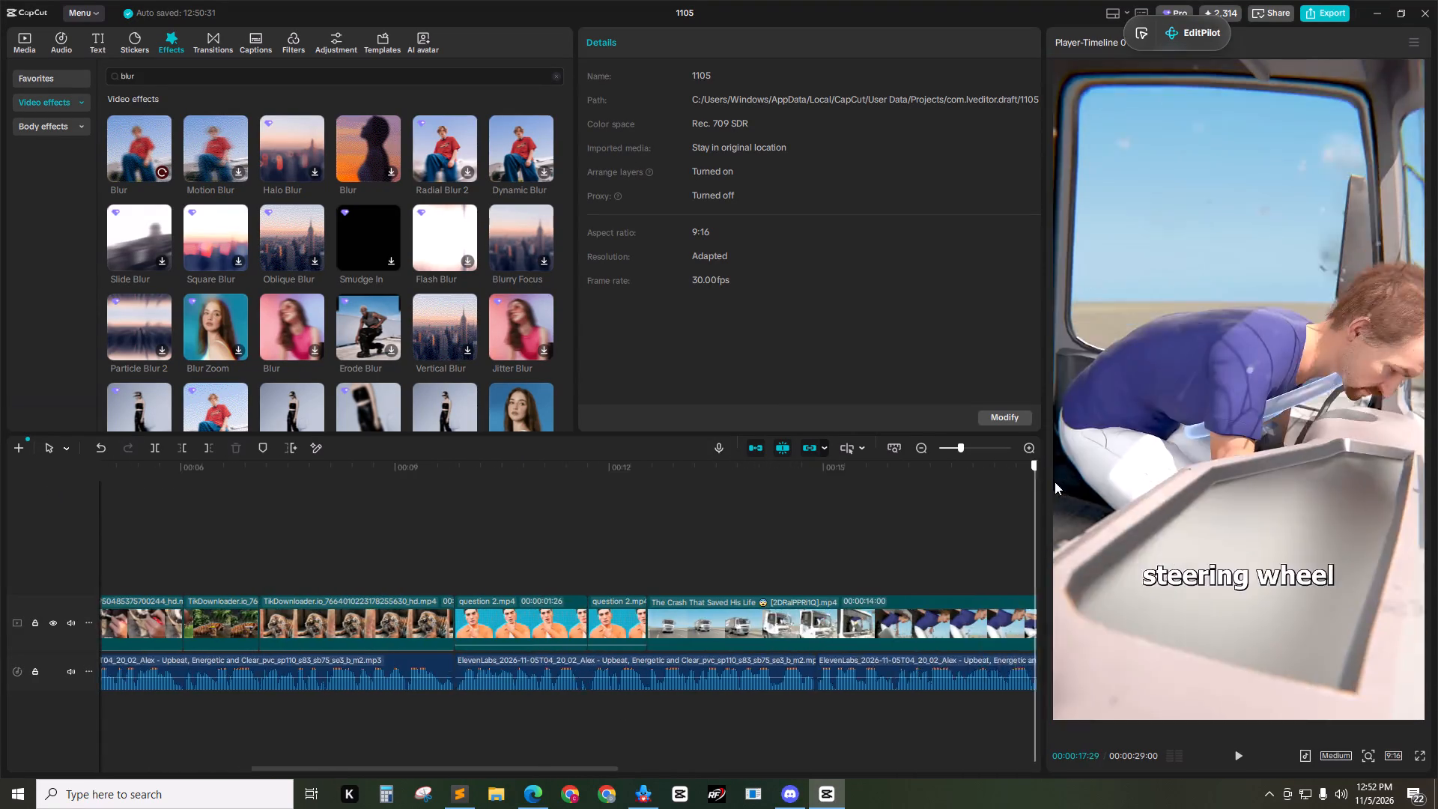
left_click_drag(1055, 482, 522, 511)
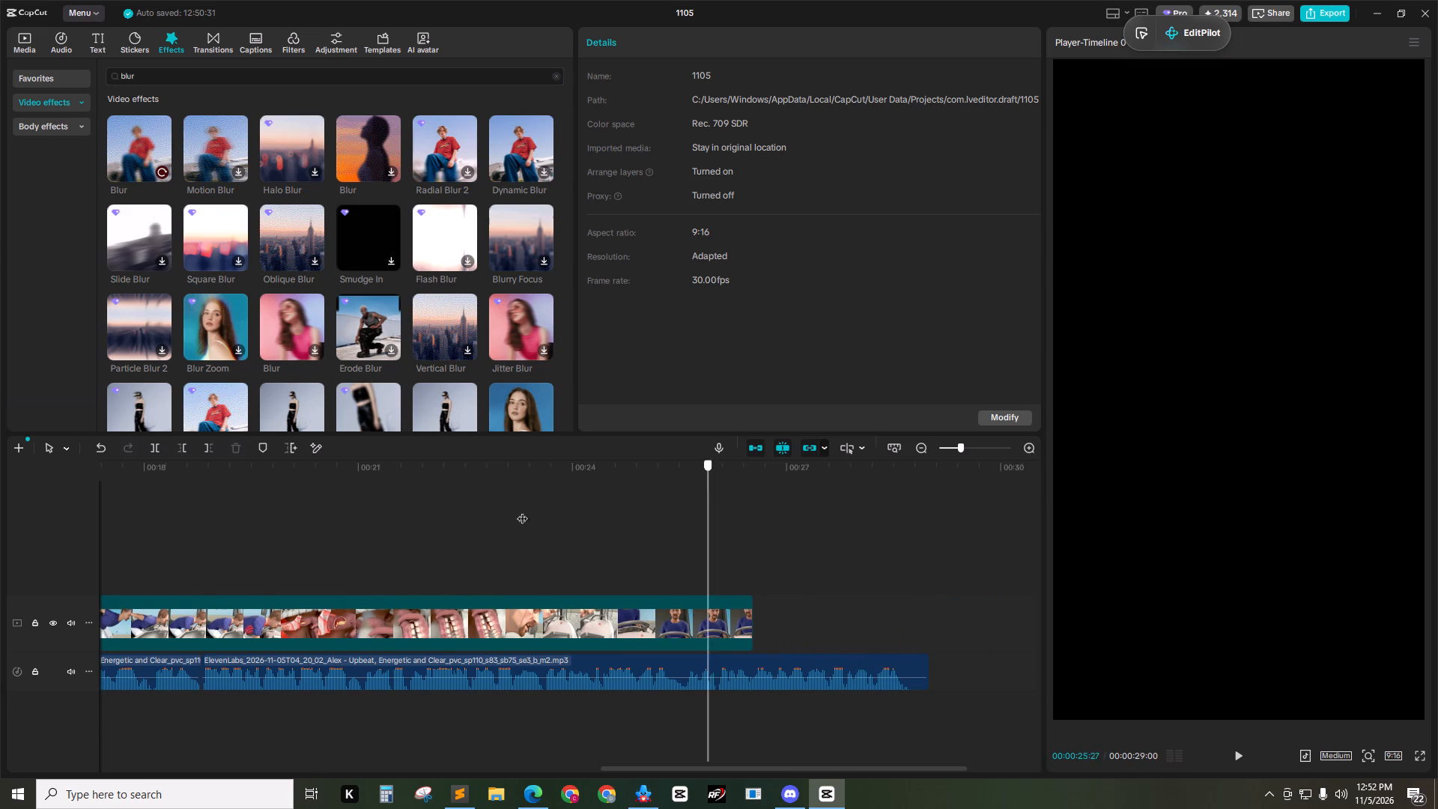
left_click_drag(522, 511, 305, 539)
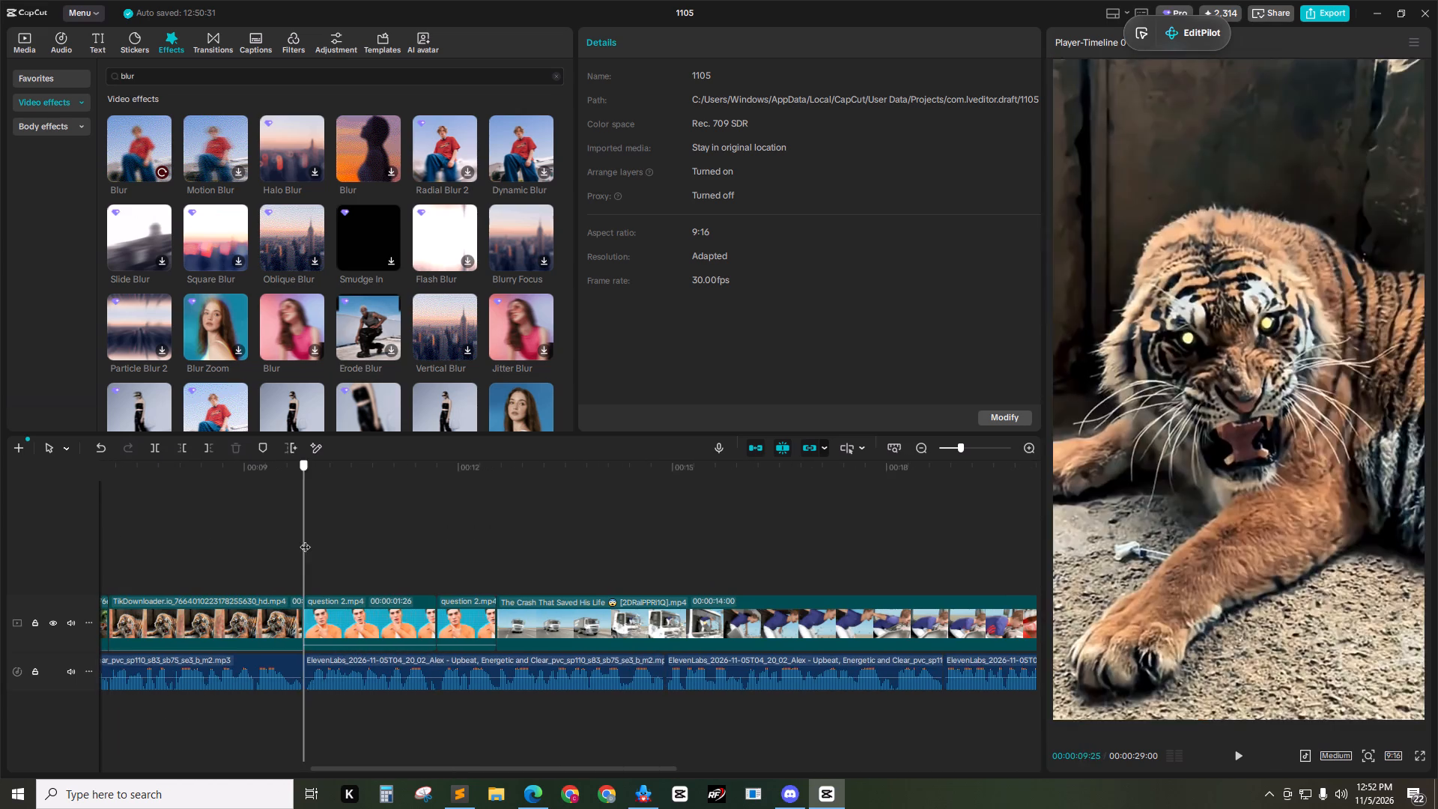
left_click_drag(305, 539, 497, 548)
left_click_drag(518, 768, 592, 771)
left_click_drag(299, 473, 397, 479)
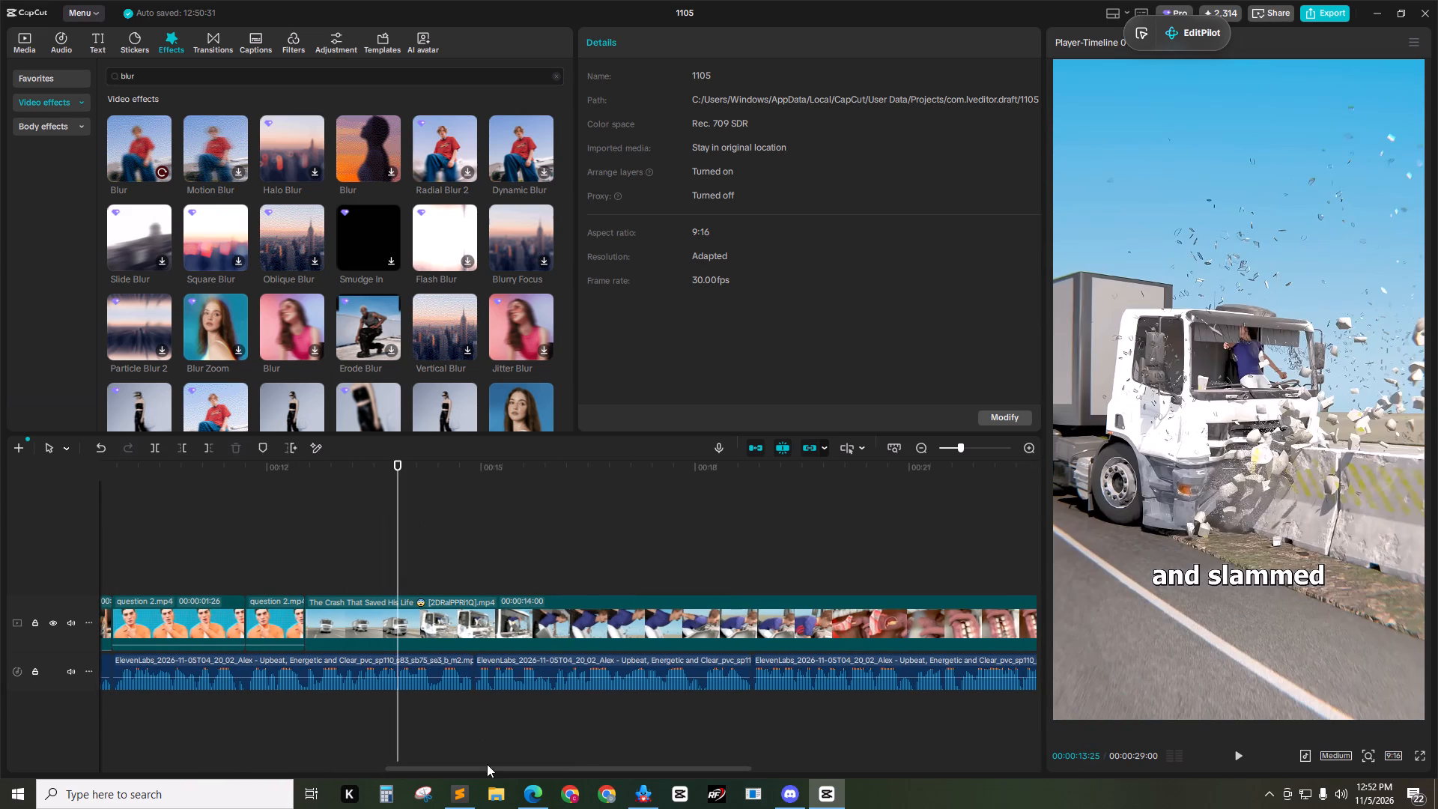
left_click_drag(488, 769, 524, 770)
left_click(423, 508)
left_click_drag(422, 482, 383, 485)
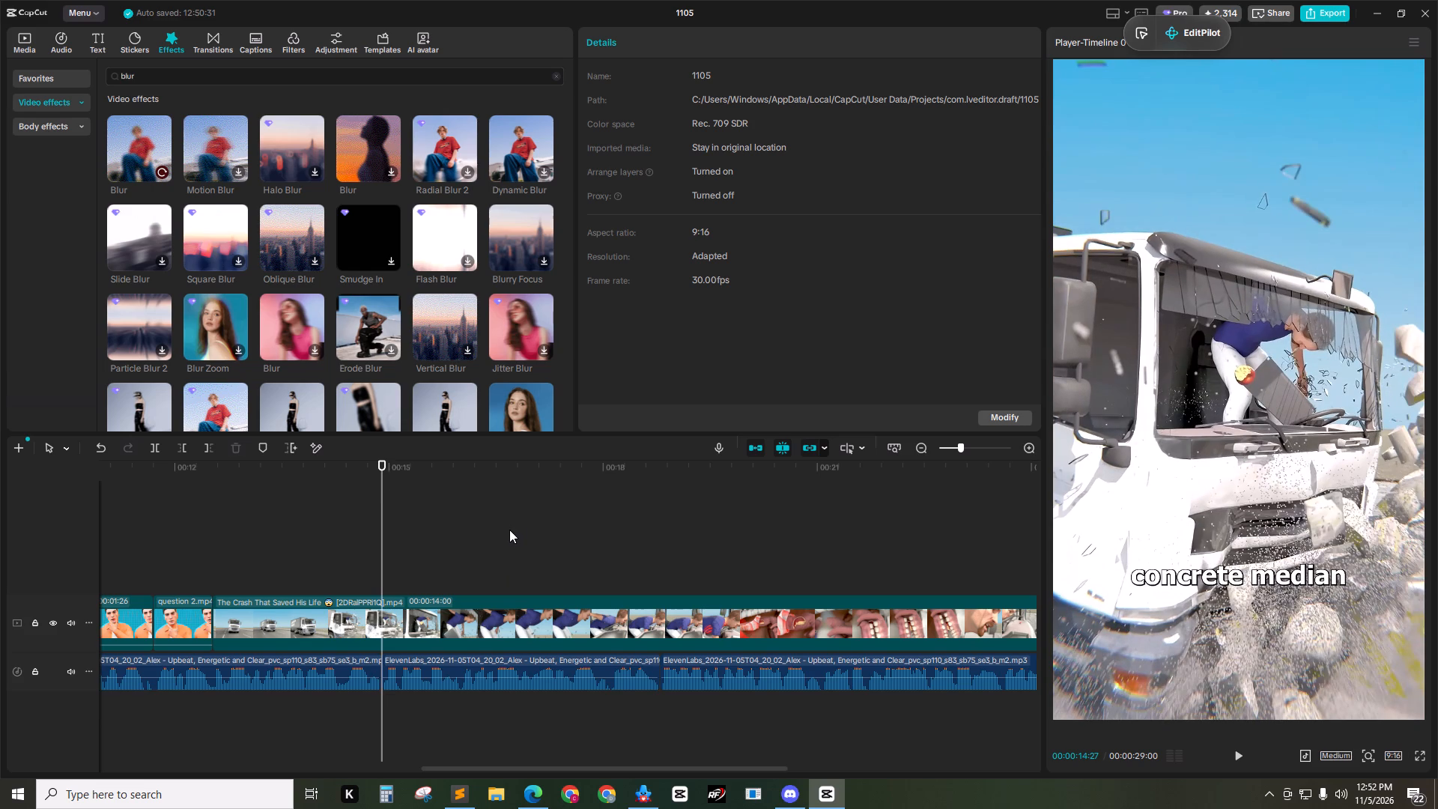
Check the like, subscribe and share line in the Sublime Text script, and replay the CapCut timeline around "concrete median".
left_click(494, 664)
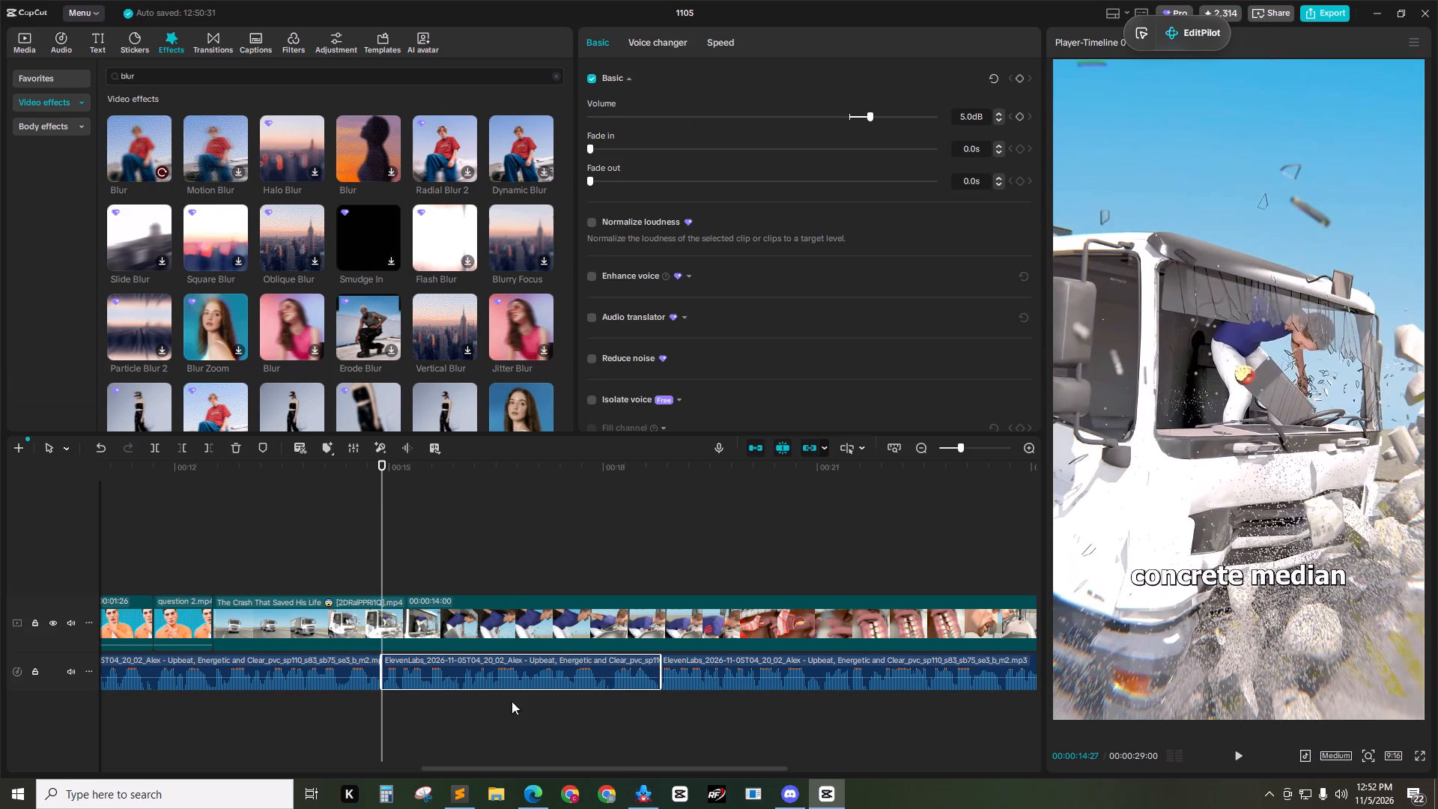
left_click(465, 781)
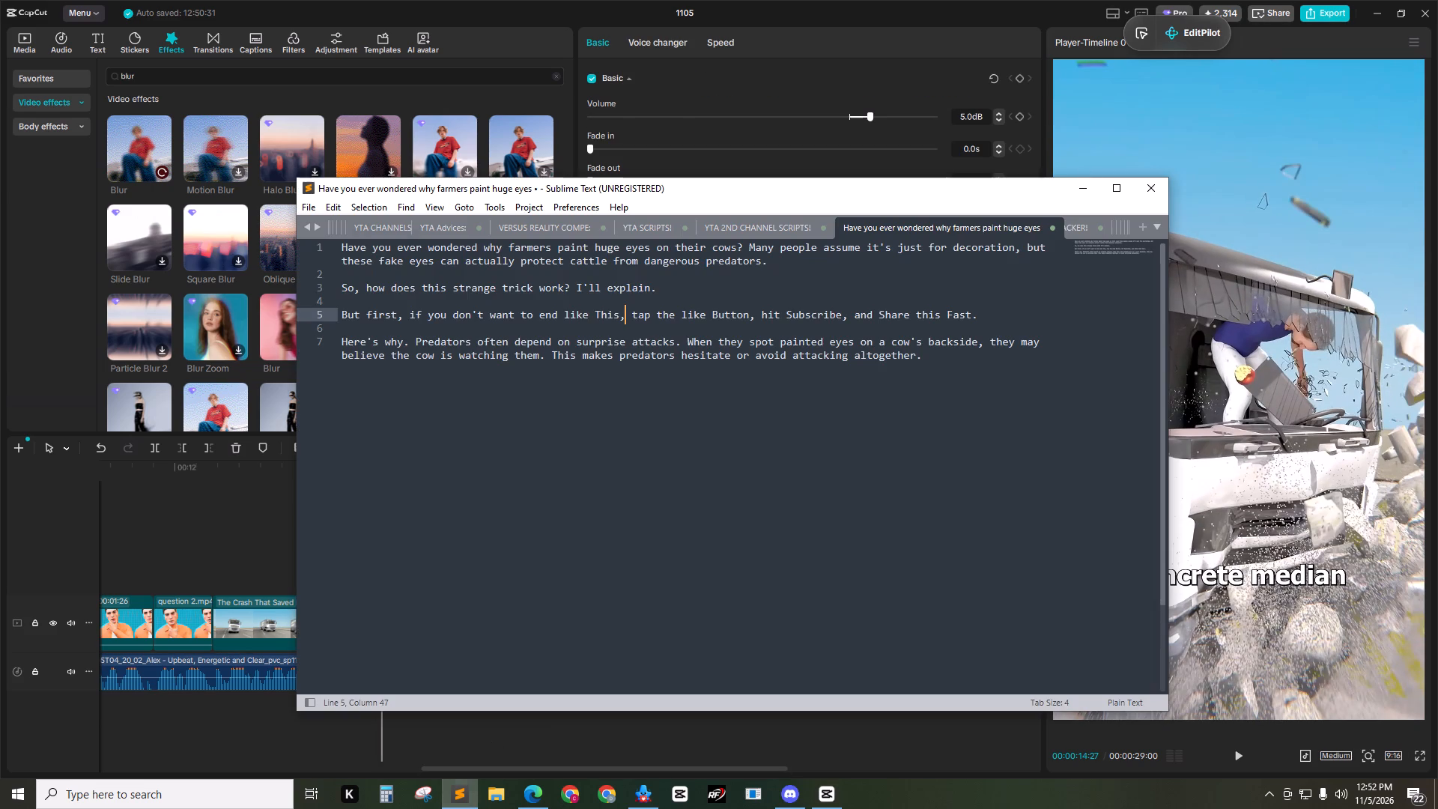
left_click_drag(986, 315, 610, 315)
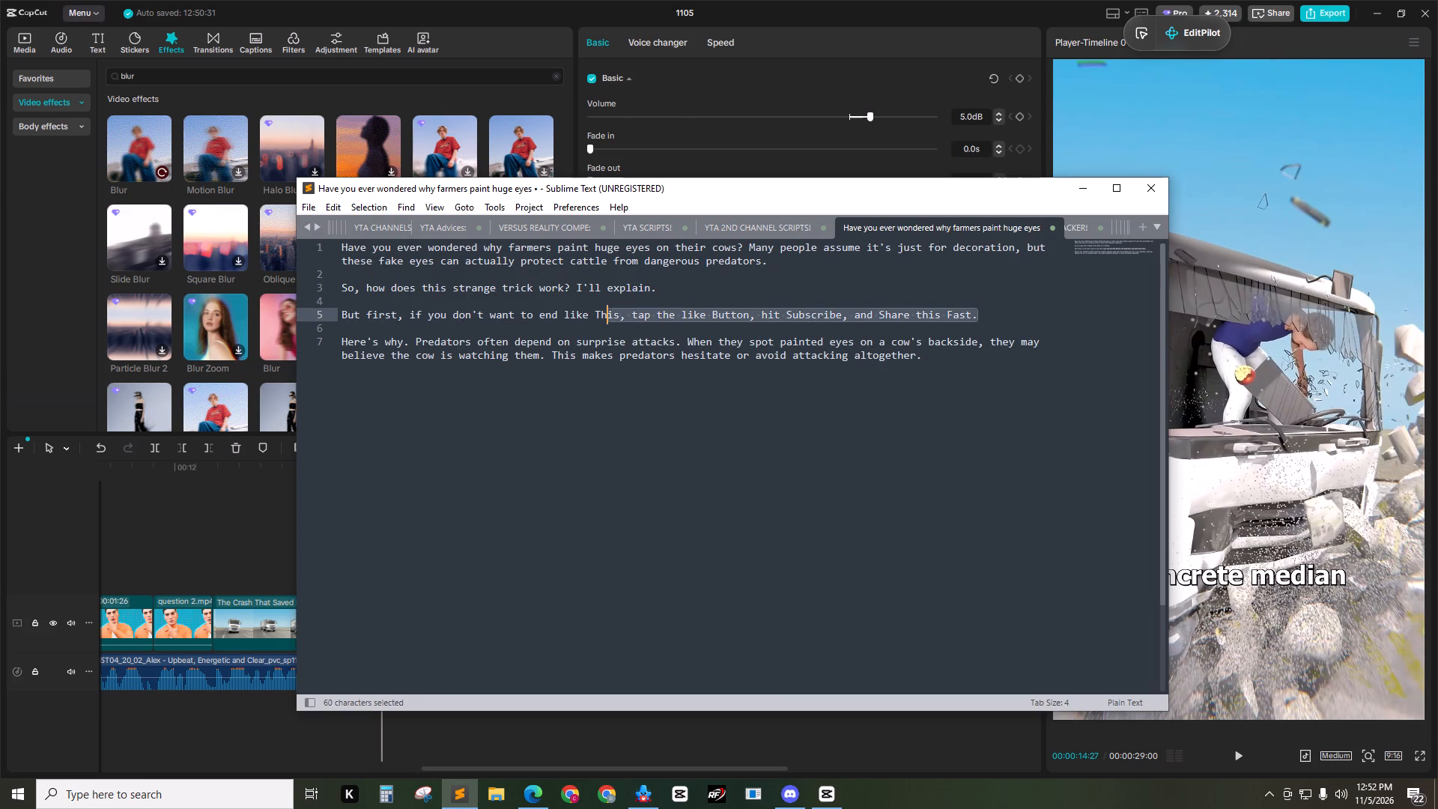
left_click_drag(610, 315, 630, 311)
left_click(252, 501)
left_click(361, 491)
key("space")
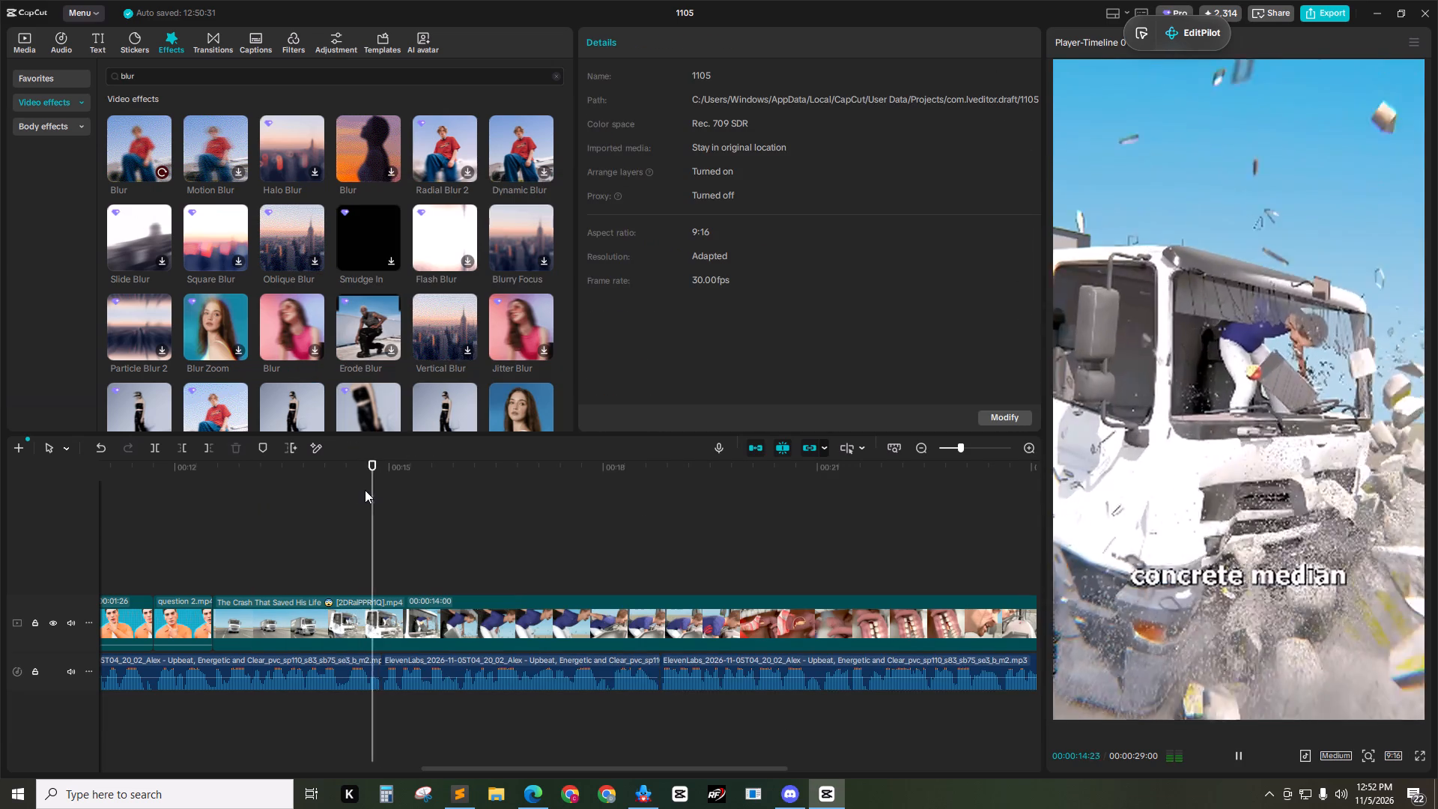
key("space")
Add the CTA 11 ORIG preset from the CTA 11 Fast preset folder above the main video at about 00:00:14:27.
left_click_drag(457, 481, 381, 490)
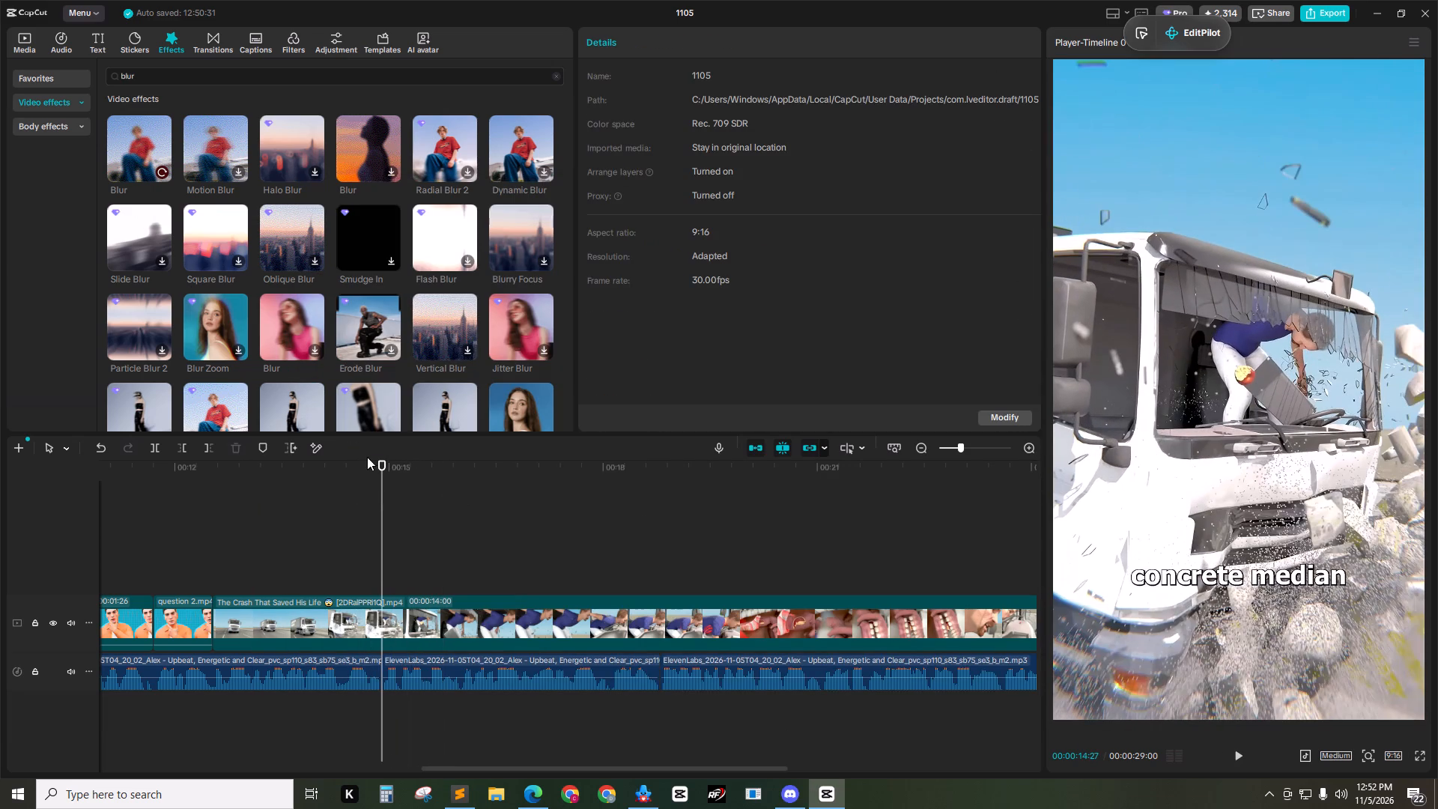
left_click(13, 54)
left_click(19, 42)
left_click(59, 182)
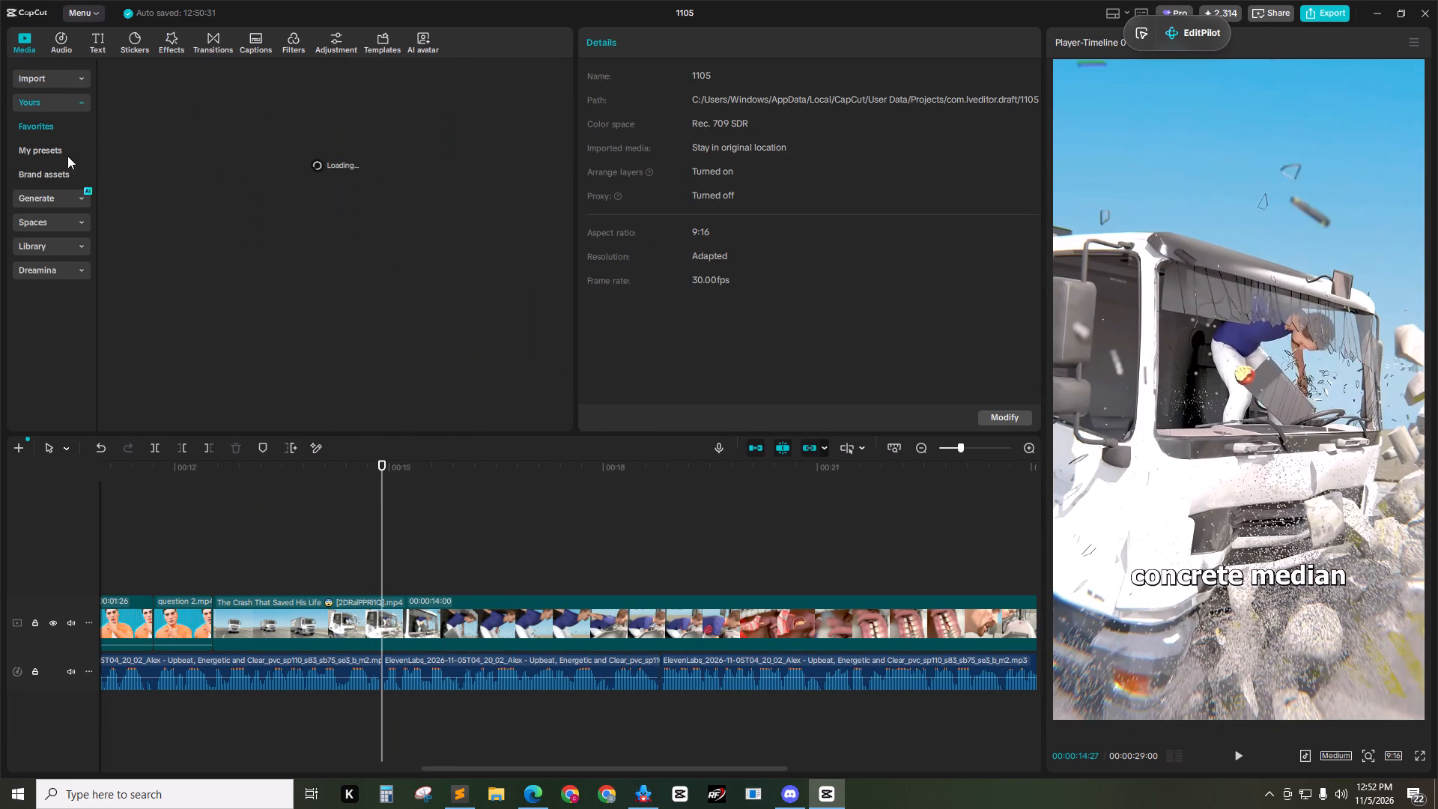
left_click(64, 149)
scroll(427, 214, "down", 1)
double_click(180, 362)
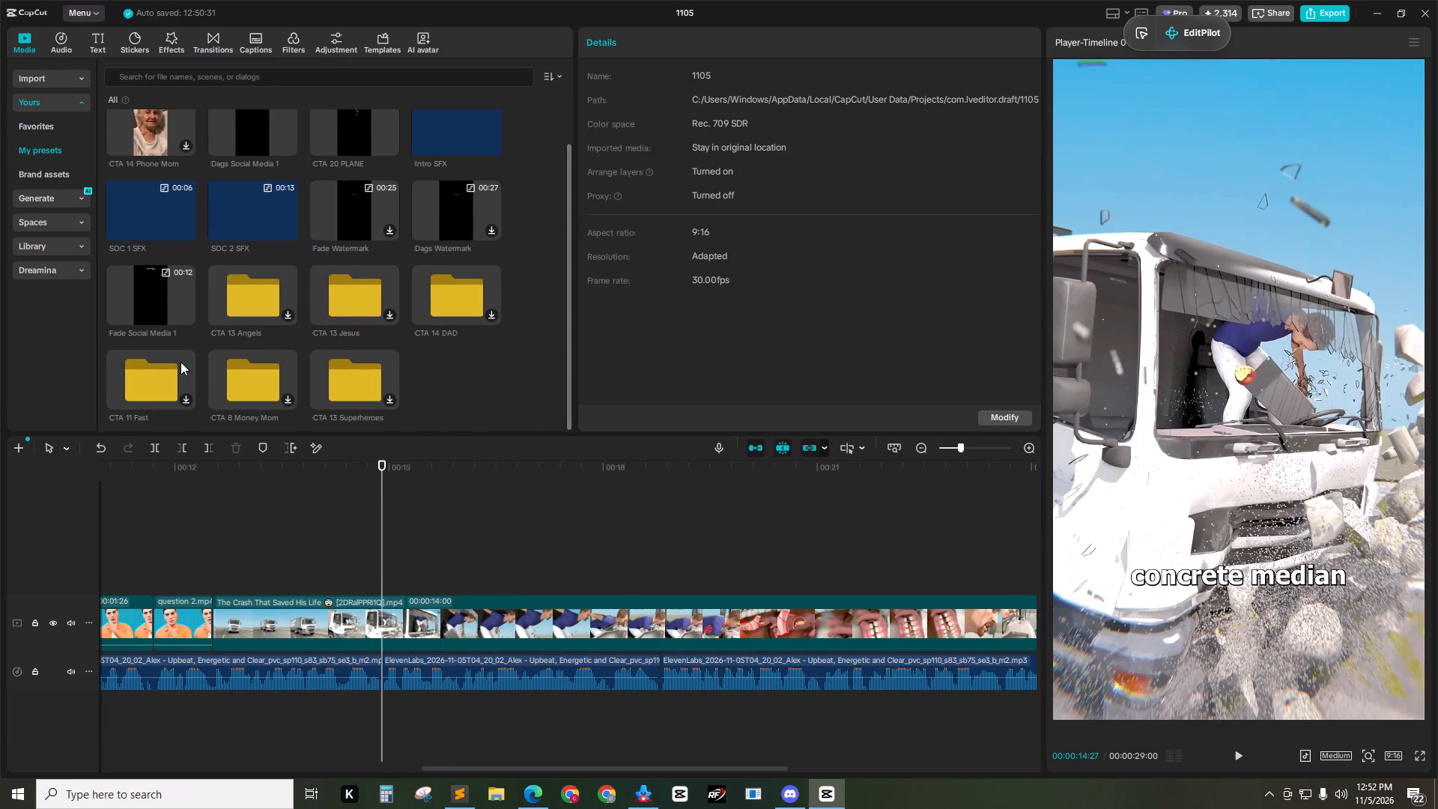
left_click(150, 151)
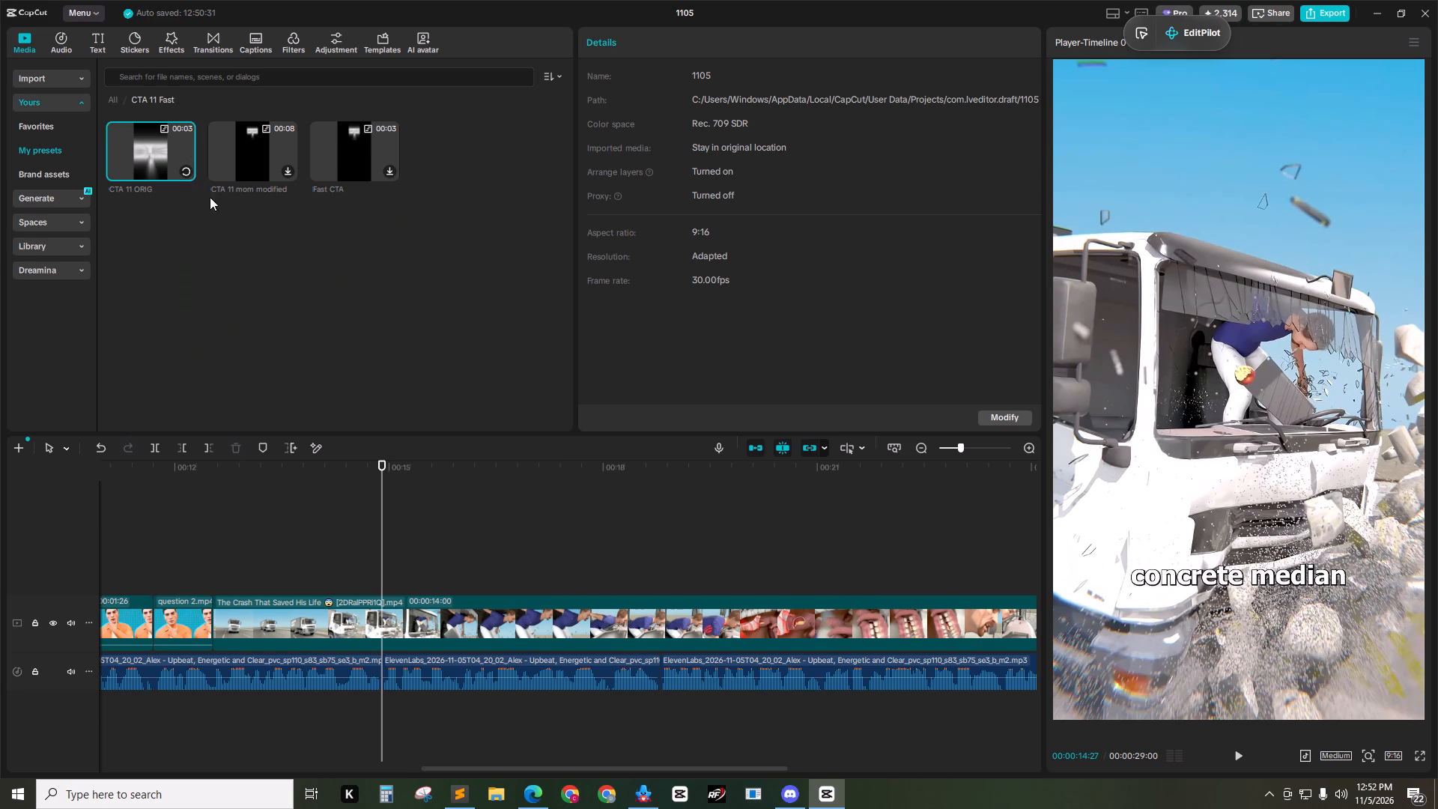
left_click(182, 172)
left_click_drag(336, 634, 526, 561)
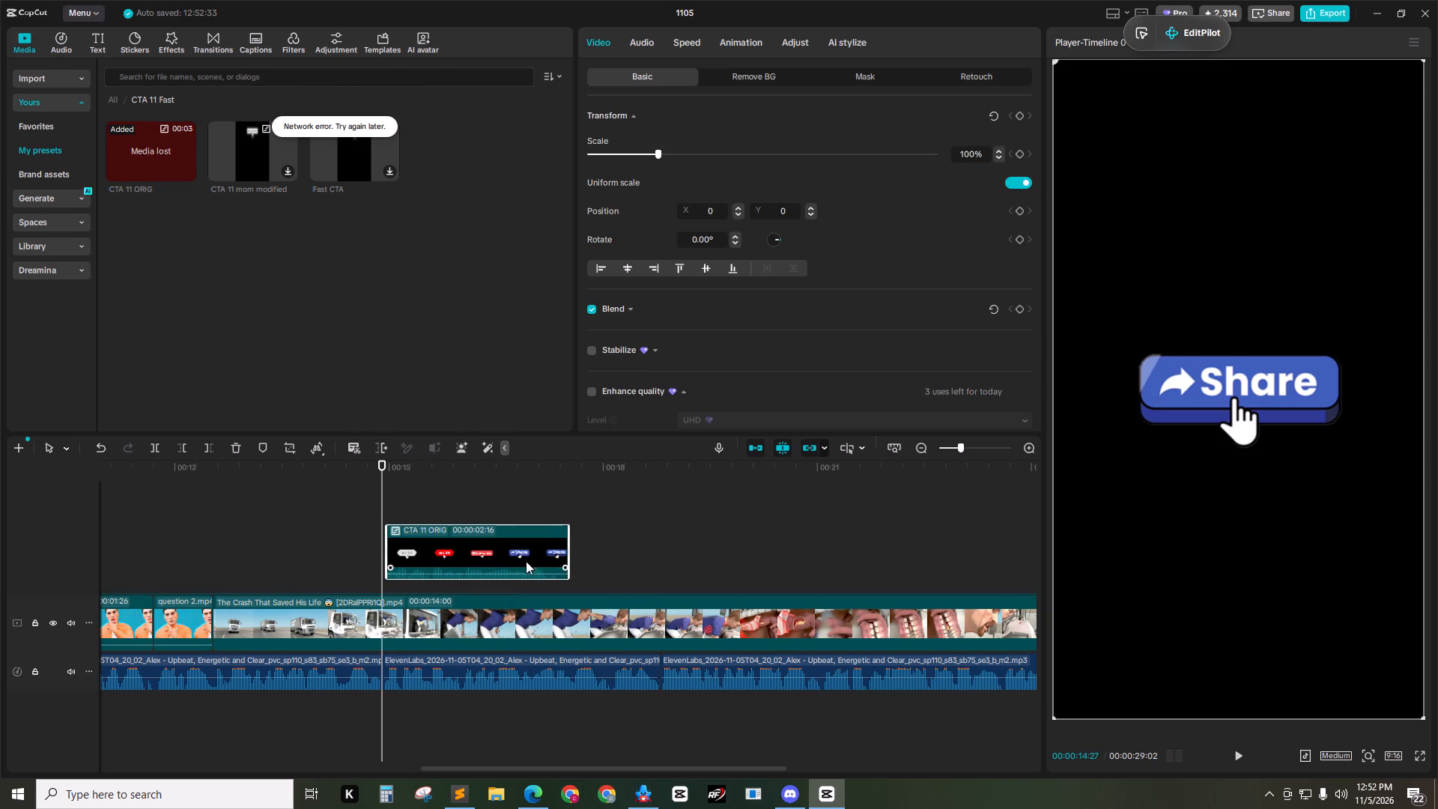
Deactivate the voiceover clip starting at 00:00:14:27 and align the CTA 11 ORIG overlay with that clip's start.
left_click_drag(526, 561, 636, 559)
left_click(514, 670)
key("v")
left_click_drag(601, 567, 468, 570)
Scrub through the CTA 11 ORIG overlay to check how it sits over the truck crash footage.
left_click_drag(506, 473, 565, 476)
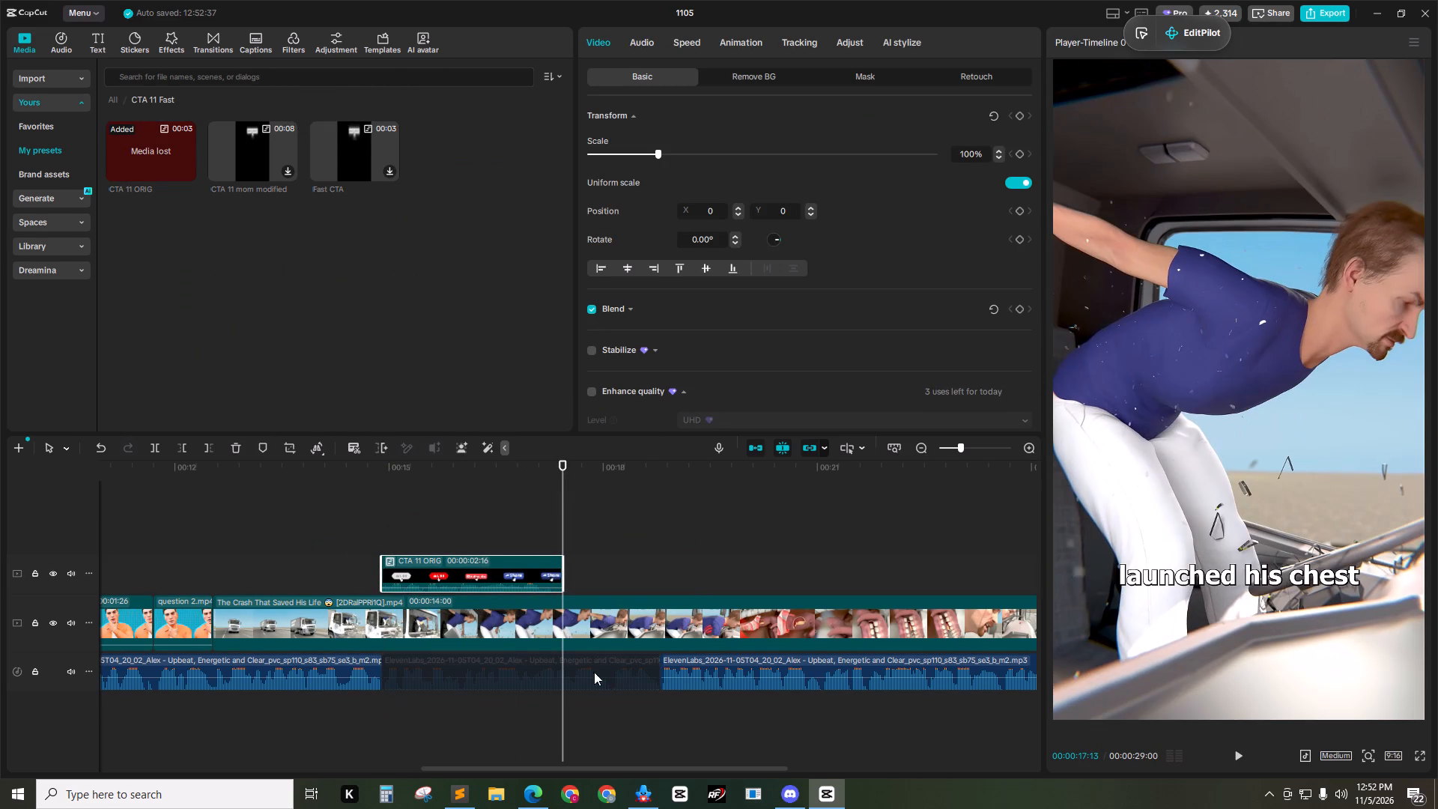
left_click(570, 685)
left_click_drag(522, 488, 518, 478)
left_click_drag(515, 472, 477, 472)
left_click(440, 469)
left_click(452, 566)
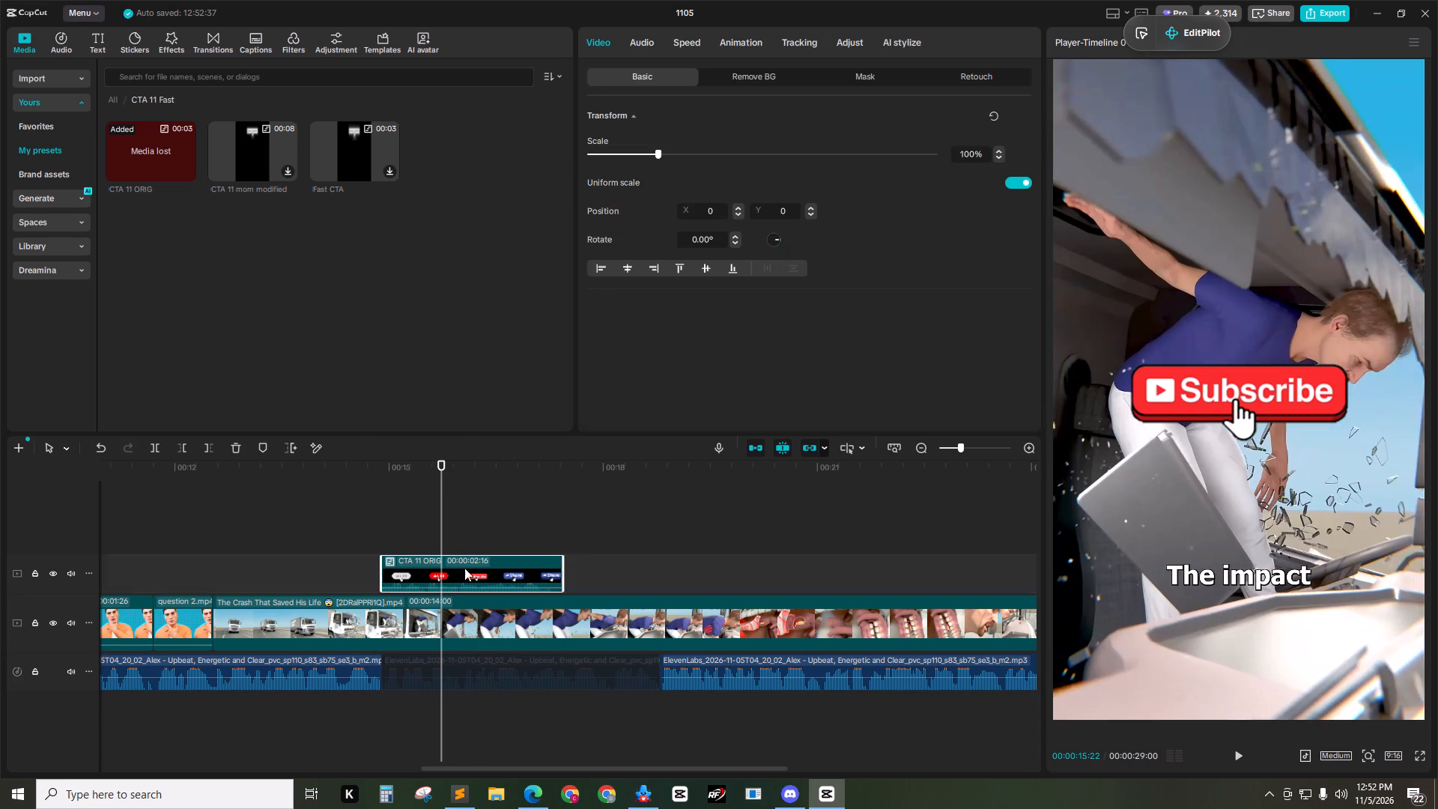
Open the CTA 11 ORIG compound clip and preview its like, subscribe and share clips with their audio.
double_click(463, 566)
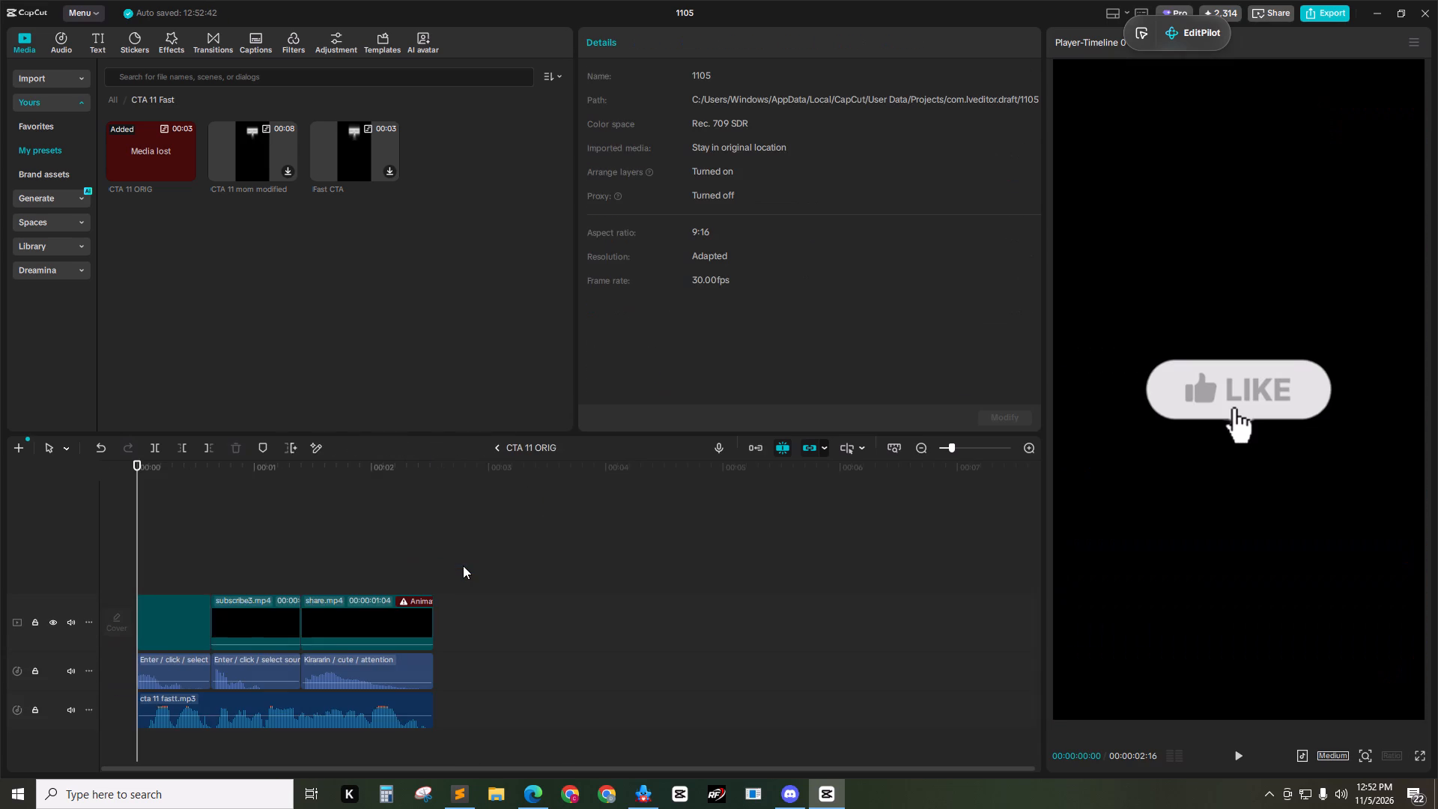
scroll(463, 566, "down", 4)
left_click(388, 631)
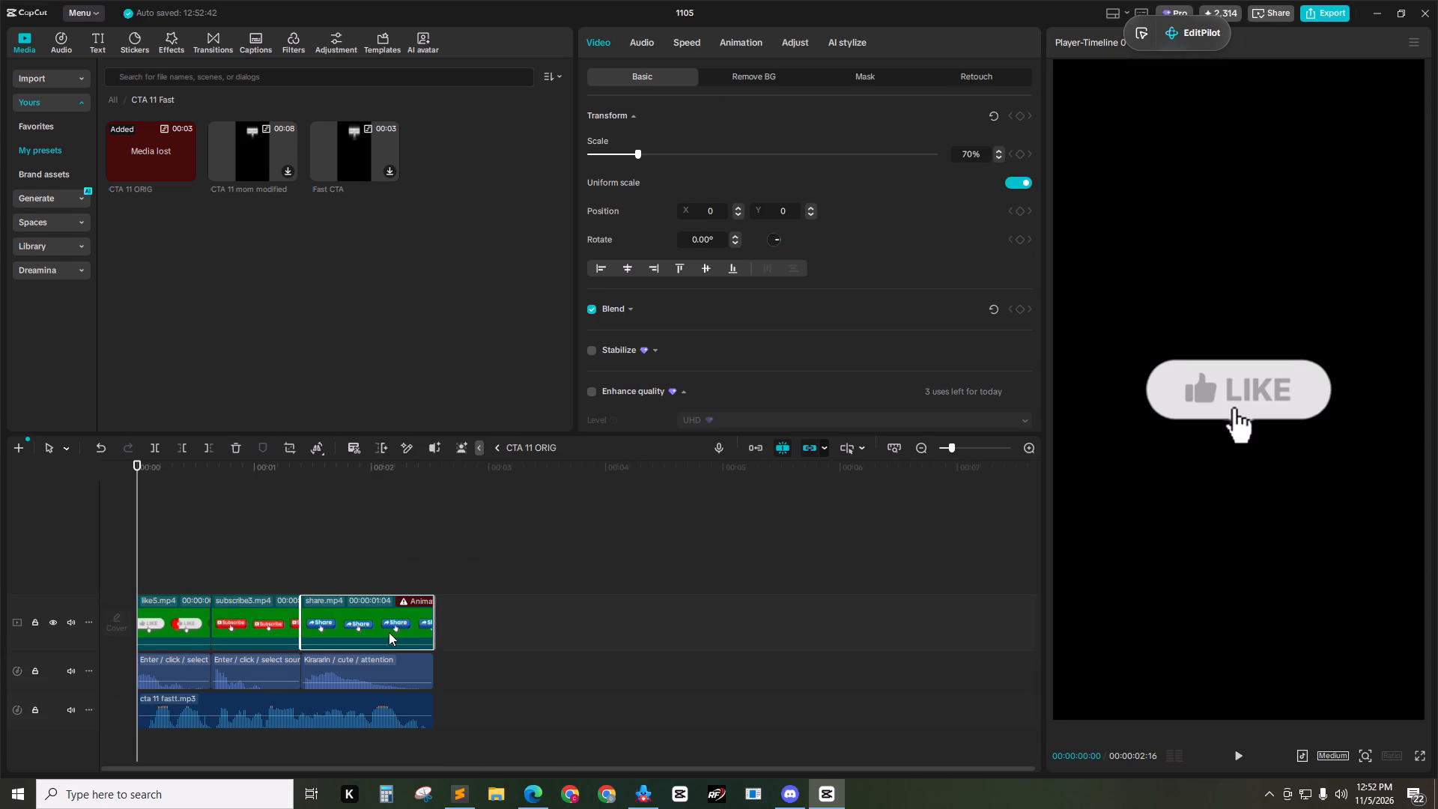
scroll(333, 545, "down", 2, "ctrl")
scroll(270, 543, "up", 1, "ctrl")
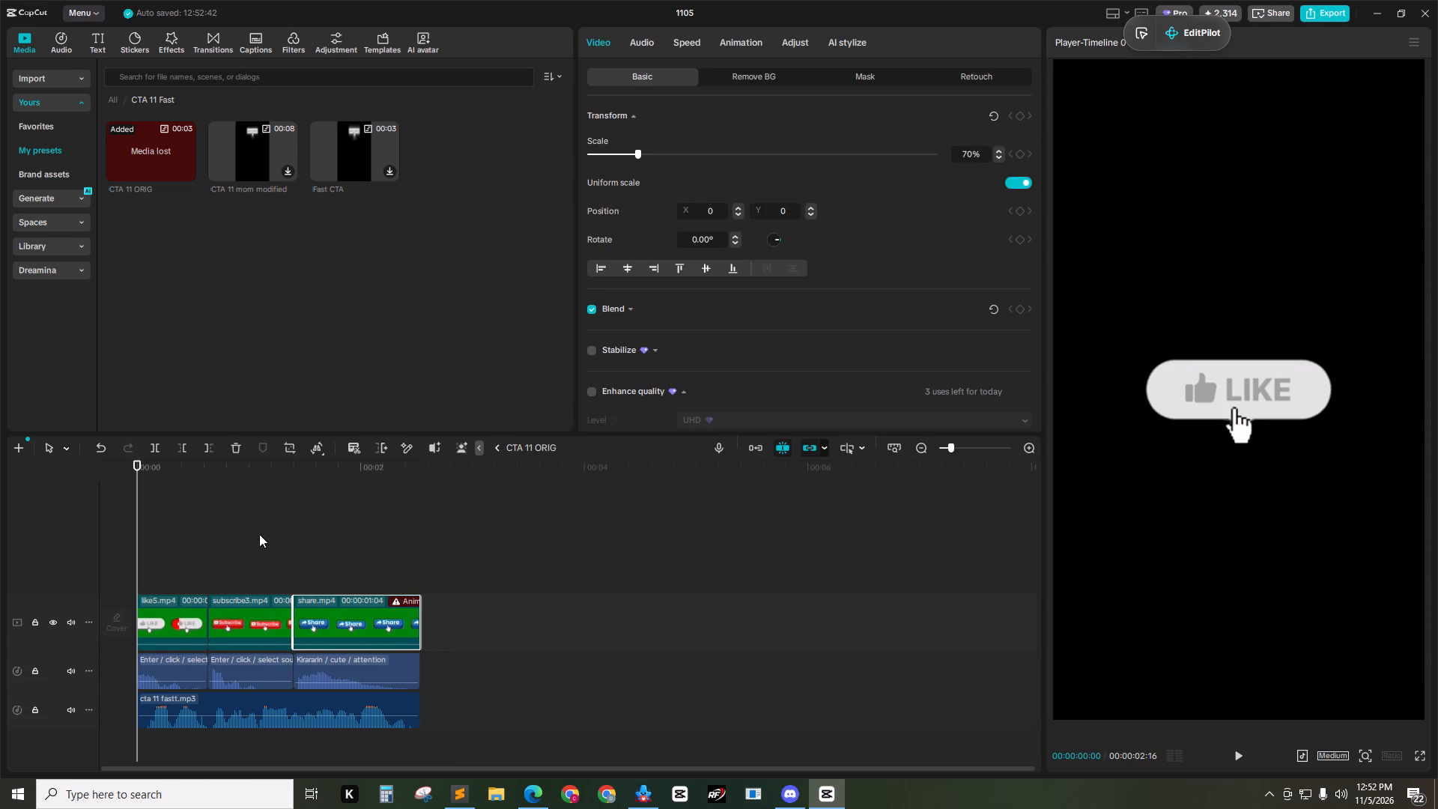
left_click(259, 534)
left_click_drag(257, 470, 124, 470)
key("space")
key("space")
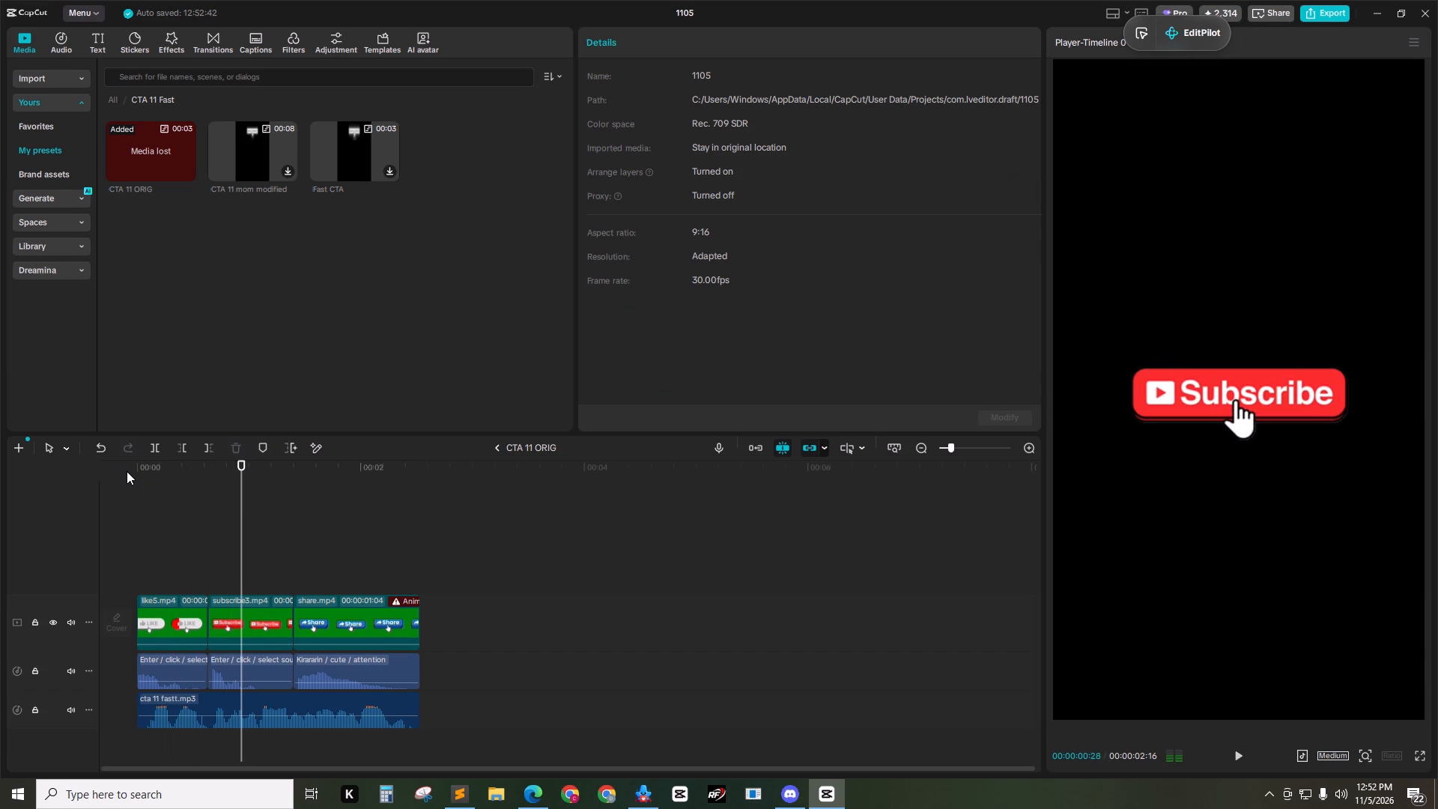
left_click(237, 619)
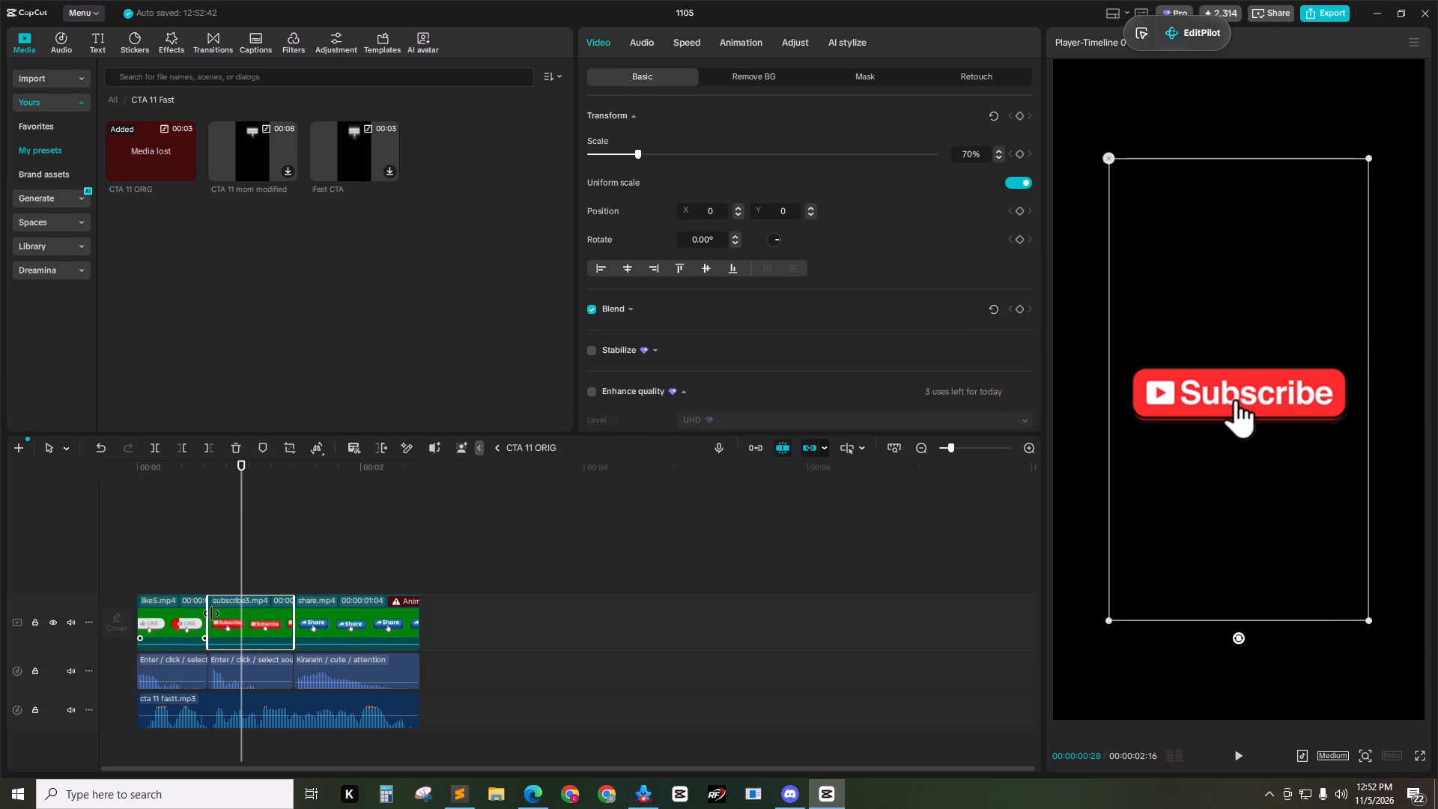
left_click(249, 497)
left_click_drag(258, 475, 89, 476)
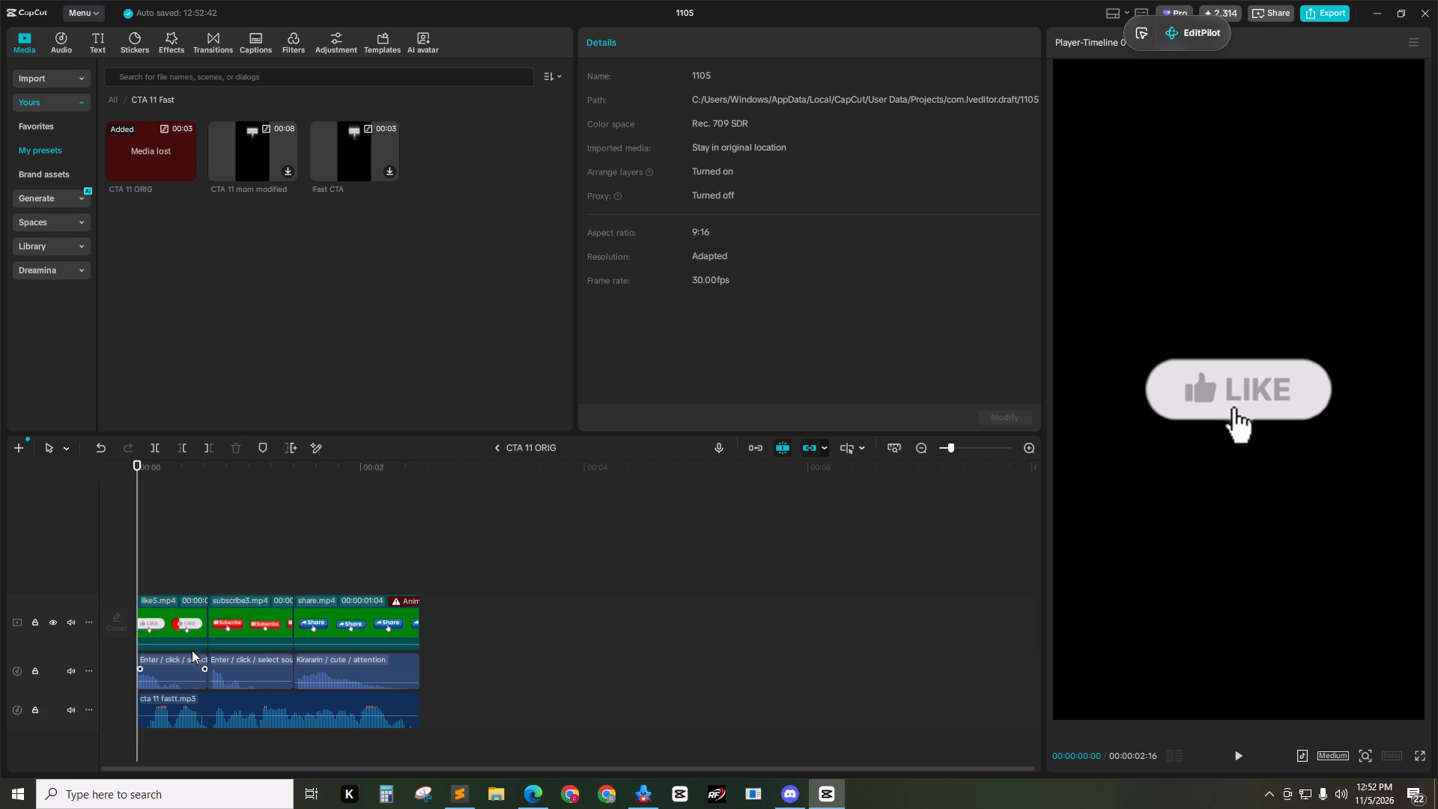
left_click_drag(145, 473, 149, 473)
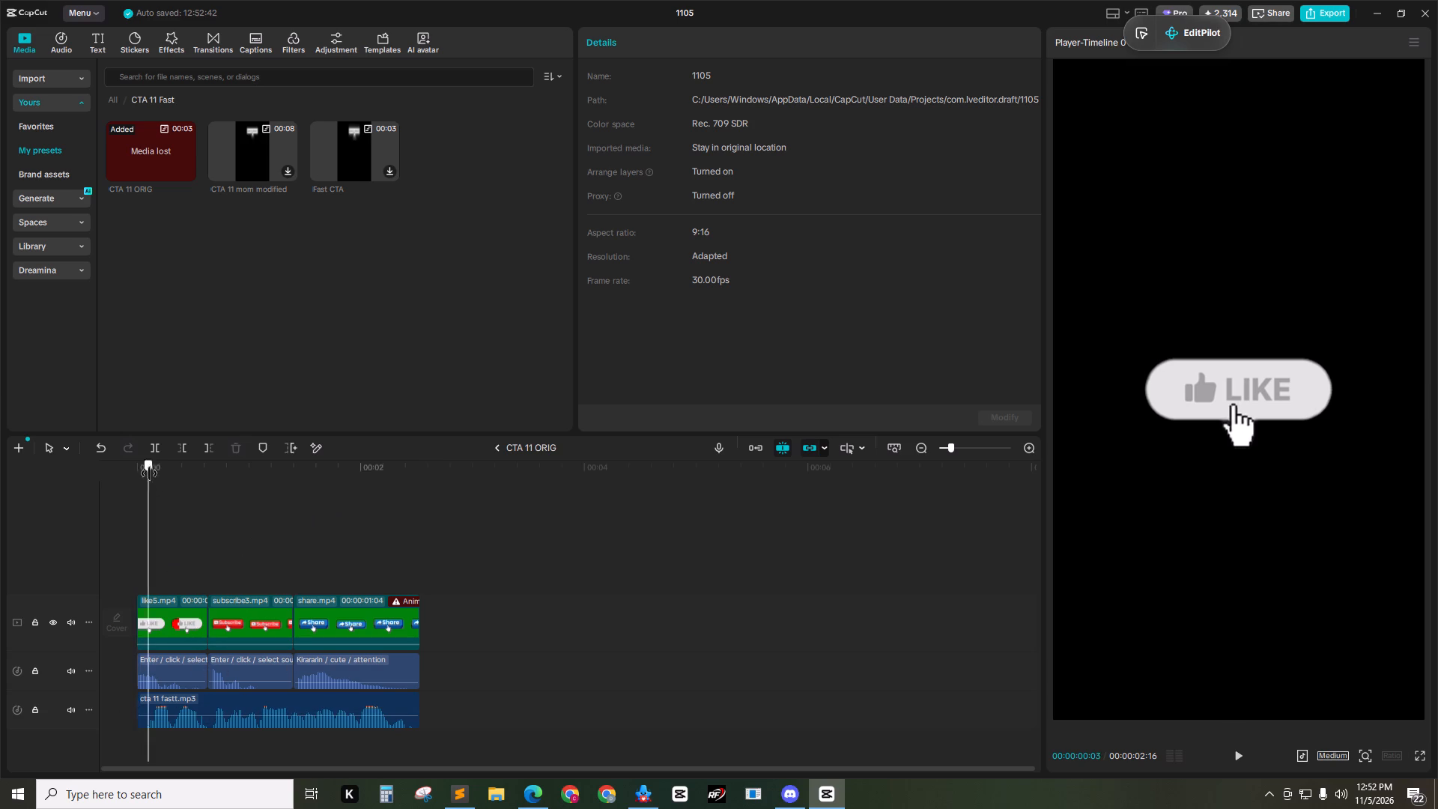
left_click_drag(149, 473, 351, 490)
left_click_drag(347, 481, 120, 495)
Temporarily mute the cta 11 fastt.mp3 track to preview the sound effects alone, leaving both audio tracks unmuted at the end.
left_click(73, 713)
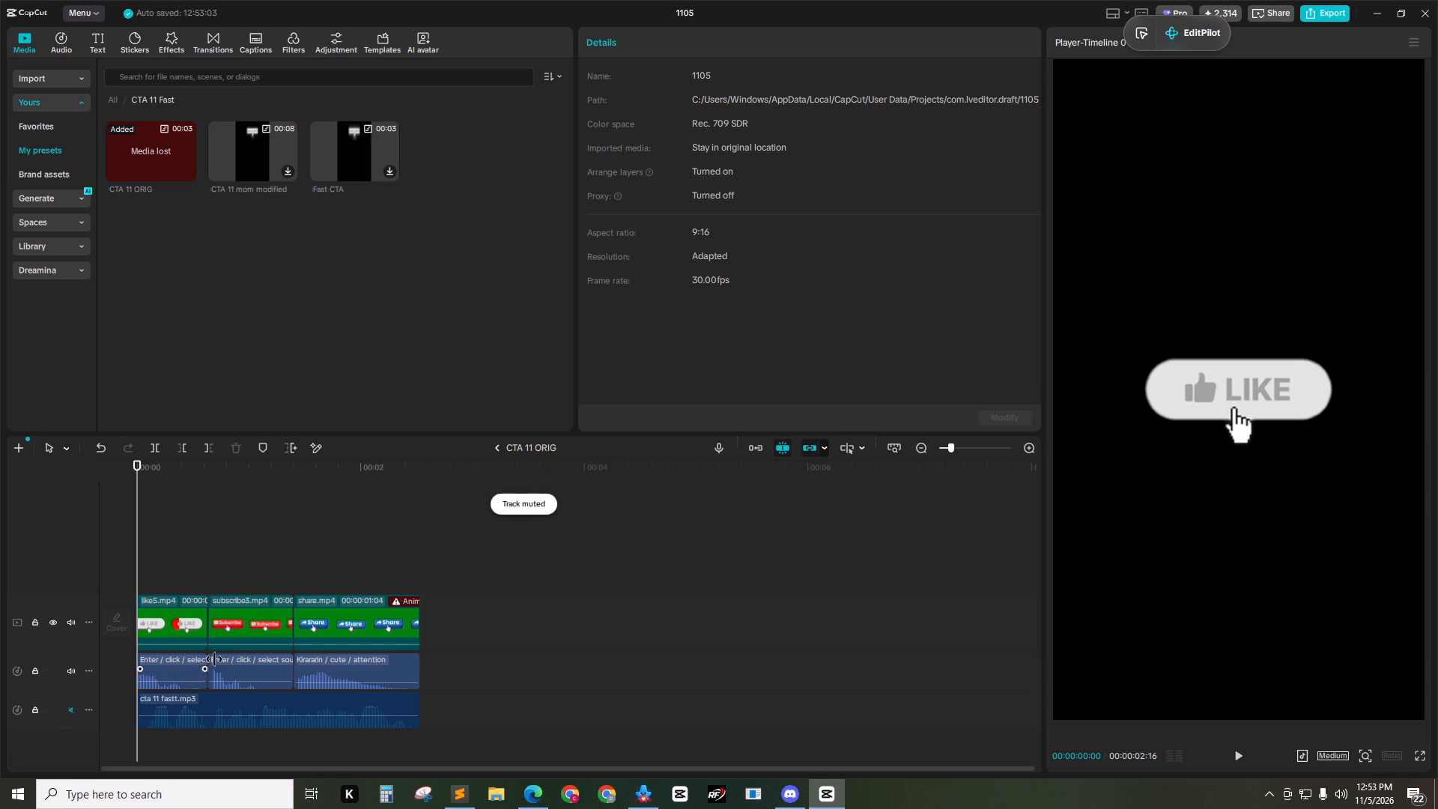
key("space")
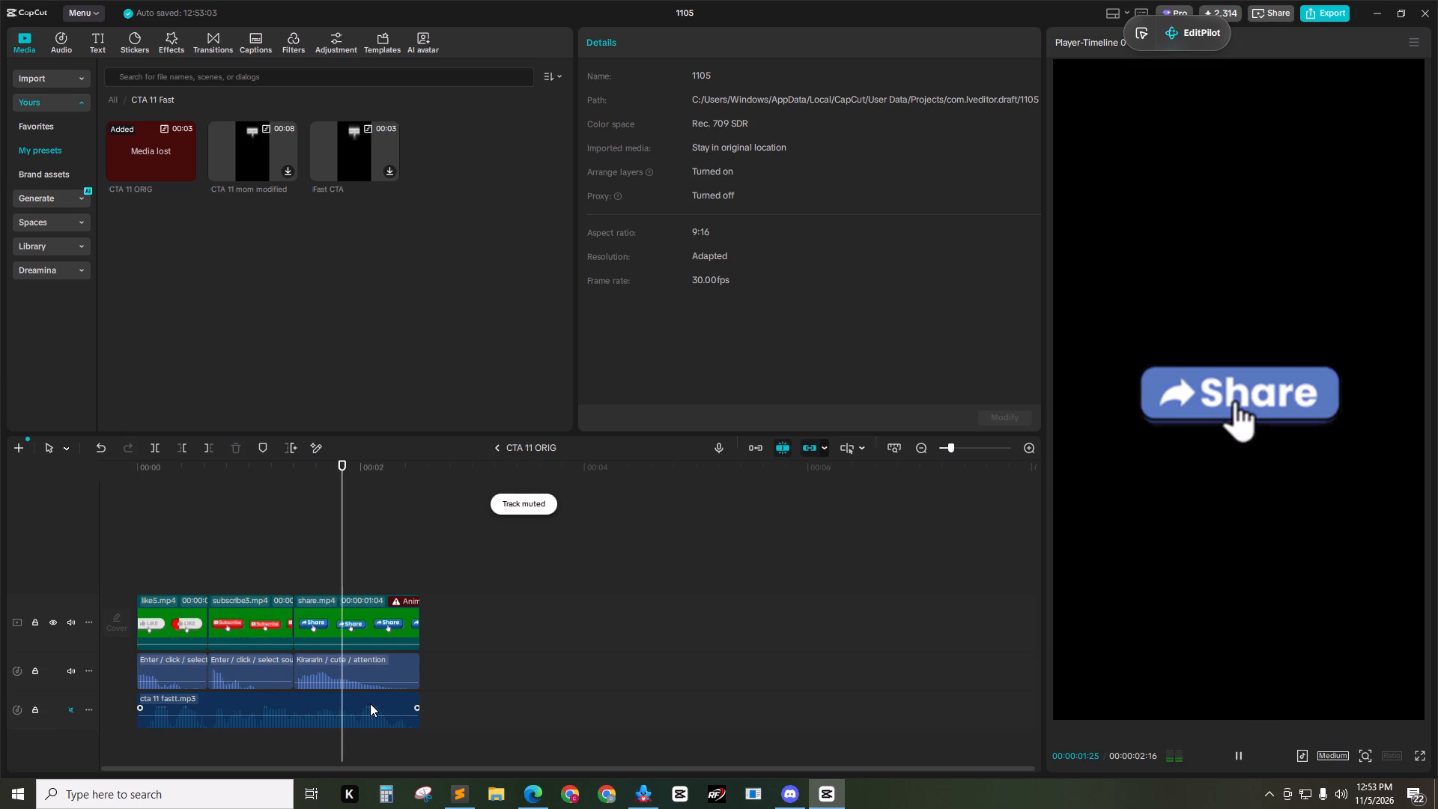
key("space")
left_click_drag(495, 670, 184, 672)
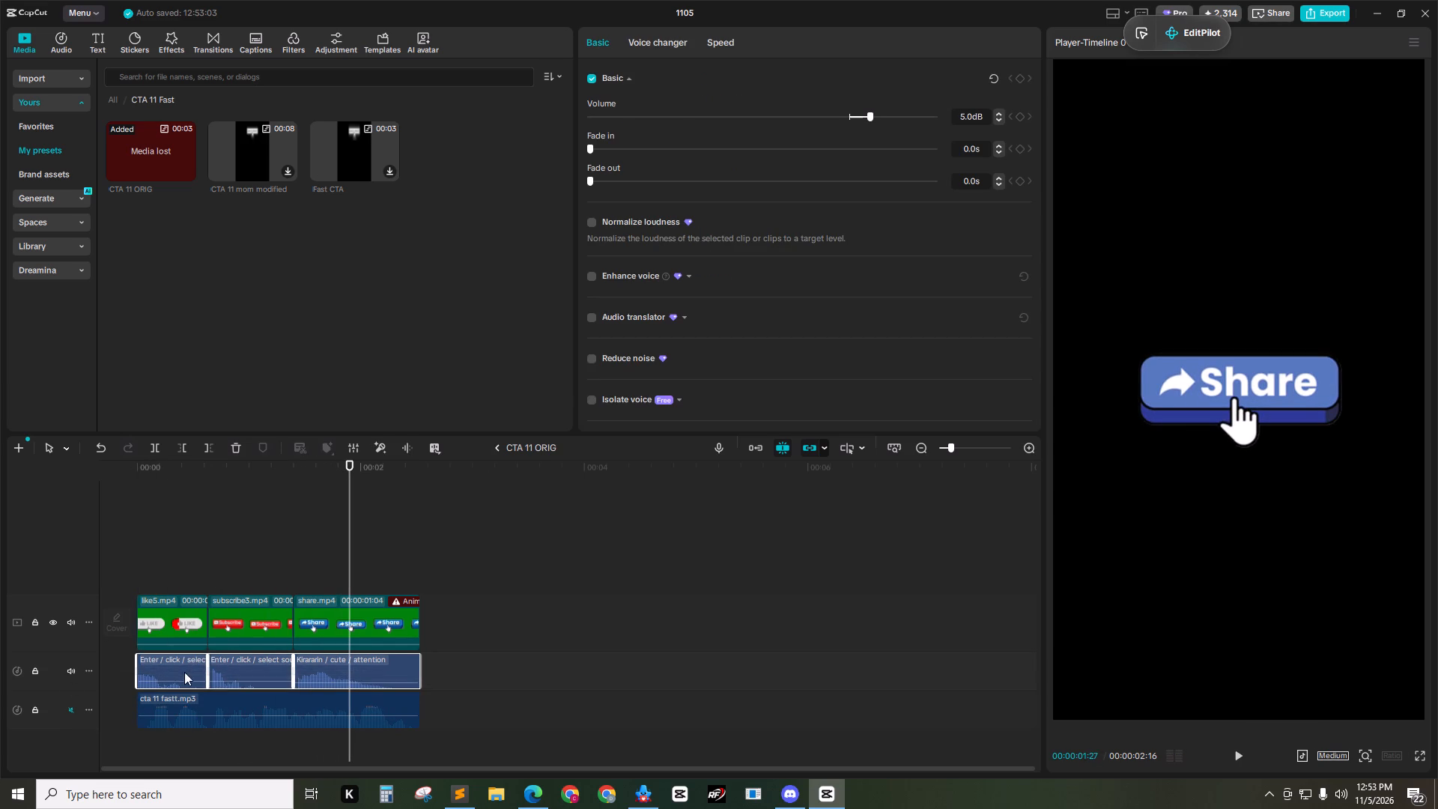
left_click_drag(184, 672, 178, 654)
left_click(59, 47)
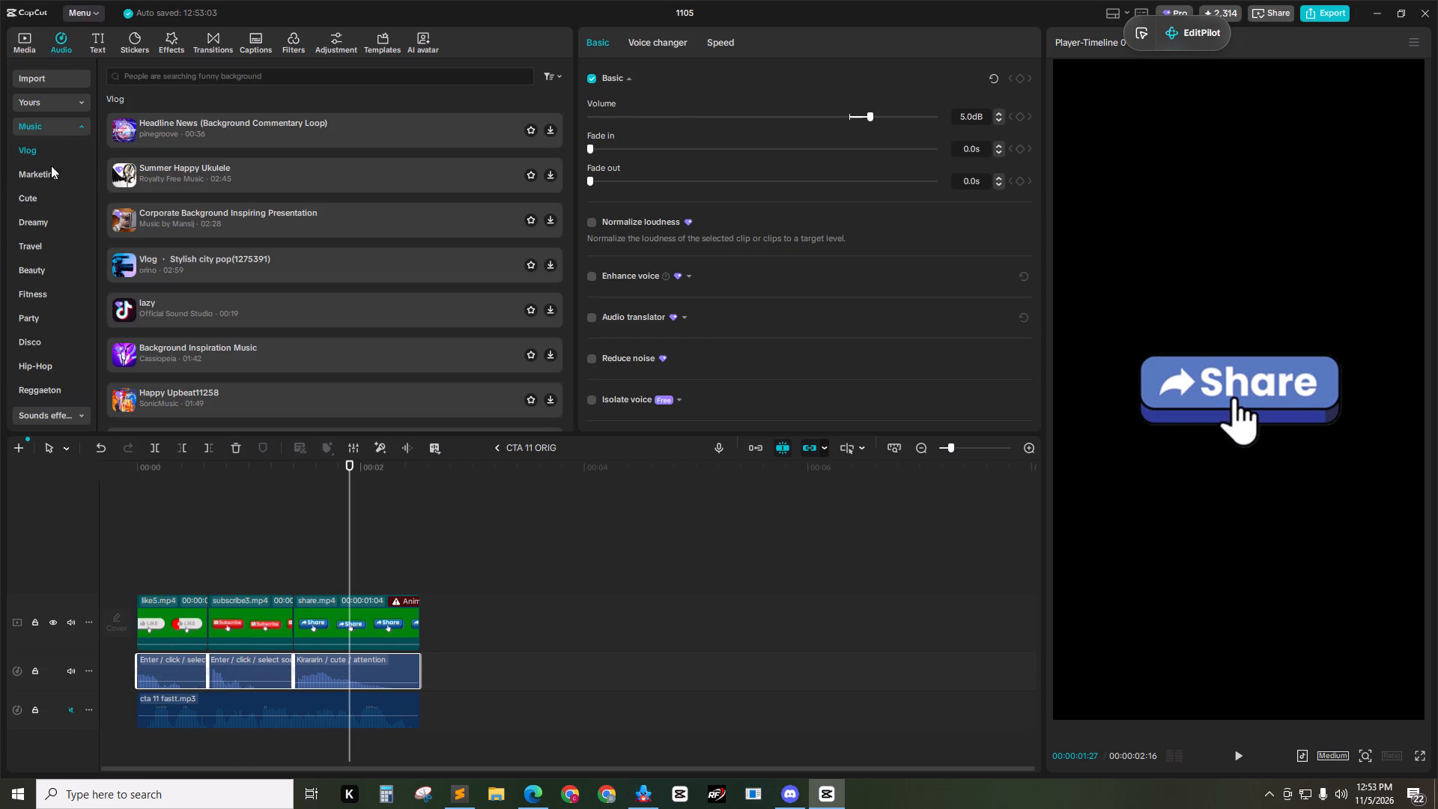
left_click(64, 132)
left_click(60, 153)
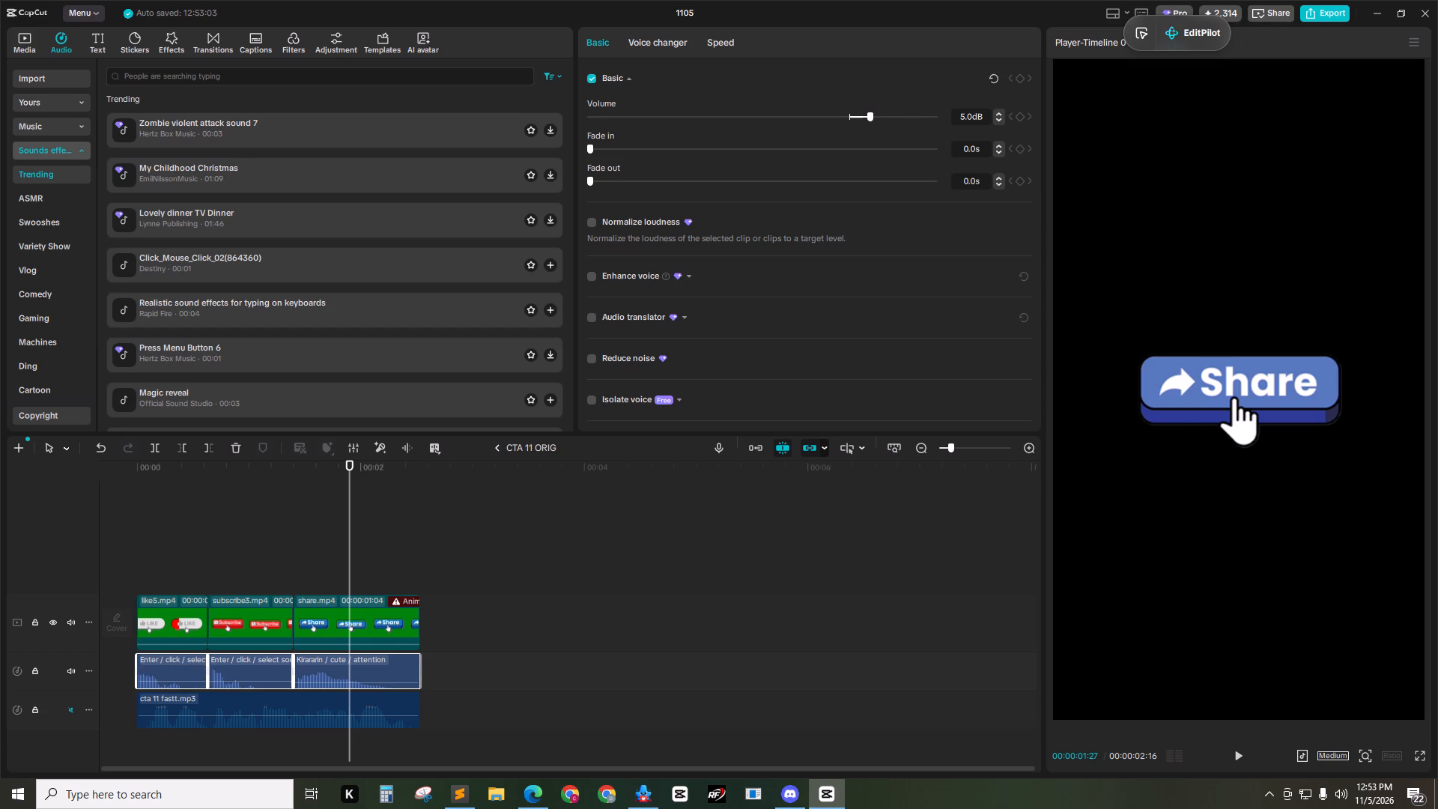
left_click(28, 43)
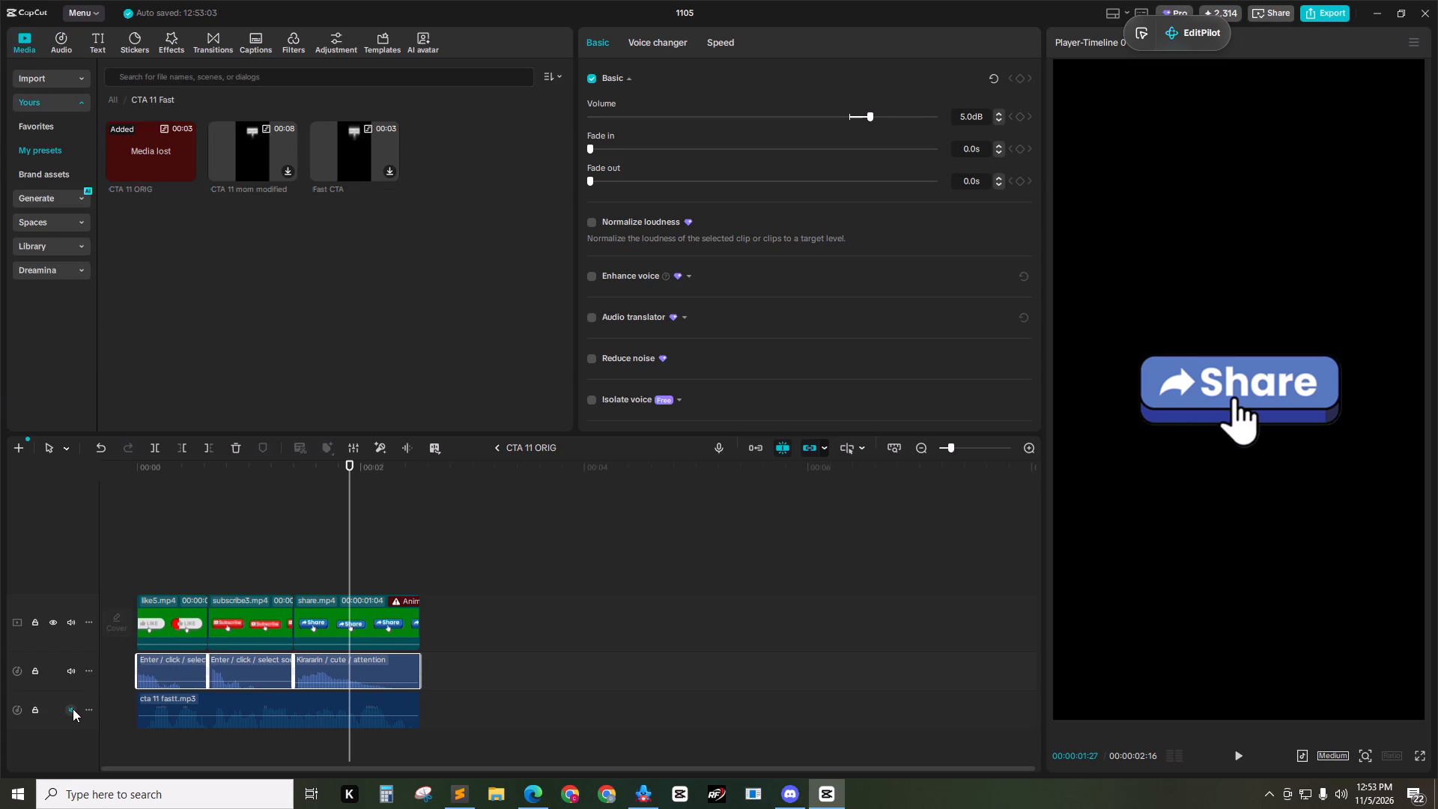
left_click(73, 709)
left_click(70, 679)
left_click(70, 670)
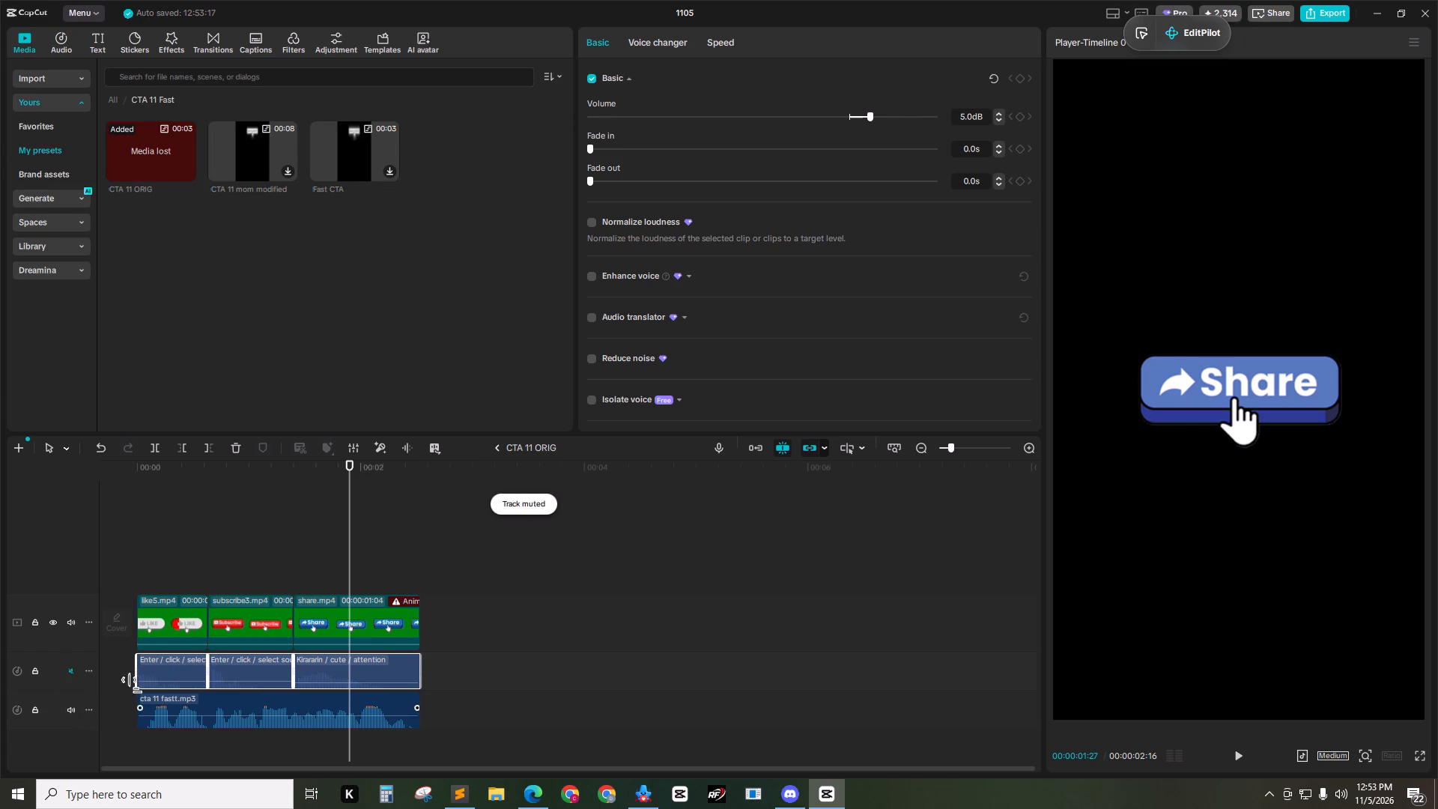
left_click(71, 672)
Deactivate the three sound-effect clips inside CTA 11 ORIG and replay the compound clip from its start.
left_click_drag(501, 681, 54, 663)
key("v")
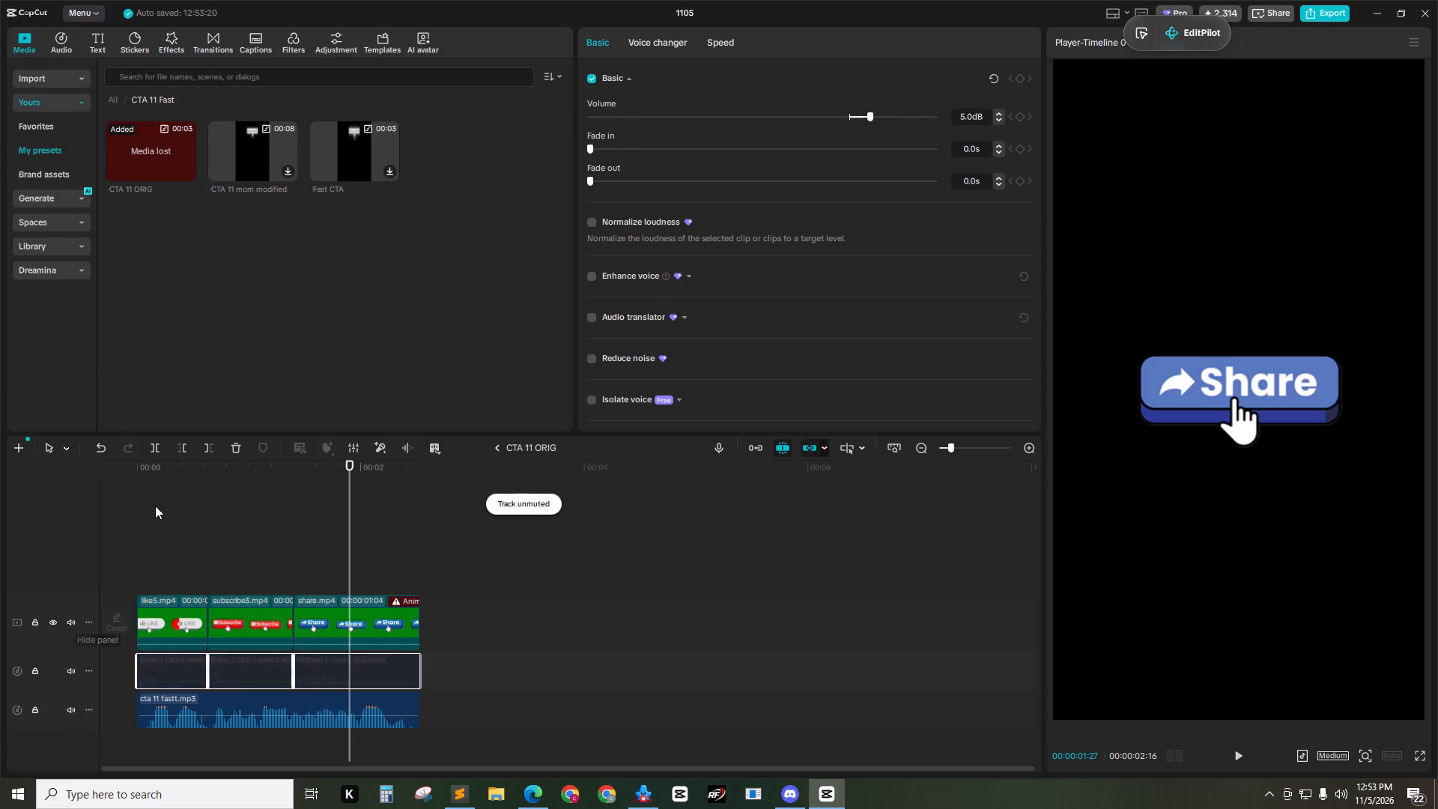
left_click(160, 495)
left_click_drag(172, 462, 71, 473)
key("space")
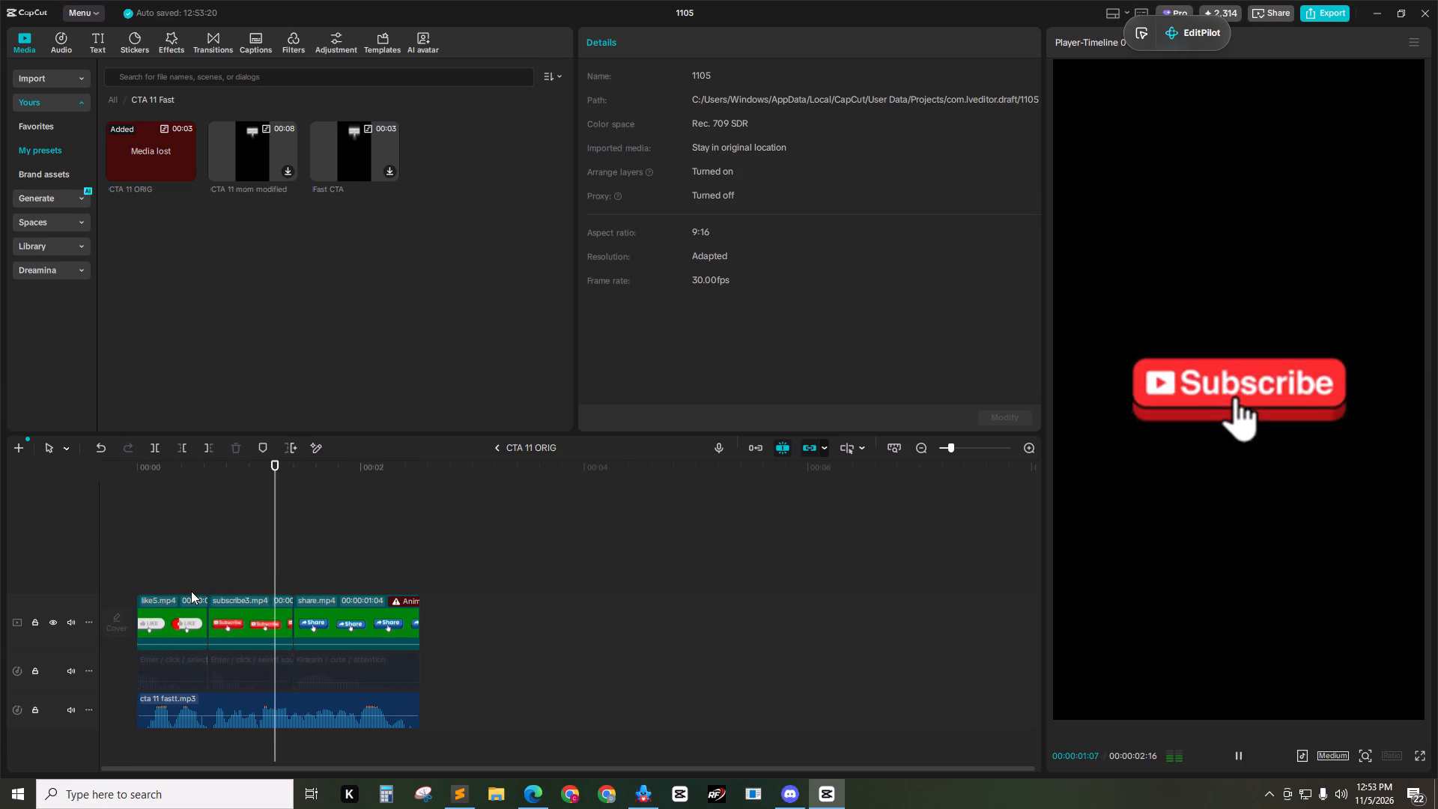
Deactivate the like, subscribe and share video clips inside CTA 11 ORIG, keeping the cta 11 fastt.mp3 voice active.
left_click_drag(462, 582, 85, 640)
key("v")
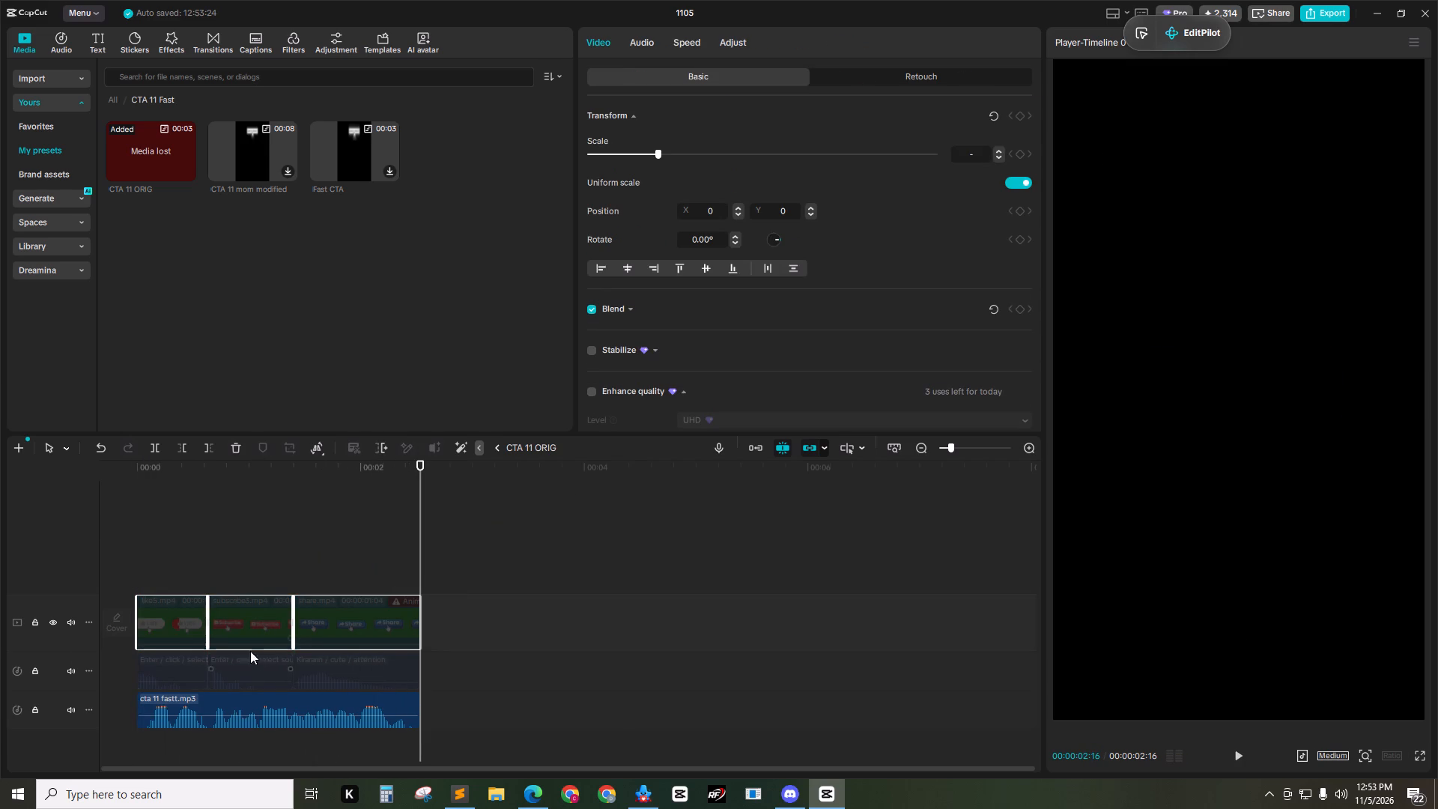
Reactivate the like, subscribe and share video clips and the three sound-effect clips inside CTA 11 ORIG, and replay from the start.
left_click_drag(488, 575, 416, 606)
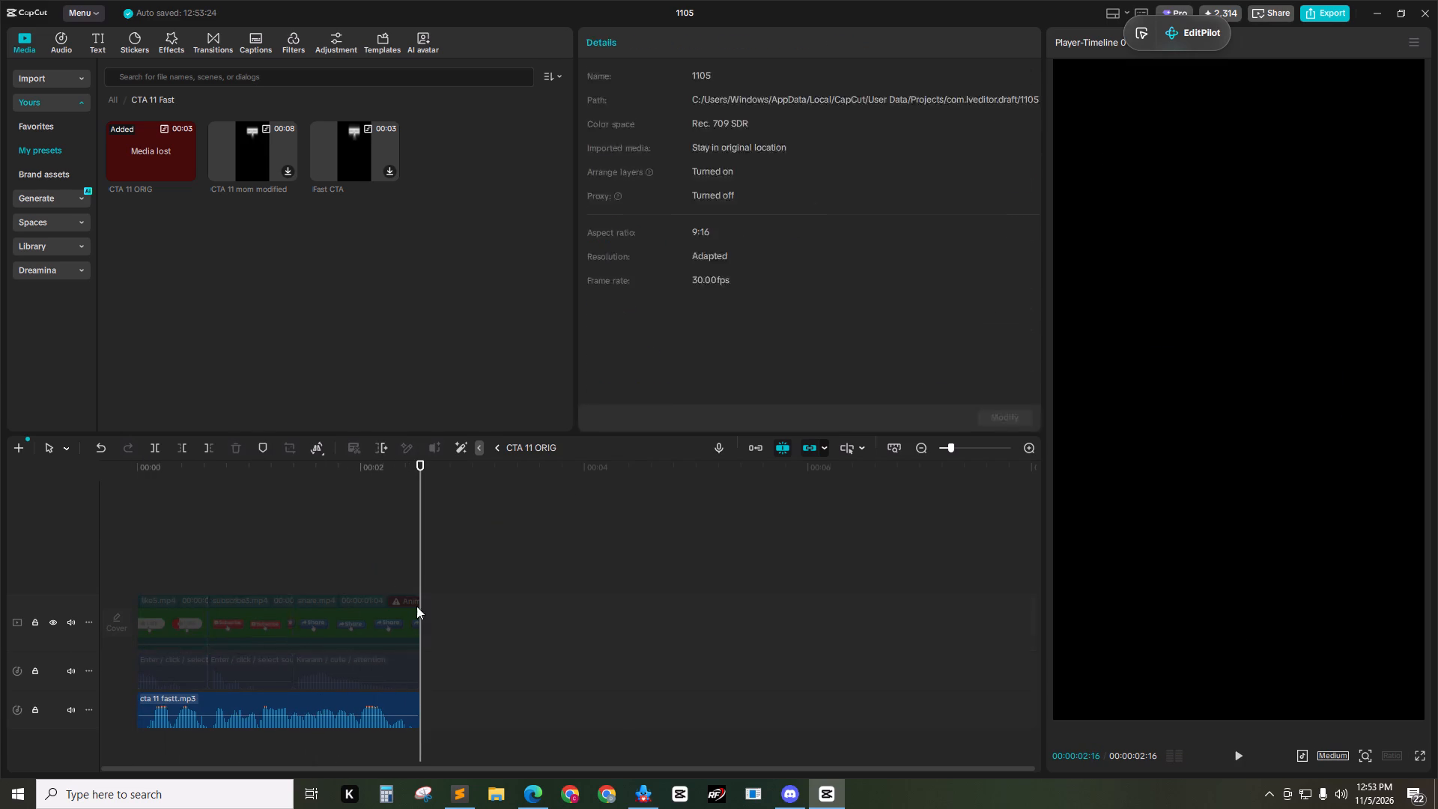
left_click_drag(416, 606, 127, 670)
key("v")
left_click(262, 541)
left_click_drag(284, 476, 142, 483)
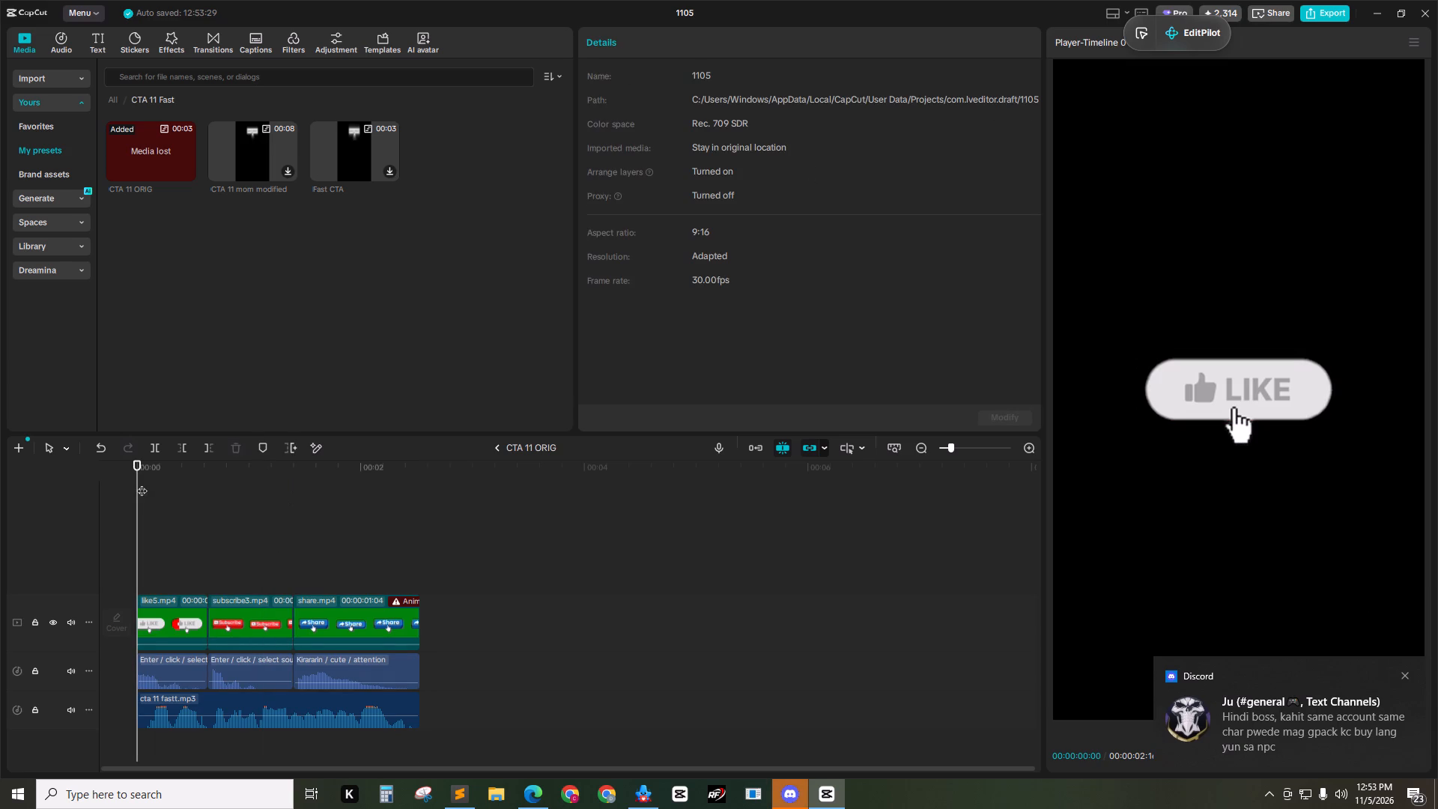
key("space")
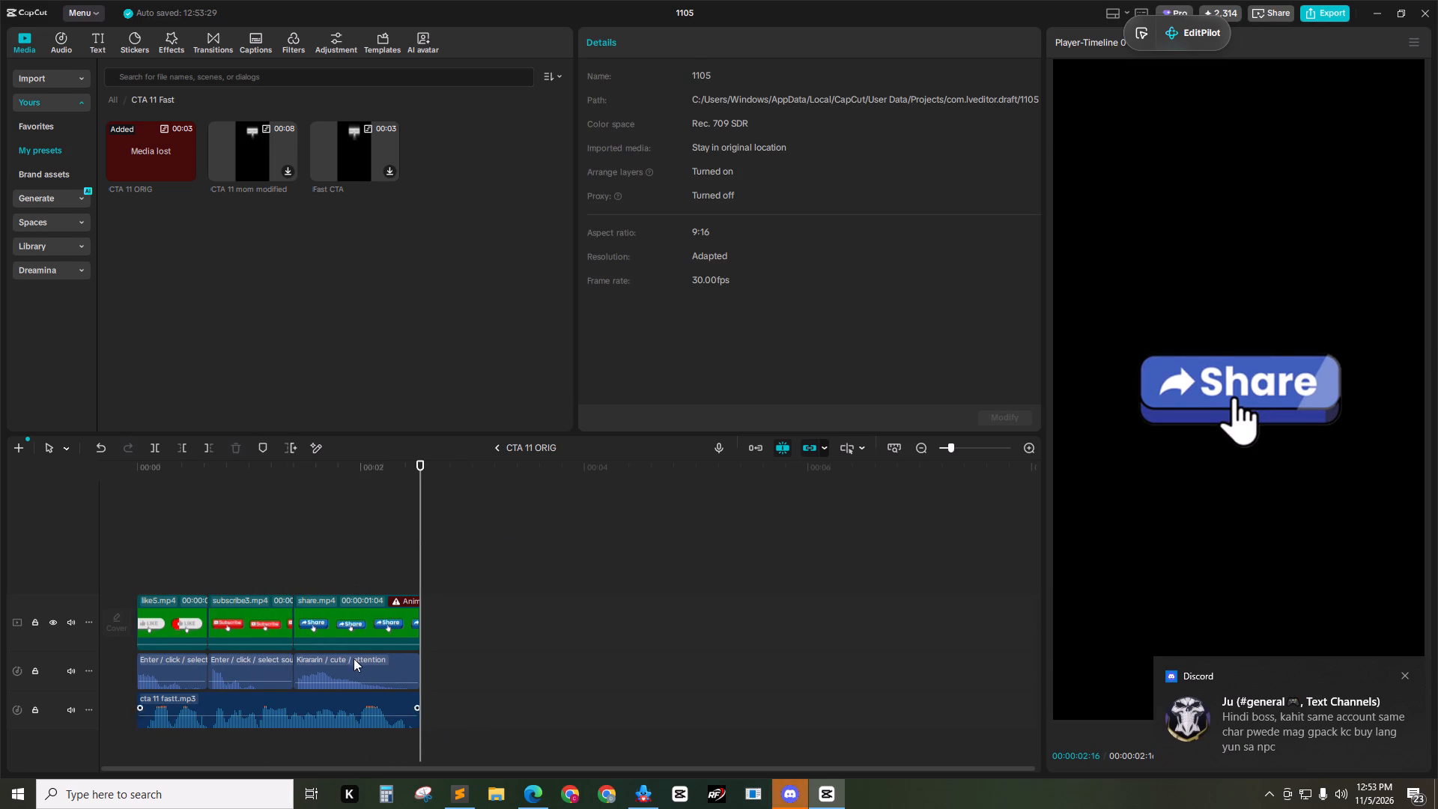
Select all video, sound-effect and voice clips inside CTA 11 ORIG and view the actions available for the selection.
scroll(531, 492, "down", 3)
left_click(448, 658)
left_click(454, 685)
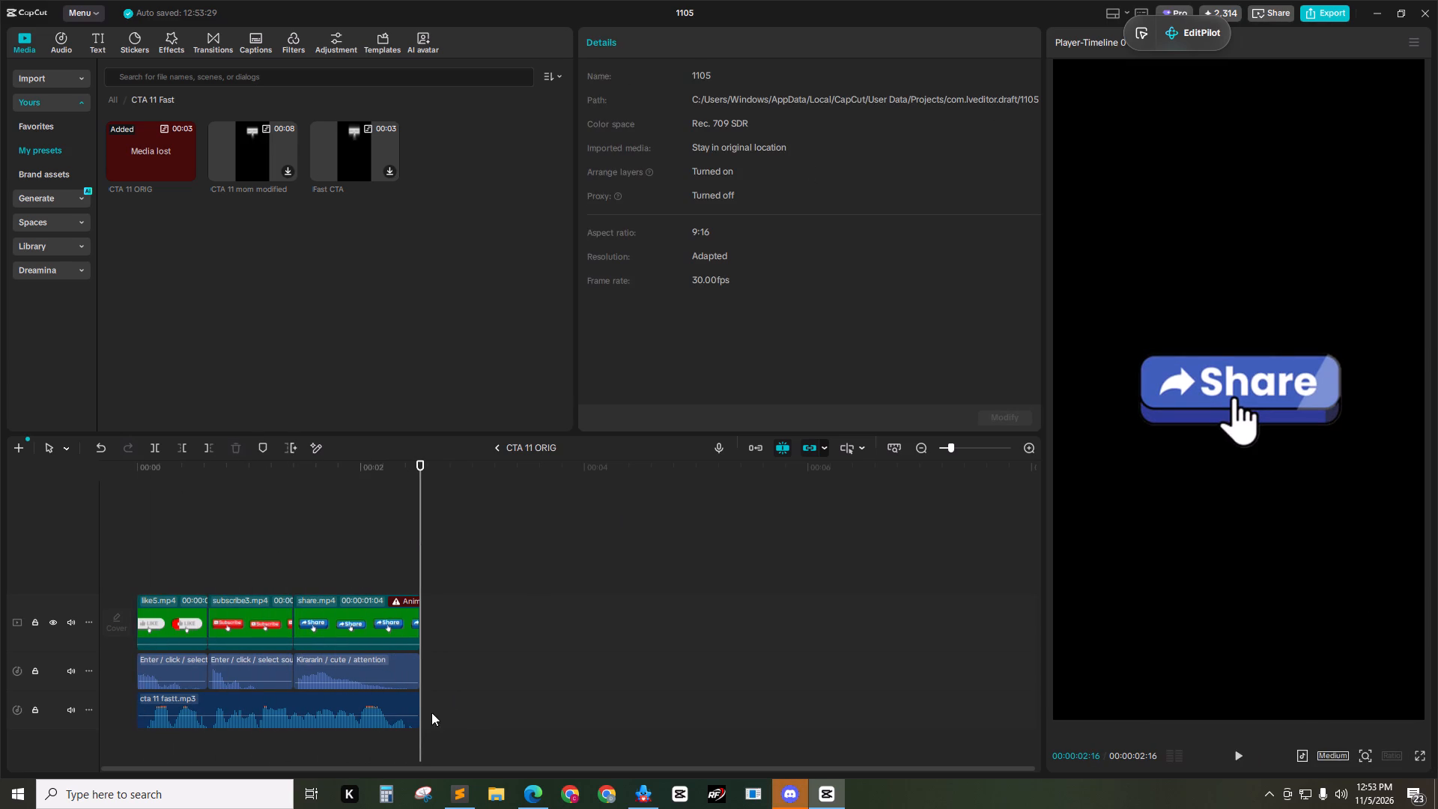
left_click(475, 729)
left_click_drag(486, 751, 123, 561)
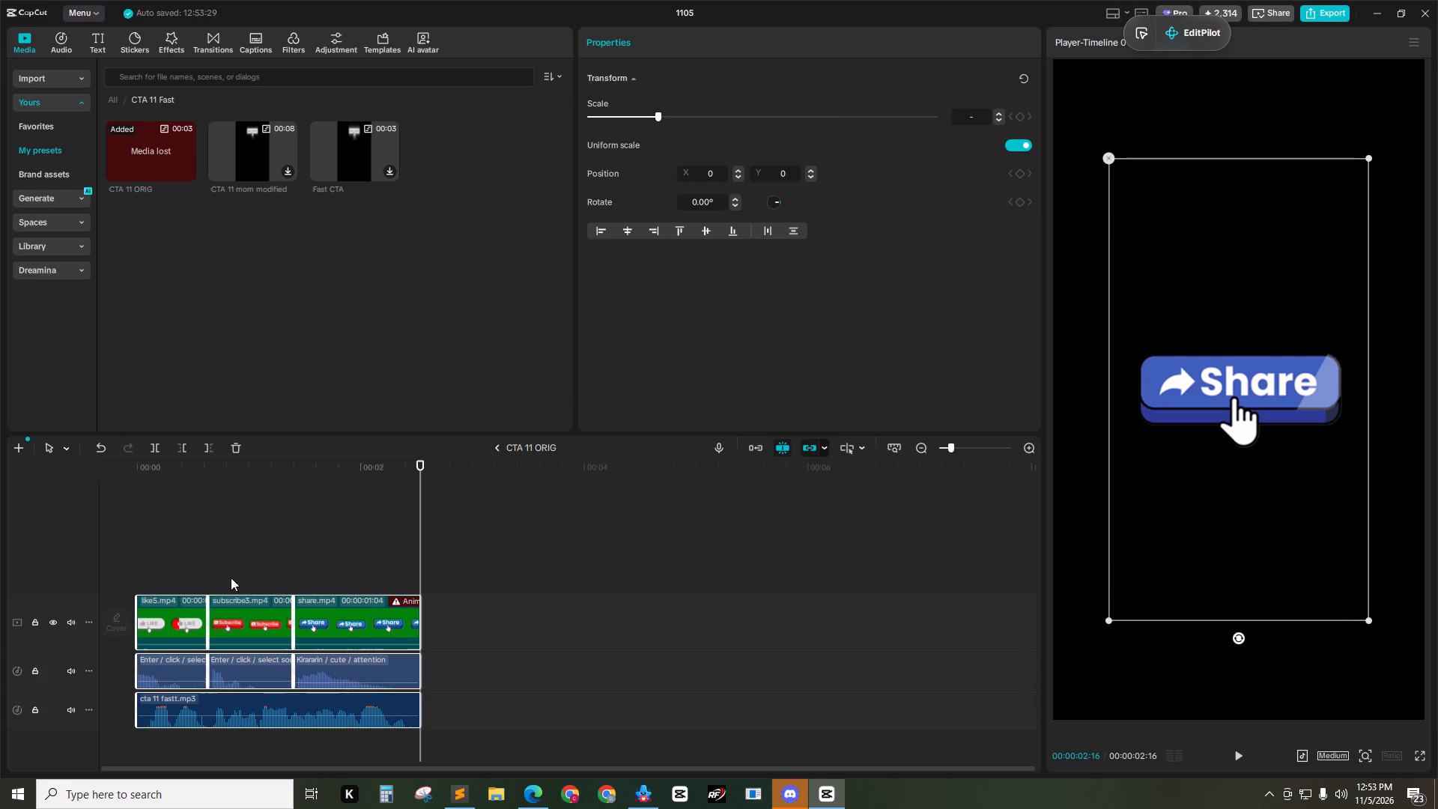
right_click(383, 633)
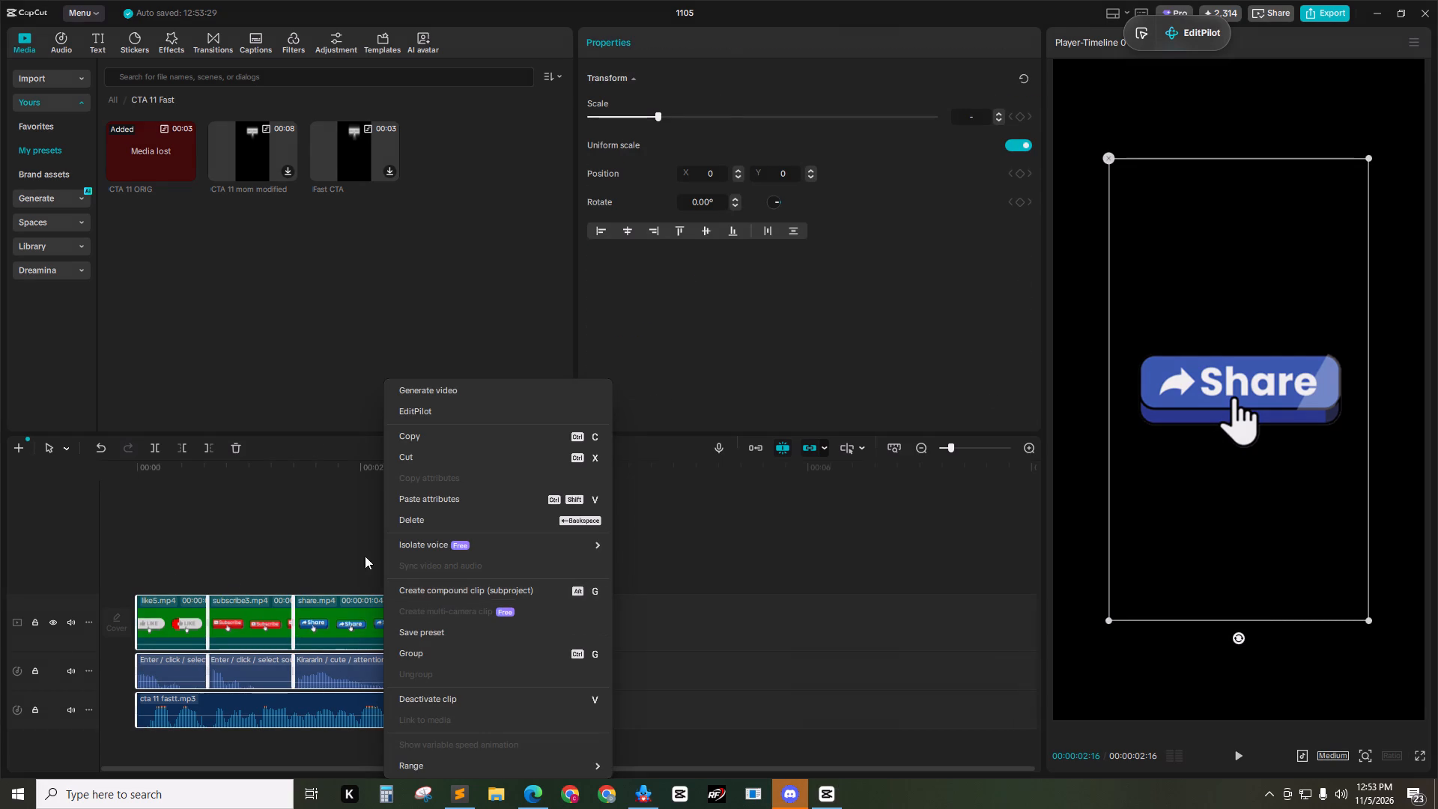
left_click(342, 543)
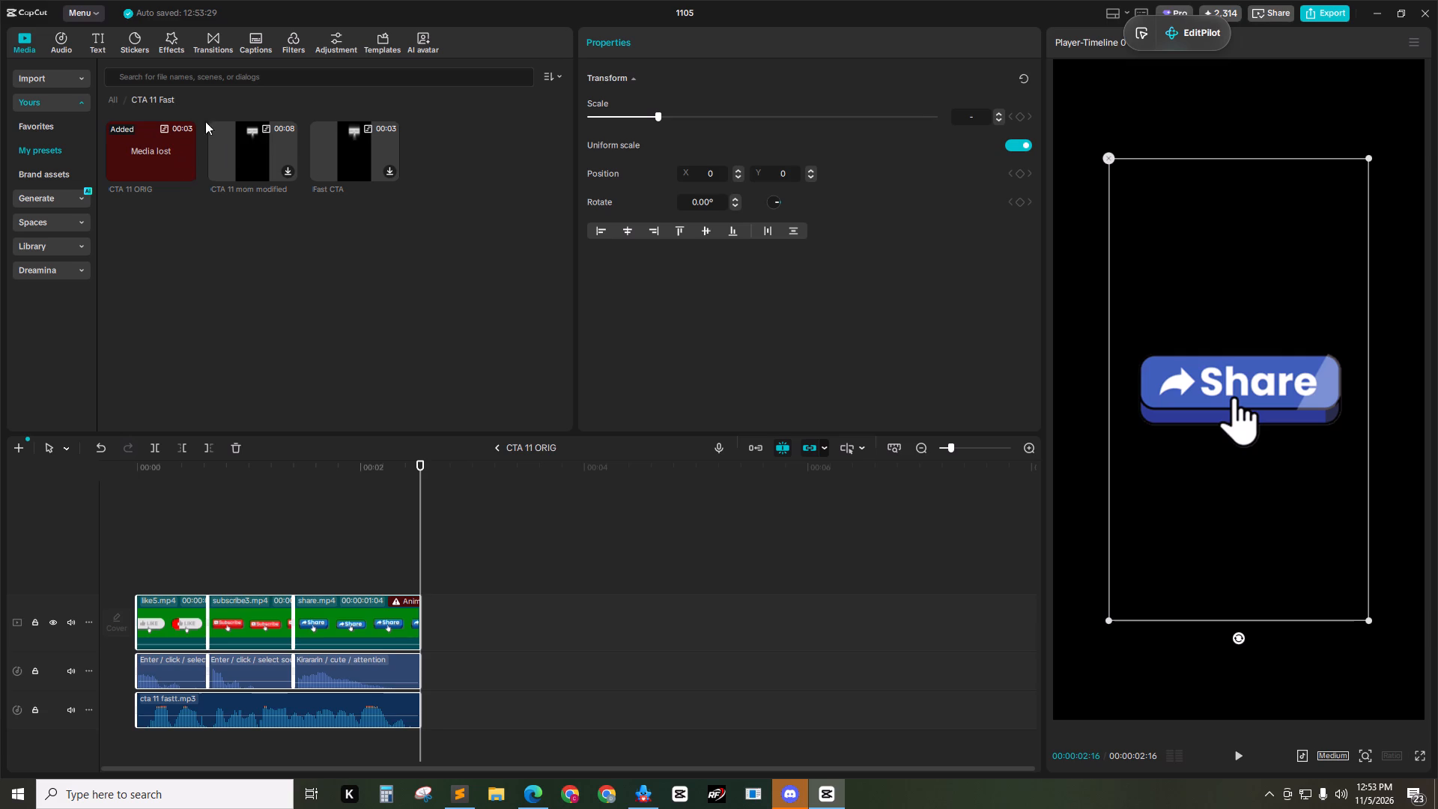
Return to the main timeline and review the CTA 11 ORIG clip's available actions and the presets in the CTA 11 Fast folder.
left_click(491, 448)
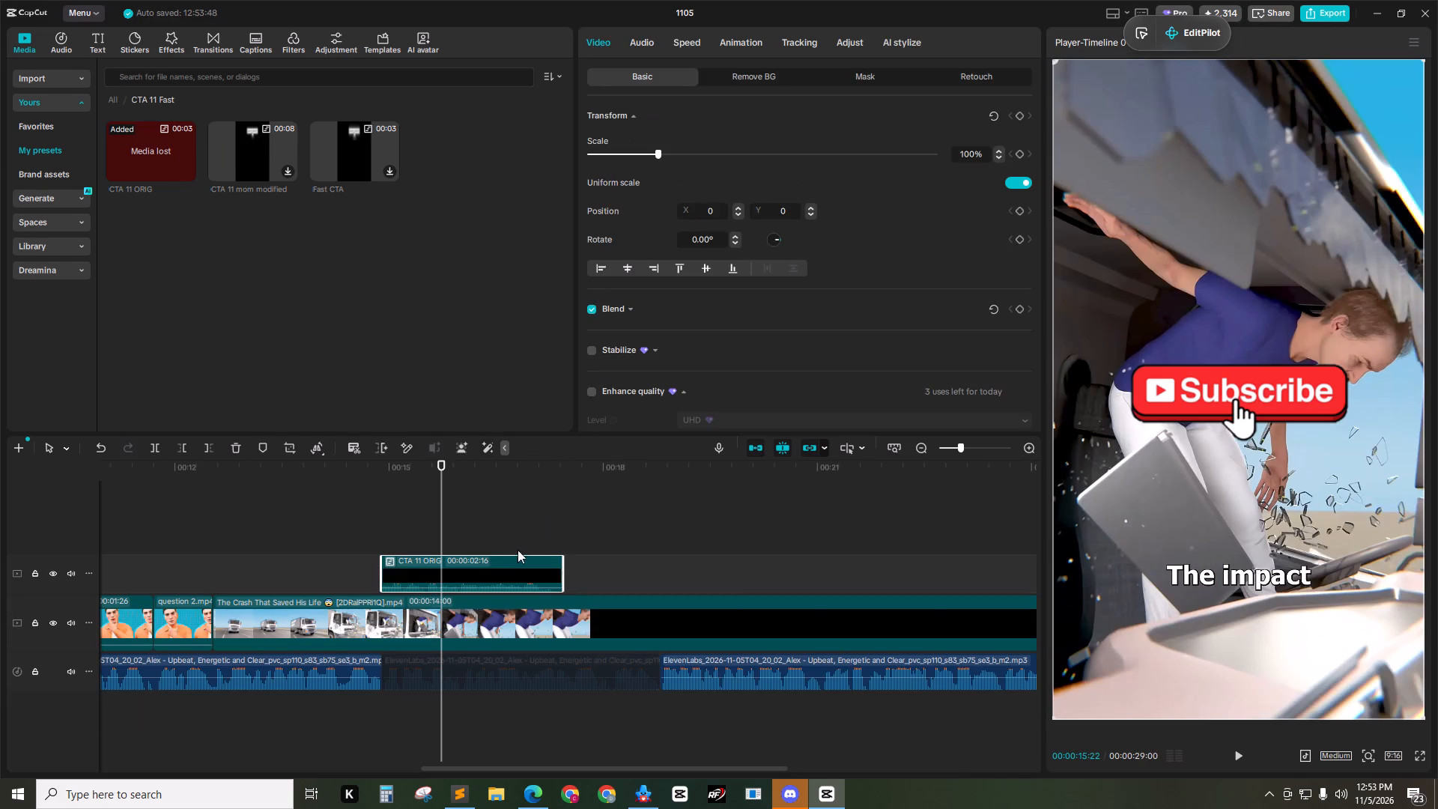
left_click(503, 558)
left_click(465, 563)
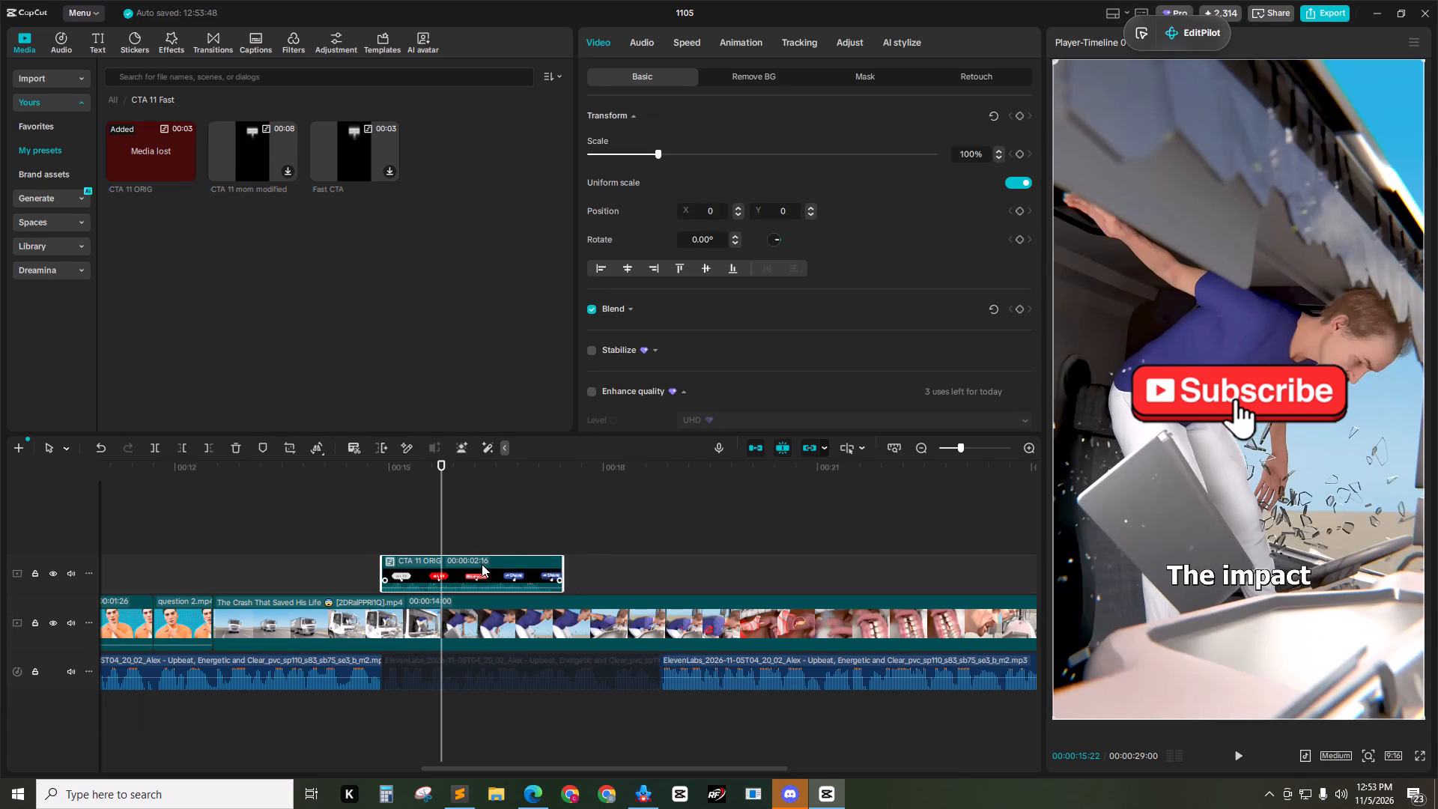
right_click(482, 564)
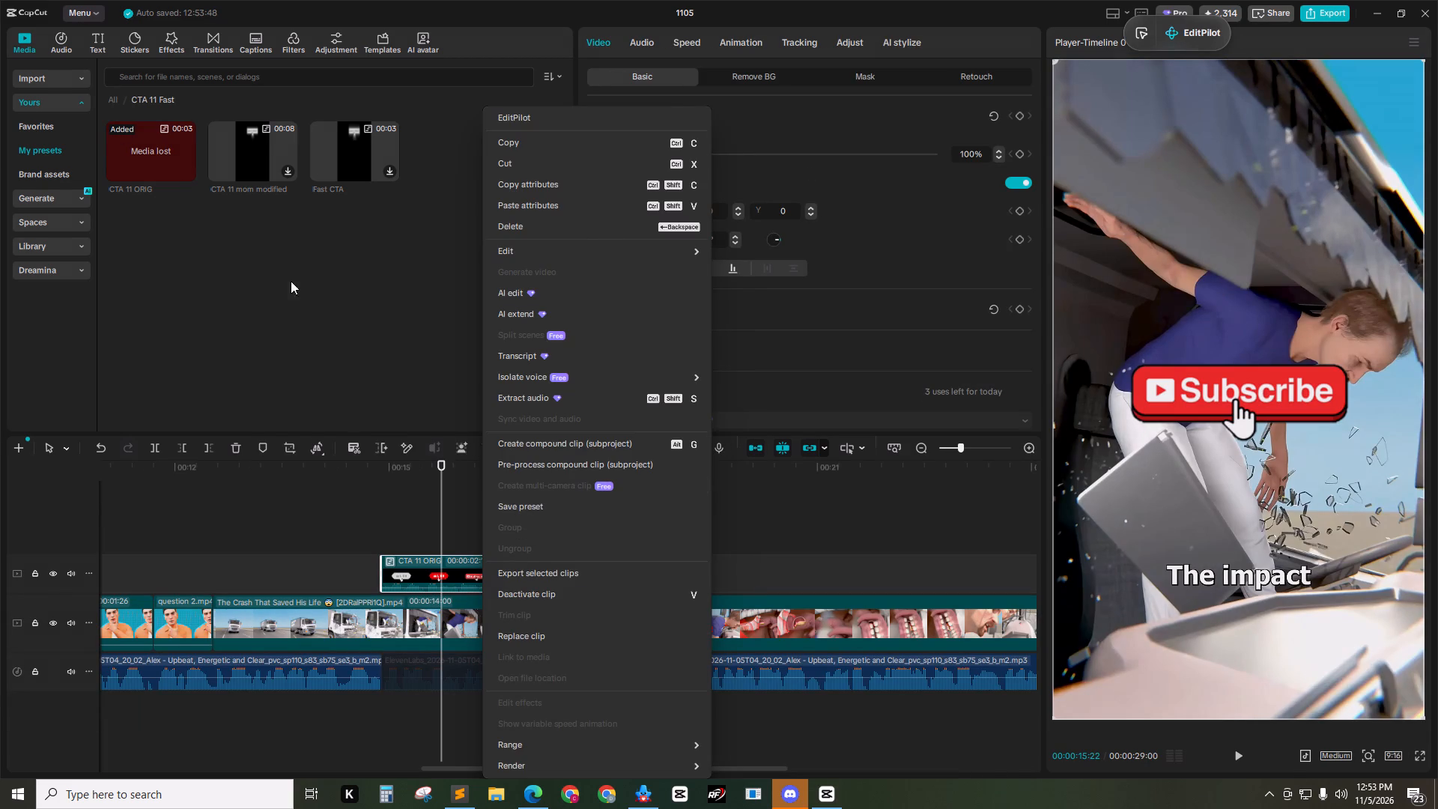
left_click(291, 281)
left_click(63, 130)
left_click(61, 150)
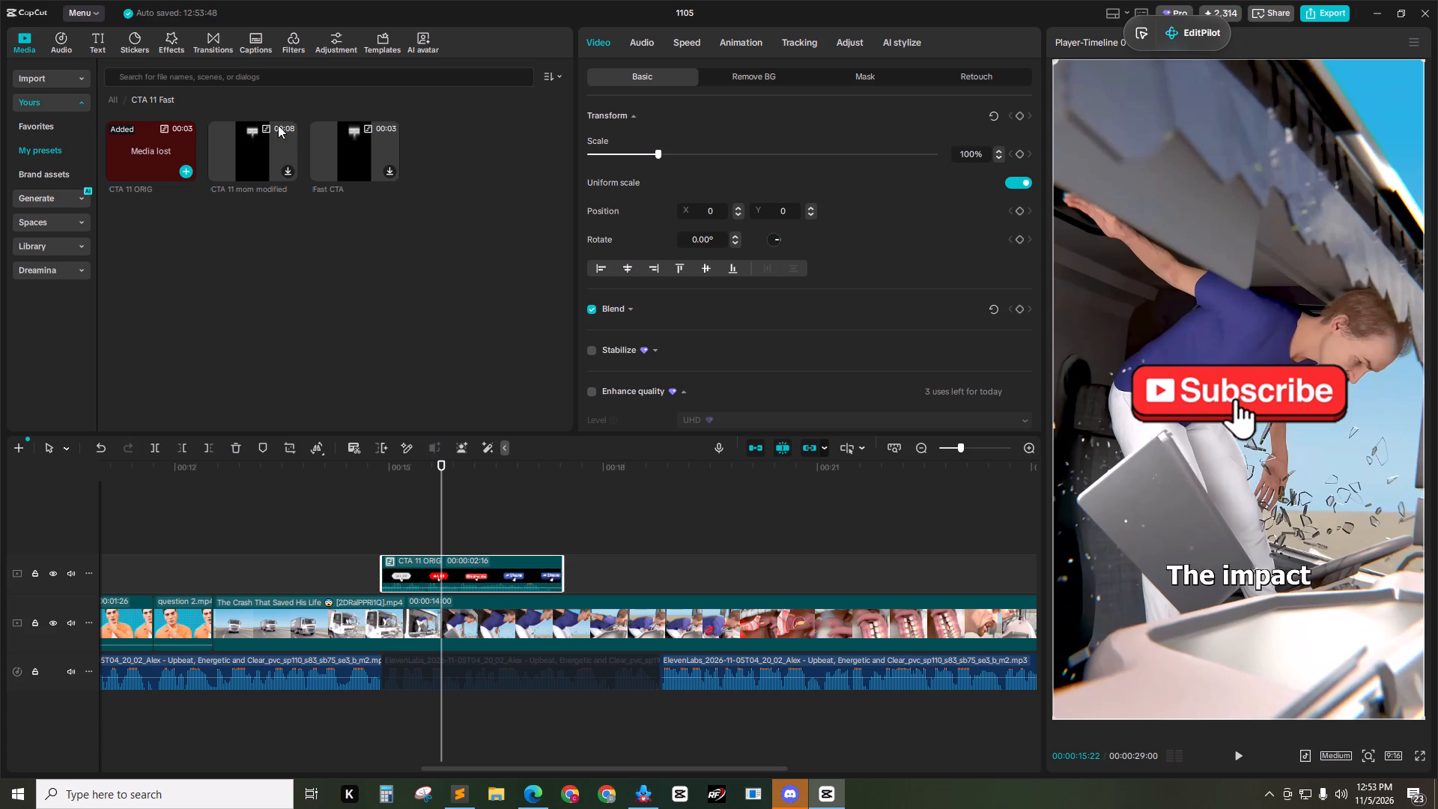
left_click(348, 314)
Delete the CTA 11 ORIG clip above the truck crash segment and set the playhead at 00:00:14:27.
left_click(485, 566)
key("Delete")
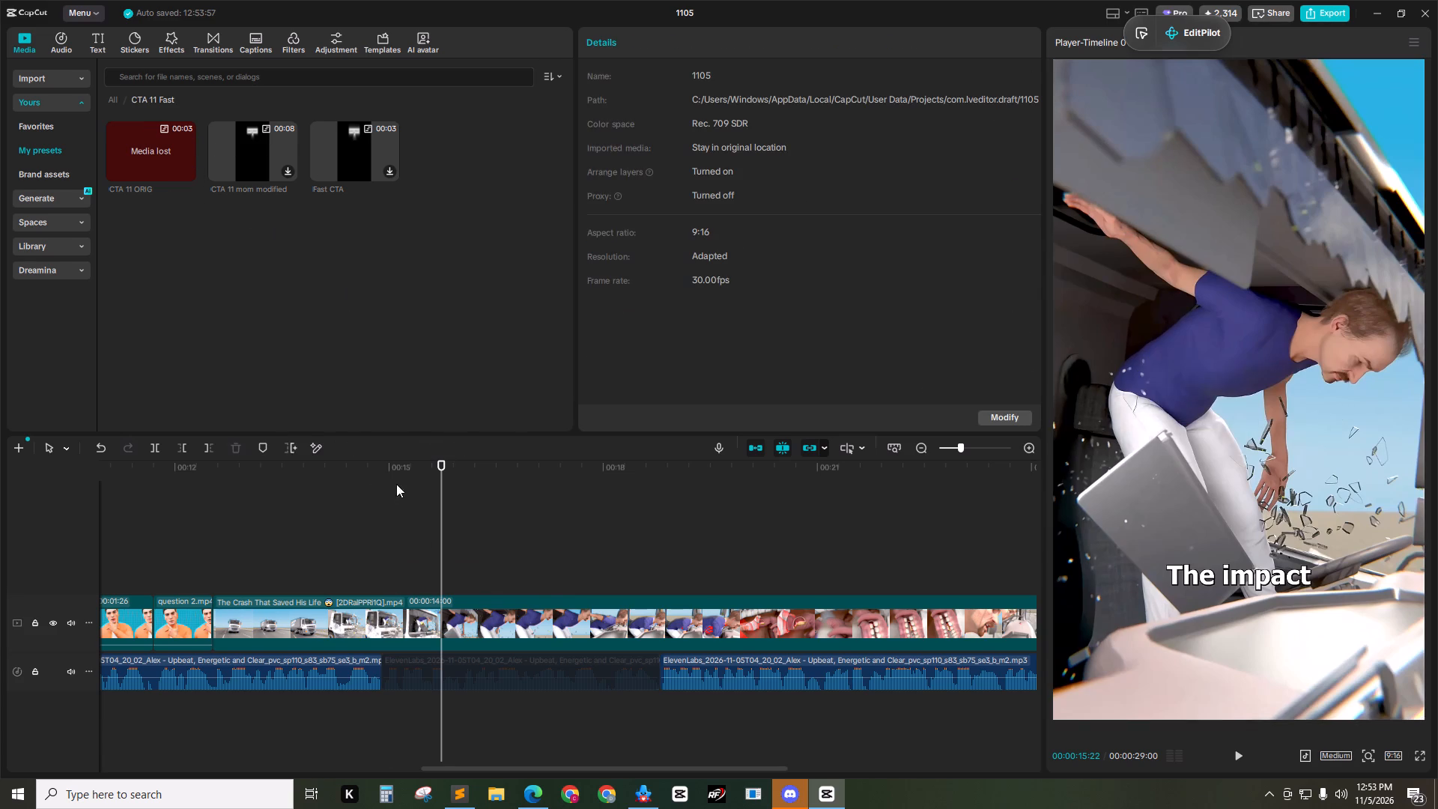
left_click_drag(395, 479, 378, 477)
Switch to Sublime Text and highlight "tap the like Button, hit Subscribe, and Share this Fast." in the script.
left_click(455, 795)
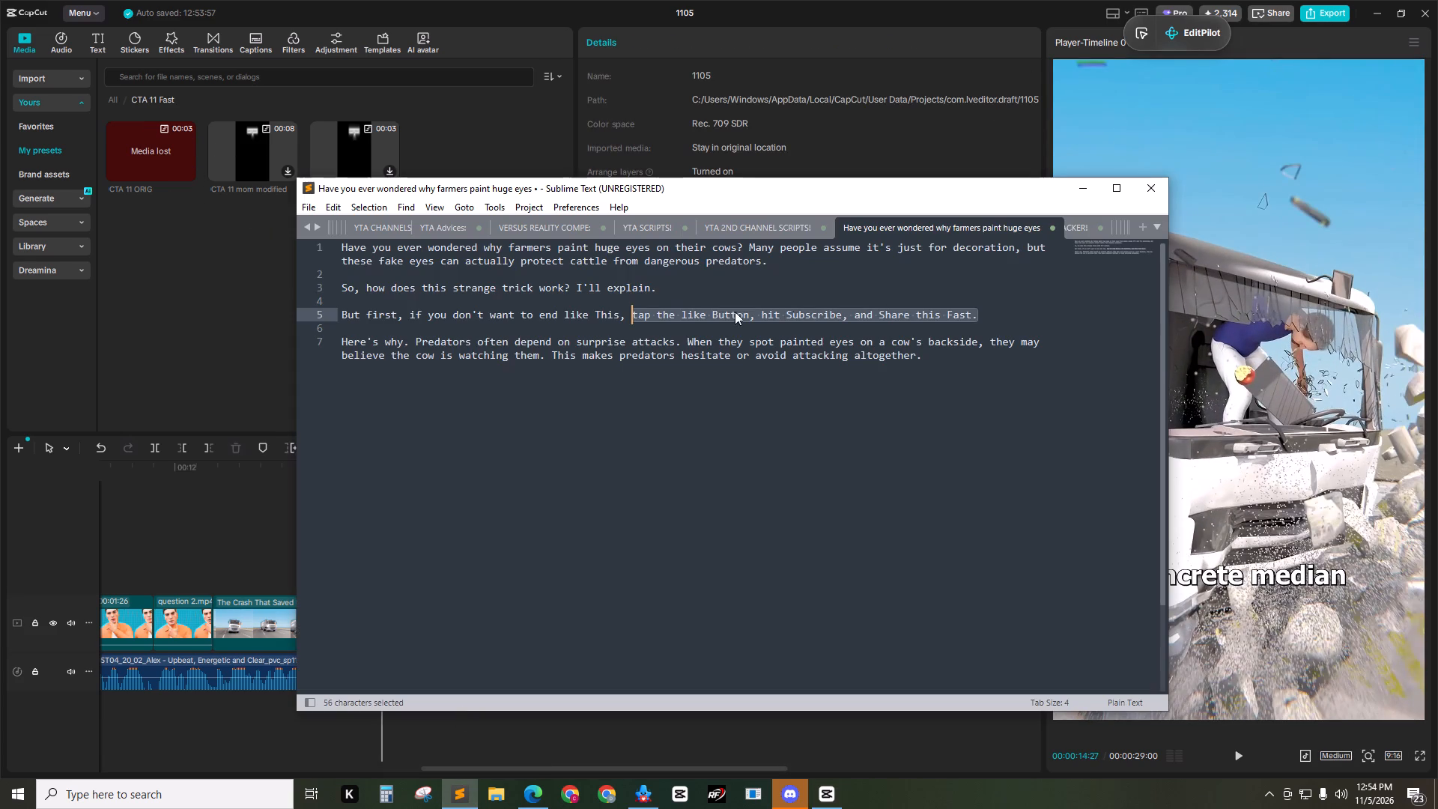
left_click(818, 311)
left_click_drag(978, 316, 629, 313)
left_click(154, 337)
Add the CTA 11 ORIG preset from My presets and place it above the truck crash clip, starting at 00:00:14:27.
left_click(184, 176)
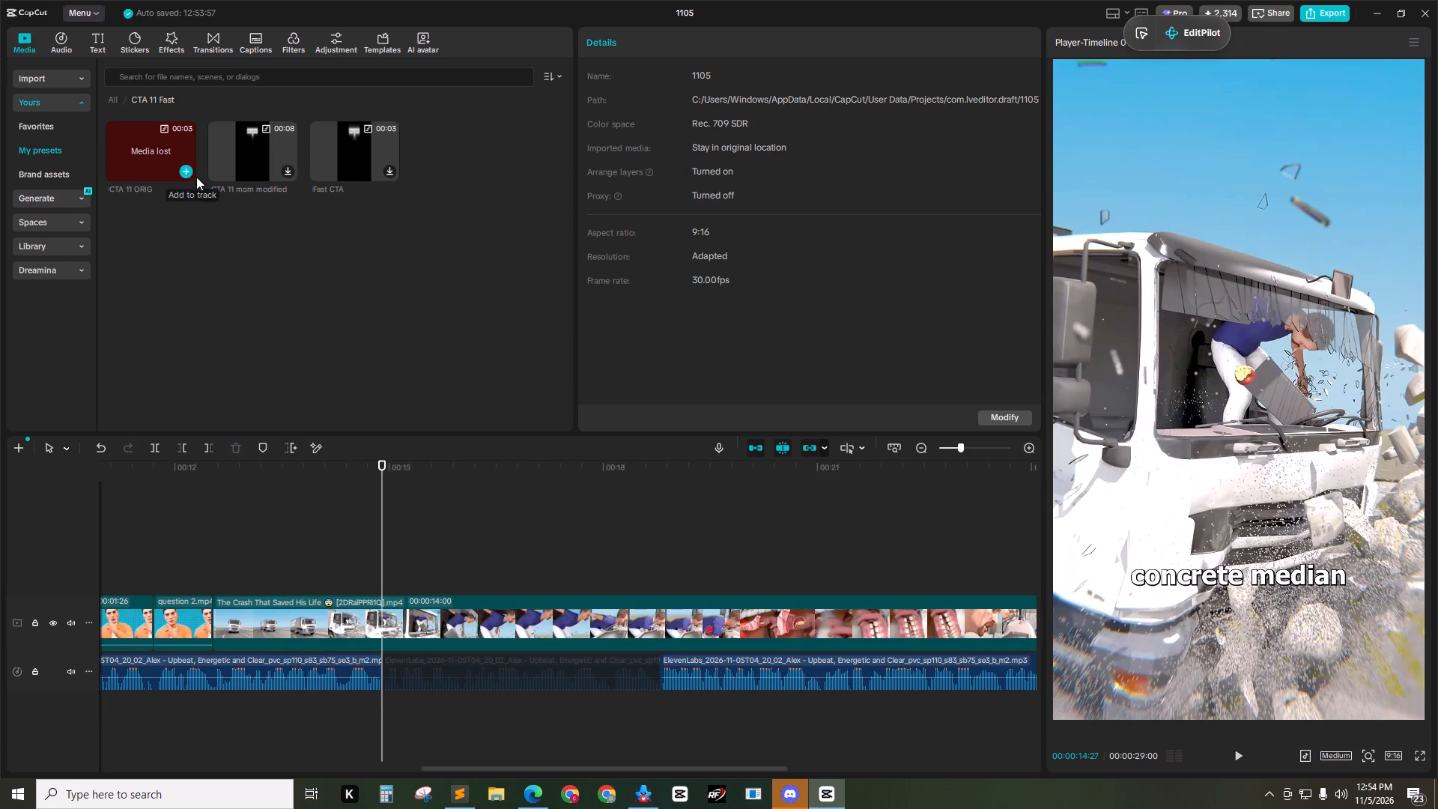
left_click(186, 171)
left_click_drag(318, 619, 482, 578)
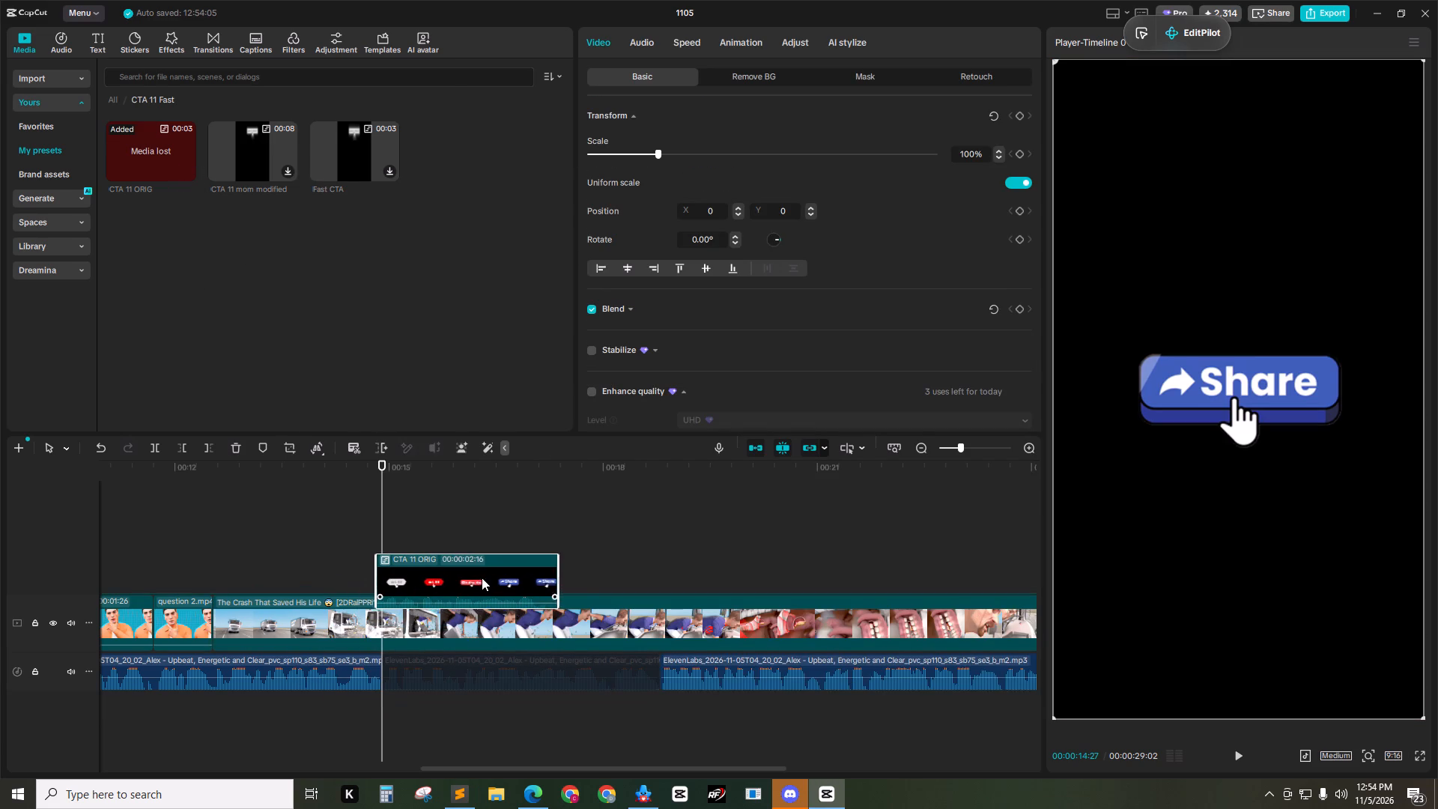
left_click_drag(482, 578, 486, 570)
left_click(439, 527)
left_click_drag(441, 479, 383, 476)
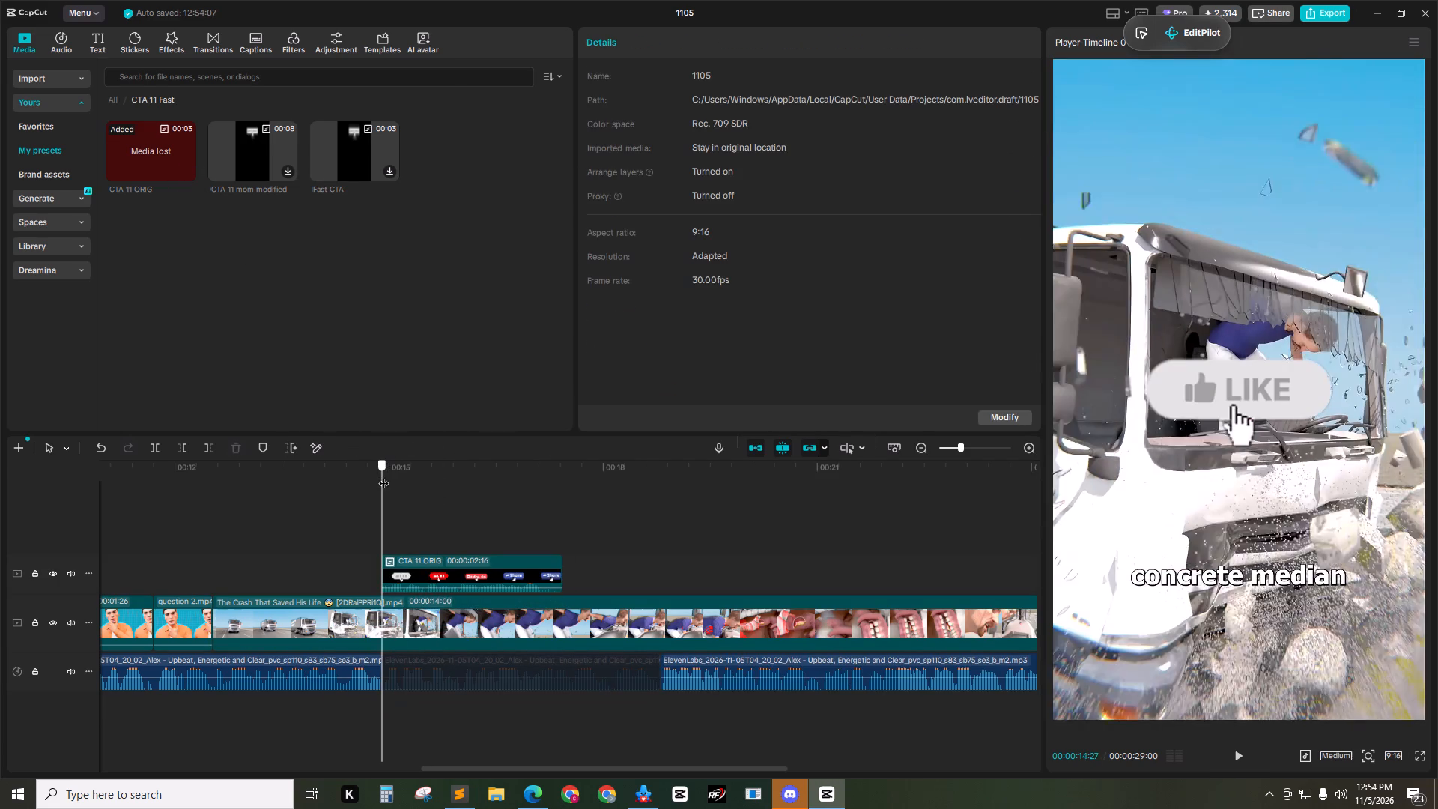
left_click_drag(383, 476, 395, 478)
Open the CTA 11 ORIG compound clip and scrub through its like, subscribe and share clips, inspecting the cta 11 fastt.mp3 voice.
double_click(425, 570)
left_click(179, 618)
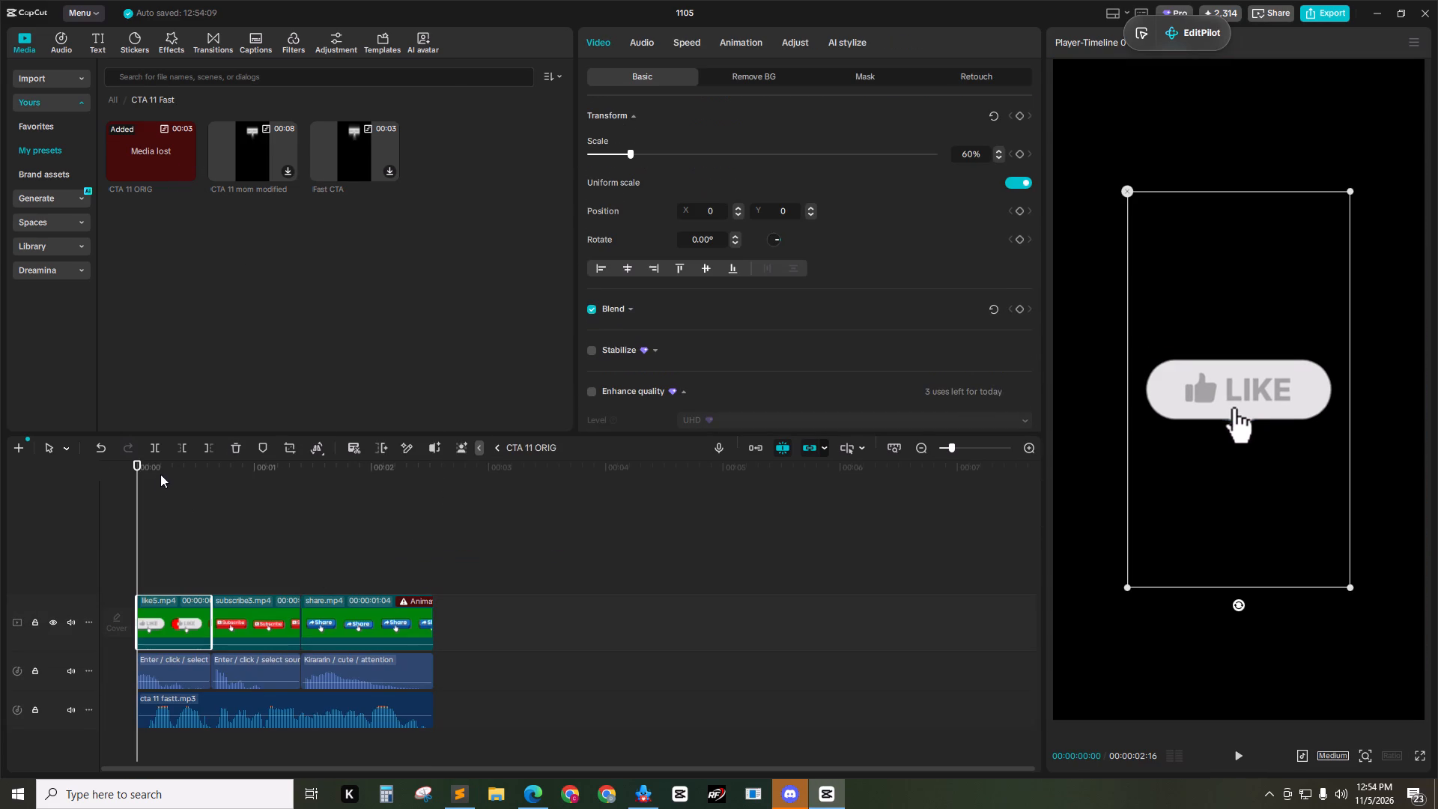
left_click_drag(157, 479, 187, 483)
left_click(205, 485)
left_click_drag(184, 460, 299, 487)
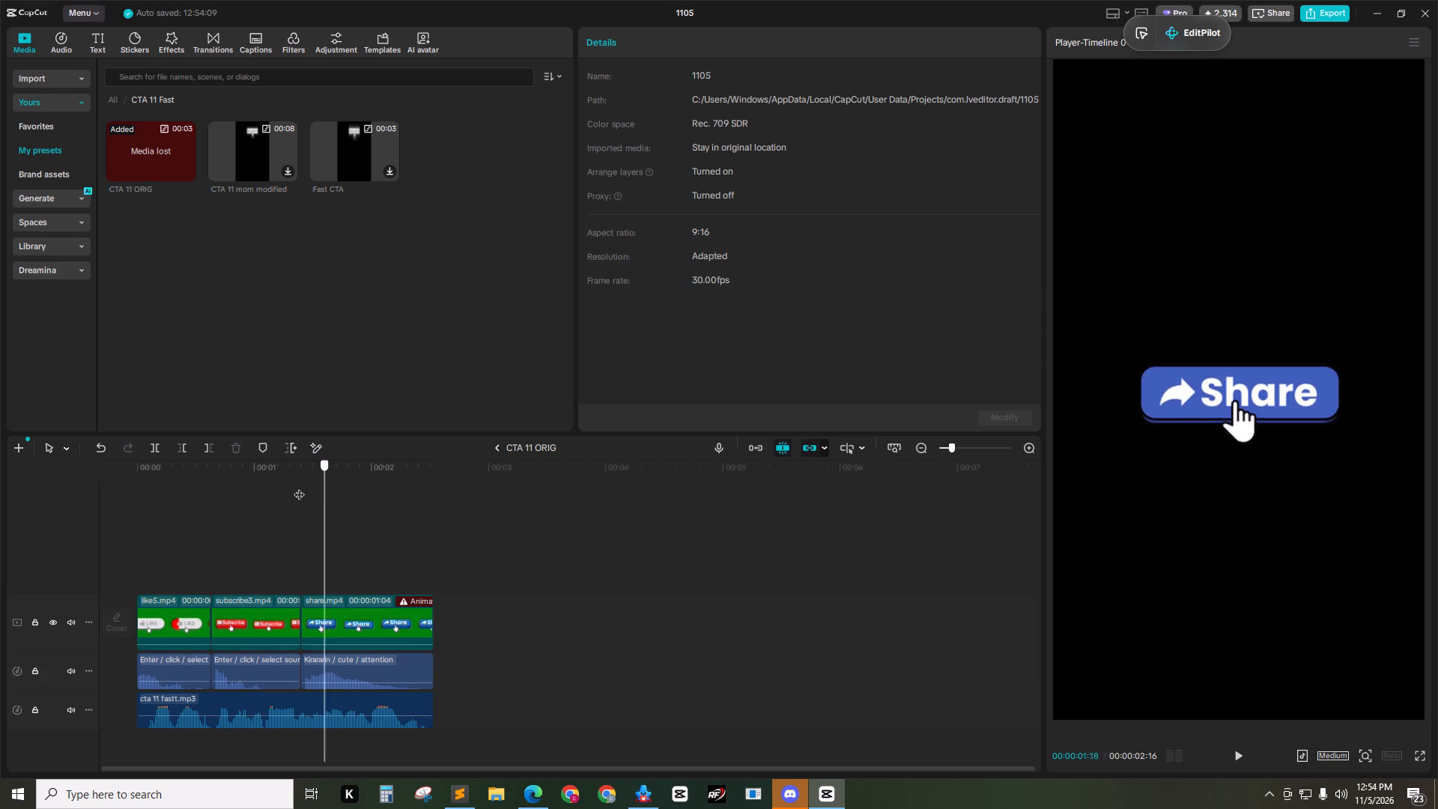
left_click_drag(299, 487, 142, 498)
left_click(173, 710)
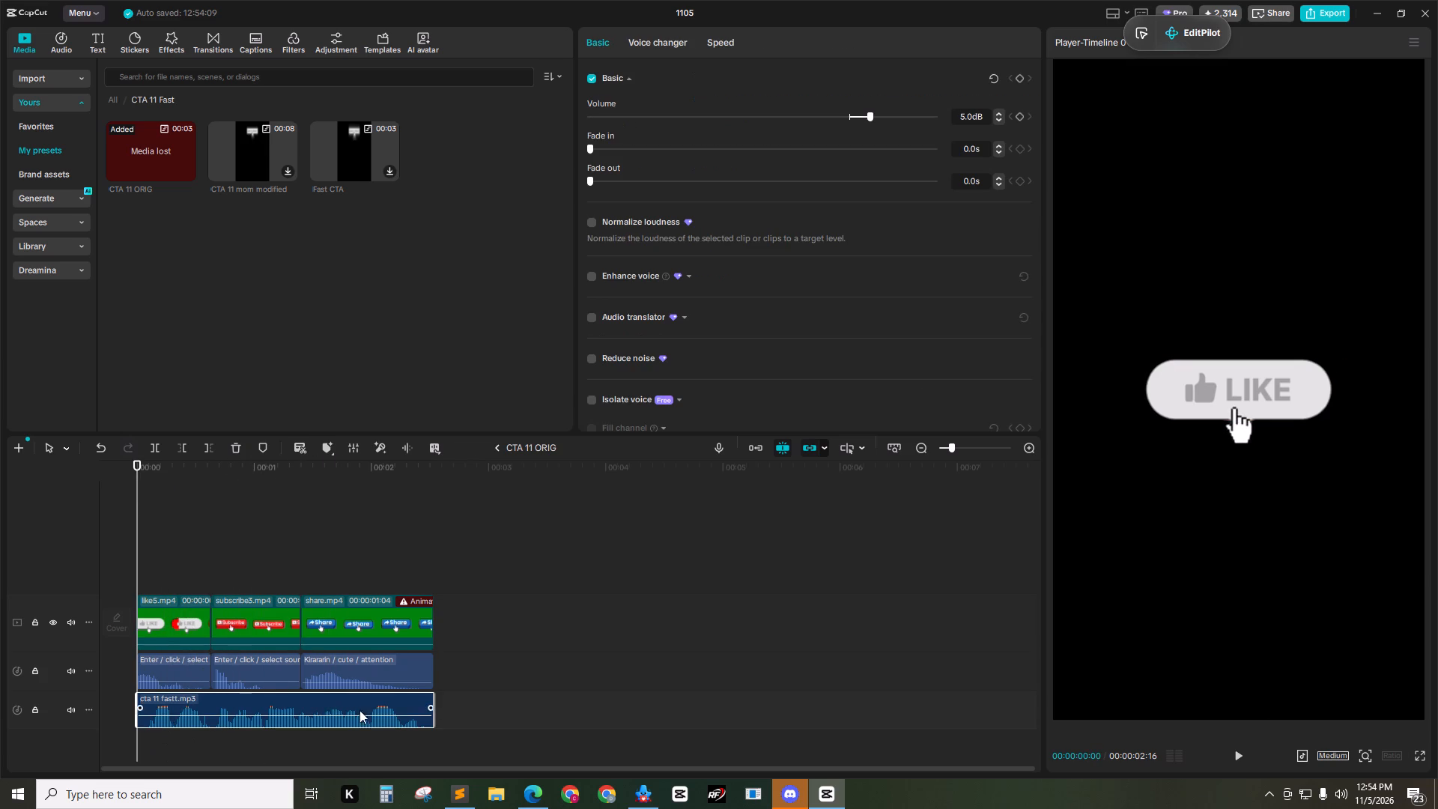
left_click(225, 520)
left_click_drag(227, 468, 89, 477)
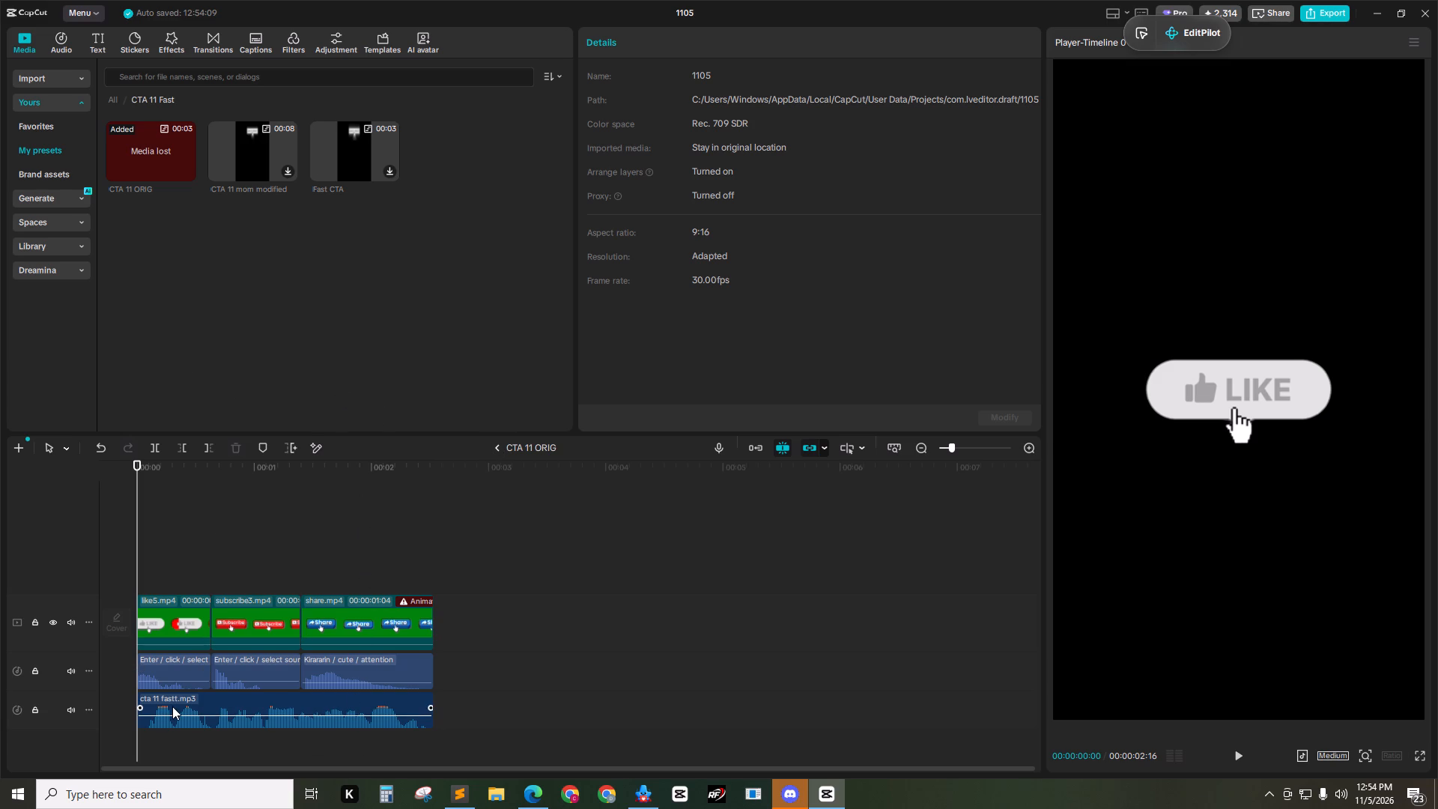
Select the video and sound-effect clips inside CTA 11 ORIG, preview the compound clip, and return the playhead to its start.
left_click(251, 707)
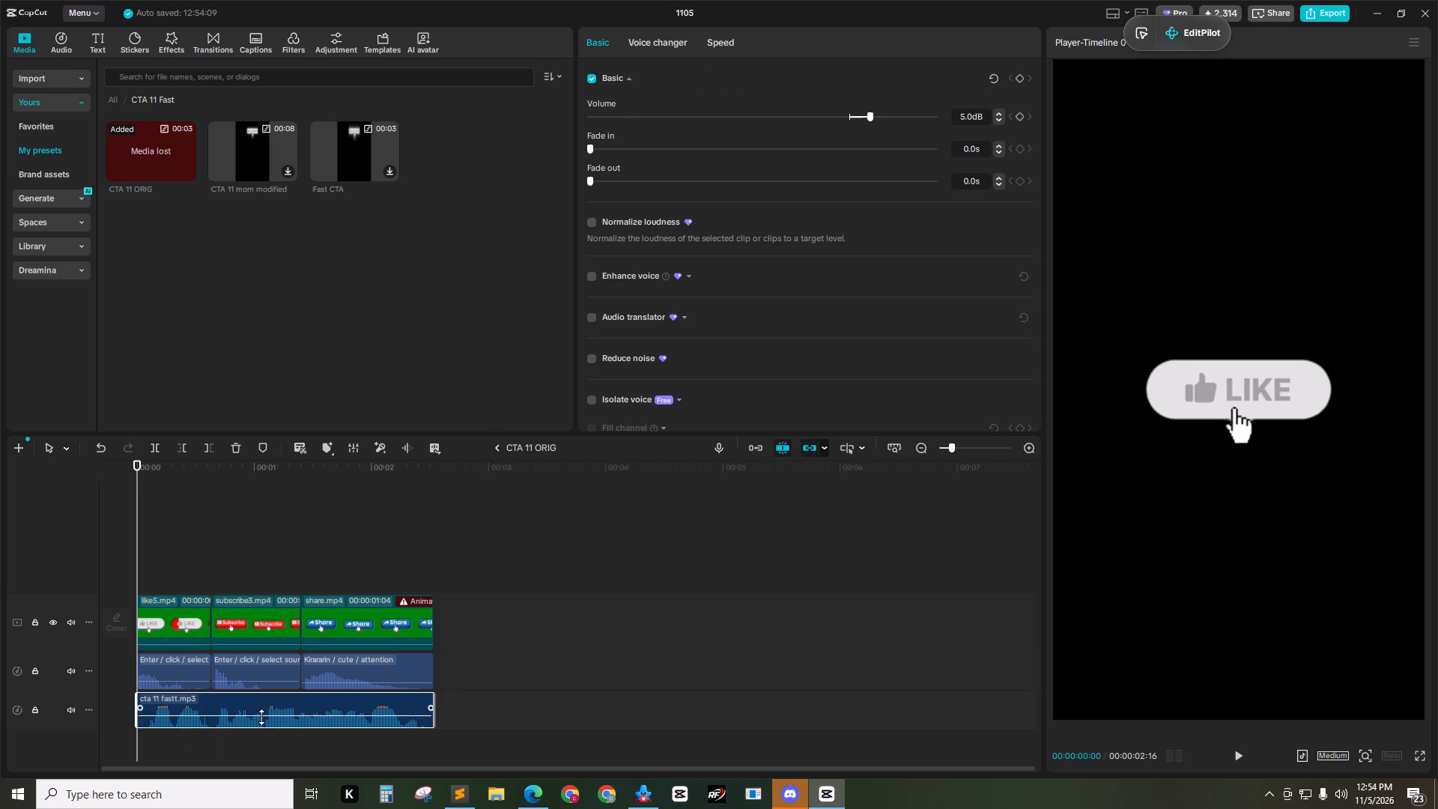
left_click(136, 483)
left_click_drag(480, 572, 148, 663)
key("space")
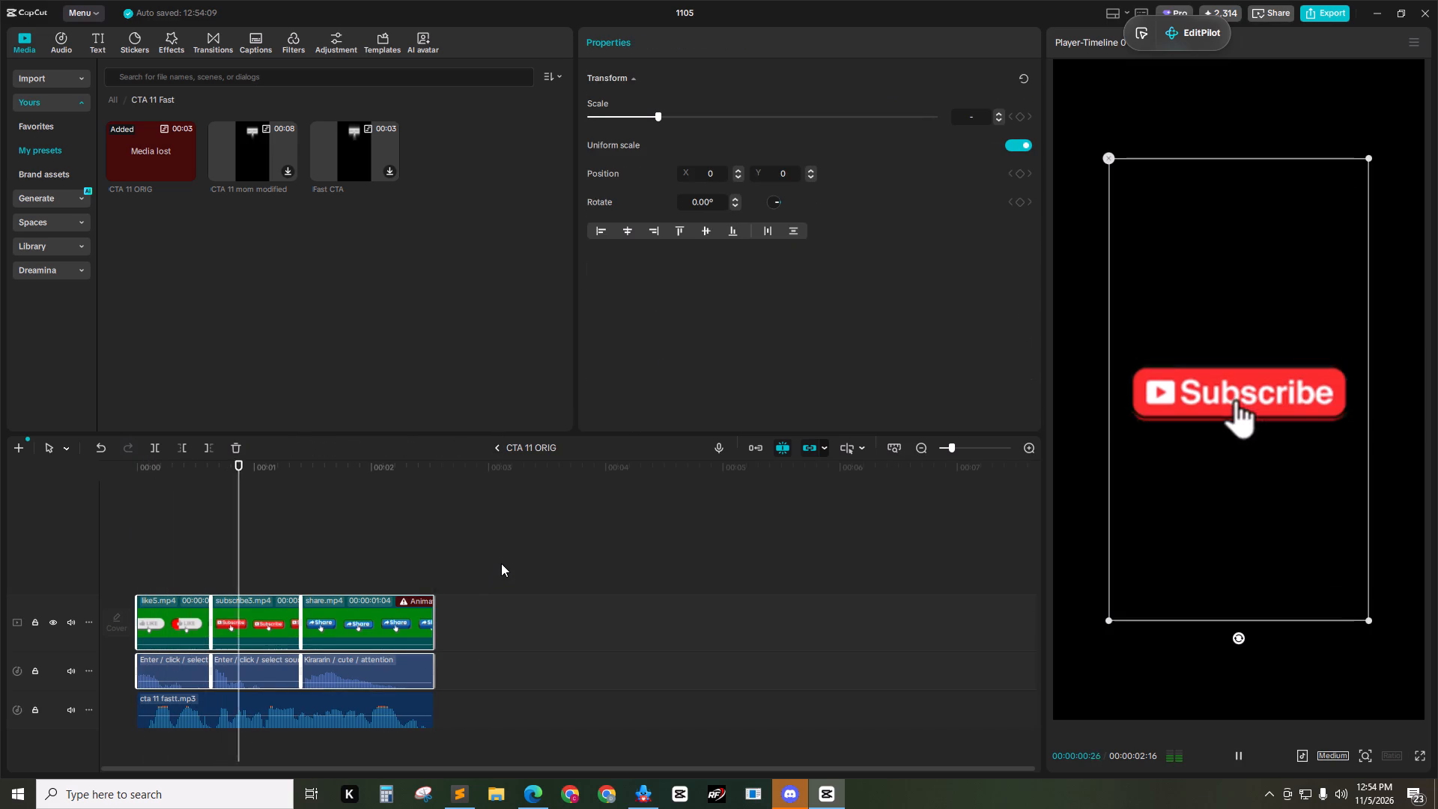
key("space")
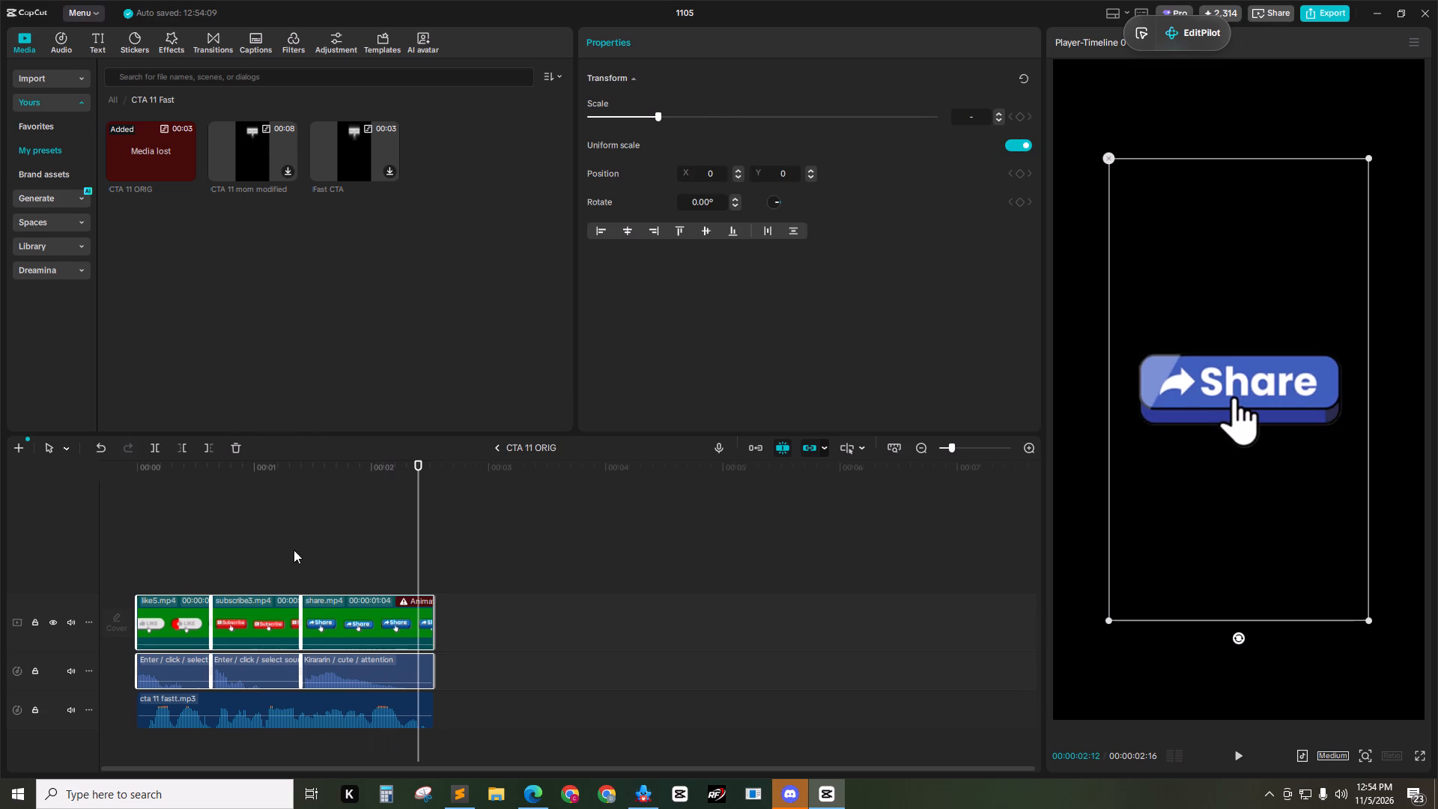
left_click(294, 550)
left_click_drag(283, 474, 118, 485)
left_click(282, 541)
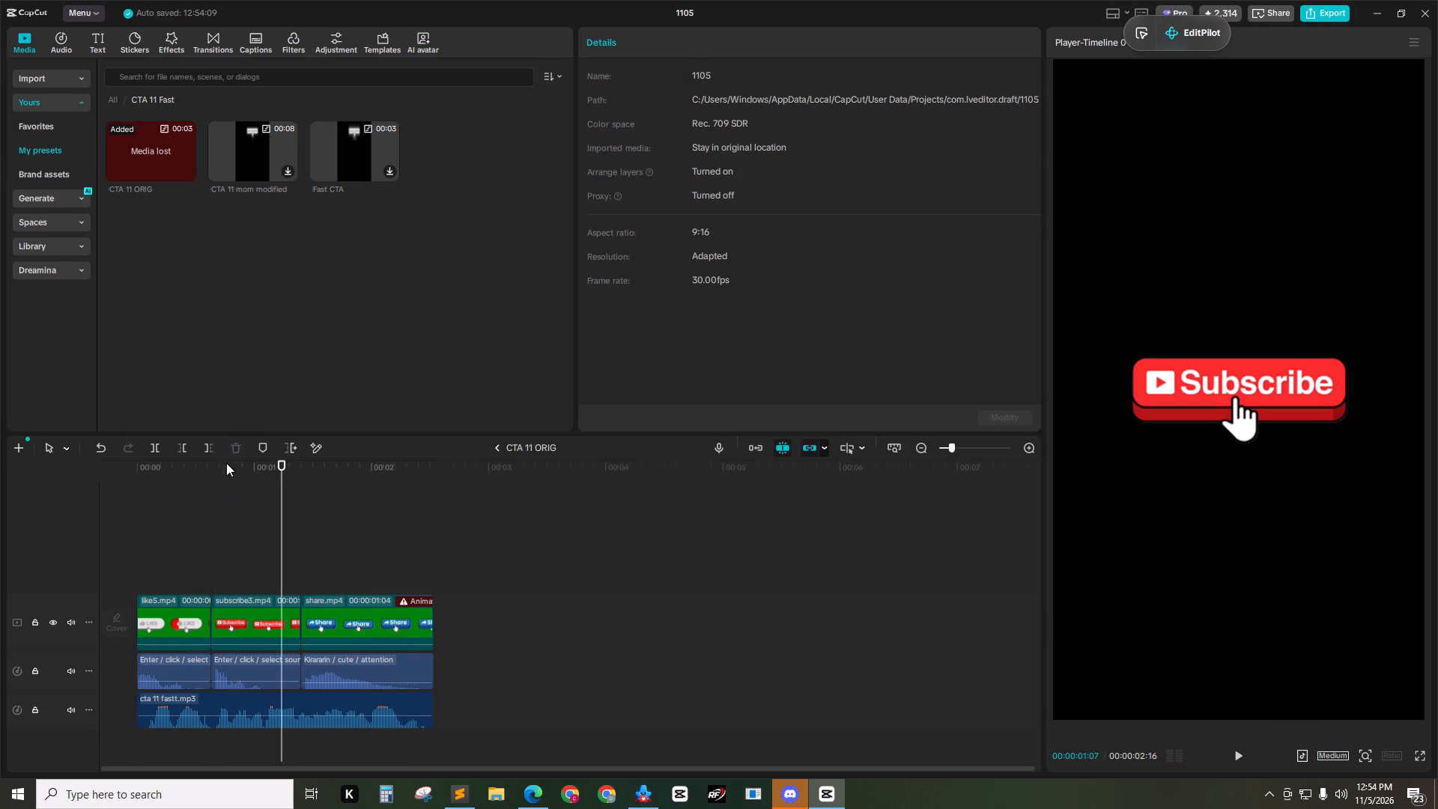
left_click_drag(226, 463, 100, 470)
Switch to Google Drive in Edge, open CTA Assets in YTA ASSETS, and select like5.mp4, share.mp4 and subscribe3.mp4.
left_click(542, 780)
left_click(150, 0)
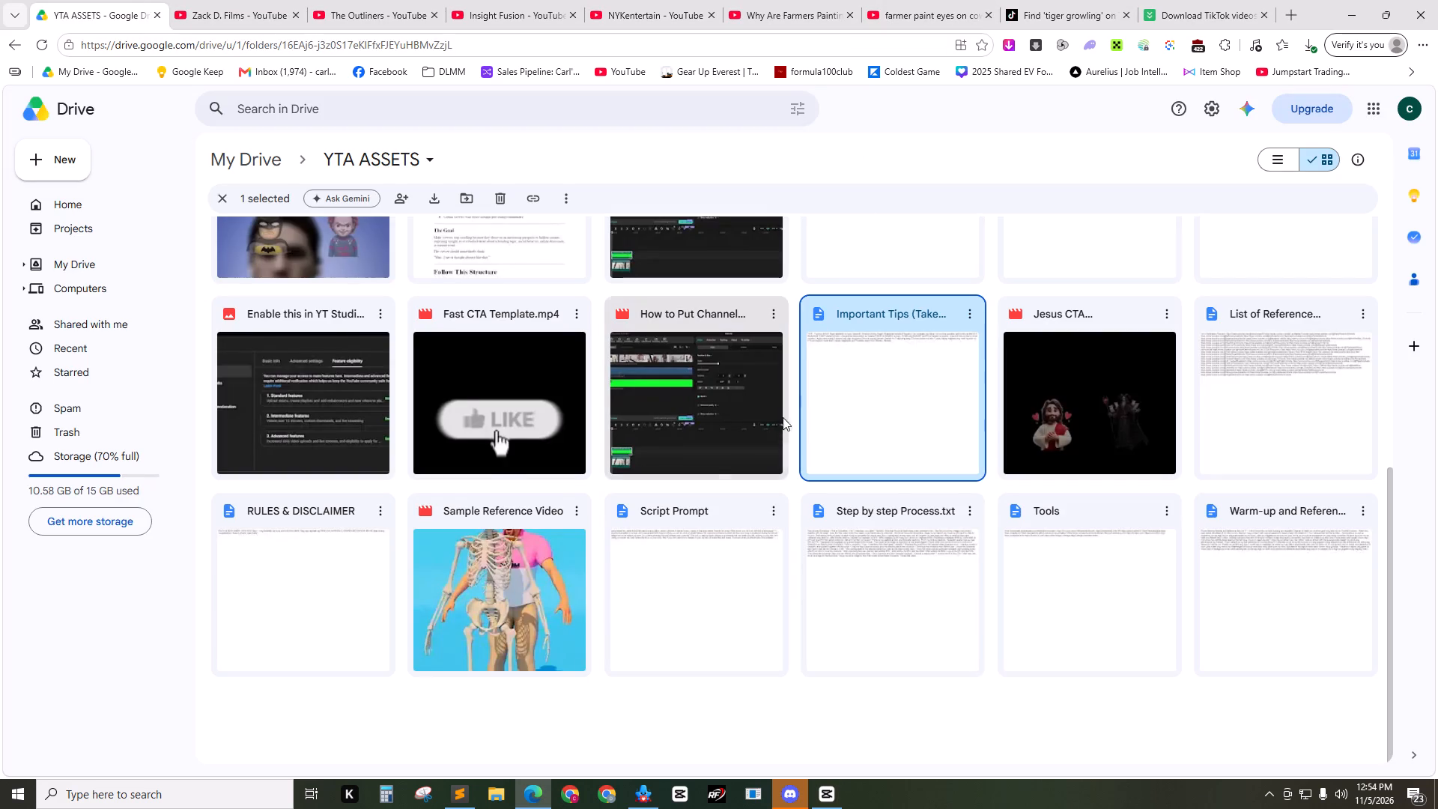
scroll(775, 431, "up", 7)
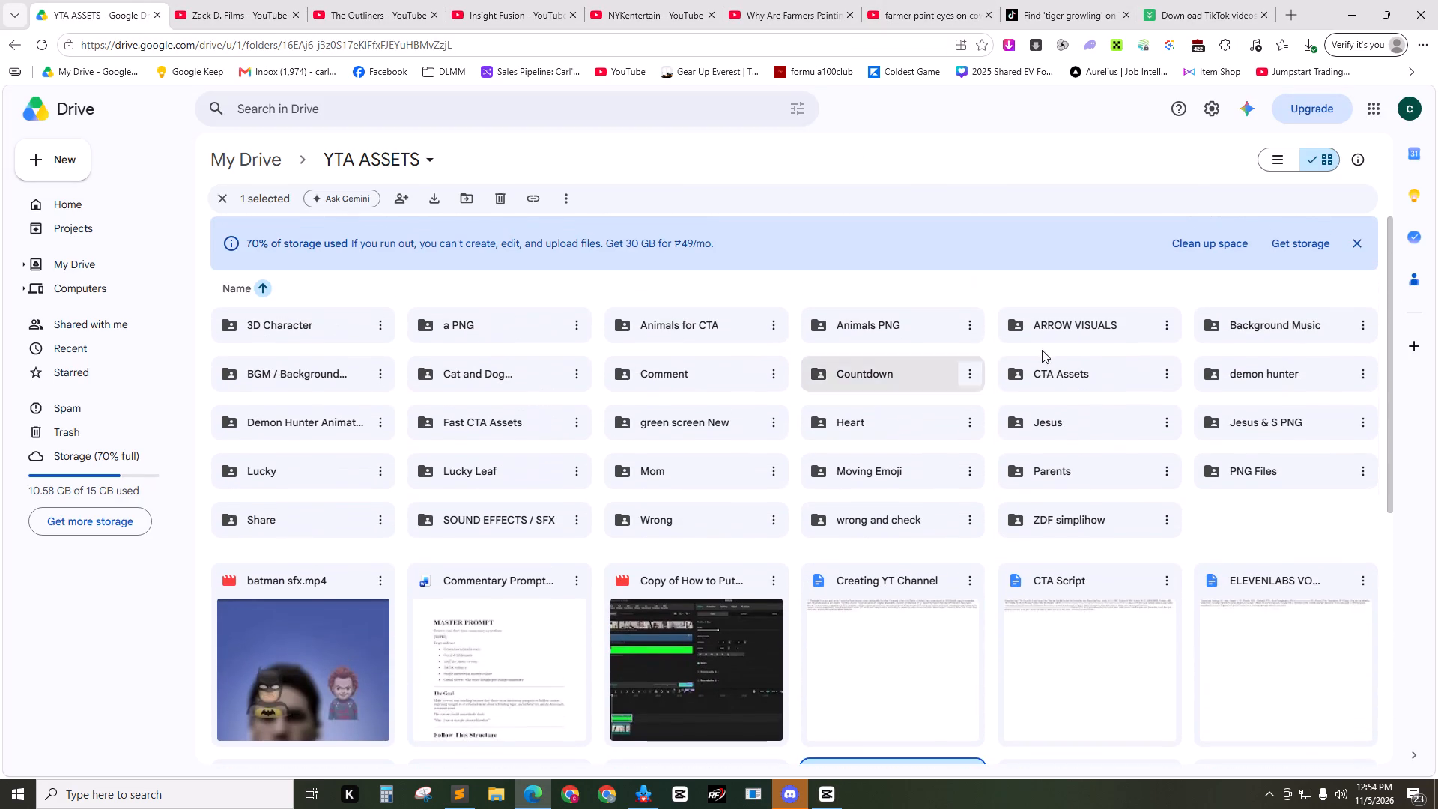
double_click(1054, 378)
scroll(618, 467, "down", 2)
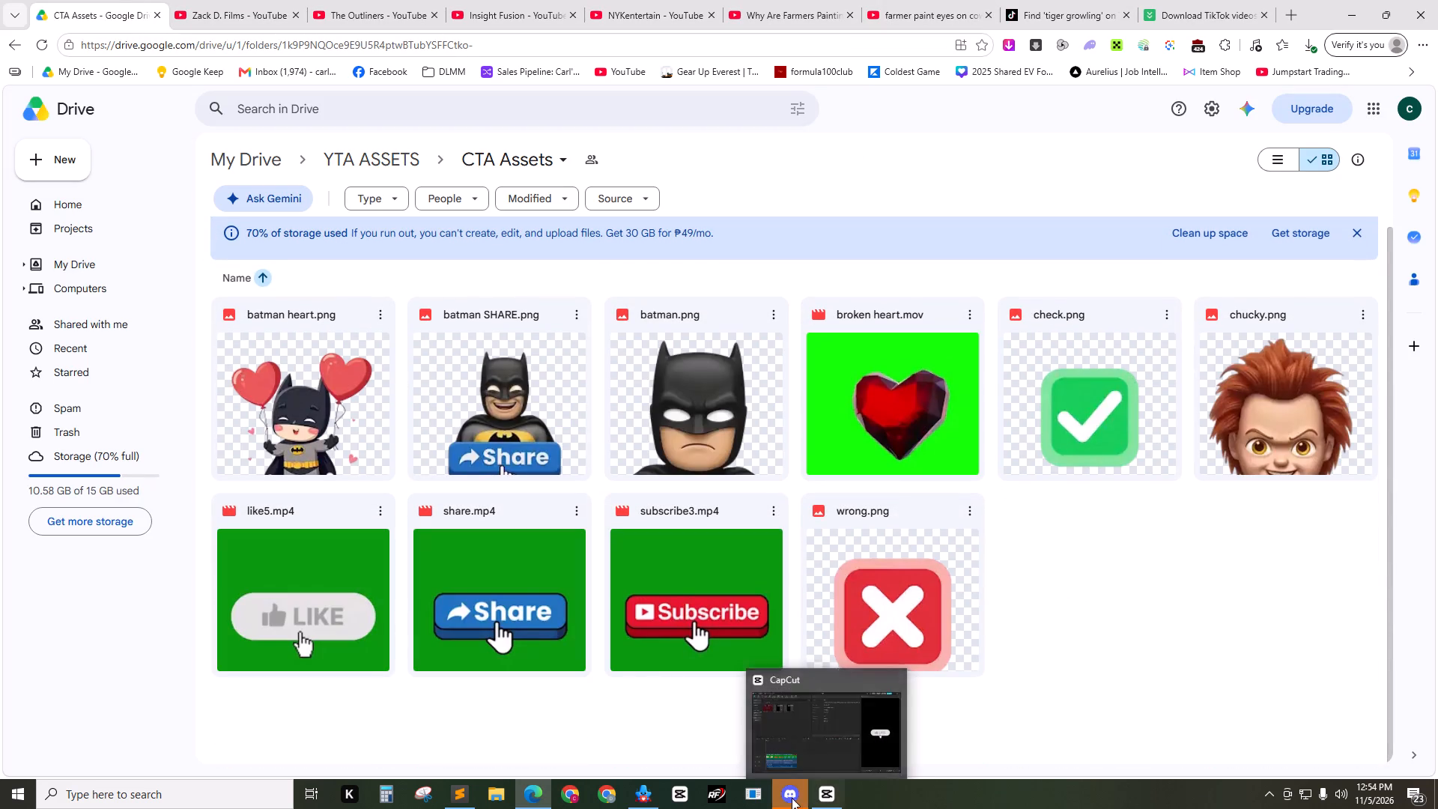
left_click(461, 742)
scroll(441, 645, "down", 2)
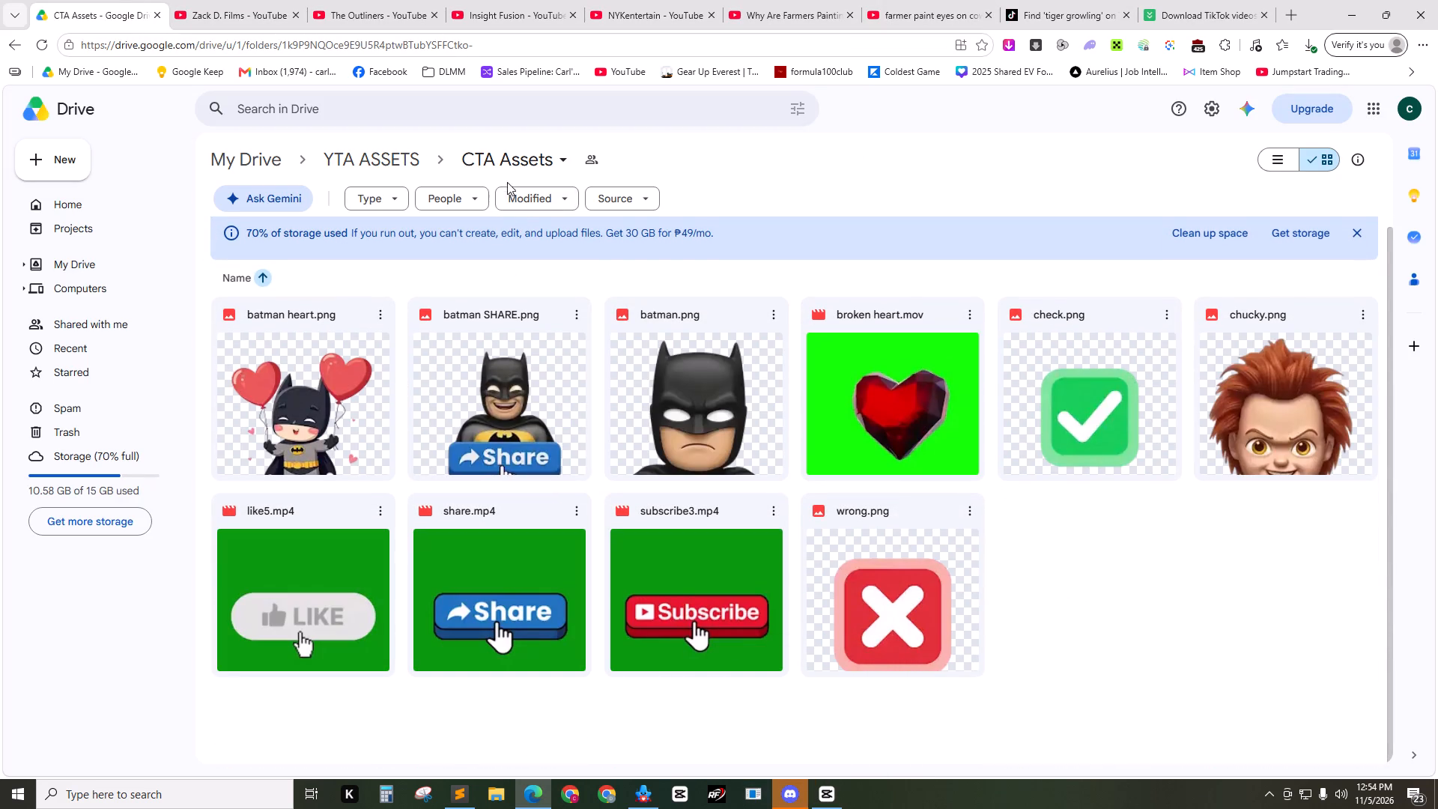
scroll(464, 563, "down", 1)
left_click_drag(272, 710, 689, 590)
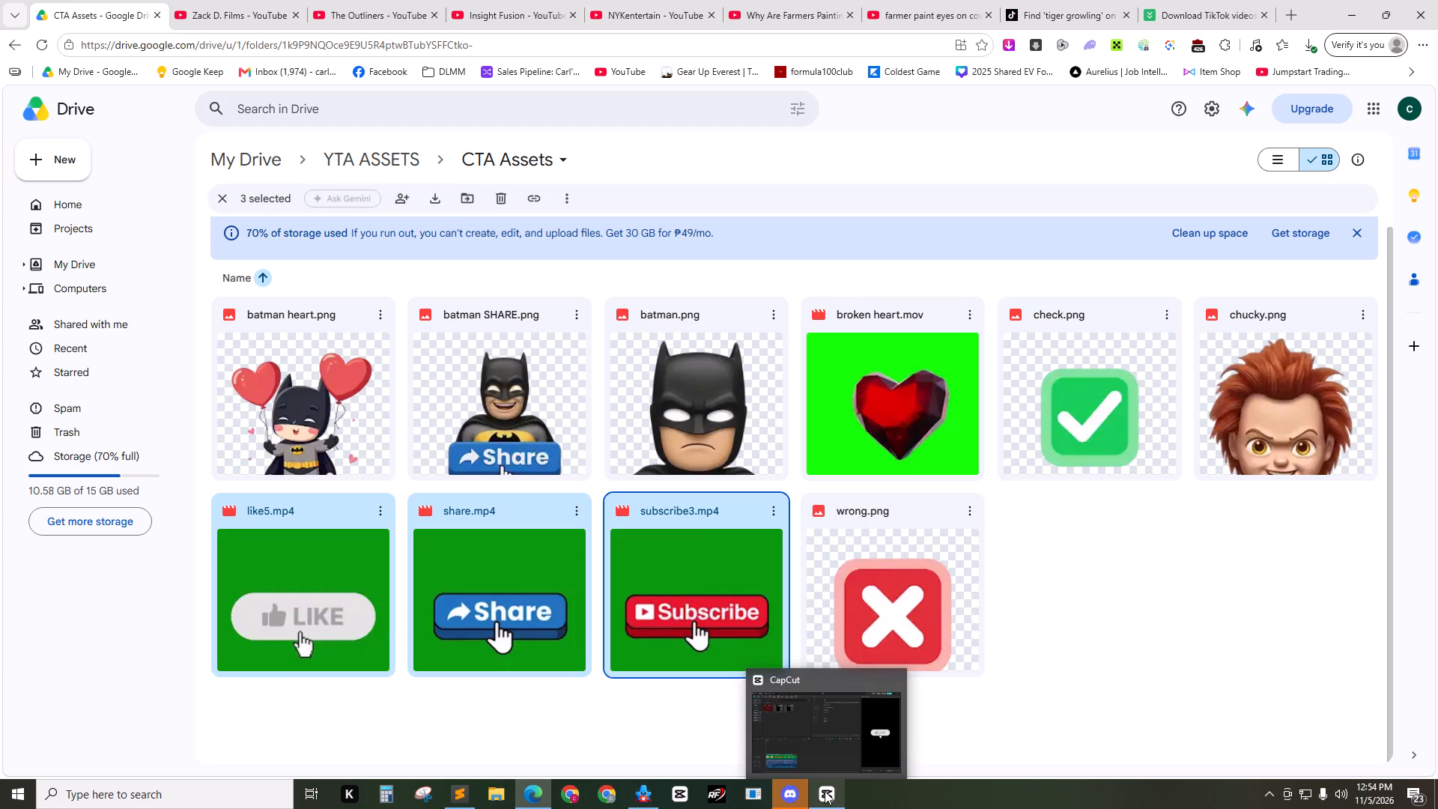
Switch back to CapCut and import like5.mp4, share.mp4 and subscribe3.mp4 from the BATMAN folder in YTA Materials.
left_click(824, 791)
left_click(250, 337)
left_click(250, 337)
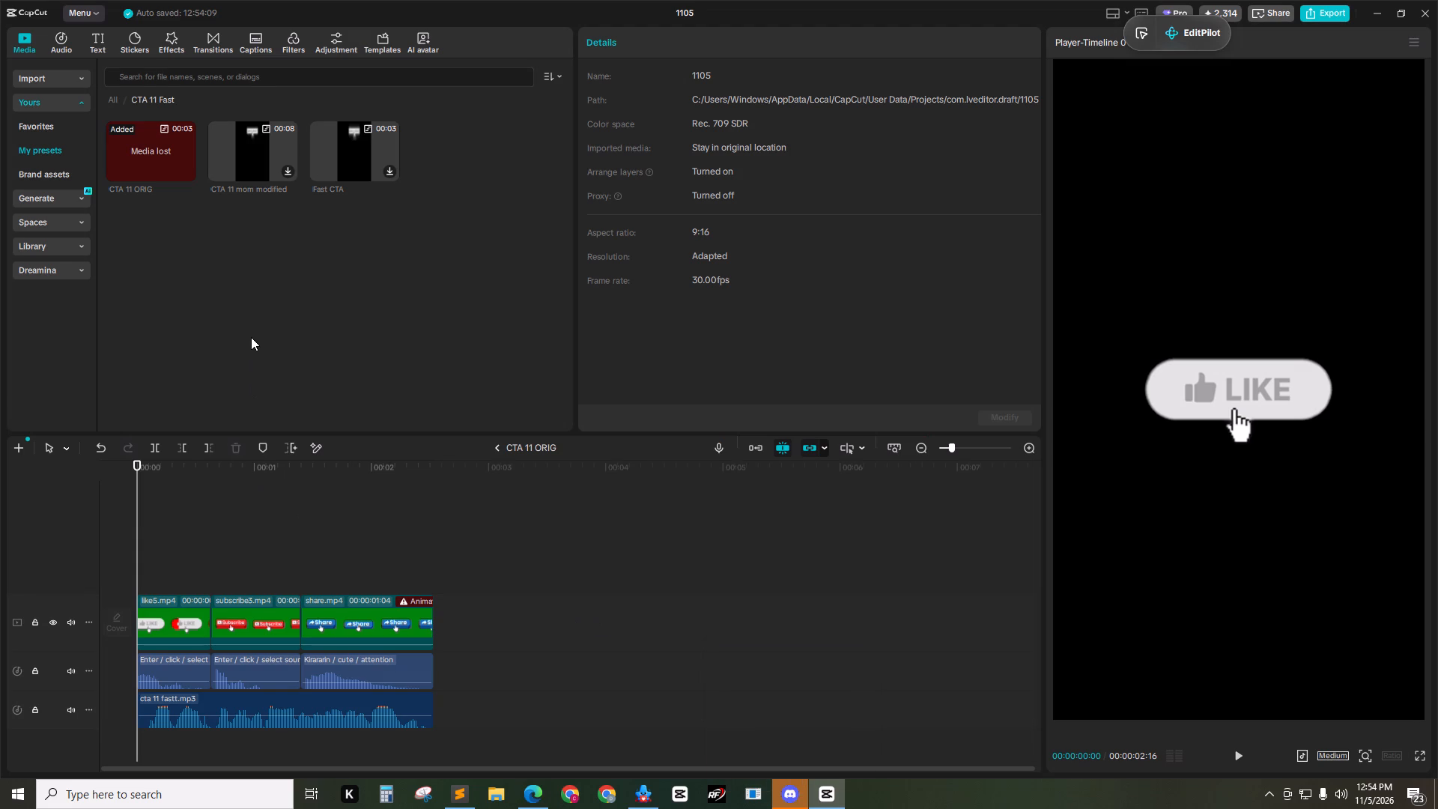
left_click(245, 310)
key("ctrl+i")
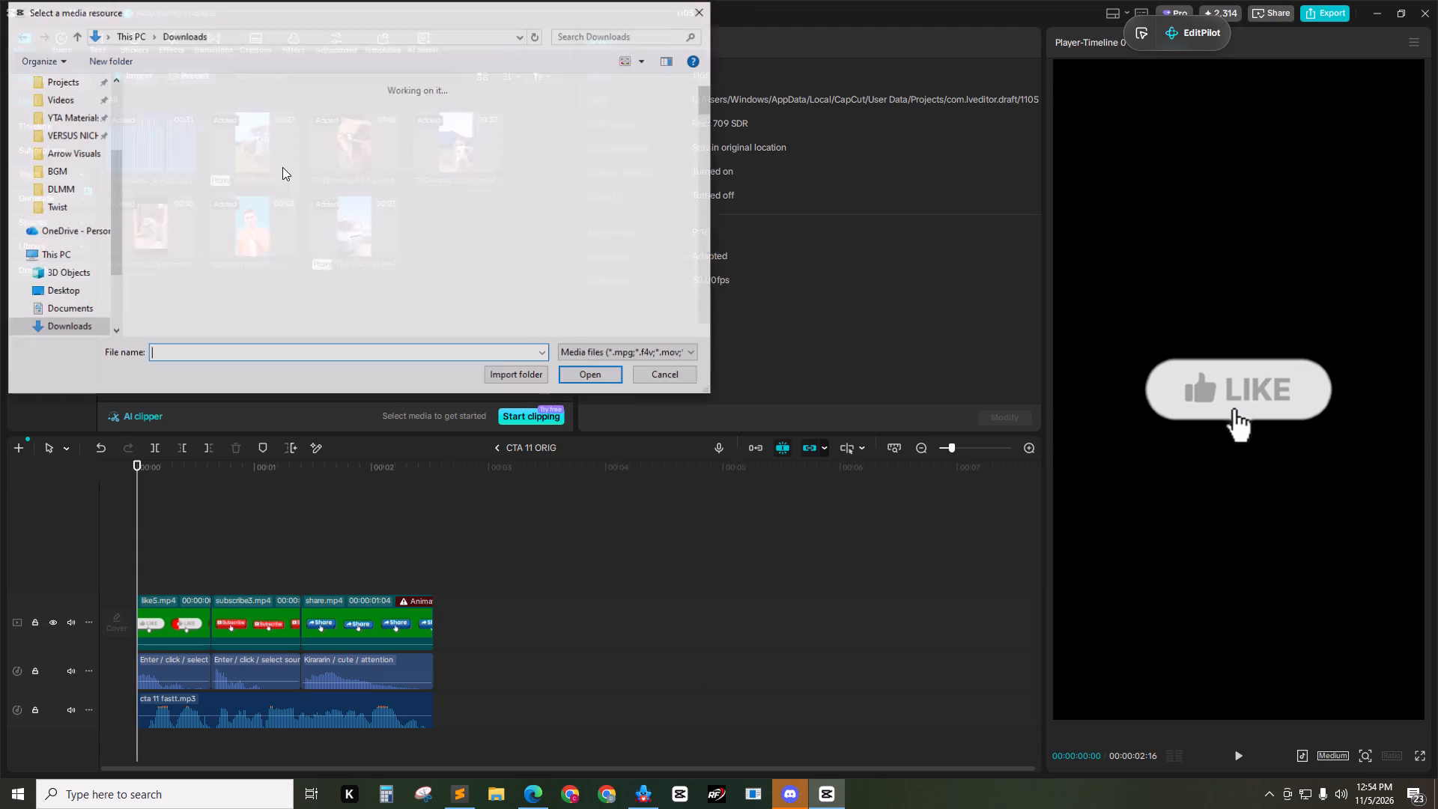
scroll(58, 235, "up", 1)
left_click(69, 129)
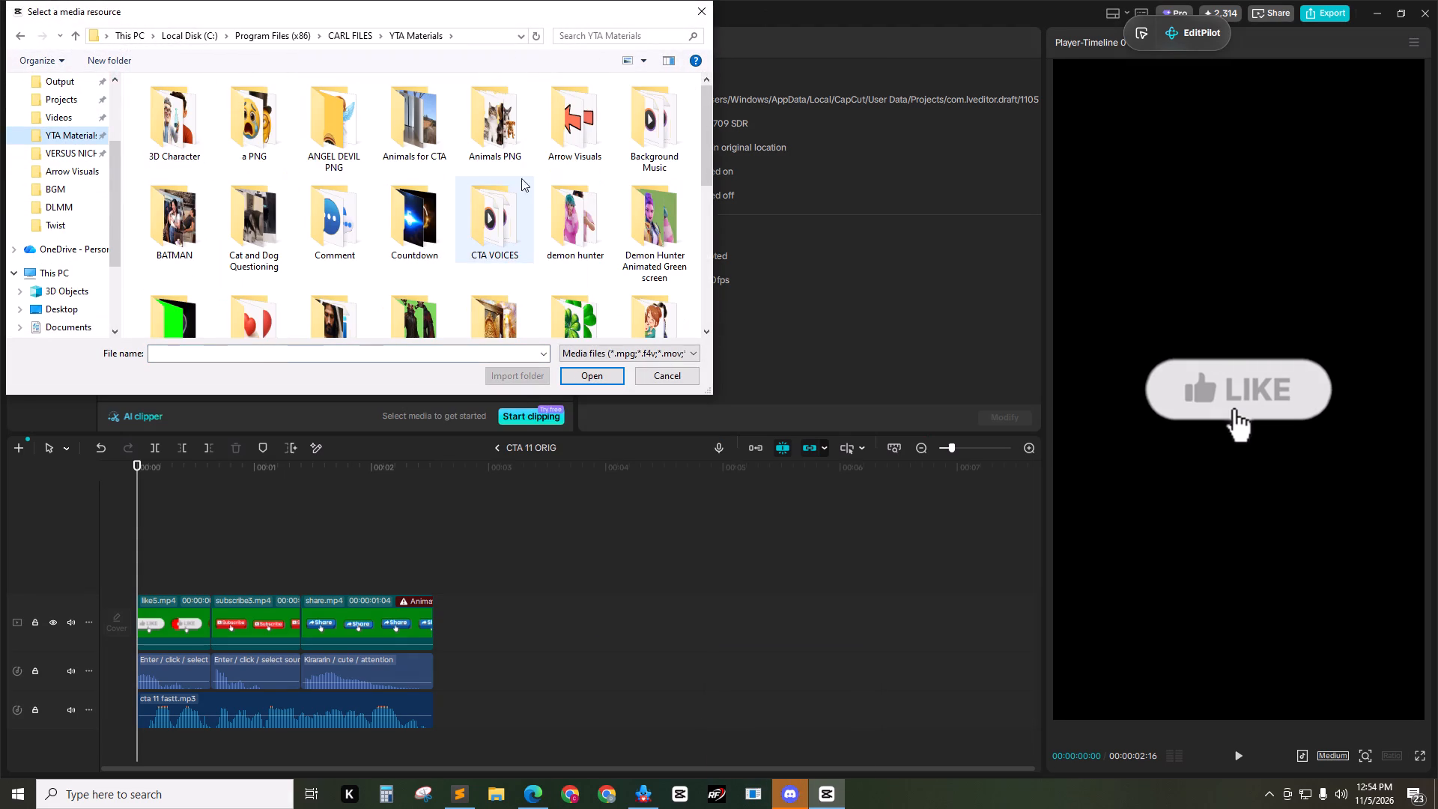
double_click(210, 214)
scroll(386, 170, "down", 2)
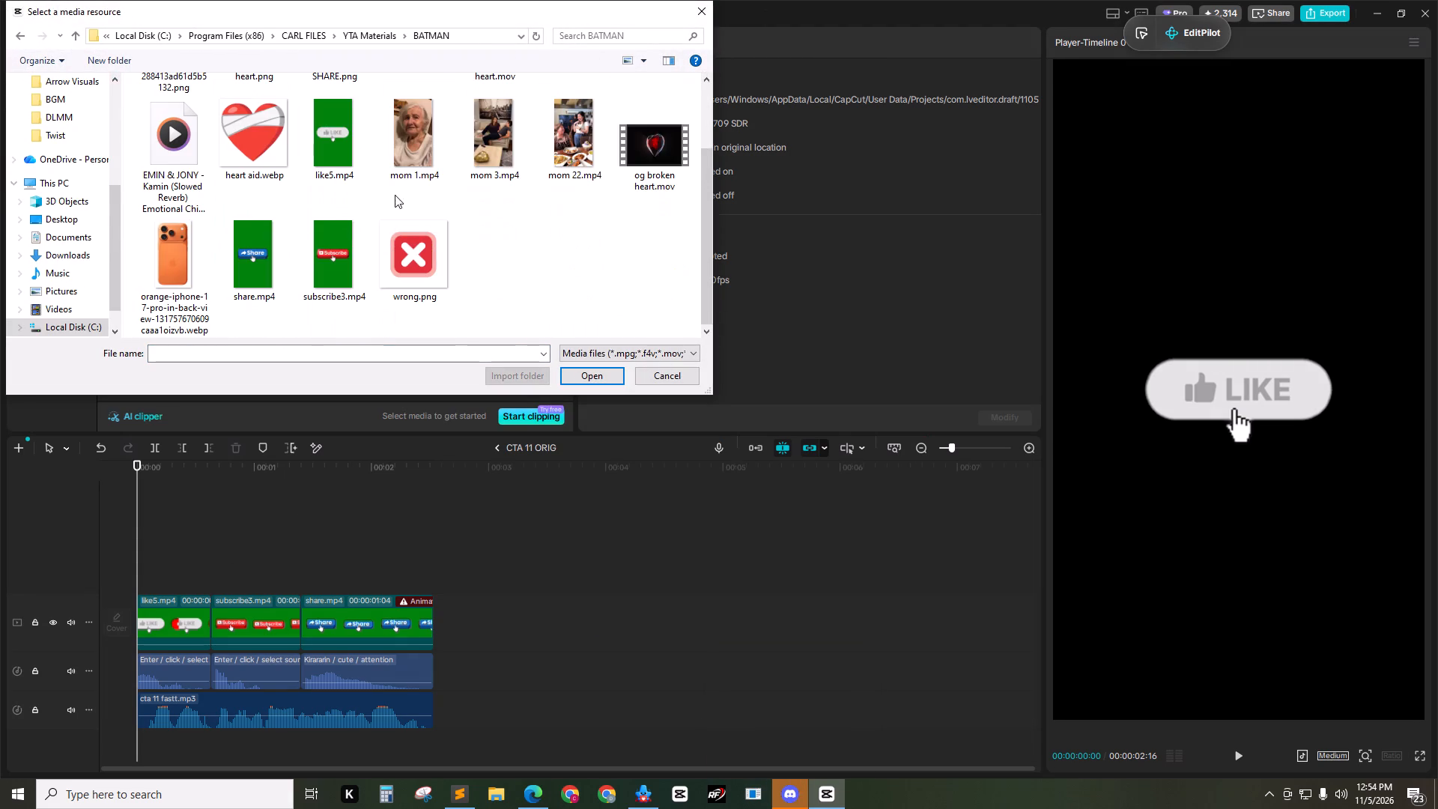
left_click(348, 267)
left_click(262, 258, "ctrl")
left_click(336, 122, "ctrl")
left_click(574, 378)
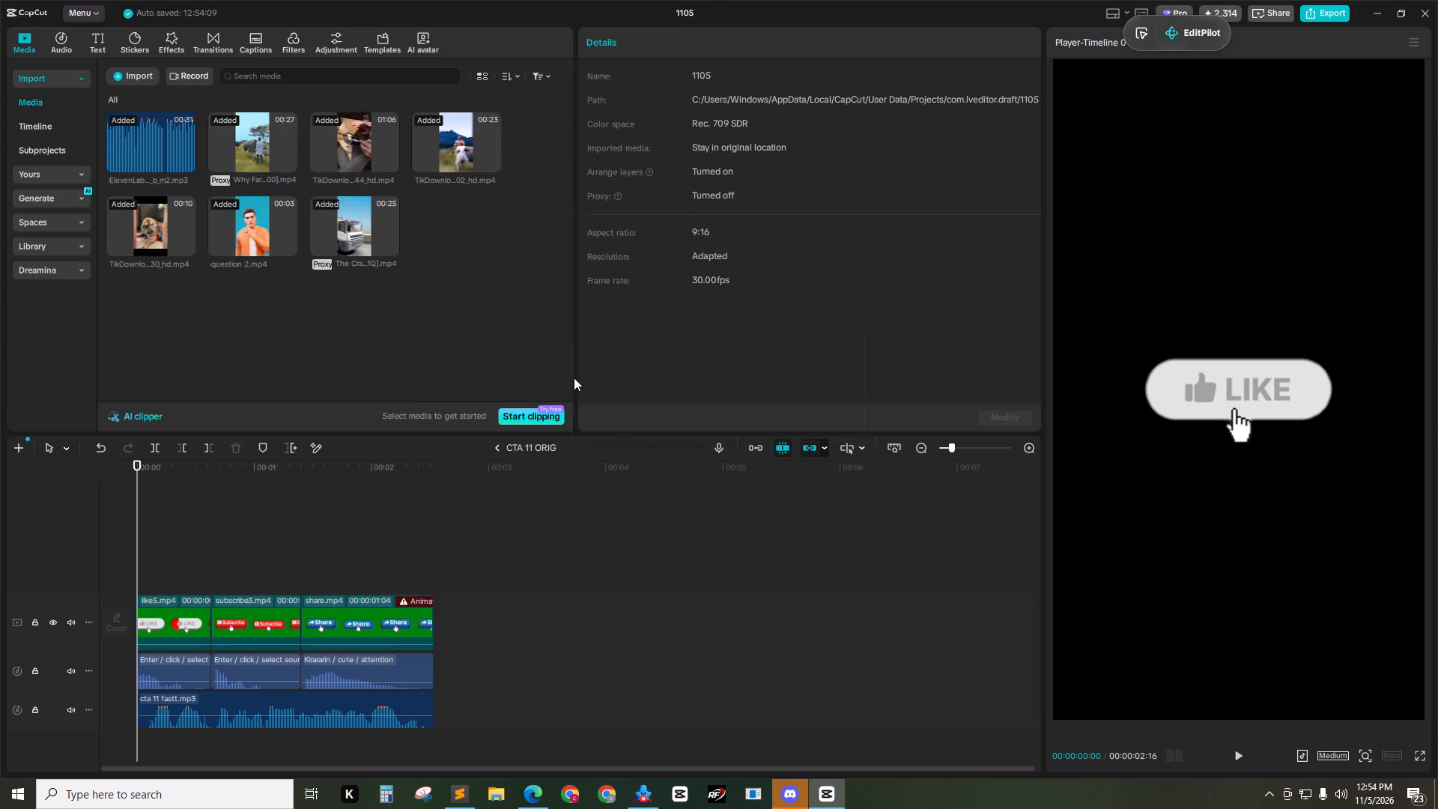
left_click(431, 324)
left_click(421, 394)
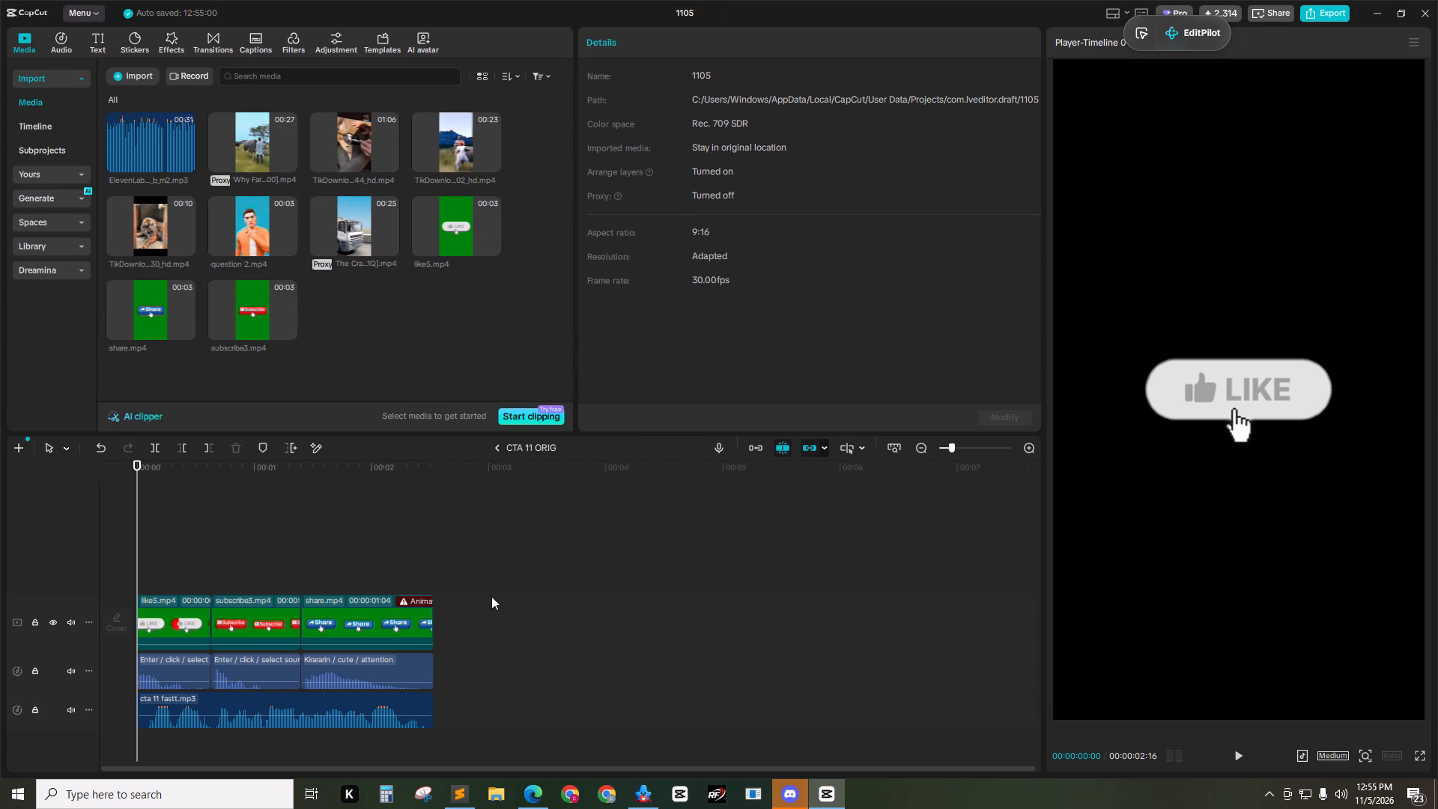
Disable the original like5, subscribe3 and share video clips in the CTA 11 ORIG timeline.
left_click_drag(503, 587, 195, 617)
key("v")
Place the imported like5.mp4 on a new track above the original clips, starting at 00:00:00:00.
left_click_drag(470, 229, 123, 572)
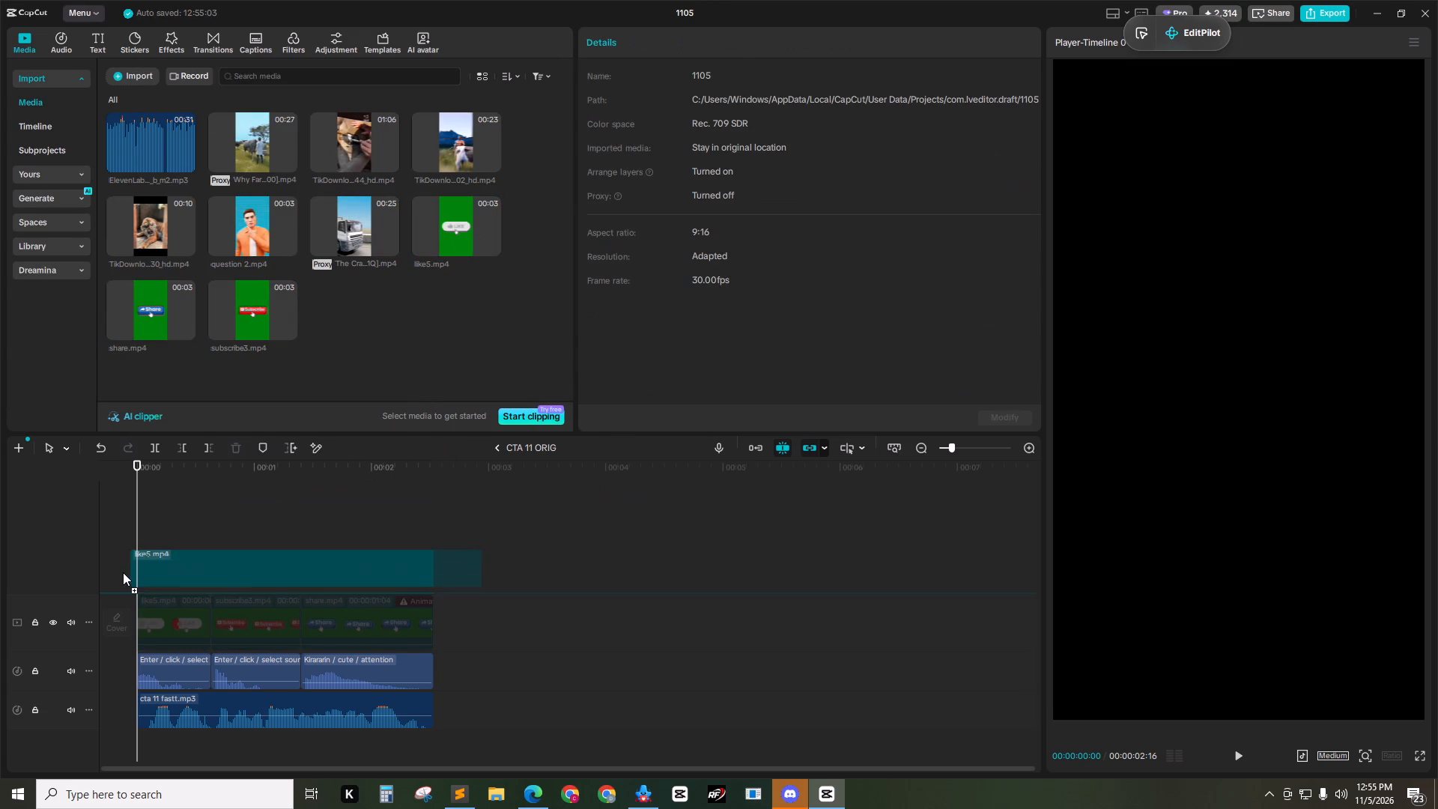
left_click_drag(123, 572, 136, 580)
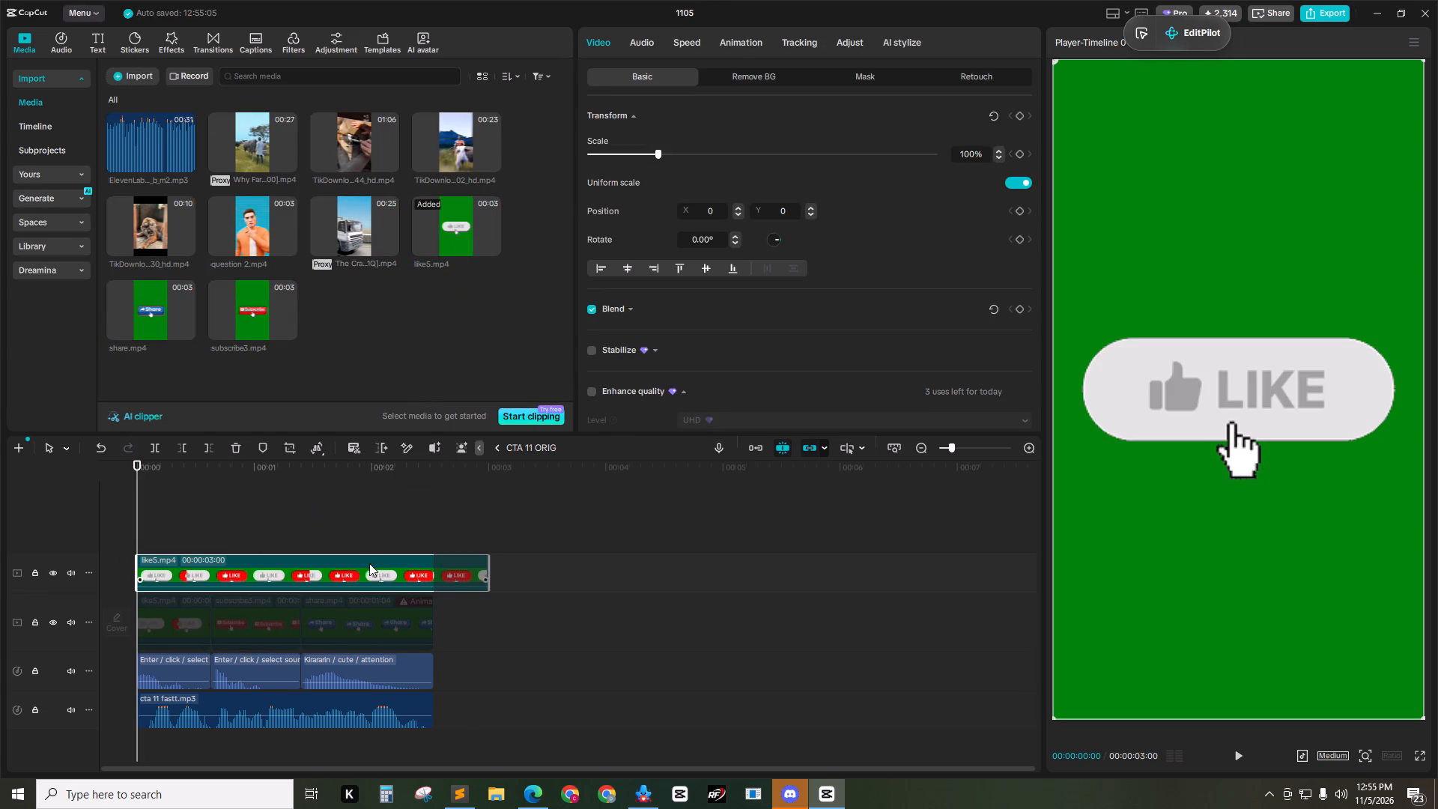
Preview the newly placed like5.mp4 clip up to its red LIKE state and set its scale to 70%.
left_click(363, 572)
left_click_drag(210, 476, 124, 486)
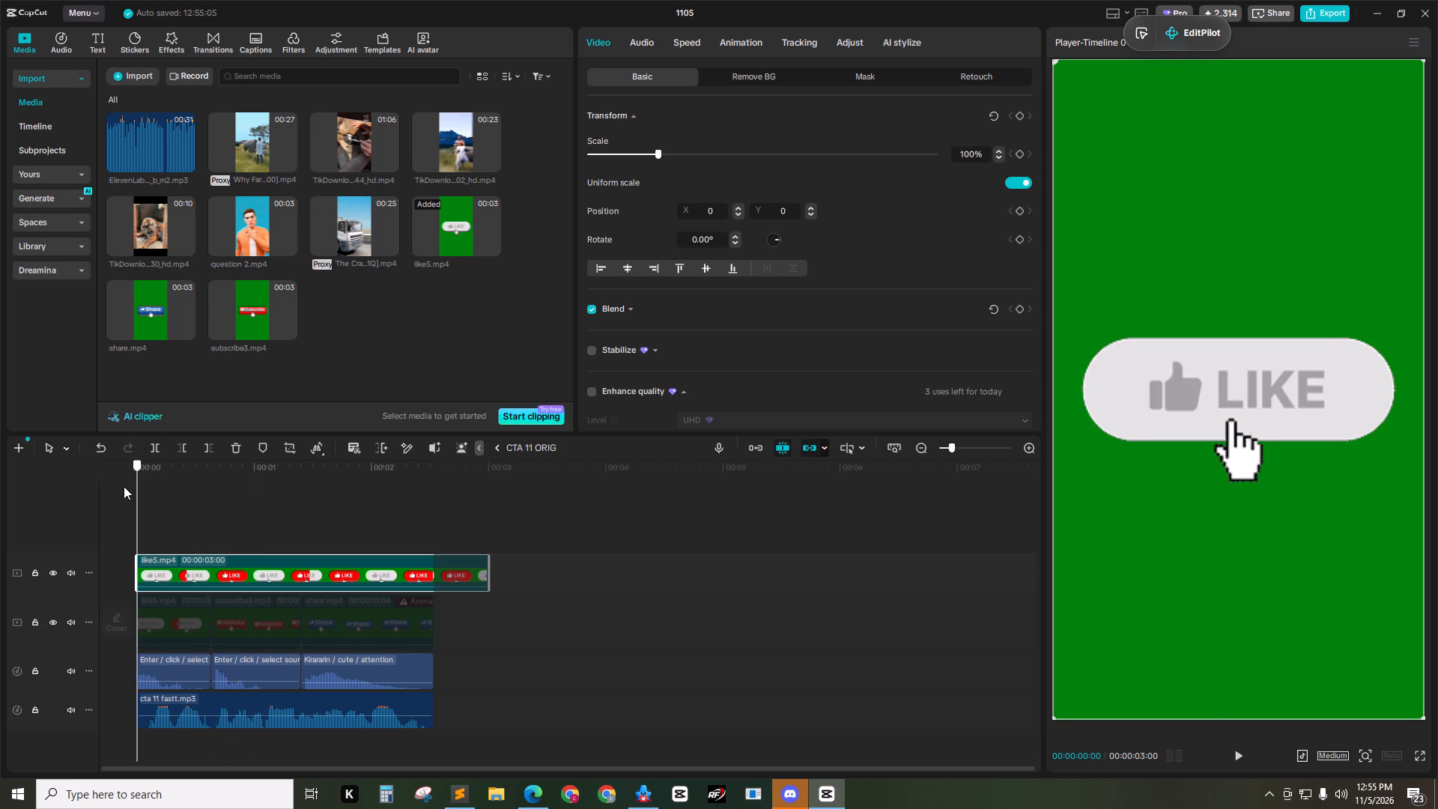
left_click_drag(124, 486, 202, 491)
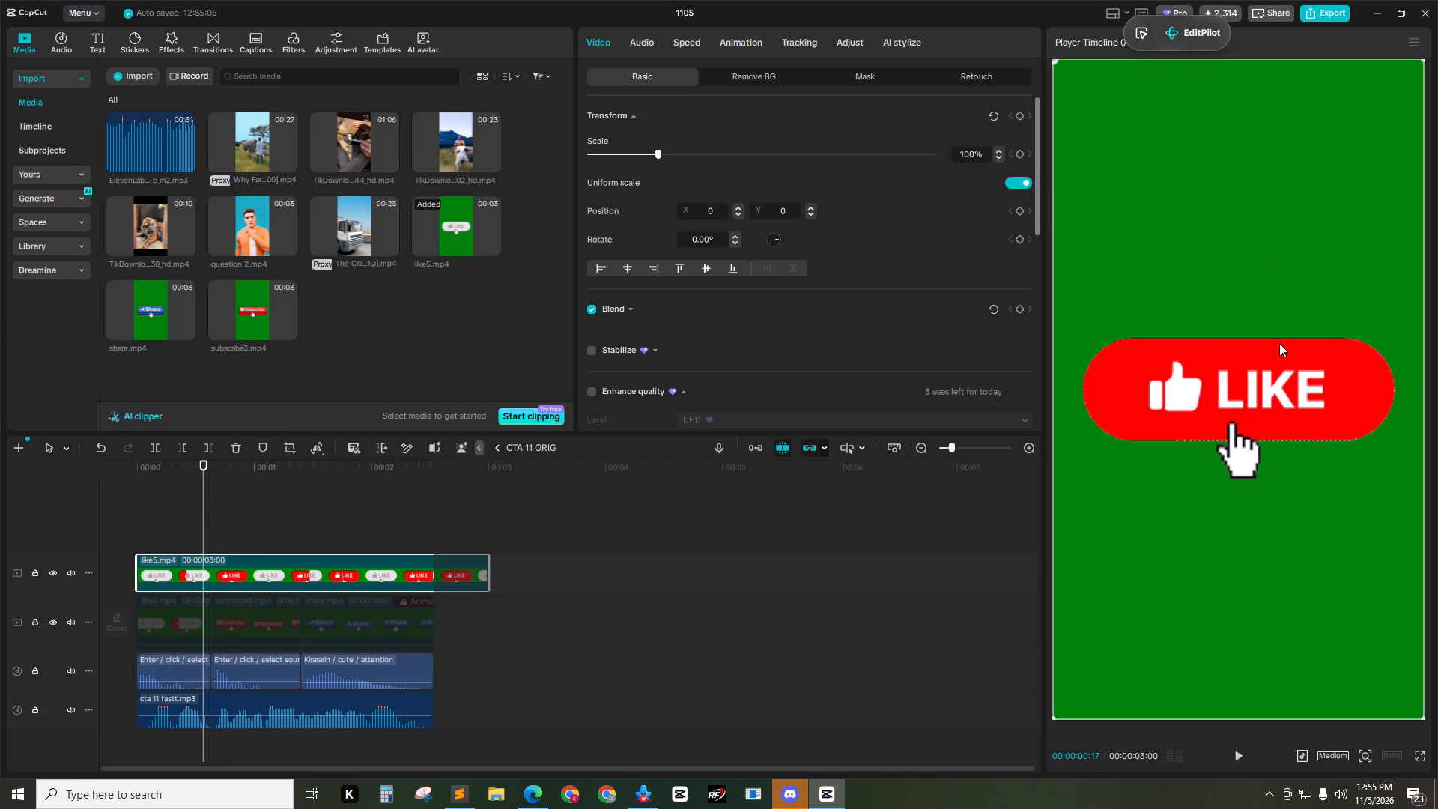
left_click(977, 155)
key("ctrl+a")
type("70")
key("Return")
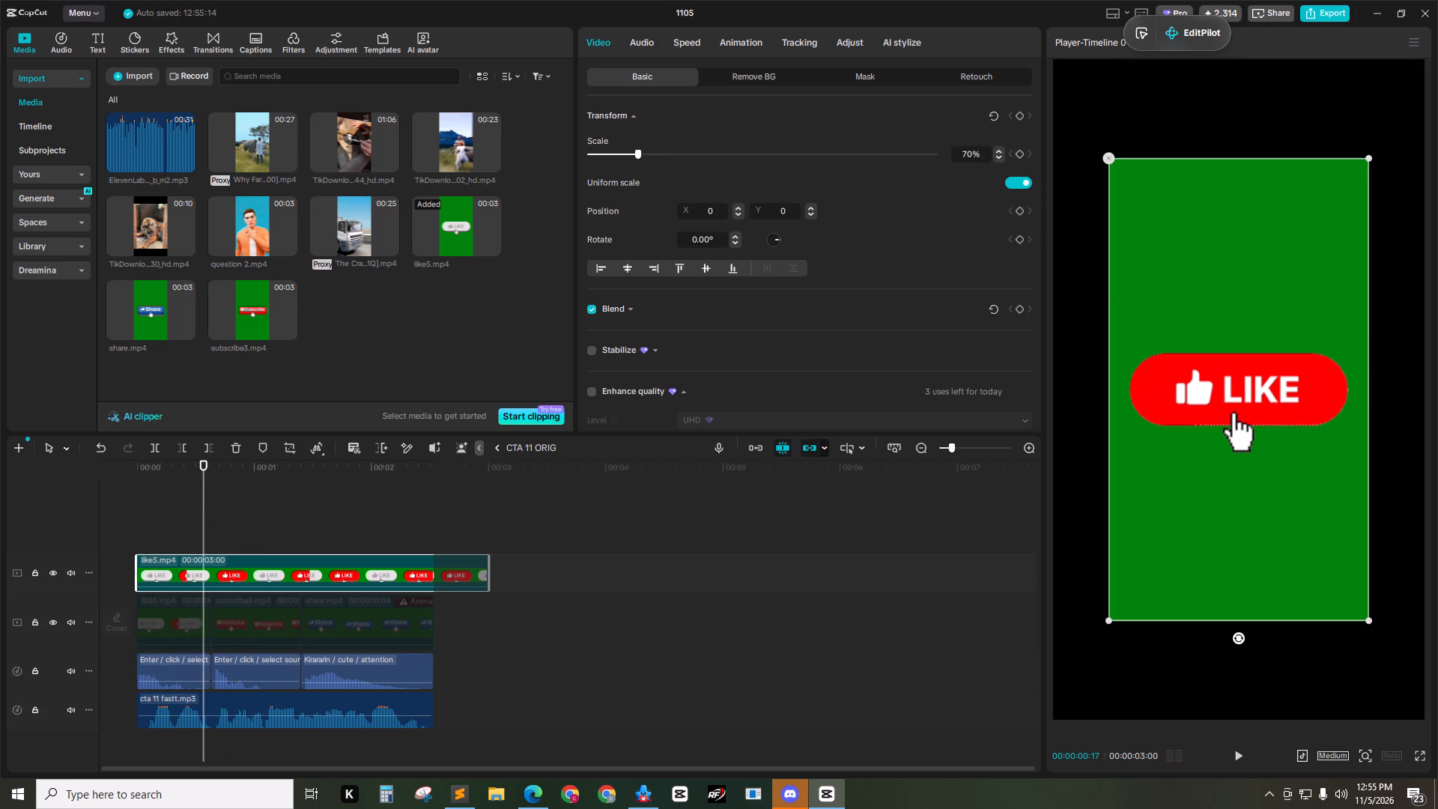
Remove the new like5.mp4 clip's green background with Chroma key by sampling the green, and scrub to check the result.
left_click(759, 80)
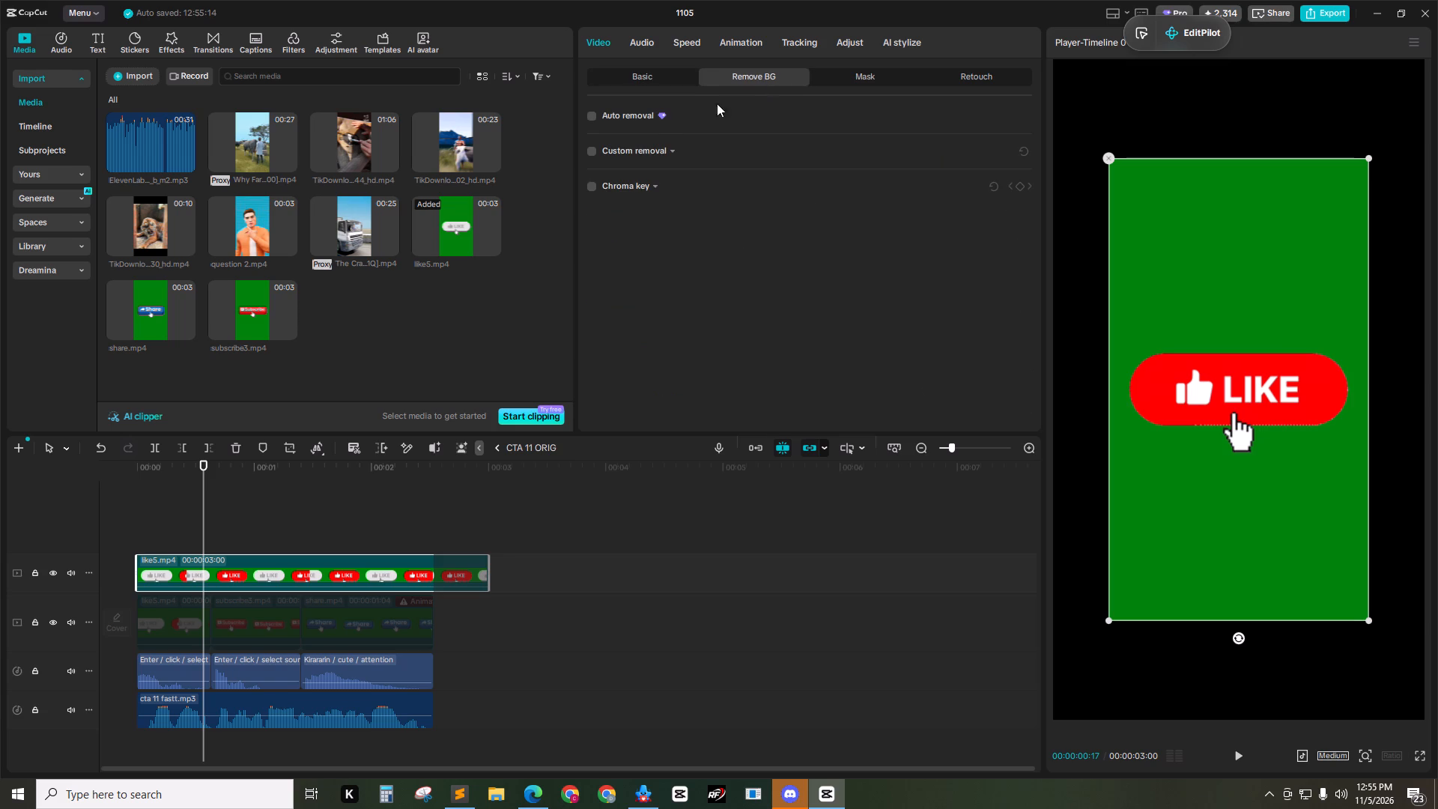
left_click(591, 186)
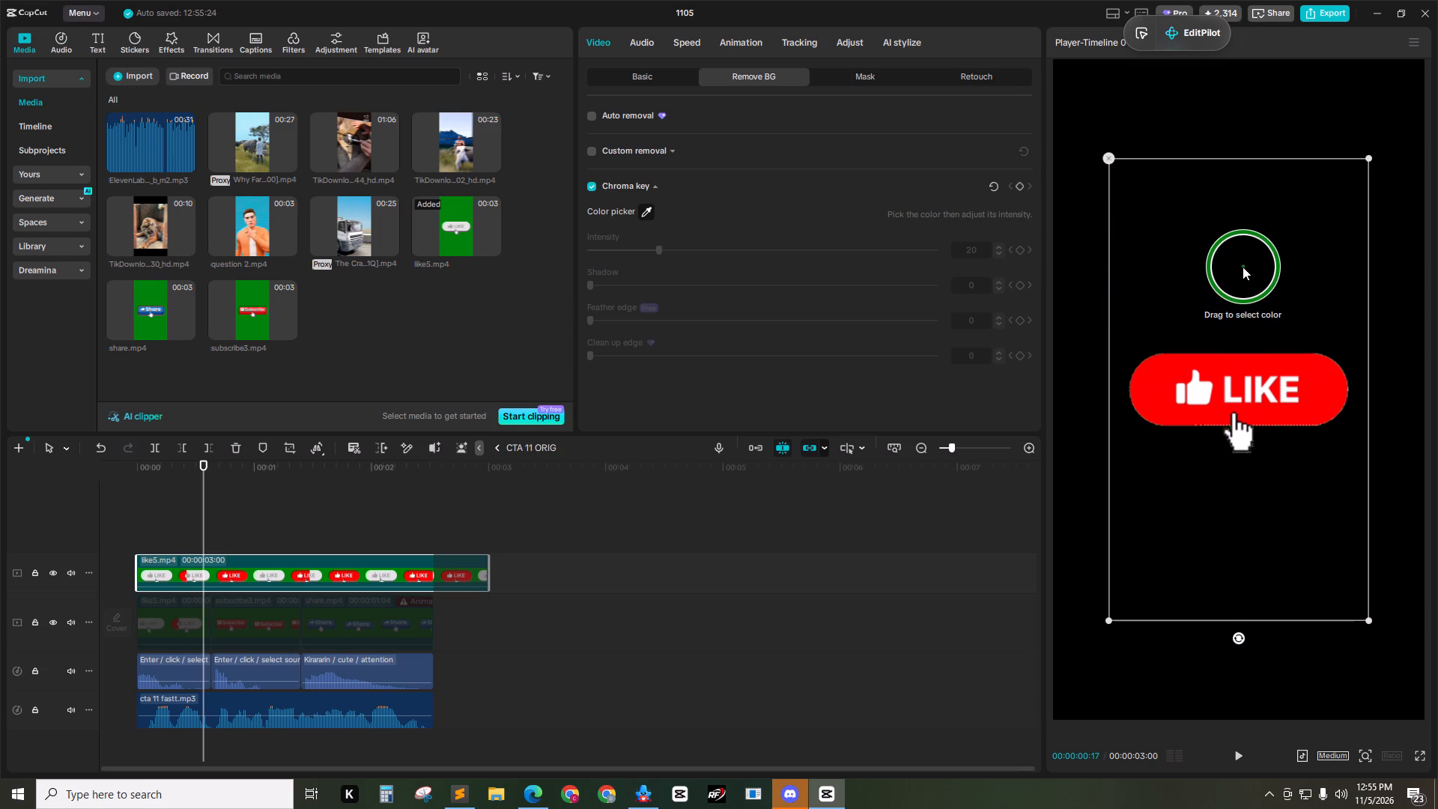
left_click(1242, 267)
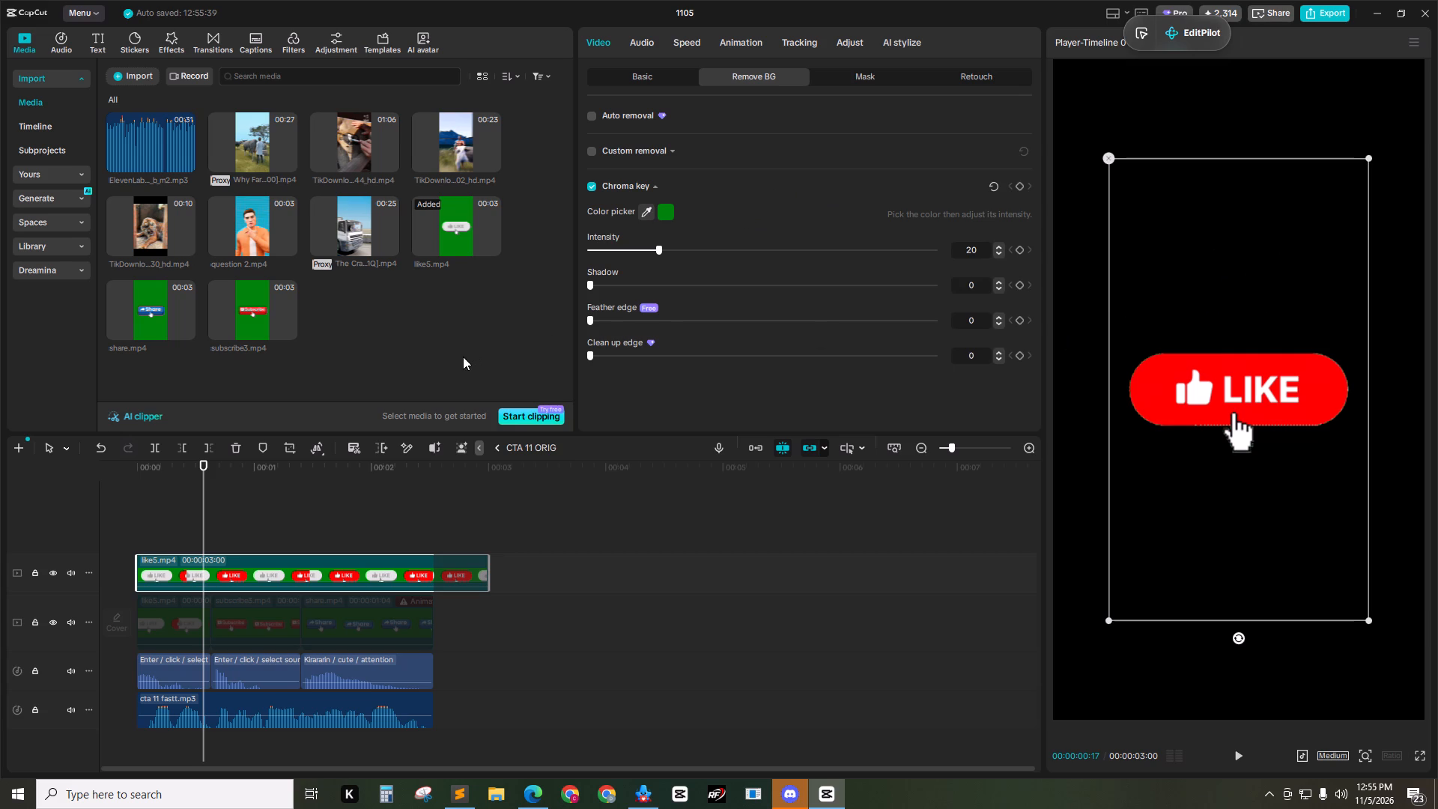
left_click(243, 526)
left_click_drag(242, 469, 186, 479)
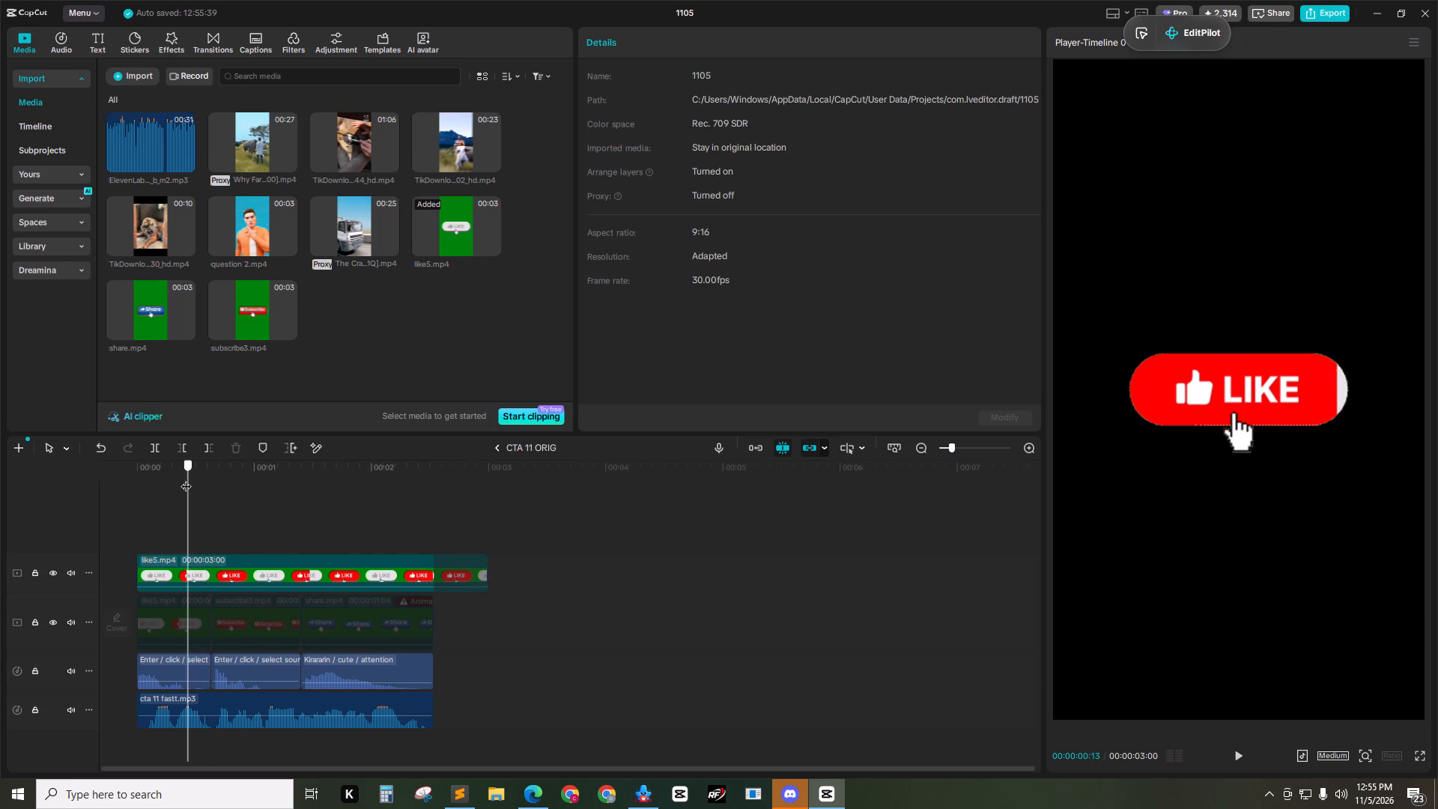
left_click_drag(186, 479, 185, 480)
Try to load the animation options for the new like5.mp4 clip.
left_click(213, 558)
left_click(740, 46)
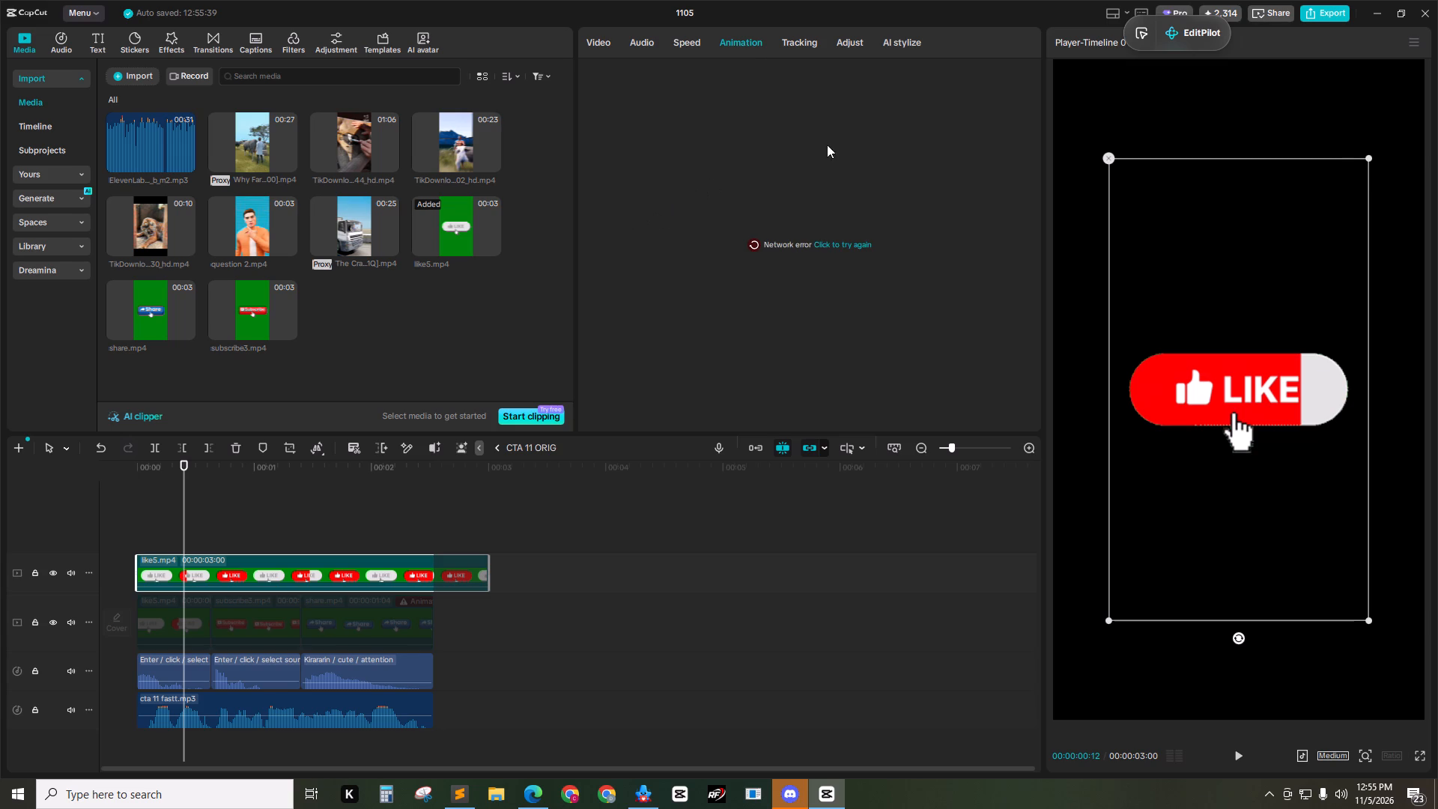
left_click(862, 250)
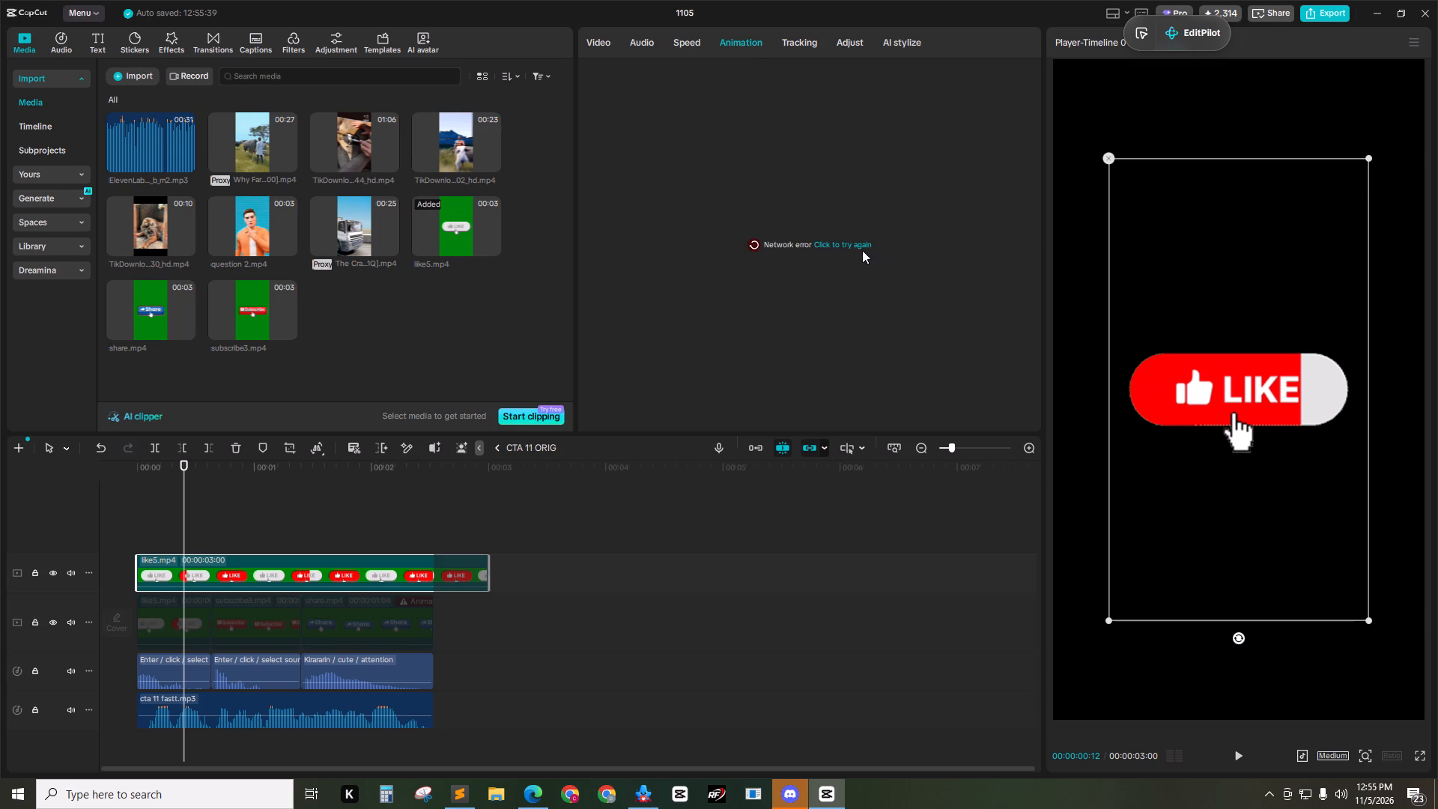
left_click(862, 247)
Re-enable the original like5.mp4 clip on the lower track and scrub near its end to compare it with the new clip.
left_click(211, 499)
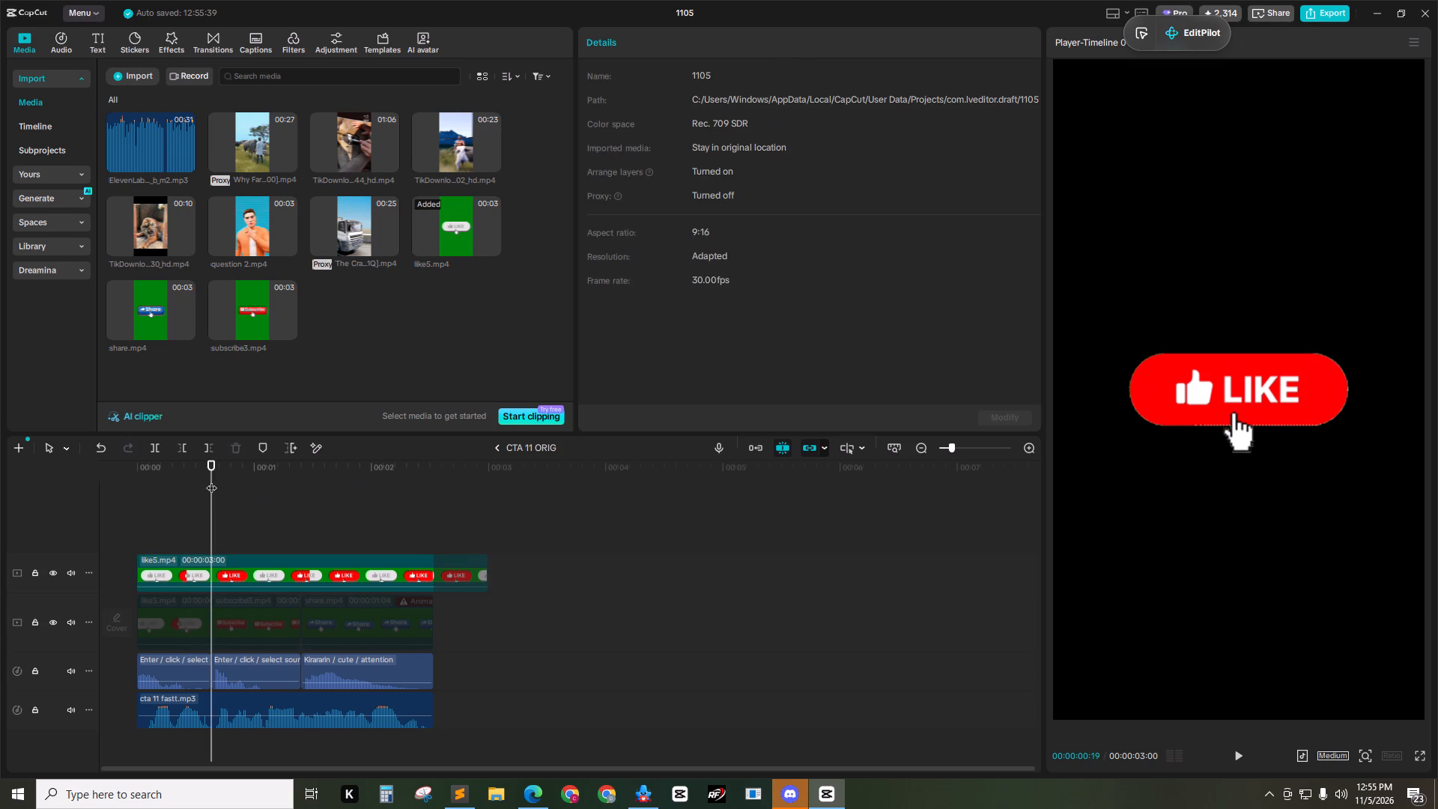
left_click(211, 468)
left_click(186, 606)
key("v")
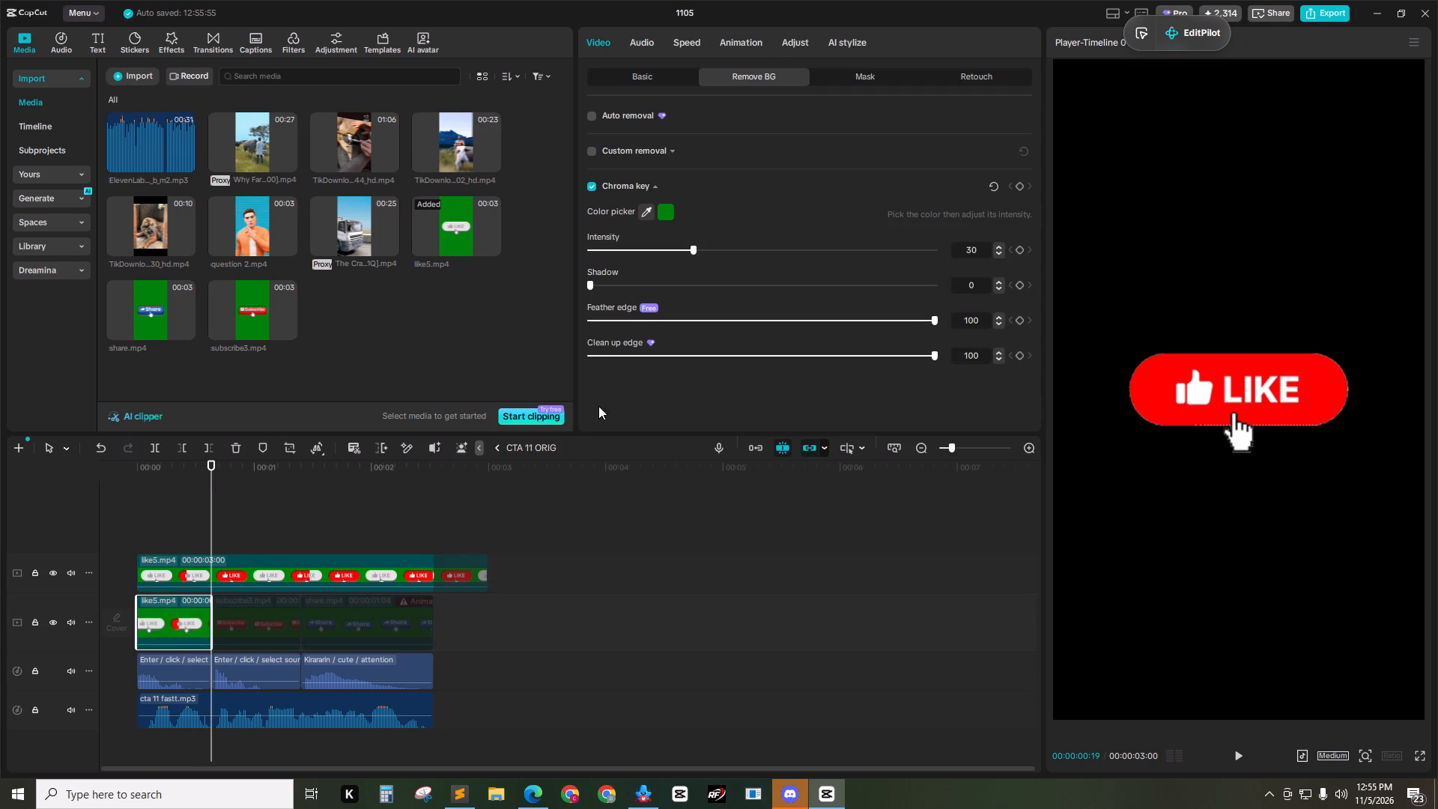
left_click_drag(213, 488, 212, 489)
left_click_drag(212, 489, 200, 494)
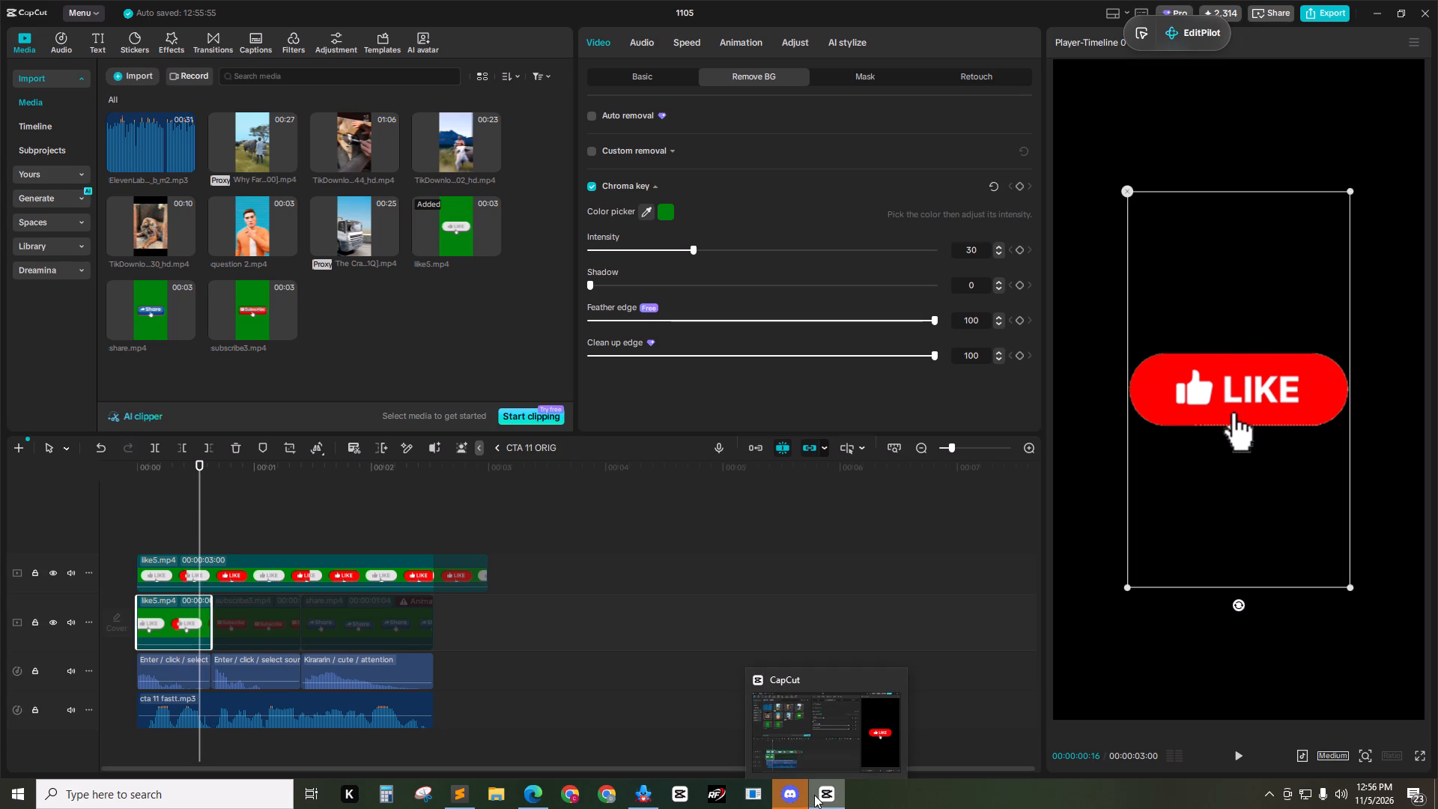
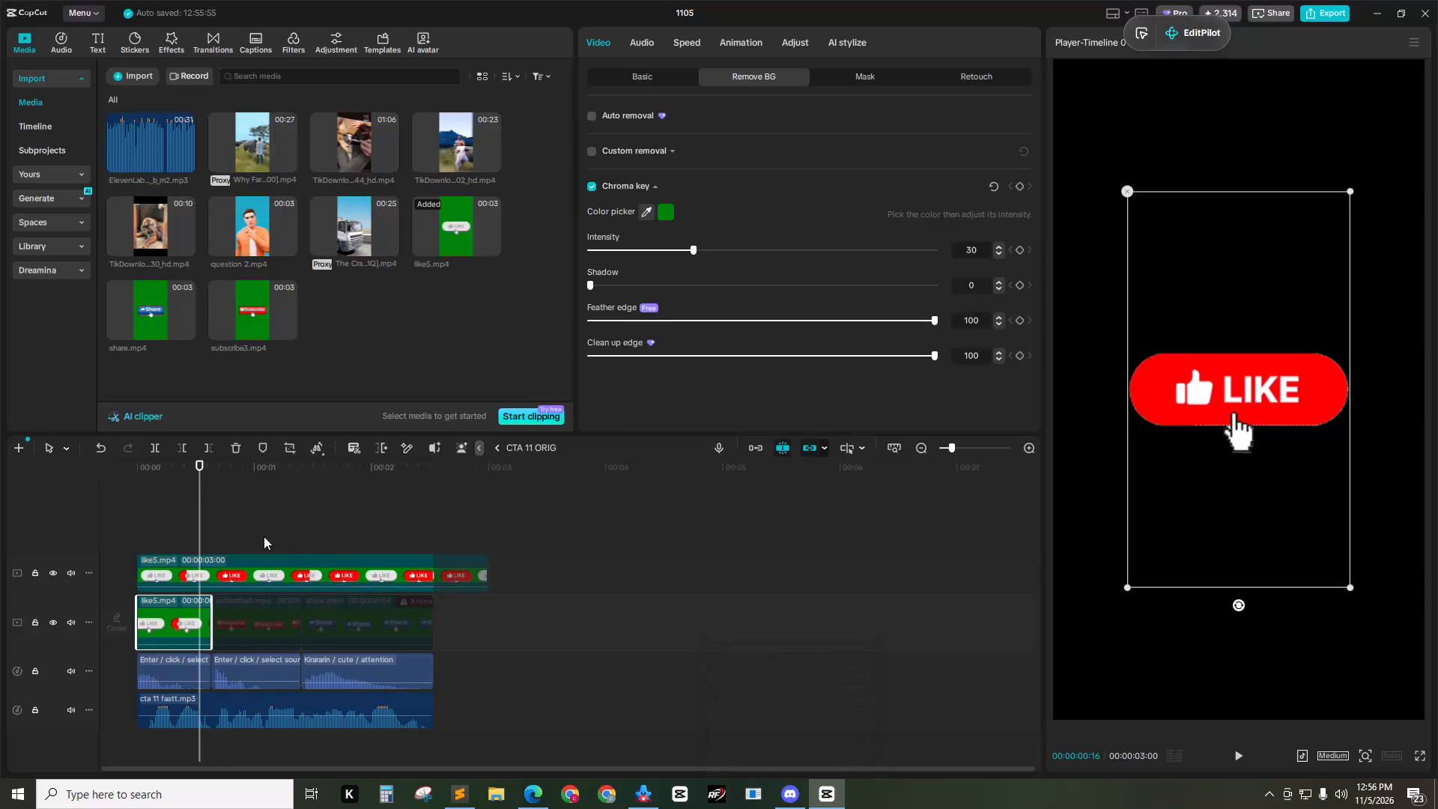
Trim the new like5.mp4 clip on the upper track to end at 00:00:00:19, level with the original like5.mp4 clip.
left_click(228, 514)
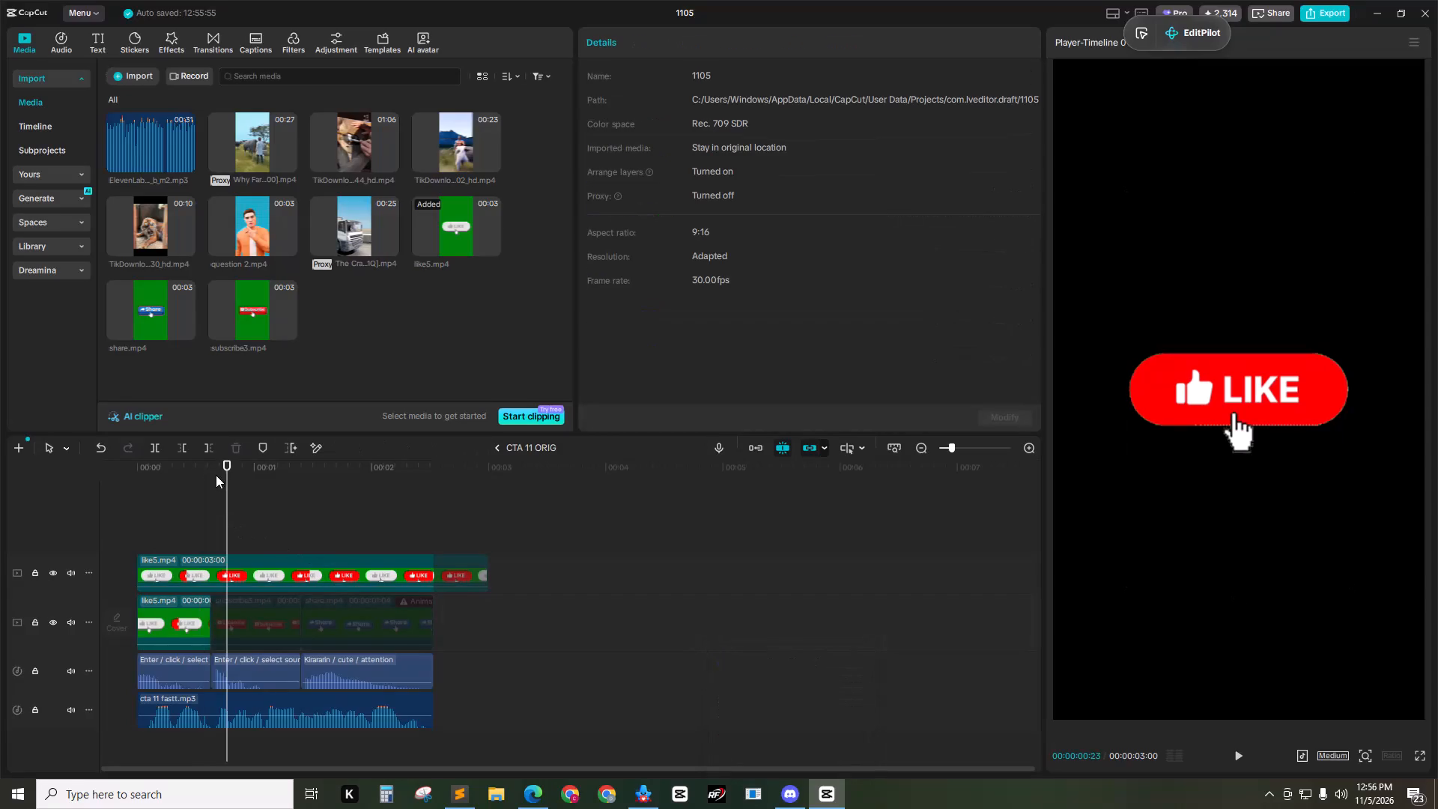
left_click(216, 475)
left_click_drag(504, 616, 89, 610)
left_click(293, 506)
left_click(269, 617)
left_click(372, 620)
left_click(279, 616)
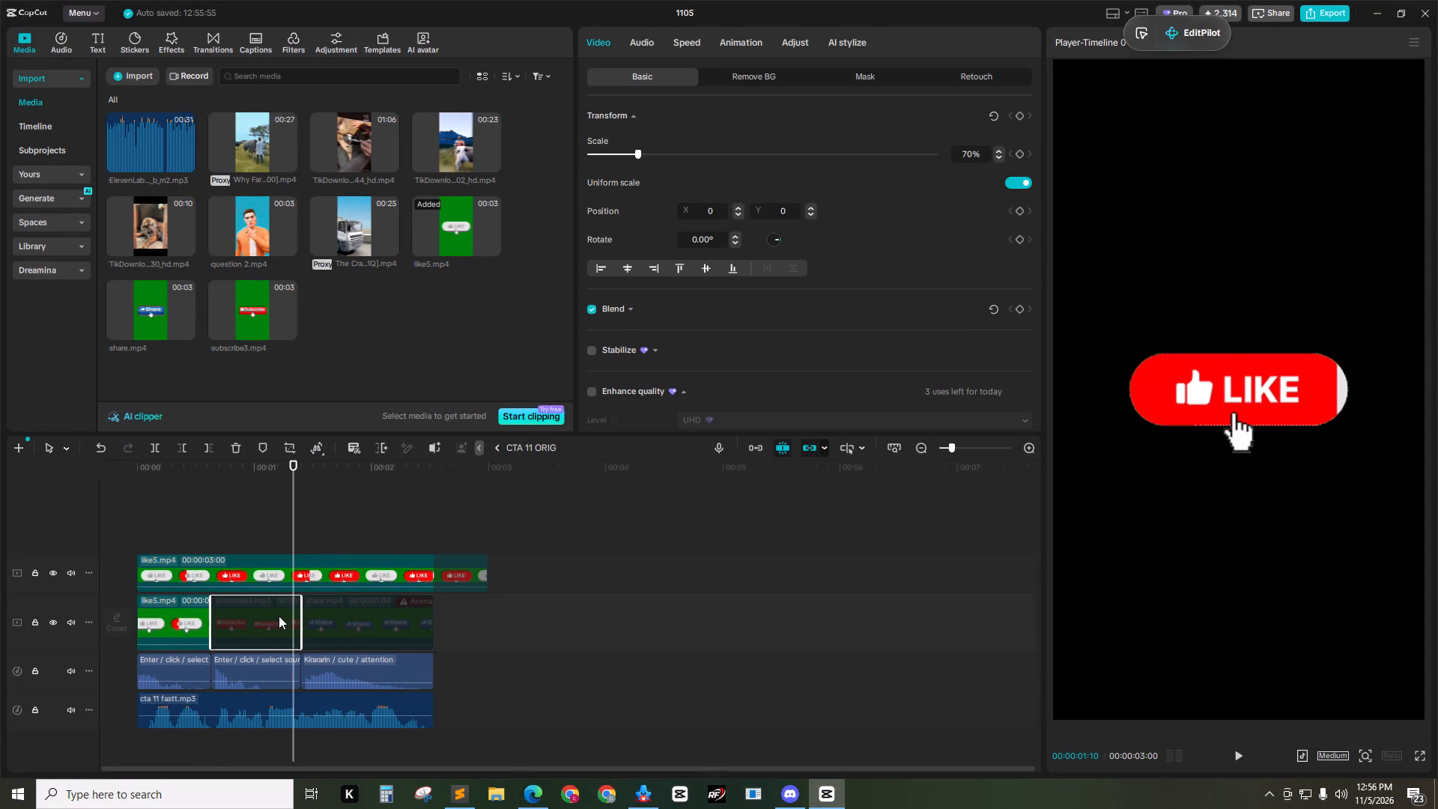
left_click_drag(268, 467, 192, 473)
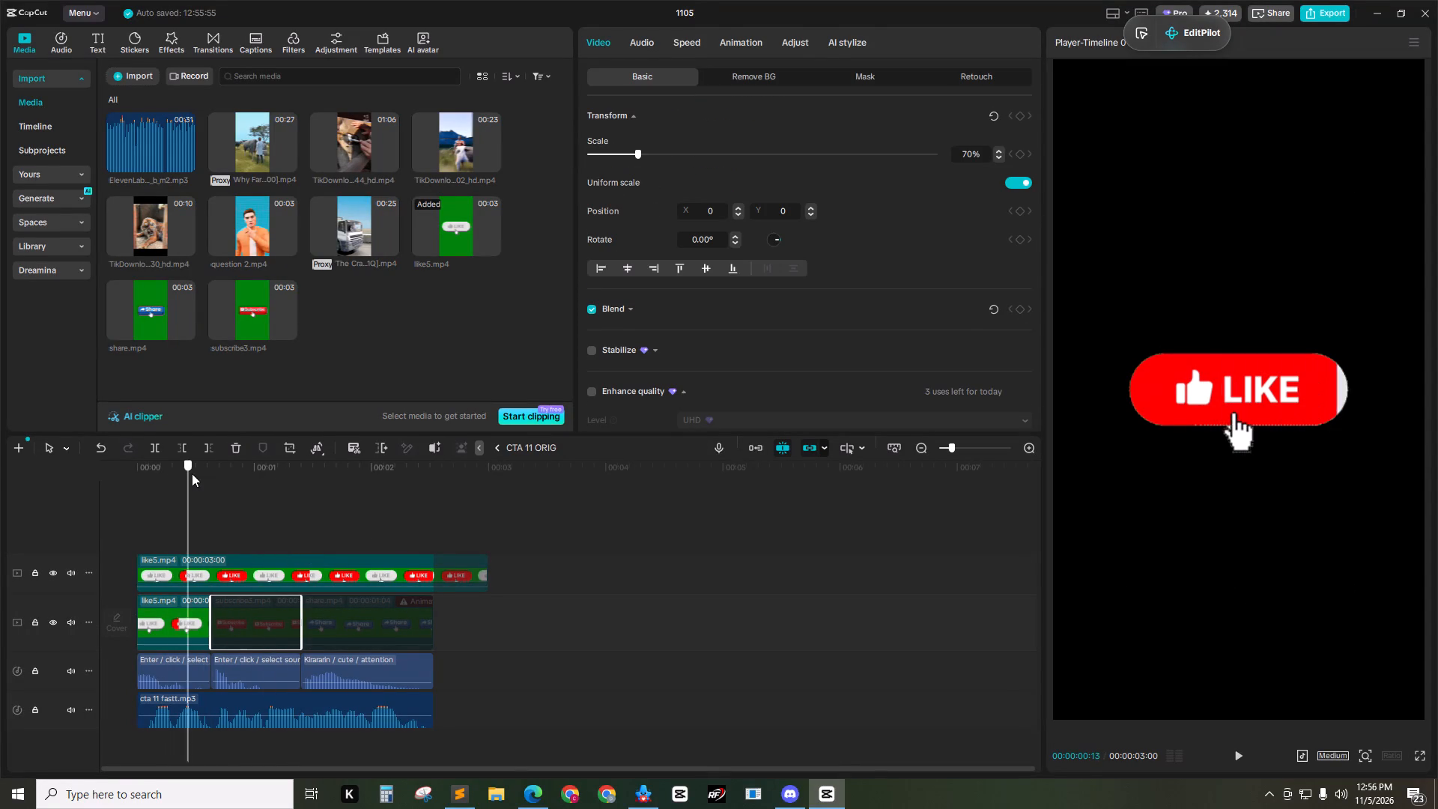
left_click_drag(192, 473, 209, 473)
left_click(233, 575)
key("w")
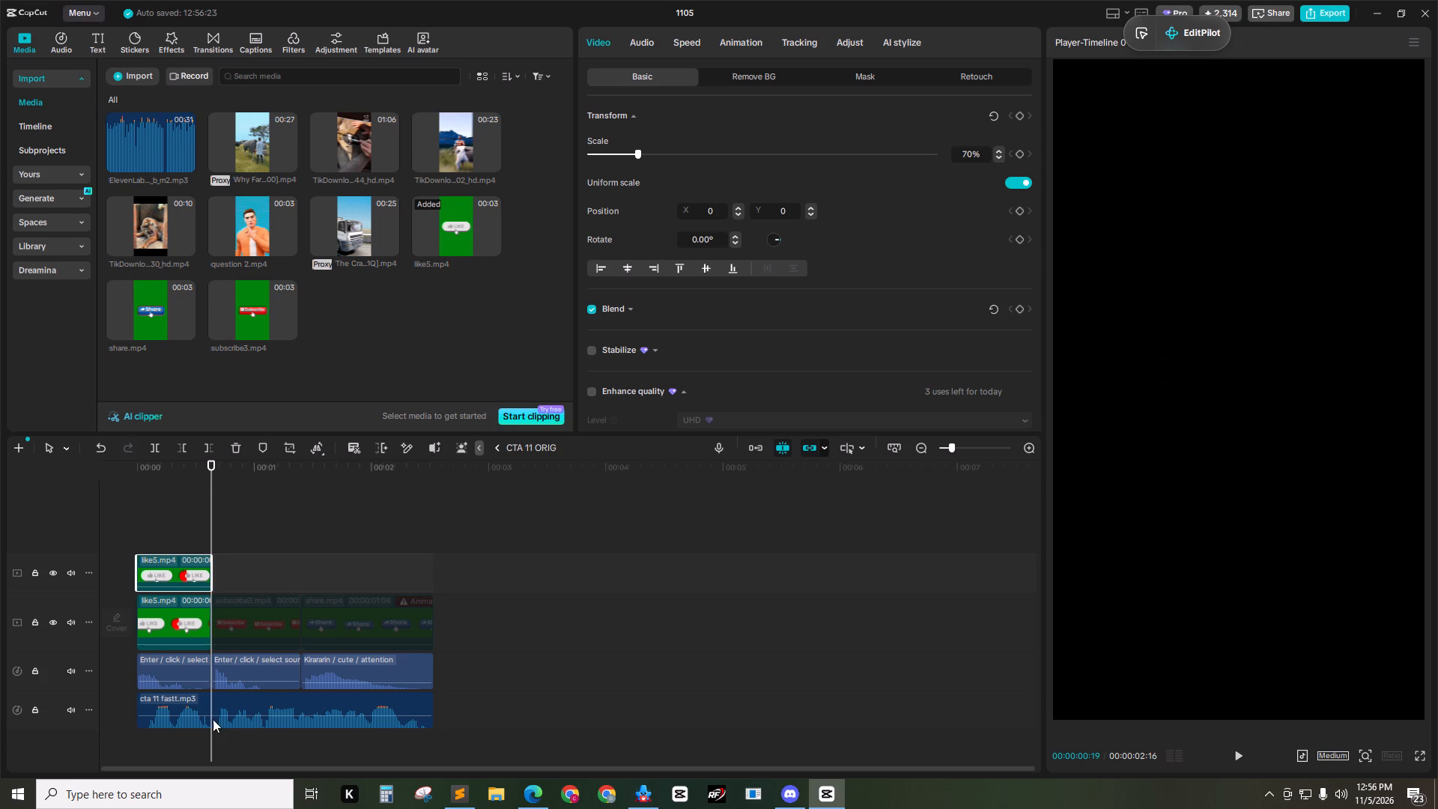
Check the script's "tap the like Button" and "hit Subscribe" phrases in Sublime Text, scrubbing through the like clip between them.
left_click(459, 784)
left_click(711, 323)
left_click_drag(630, 315, 670, 317)
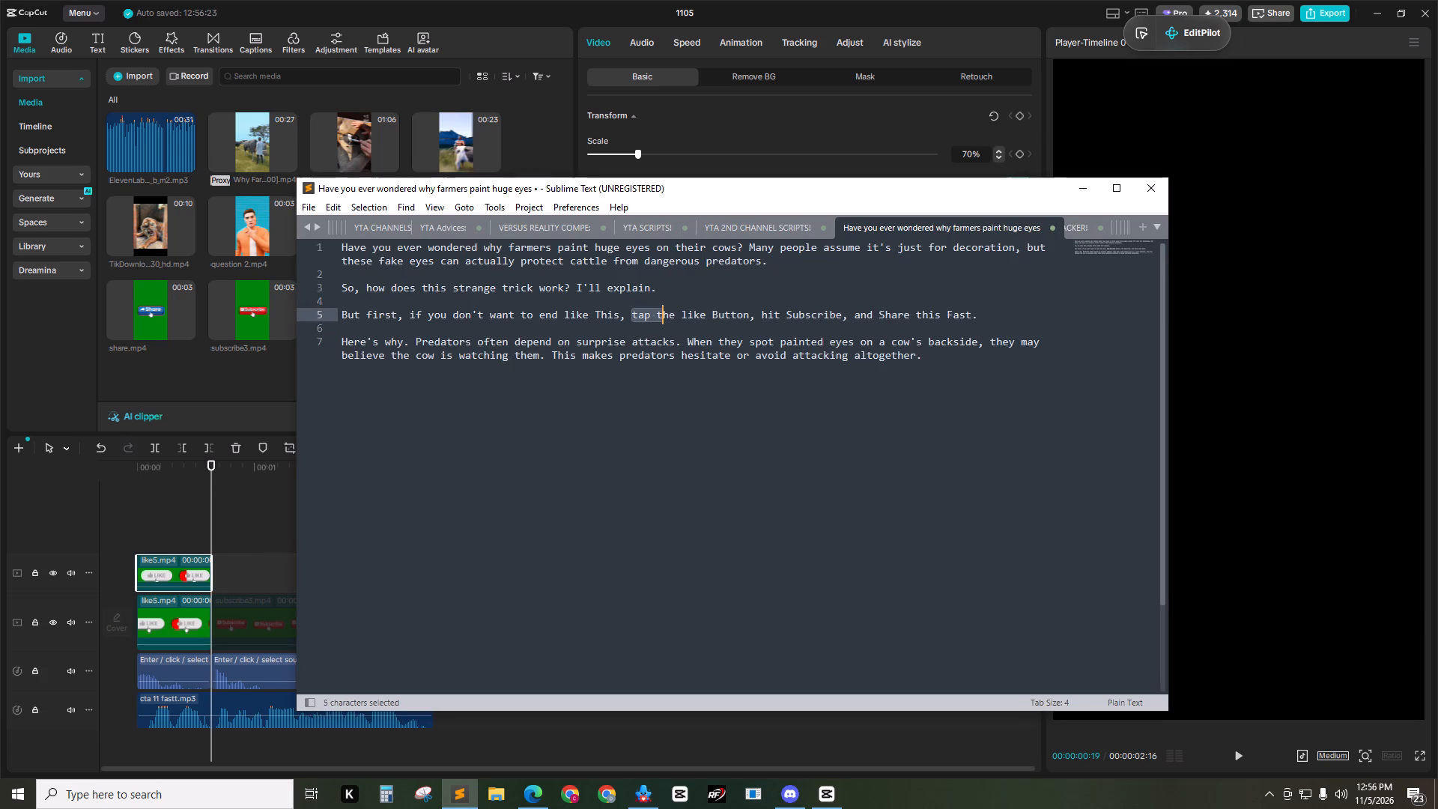
left_click_drag(670, 317, 750, 317)
left_click(157, 531)
left_click(189, 568)
left_click_drag(176, 481, 189, 479)
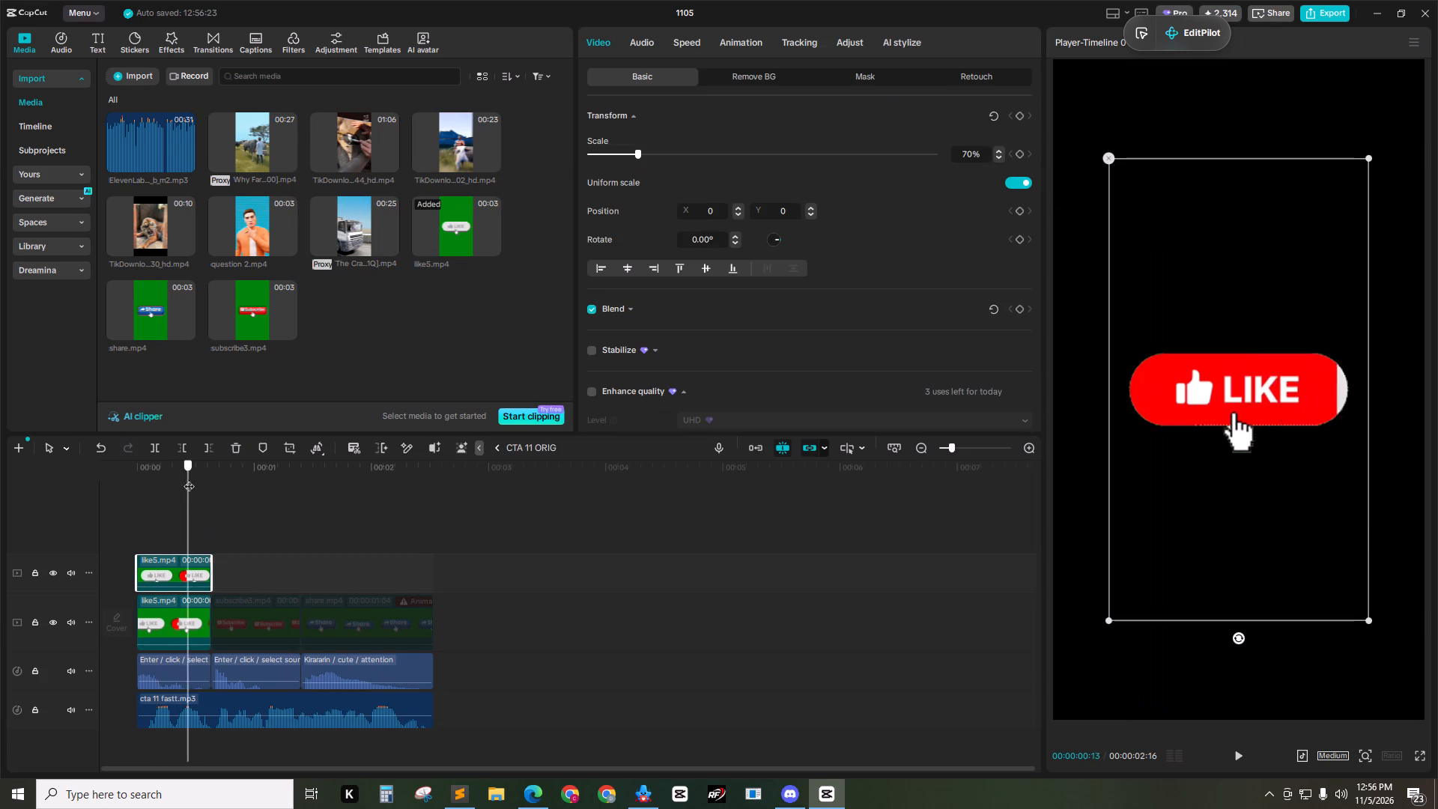
left_click_drag(189, 479, 209, 484)
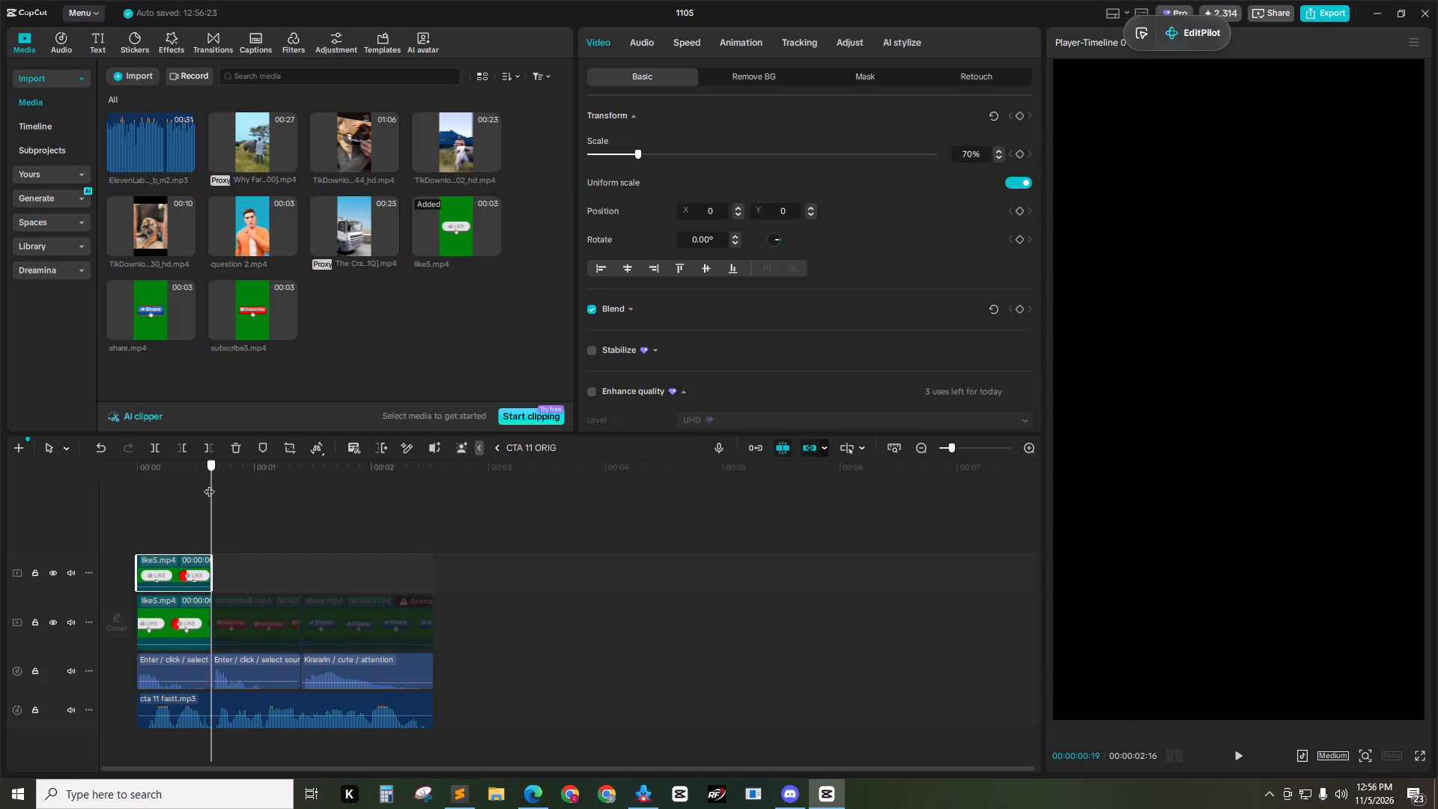
left_click_drag(209, 484, 210, 487)
left_click(462, 795)
left_click_drag(764, 317, 849, 316)
Re-enable the subscribe3.mp4 and share.mp4 clips in the CTA 11 ORIG timeline in CapCut.
left_click(243, 528)
left_click(264, 619)
key("v")
left_click_drag(242, 479, 302, 484)
left_click(351, 624)
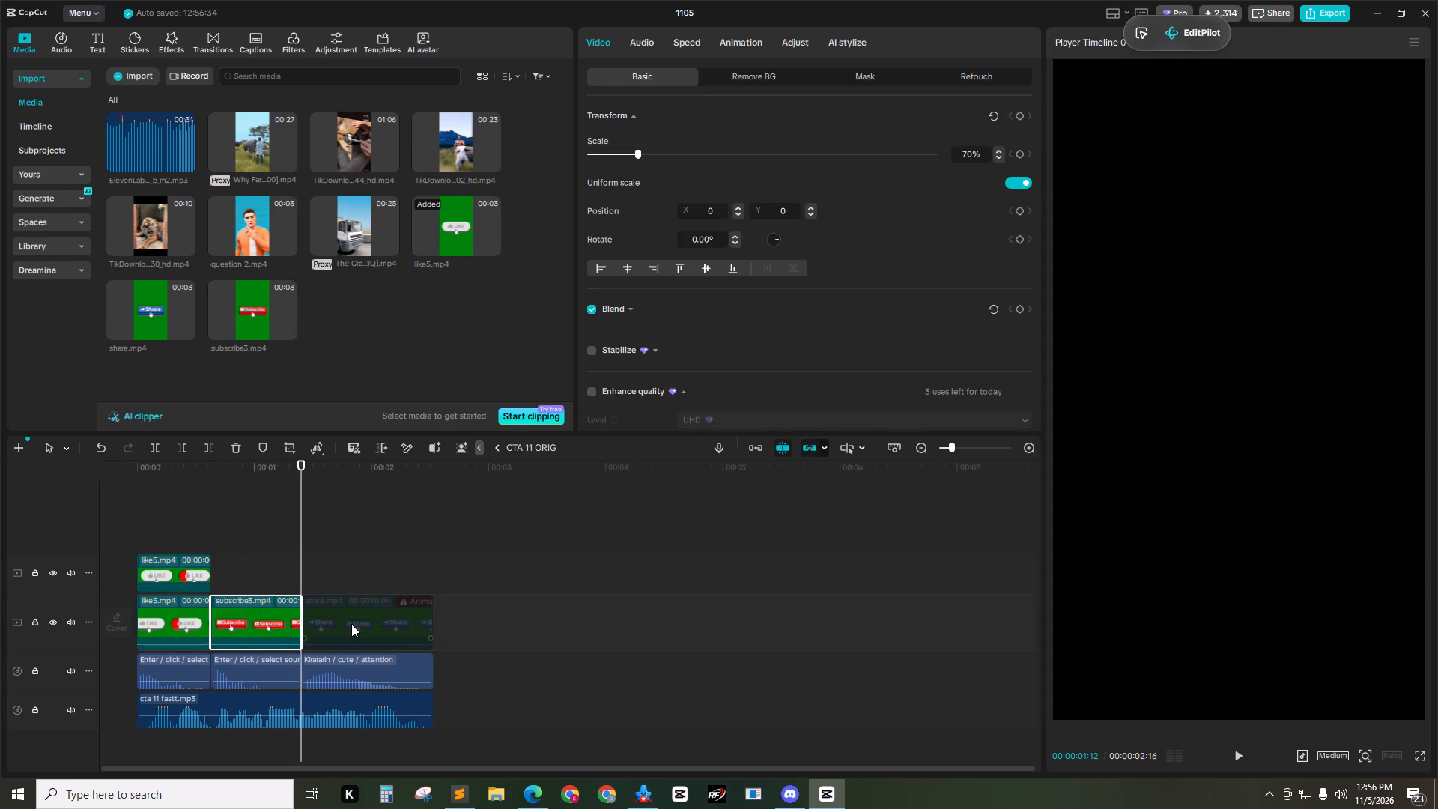
key("v")
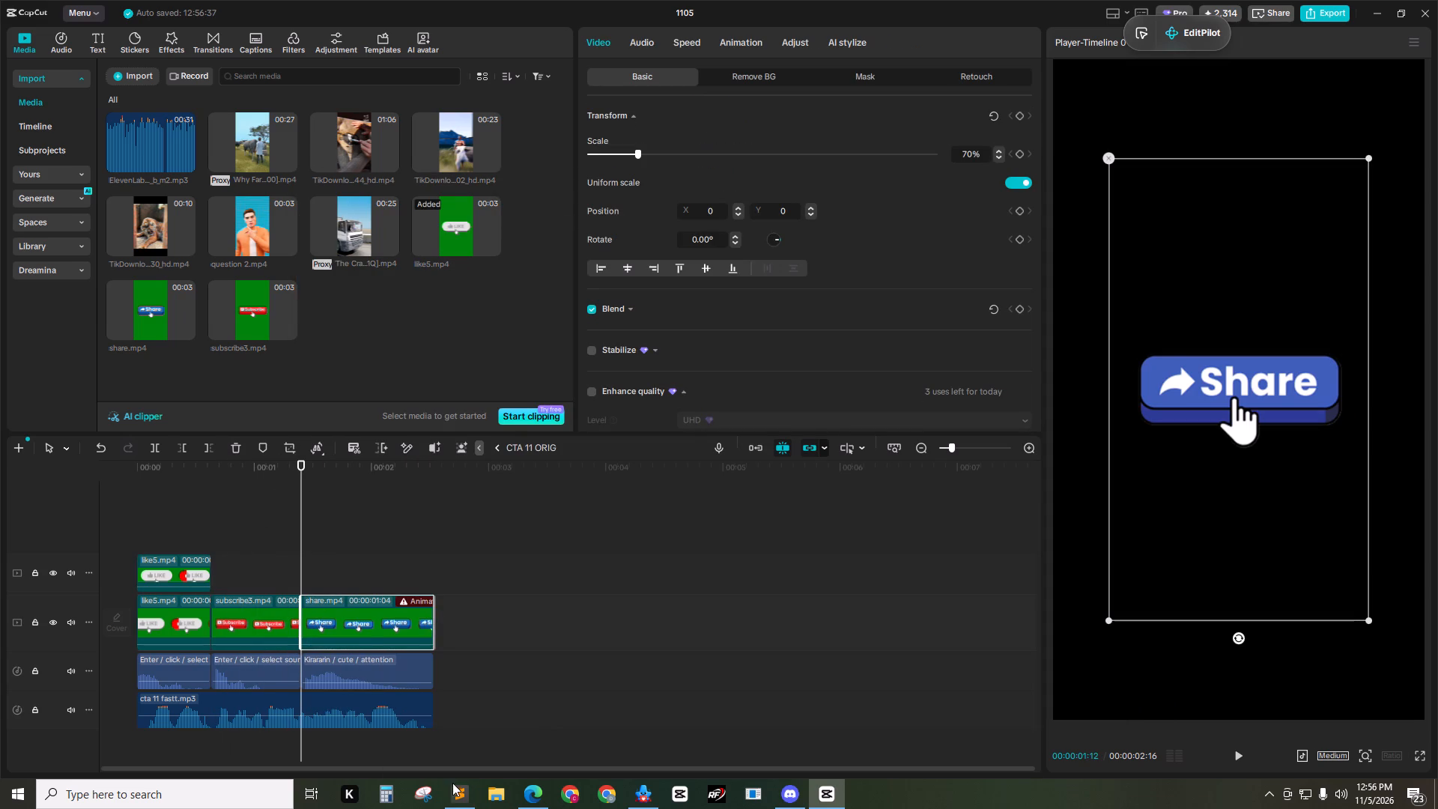
Glance at the script again and play the like, subscribe and share sequence from the start.
left_click(456, 786)
left_click(239, 710)
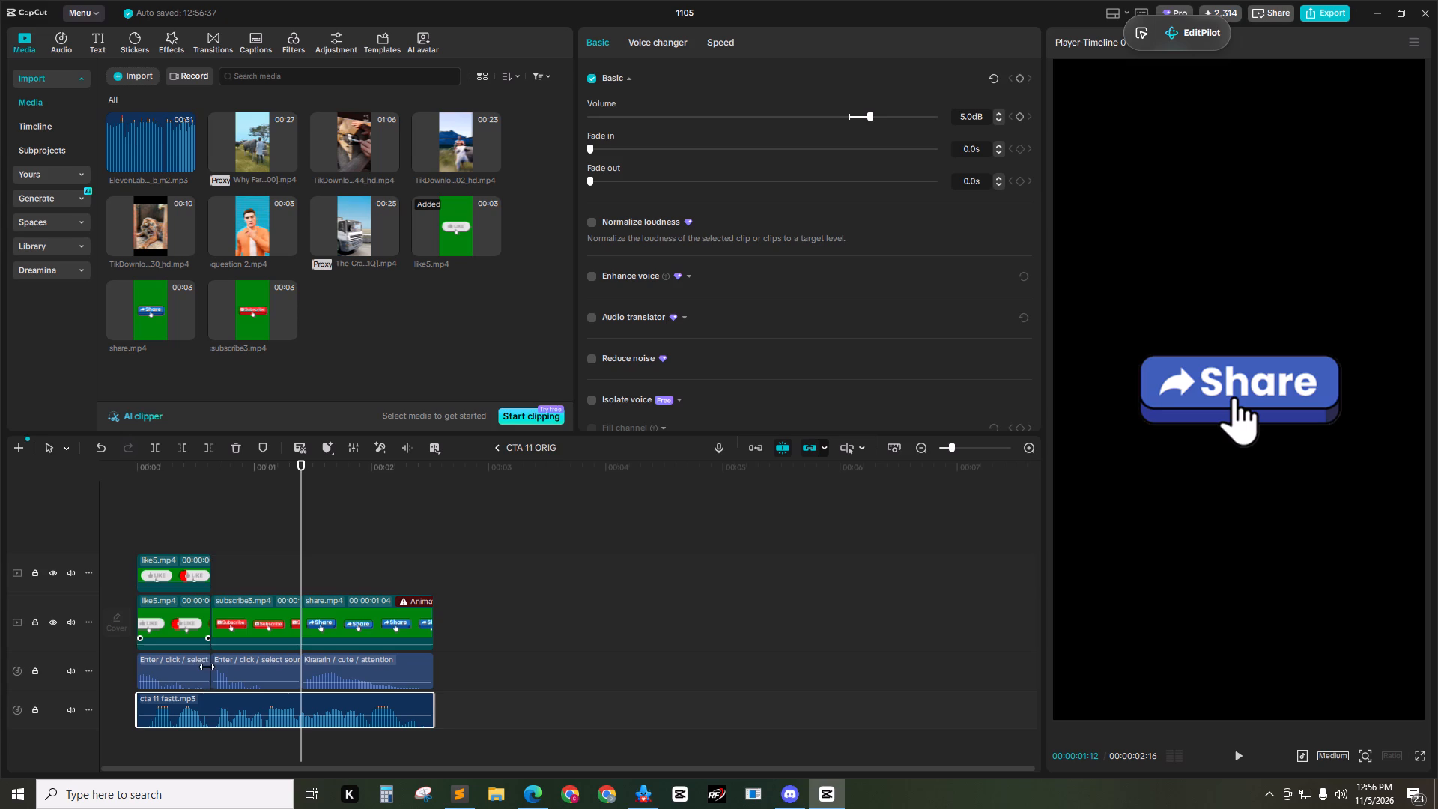
left_click(215, 697)
left_click_drag(243, 476, 127, 469)
key("space")
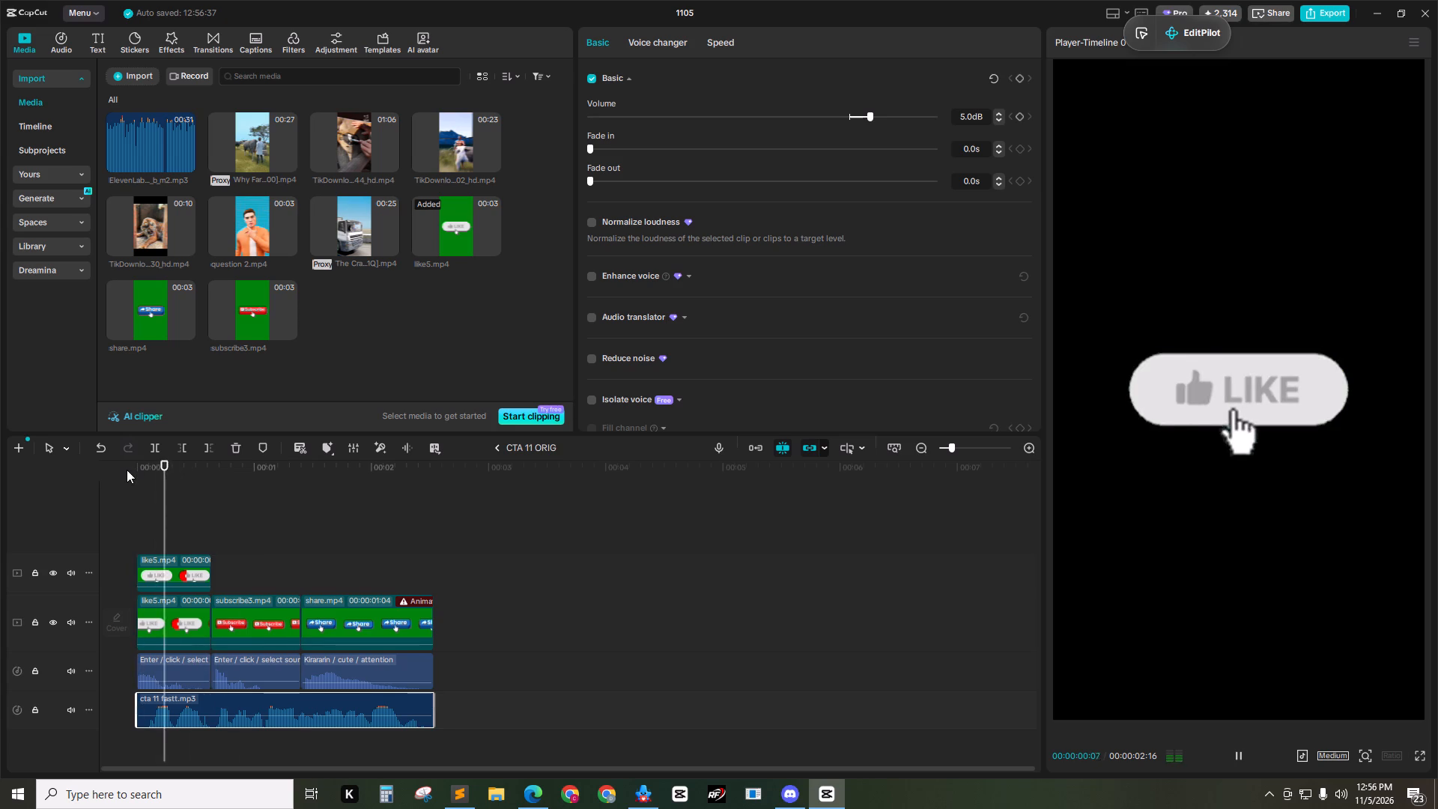
key("space")
left_click_drag(198, 465, 78, 469)
key("space")
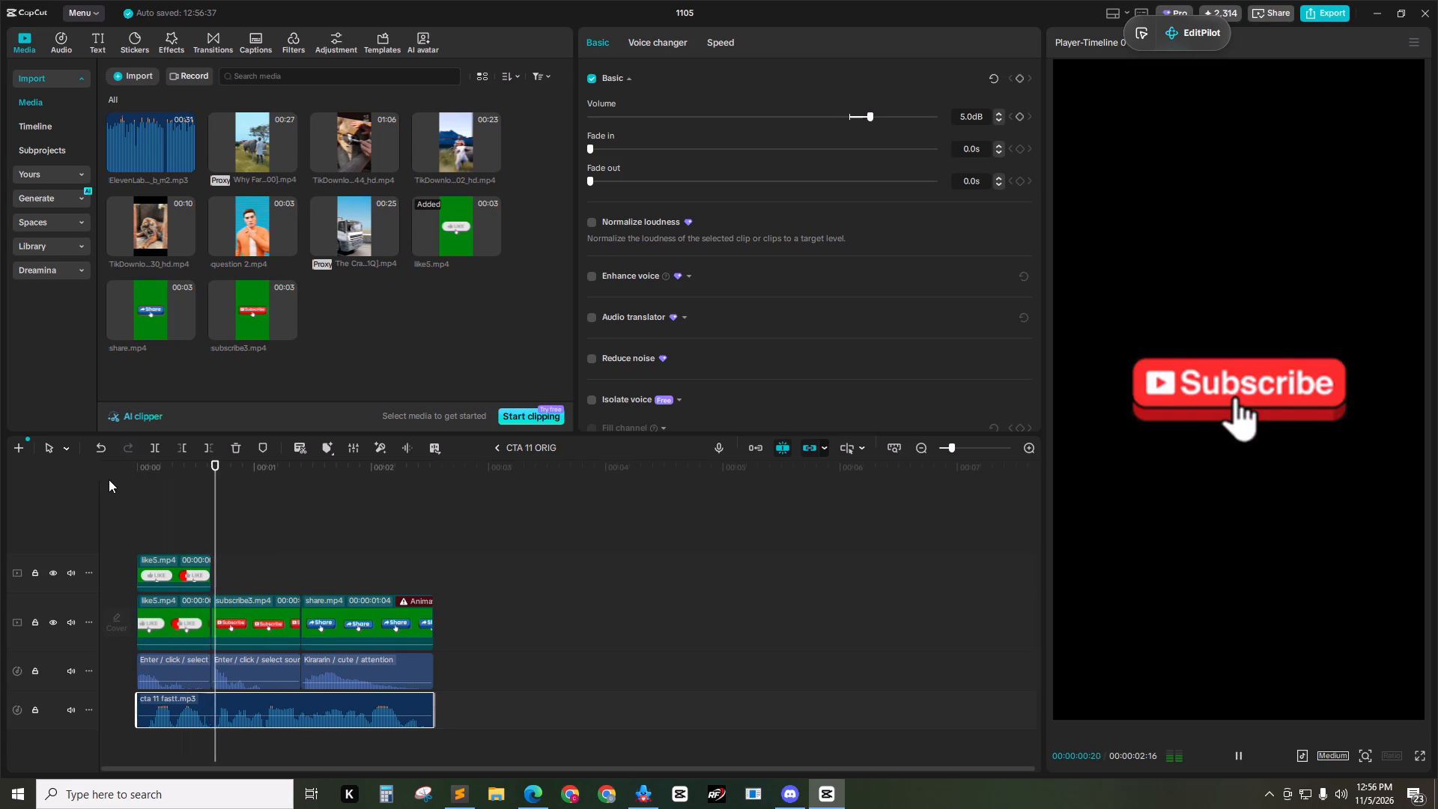
key("space")
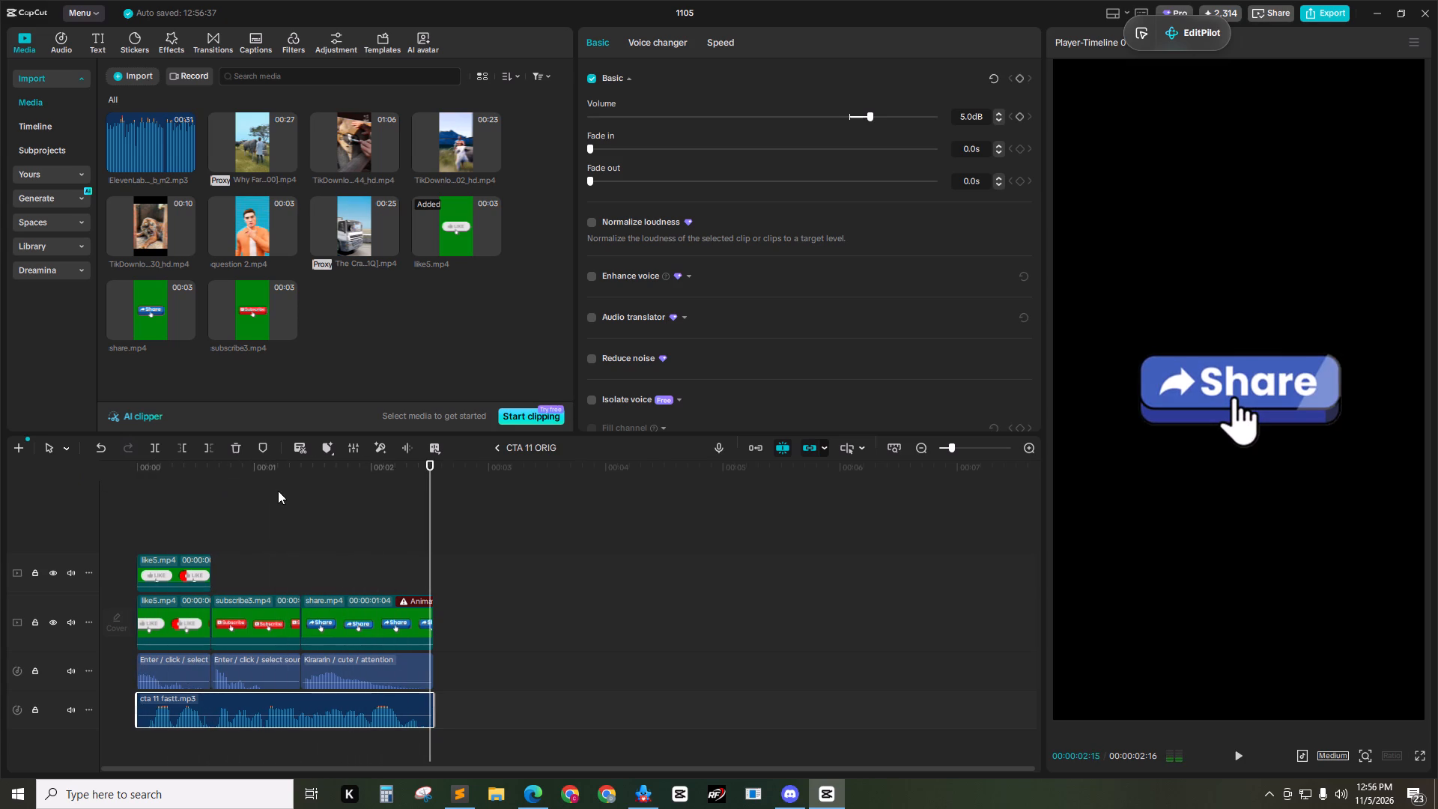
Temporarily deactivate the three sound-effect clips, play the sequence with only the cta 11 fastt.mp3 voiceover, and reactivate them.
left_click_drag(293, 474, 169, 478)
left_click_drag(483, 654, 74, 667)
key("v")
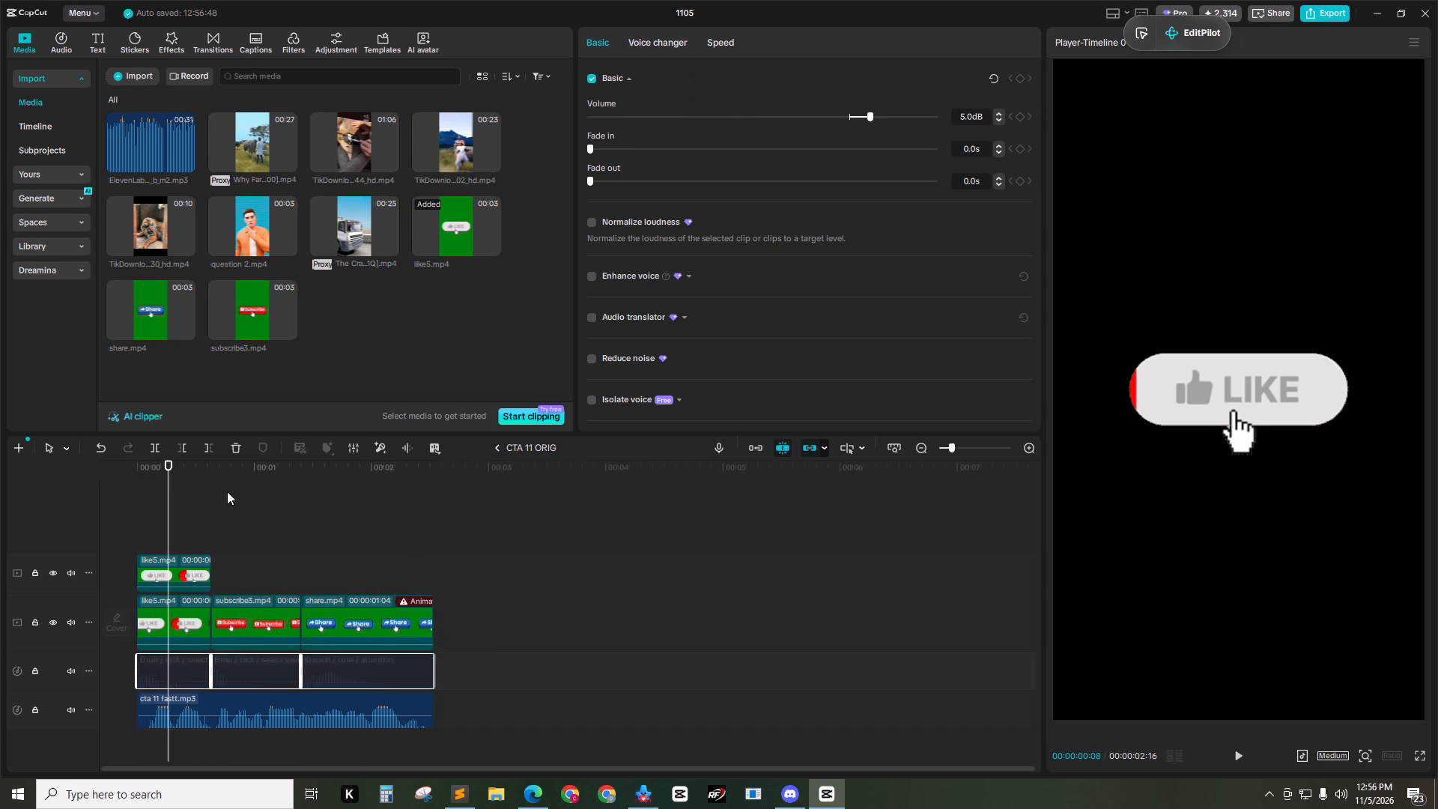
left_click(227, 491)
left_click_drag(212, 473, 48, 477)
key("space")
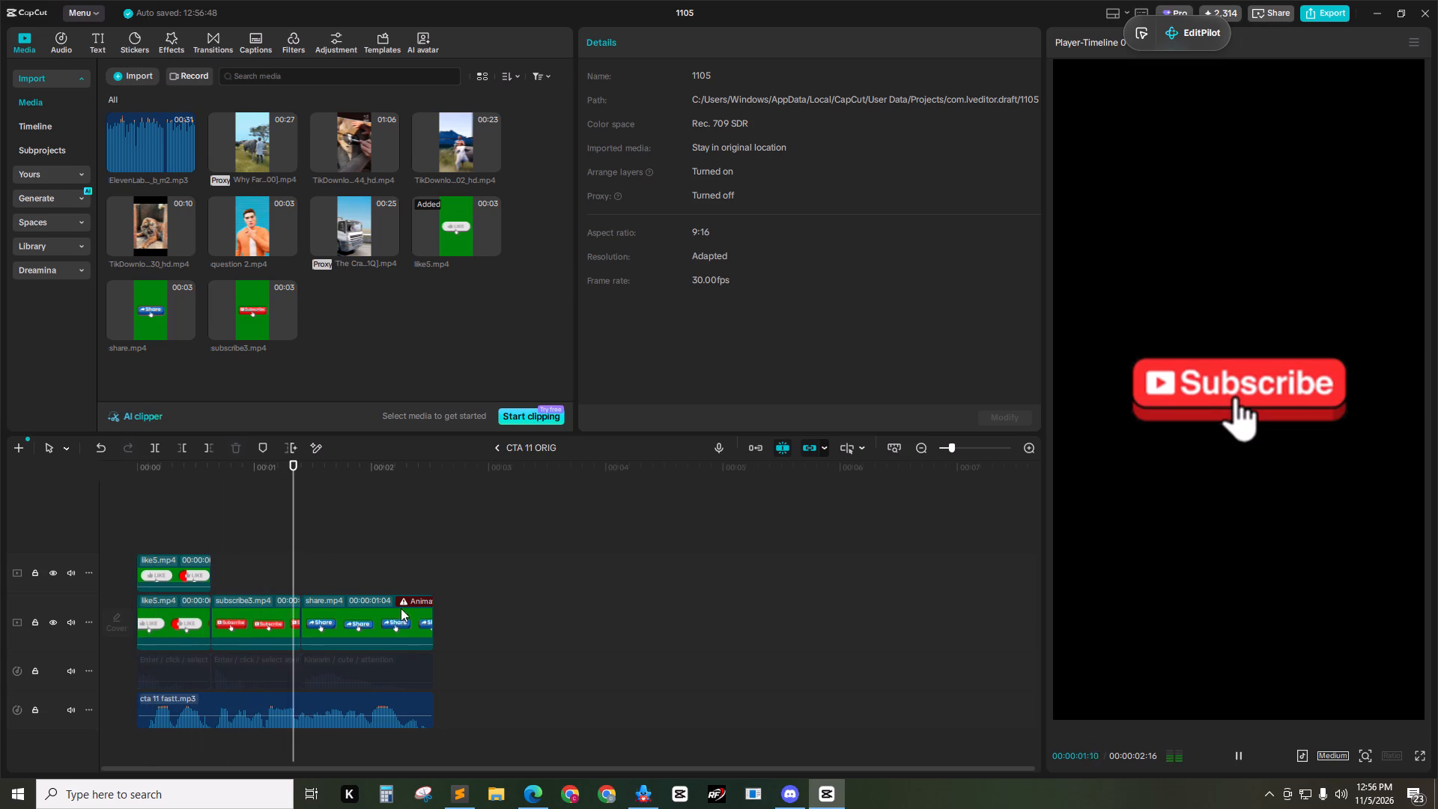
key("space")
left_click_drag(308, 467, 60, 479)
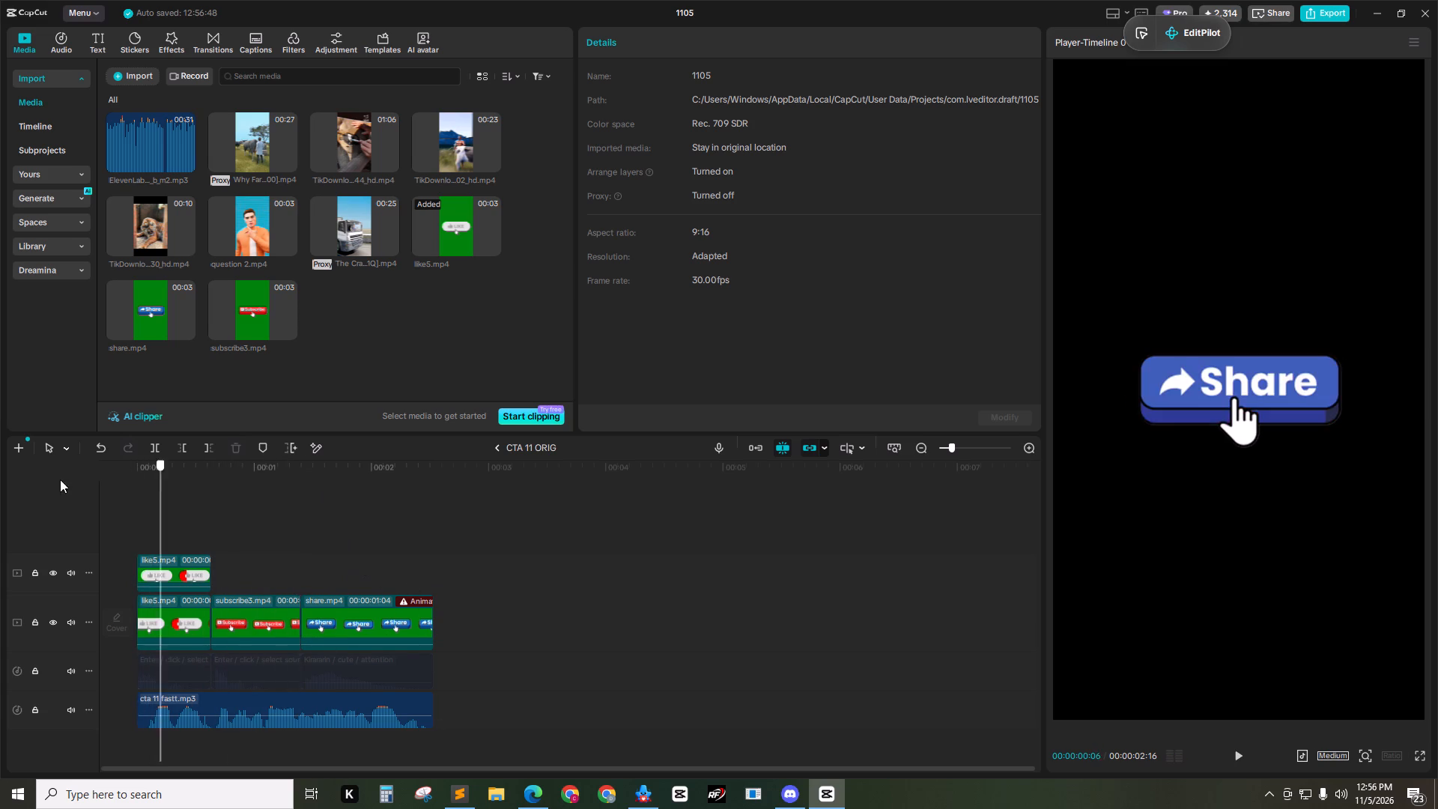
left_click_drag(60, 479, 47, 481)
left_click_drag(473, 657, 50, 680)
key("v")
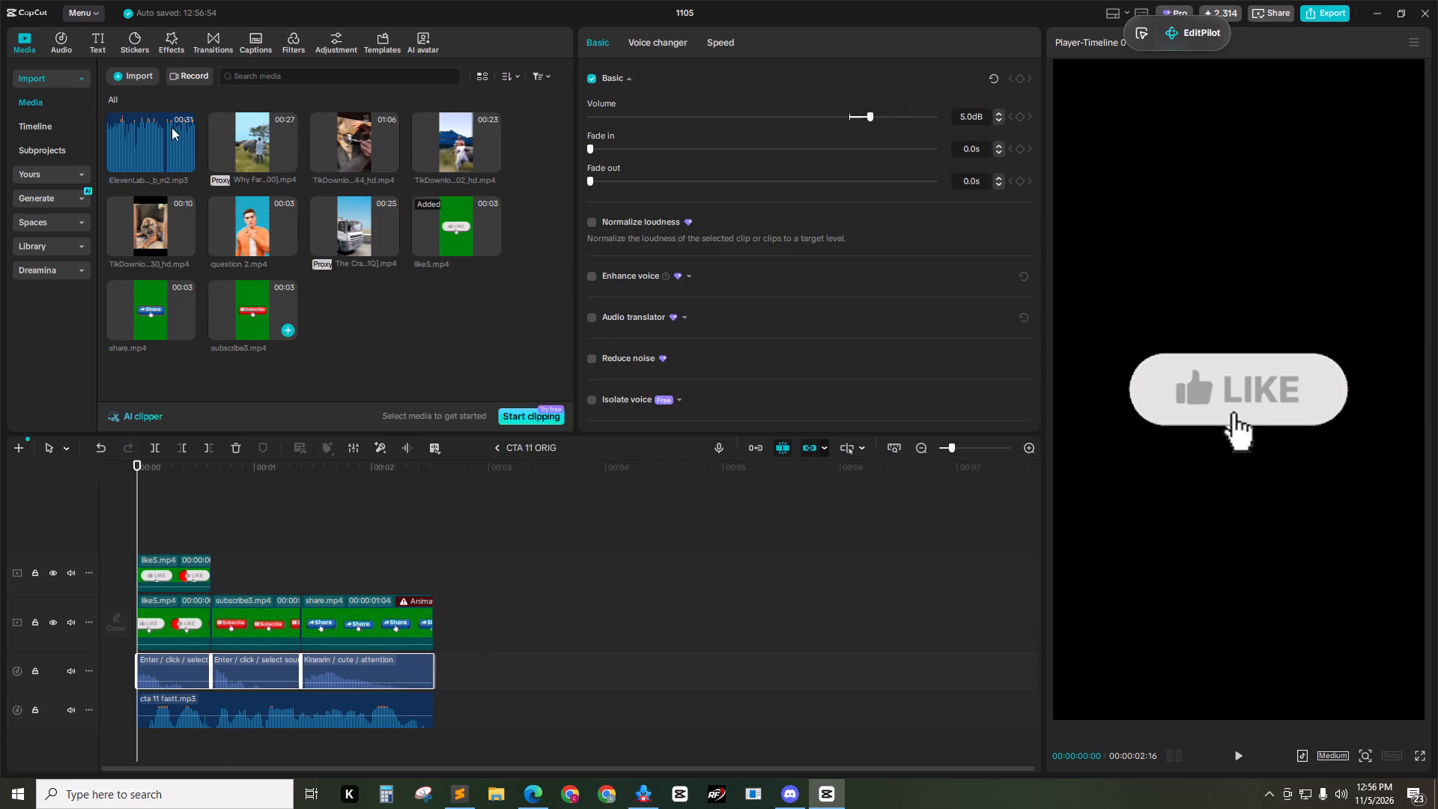
Search the sound effects for "select" and audition several of the Enter / click / select sounds.
left_click(55, 33)
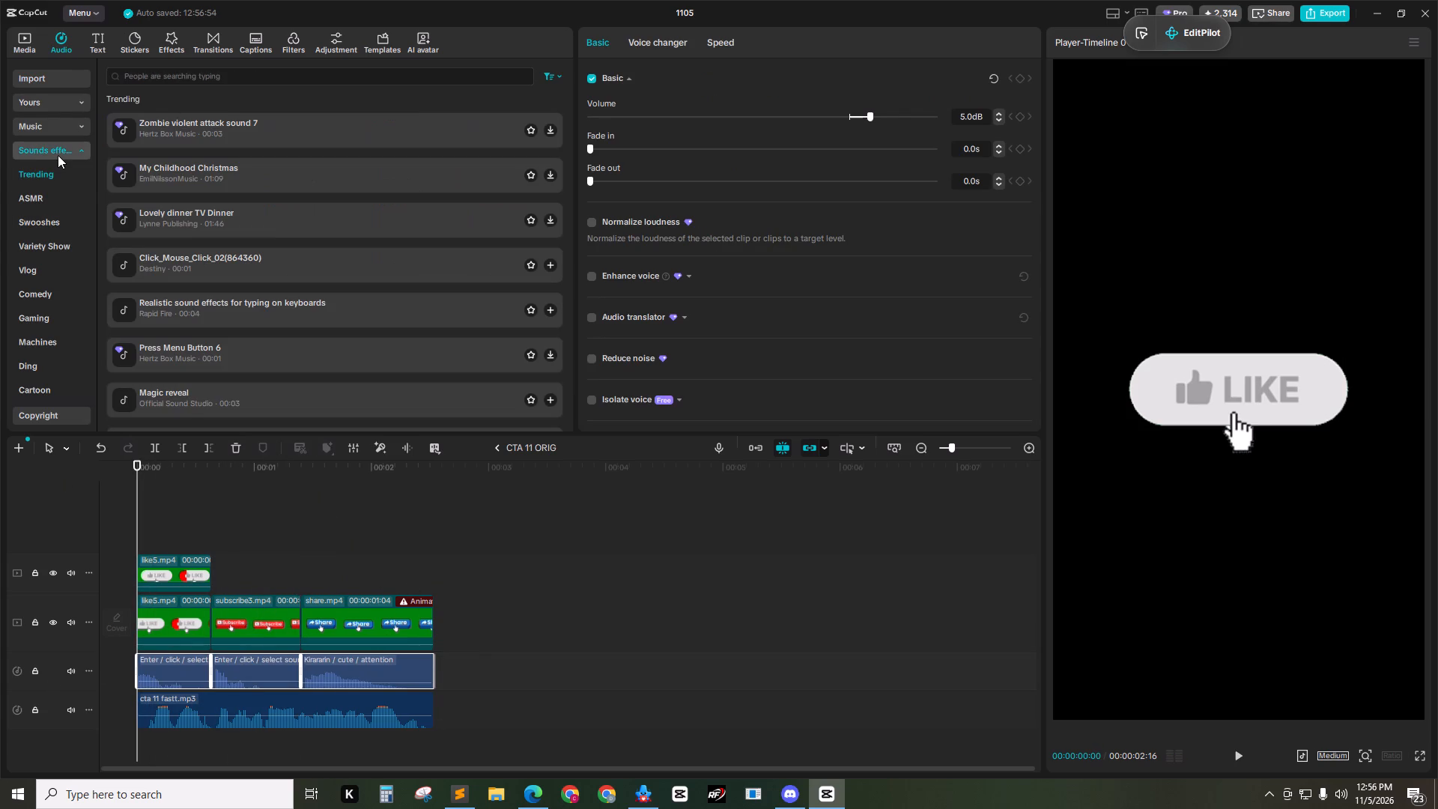
left_click(58, 155)
left_click(192, 85)
type("select")
key("Return")
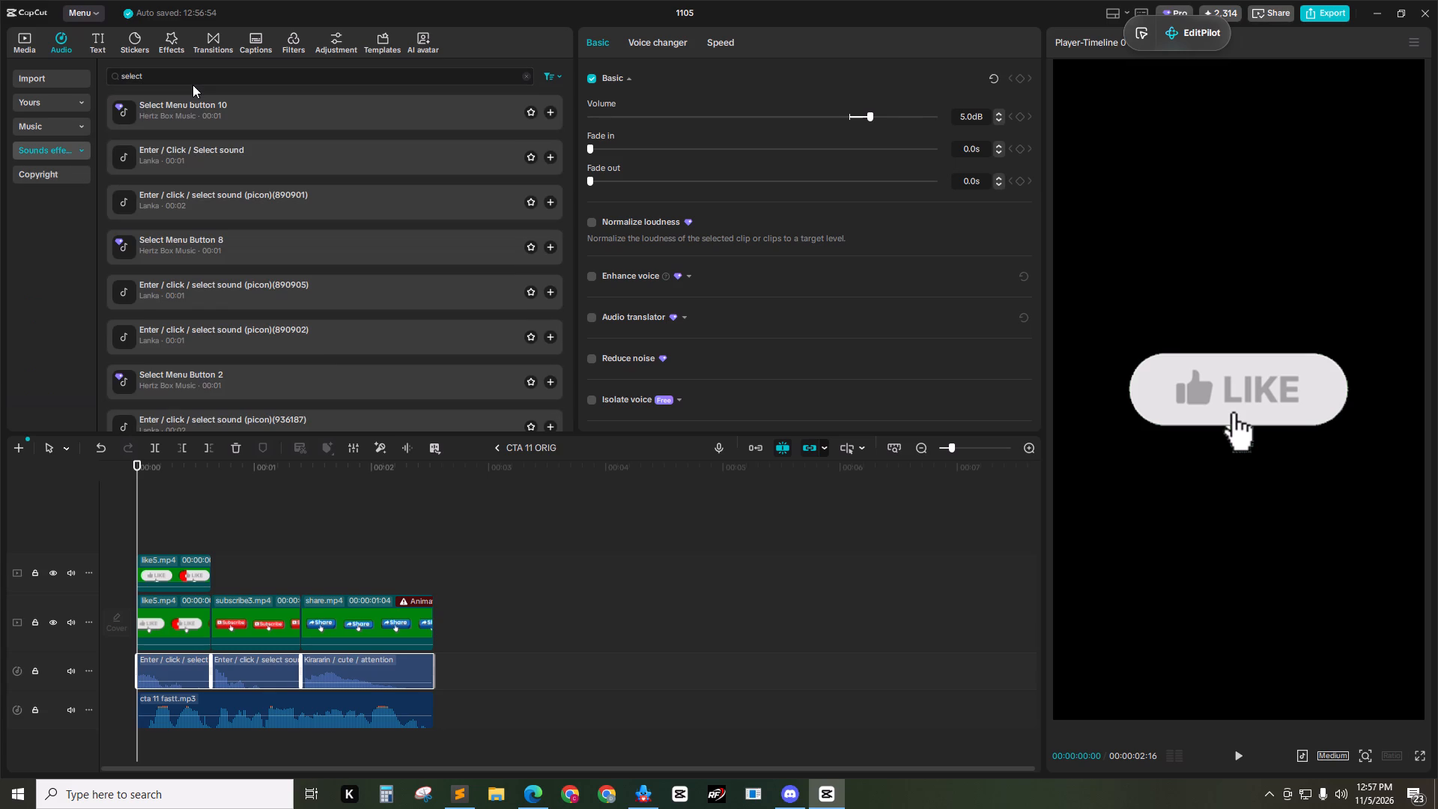
left_click(312, 156)
left_click(323, 208)
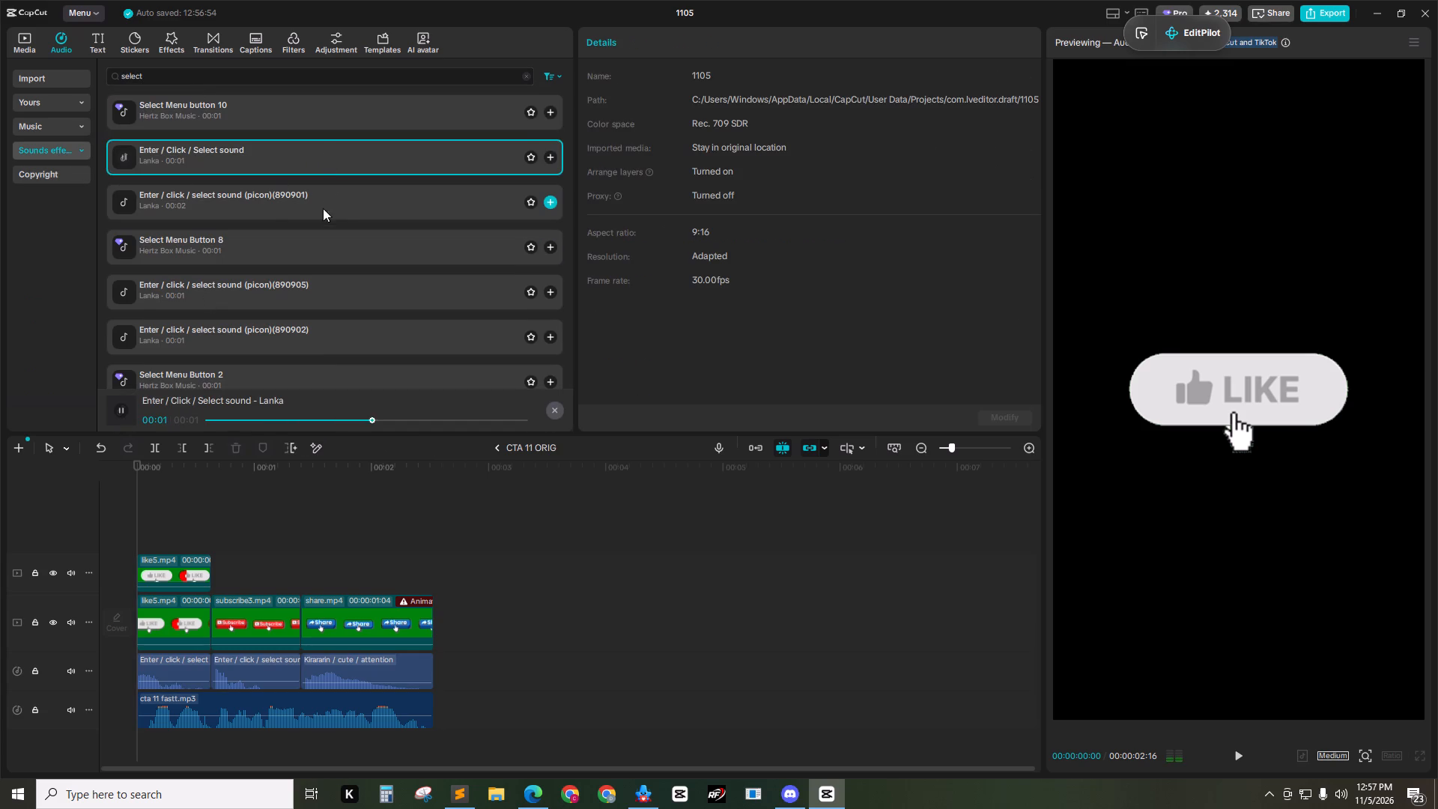
left_click(327, 284)
left_click(334, 333)
scroll(349, 339, "down", 1)
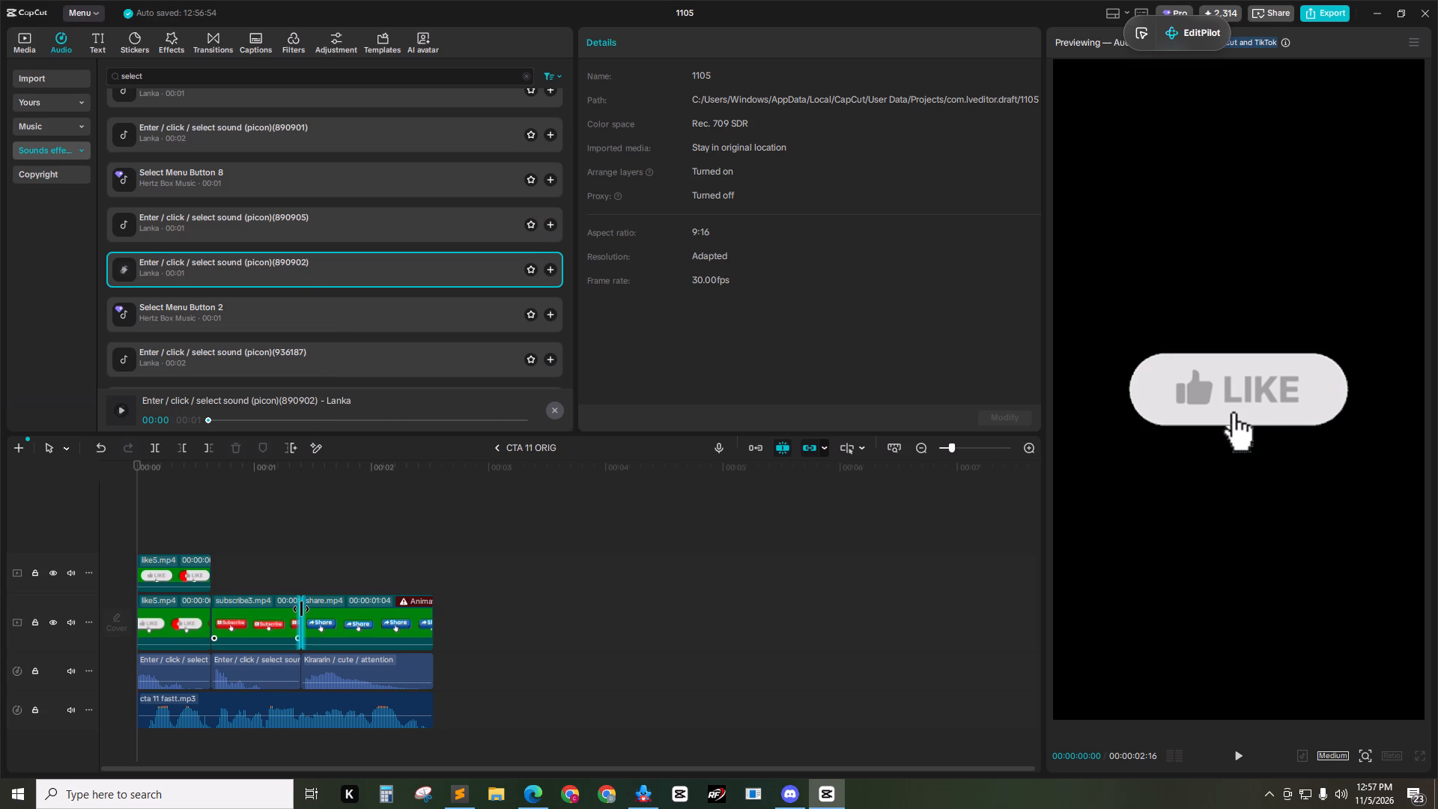
left_click(452, 554)
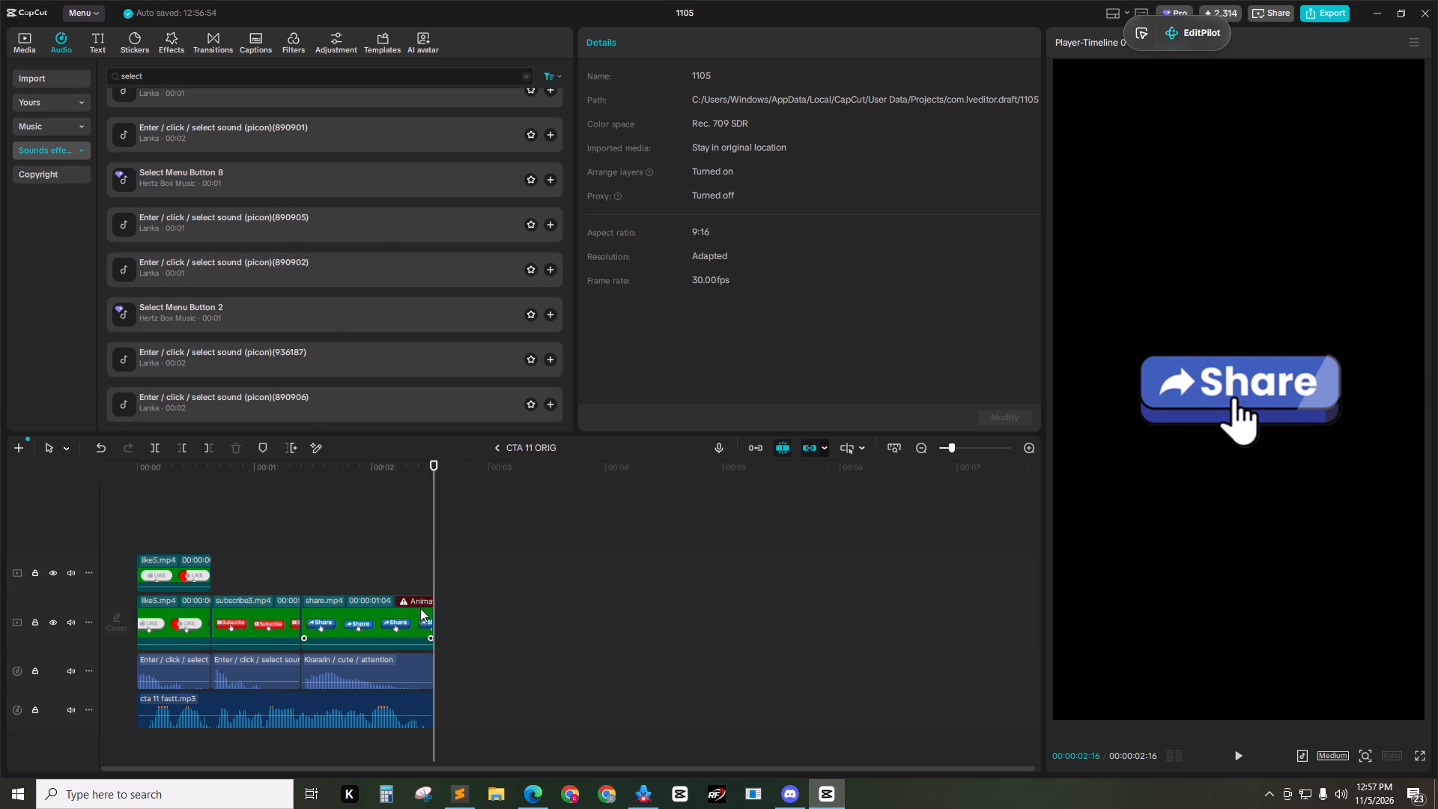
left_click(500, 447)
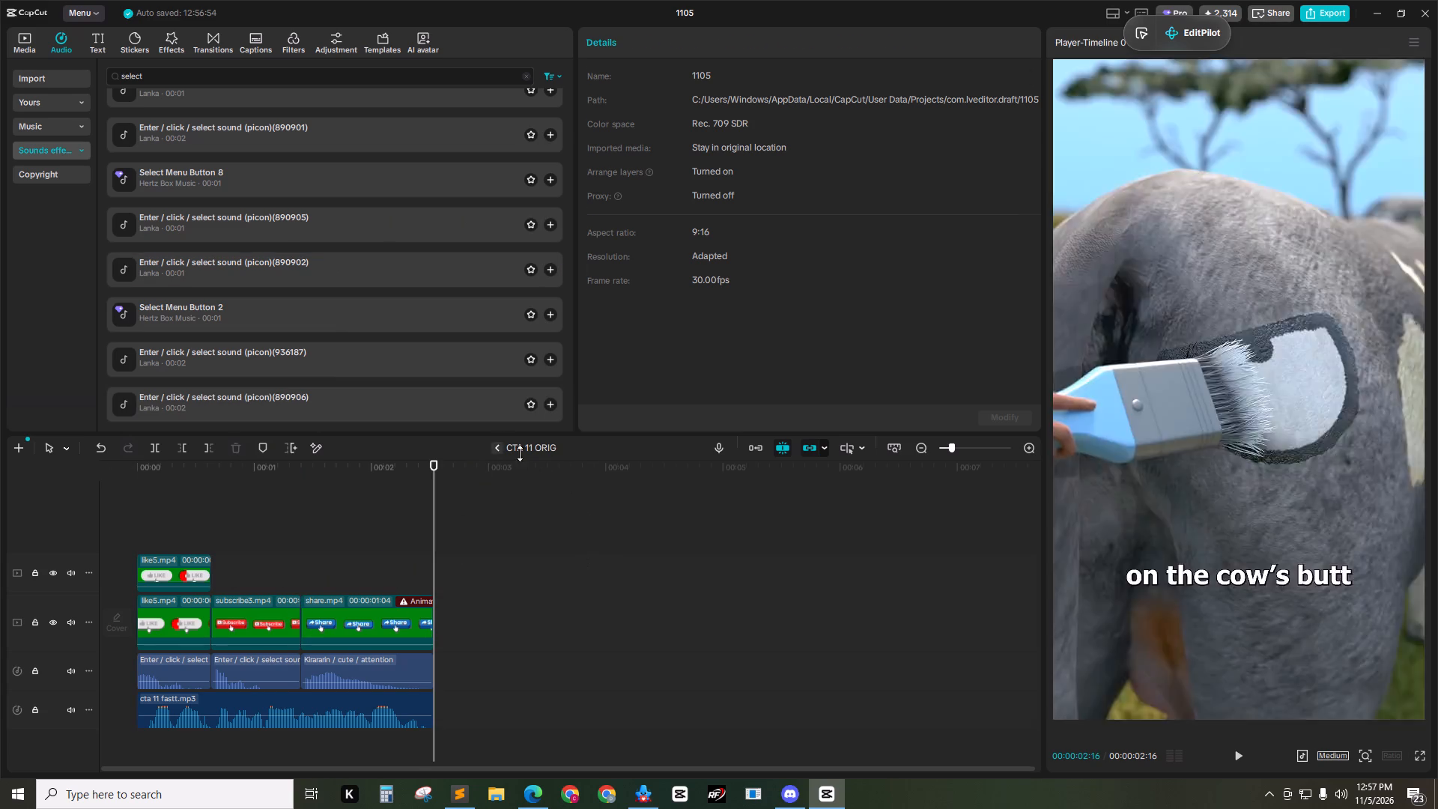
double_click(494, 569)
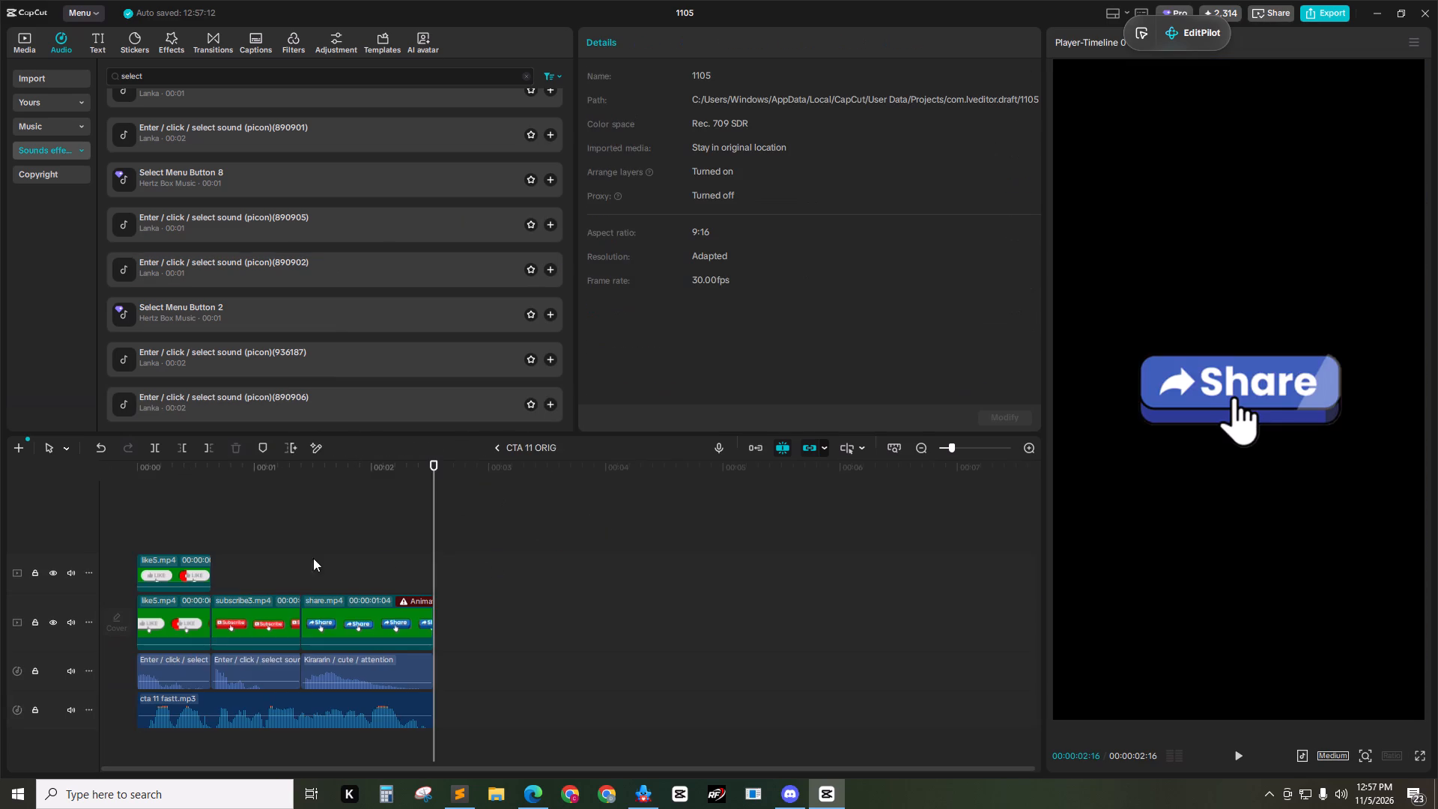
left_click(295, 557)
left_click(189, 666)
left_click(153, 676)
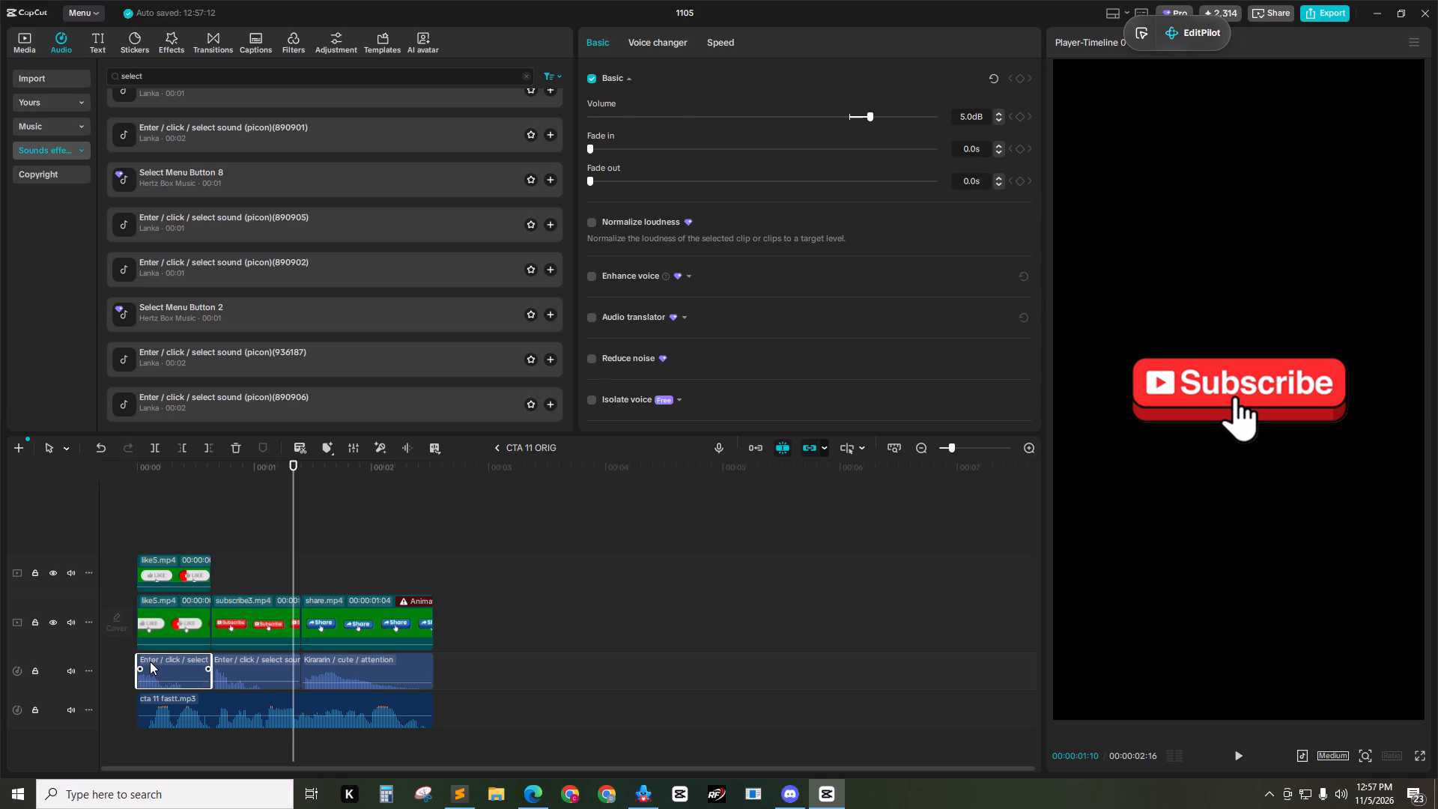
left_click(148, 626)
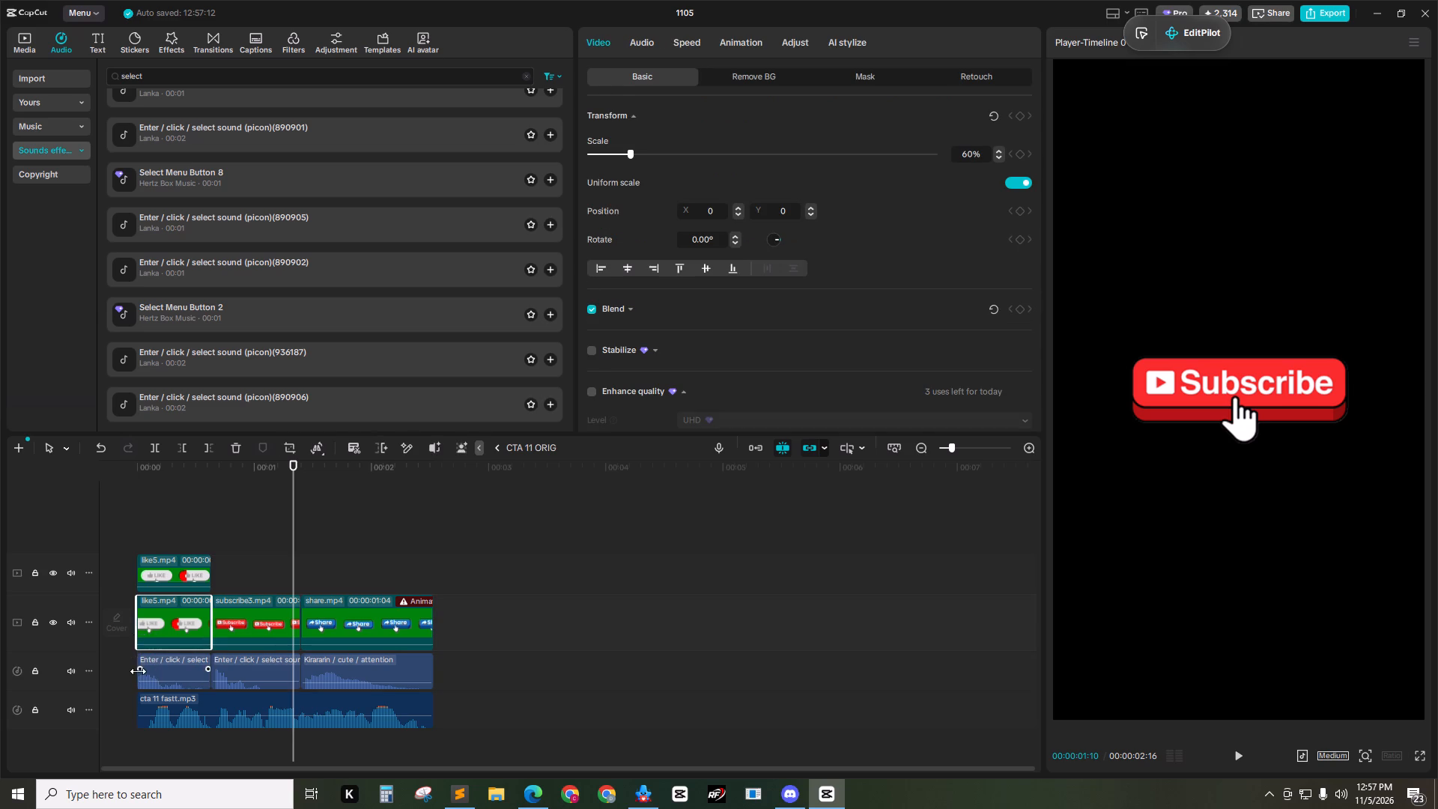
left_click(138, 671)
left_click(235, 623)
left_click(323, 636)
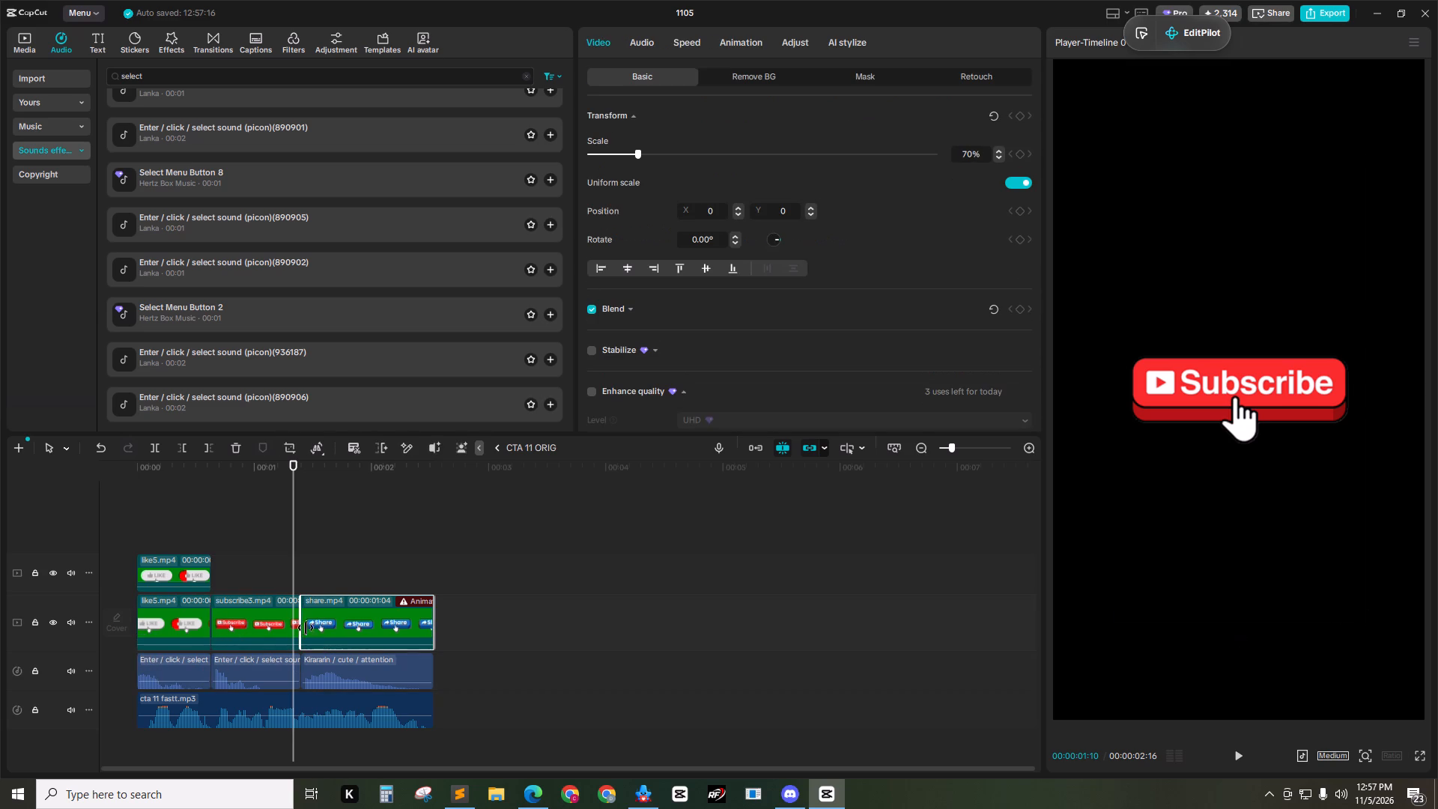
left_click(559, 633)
Delete the new like5.mp4 clip from the upper track and scrub the remaining CTA sequence.
left_click_drag(262, 545, 110, 572)
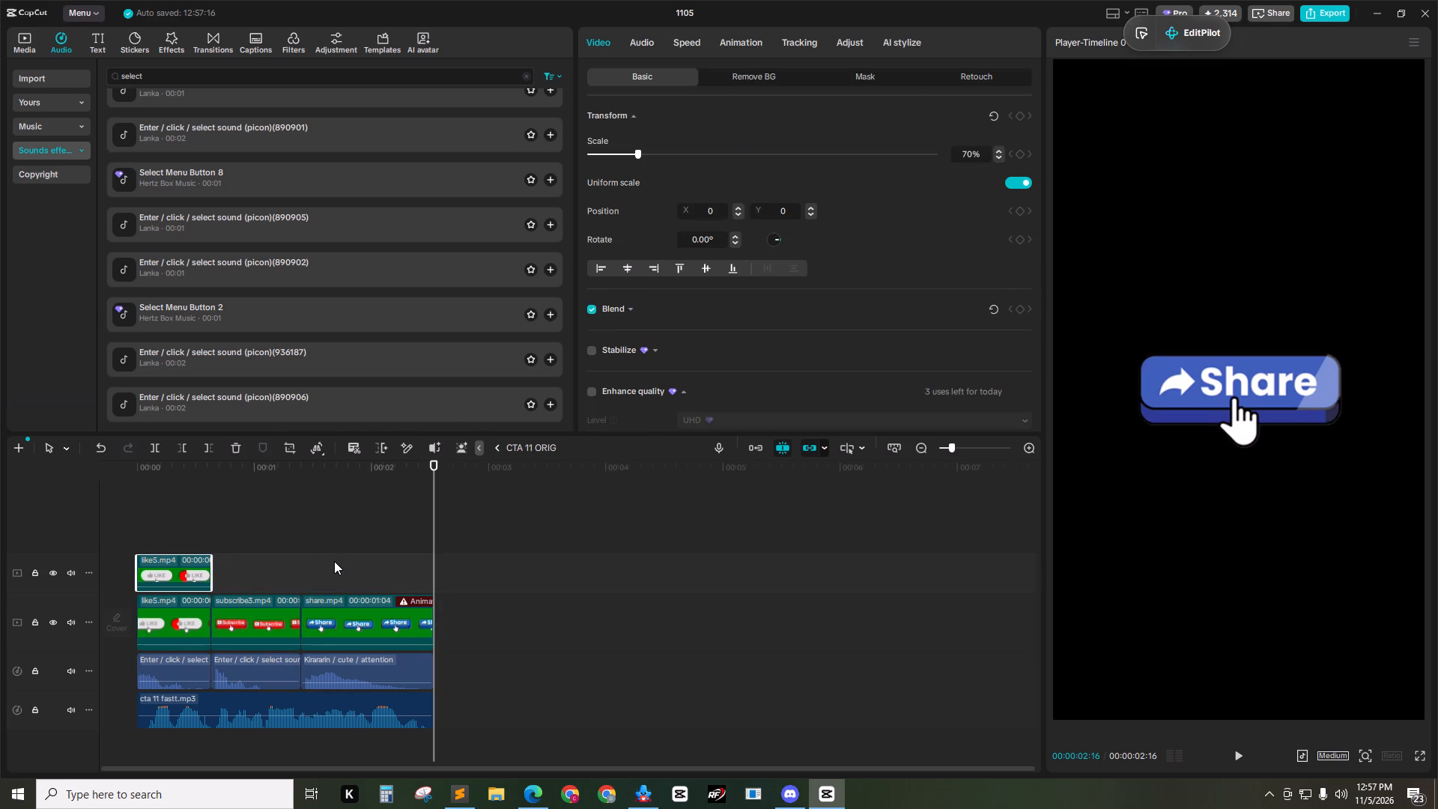
key("Delete")
left_click_drag(404, 476, 115, 493)
left_click(539, 545)
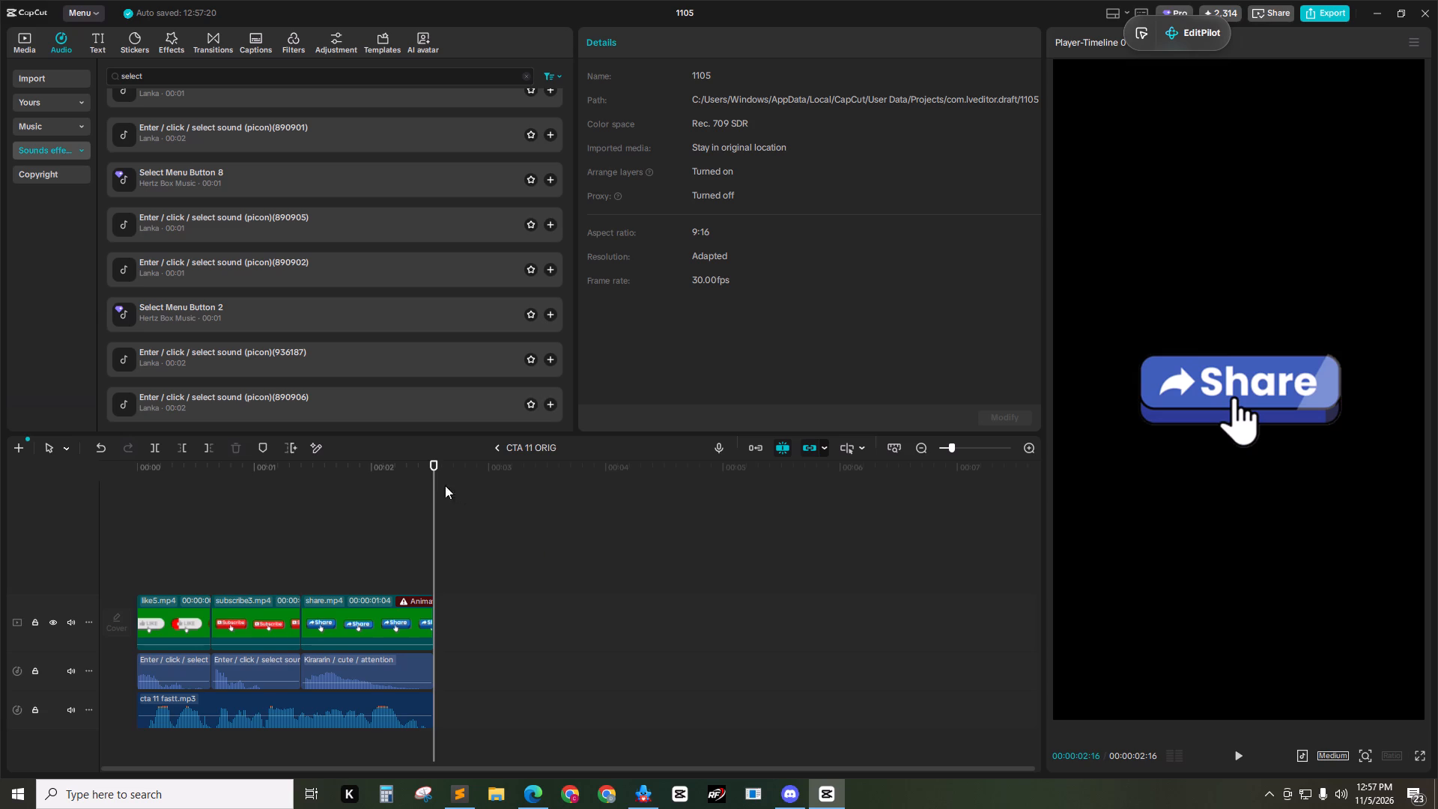
left_click_drag(437, 483, 338, 482)
left_click(549, 549)
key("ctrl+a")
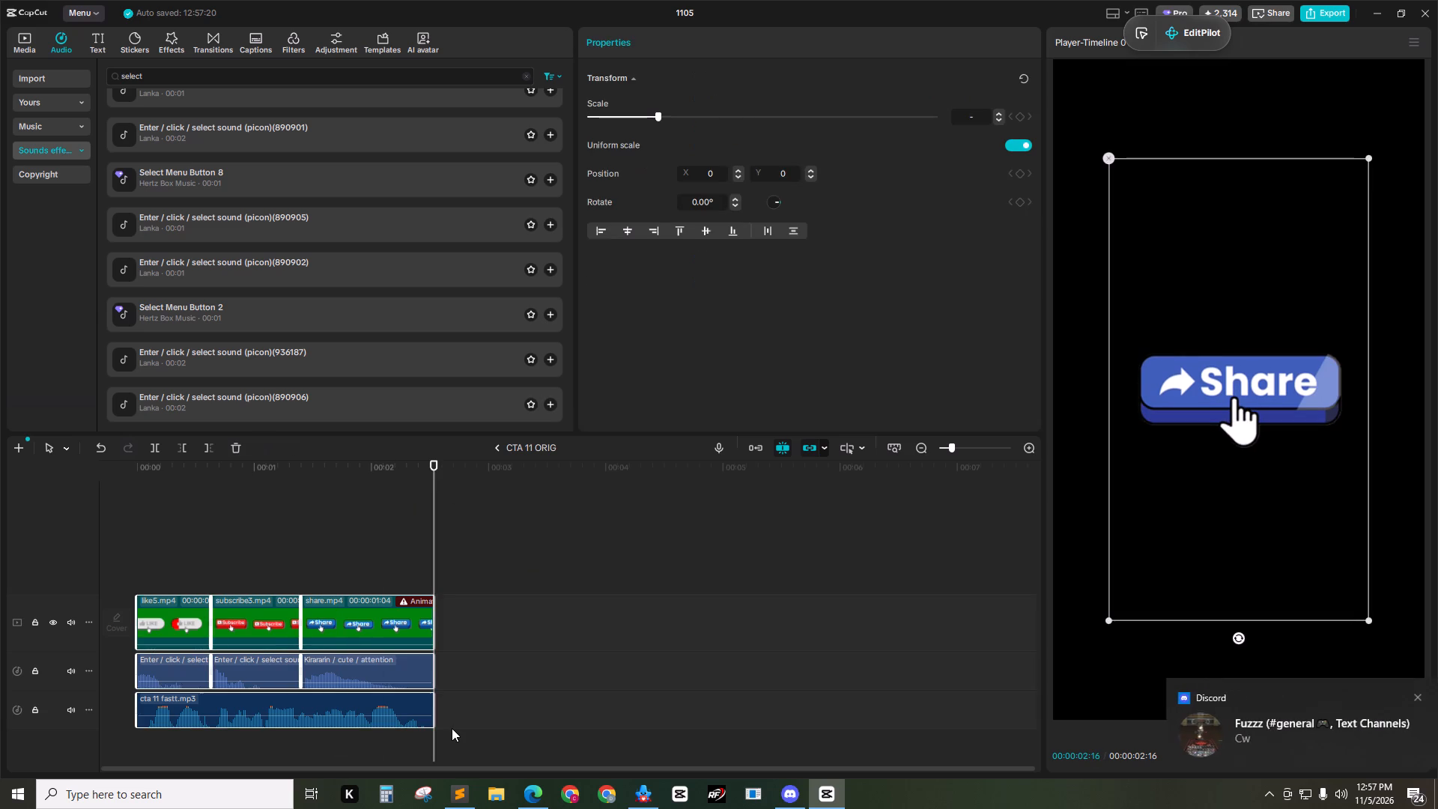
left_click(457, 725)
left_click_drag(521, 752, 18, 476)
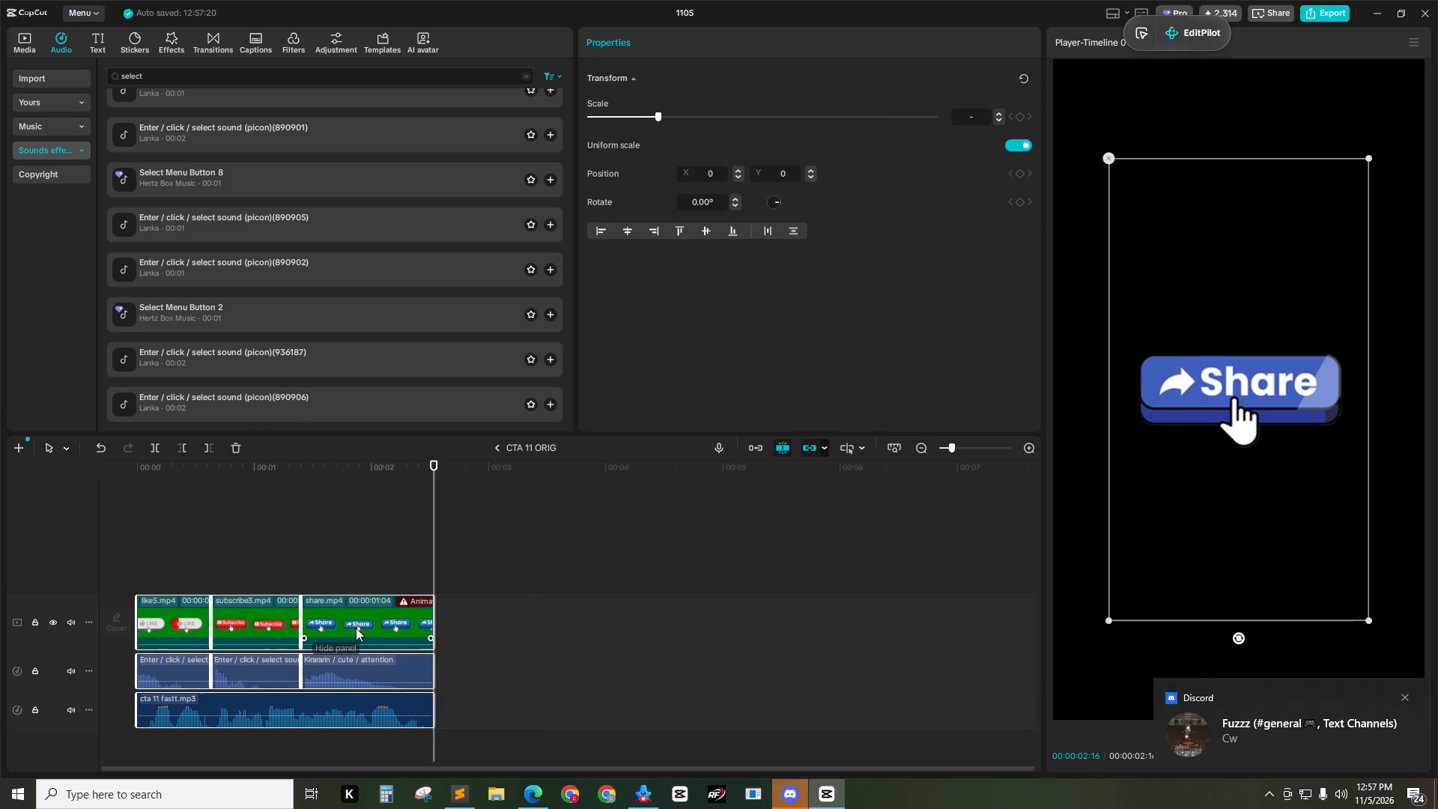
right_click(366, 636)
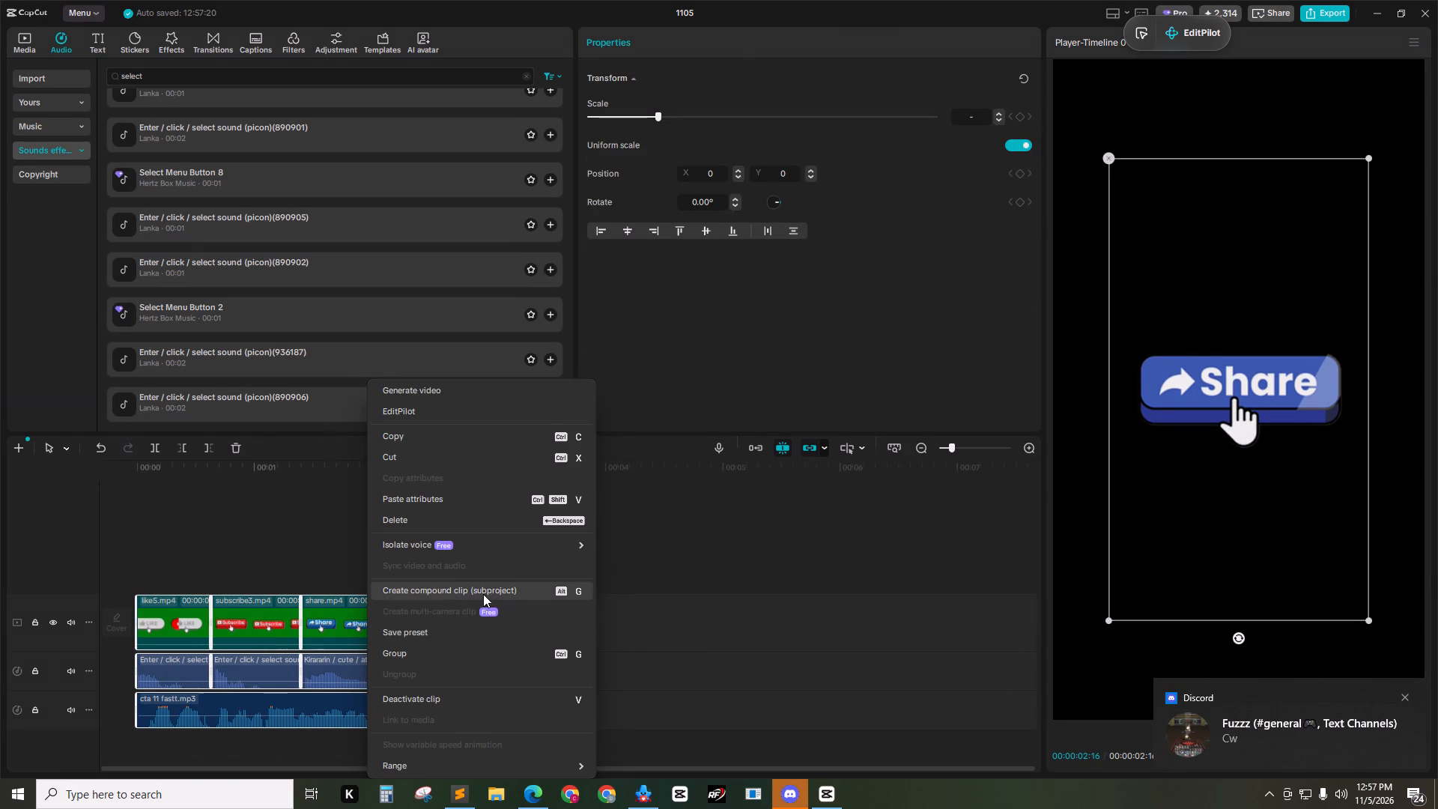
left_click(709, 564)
Leave the compound clip's contents and return to the main timeline with the CTA 11 ORIG clip selected.
left_click(496, 448)
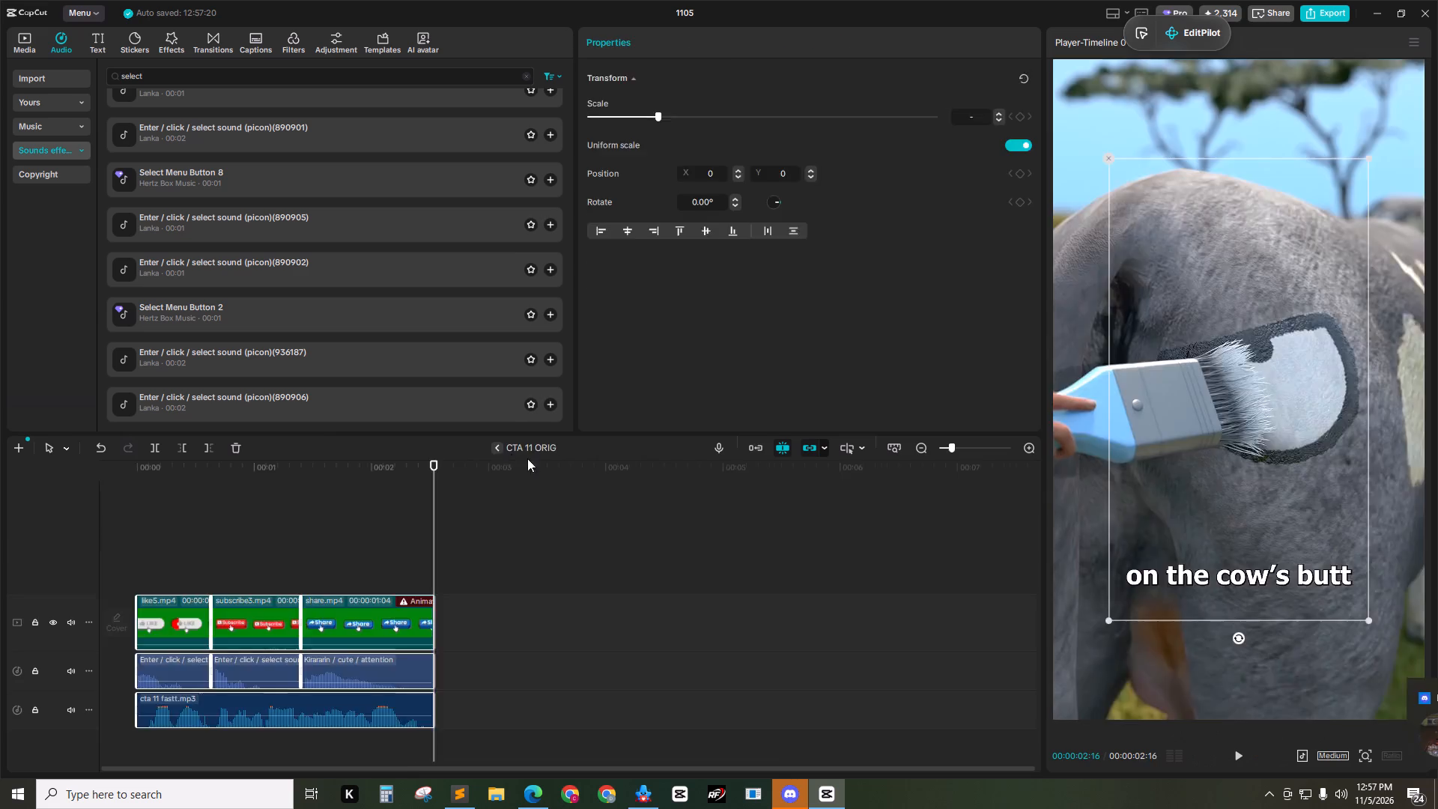
left_click(488, 565)
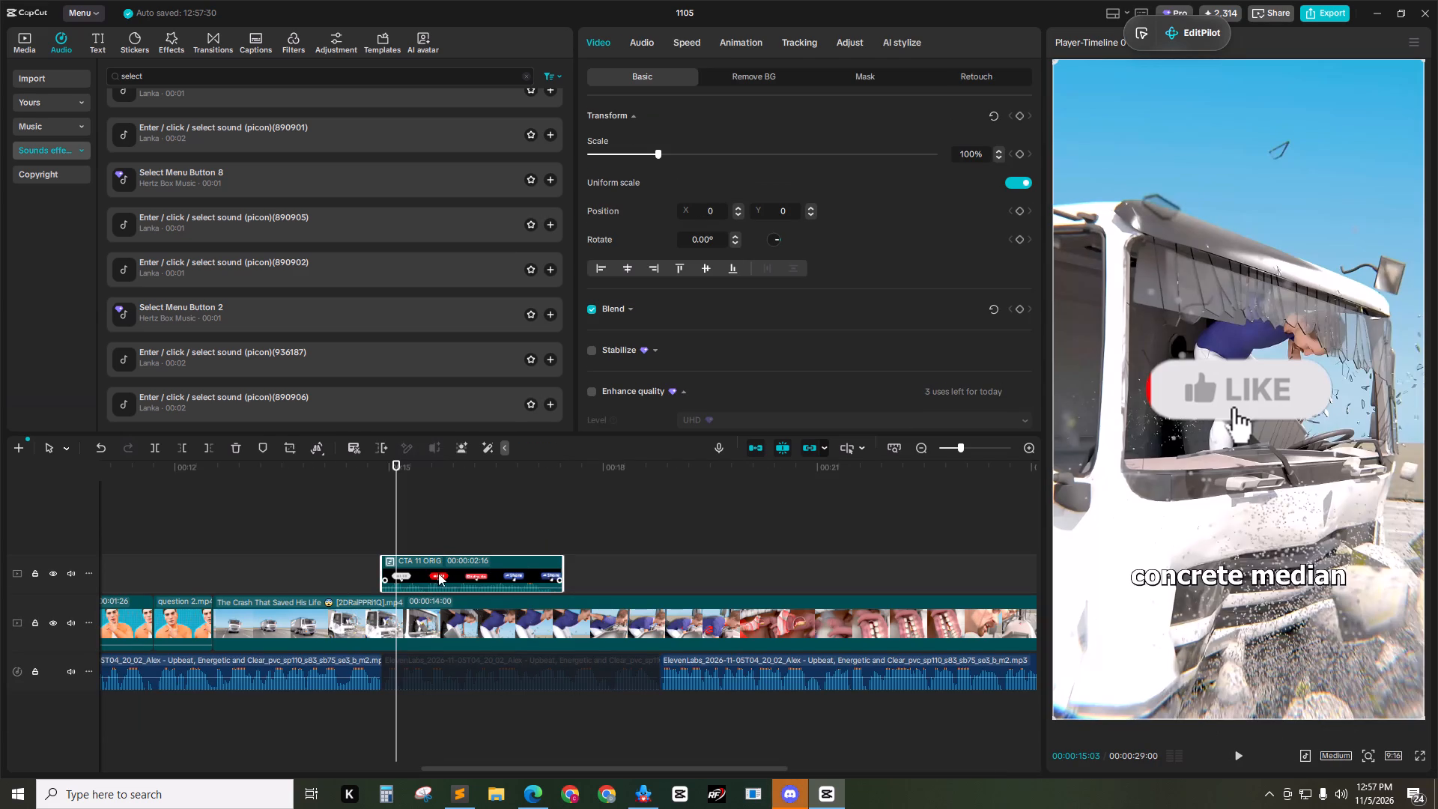
left_click(454, 577)
right_click(454, 577)
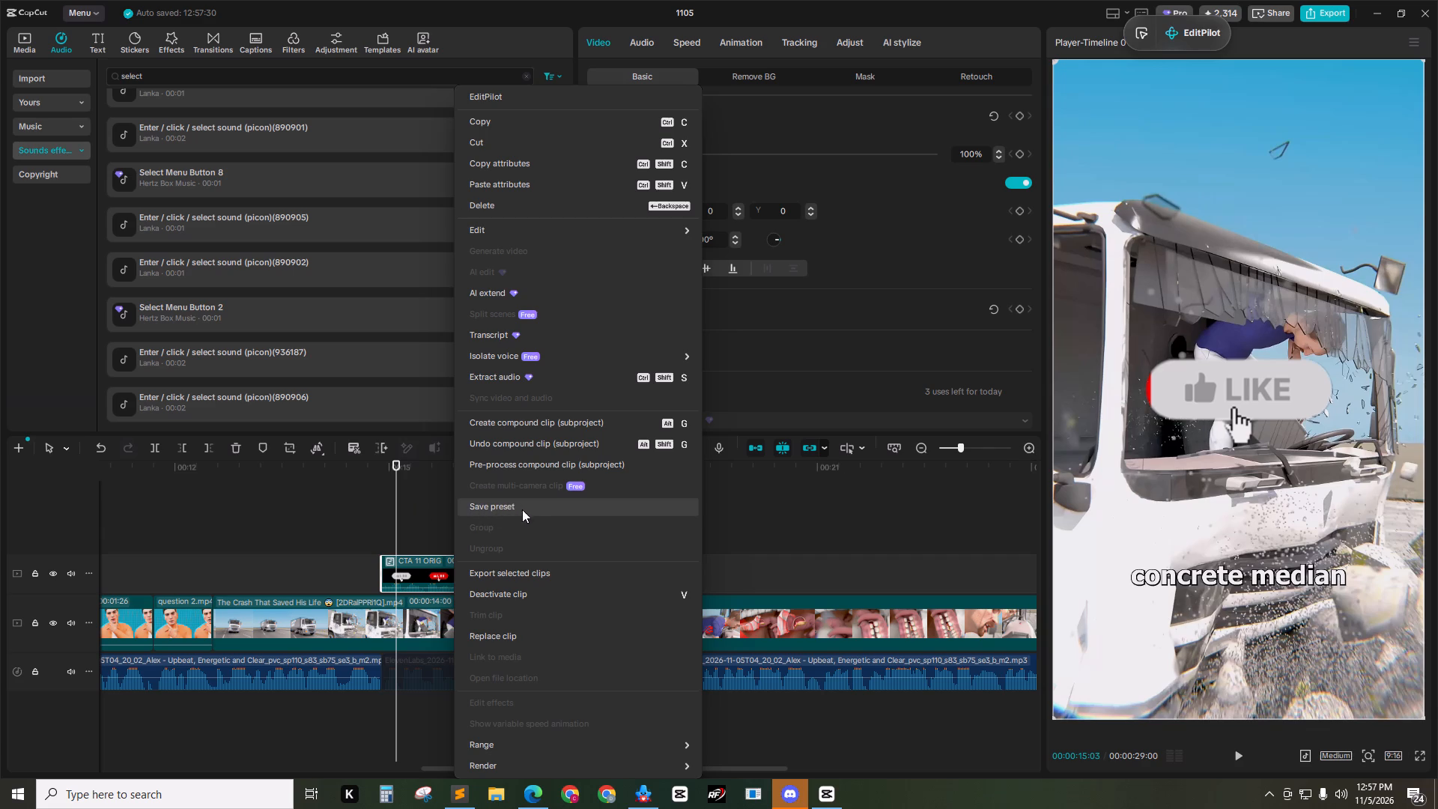
left_click(407, 565)
Open the CTA 11 Fast folder among the saved presets and preview CTA 11 mom modified and CTA 11 ORIG.
left_click(14, 36)
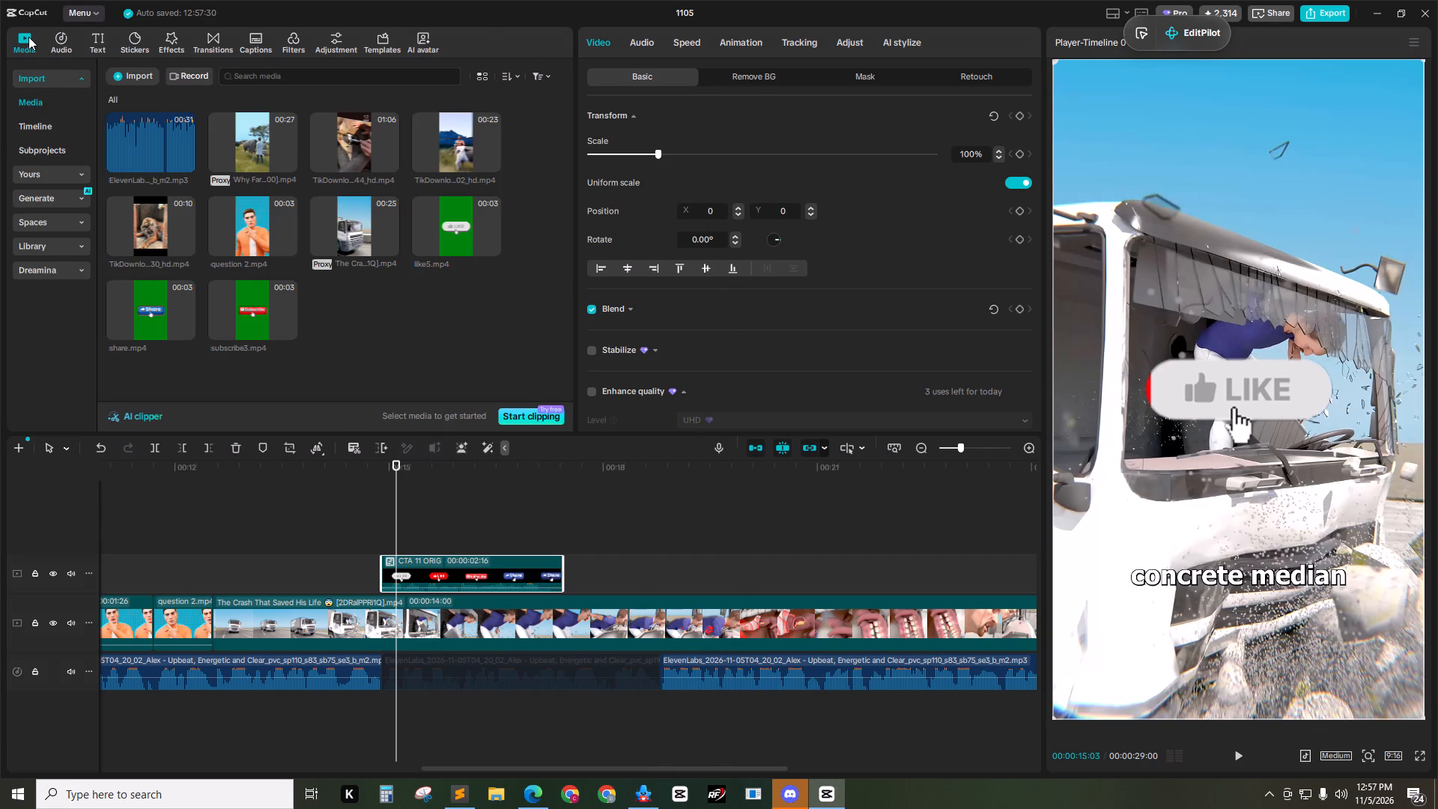
left_click(26, 37)
left_click(52, 169)
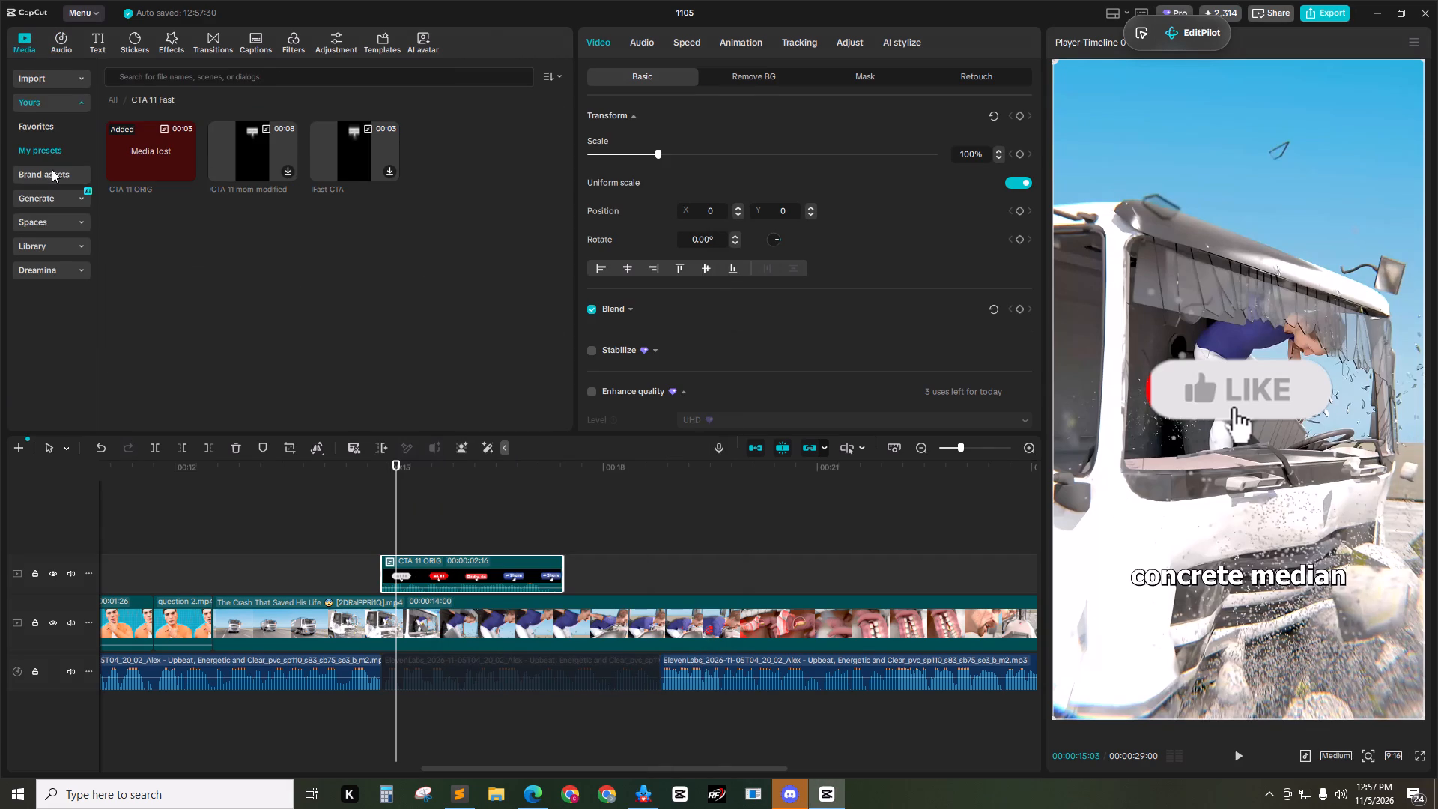
left_click(36, 152)
left_click(216, 229)
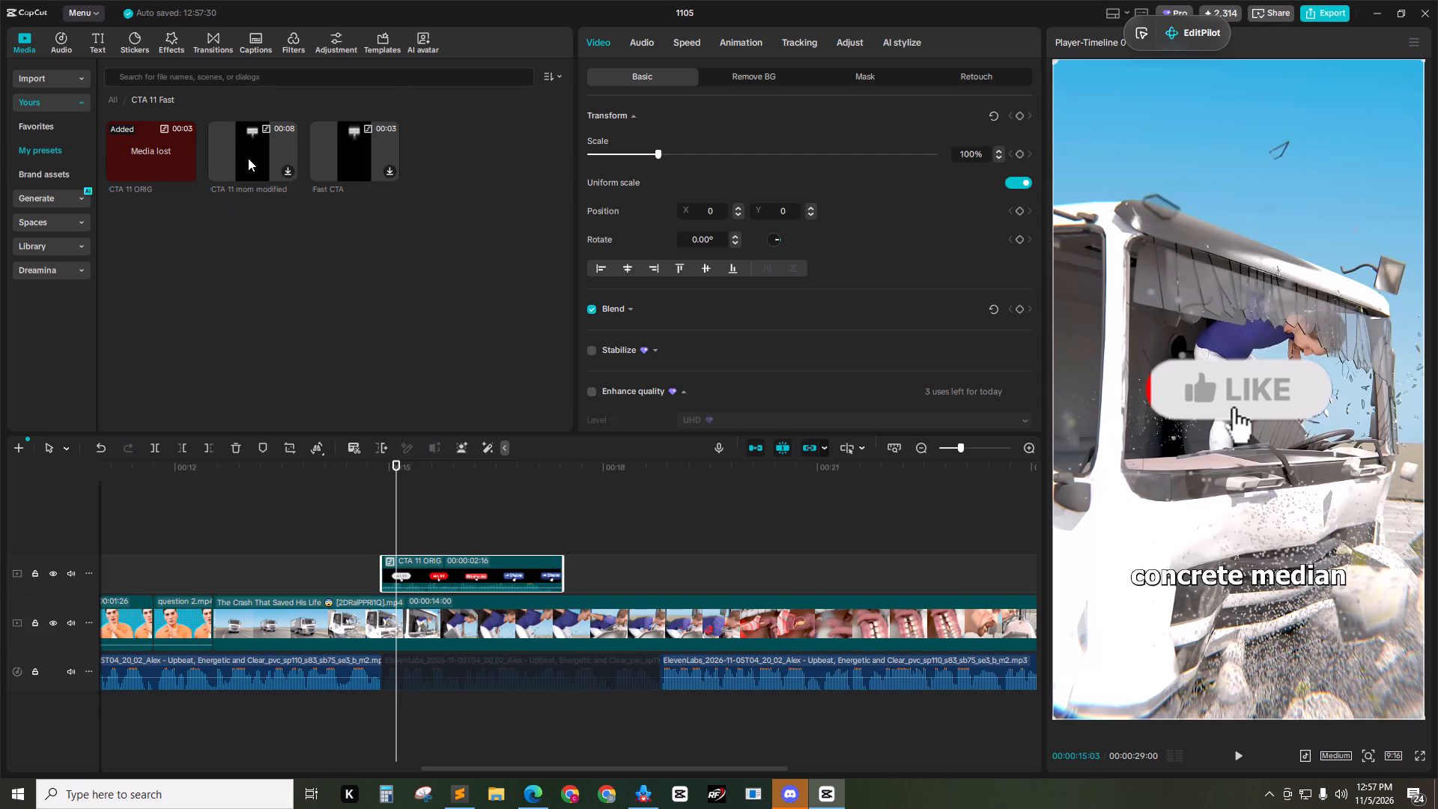
left_click(248, 158)
left_click(167, 155)
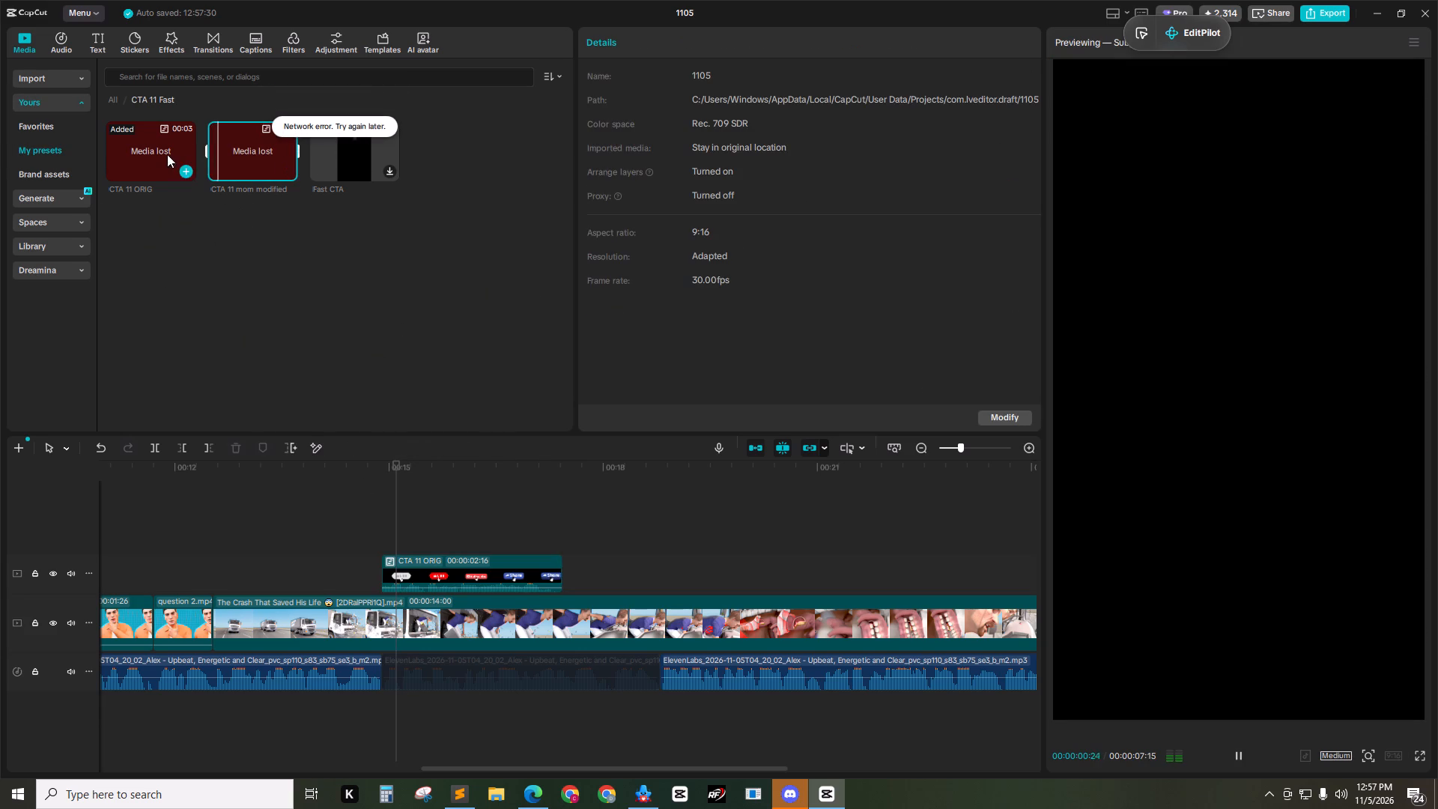
key("space")
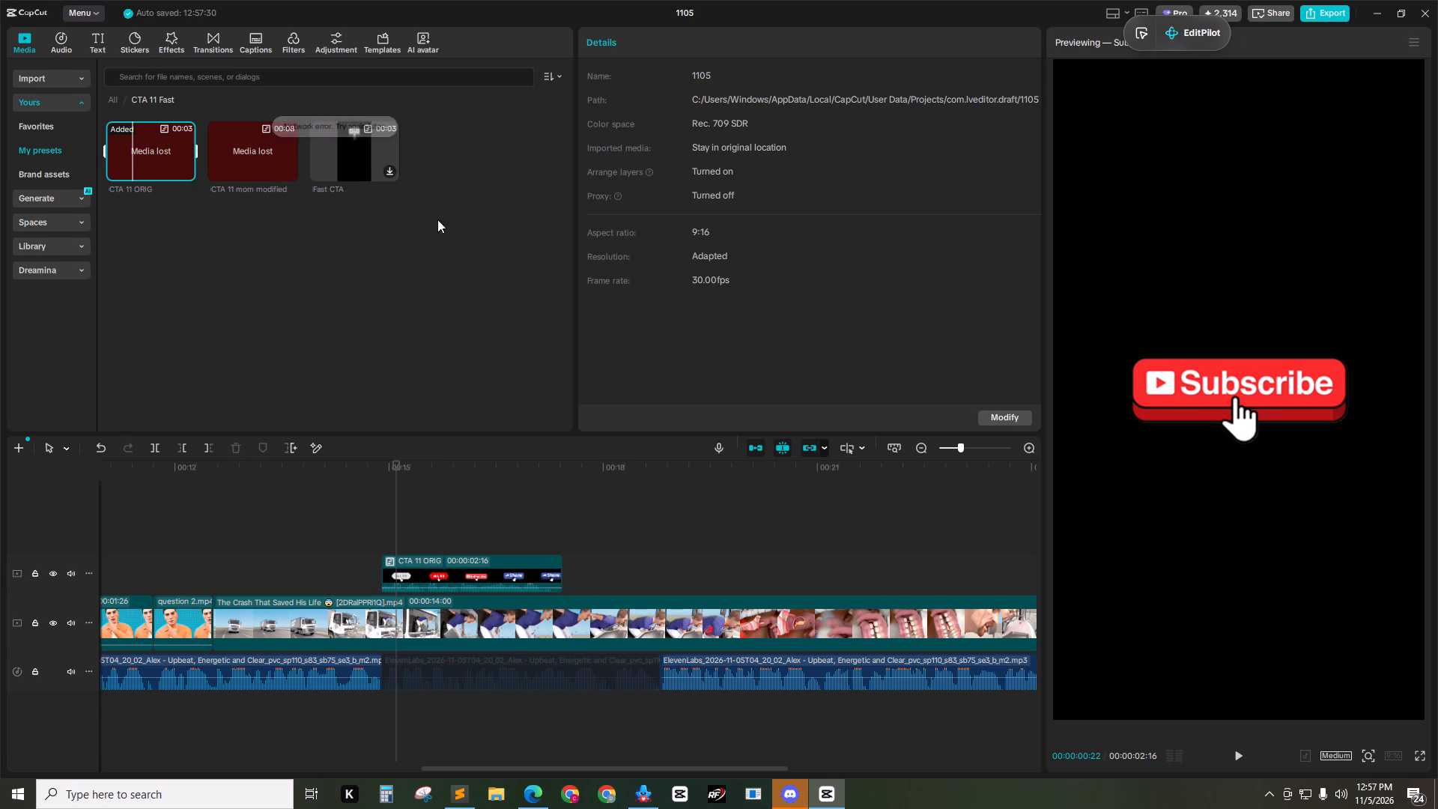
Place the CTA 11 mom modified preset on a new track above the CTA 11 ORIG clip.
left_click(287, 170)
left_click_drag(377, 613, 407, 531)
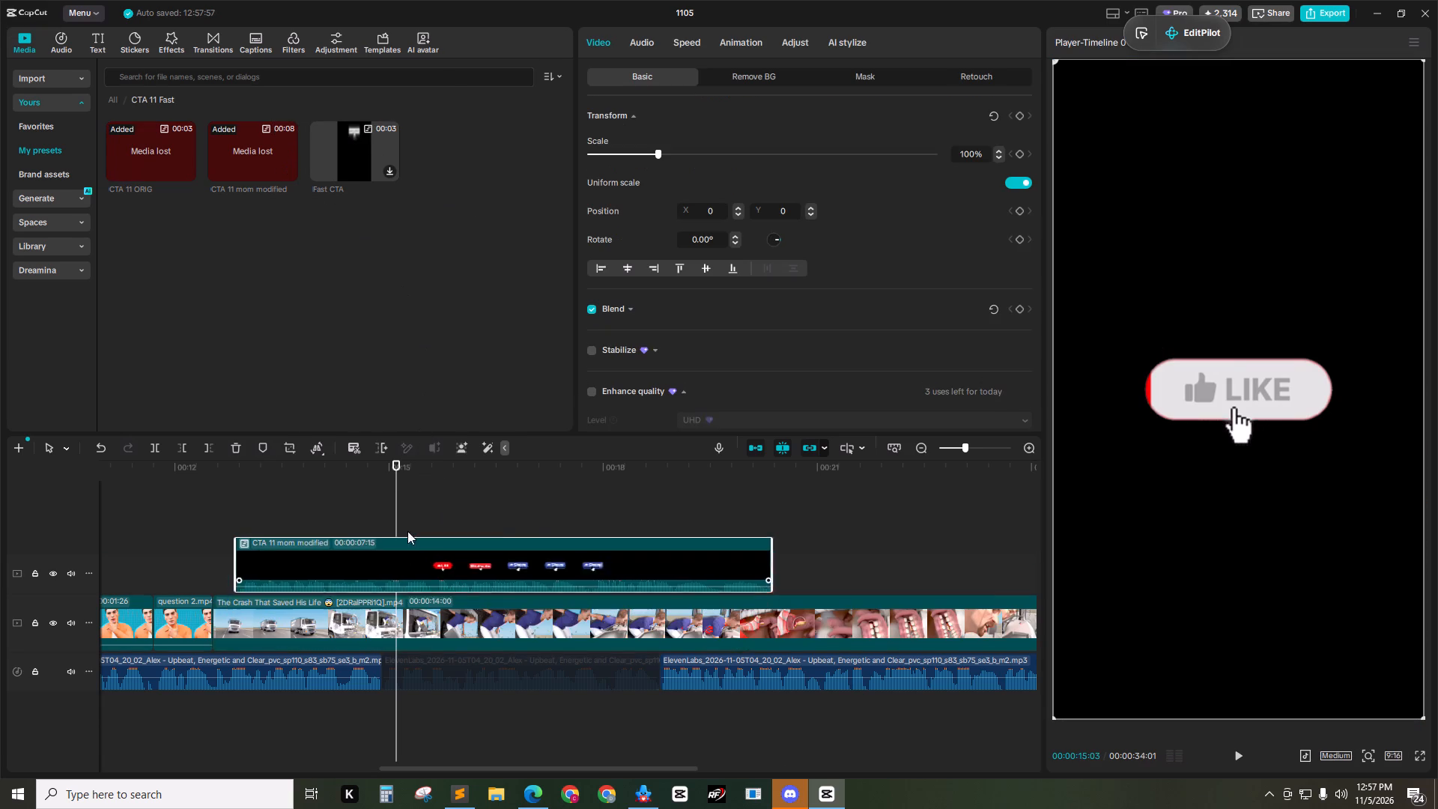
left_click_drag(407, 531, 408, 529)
Open the CTA 11 mom modified compound clip, play it through, scrub its comment section and return to the main timeline.
double_click(455, 544)
left_click(222, 522)
left_click_drag(226, 458, 82, 462)
left_click_drag(208, 459, 195, 459)
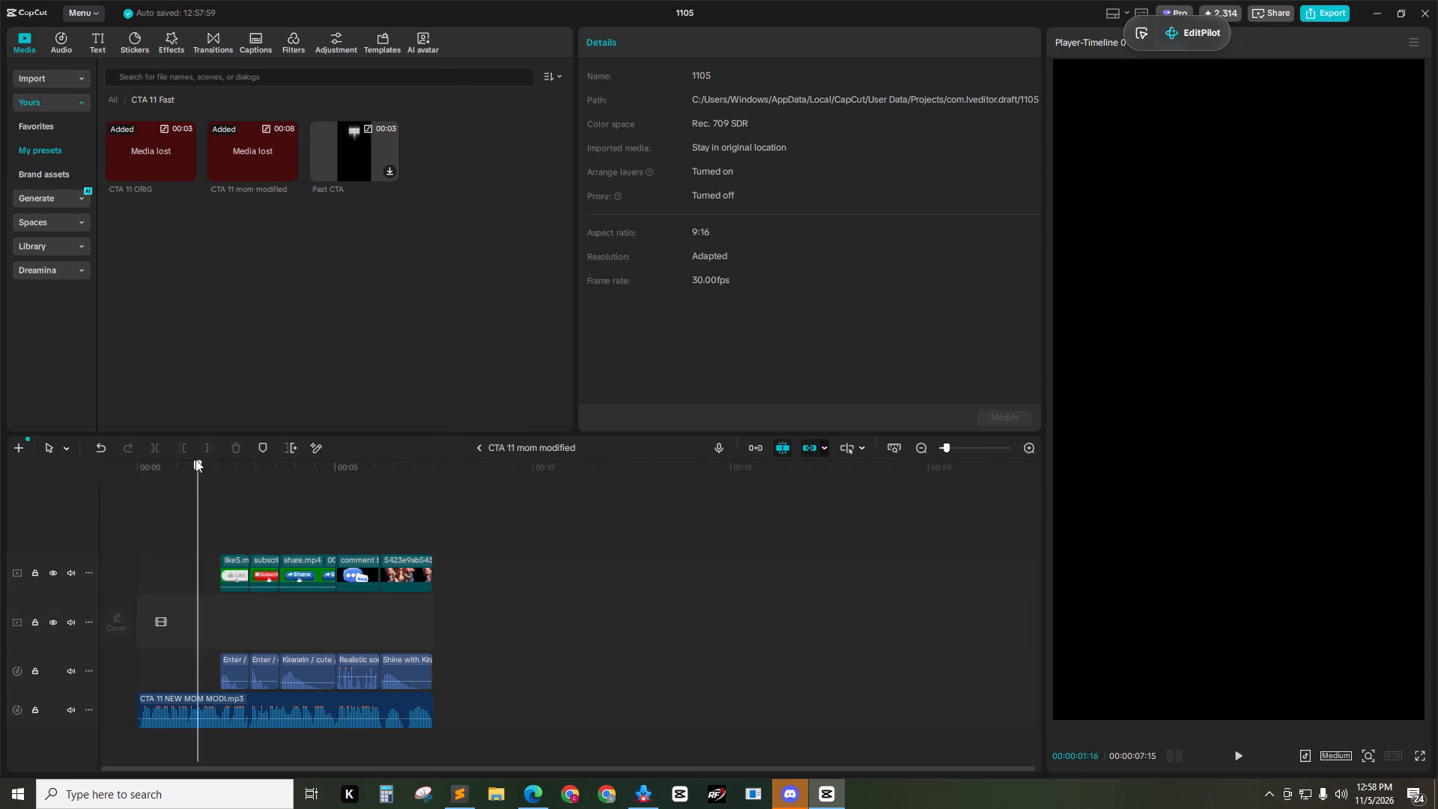
left_click_drag(195, 459, 179, 461)
key("space")
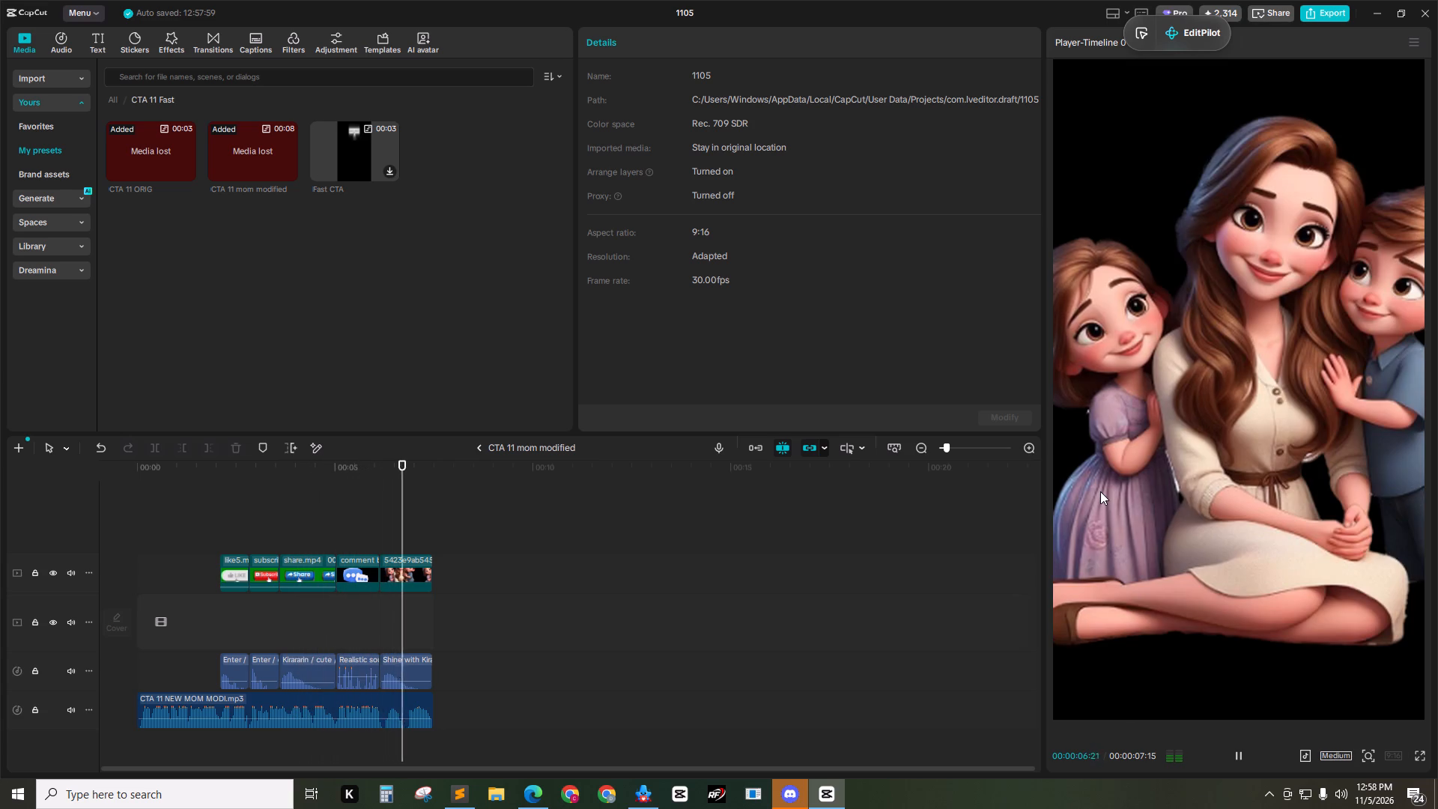
left_click(434, 477)
left_click(479, 483)
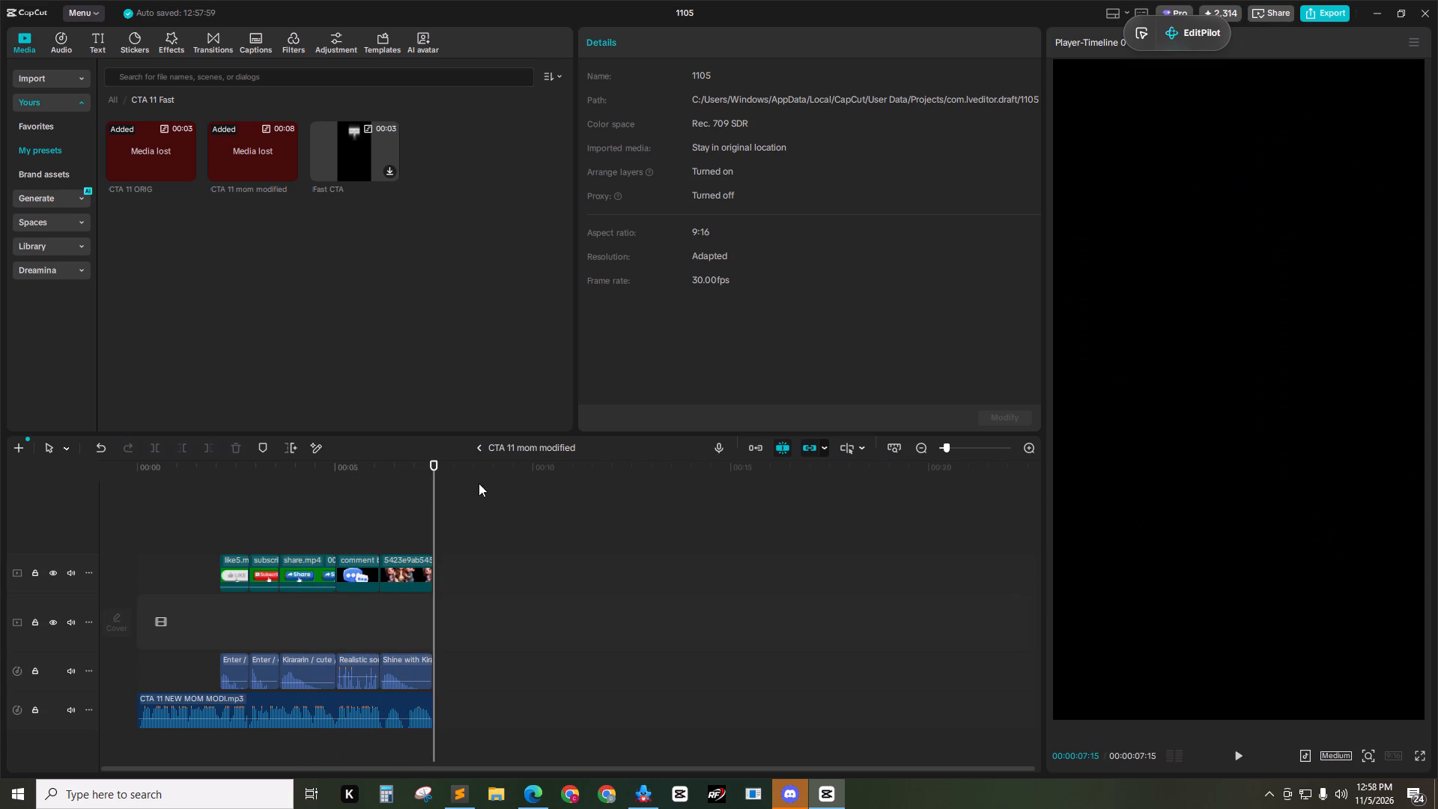
left_click_drag(404, 520, 380, 523)
left_click_drag(408, 494, 377, 494)
left_click_drag(404, 476, 347, 478)
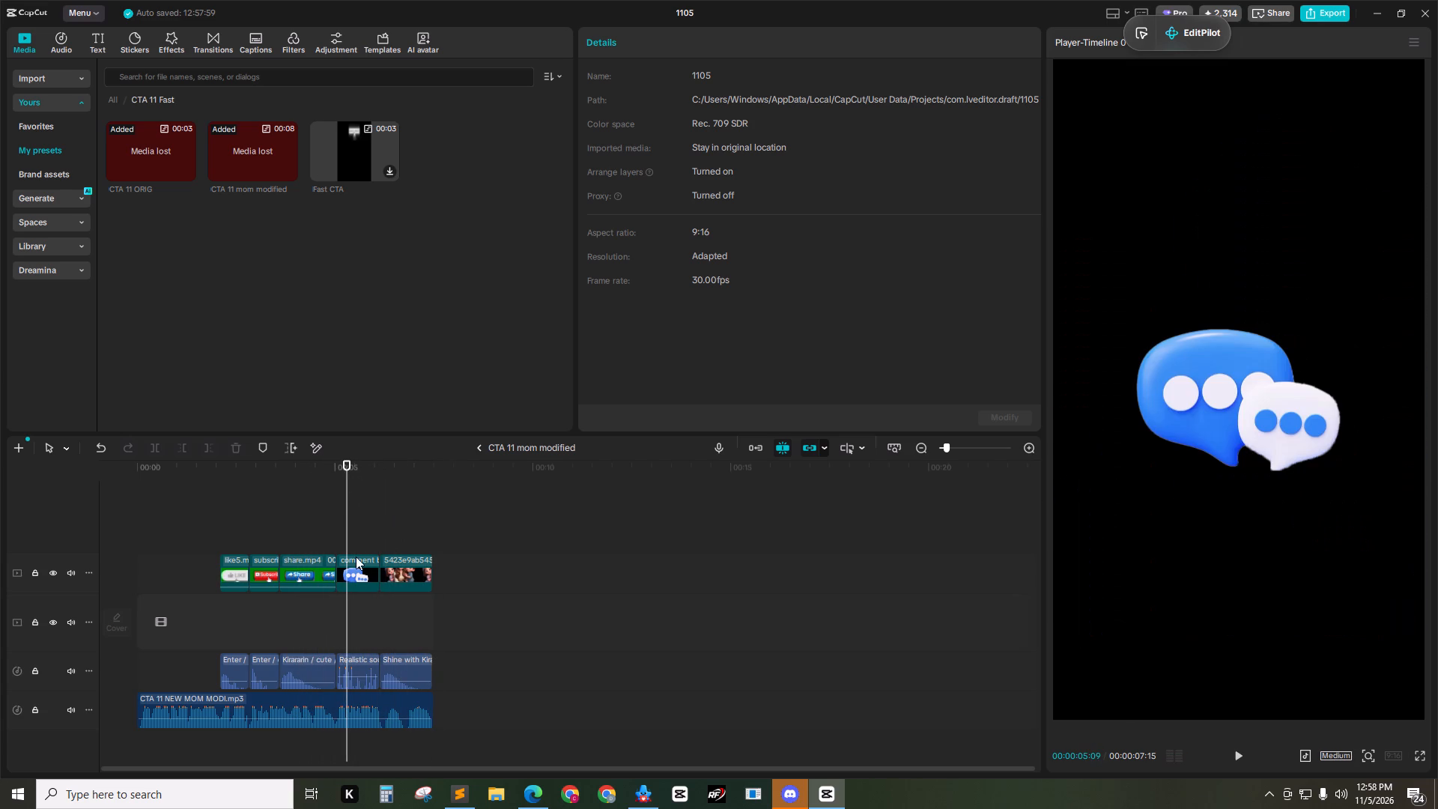
left_click(482, 454)
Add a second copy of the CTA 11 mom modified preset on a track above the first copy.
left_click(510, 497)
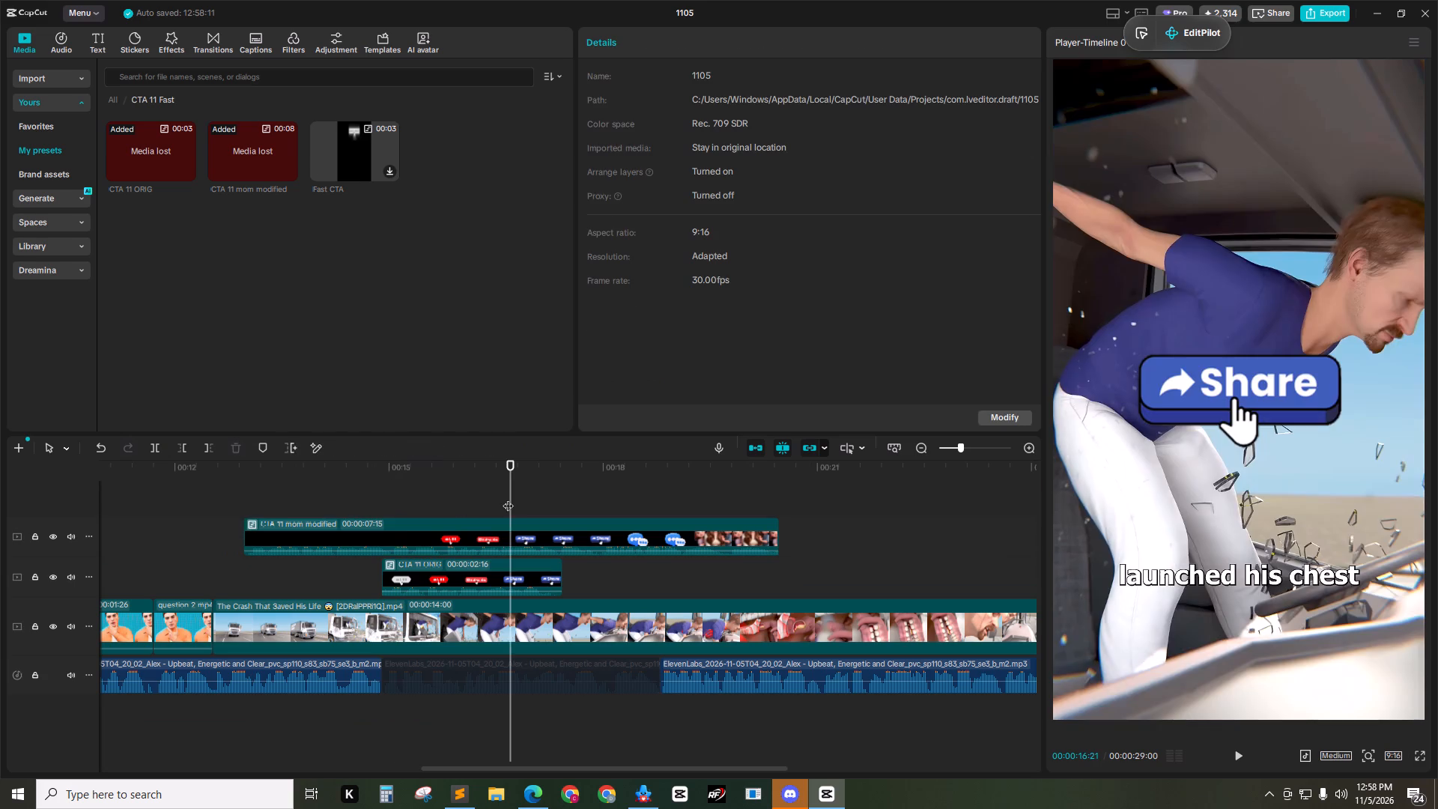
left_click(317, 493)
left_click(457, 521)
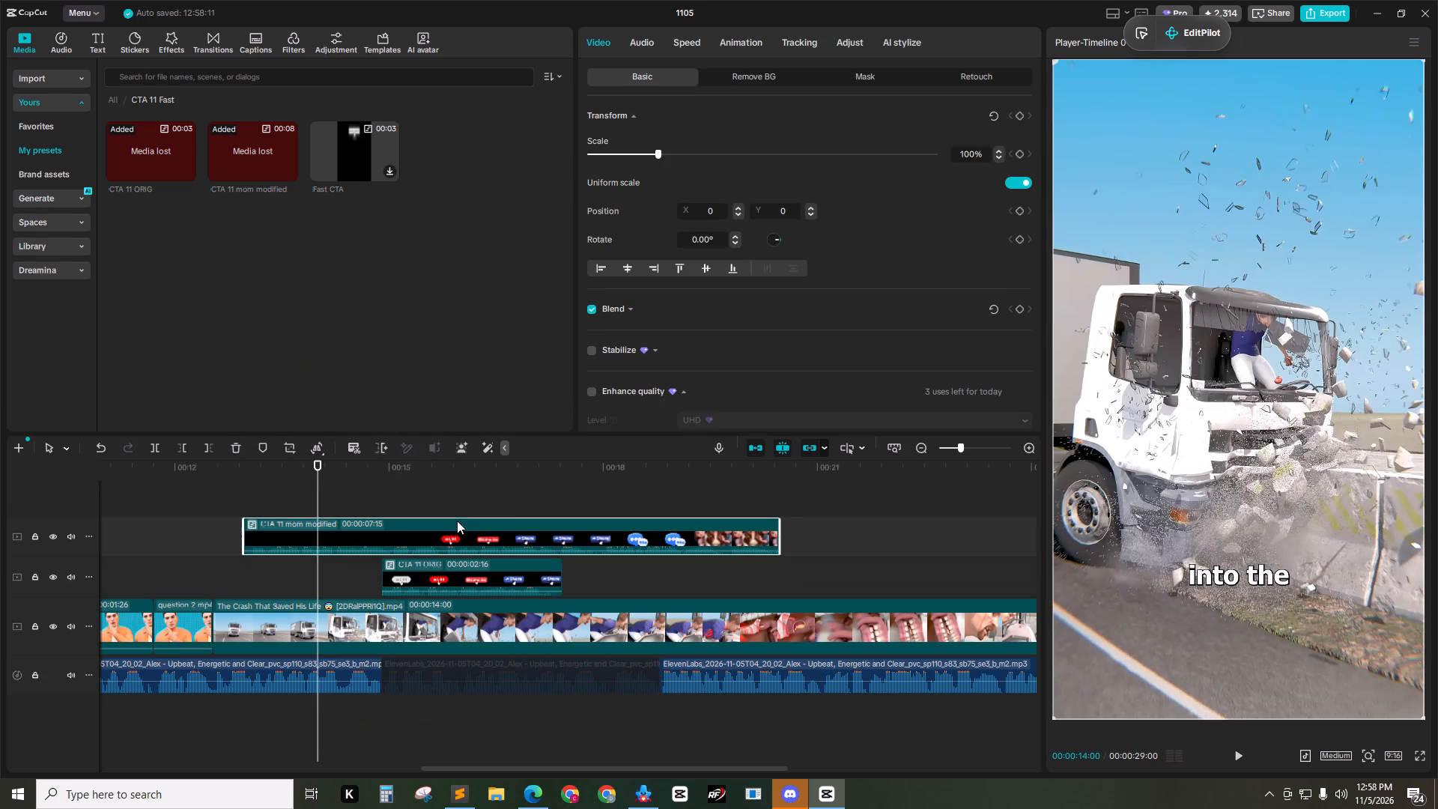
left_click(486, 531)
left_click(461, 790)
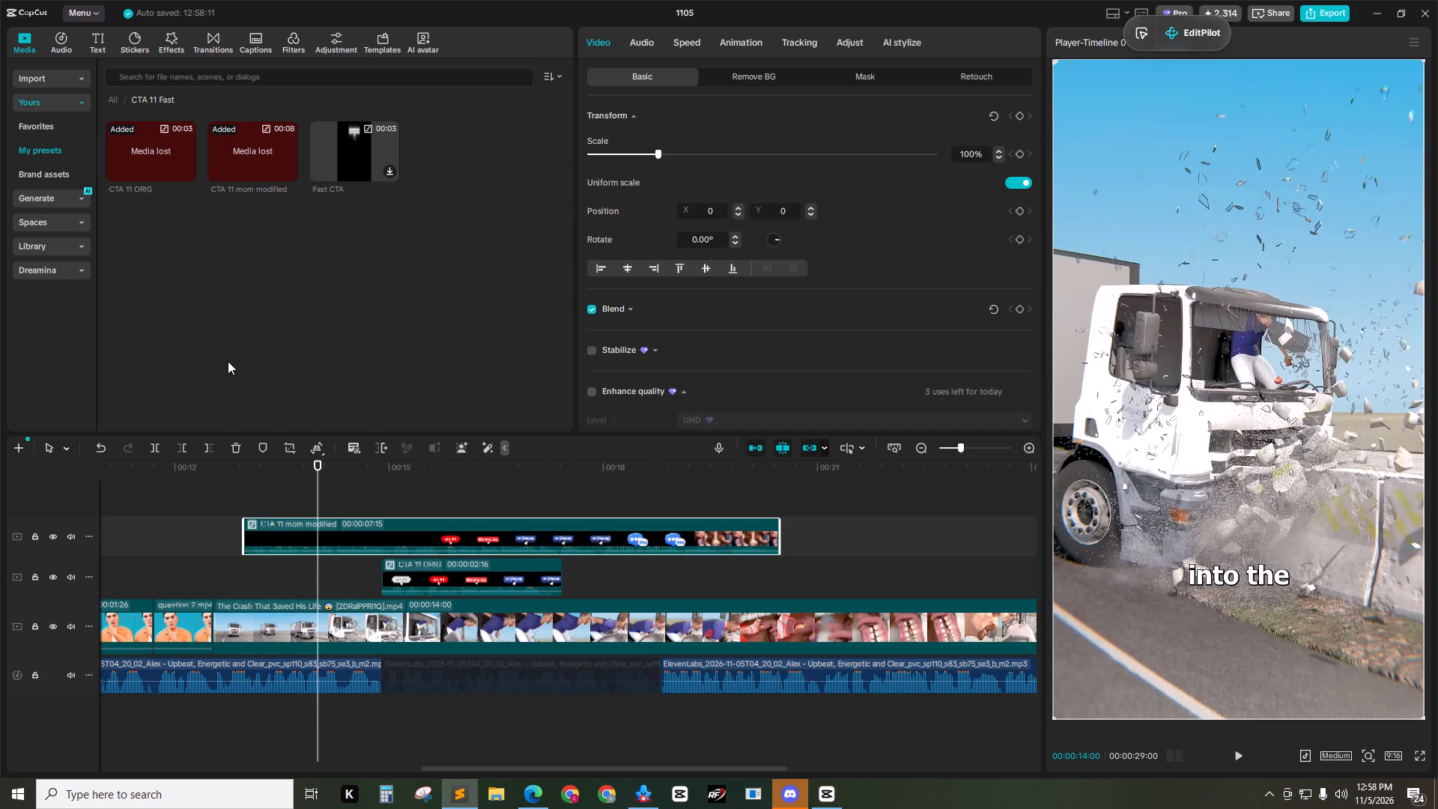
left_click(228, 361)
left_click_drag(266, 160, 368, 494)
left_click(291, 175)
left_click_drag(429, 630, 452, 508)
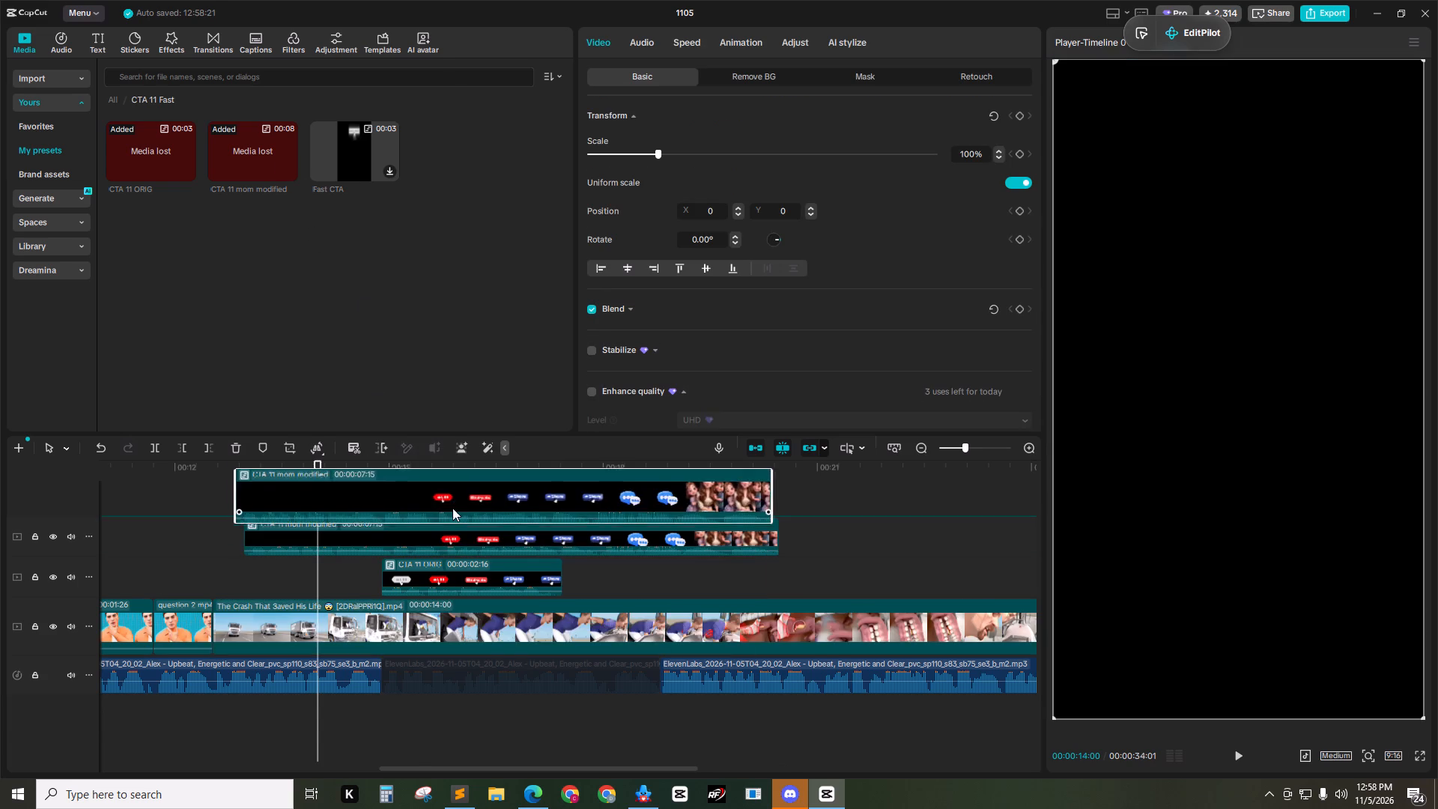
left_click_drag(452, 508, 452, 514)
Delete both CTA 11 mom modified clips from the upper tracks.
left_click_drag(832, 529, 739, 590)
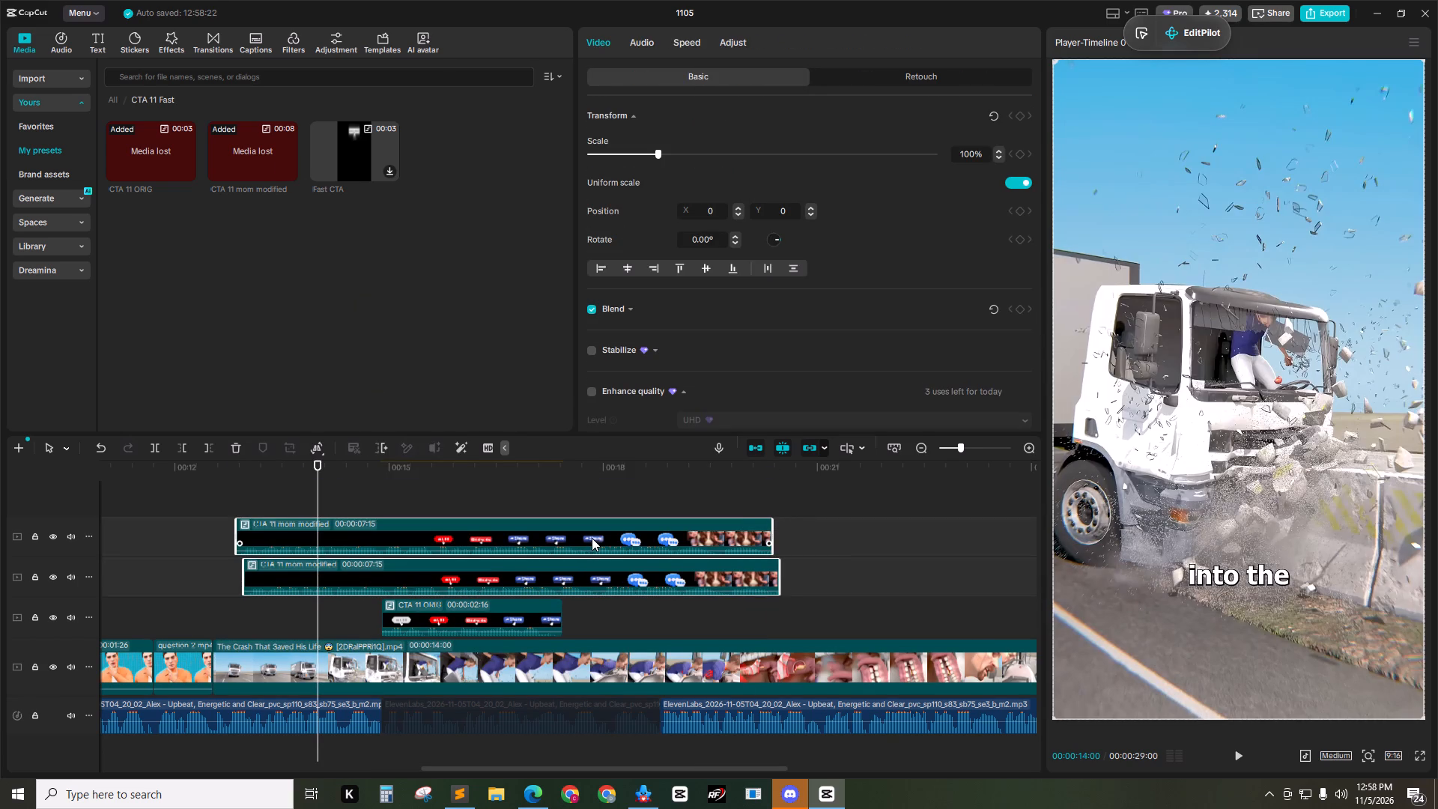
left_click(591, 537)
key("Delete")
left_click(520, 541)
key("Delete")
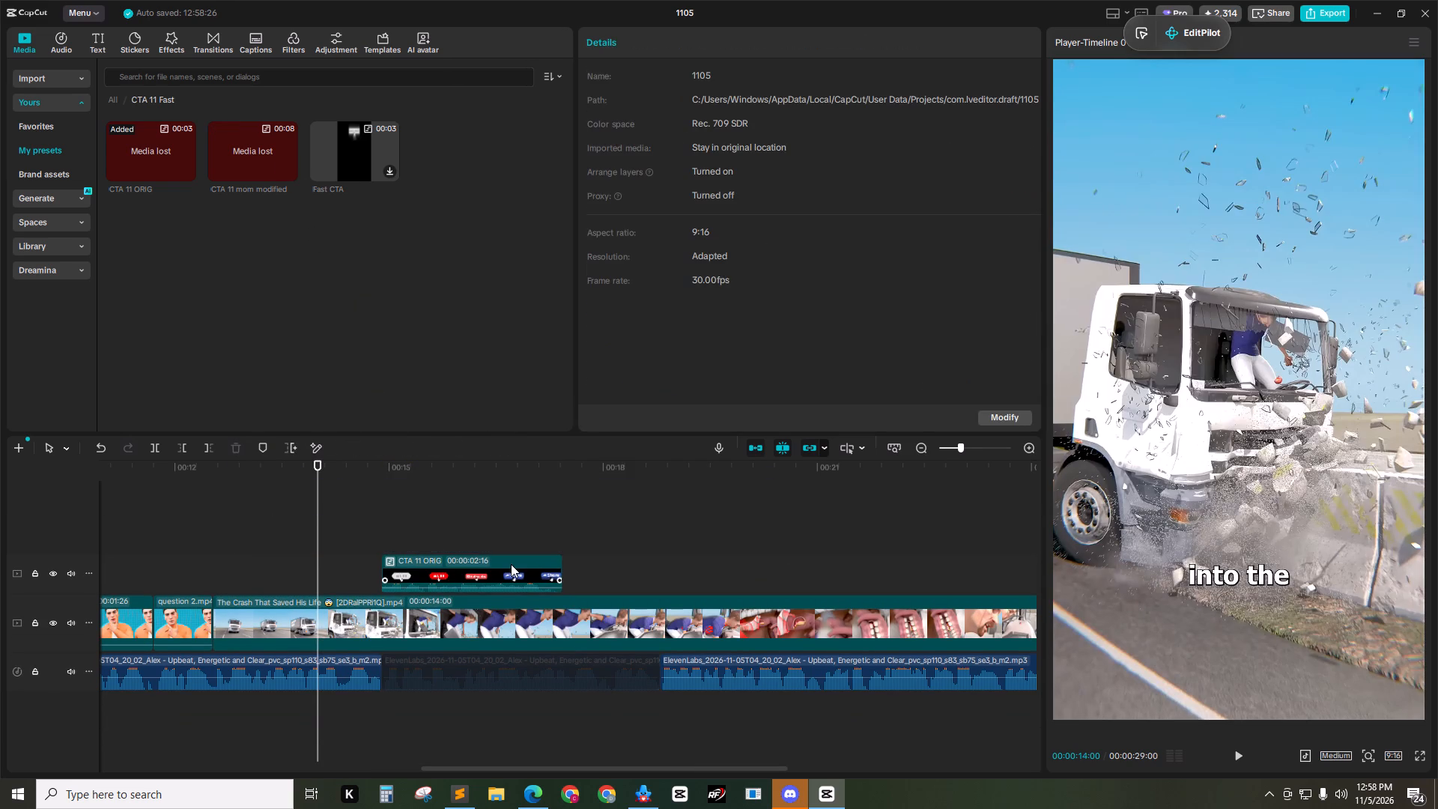
Check the start of the CTA 11 ORIG clip, scrub through its contents and return to the main timeline.
left_click(511, 564)
left_click(628, 522)
left_click_drag(477, 463, 378, 472)
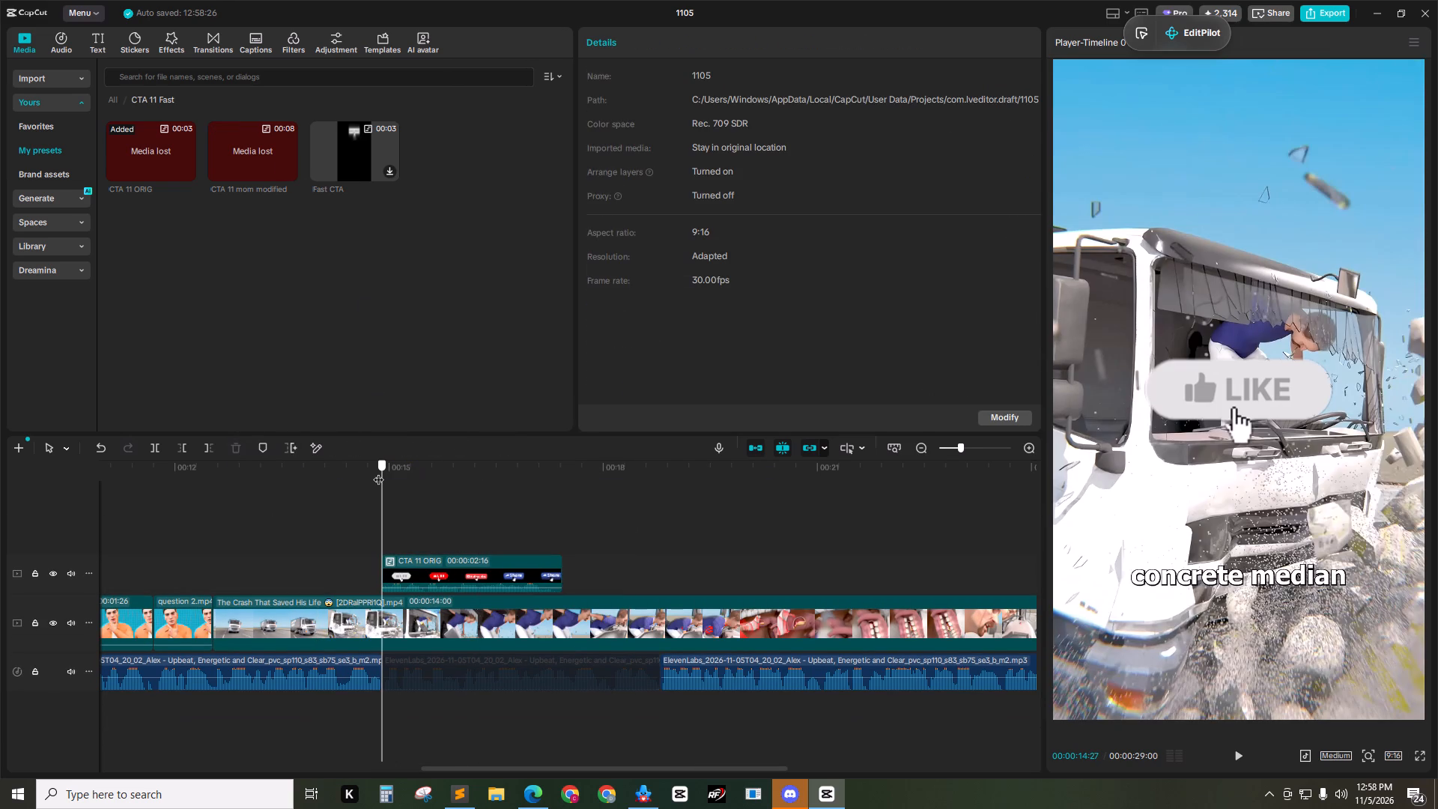
left_click_drag(378, 472, 393, 475)
left_click(500, 571)
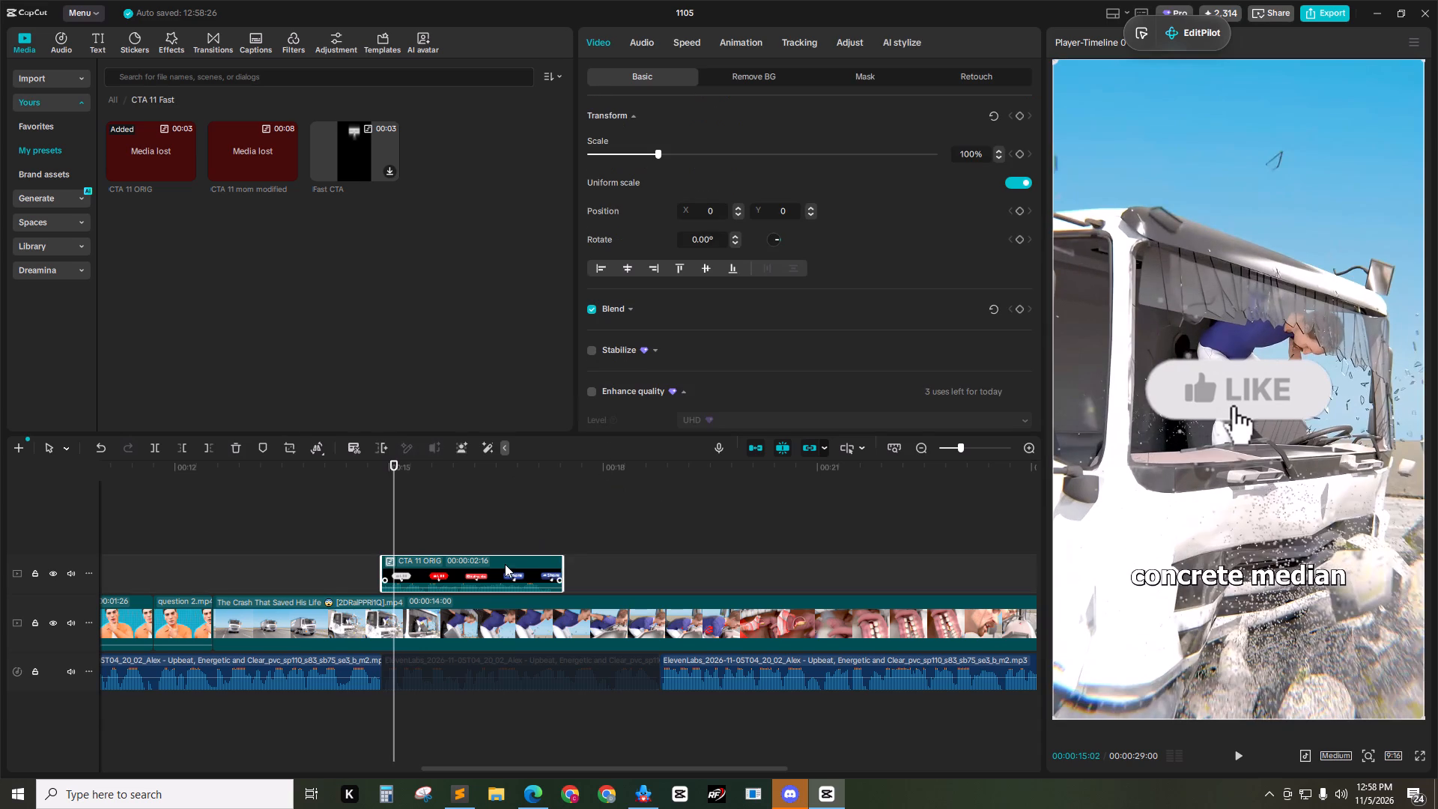
double_click(505, 564)
left_click_drag(303, 475, 183, 495)
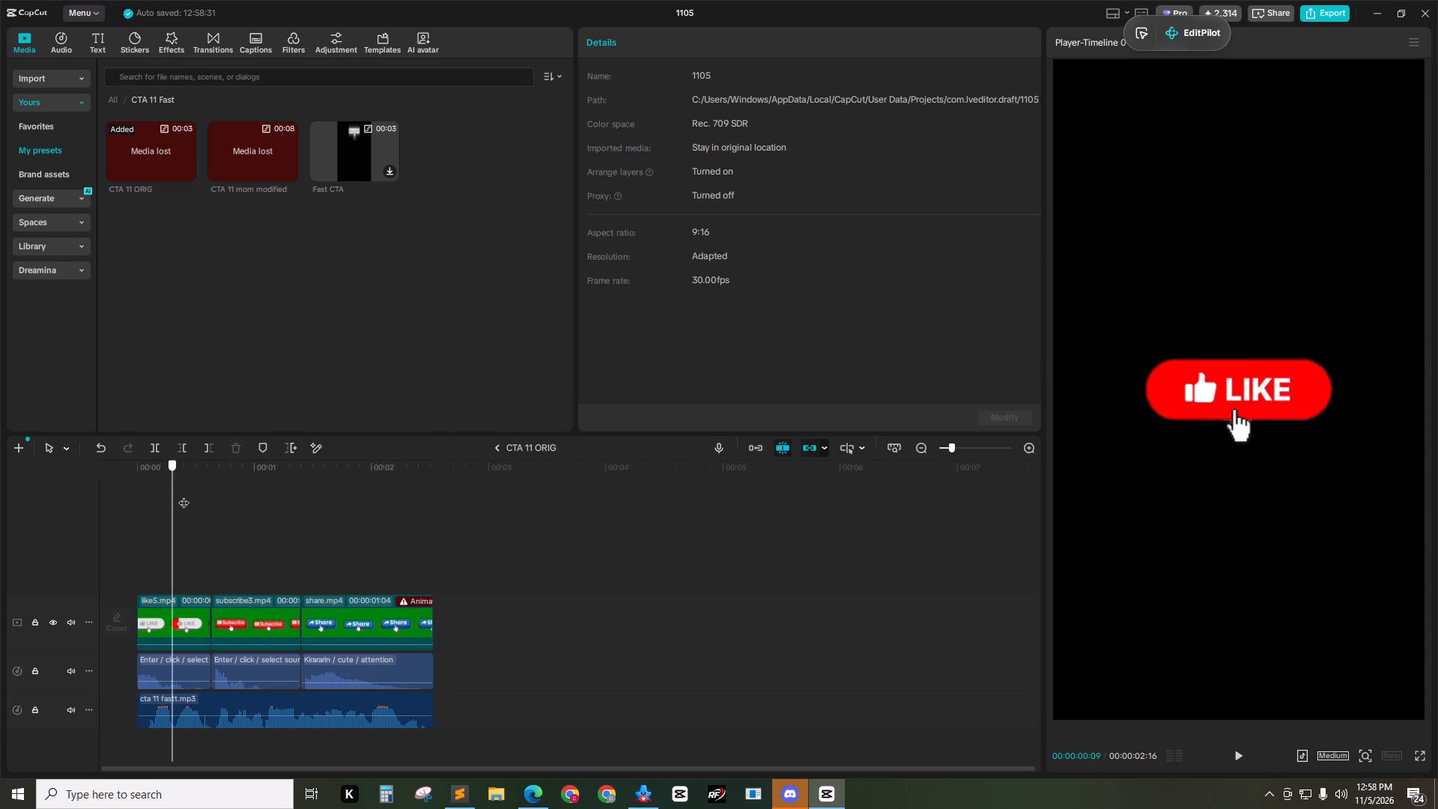
left_click_drag(183, 495, 111, 510)
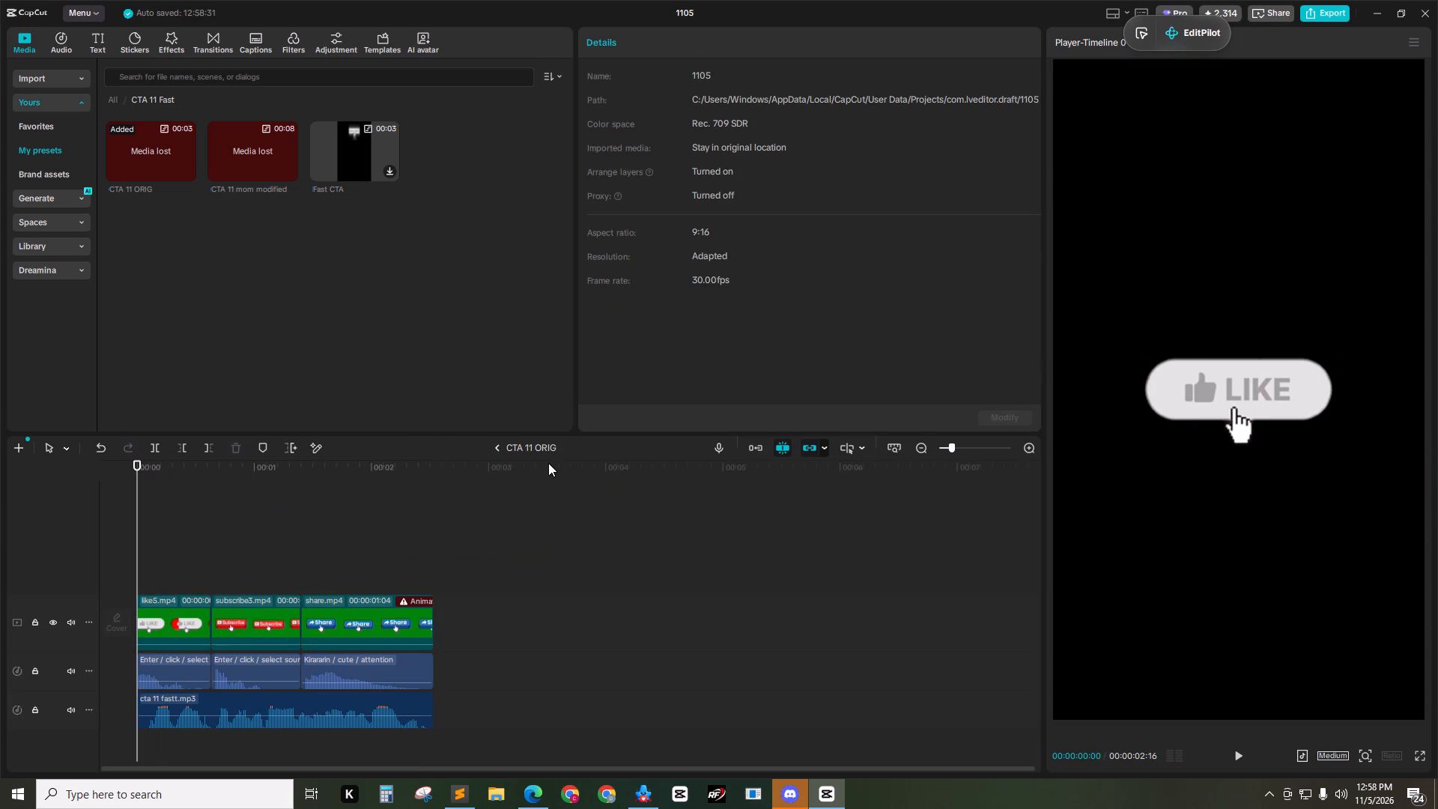
left_click(497, 446)
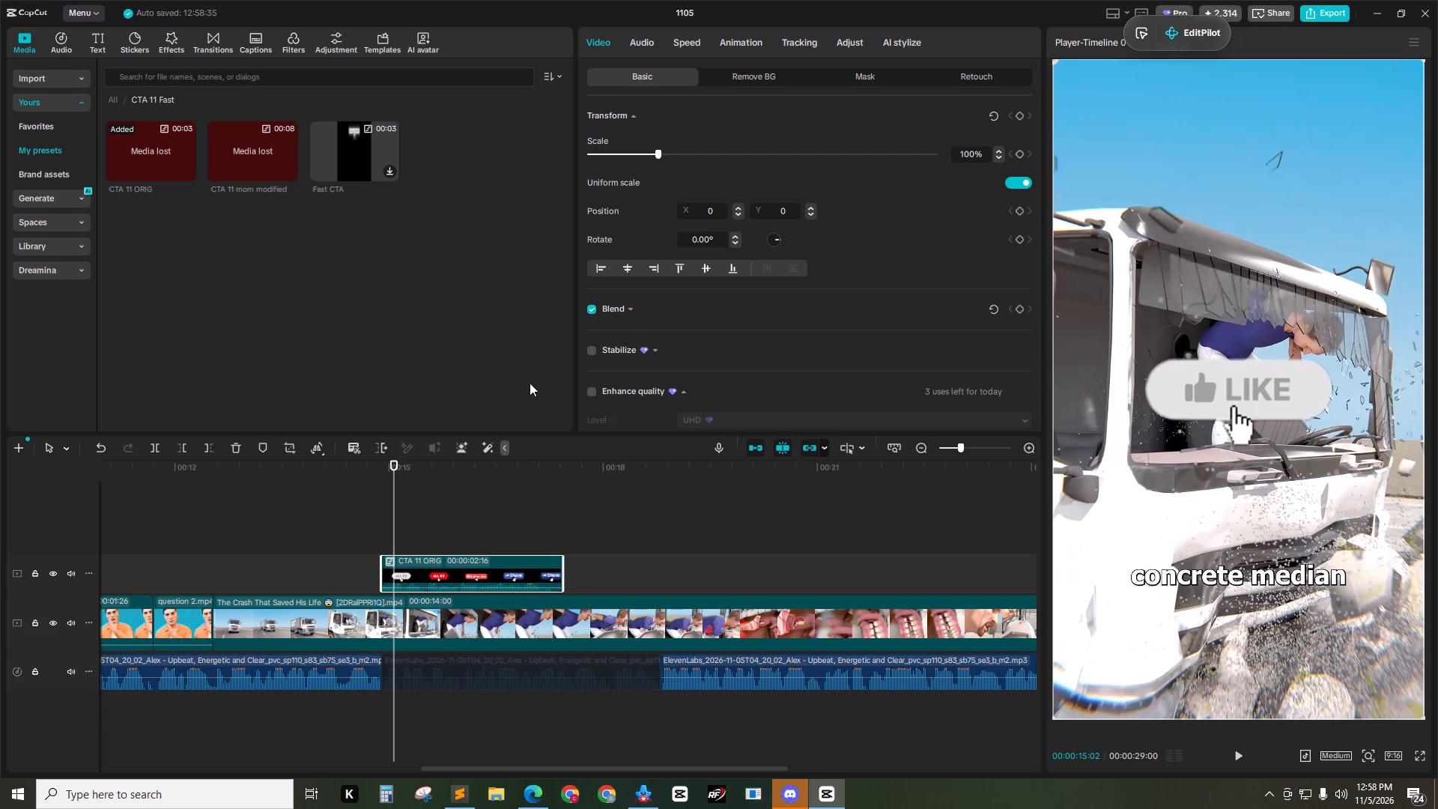
Deactivate the CTA 11 ORIG clip and reactivate the disabled ElevenLabs voiceover segment beneath it.
left_click_drag(399, 477, 393, 477)
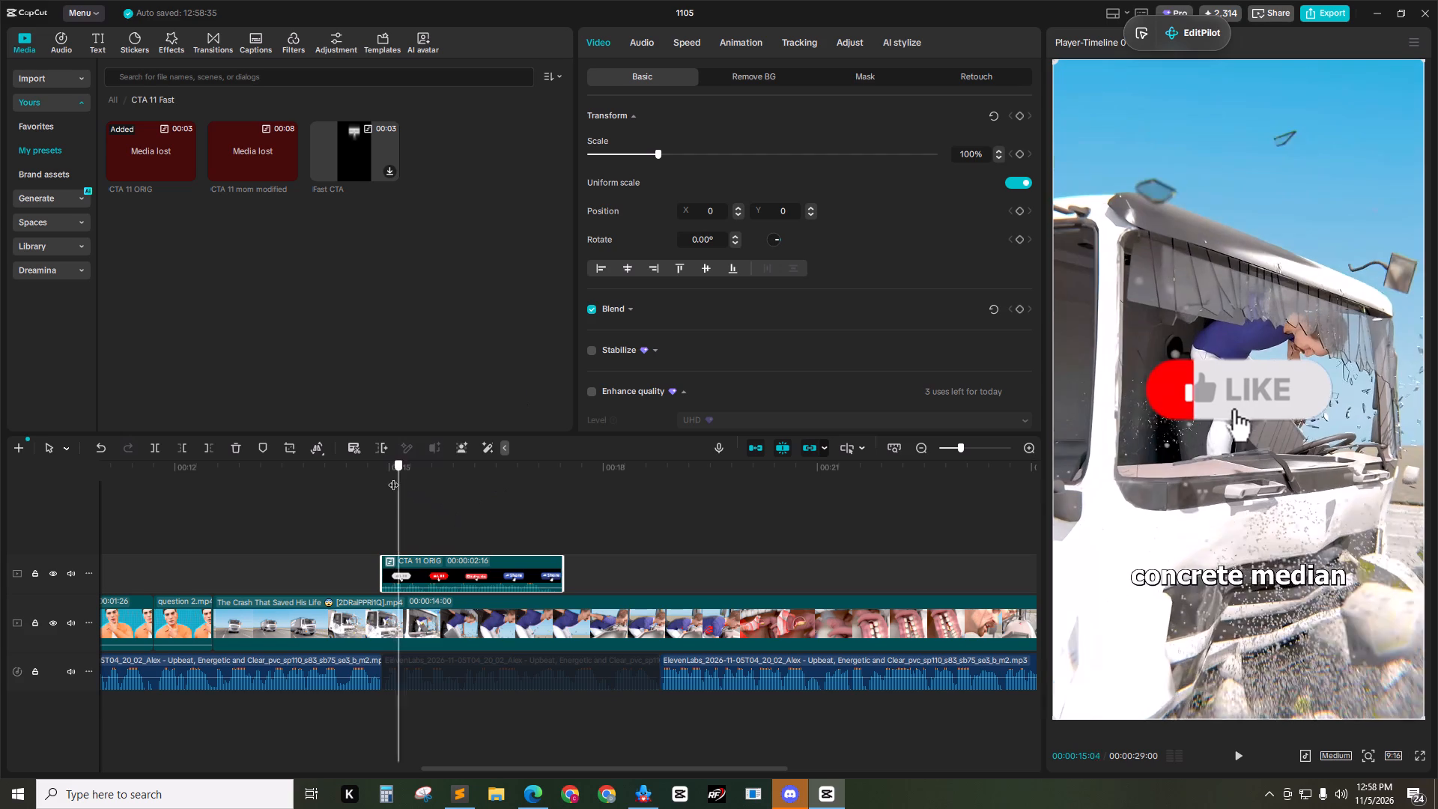
left_click_drag(393, 477, 380, 479)
left_click(545, 679)
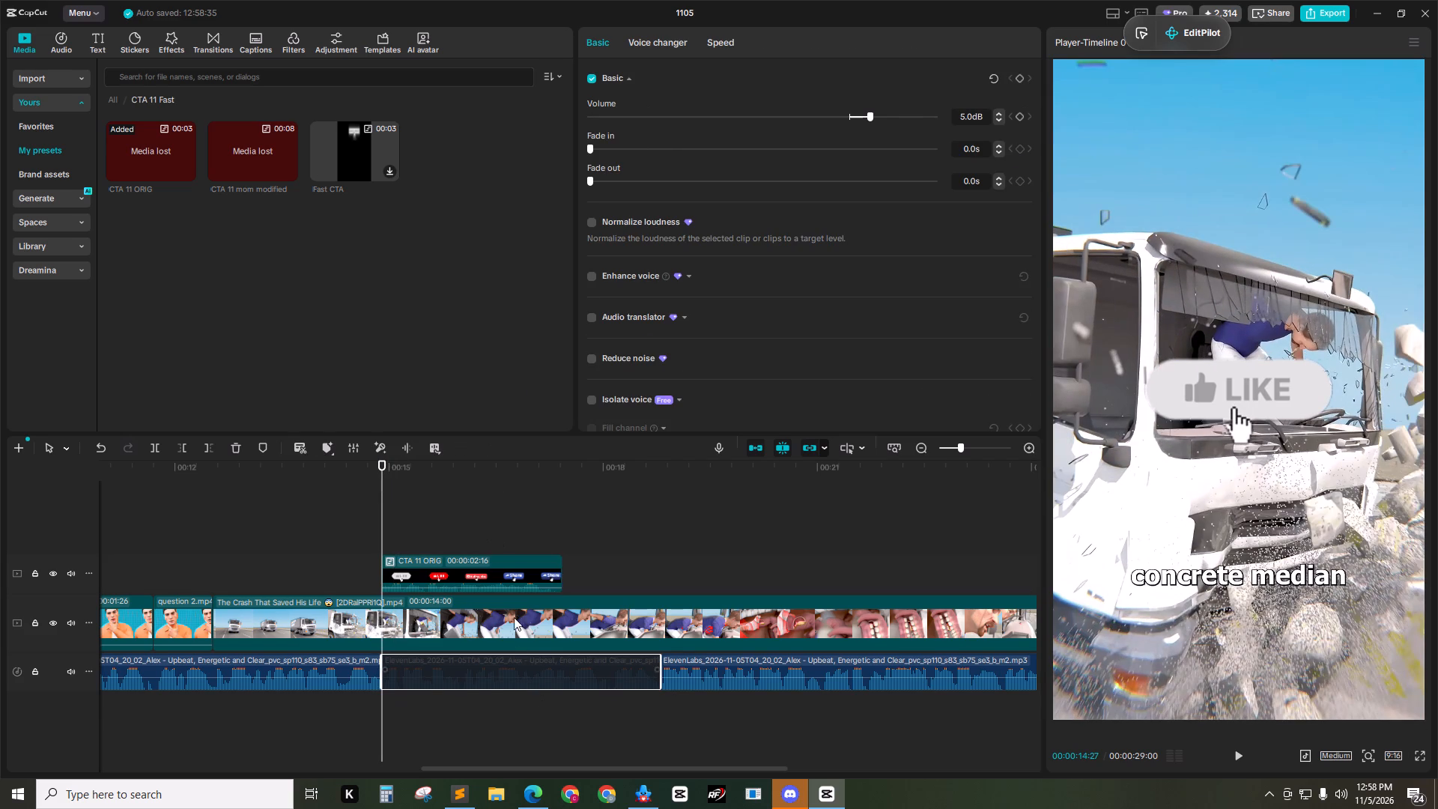
left_click(513, 666)
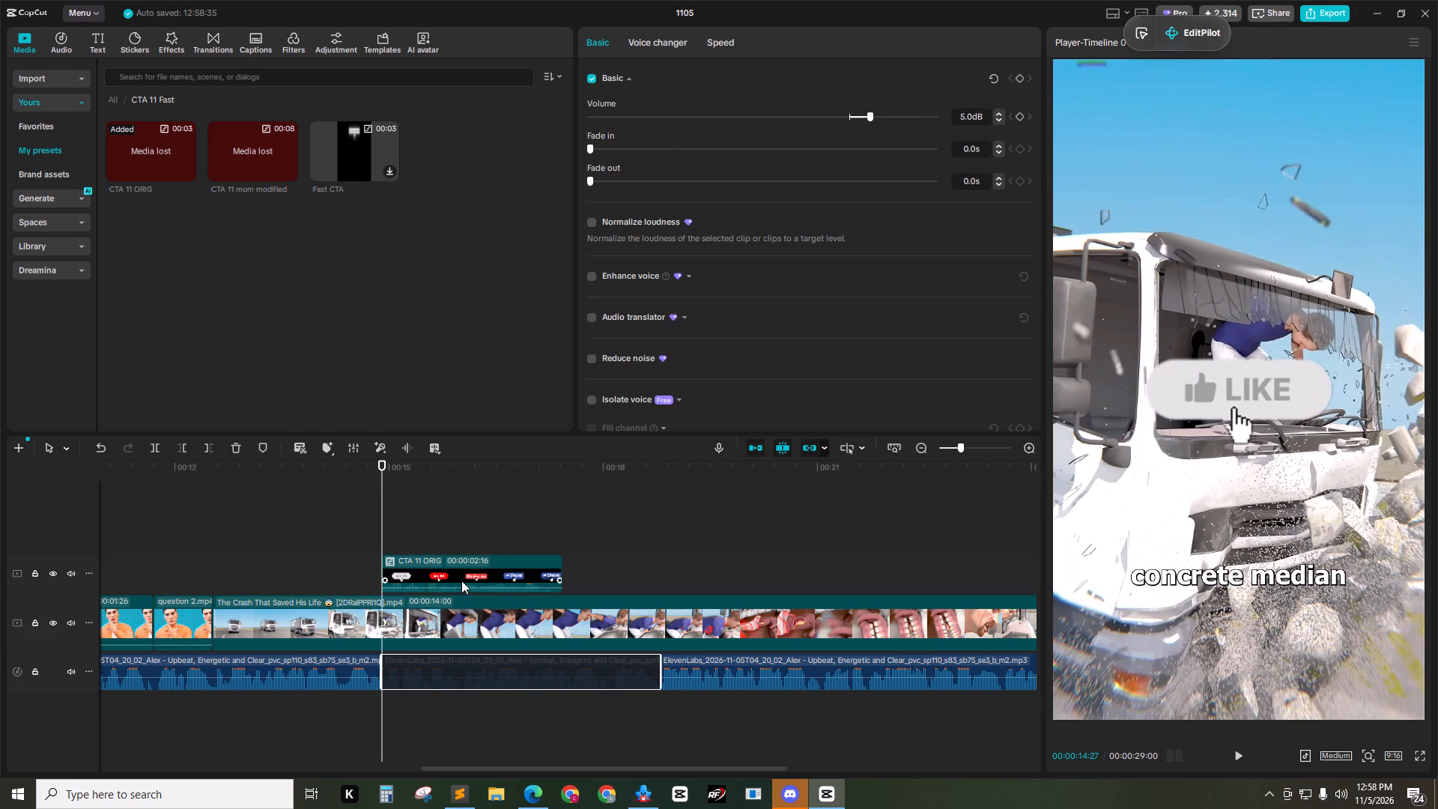
left_click(461, 581)
key("v")
left_click(478, 682)
left_click_drag(410, 468, 385, 480)
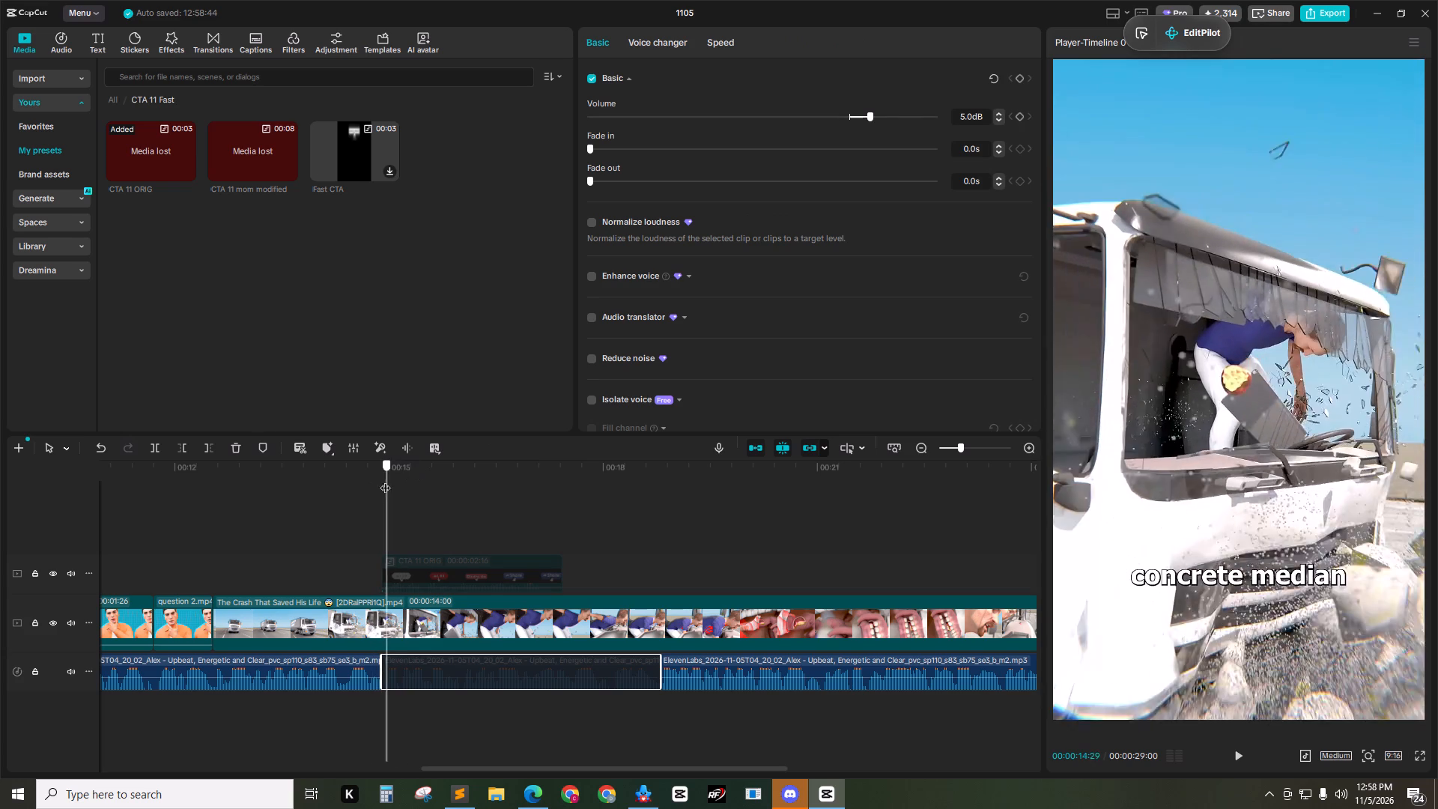
left_click_drag(385, 480, 384, 480)
left_click(488, 679)
key("v")
Play the truck crash section with the reactivated voiceover and check where that voiceover segment starts and ends.
left_click(451, 578)
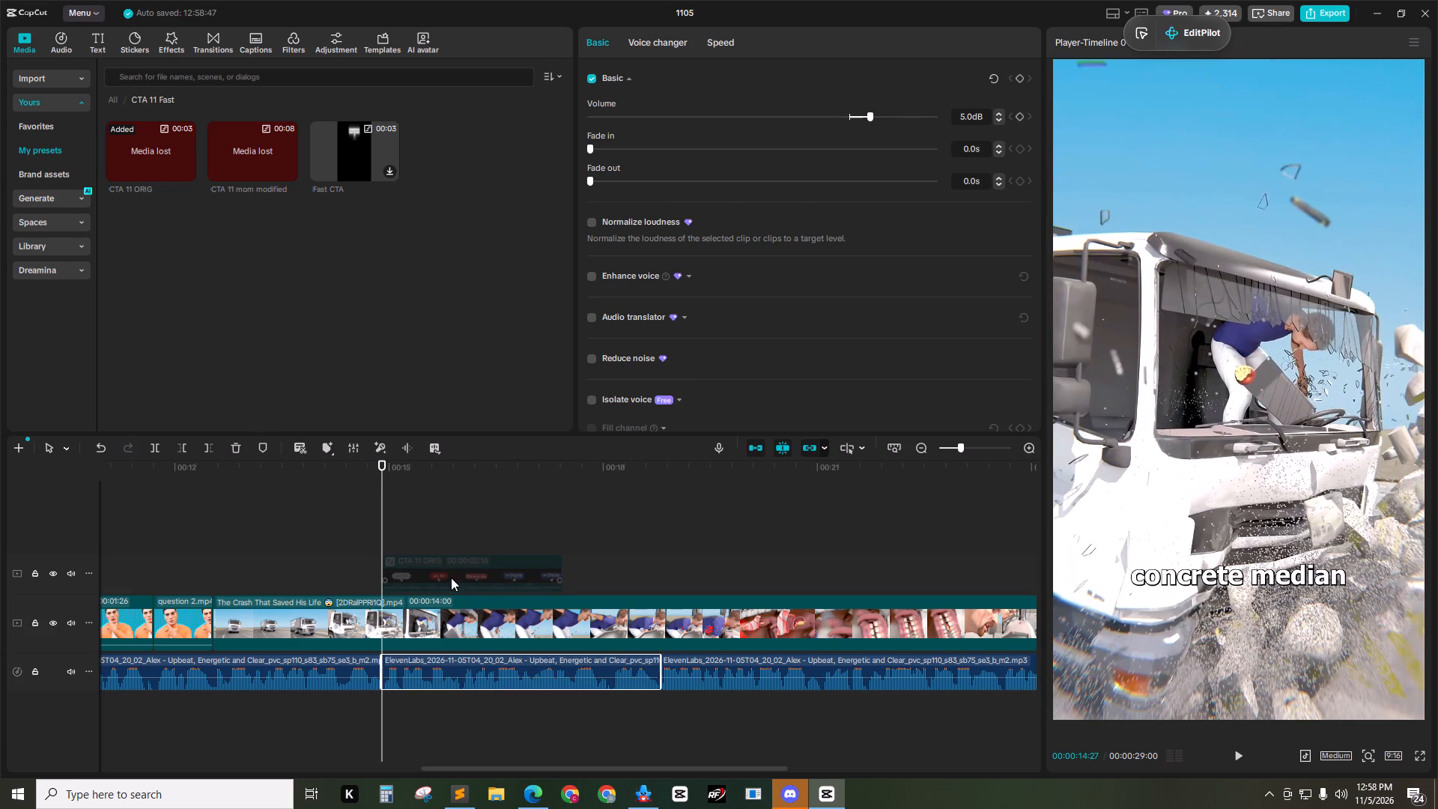
key("space")
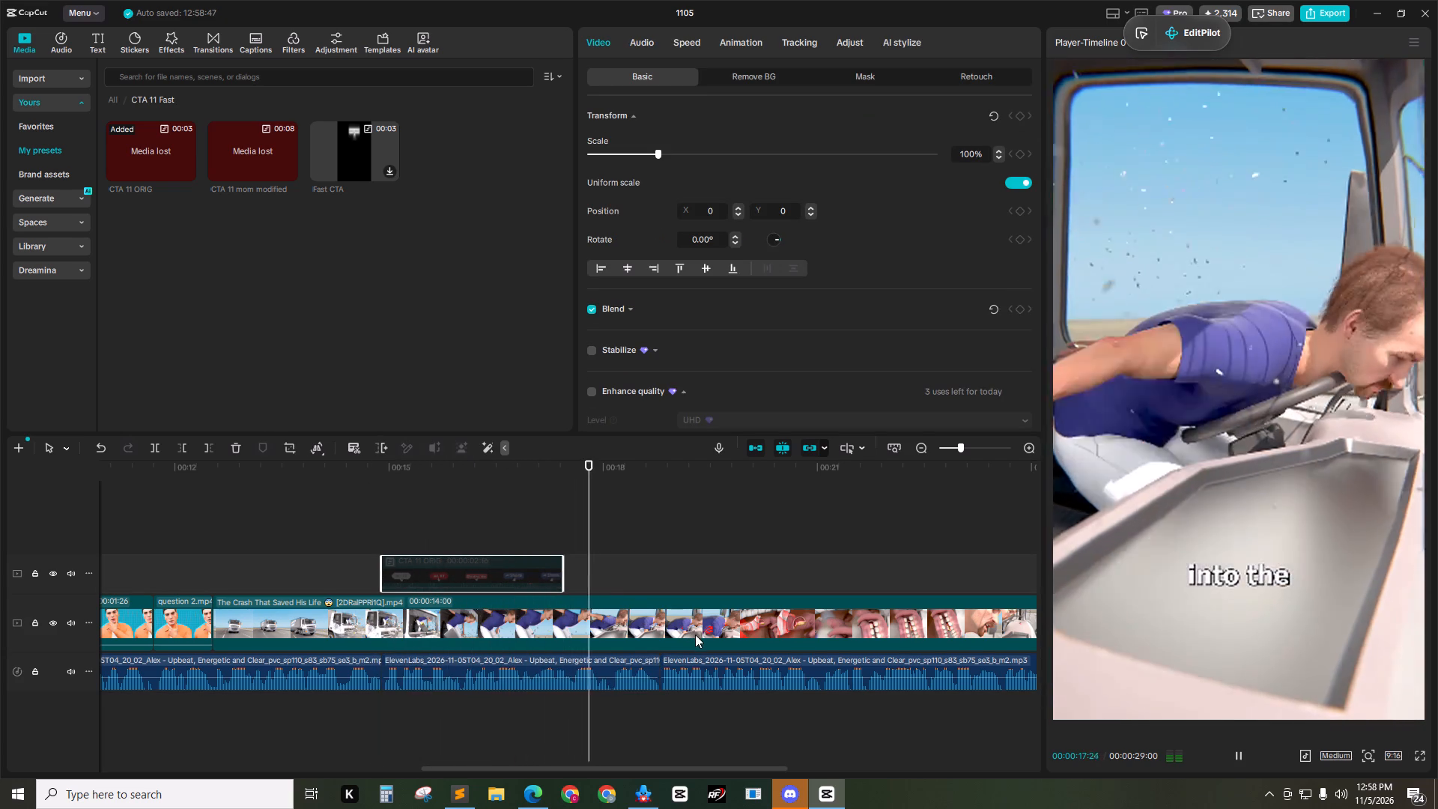
key("space")
key("space")
key("space")
left_click_drag(662, 473, 503, 480)
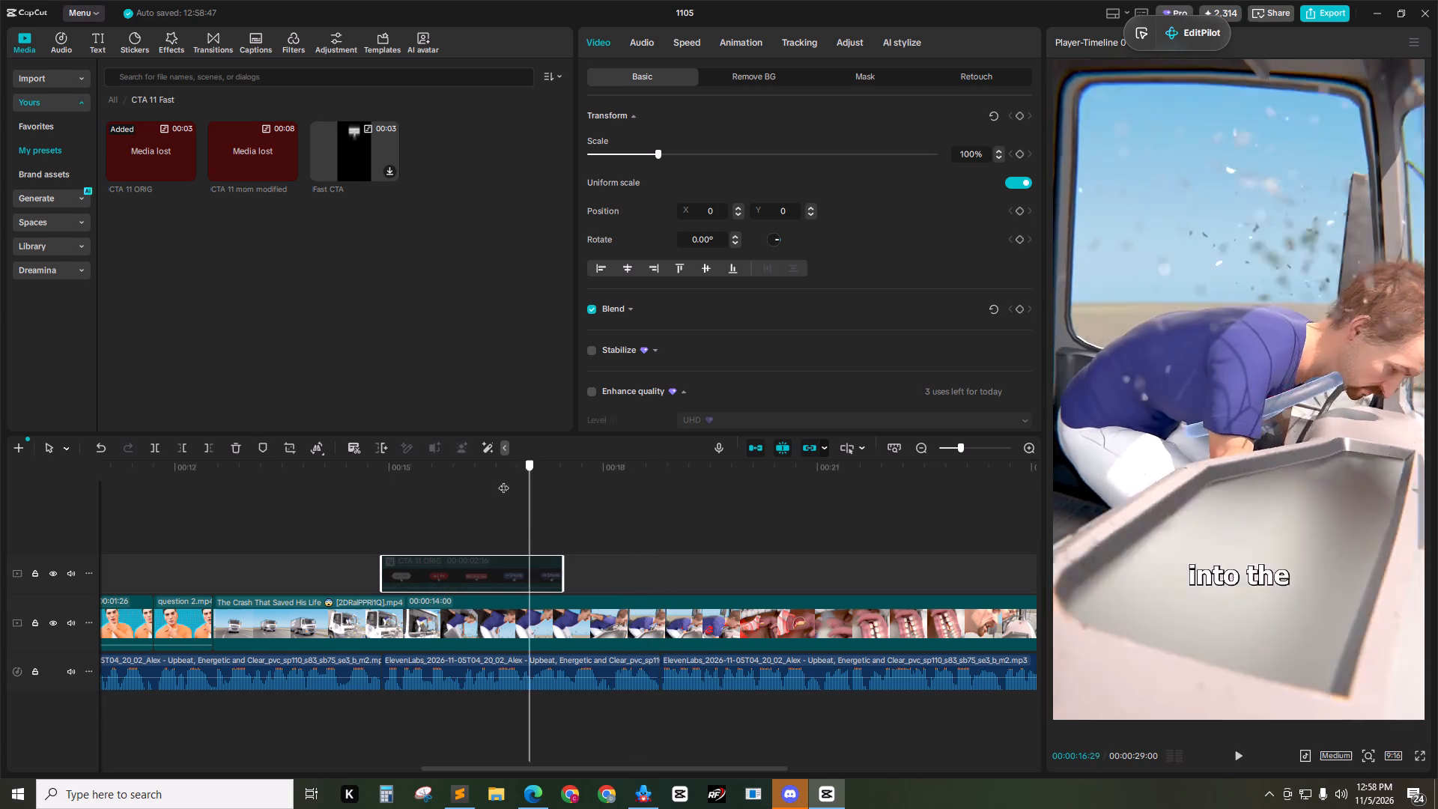
left_click_drag(503, 480, 381, 488)
left_click(547, 678)
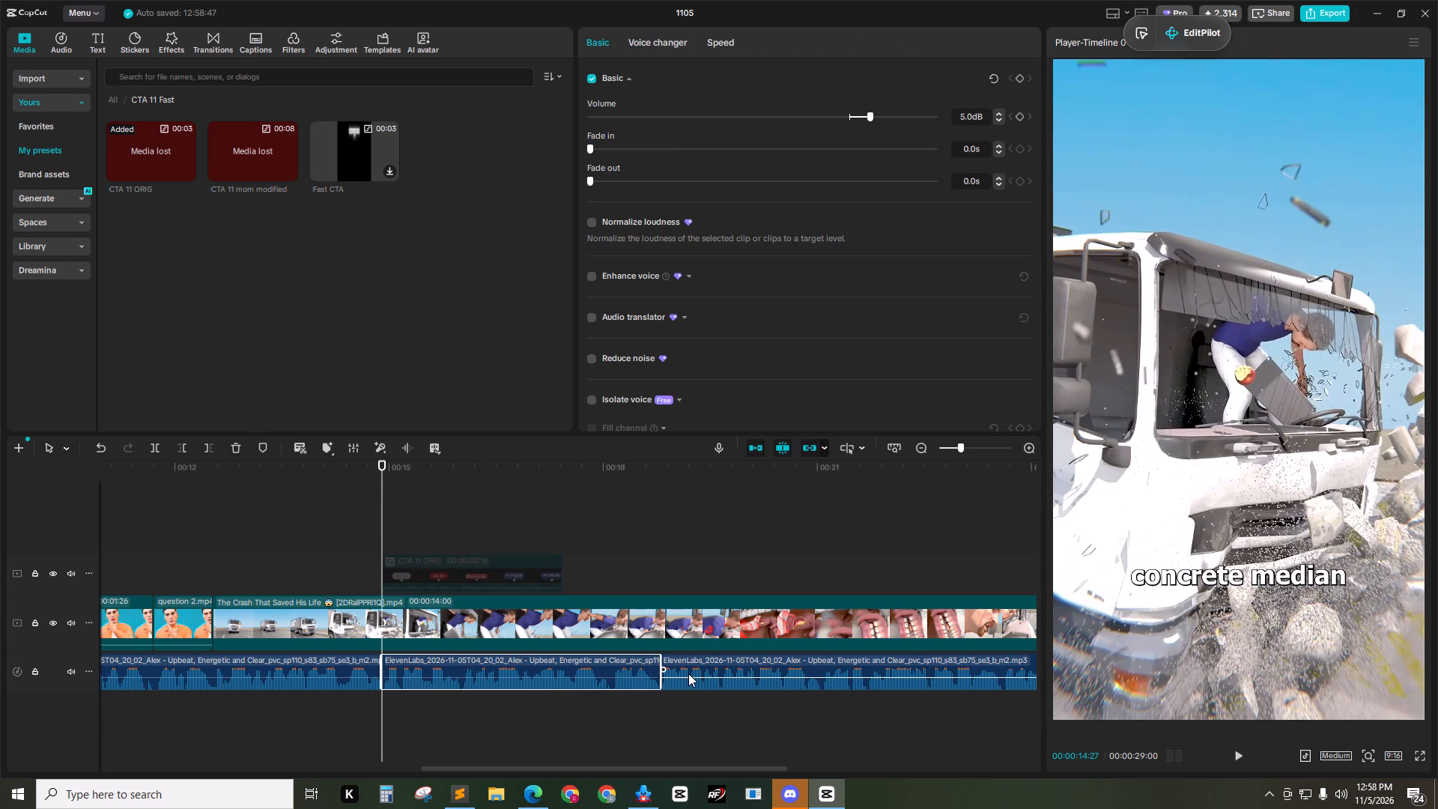
left_click(670, 727)
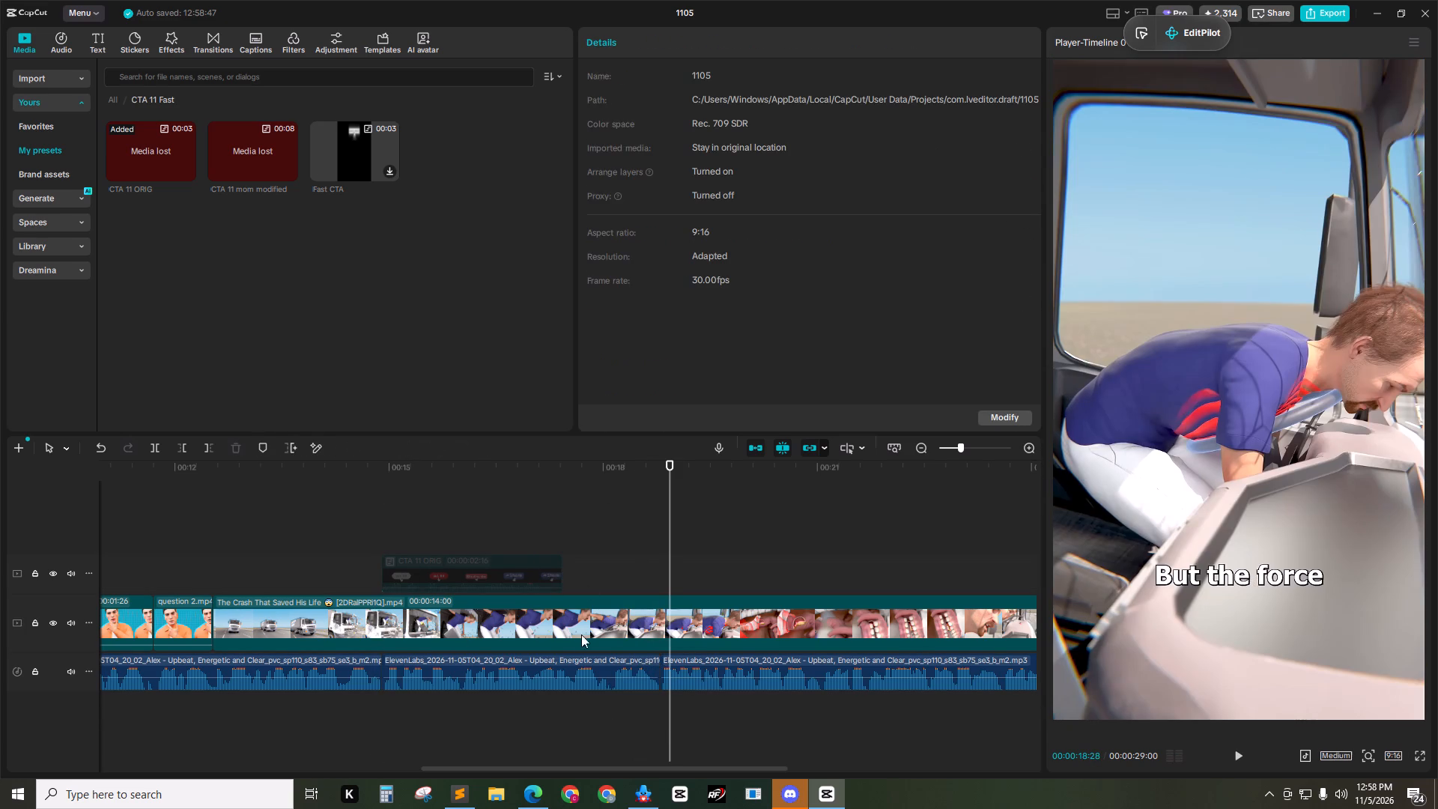
Delete the ElevenLabs voiceover segment that lies beneath the CTA 11 ORIG clip.
left_click(574, 681)
key("Delete")
left_click(498, 492)
Trim the end of the truck crash clip to the end of the CTA 11 ORIG clip, at 00:00:17:13.
left_click(718, 670)
left_click_drag(542, 464, 554, 464)
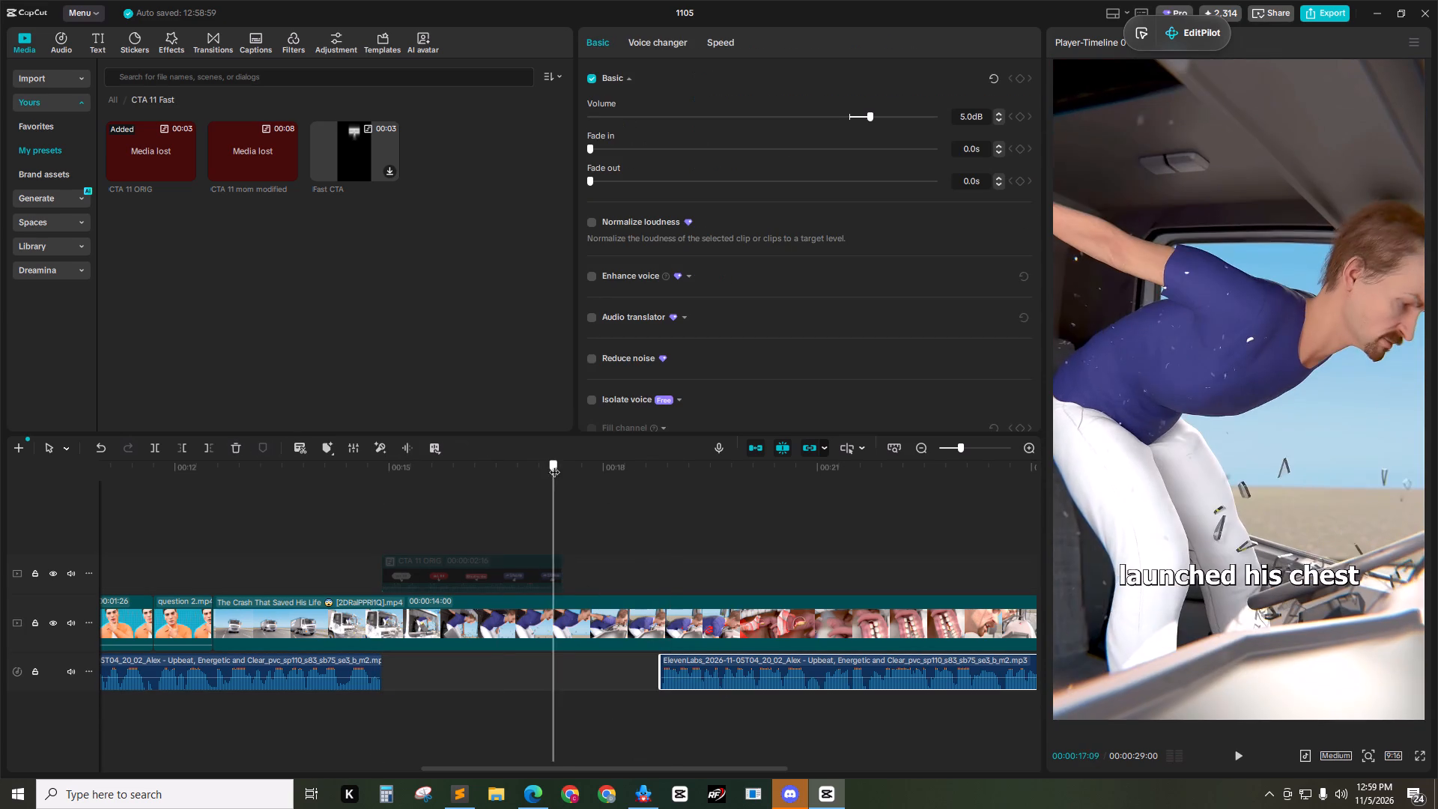
left_click_drag(554, 464, 562, 464)
left_click(594, 625)
key("w")
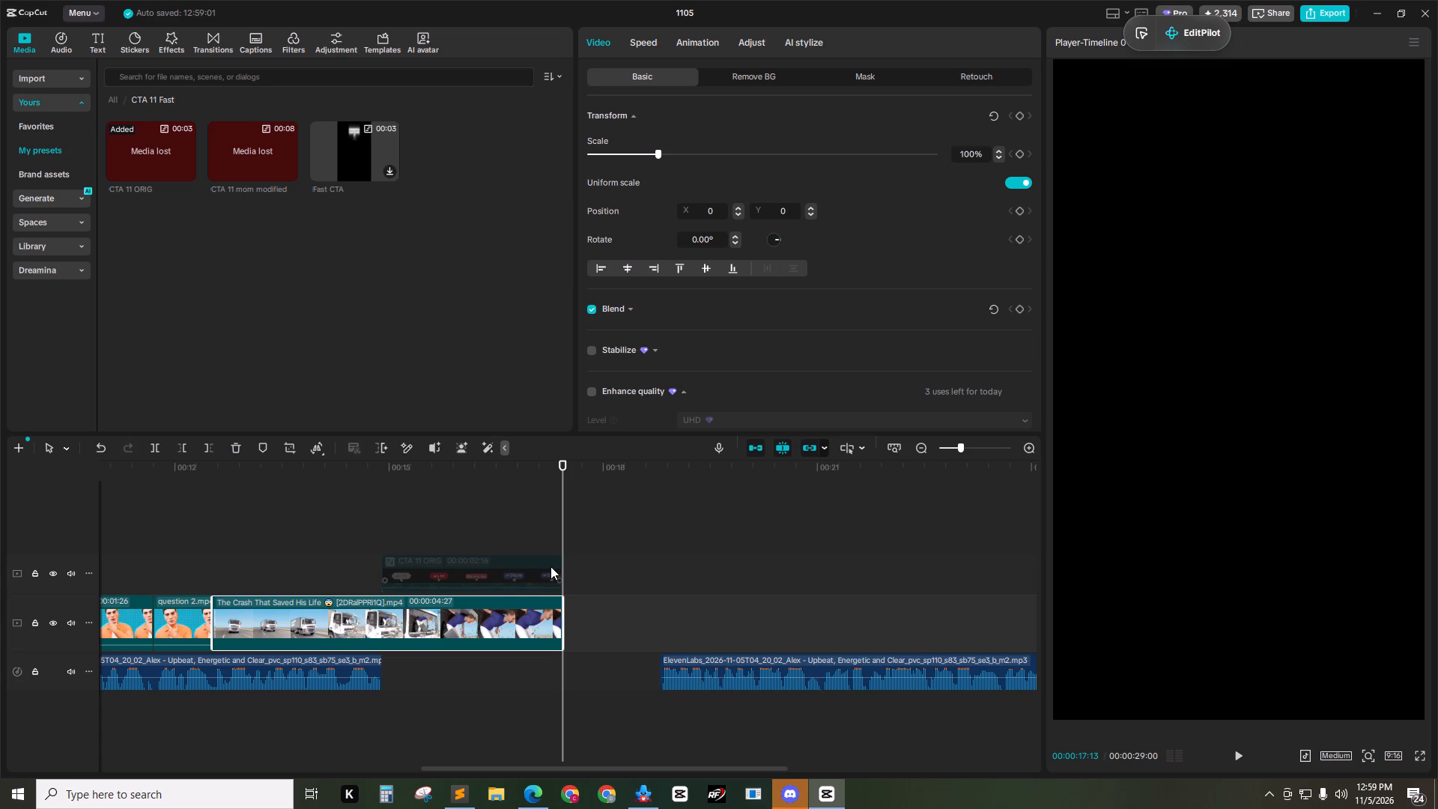
Reactivate the CTA 11 ORIG clip and move the following voiceover segment up to the end of the truck crash clip.
left_click(550, 566)
key("v")
left_click_drag(701, 665, 601, 667)
Play the truck crash section twice with the CTA 11 ORIG overlay and return to the end of the crash clip.
left_click(478, 521)
left_click_drag(473, 474, 187, 479)
left_click_drag(218, 468, 201, 468)
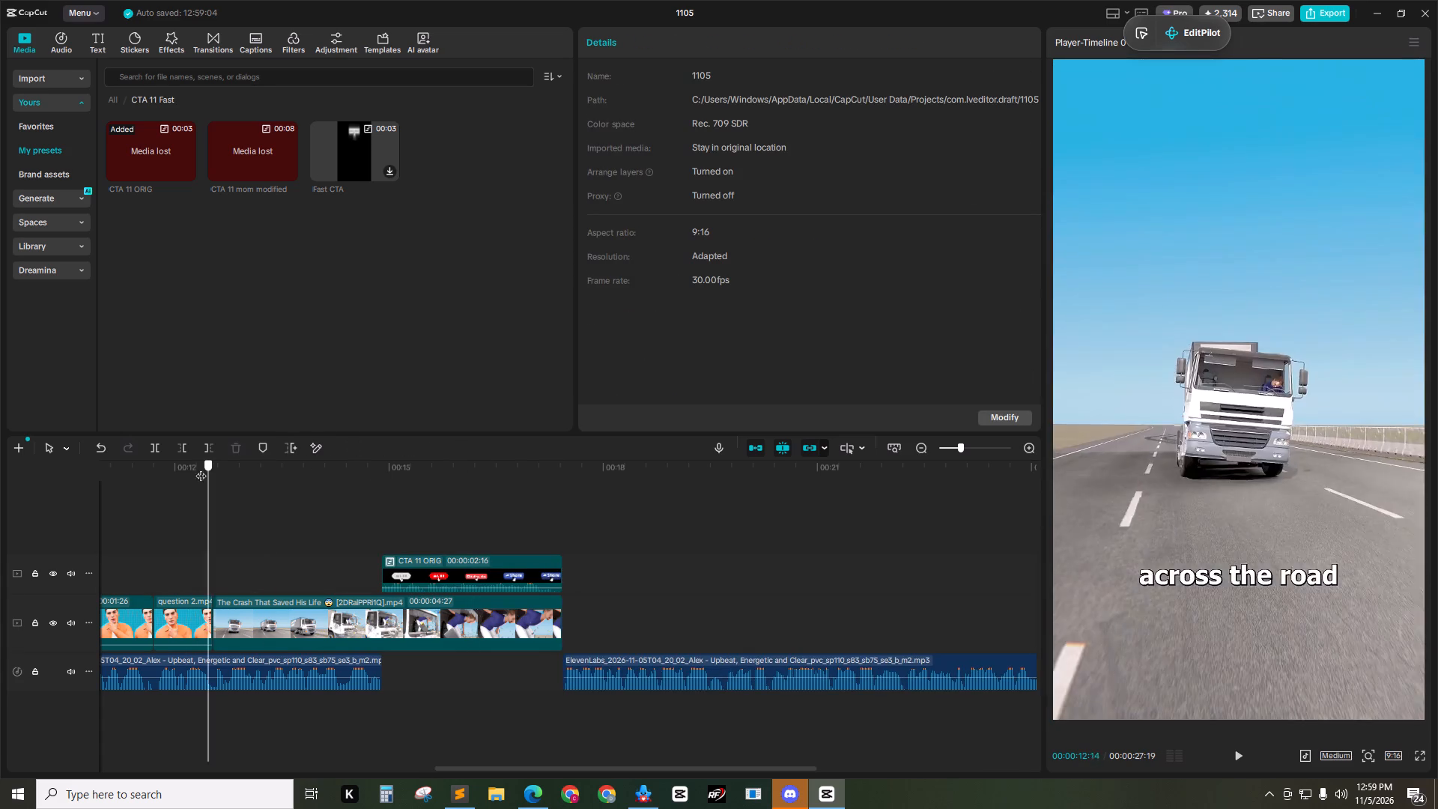
left_click_drag(201, 468, 196, 468)
key("space")
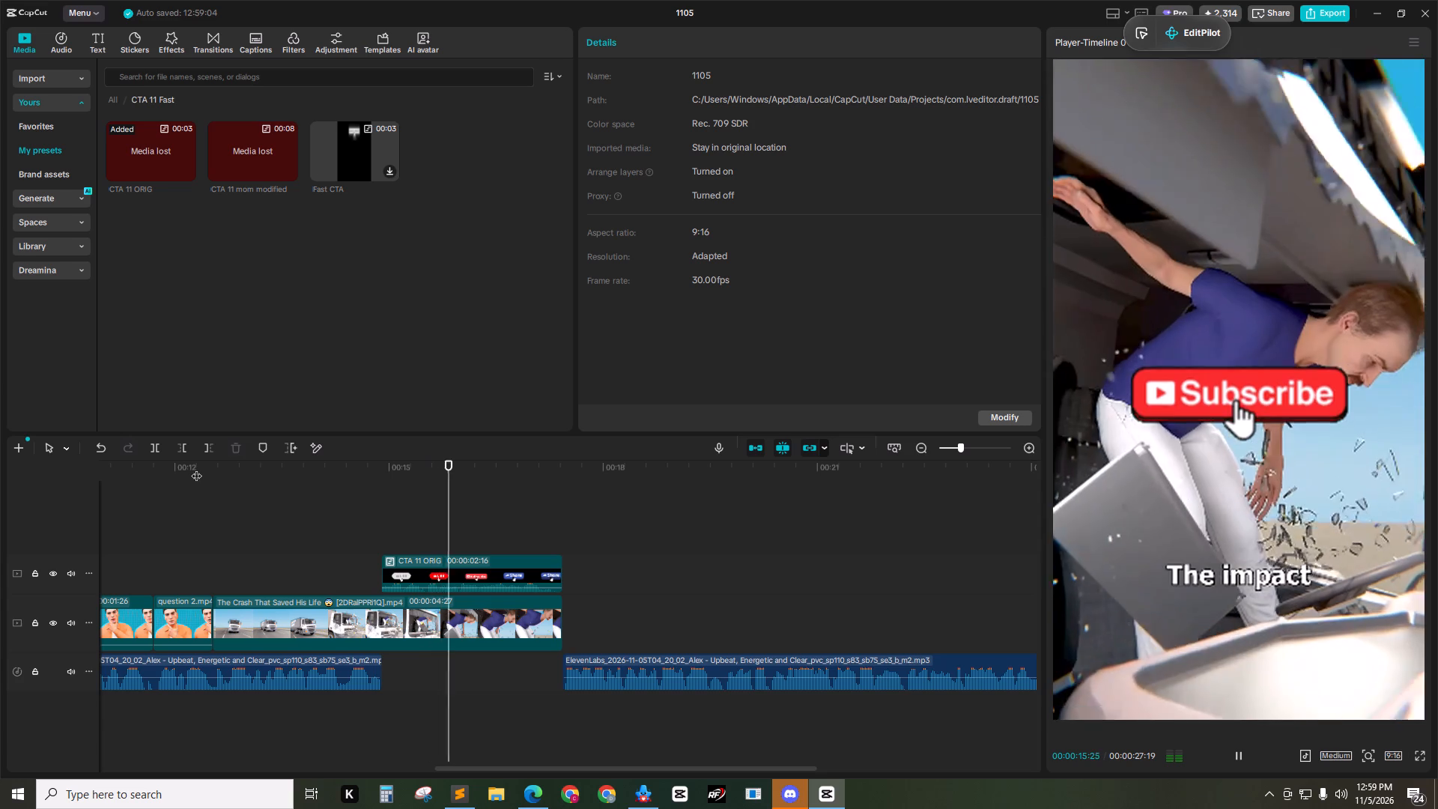
key("space")
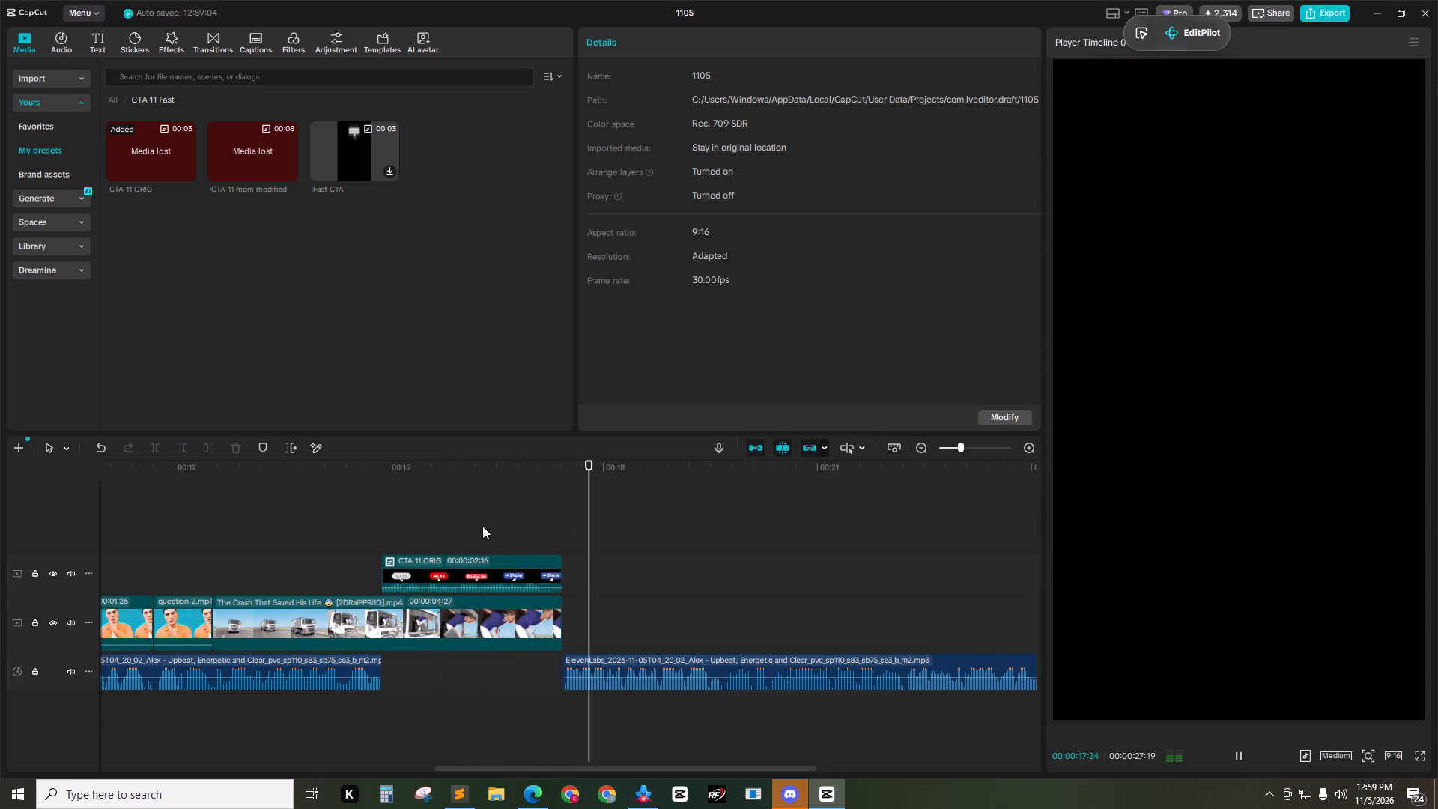
left_click(572, 514)
left_click_drag(547, 478, 222, 470)
key("space")
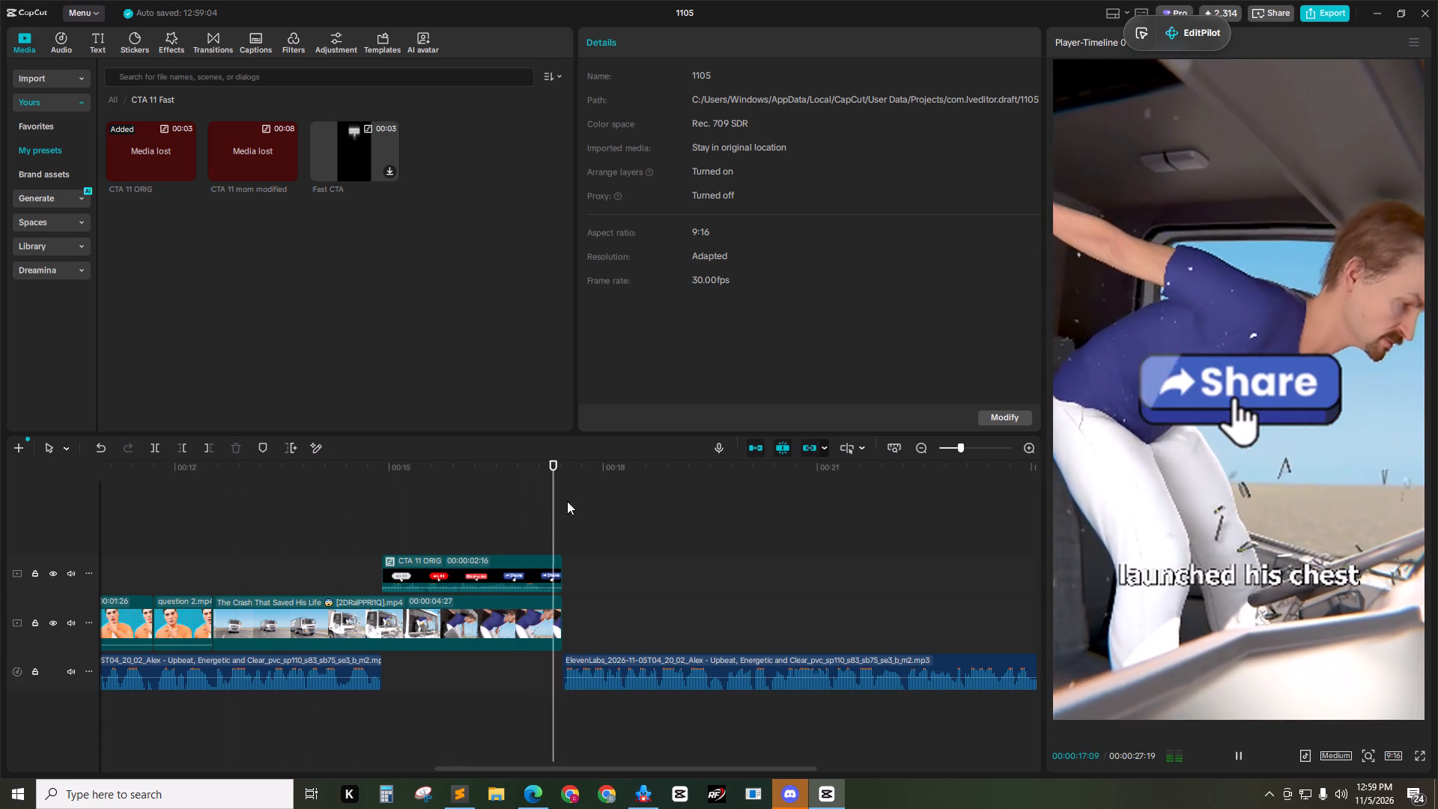
left_click(639, 512)
left_click_drag(643, 485, 561, 488)
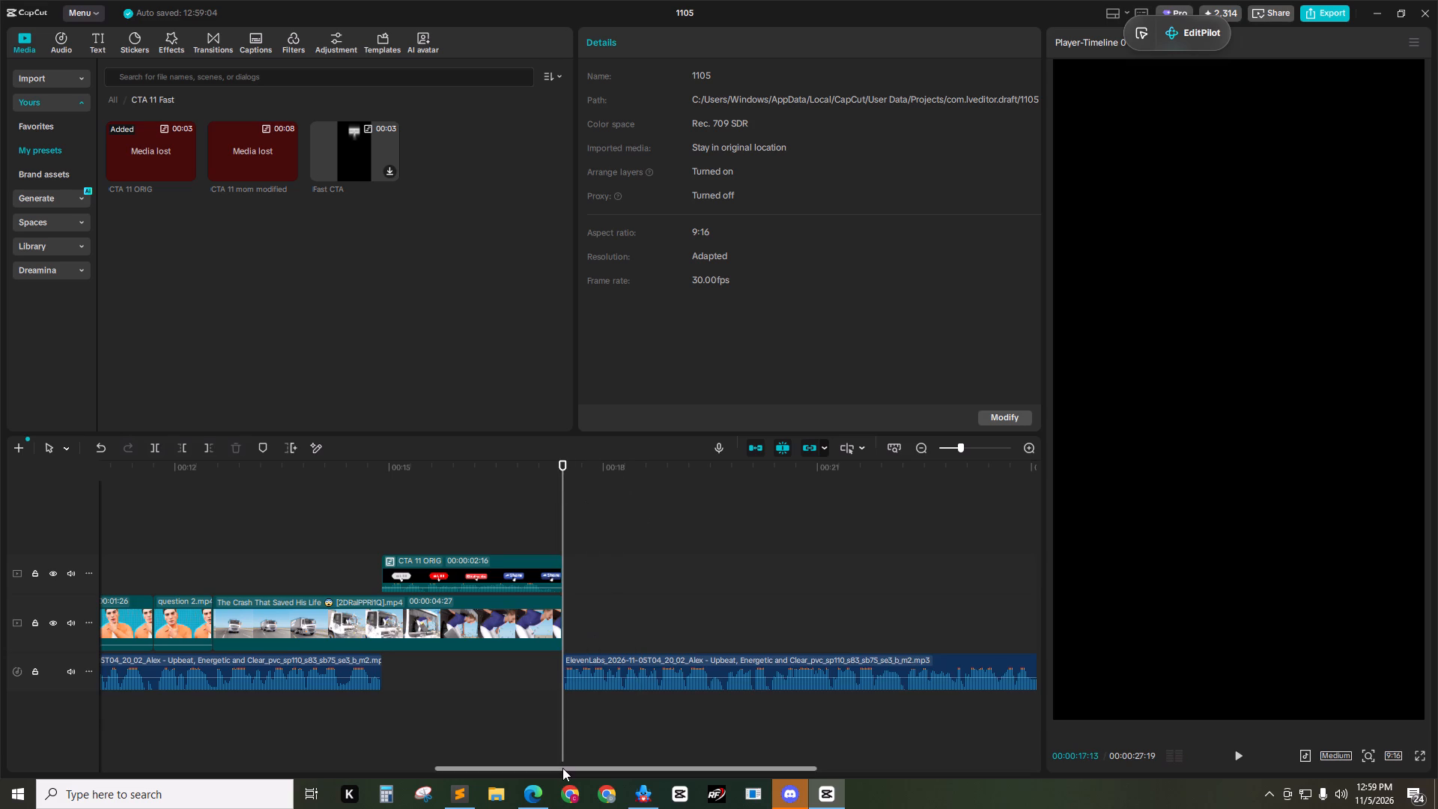
Read the last paragraph of the cow-eyes script in Sublime Text, then return to CapCut.
left_click_drag(562, 768, 625, 764)
left_click(452, 796)
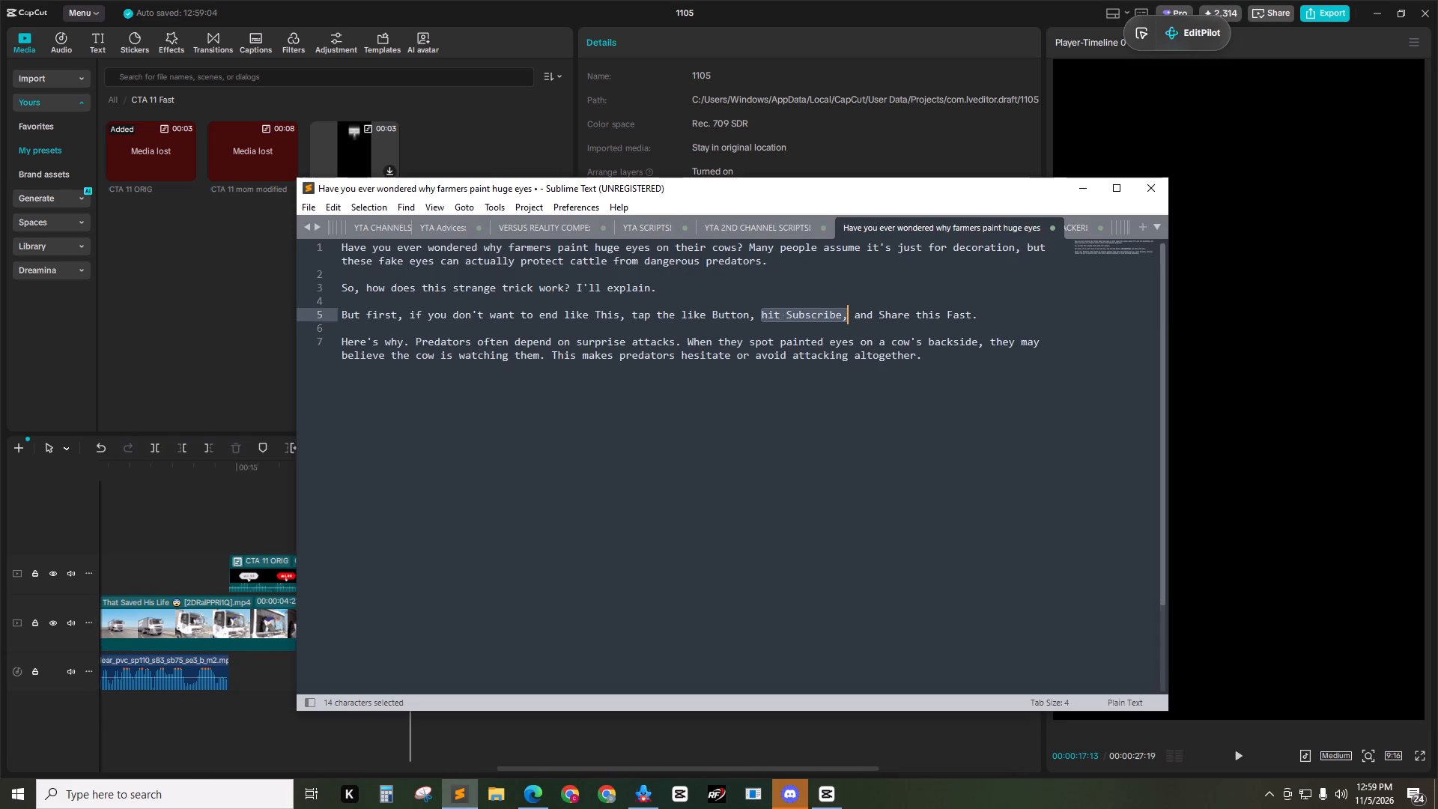
left_click(930, 360)
left_click(948, 410)
left_click_drag(952, 363, 527, 353)
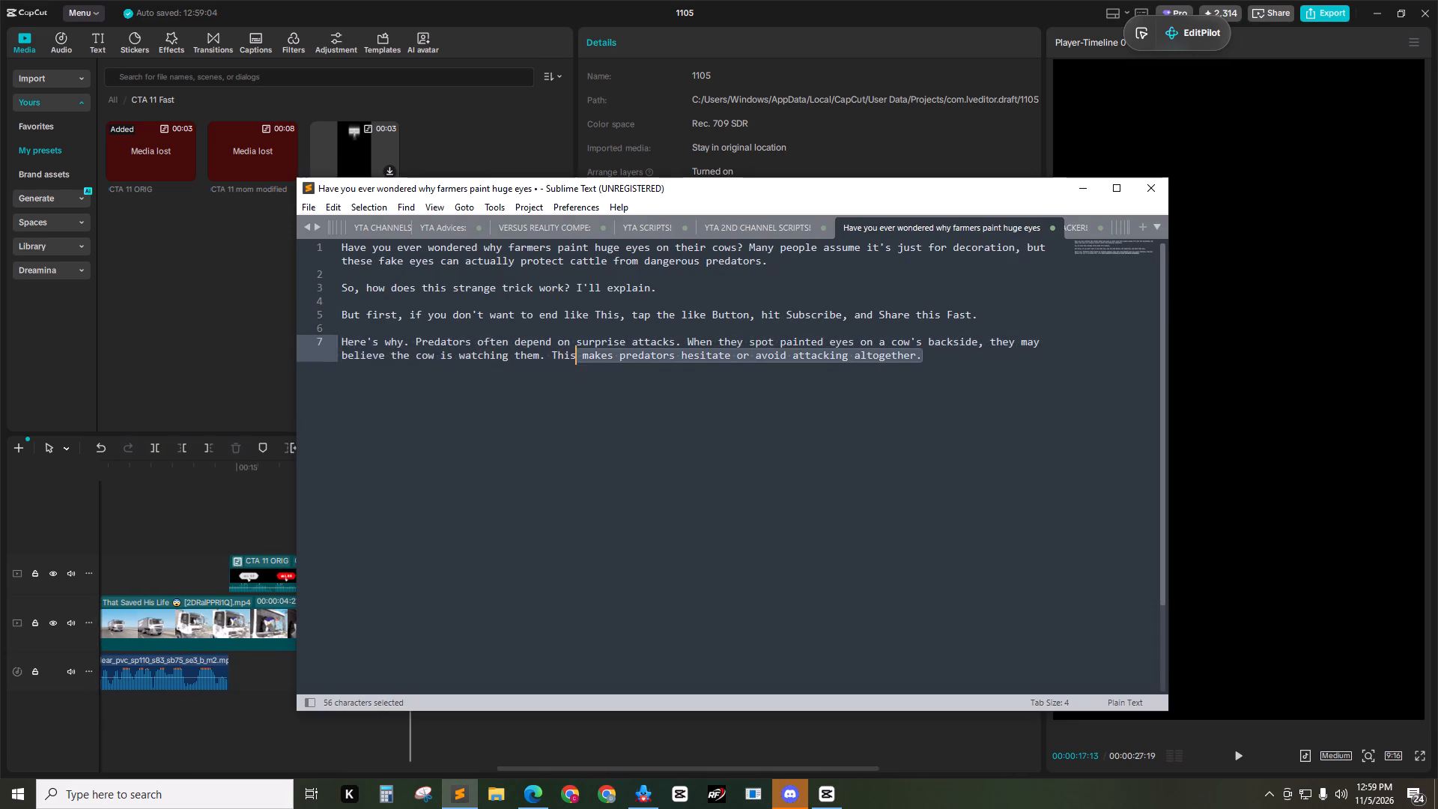
left_click_drag(527, 353, 967, 390)
left_click(958, 375)
left_click(226, 364)
Import the video Why Are Farmers Painting GIANT EYES on Cows from the Downloads folder into the project media.
left_click(43, 86)
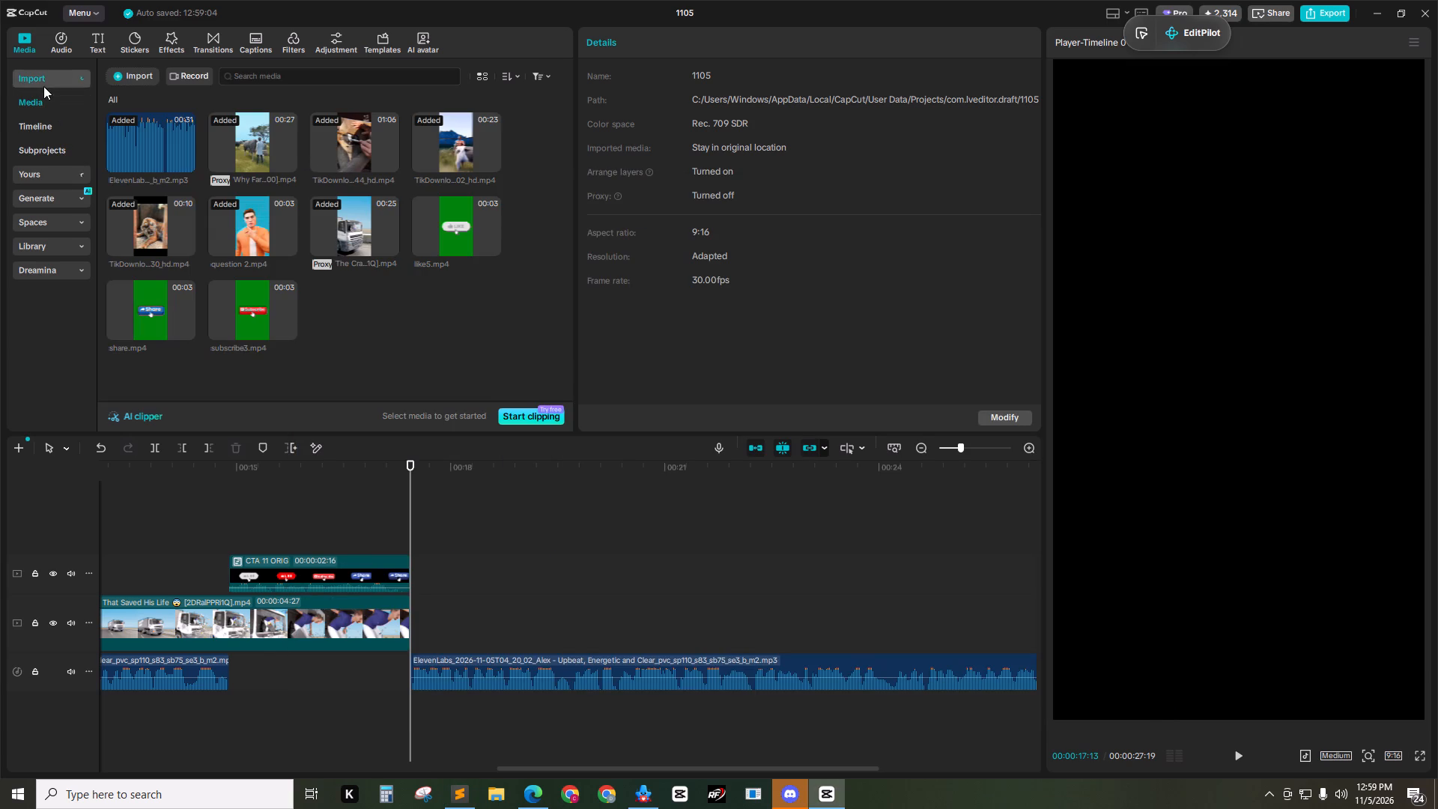
left_click(359, 306)
left_click(383, 297)
key("ctrl+i")
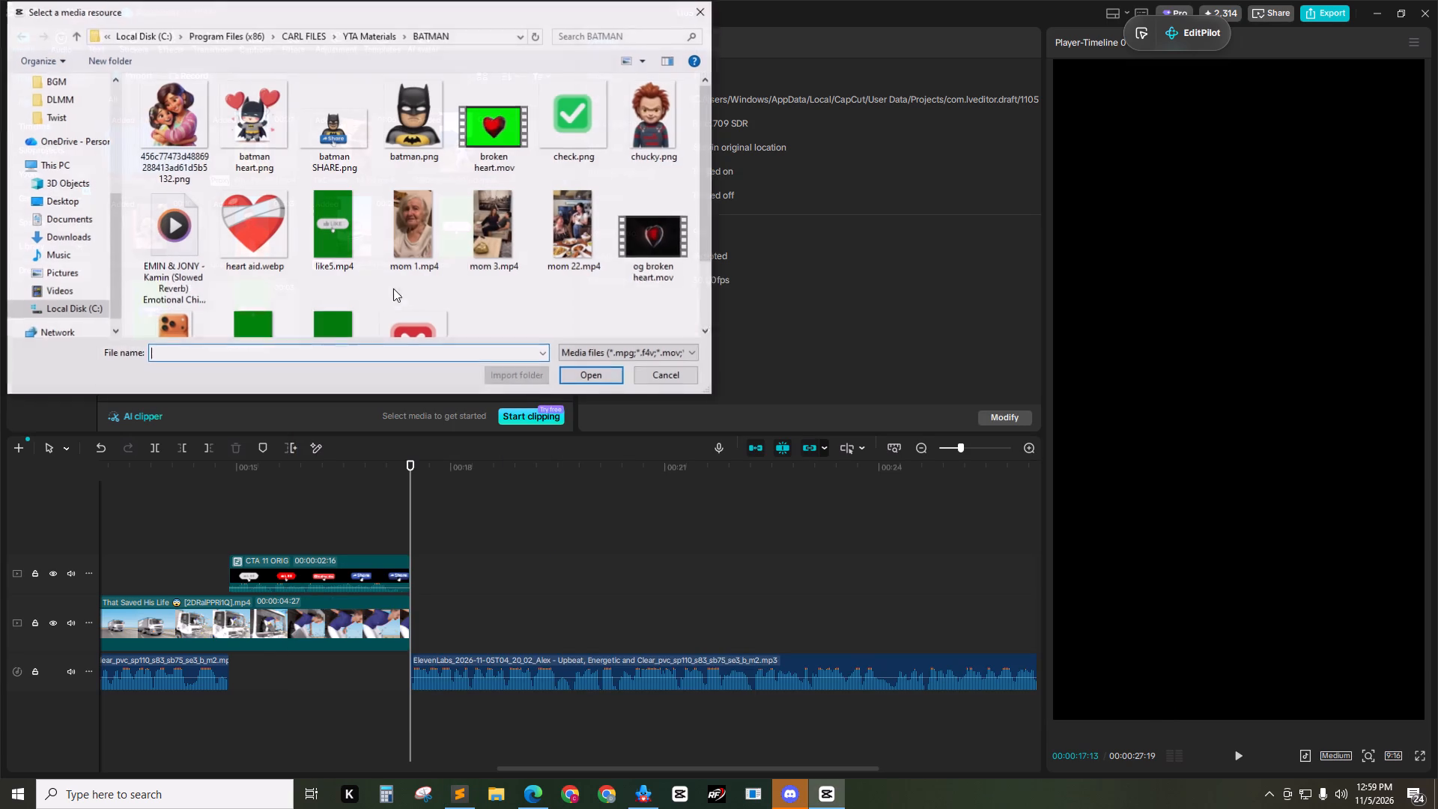
left_click(88, 236)
left_click(167, 144)
left_click(608, 368)
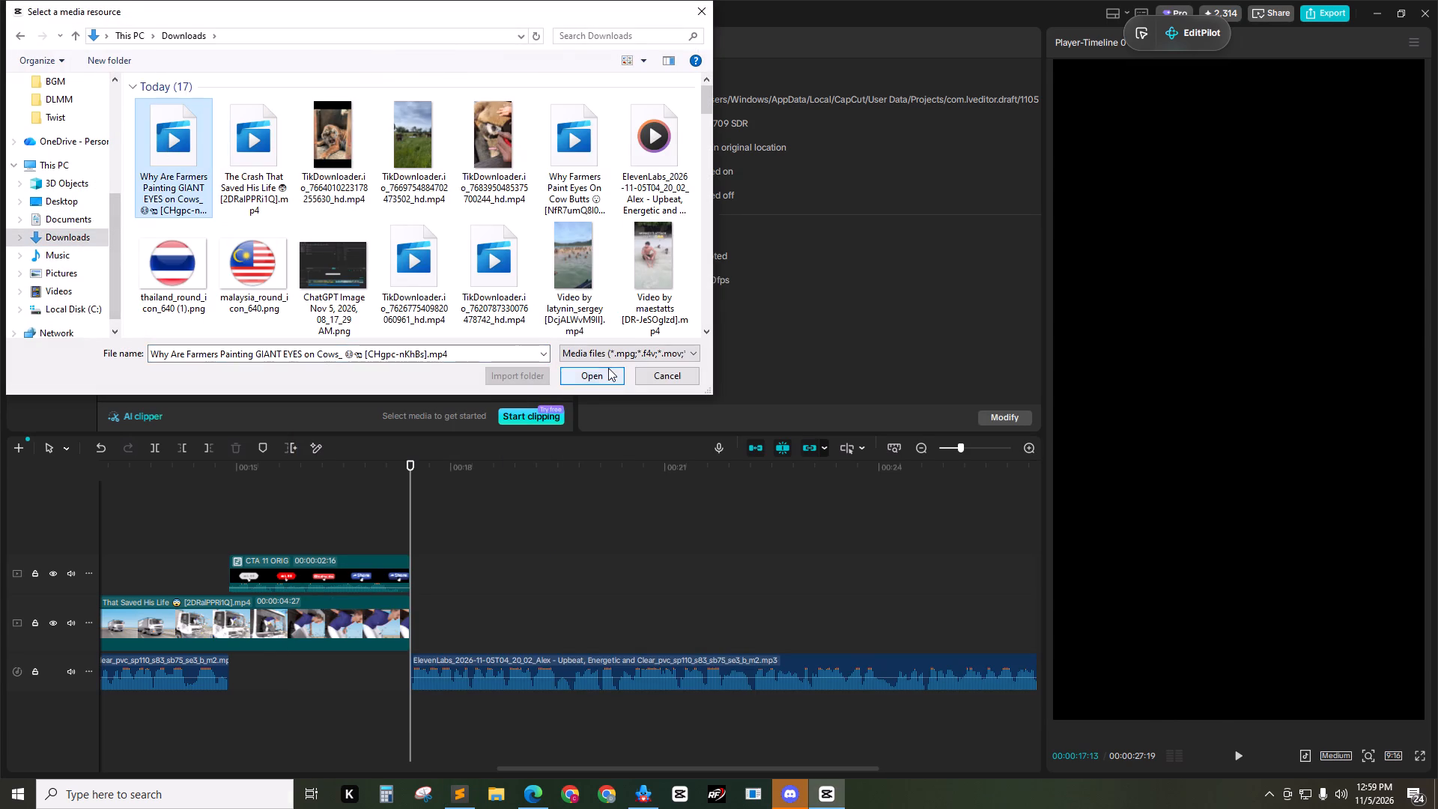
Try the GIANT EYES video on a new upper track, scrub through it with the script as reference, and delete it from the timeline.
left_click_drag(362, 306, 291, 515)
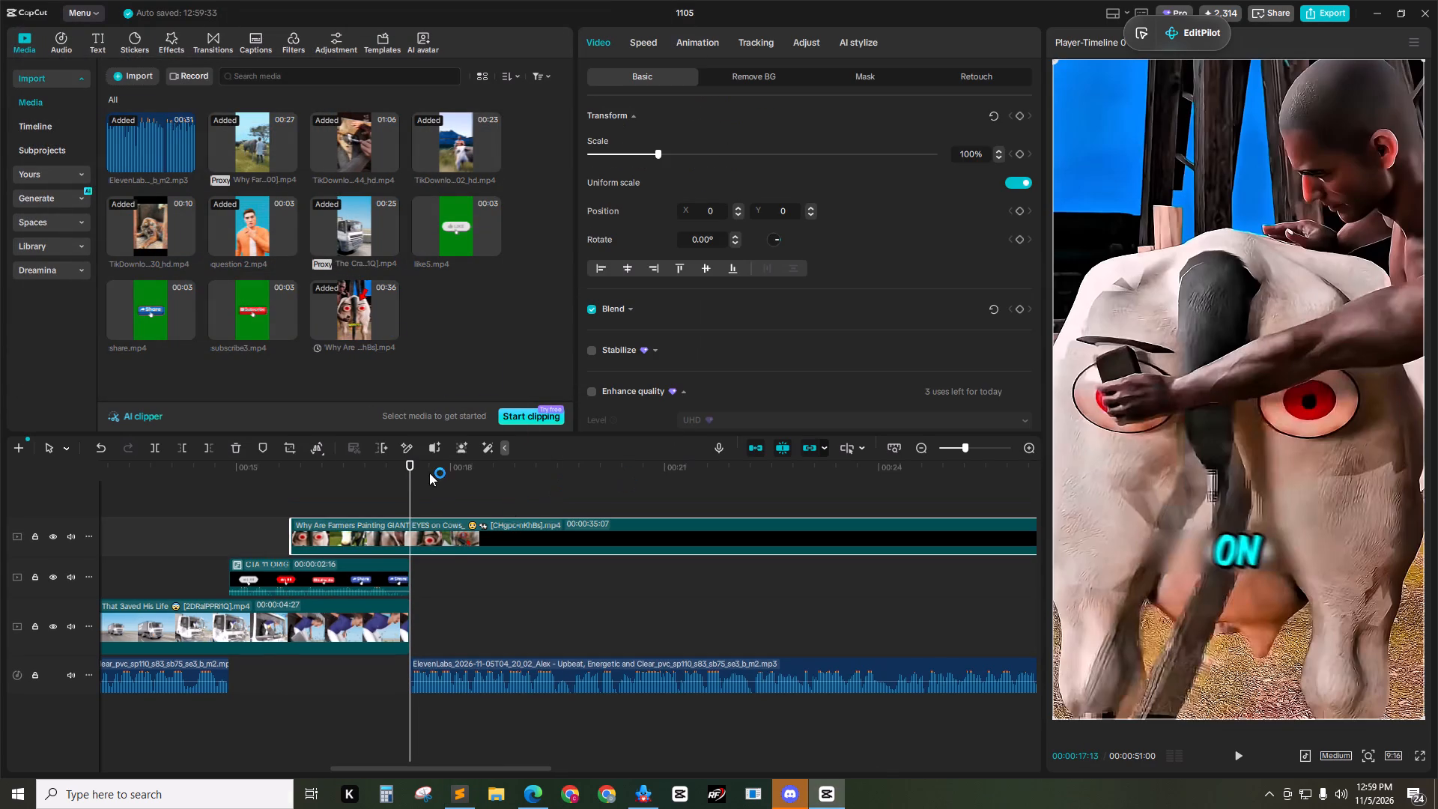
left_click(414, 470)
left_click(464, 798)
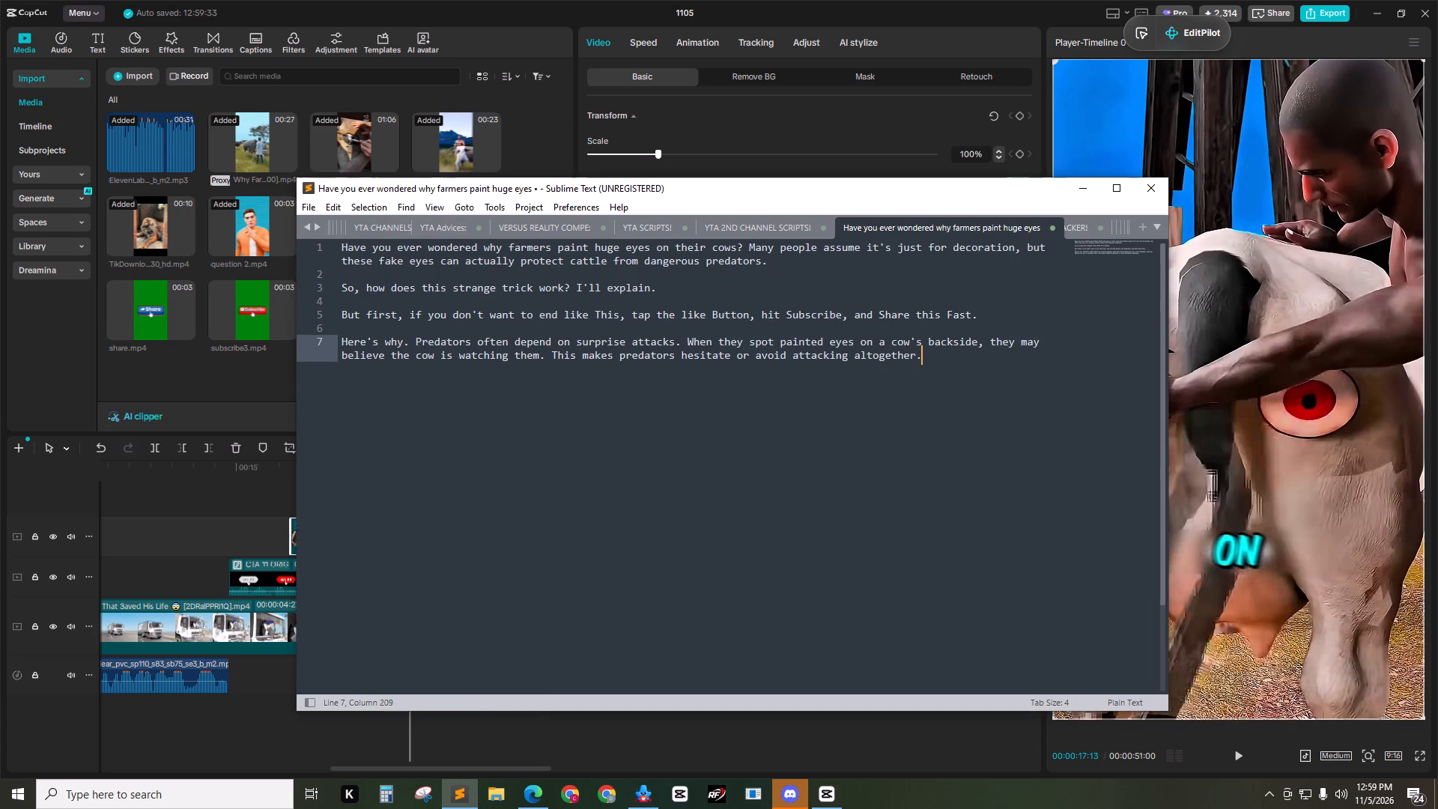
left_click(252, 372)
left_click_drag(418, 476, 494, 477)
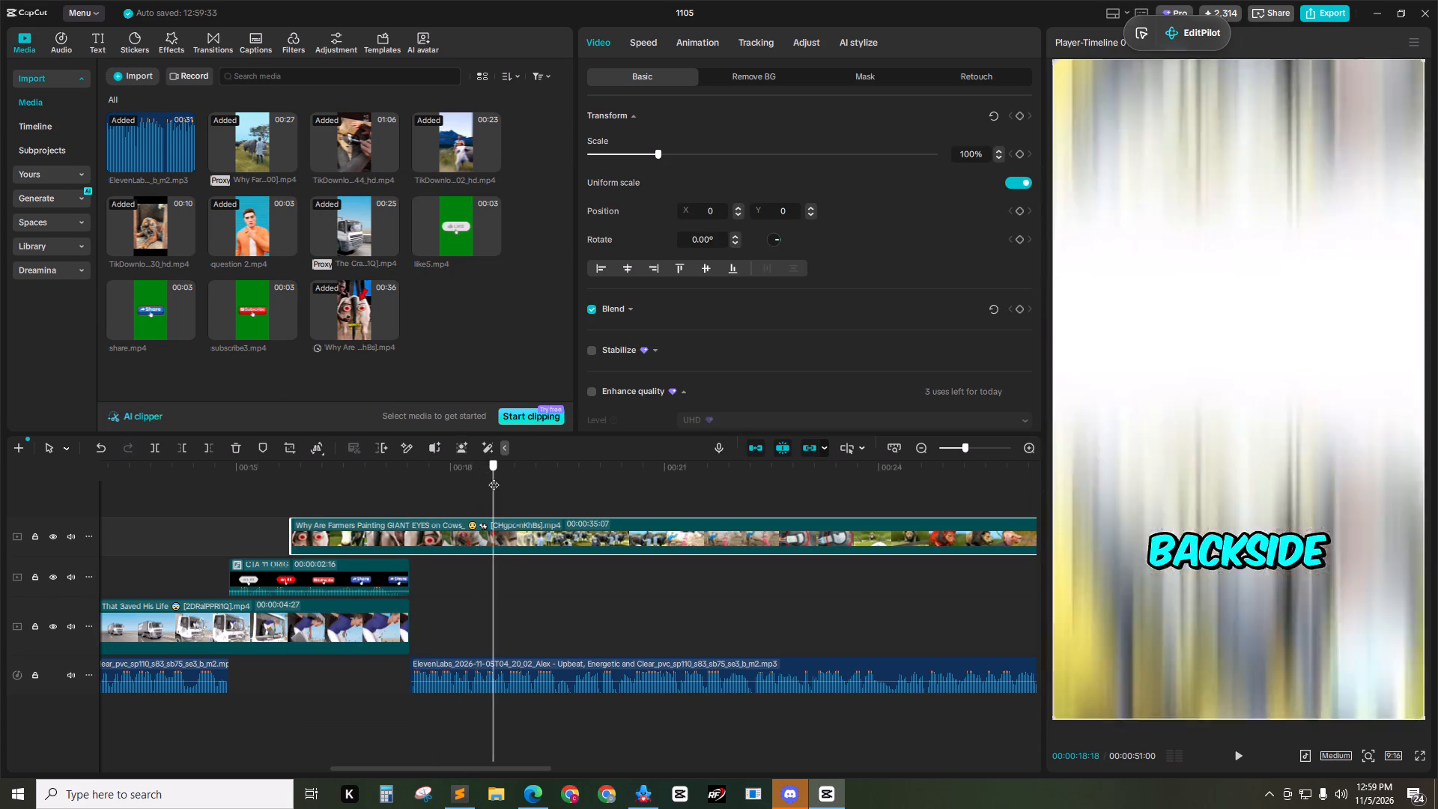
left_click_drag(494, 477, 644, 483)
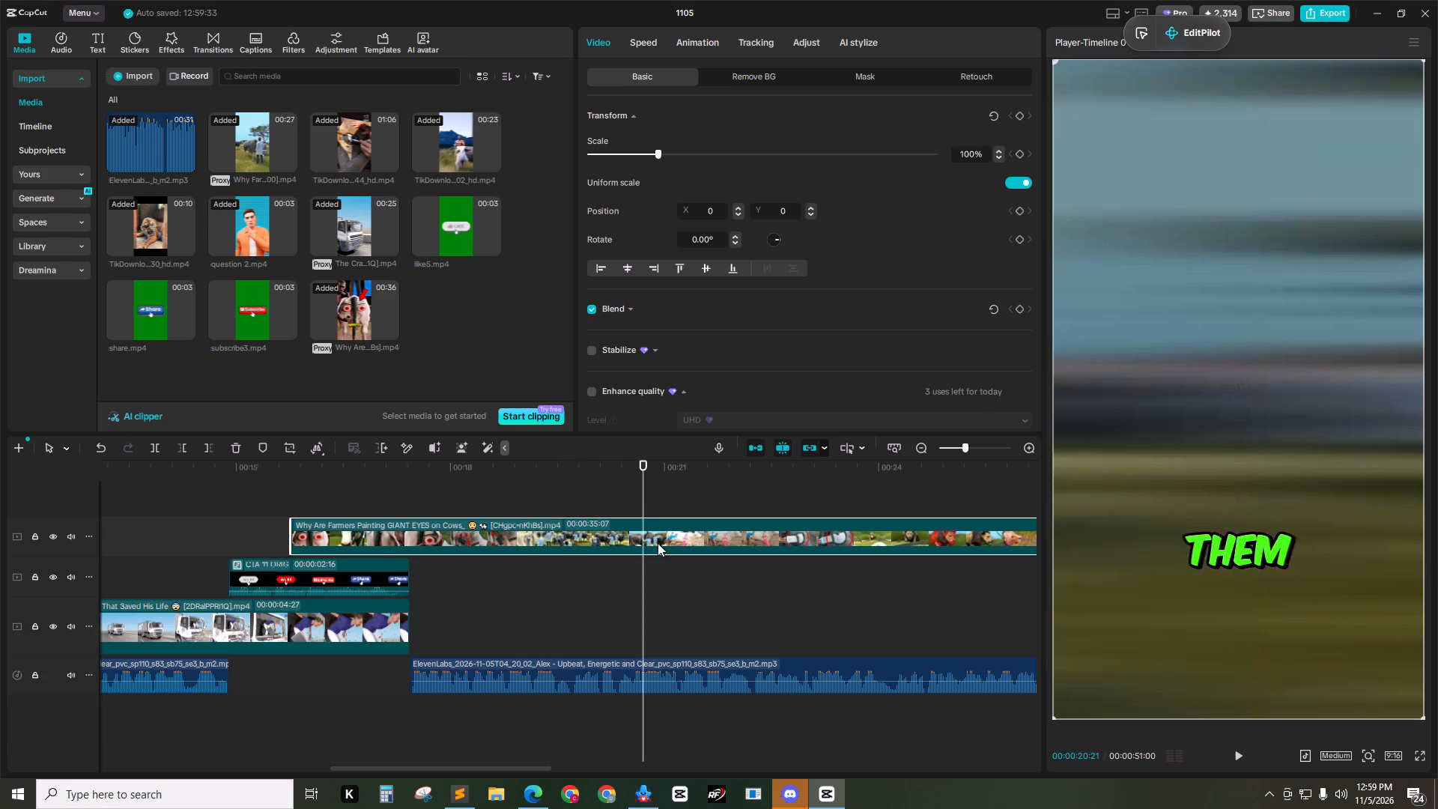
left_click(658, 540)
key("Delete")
Add Why Farmers Paint Eyes On Cow Butts after the truck crash clip, trim about 6 seconds off its start and play the lion section.
left_click_drag(255, 140, 377, 228)
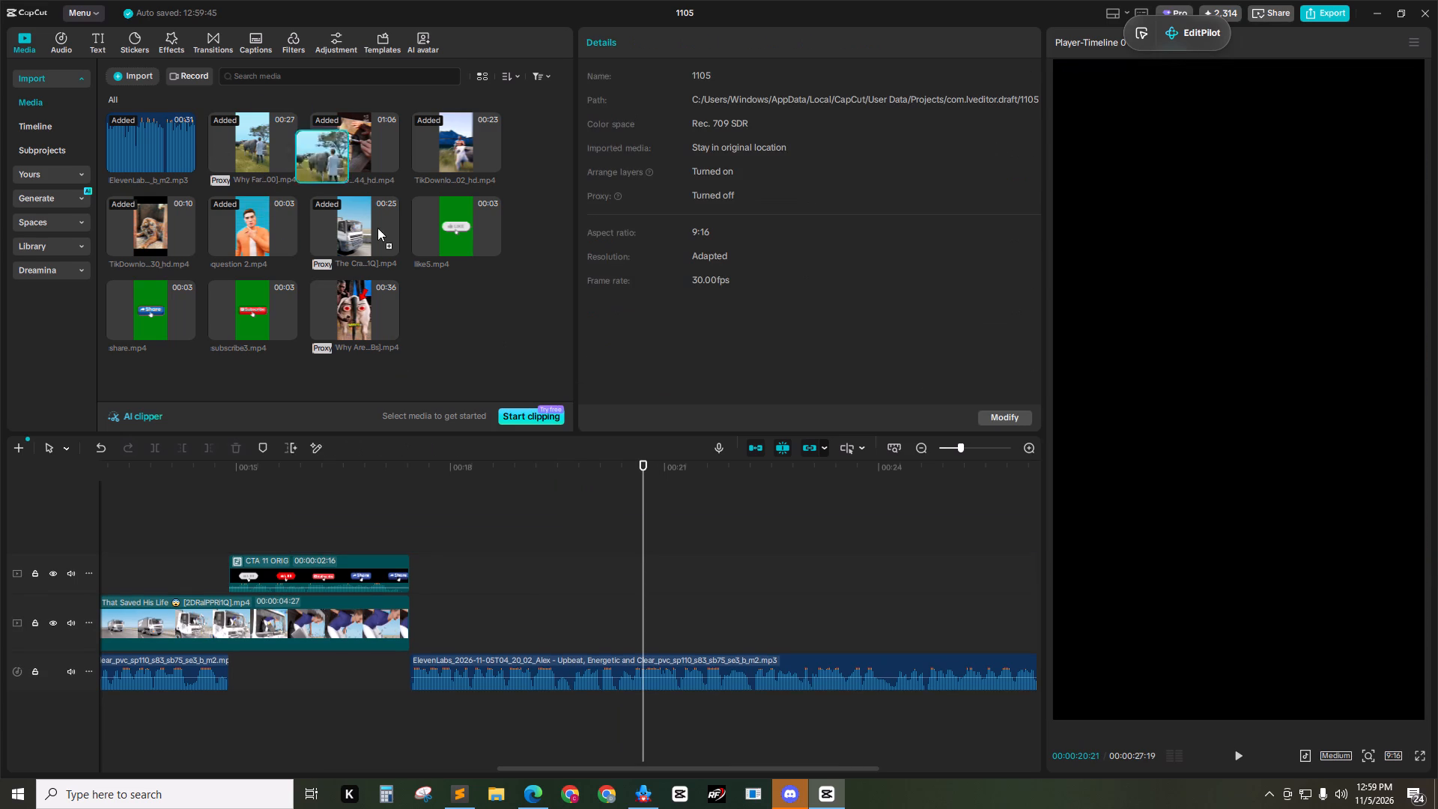
left_click_drag(377, 228, 431, 630)
left_click_drag(645, 475, 776, 497)
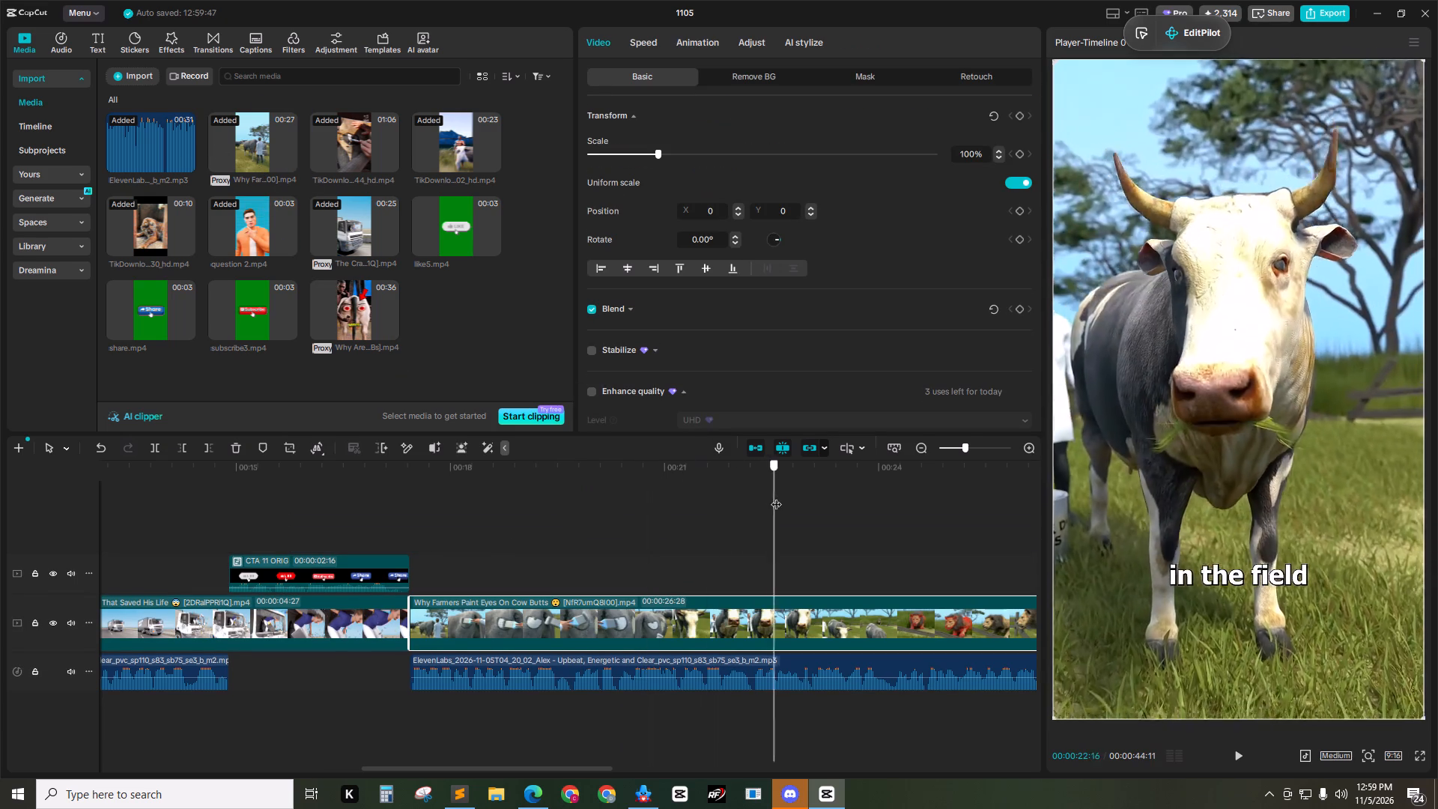
left_click_drag(776, 497, 831, 505)
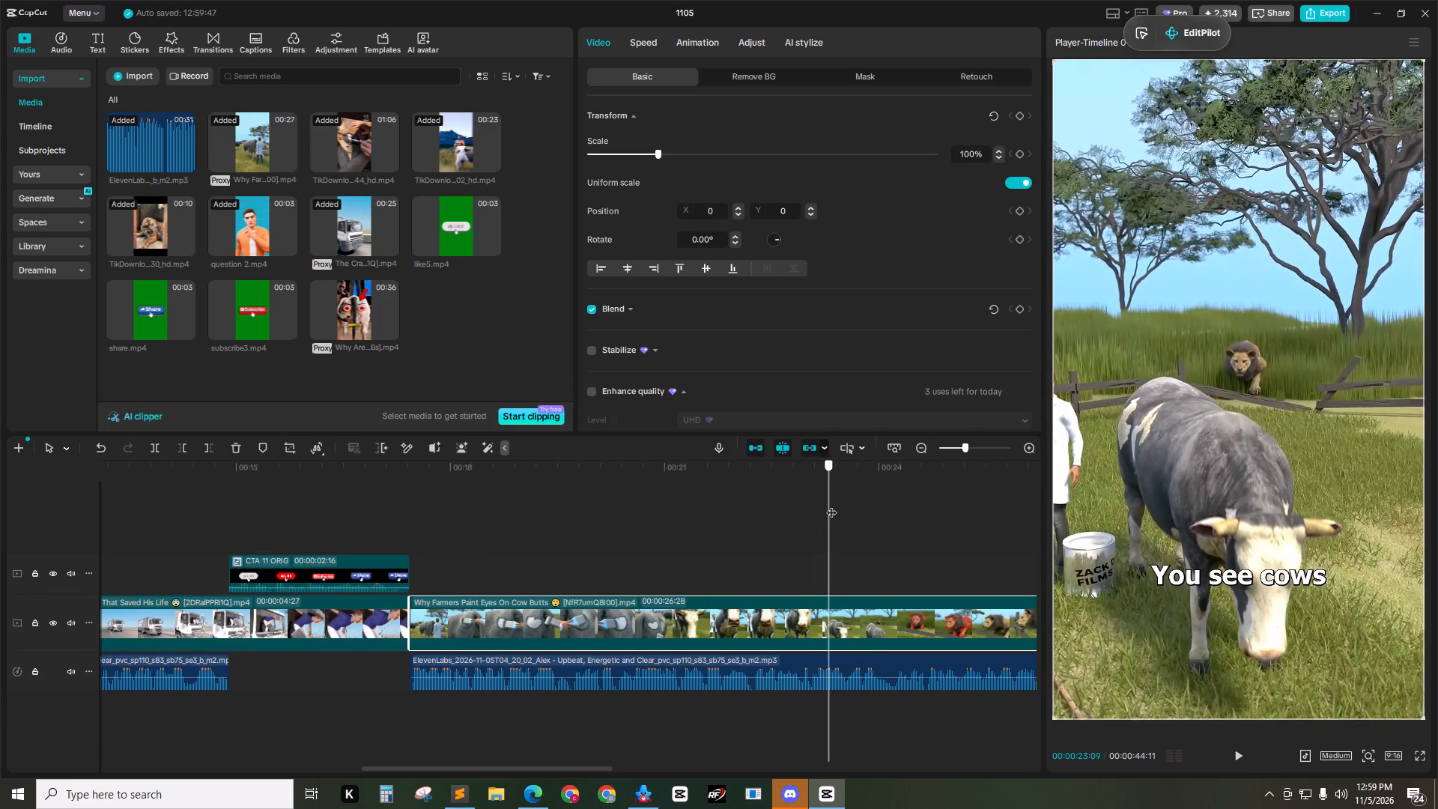
left_click_drag(831, 505, 840, 504)
key("q")
key("space")
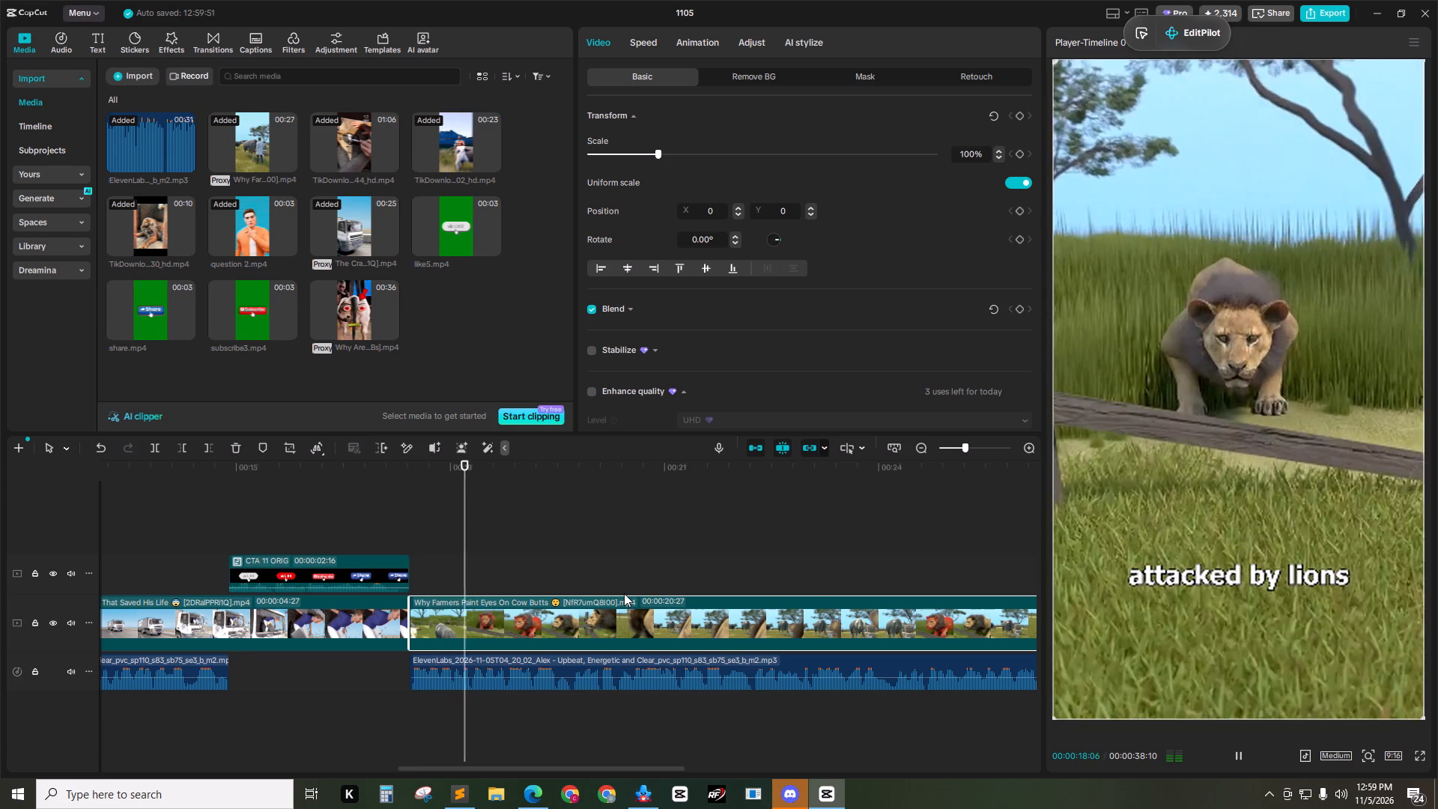
key("space")
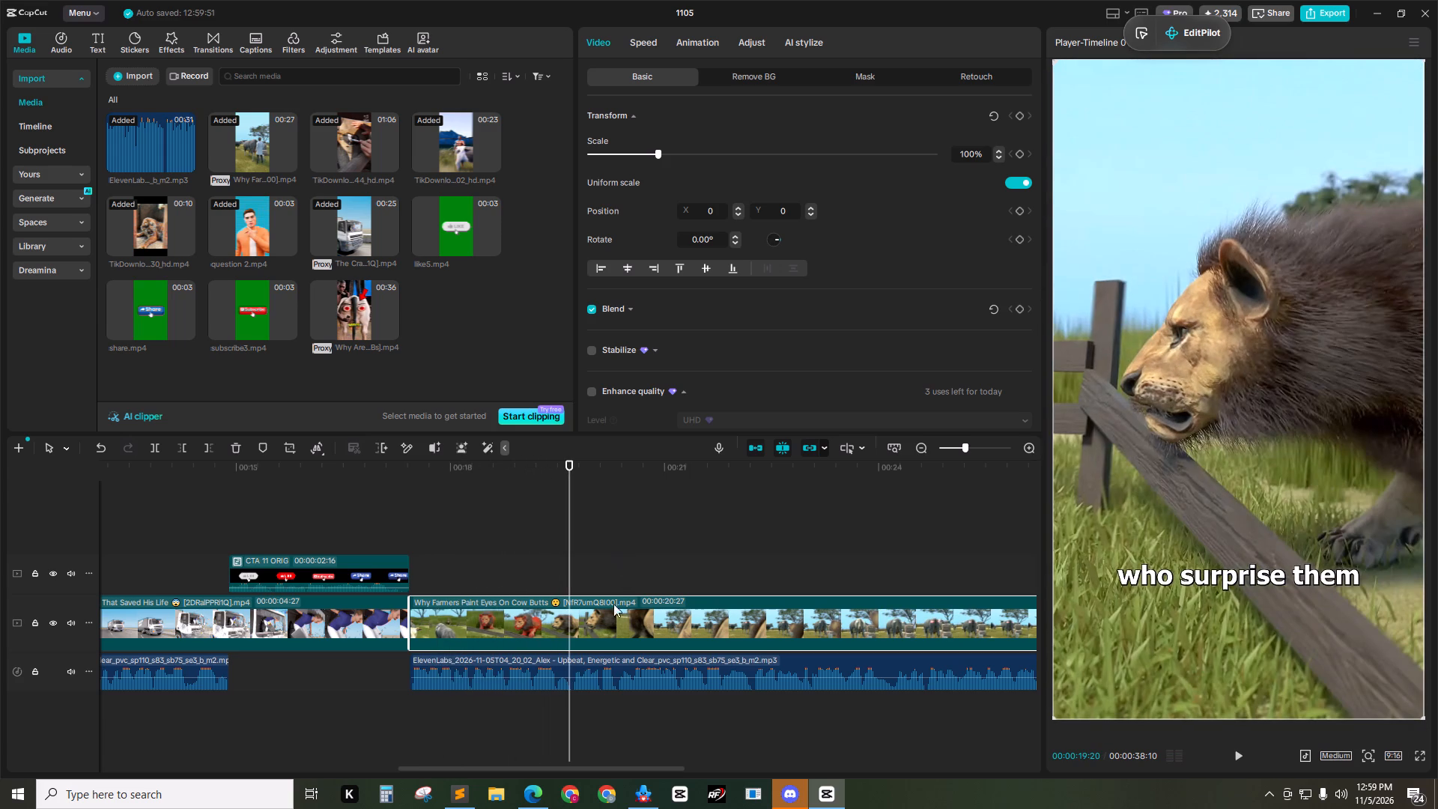
Check the surprise attacks sentence in the script, then split the lion clip at 00:00:19:21 and delete the remainder.
left_click(466, 787)
left_click(681, 342)
left_click(254, 380)
left_click(571, 460)
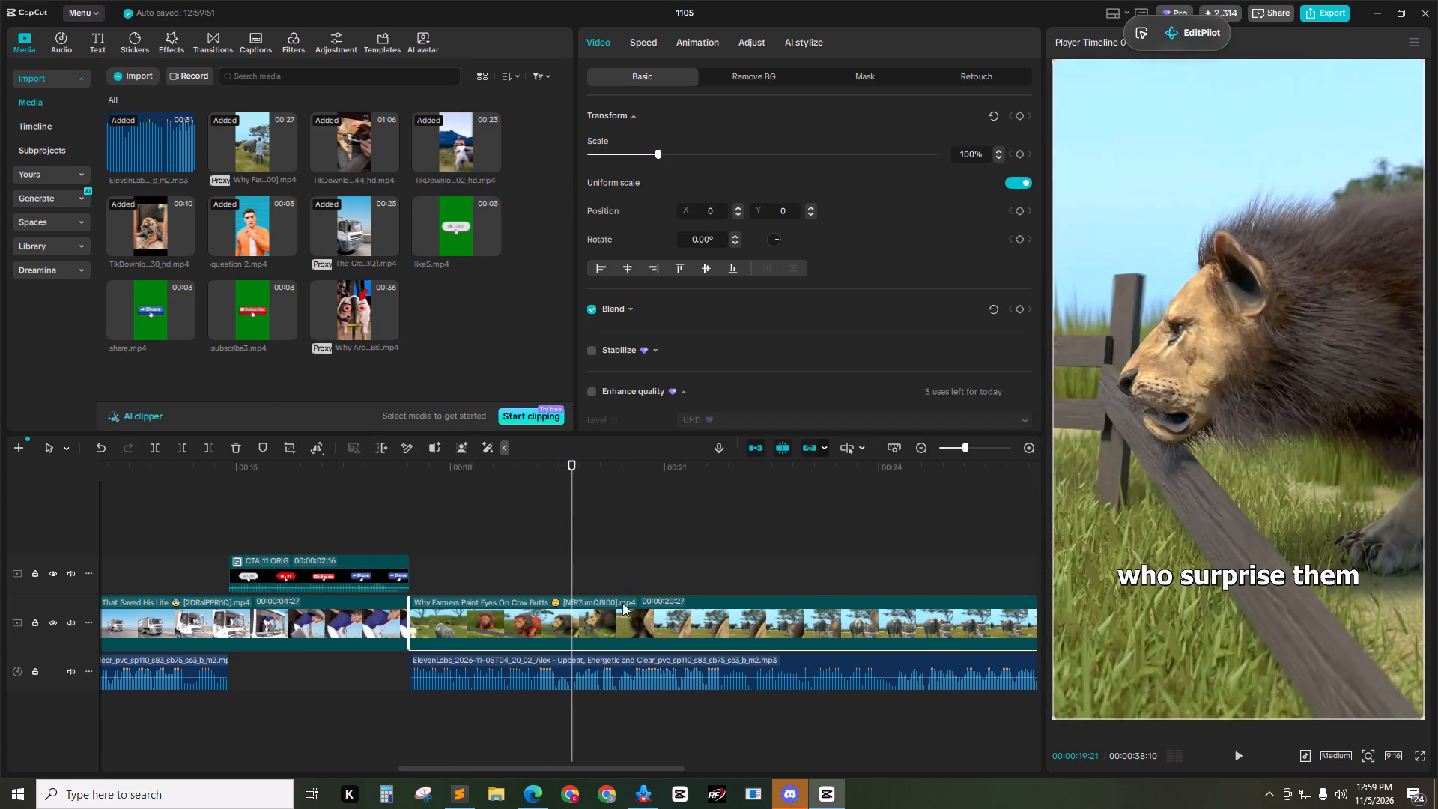
left_click(632, 629)
key("ctrl+b")
left_click(640, 626)
key("Delete")
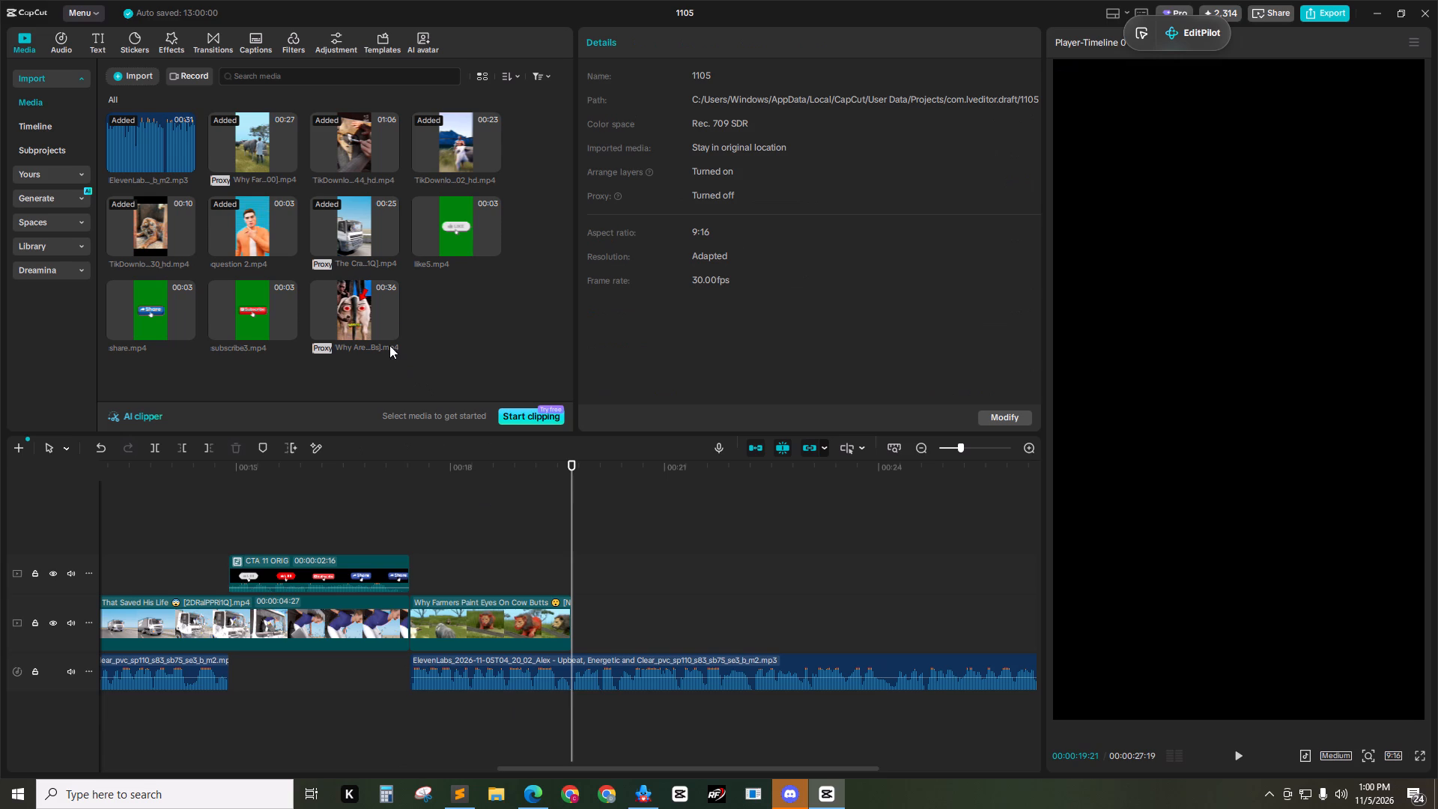
Check the painted eyes sentence in the script, add the GIANT EYES video on an upper track, trim about 8 seconds off its start and shift it earlier.
left_click(463, 787)
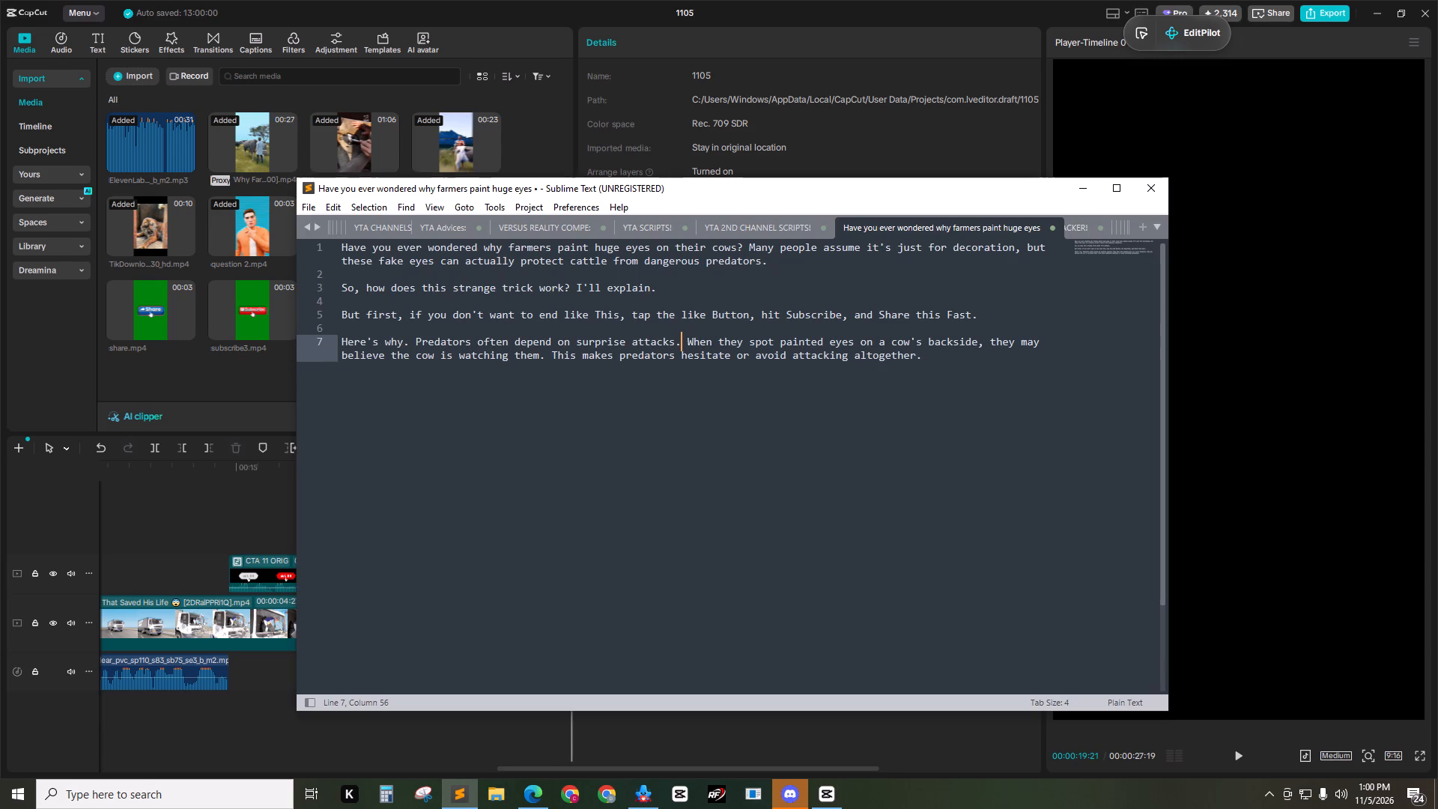
left_click_drag(686, 341, 1015, 346)
left_click(963, 356)
left_click(156, 370)
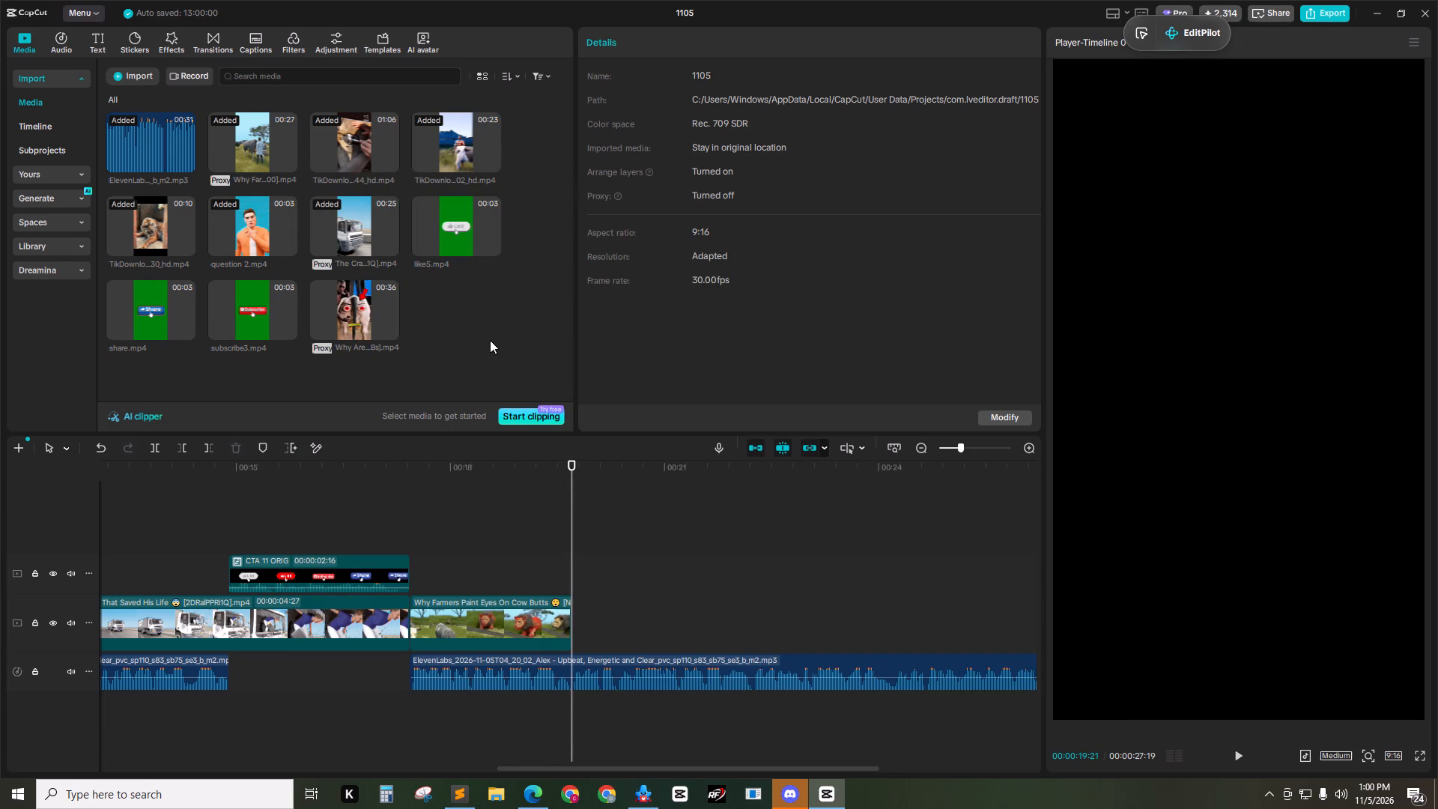
left_click_drag(368, 299, 296, 502)
left_click_drag(503, 470, 762, 476)
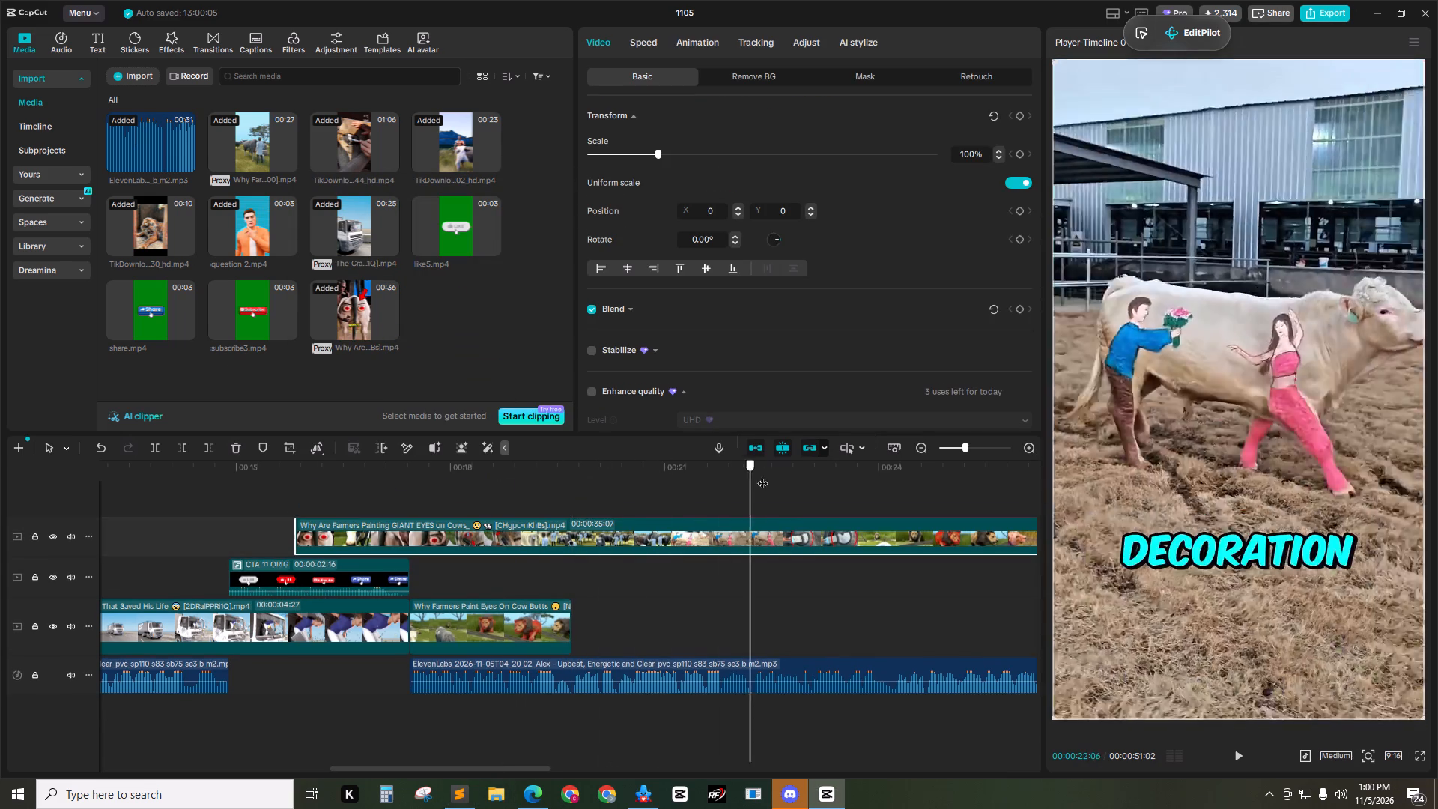
left_click_drag(762, 476, 634, 484)
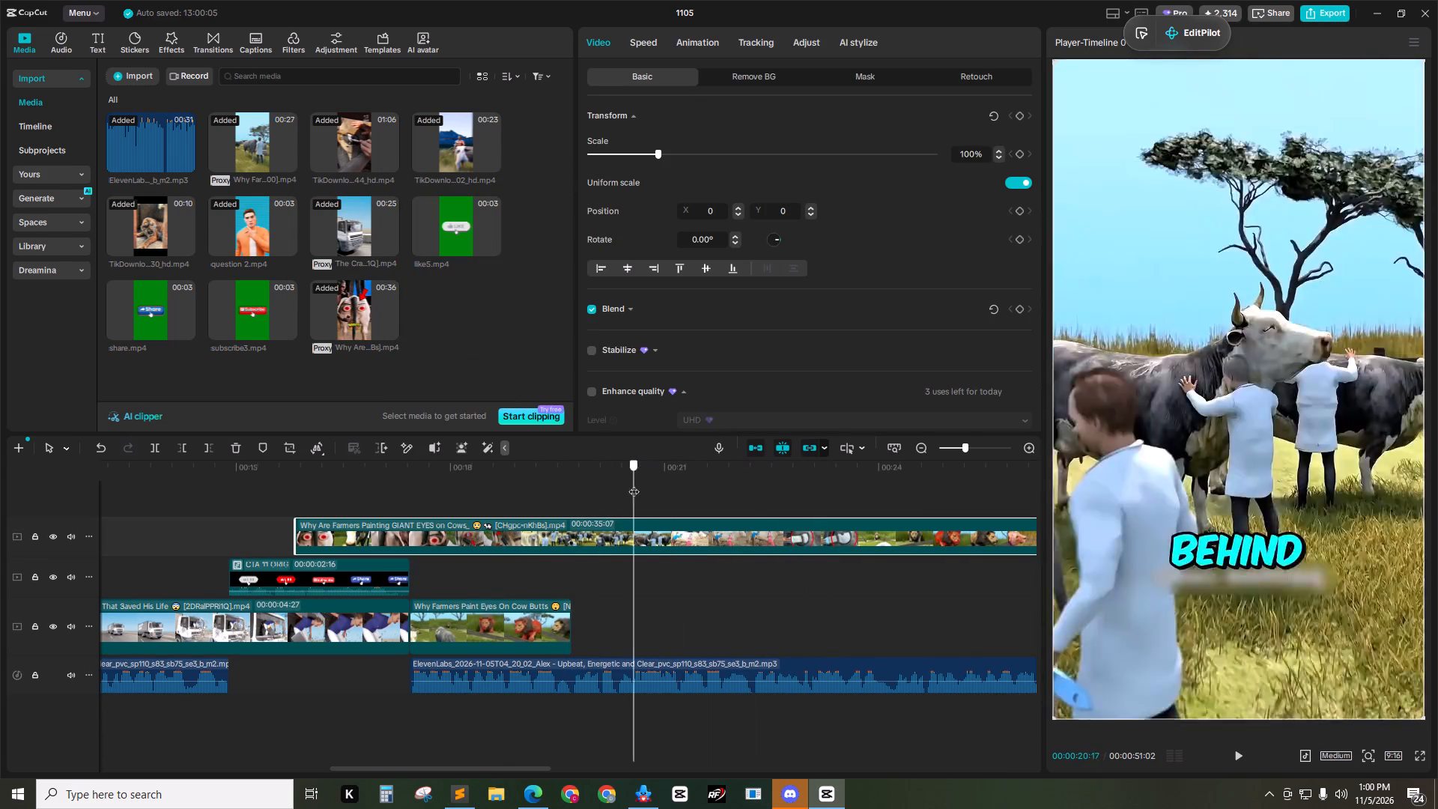
left_click_drag(634, 484, 843, 467)
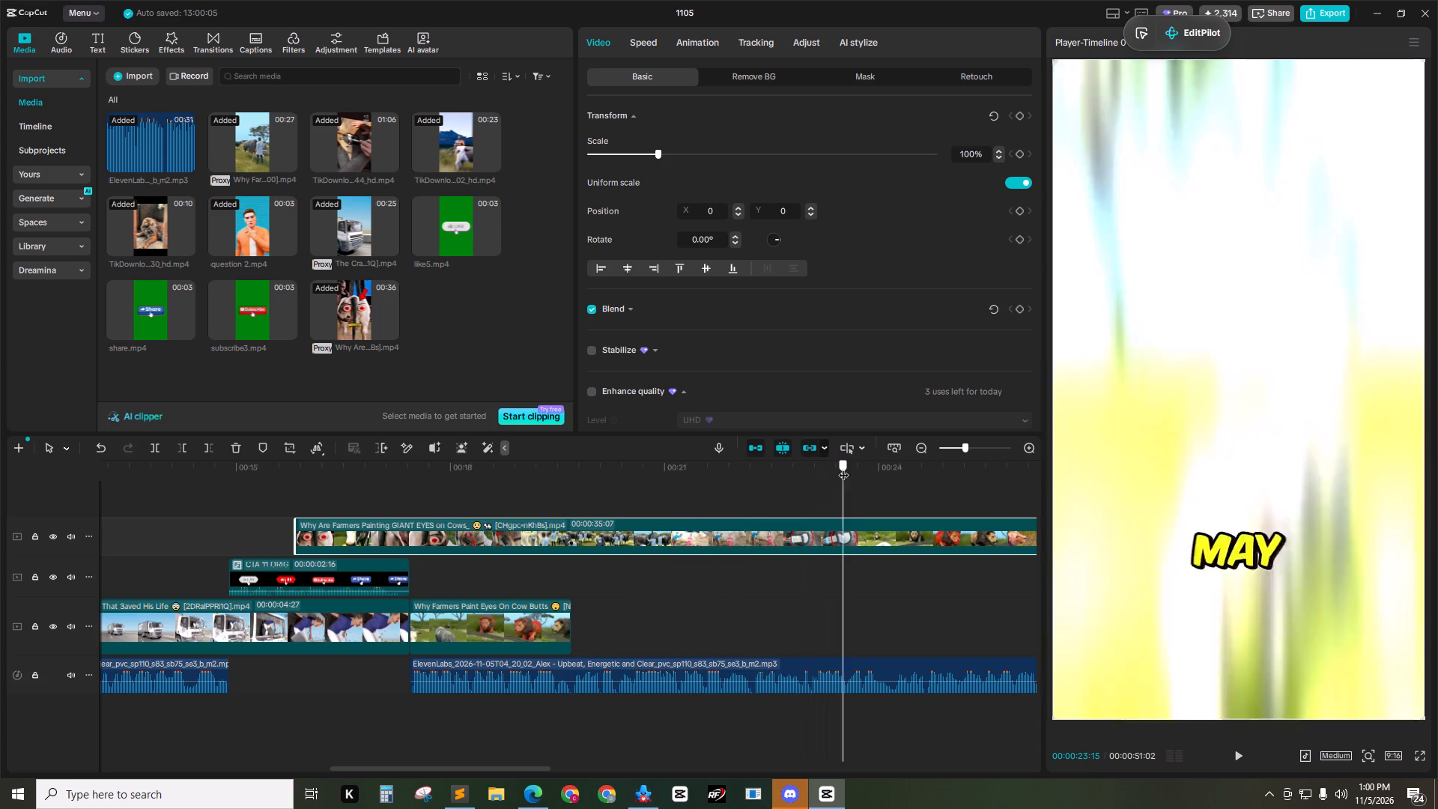
left_click_drag(843, 467, 882, 465)
key("q")
left_click_drag(927, 529, 515, 547)
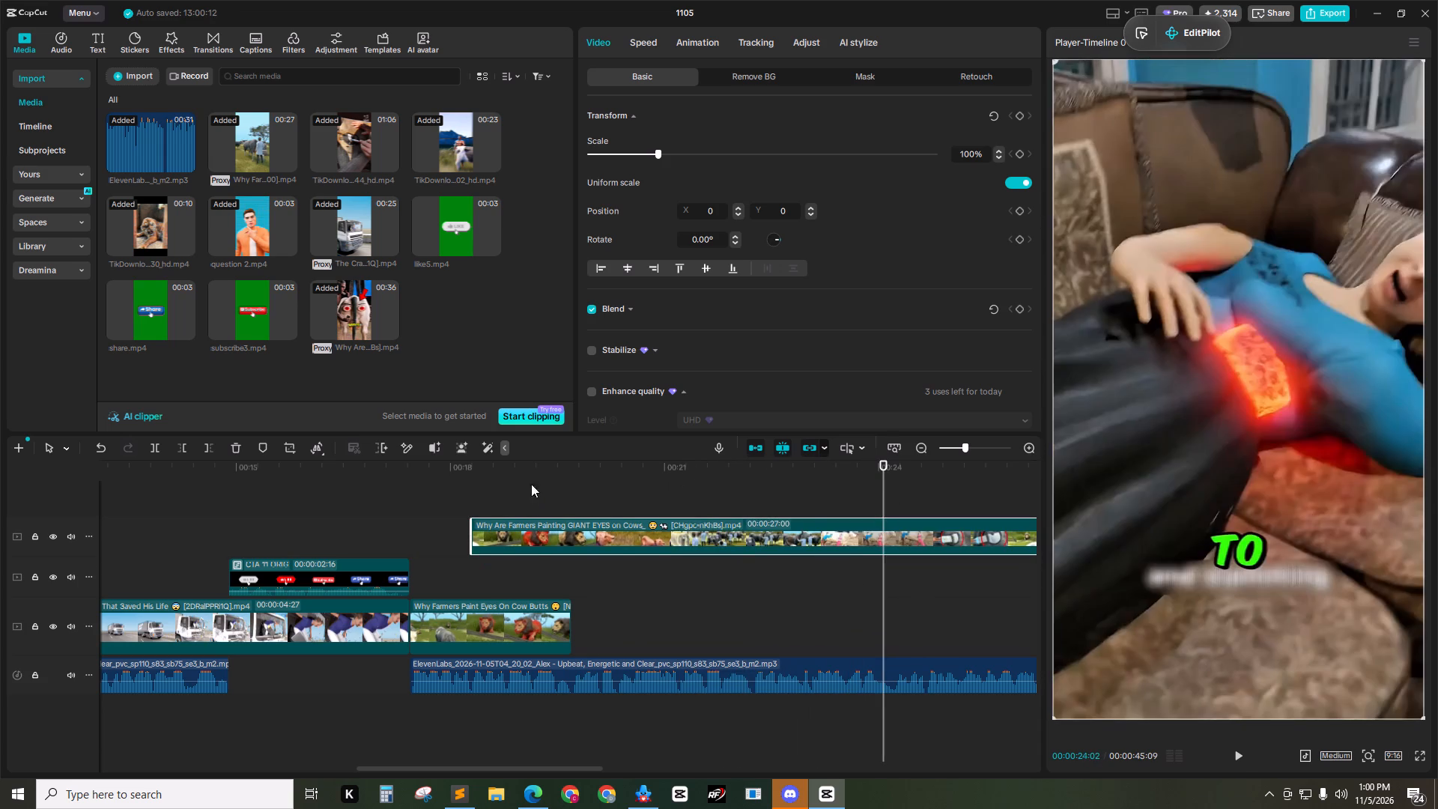
Trim the GIANT EYES clip's start to the cow with painted eyes at 00:00:19:23 and place it on the main track after the lion clip.
left_click_drag(519, 464, 722, 462)
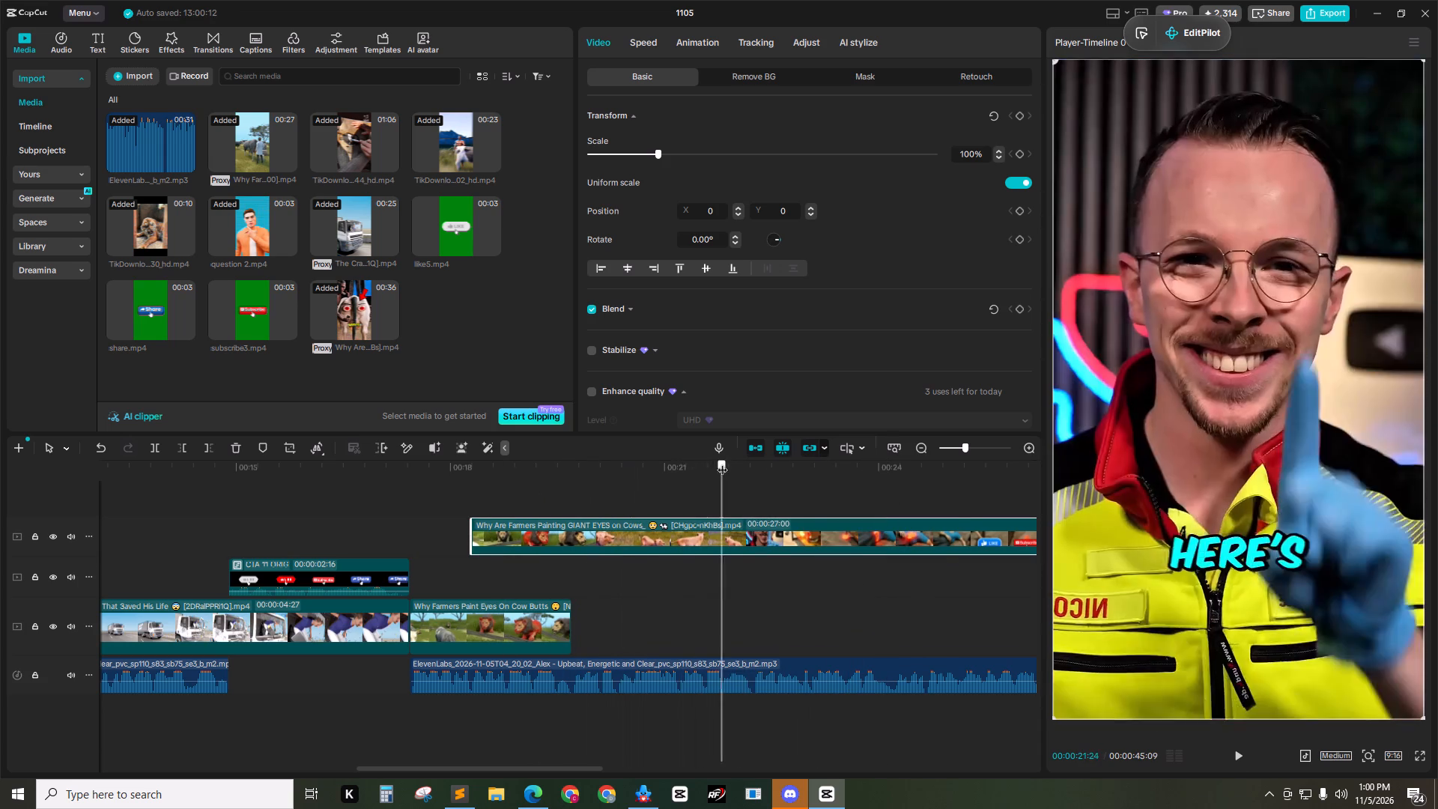
left_click_drag(722, 462, 571, 470)
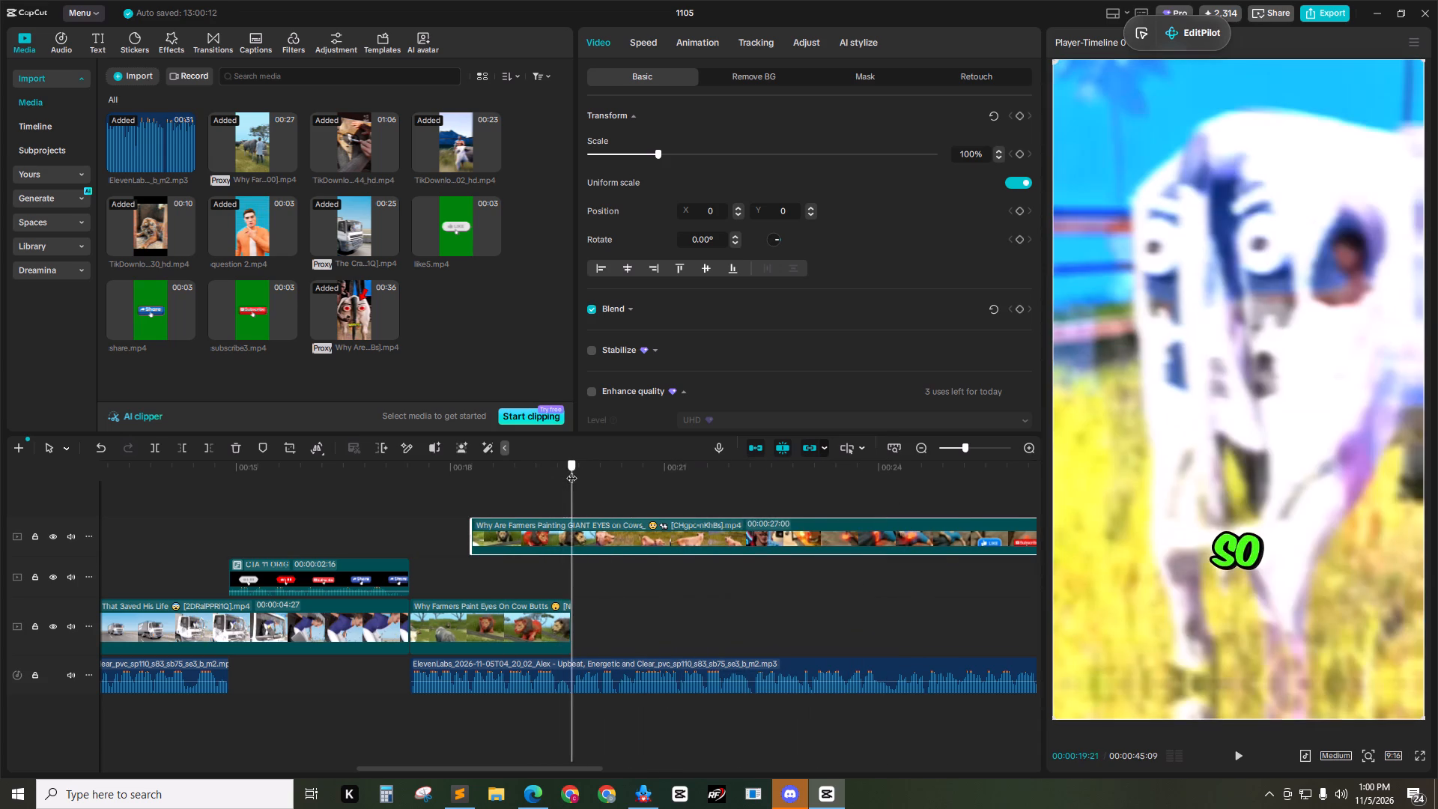
left_click_drag(571, 470, 577, 470)
key("Right")
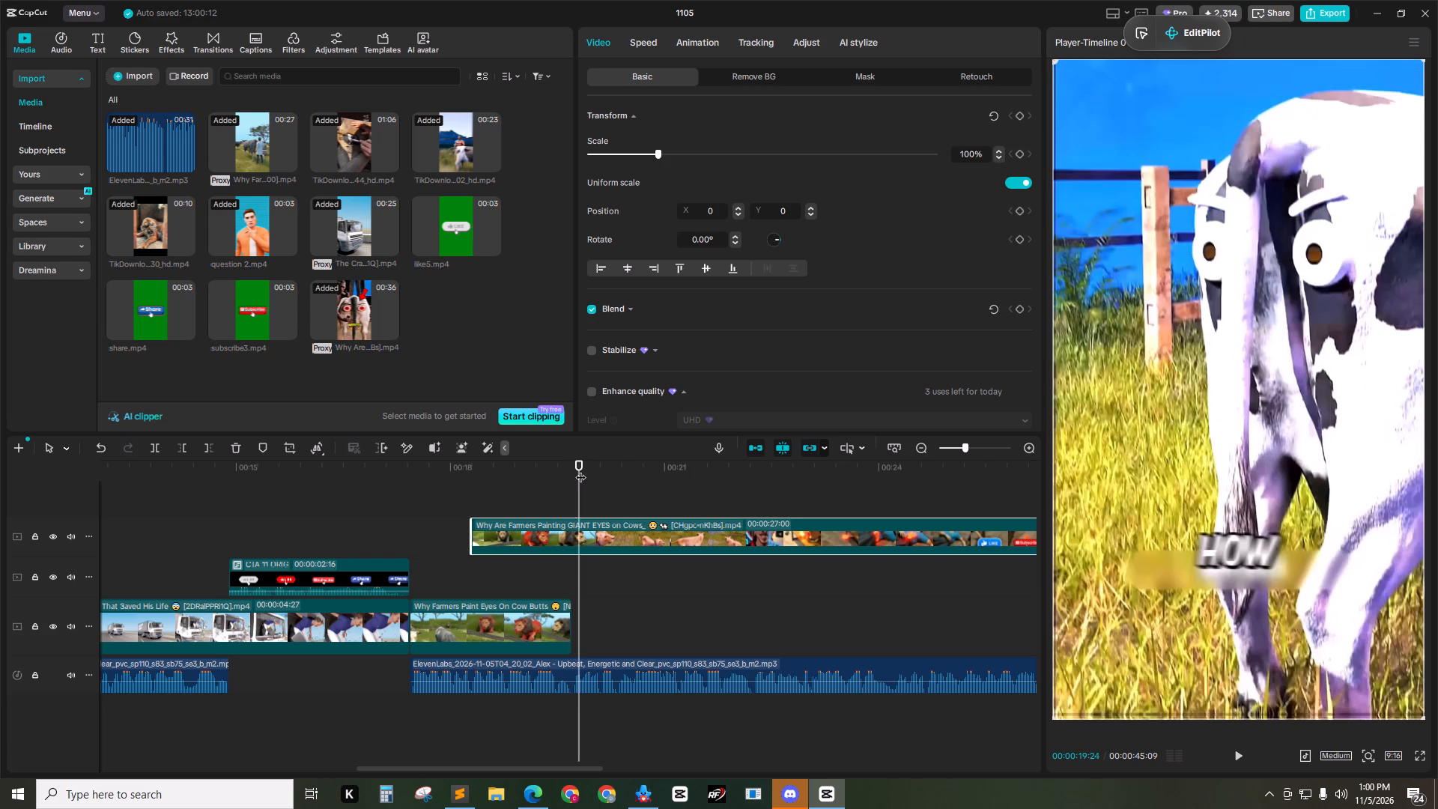
key("Left")
left_click(626, 542)
key("q")
left_click_drag(600, 535, 616, 634)
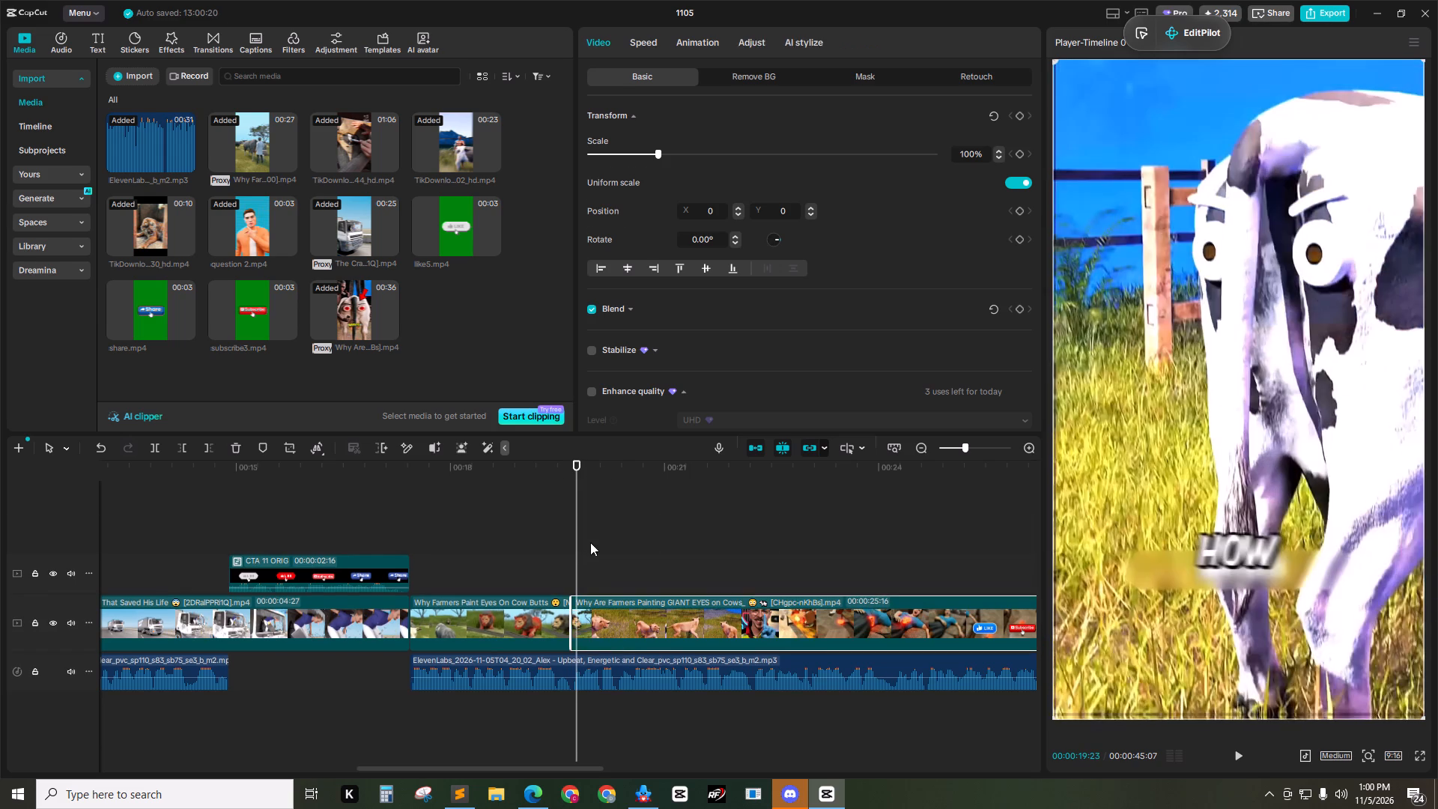
Play and scrub the GIANT EYES clip from the painted-eyes cow to the man in the yellow jacket, comparing it with the voiceover.
left_click(590, 542)
left_click_drag(585, 482, 530, 480)
key("space")
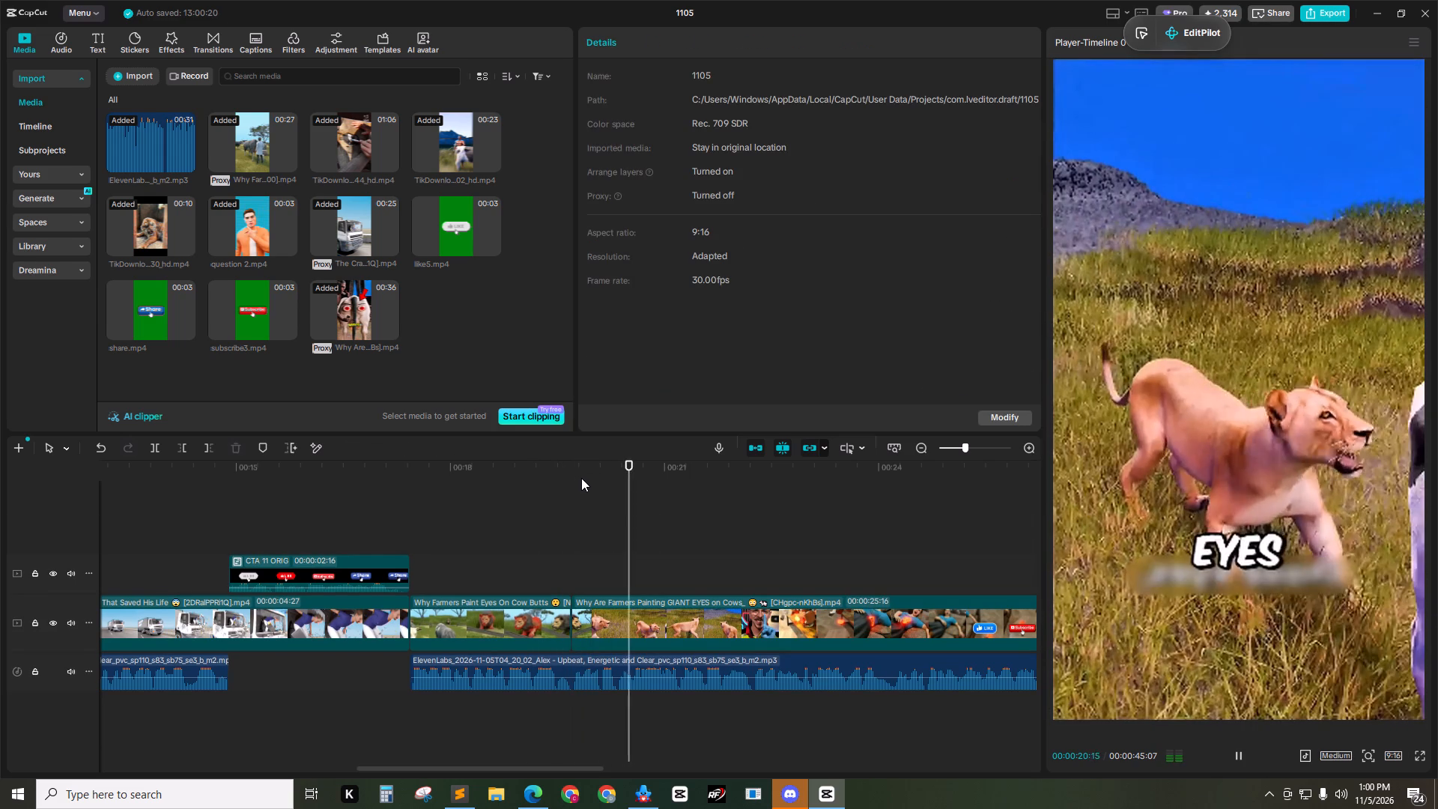
key("space")
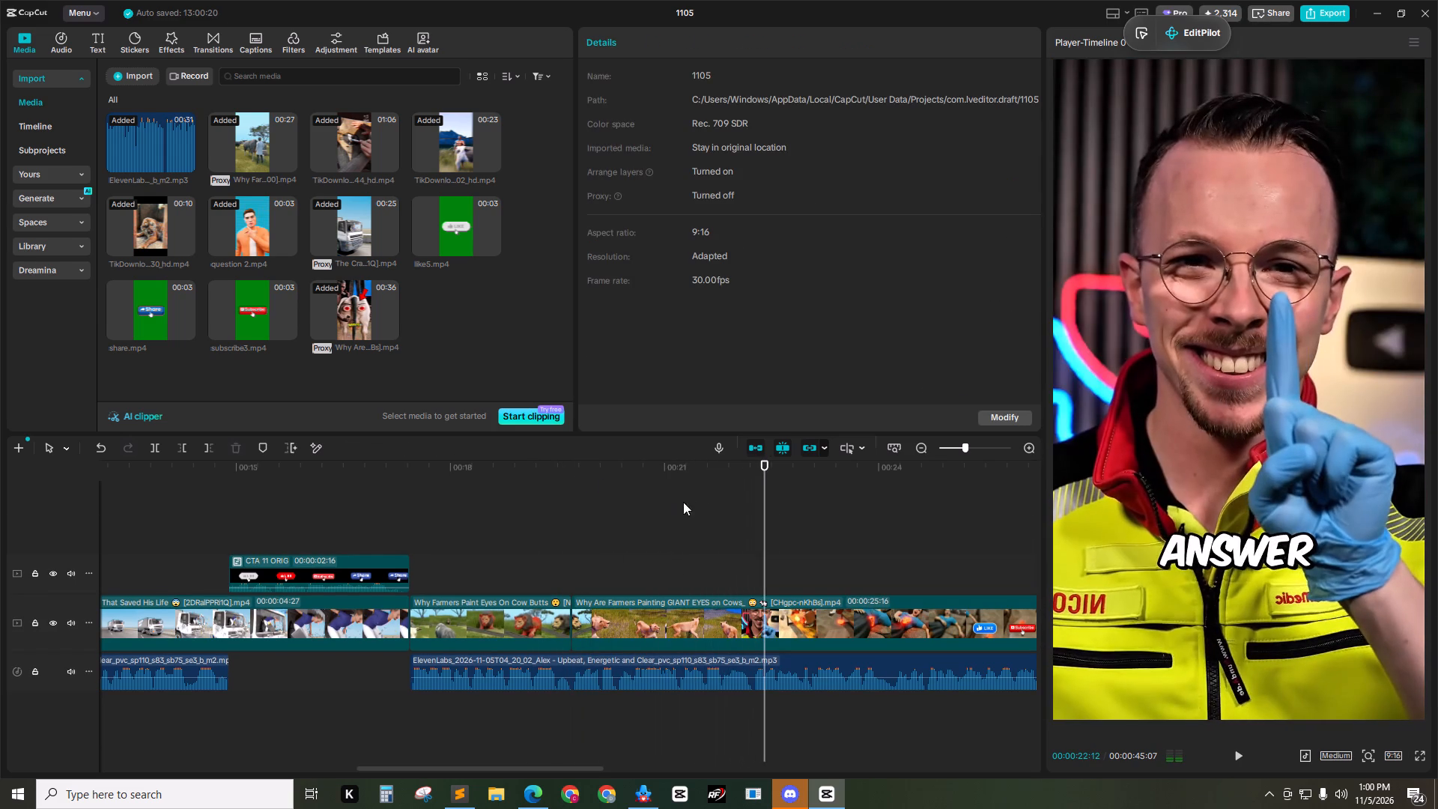
left_click_drag(705, 482, 601, 480)
left_click_drag(612, 465, 584, 467)
key("space")
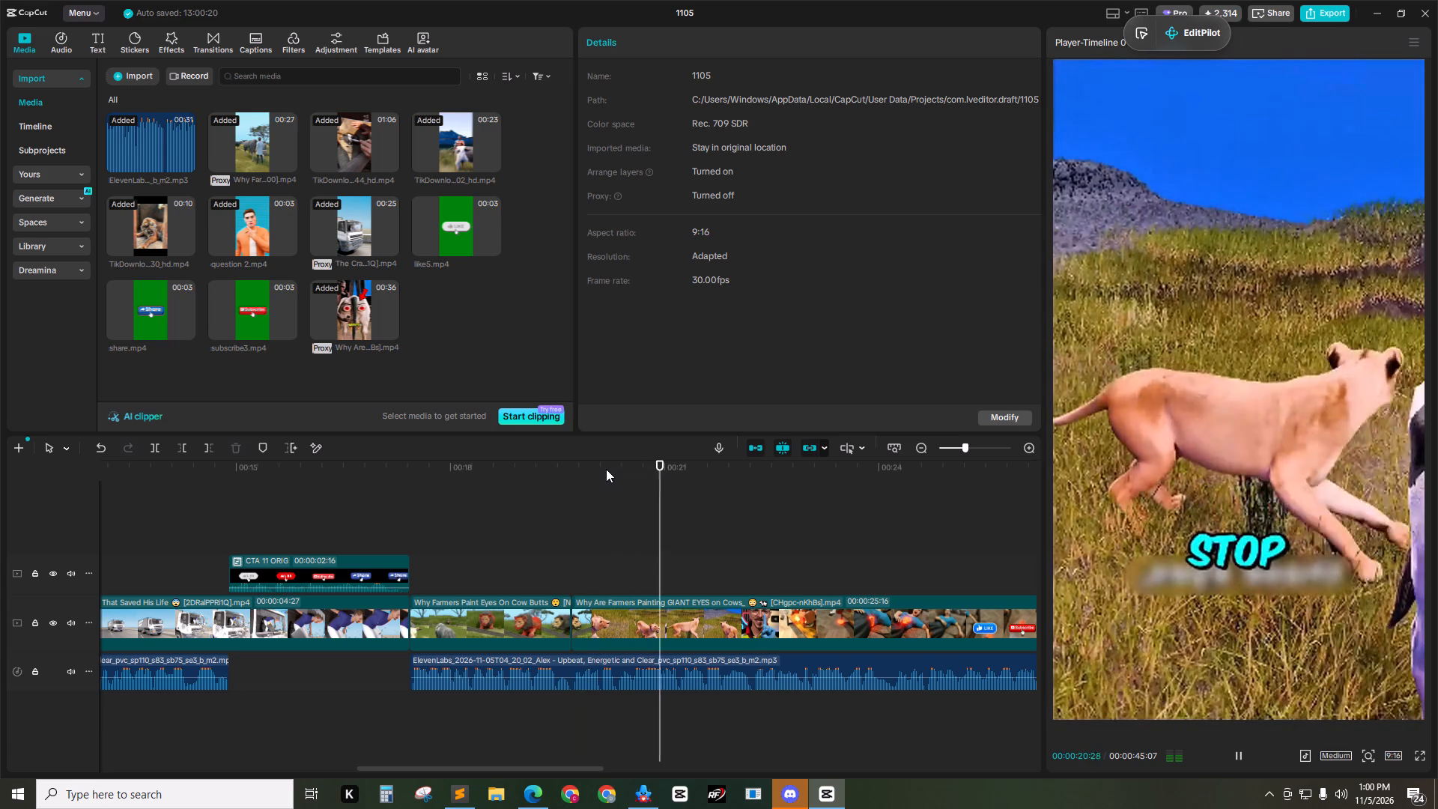
key("space")
left_click_drag(723, 470, 694, 472)
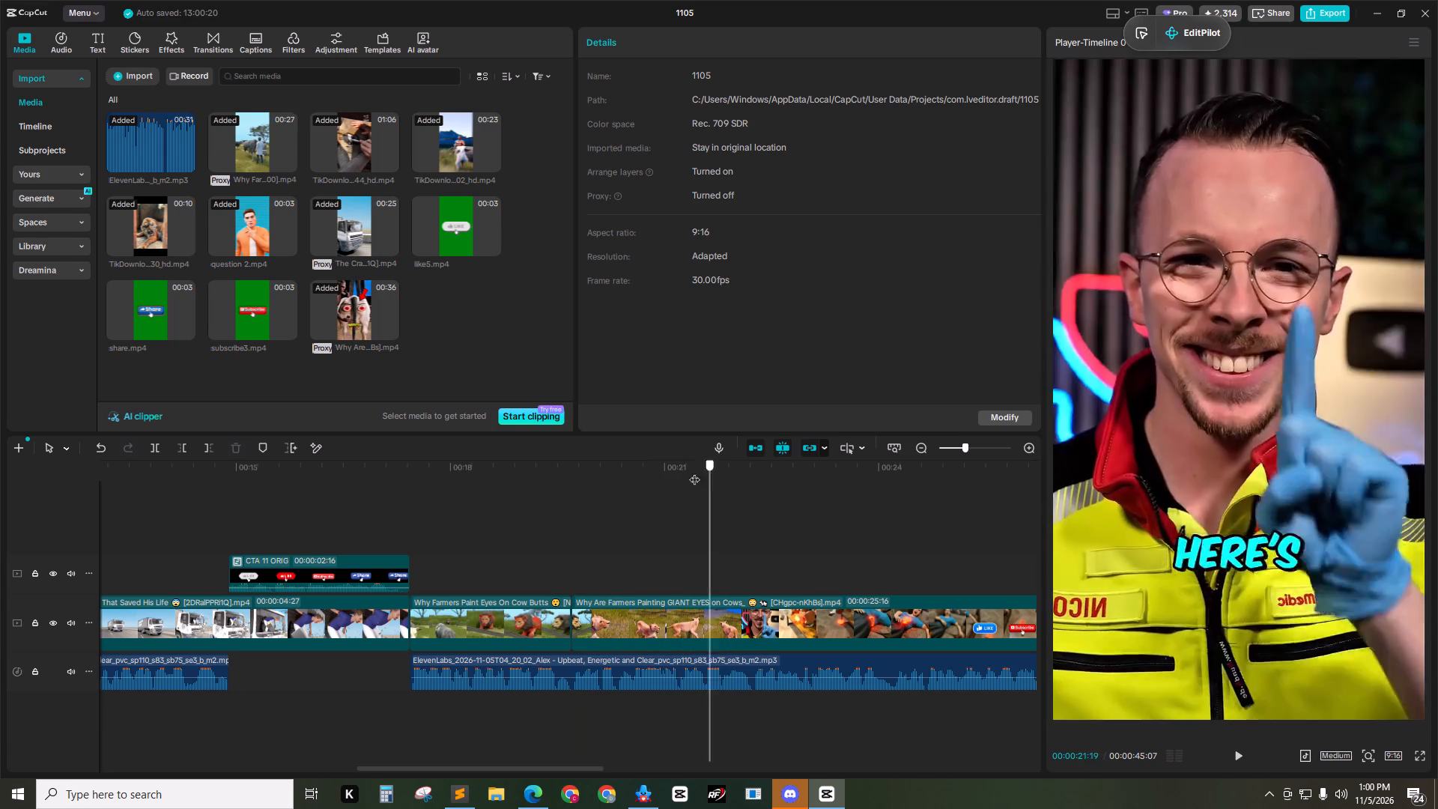
left_click_drag(694, 472, 664, 472)
left_click_drag(568, 766, 611, 766)
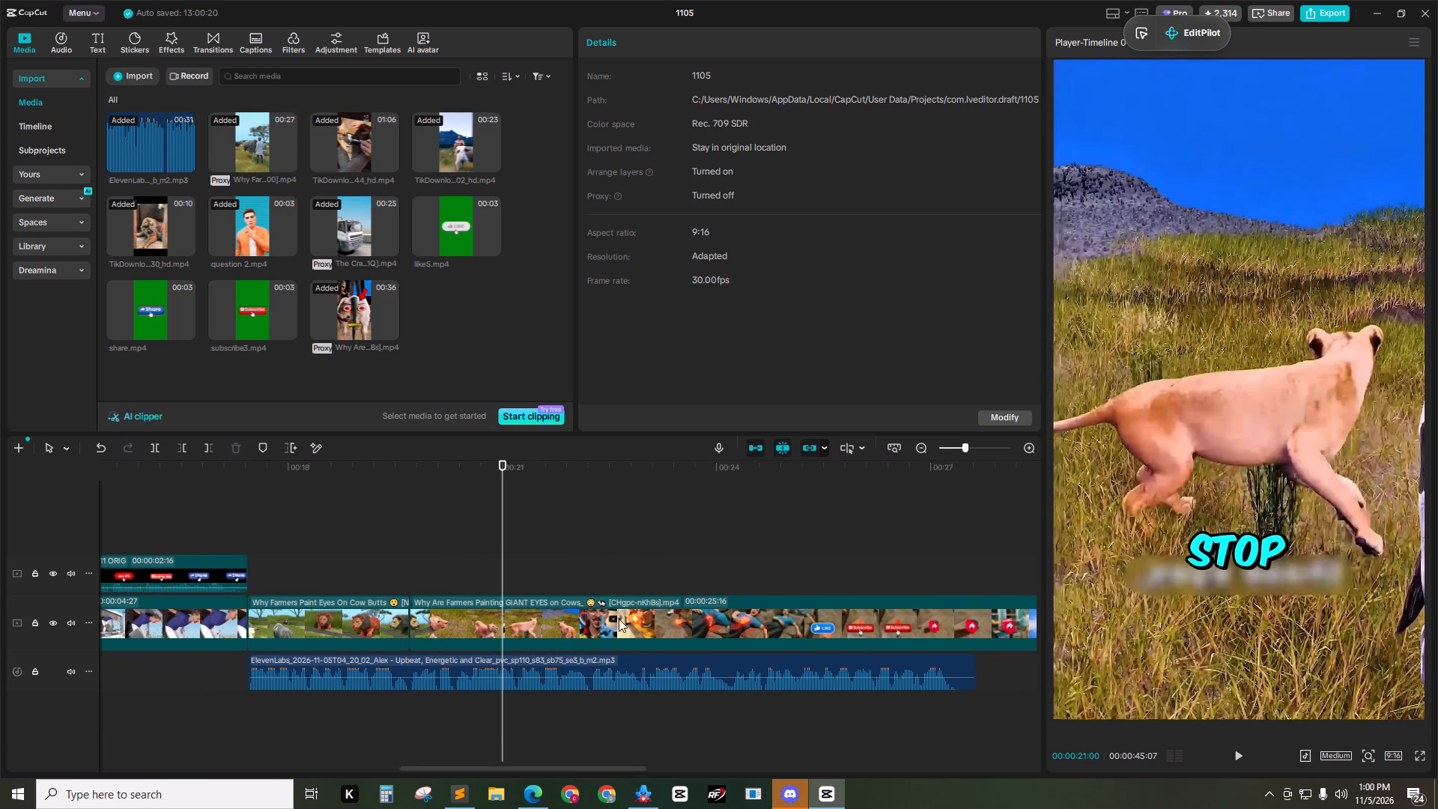
left_click(581, 467)
left_click_drag(586, 469, 594, 469)
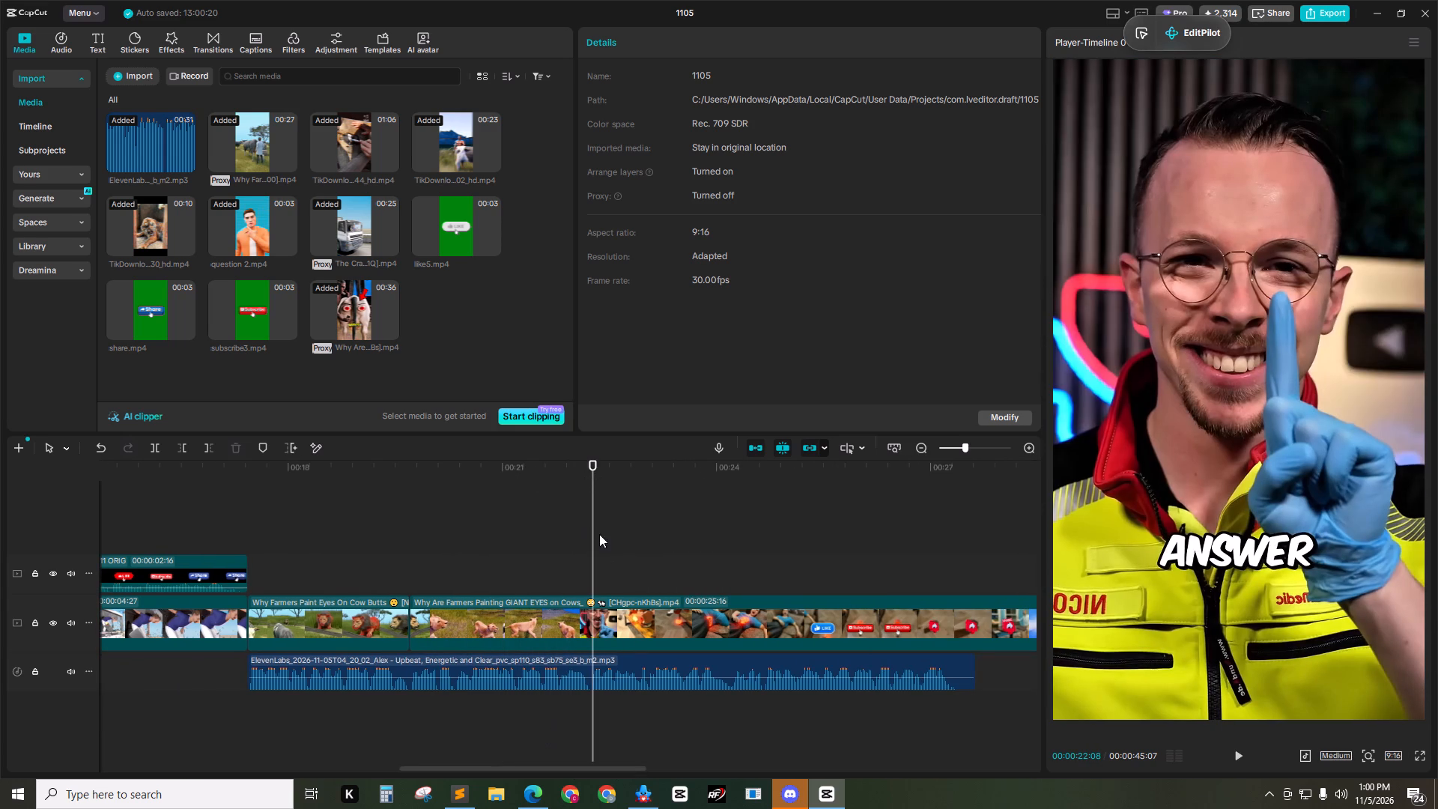
Check the painted eyes sentence in the script, then cut the GIANT EYES clip at 00:00:21:20, removing everything from the man in the jacket onward.
left_click(462, 794)
left_click_drag(982, 345, 980, 344)
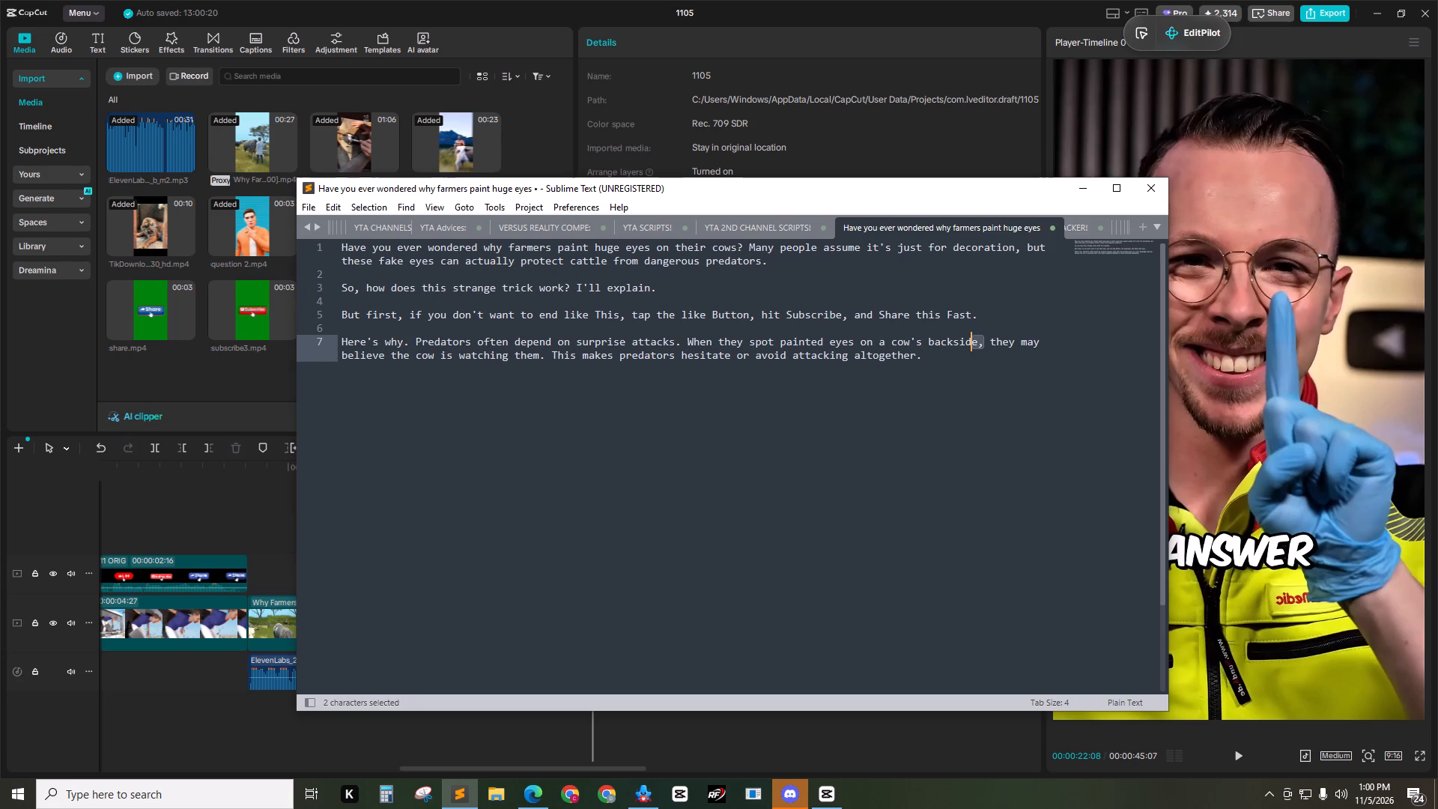
left_click_drag(980, 344, 688, 345)
left_click(222, 386)
left_click_drag(570, 475, 447, 477)
key("space")
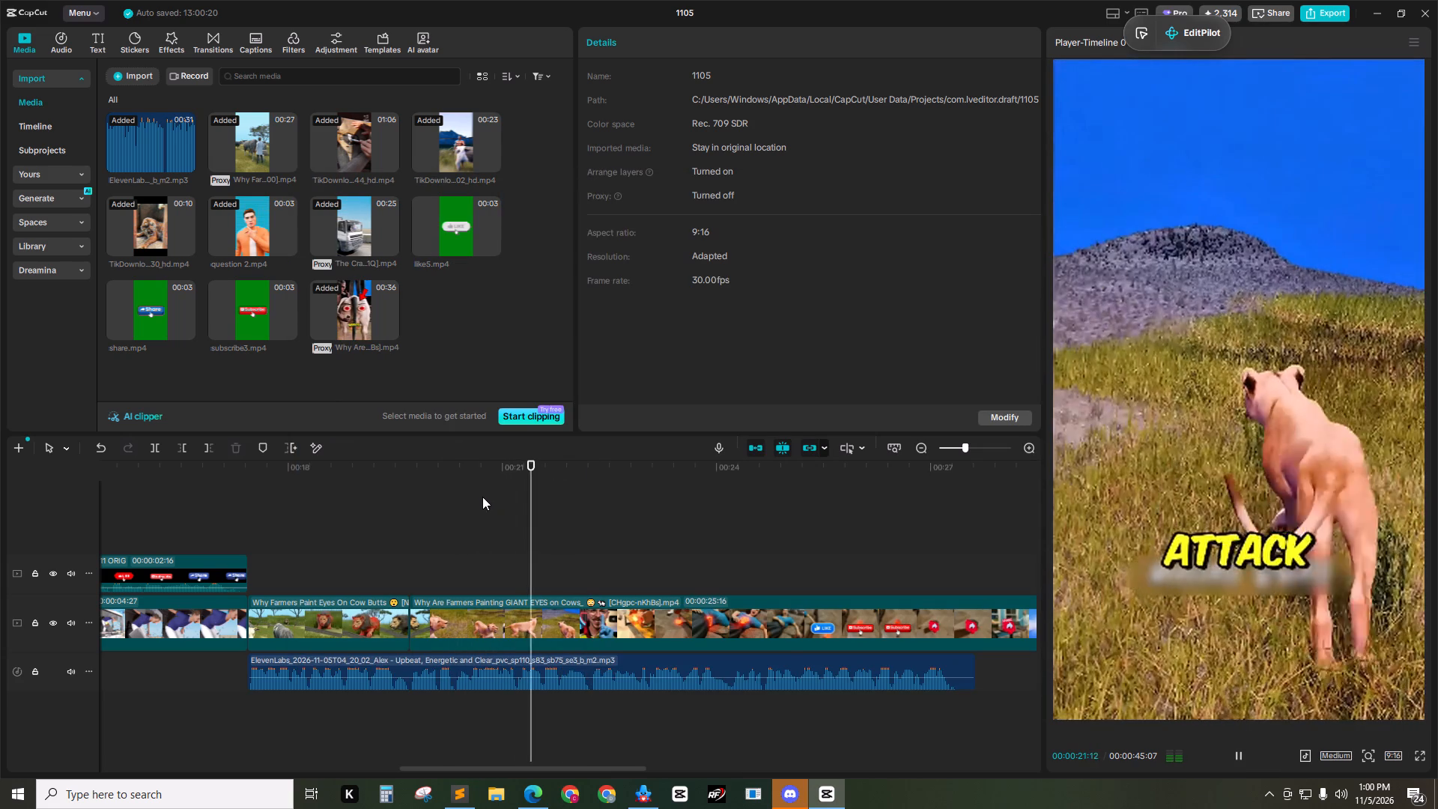
key("space")
left_click_drag(571, 468, 505, 473)
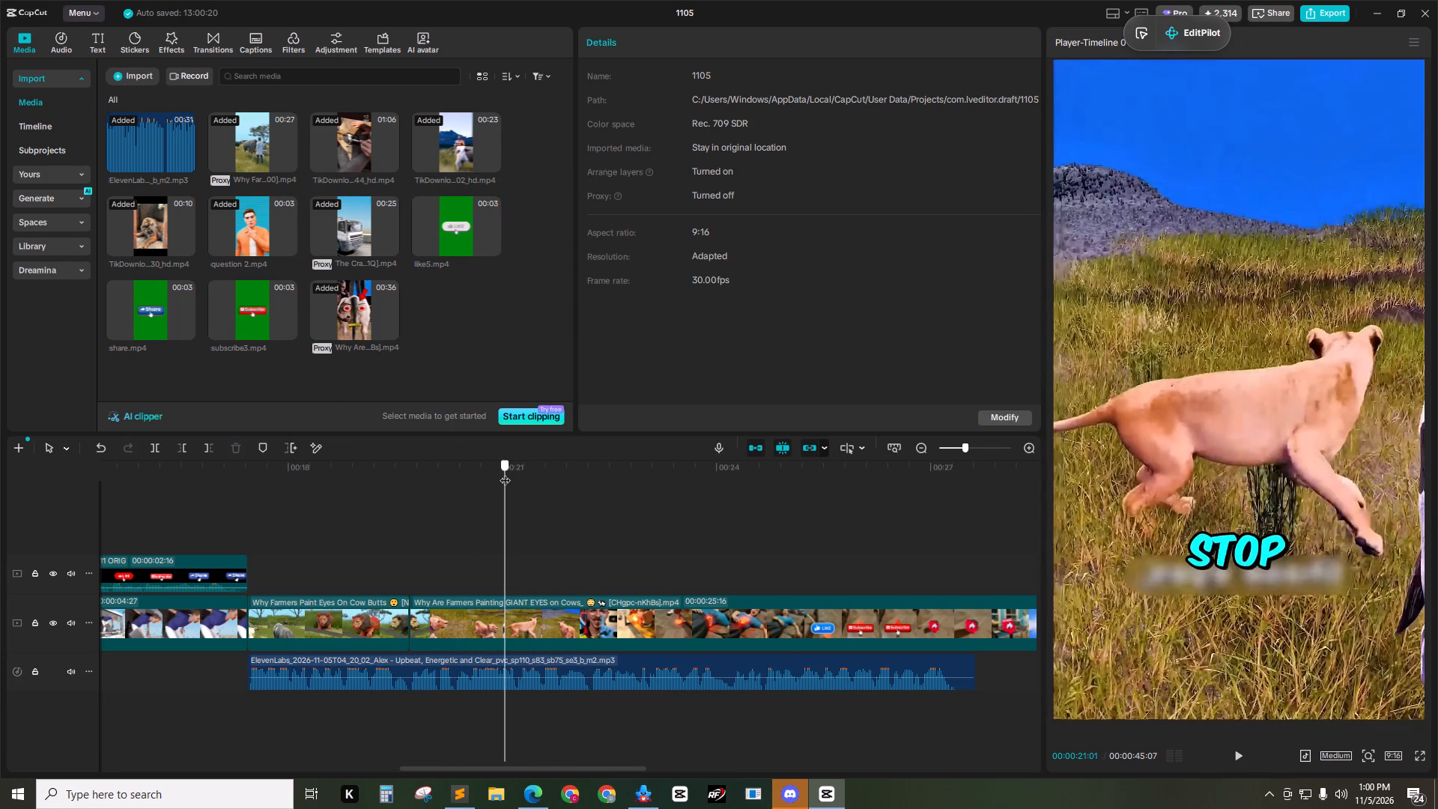
left_click_drag(505, 473, 543, 474)
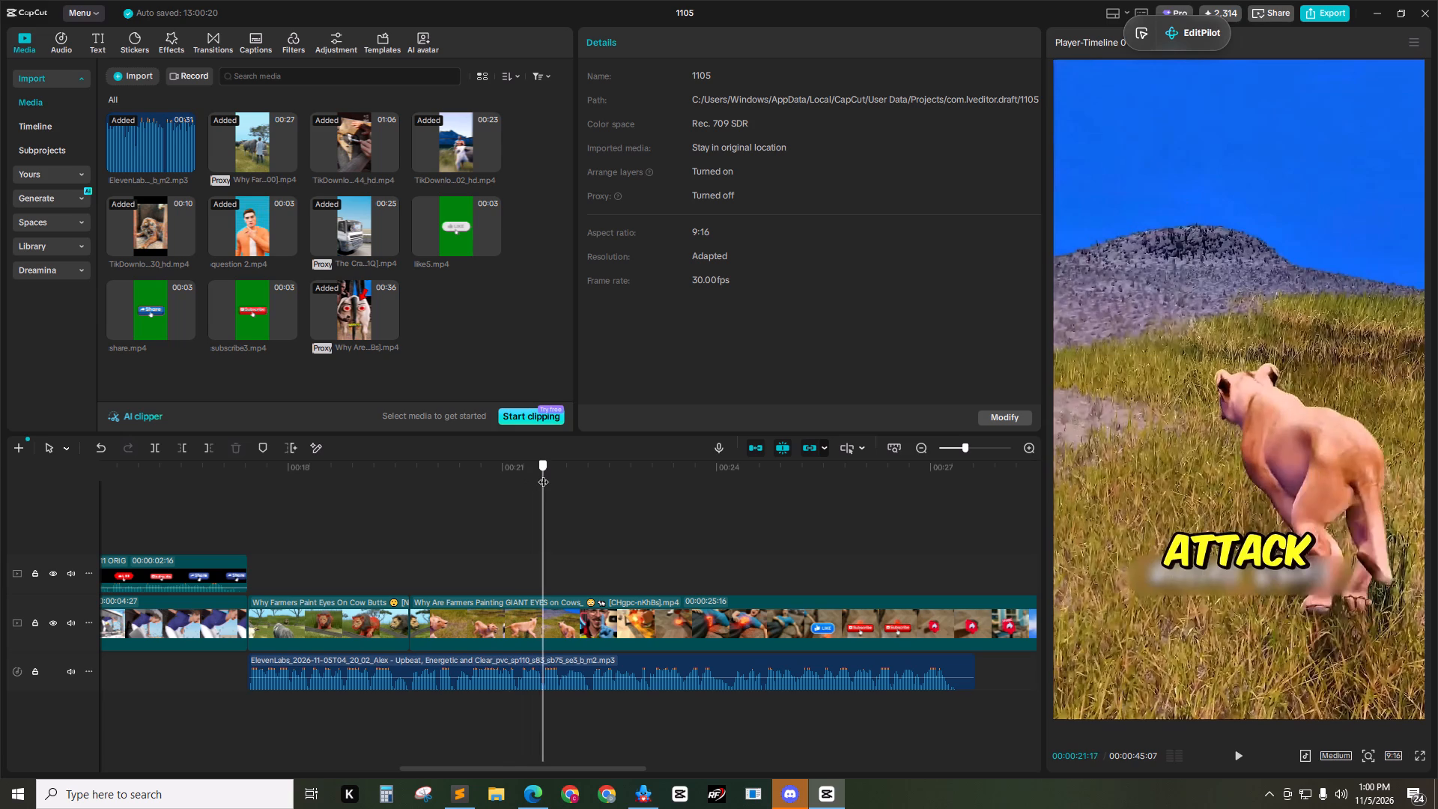
left_click_drag(543, 474, 551, 474)
key("Left")
key("Left")
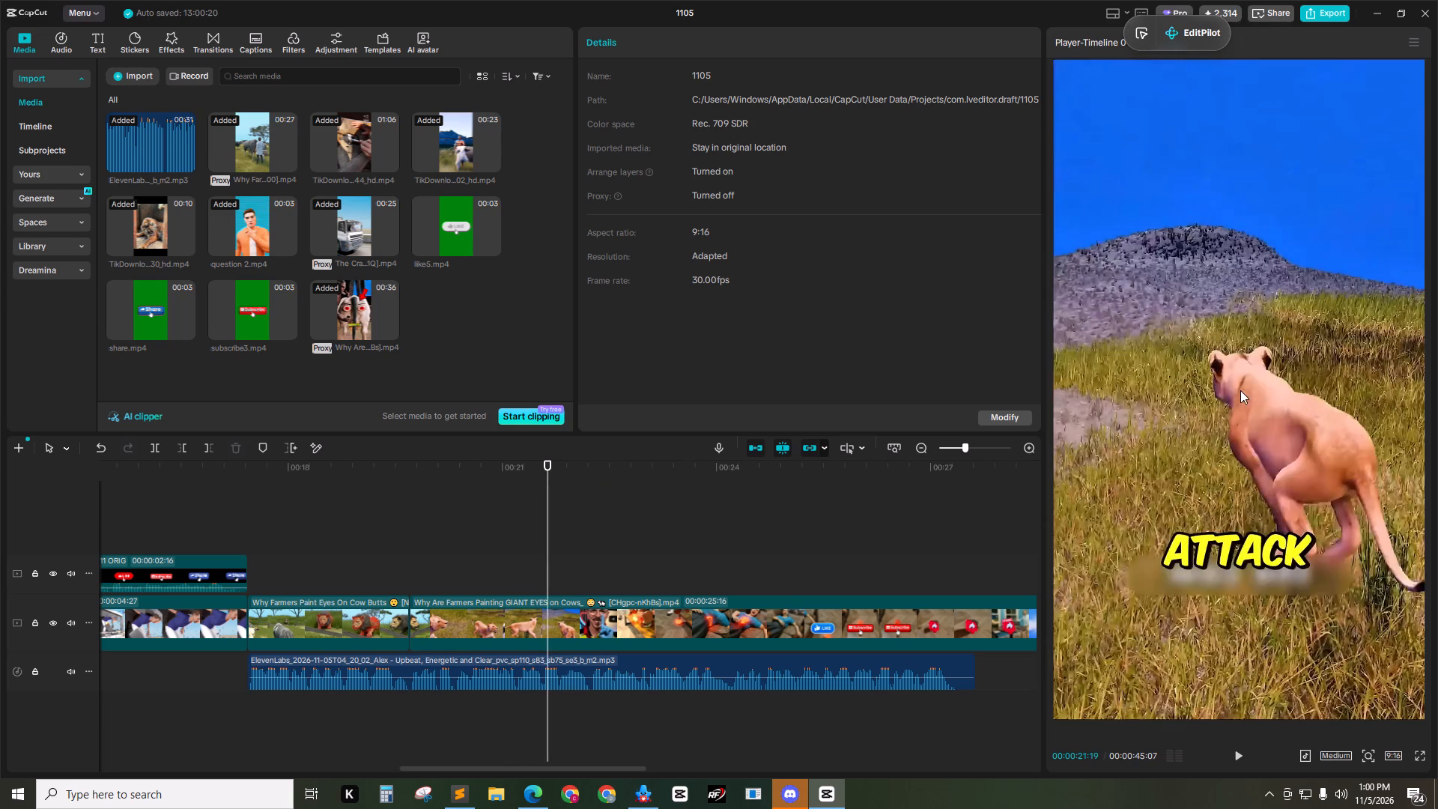
key("Right")
key("Left")
key("Right")
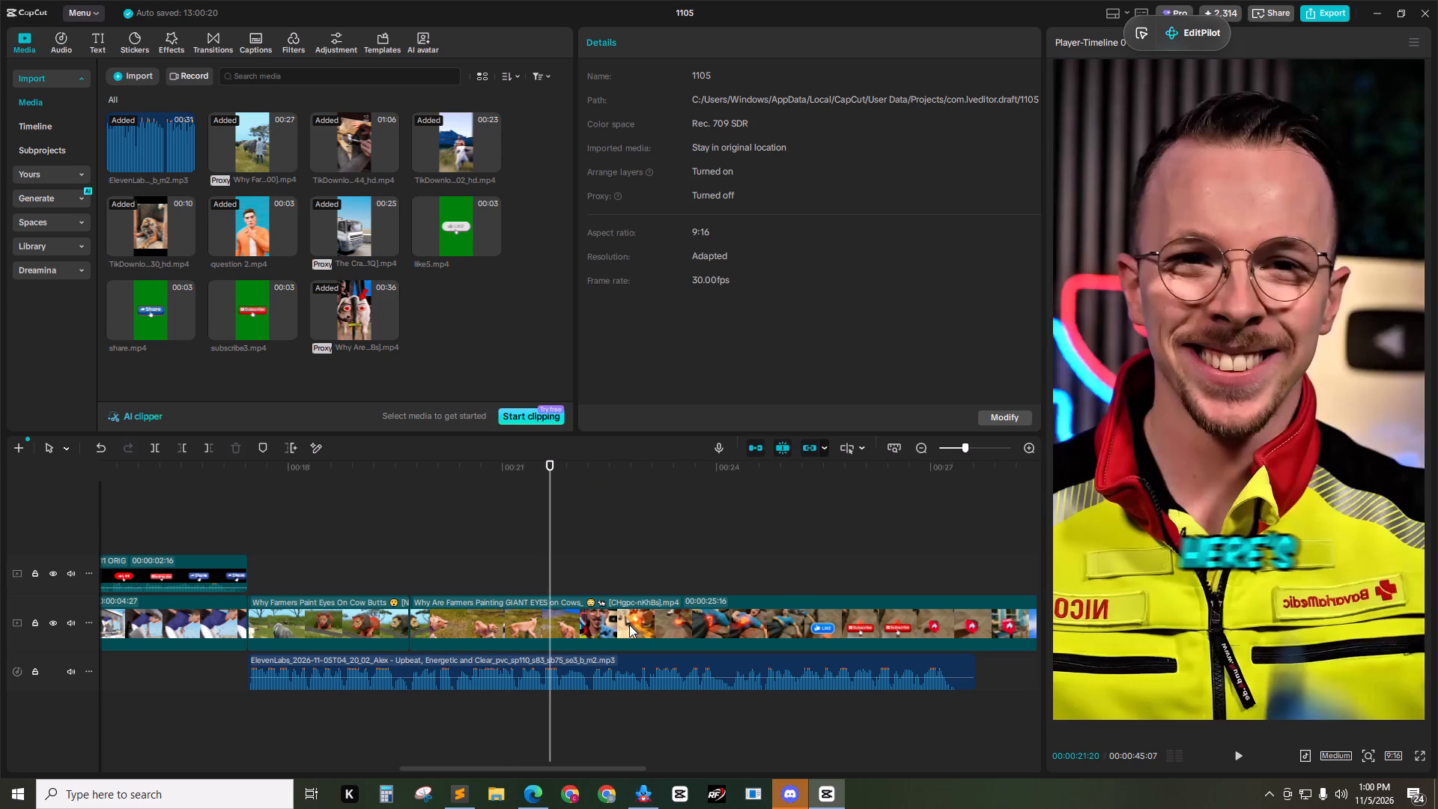
left_click(629, 625)
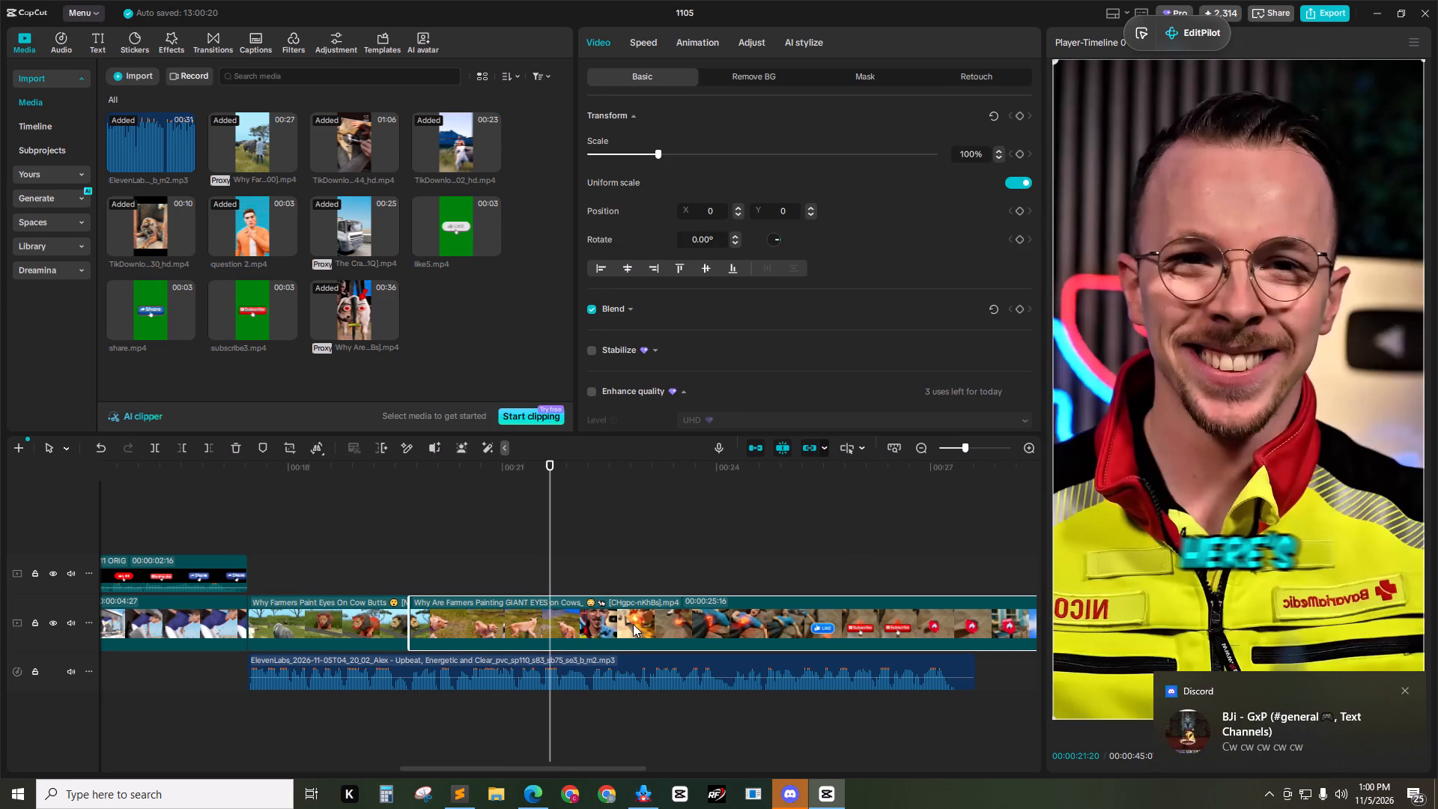
key("w")
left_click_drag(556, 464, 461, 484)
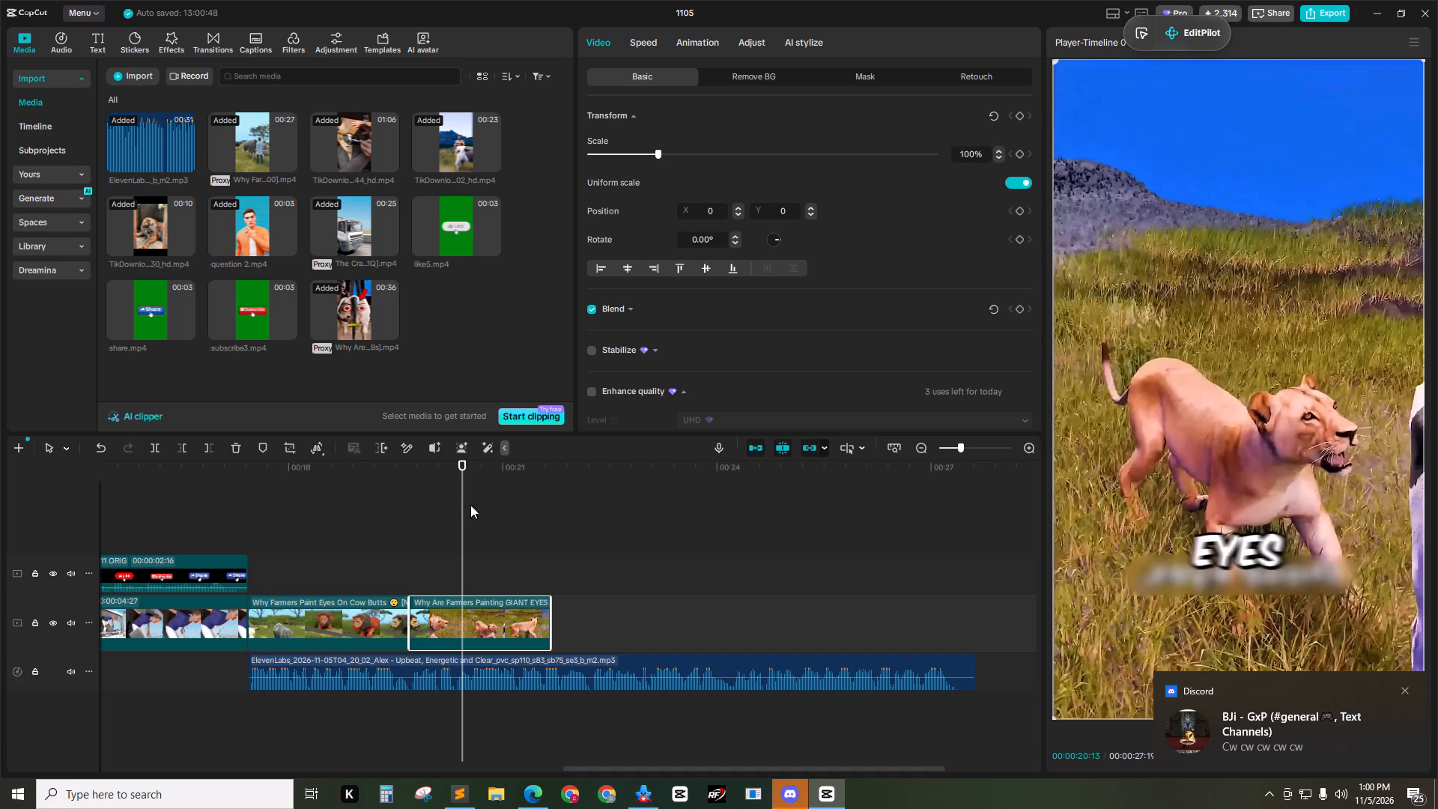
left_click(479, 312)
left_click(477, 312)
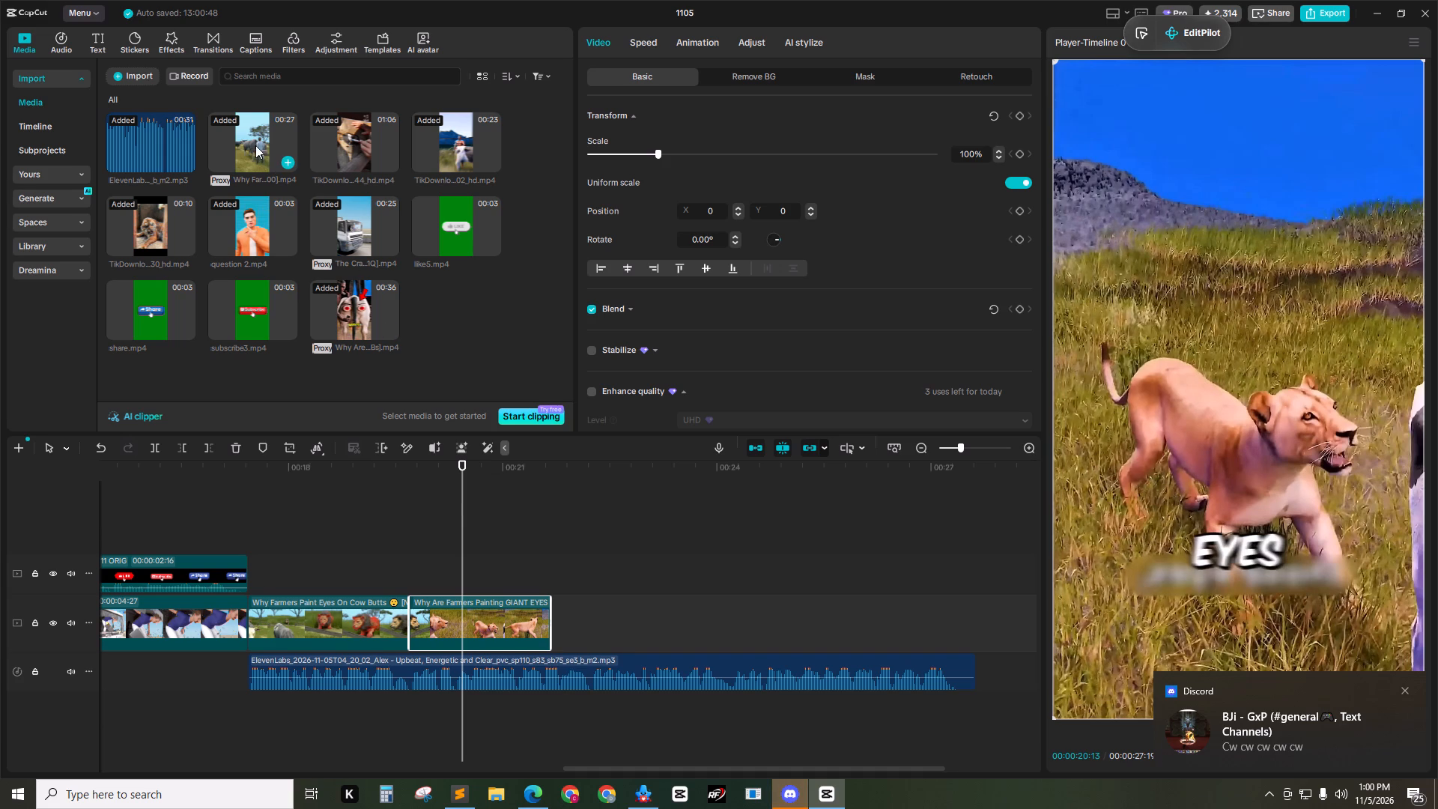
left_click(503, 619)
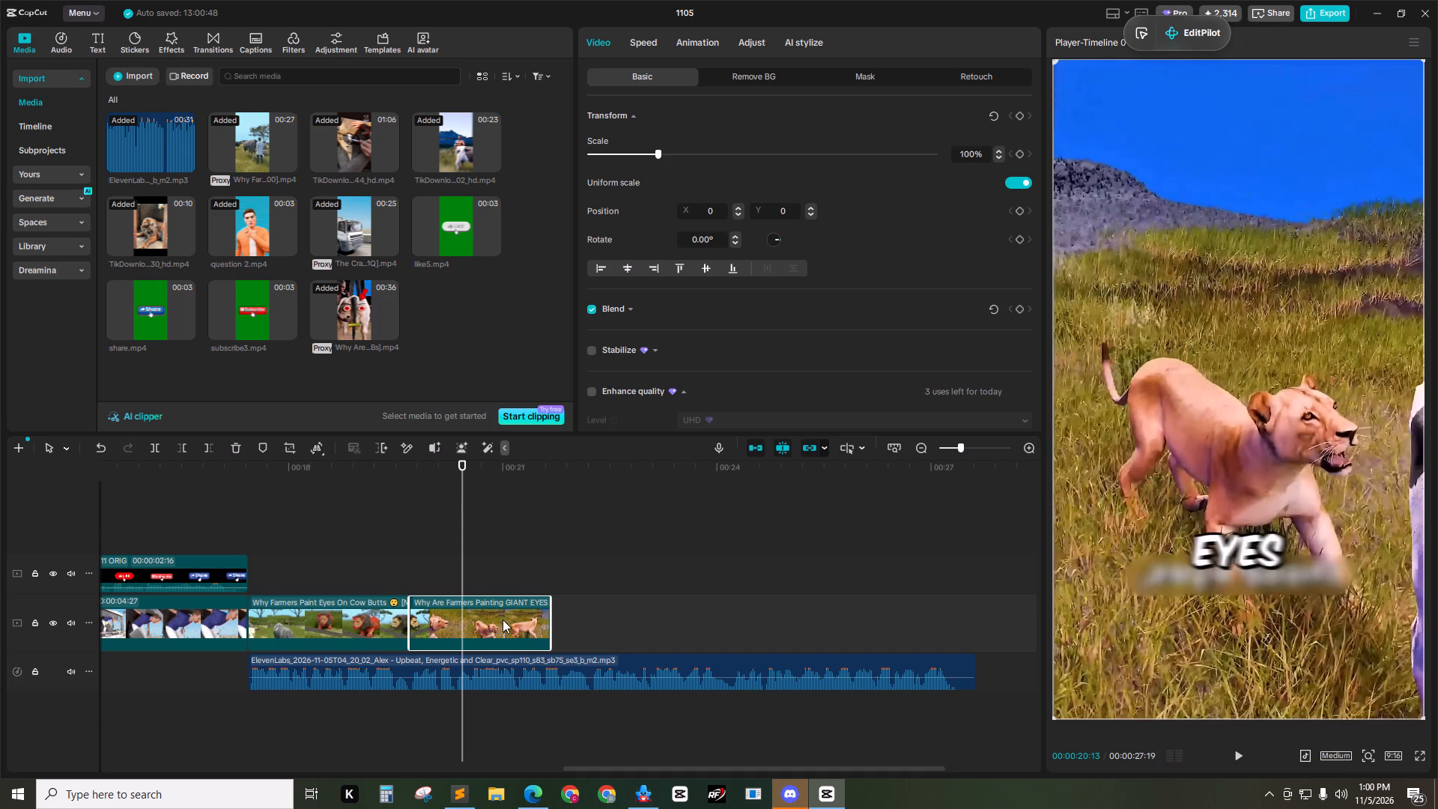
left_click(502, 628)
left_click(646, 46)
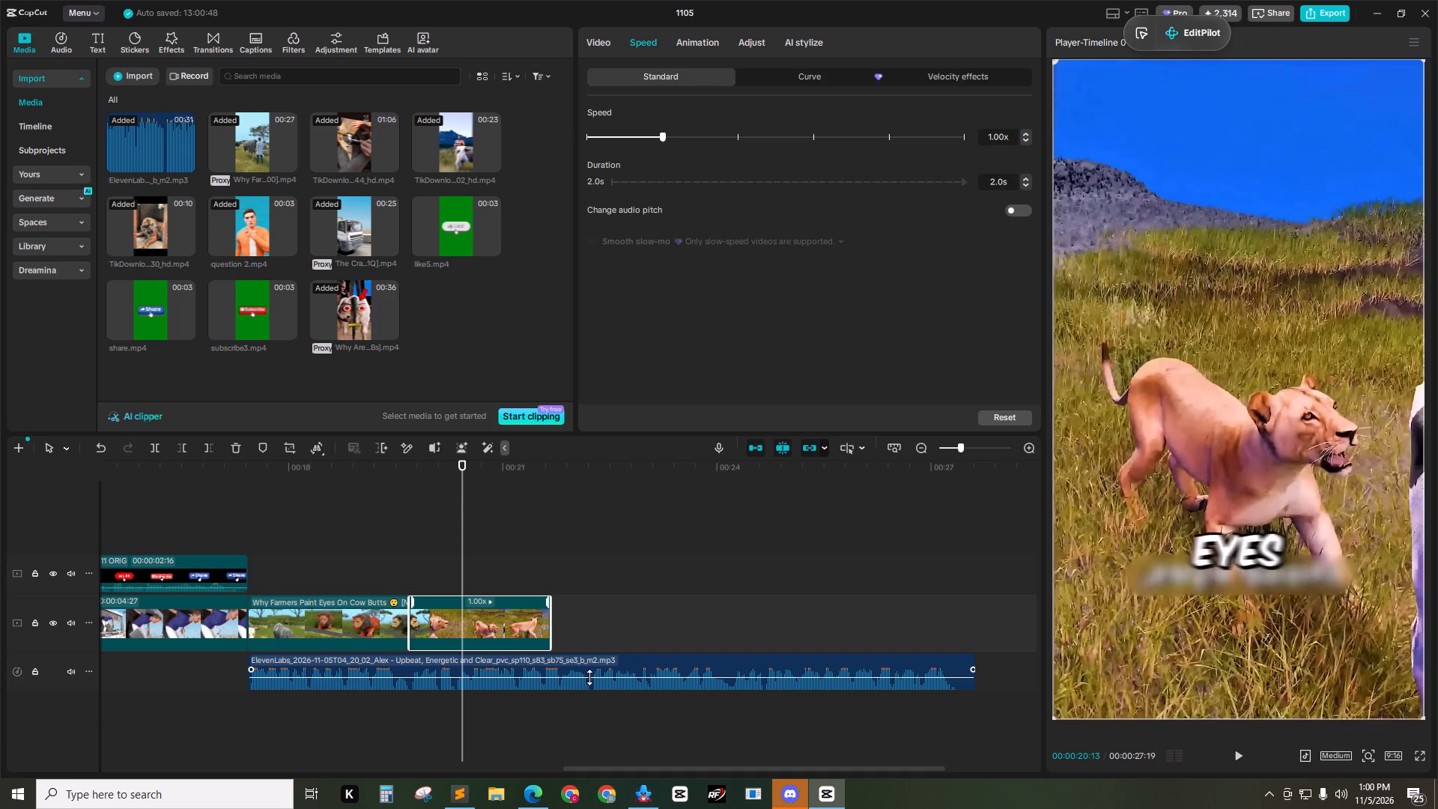
Add a marker to the final voiceover clip at 00:00:22:07 and bring the playhead back to it.
left_click(592, 476)
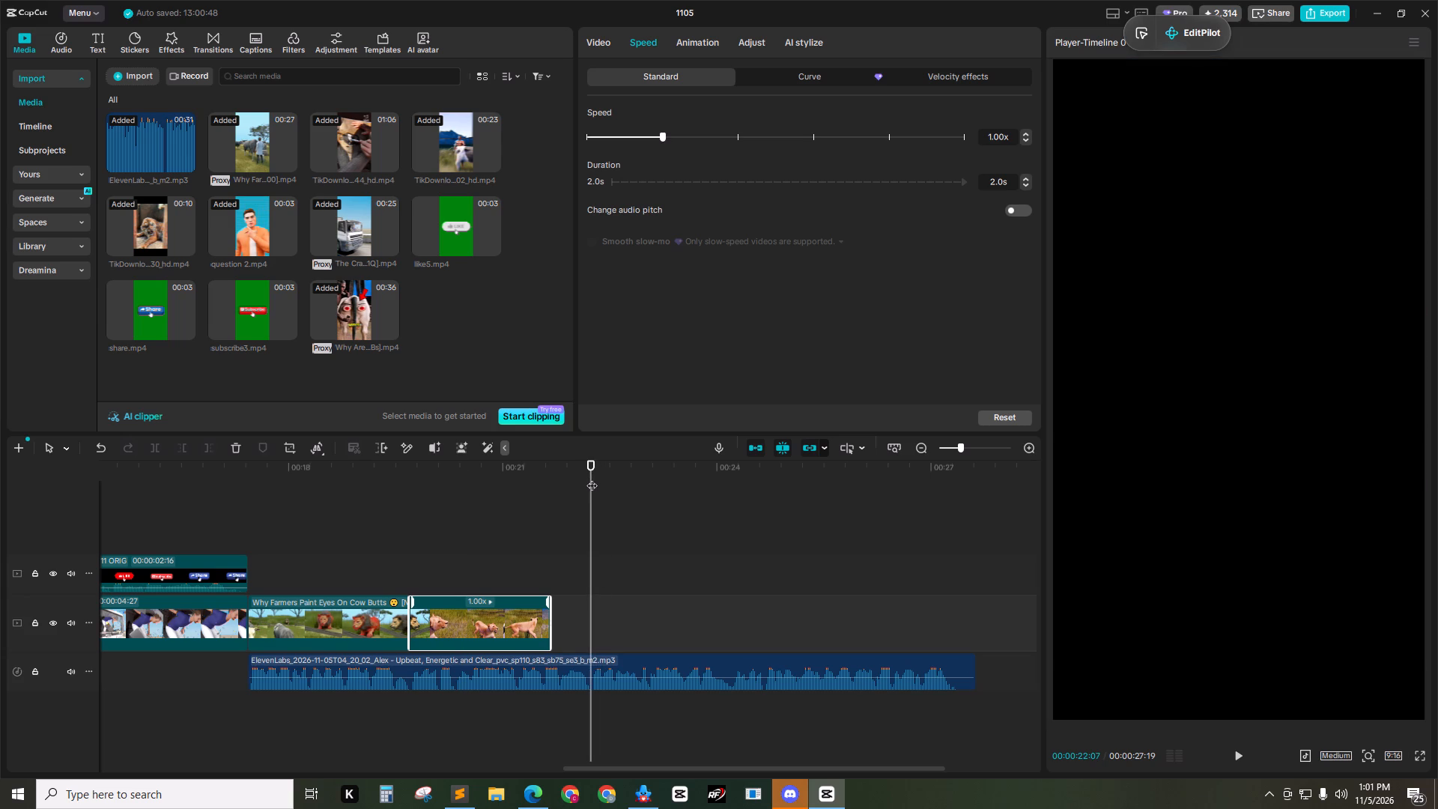
key("m")
left_click(591, 660)
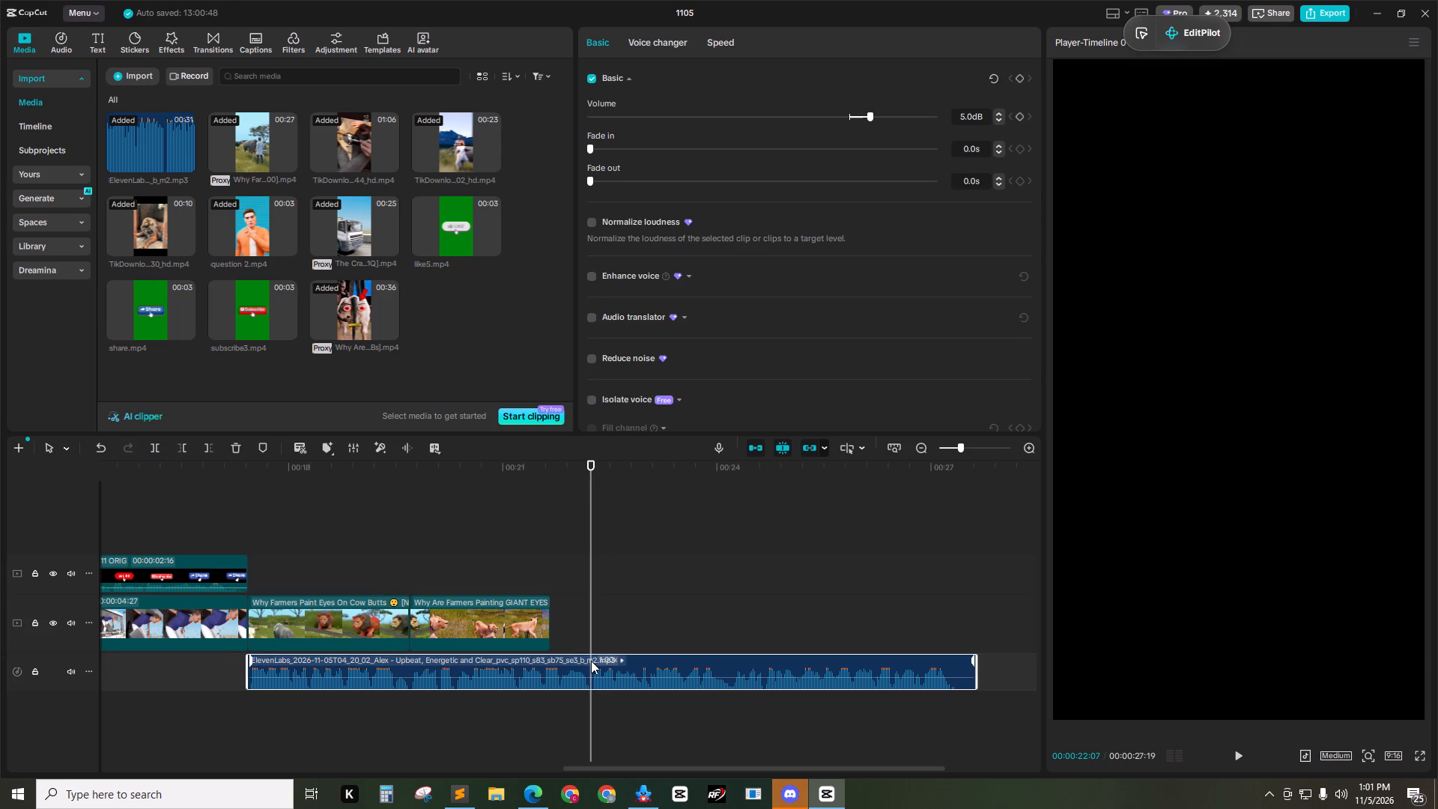
key("m")
left_click(559, 526)
left_click_drag(570, 472, 586, 477)
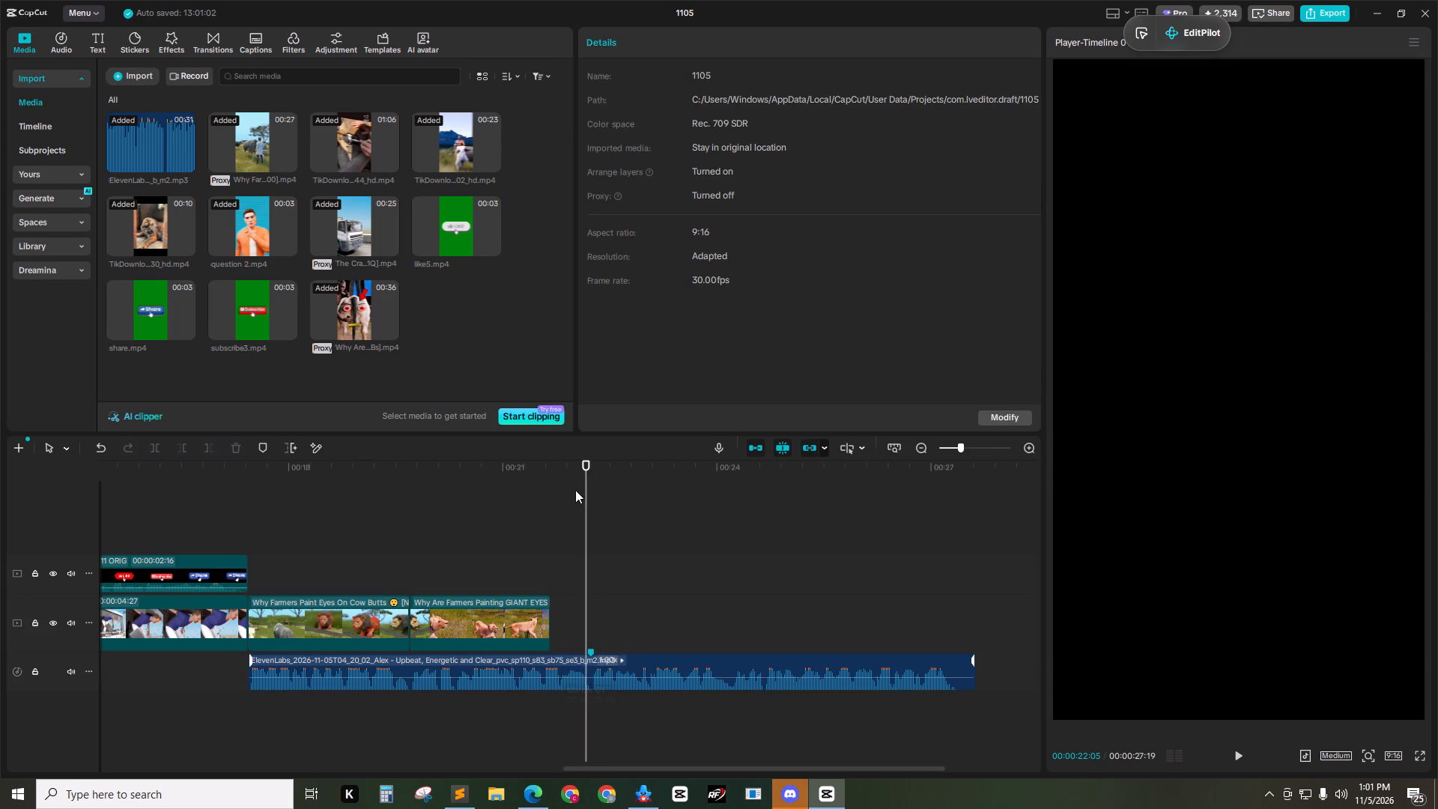
left_click_drag(575, 490, 528, 490)
left_click_drag(531, 480, 582, 485)
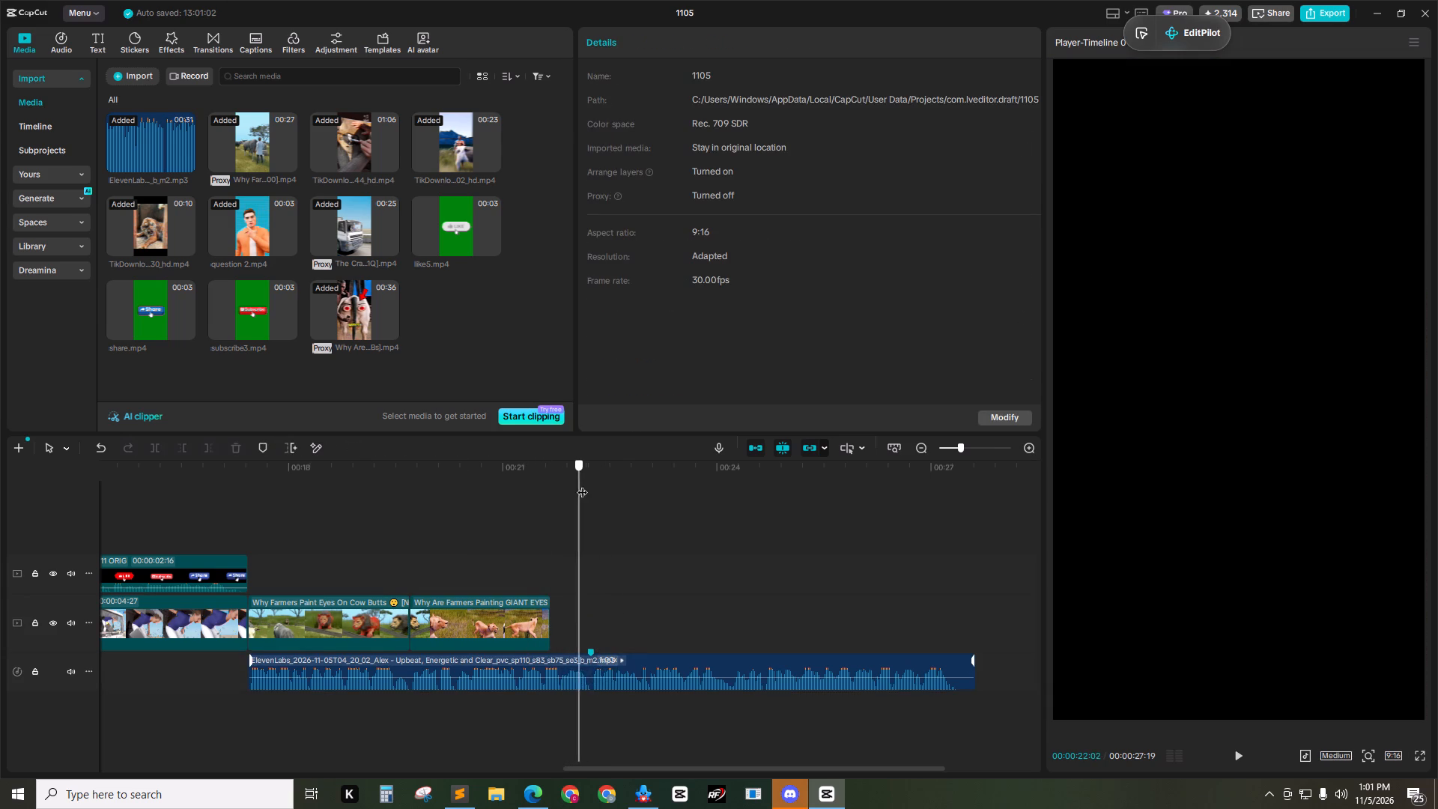
left_click_drag(582, 485, 590, 486)
Slow the trimmed GIANT EYES clip to 0.87x speed to extend it toward the voiceover marker.
left_click(503, 643)
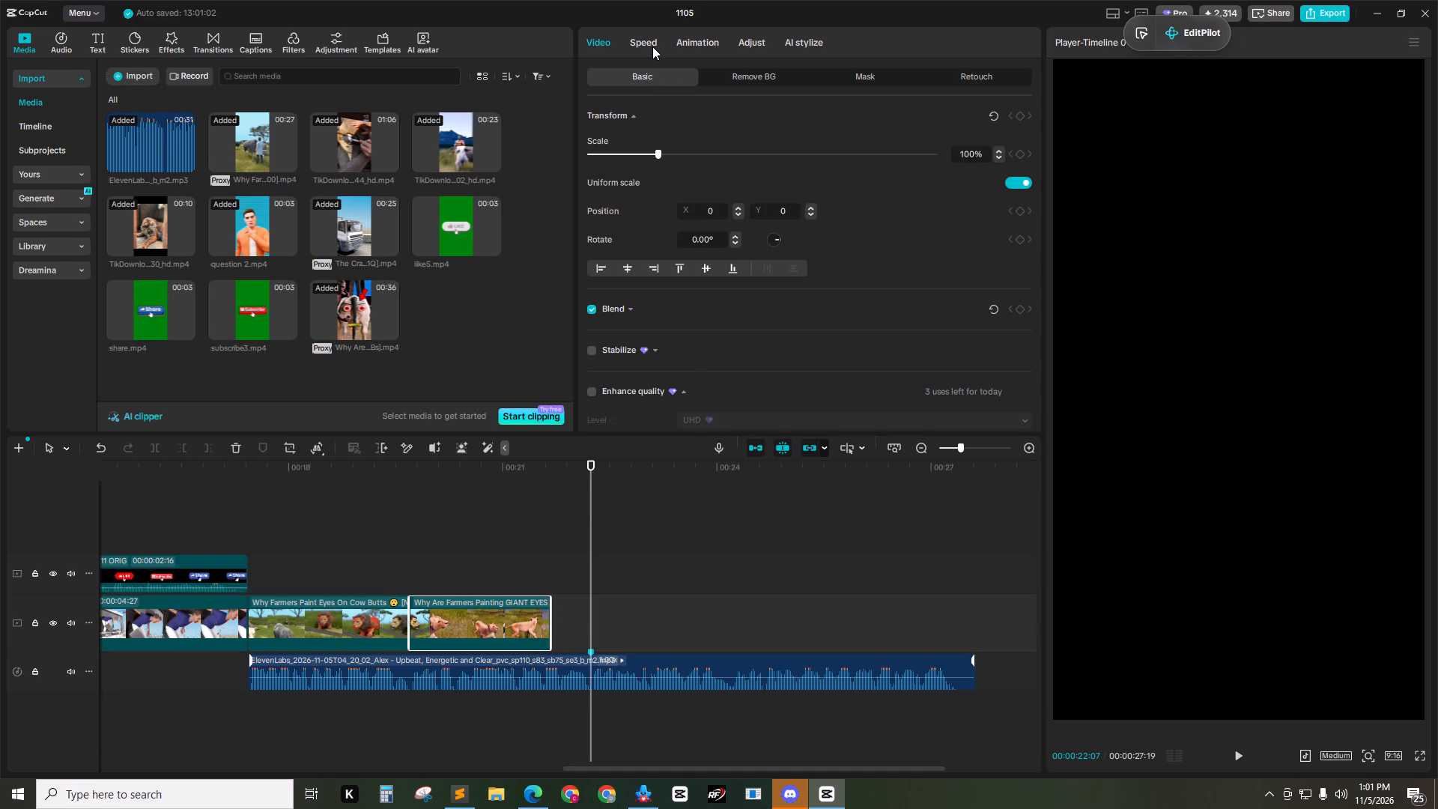
left_click(652, 46)
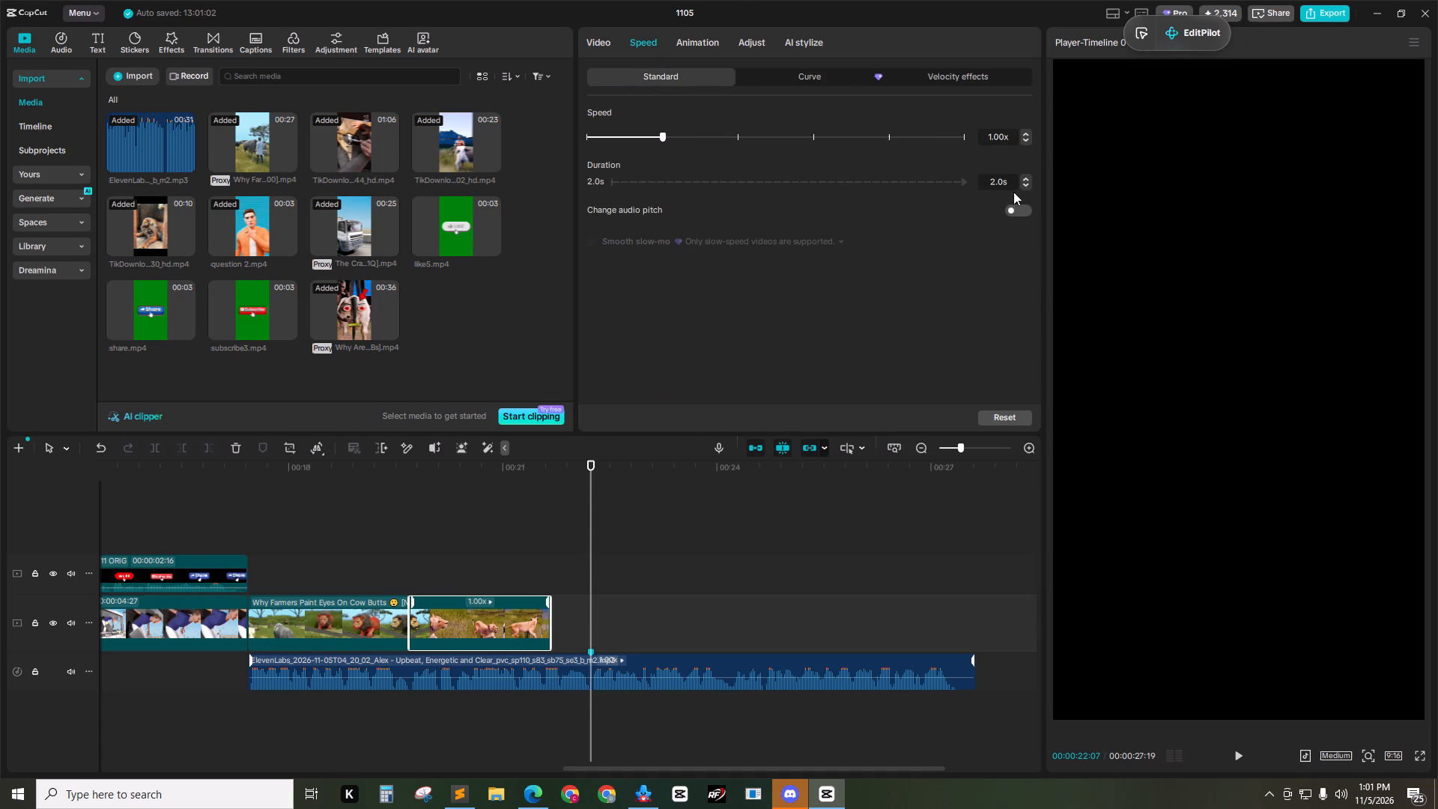
left_click(1026, 142)
left_click(1026, 142)
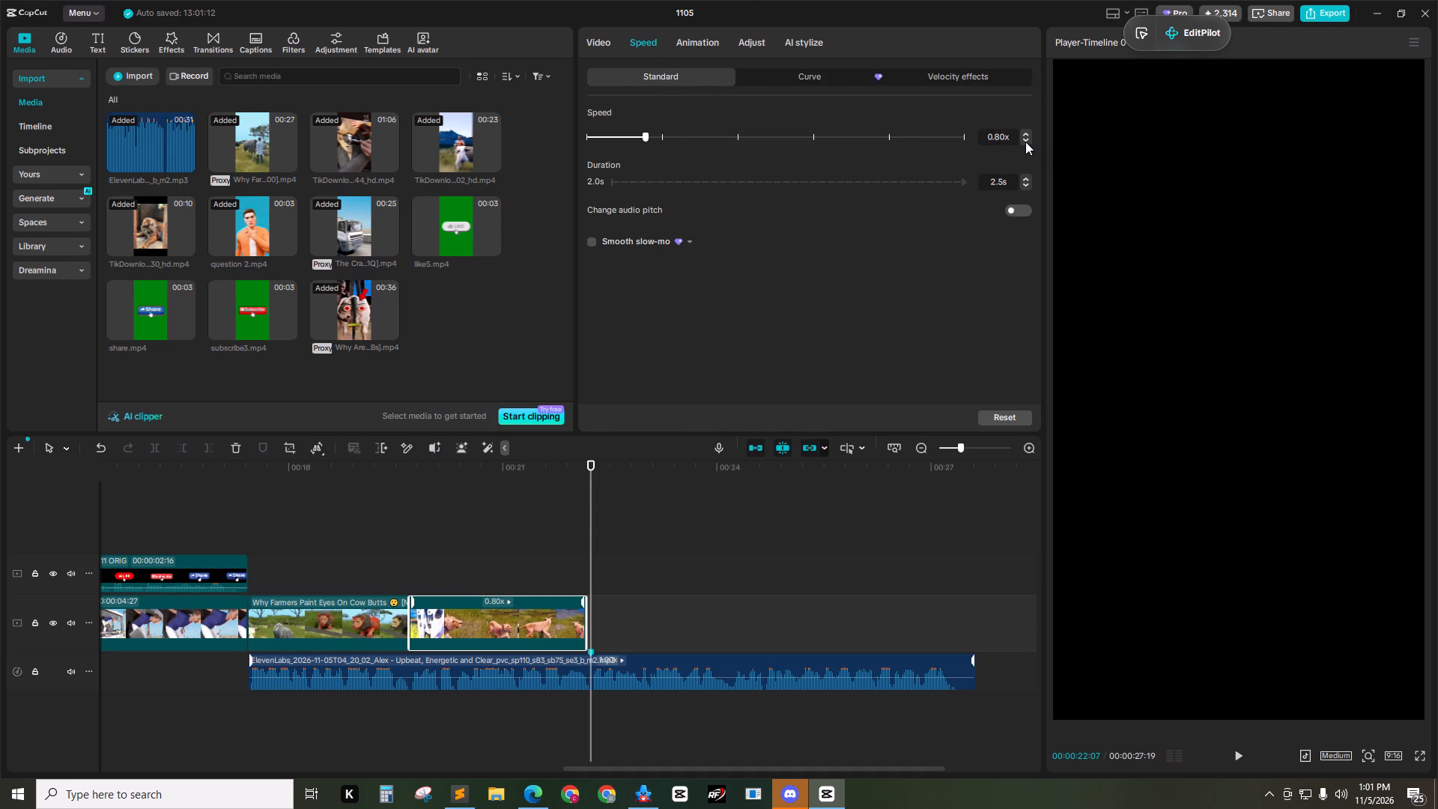
left_click(1004, 133)
key("BackSpace")
key("BackSpace")
type("87")
key("Return")
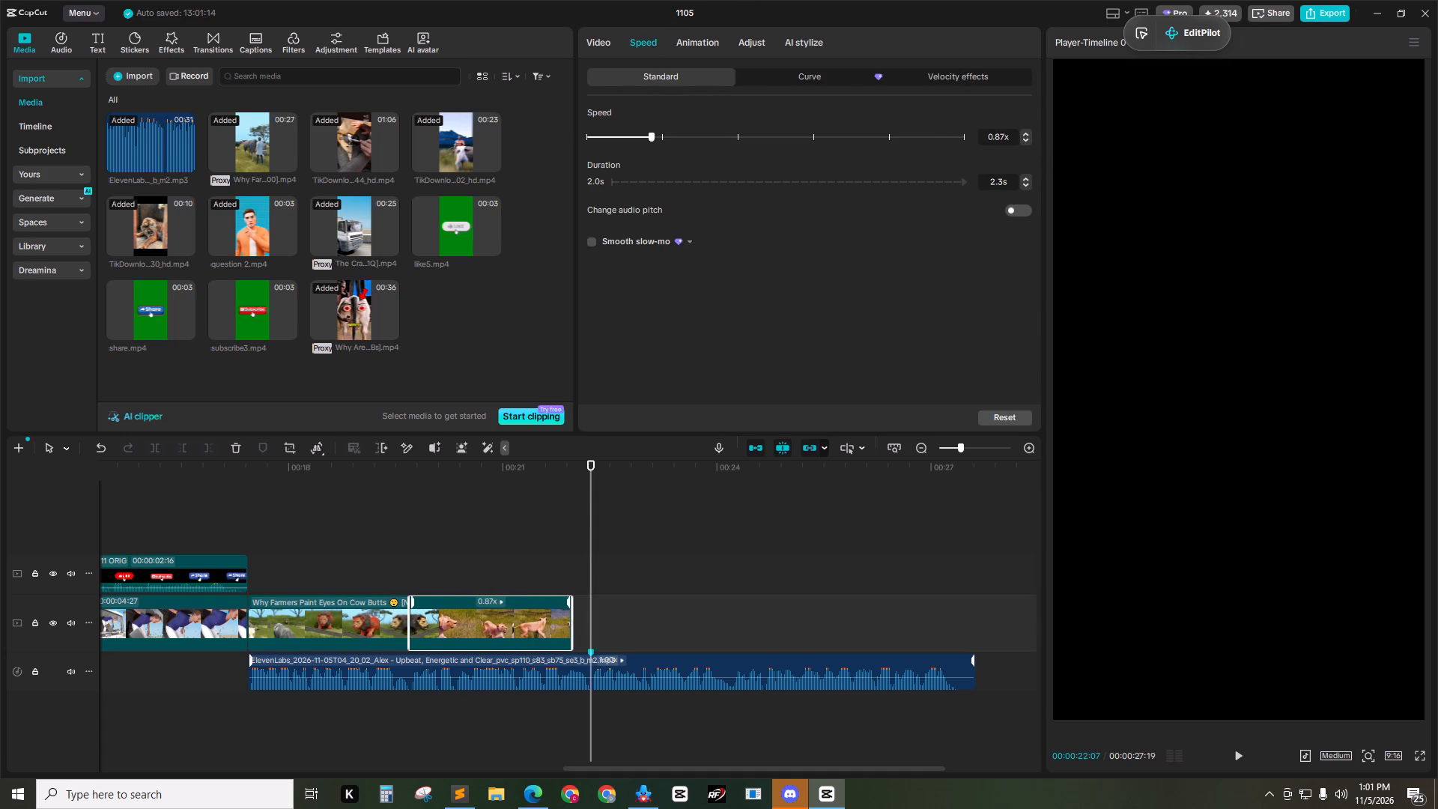